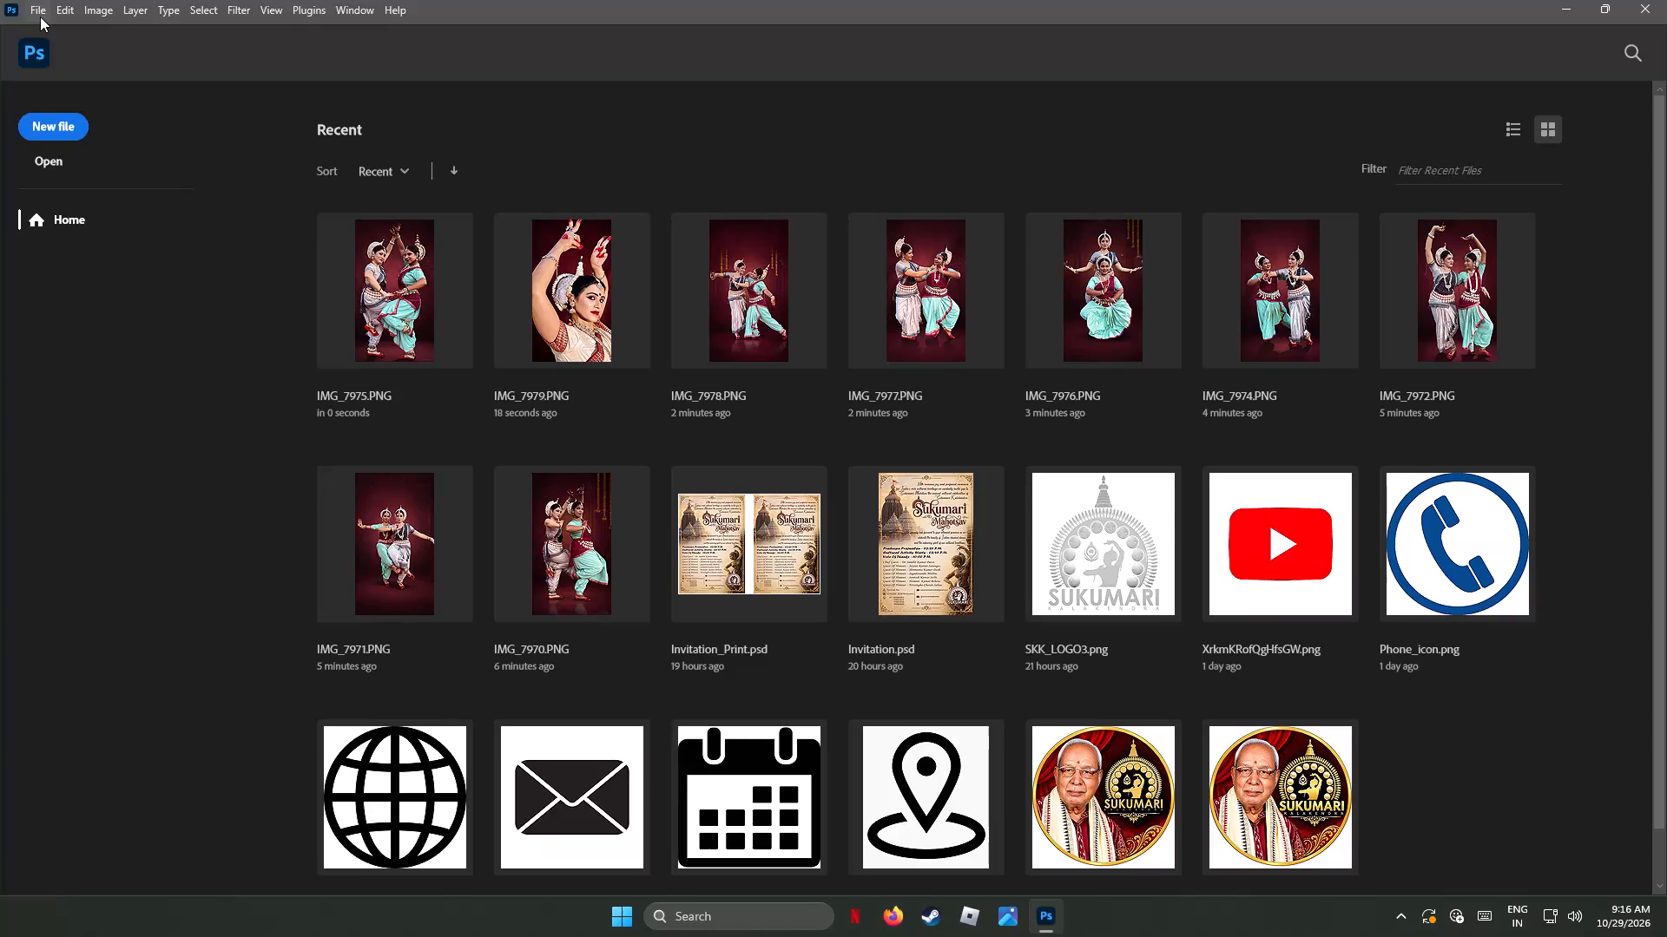
Start a new document, choose inches as the dimension unit, and open its width value for editing.
left_click(39, 11)
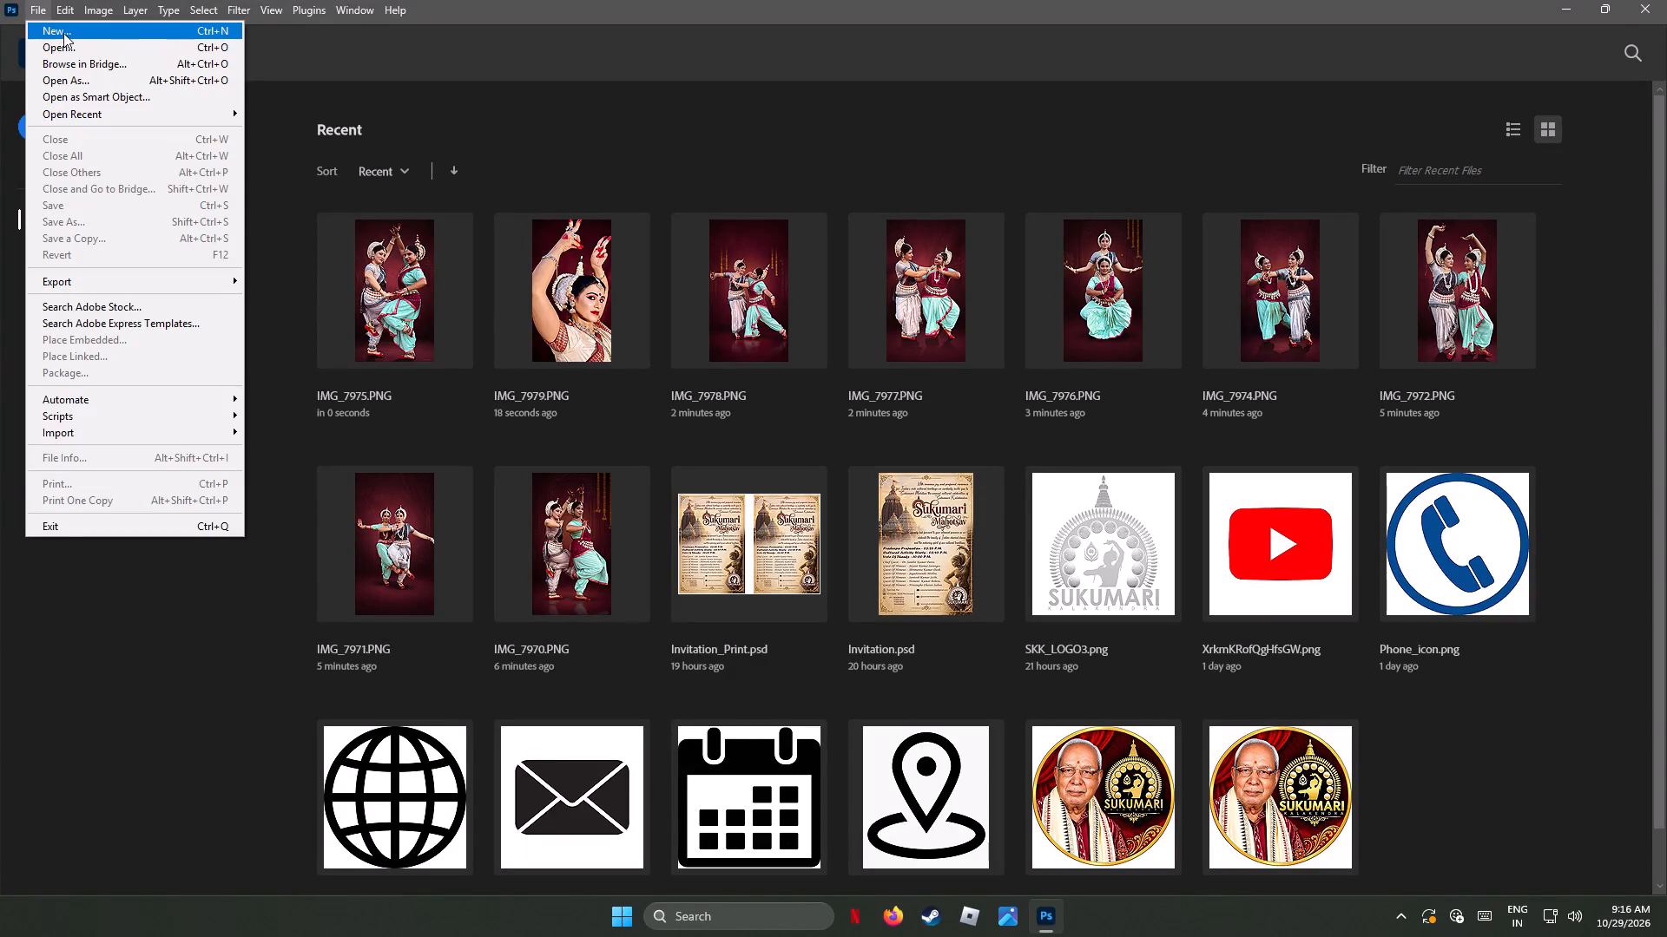
left_click(63, 30)
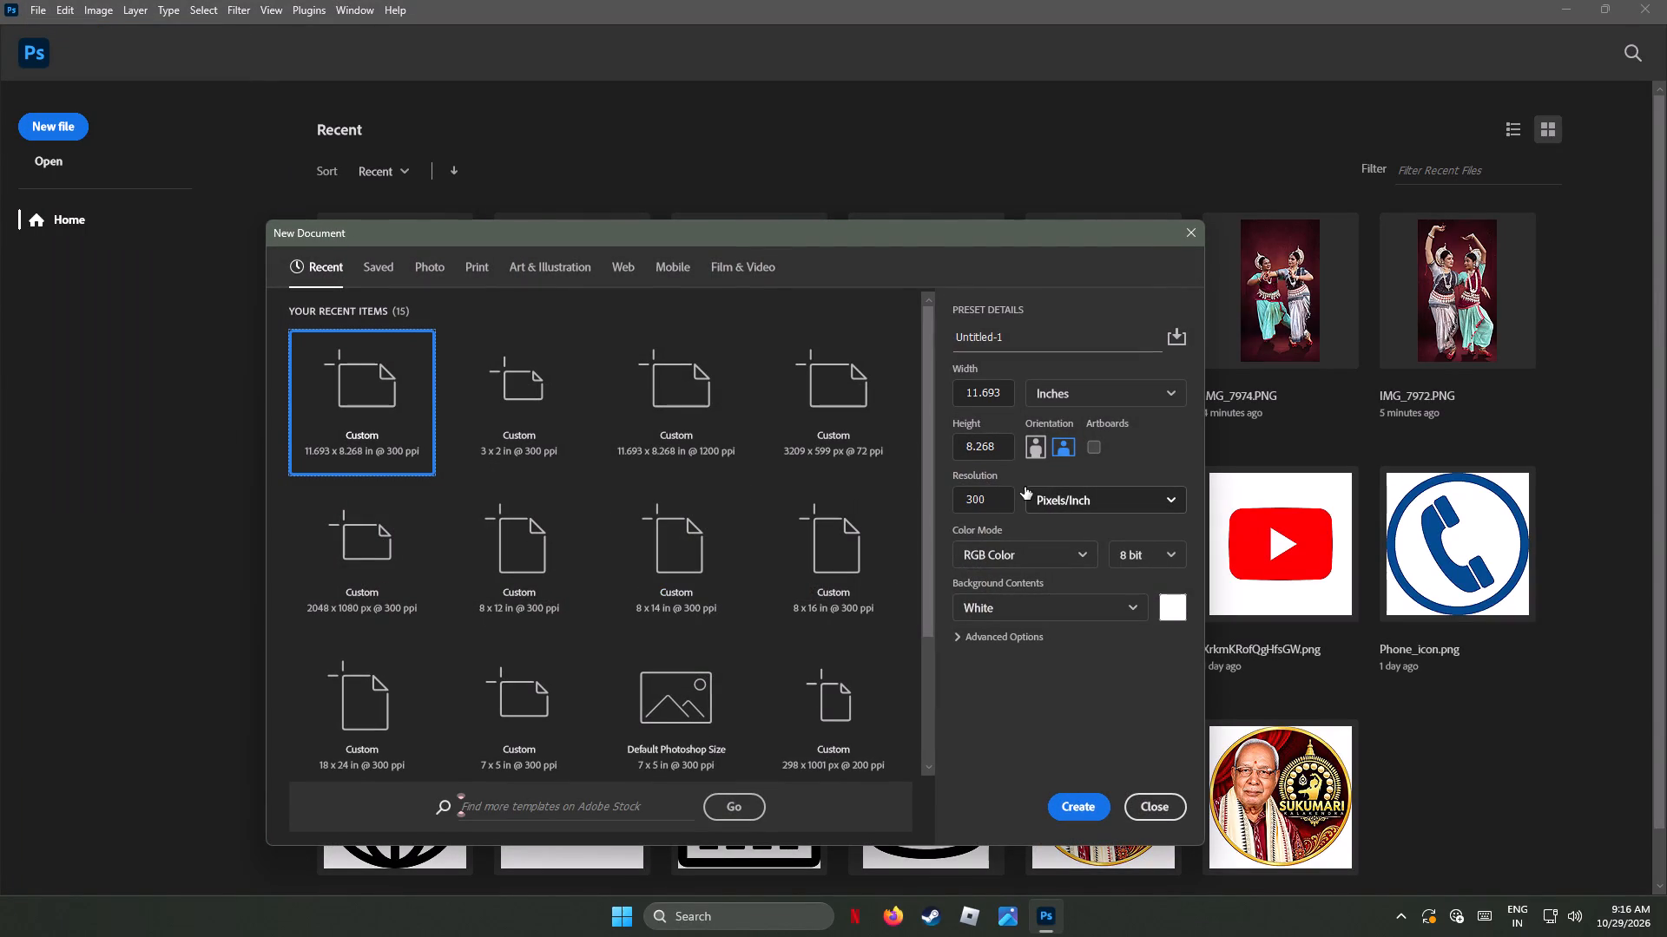
left_click(1156, 396)
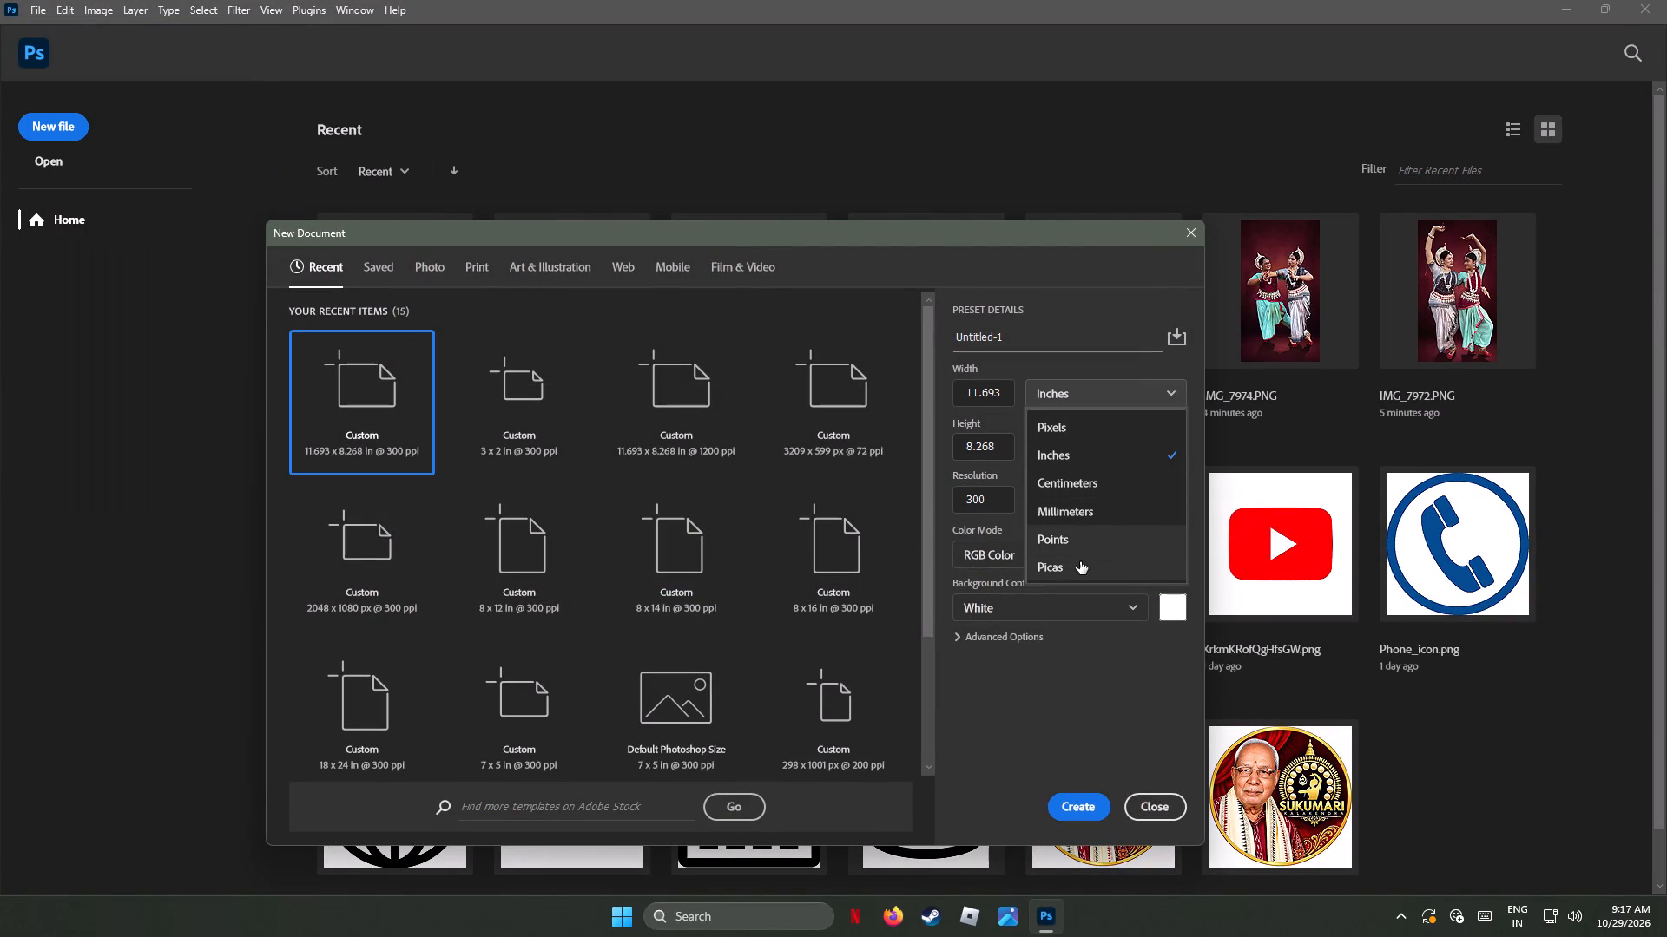
left_click(1083, 455)
left_click_drag(1006, 394, 1006, 393)
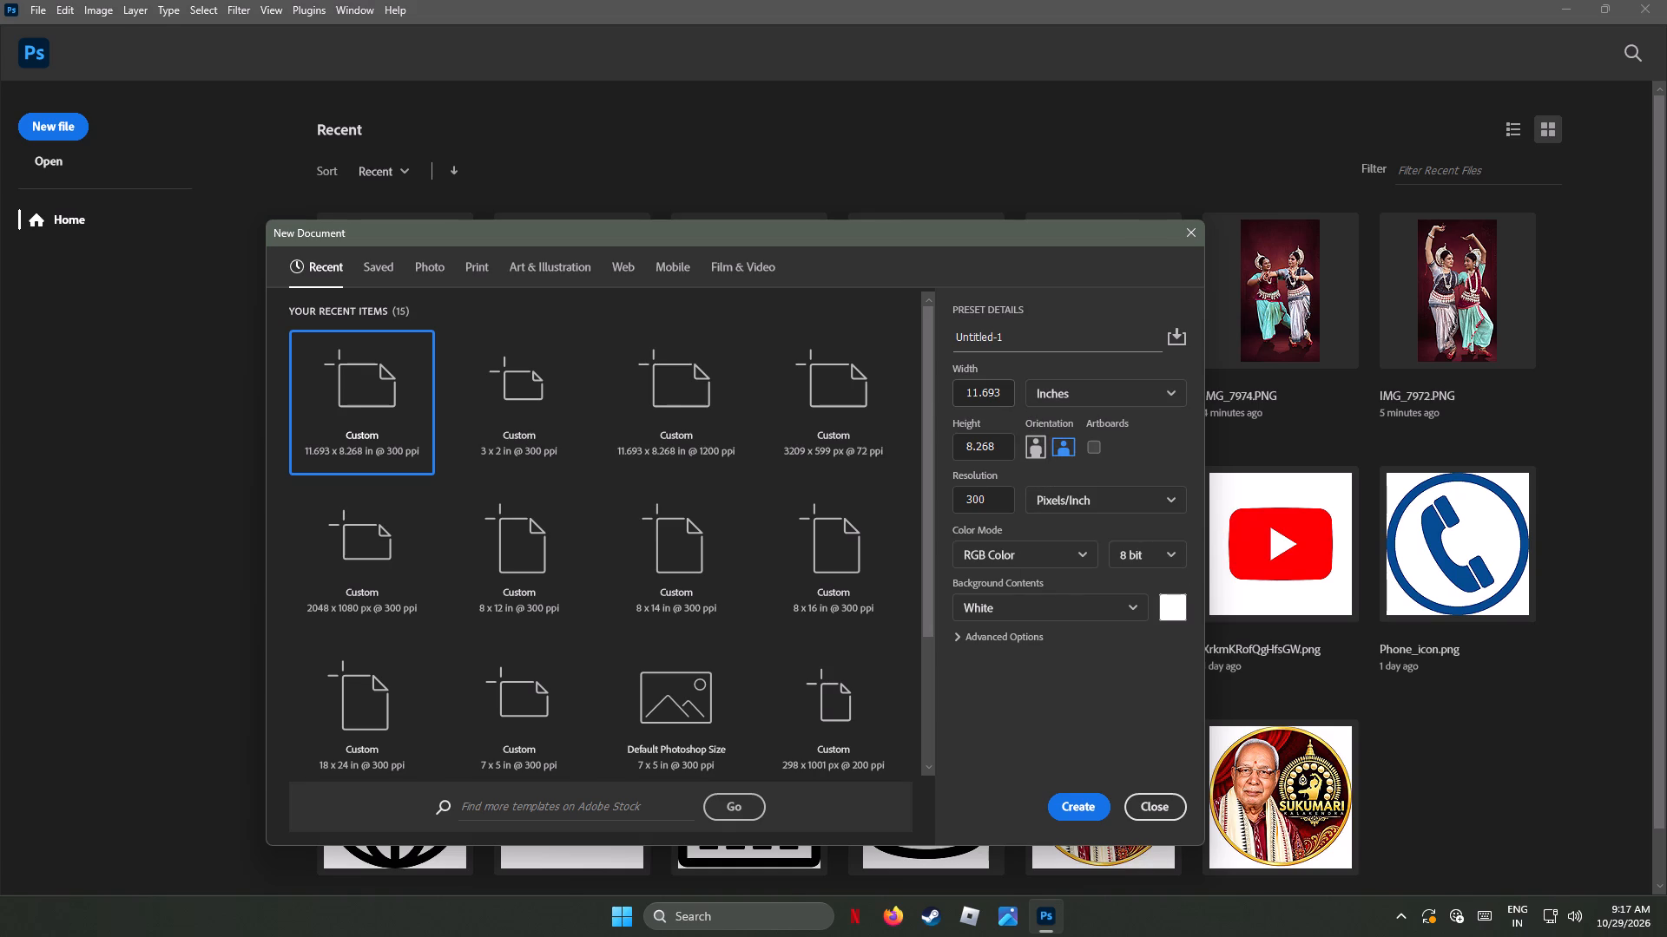
left_click_drag(1006, 393, 940, 392)
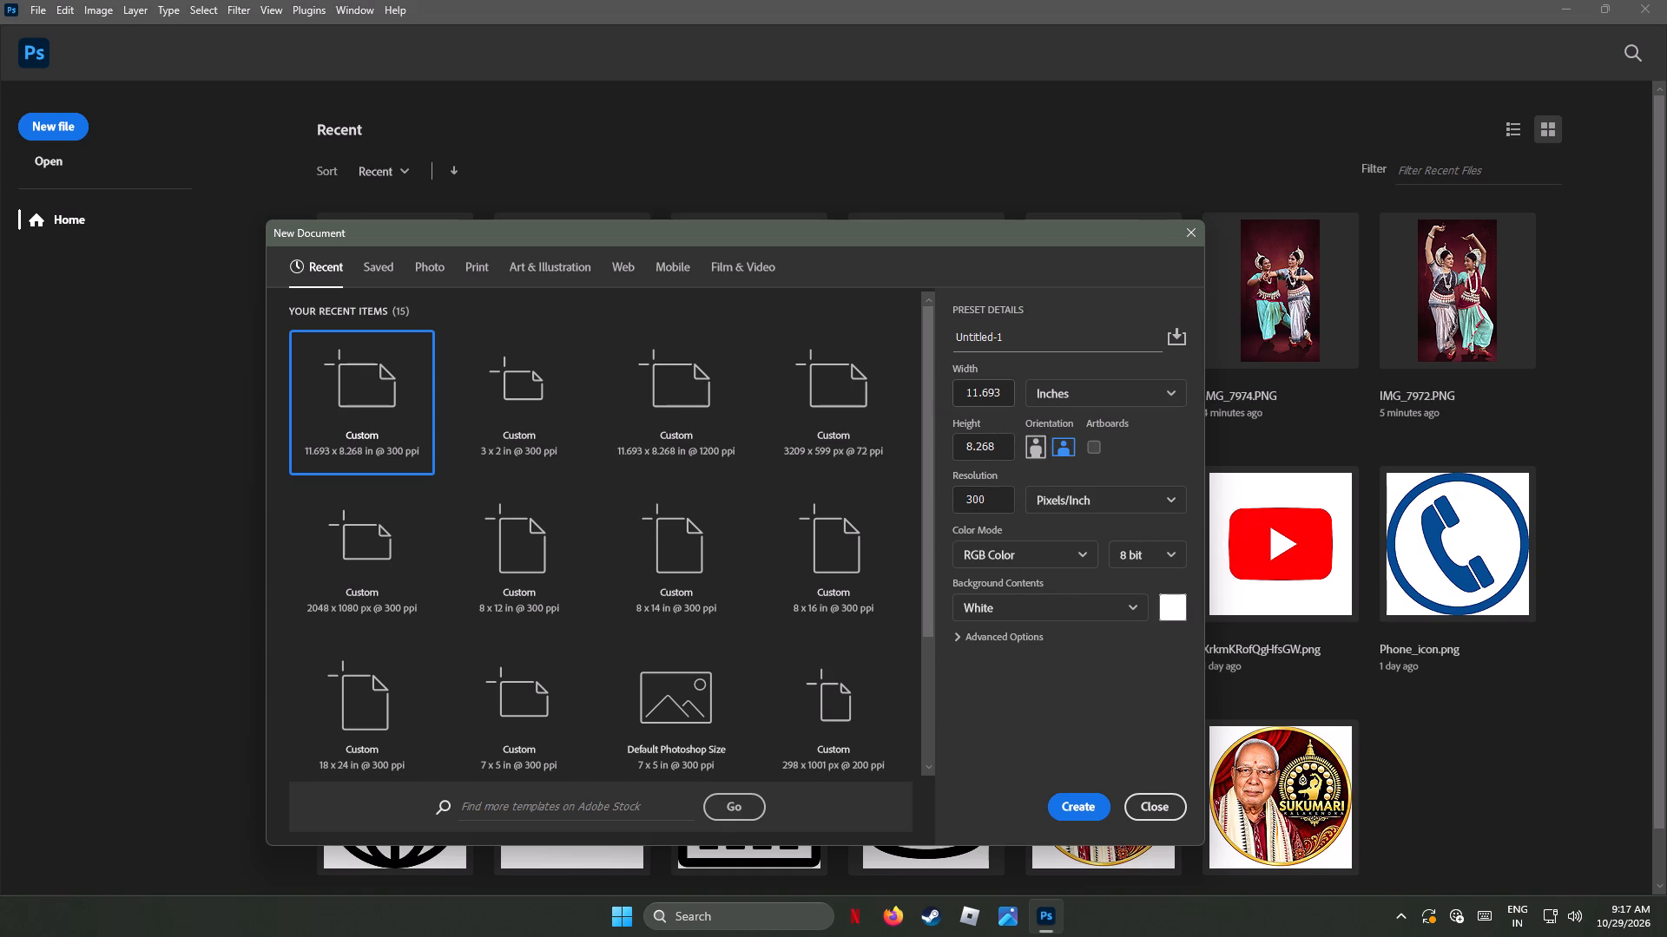
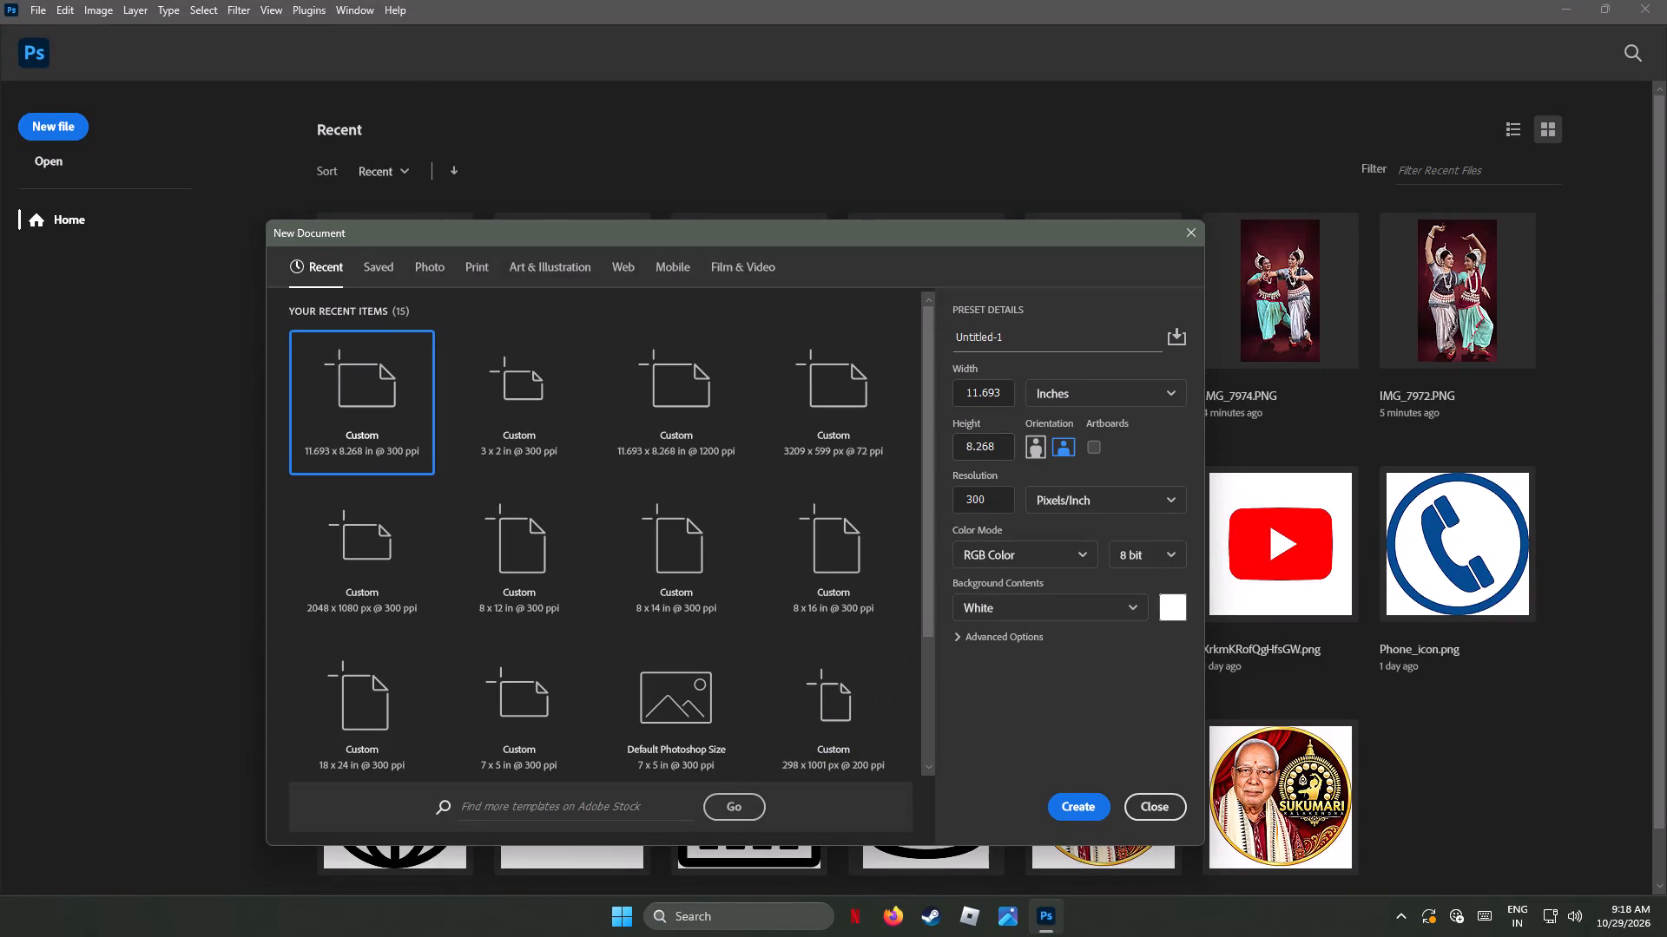
Create the document with a width of 288 inches, height of 96 inches and resolution of 100 pixels/inch.
left_click_drag(1006, 389, 920, 385)
left_click(1007, 391)
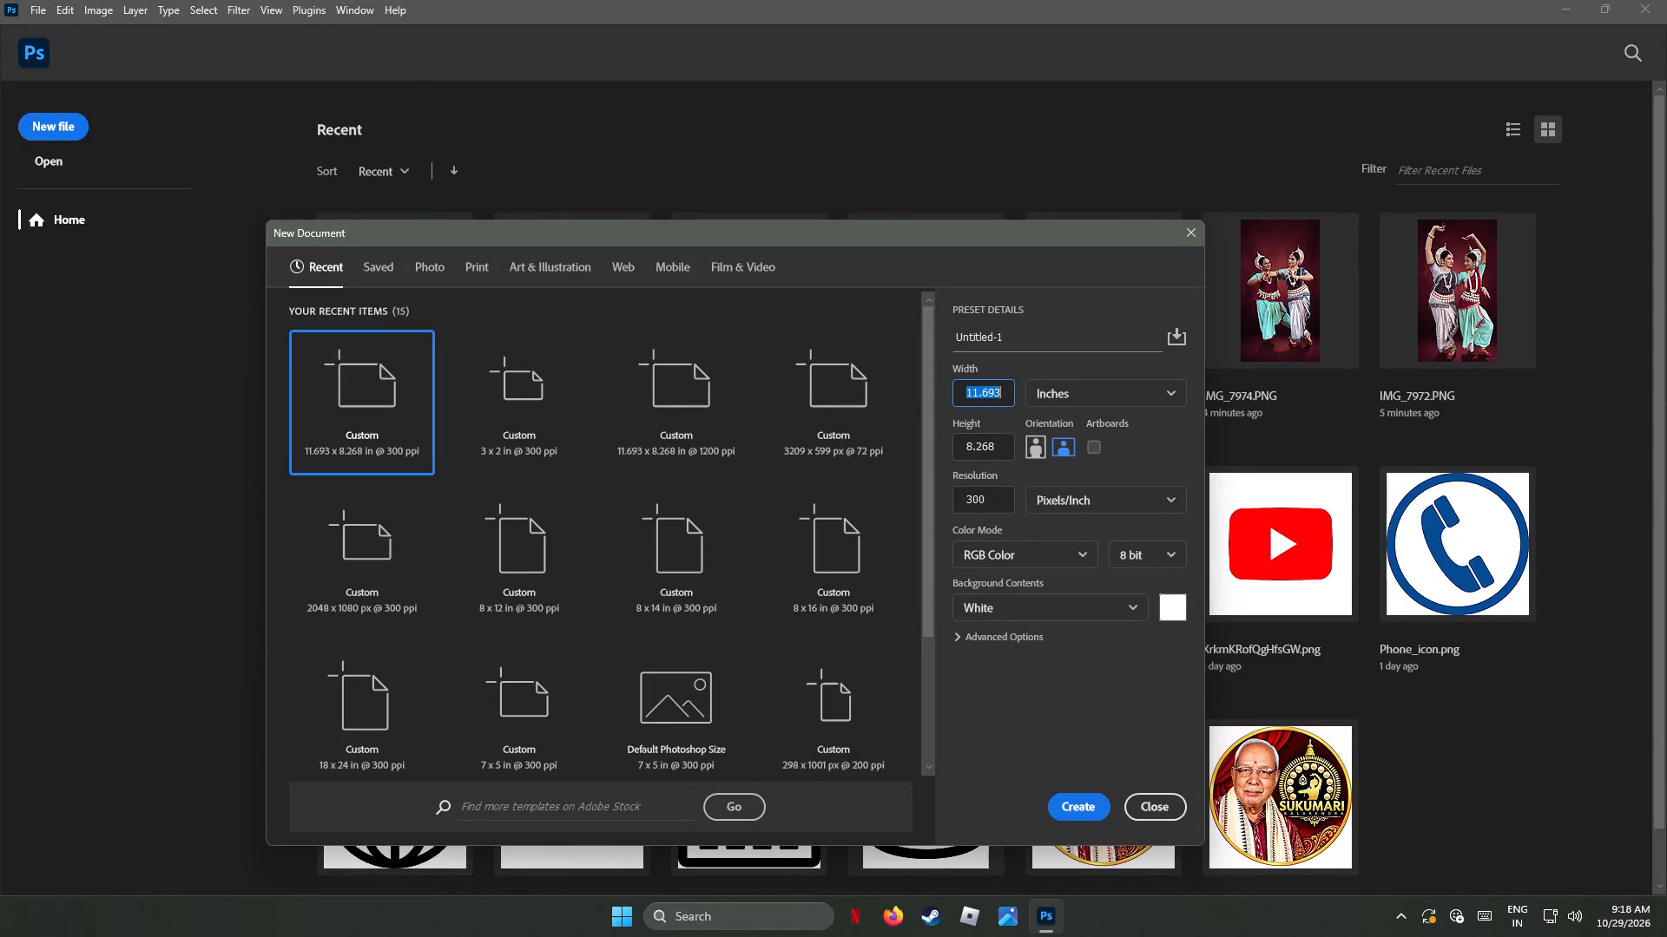
type("288")
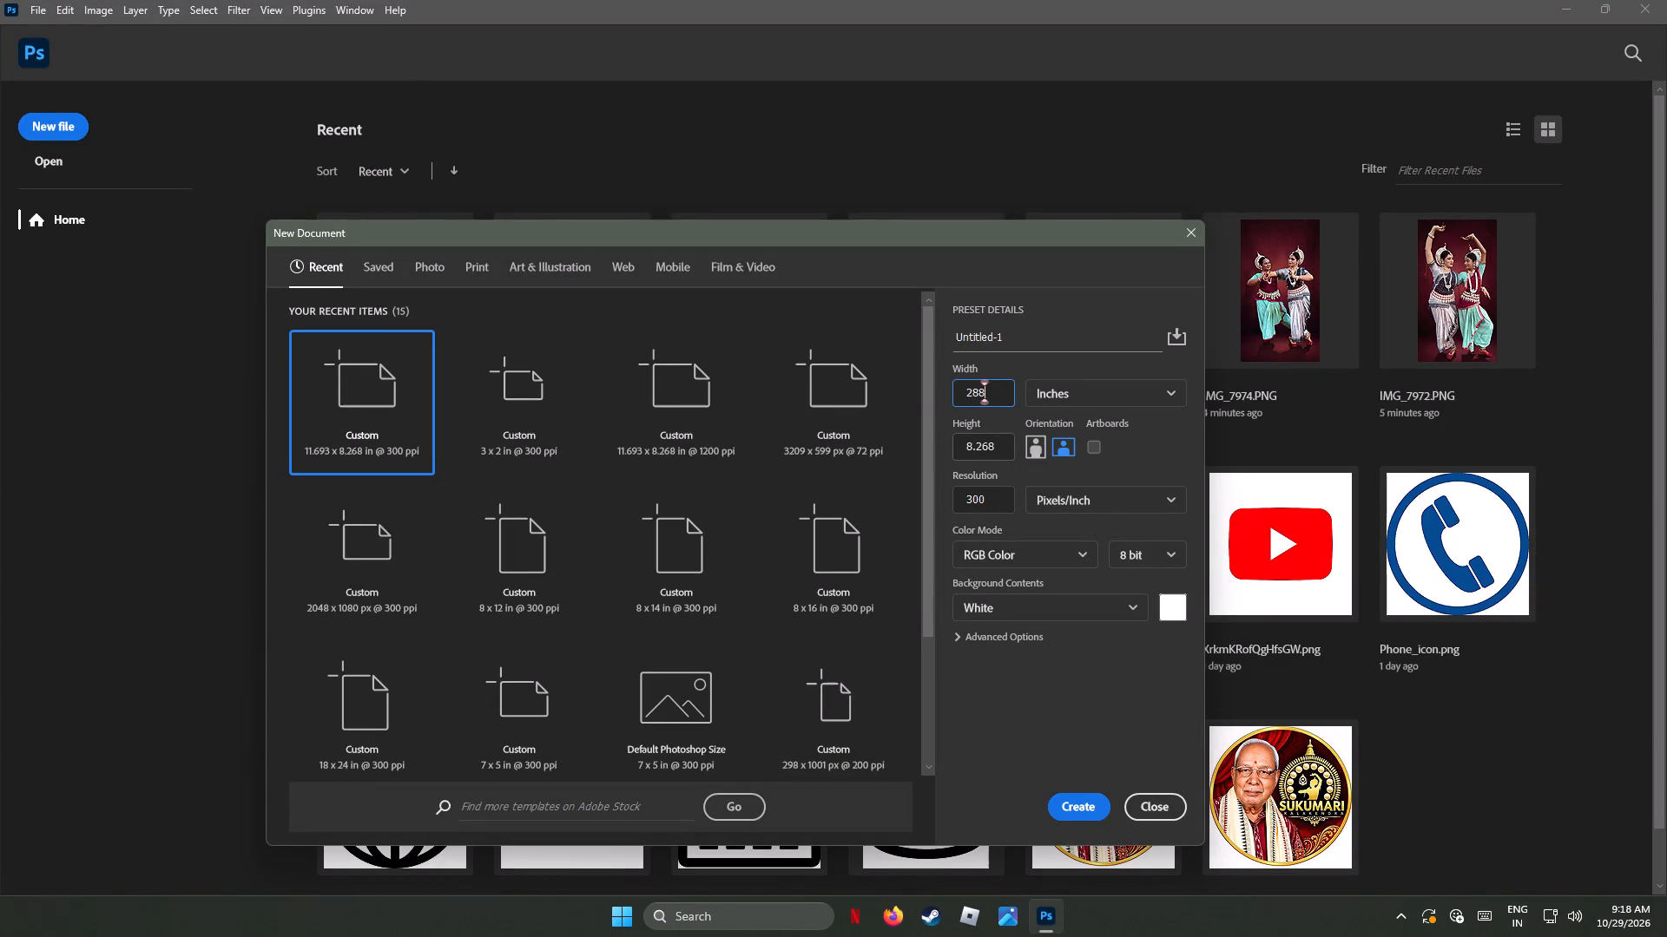
left_click(1005, 444)
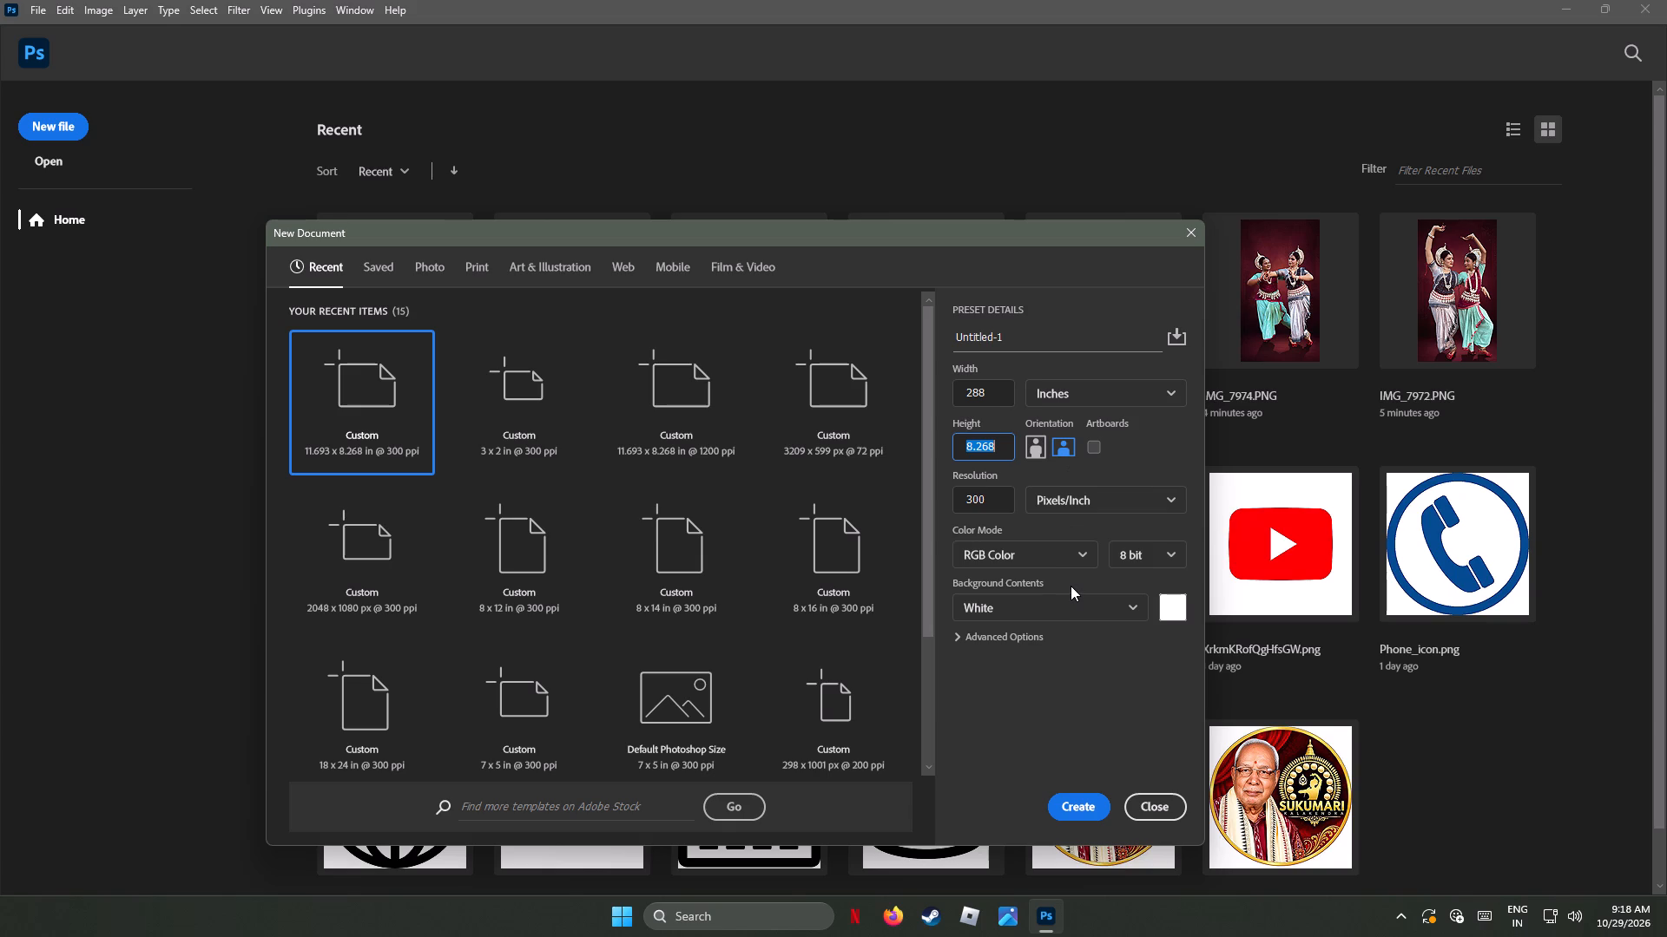
key("9")
key("6")
left_click_drag(995, 499, 913, 497)
type("100")
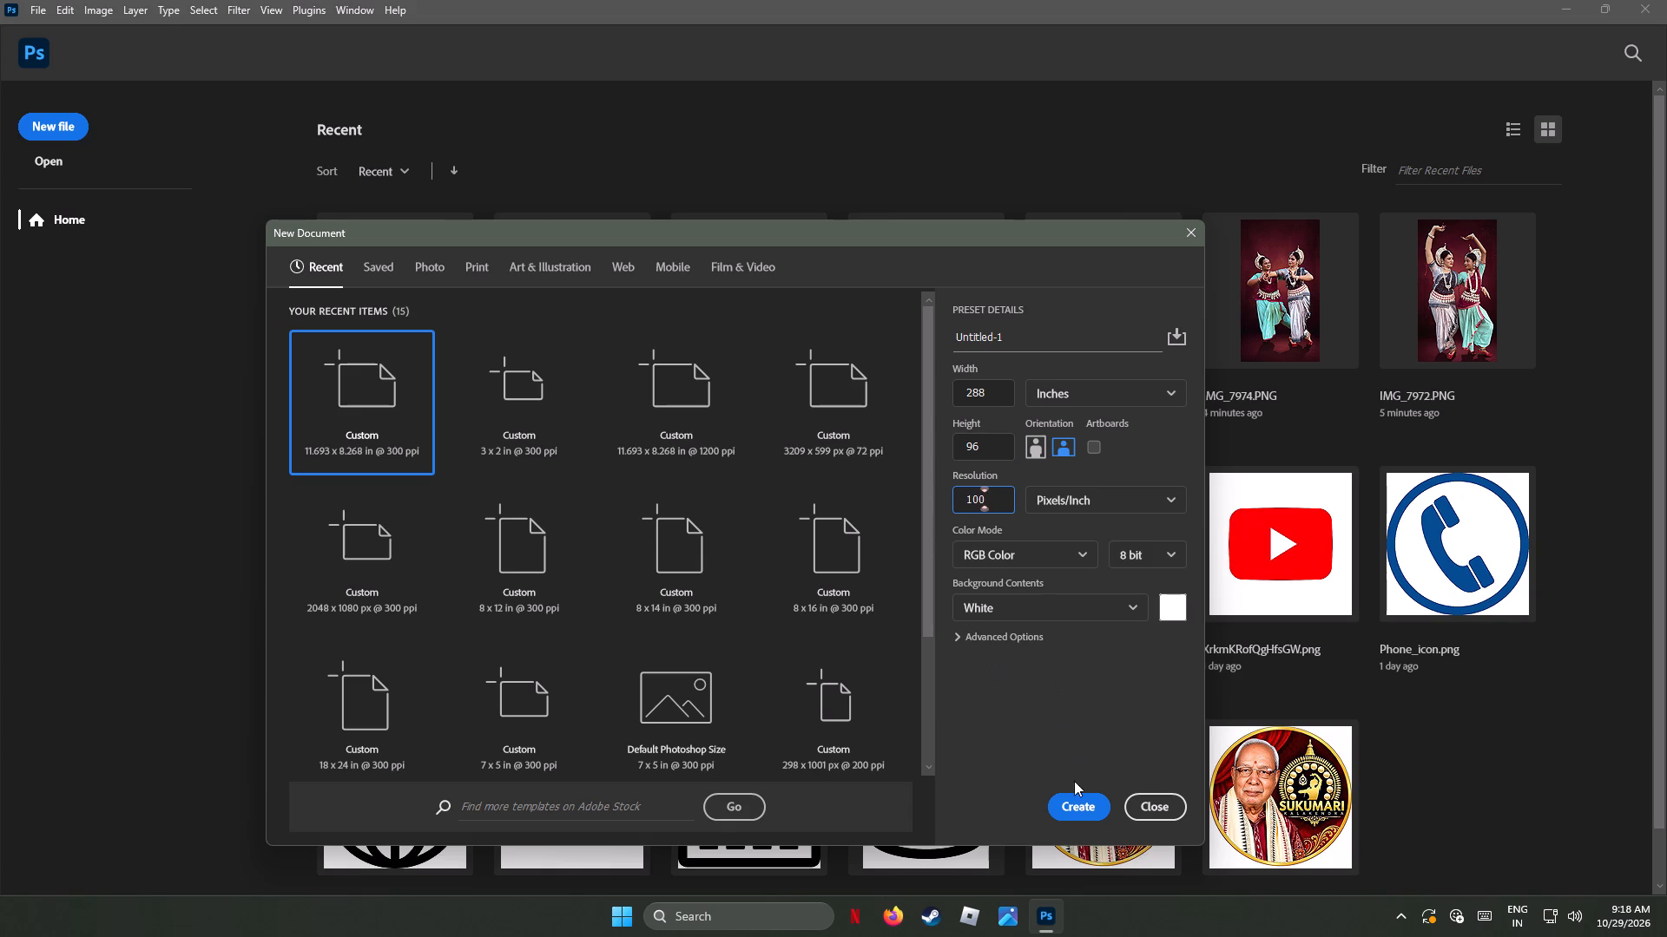
left_click(1083, 804)
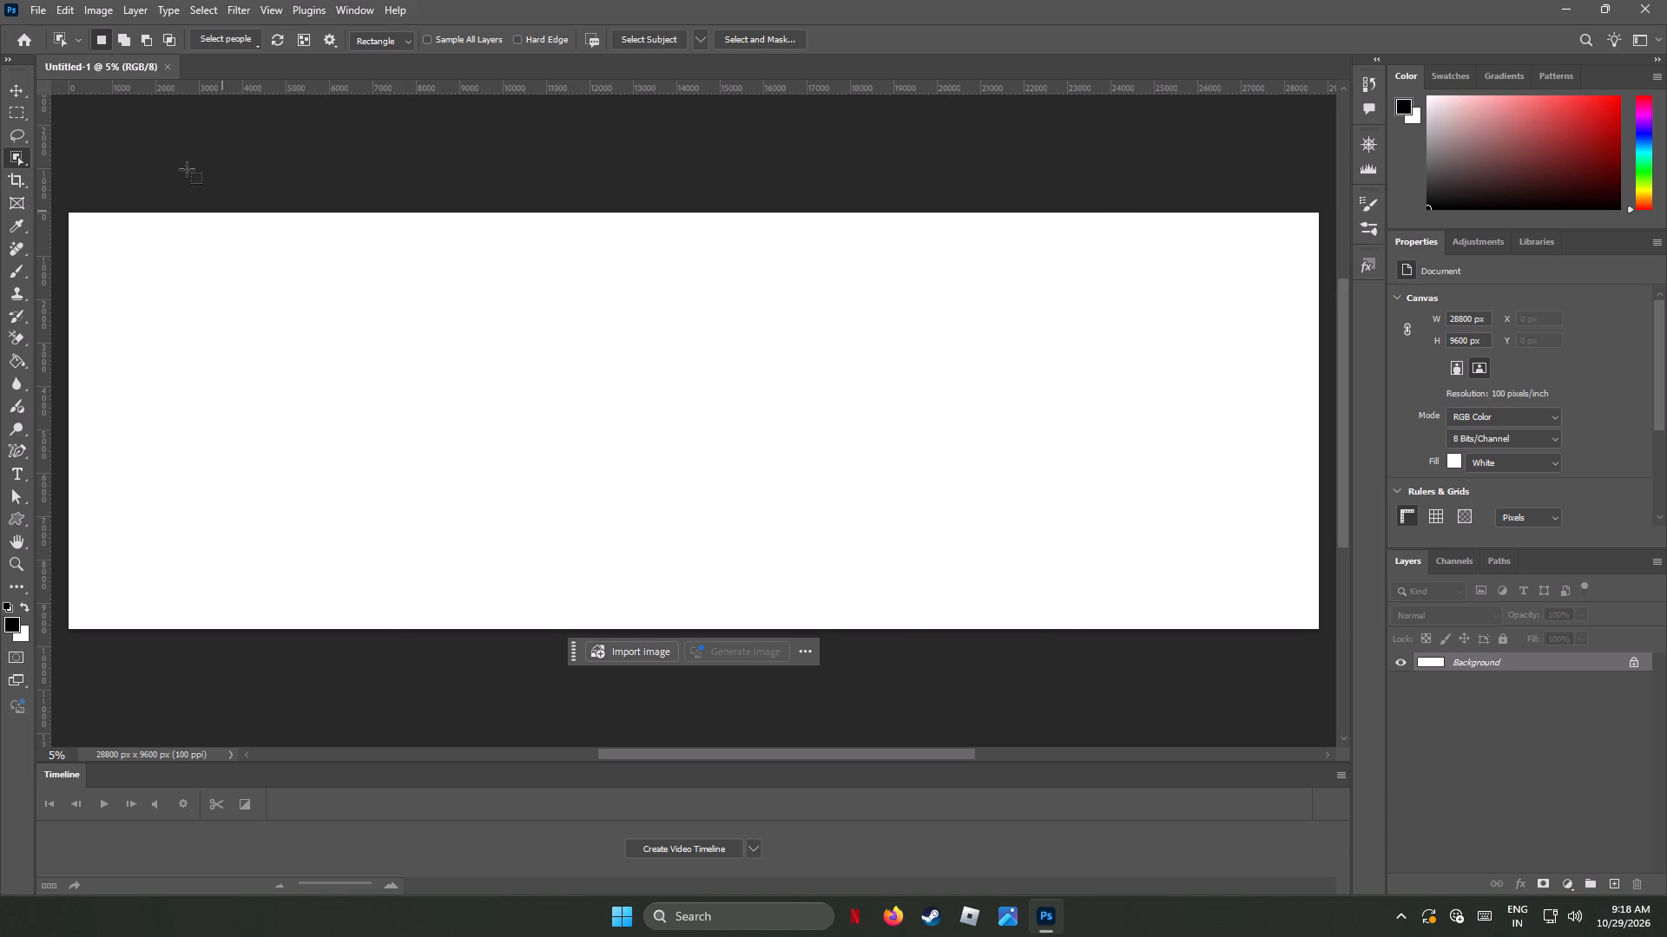
Switch to File Explorer, browse to the LOGO folder under SUKUMARI > Official on Disk-1 (F:), and open SKK_LOGO0480.png in Photoshop.
left_click(13, 82)
left_click(1567, 3)
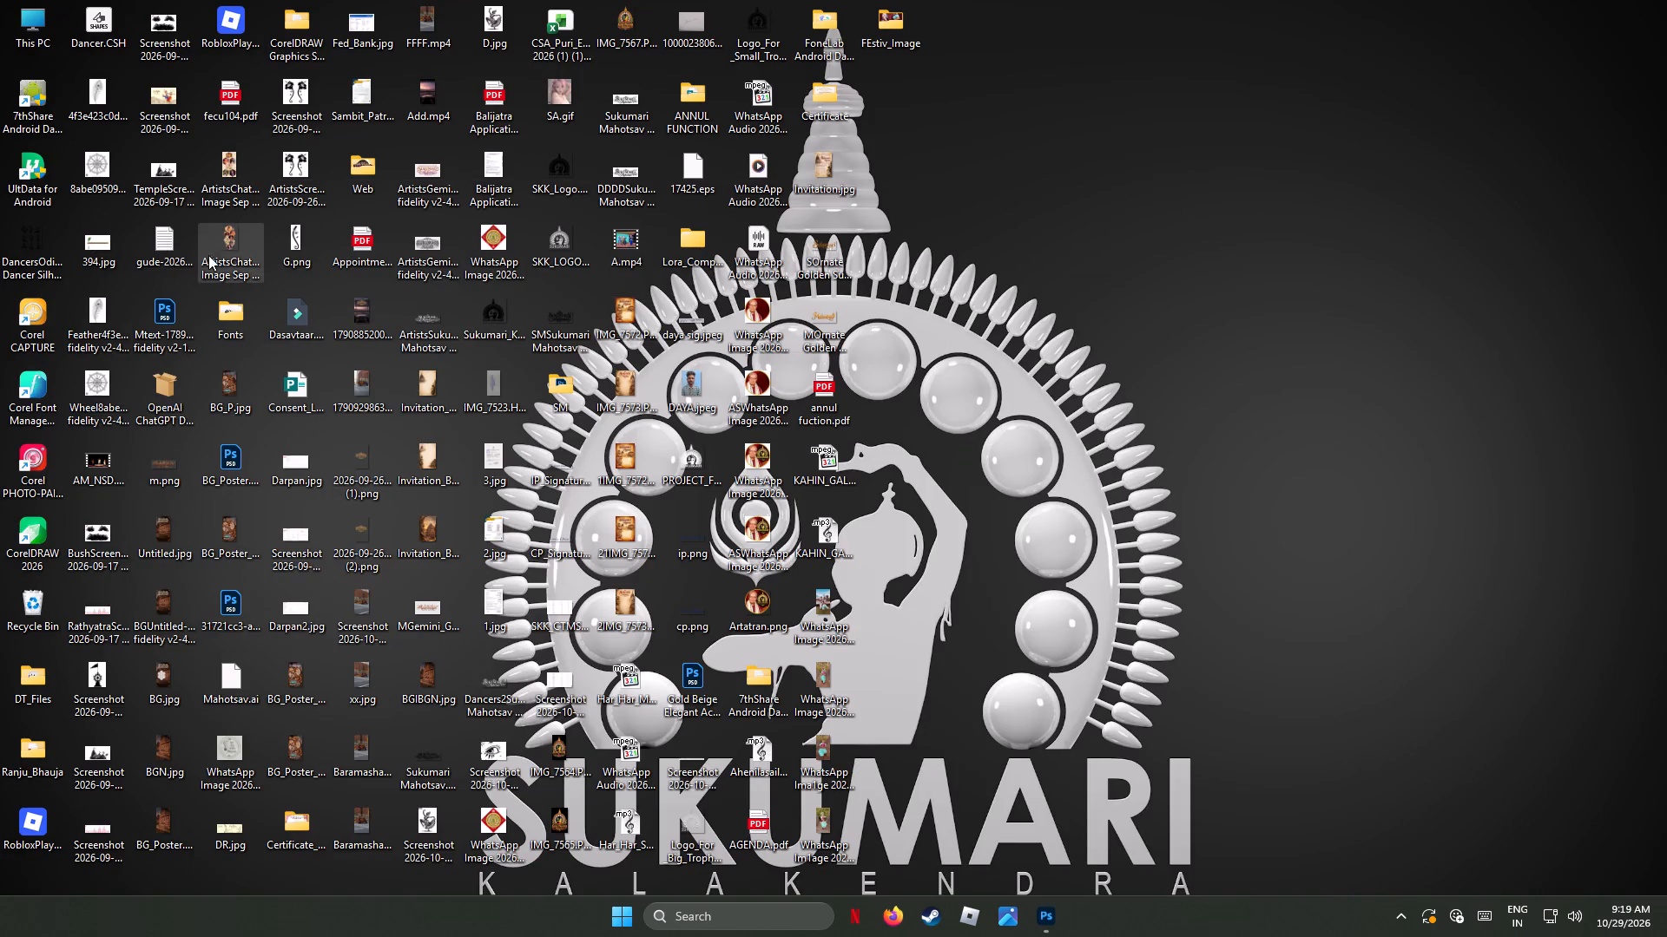
double_click(25, 16)
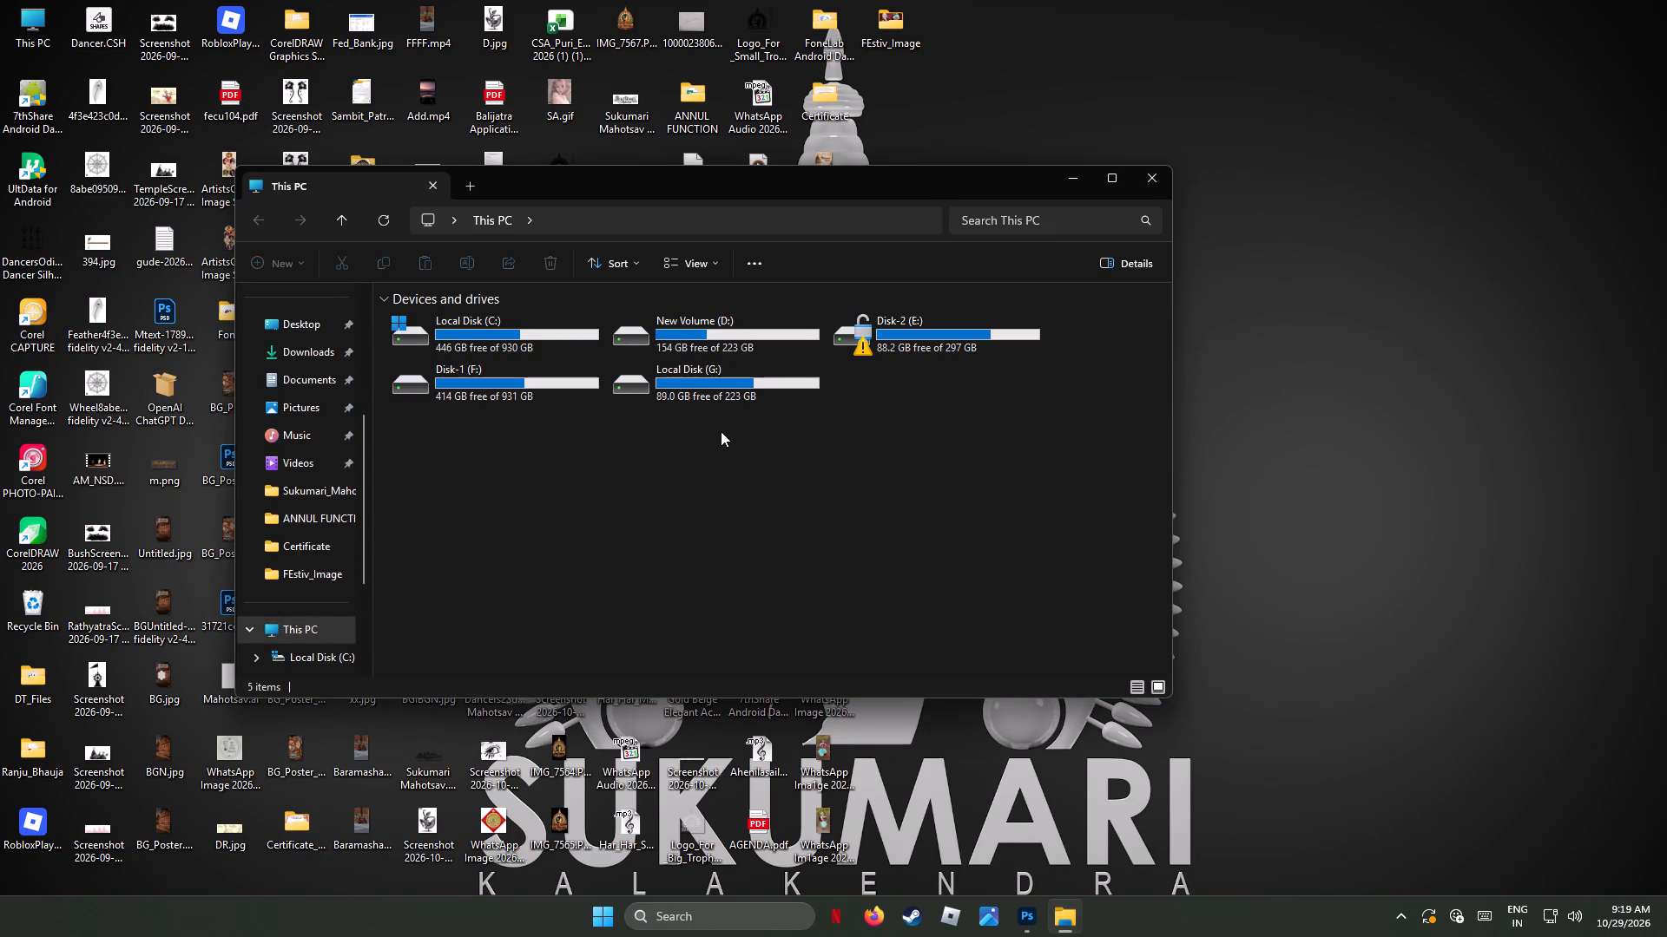
double_click(518, 394)
scroll(518, 393, "down", 7)
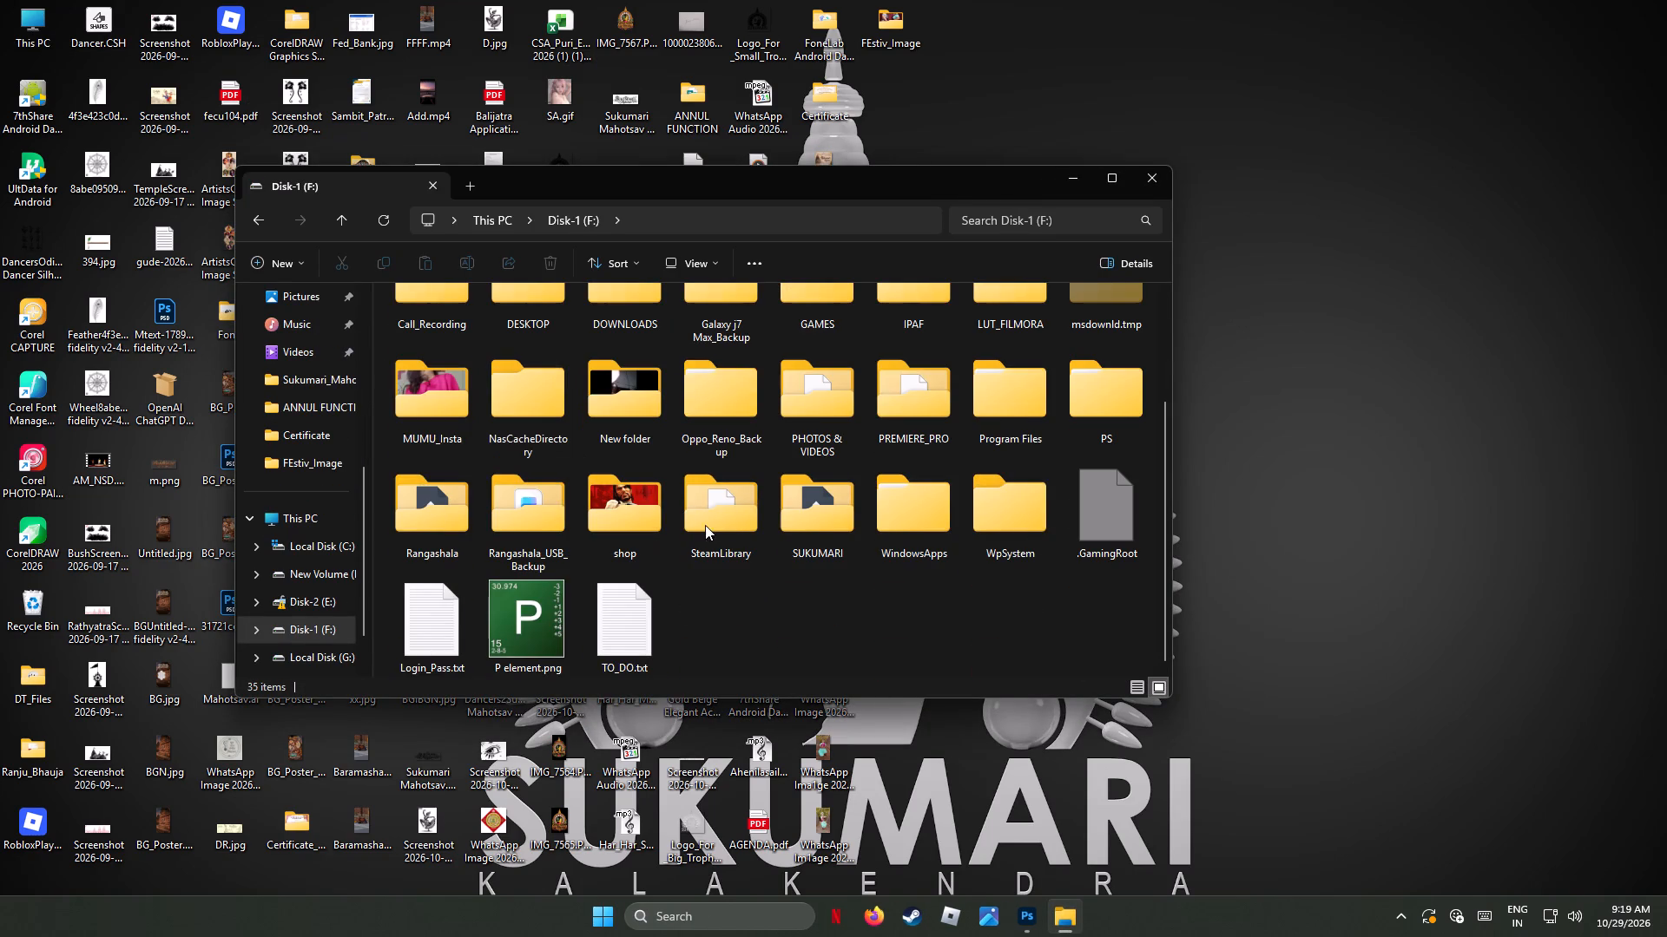
double_click(820, 510)
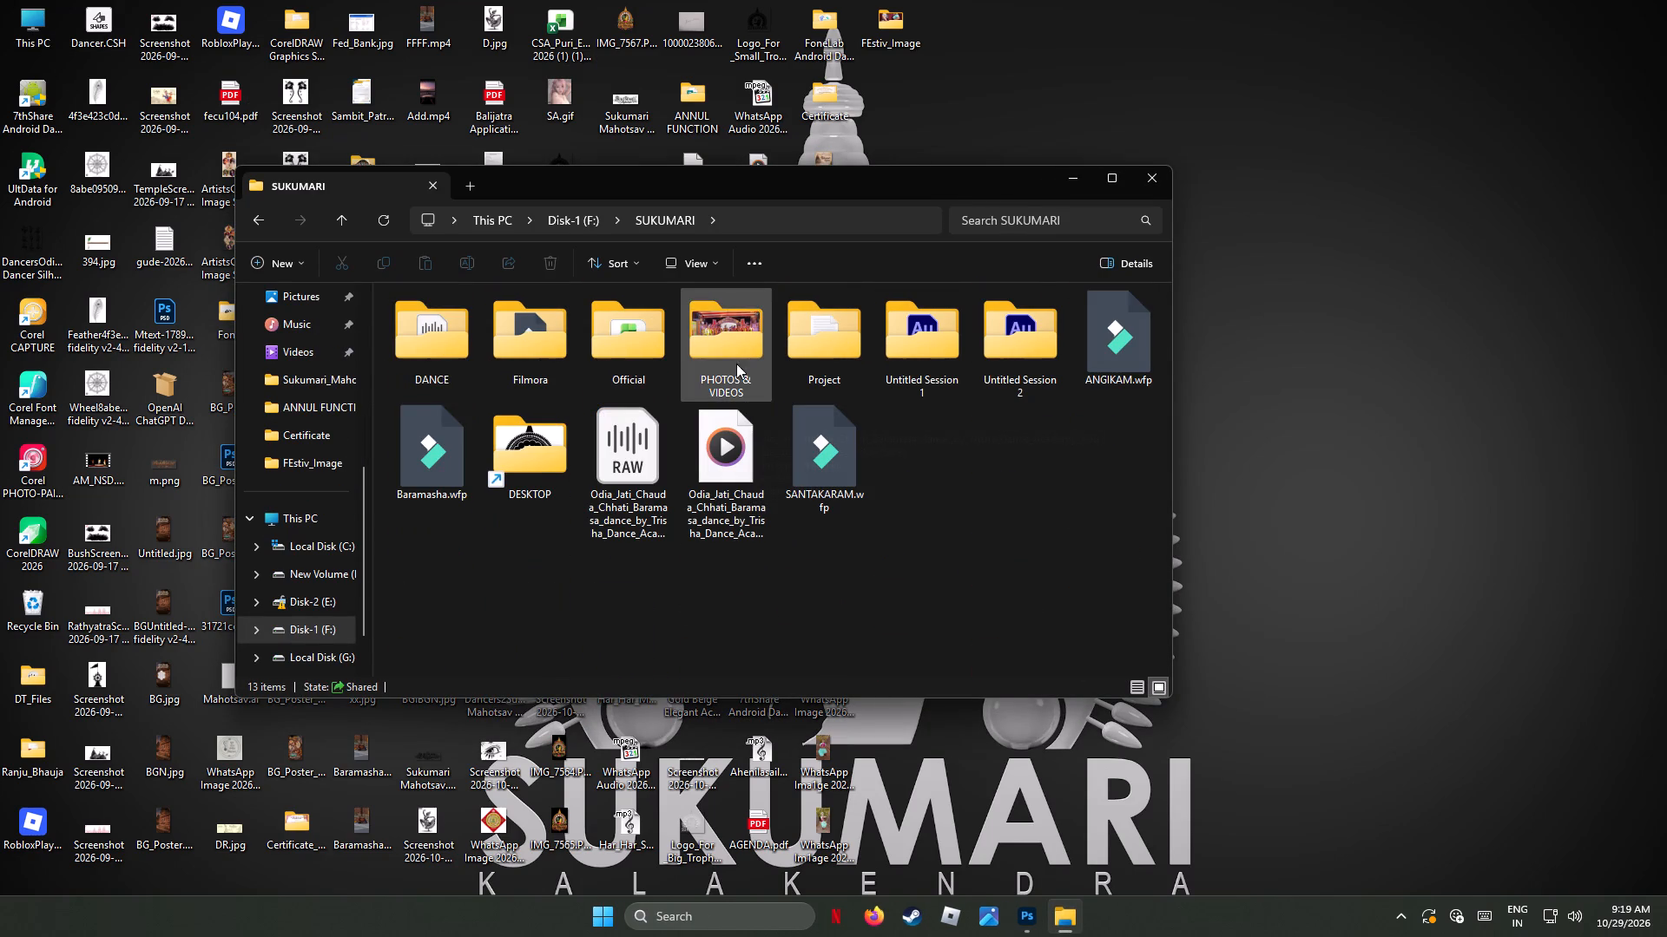
double_click(733, 338)
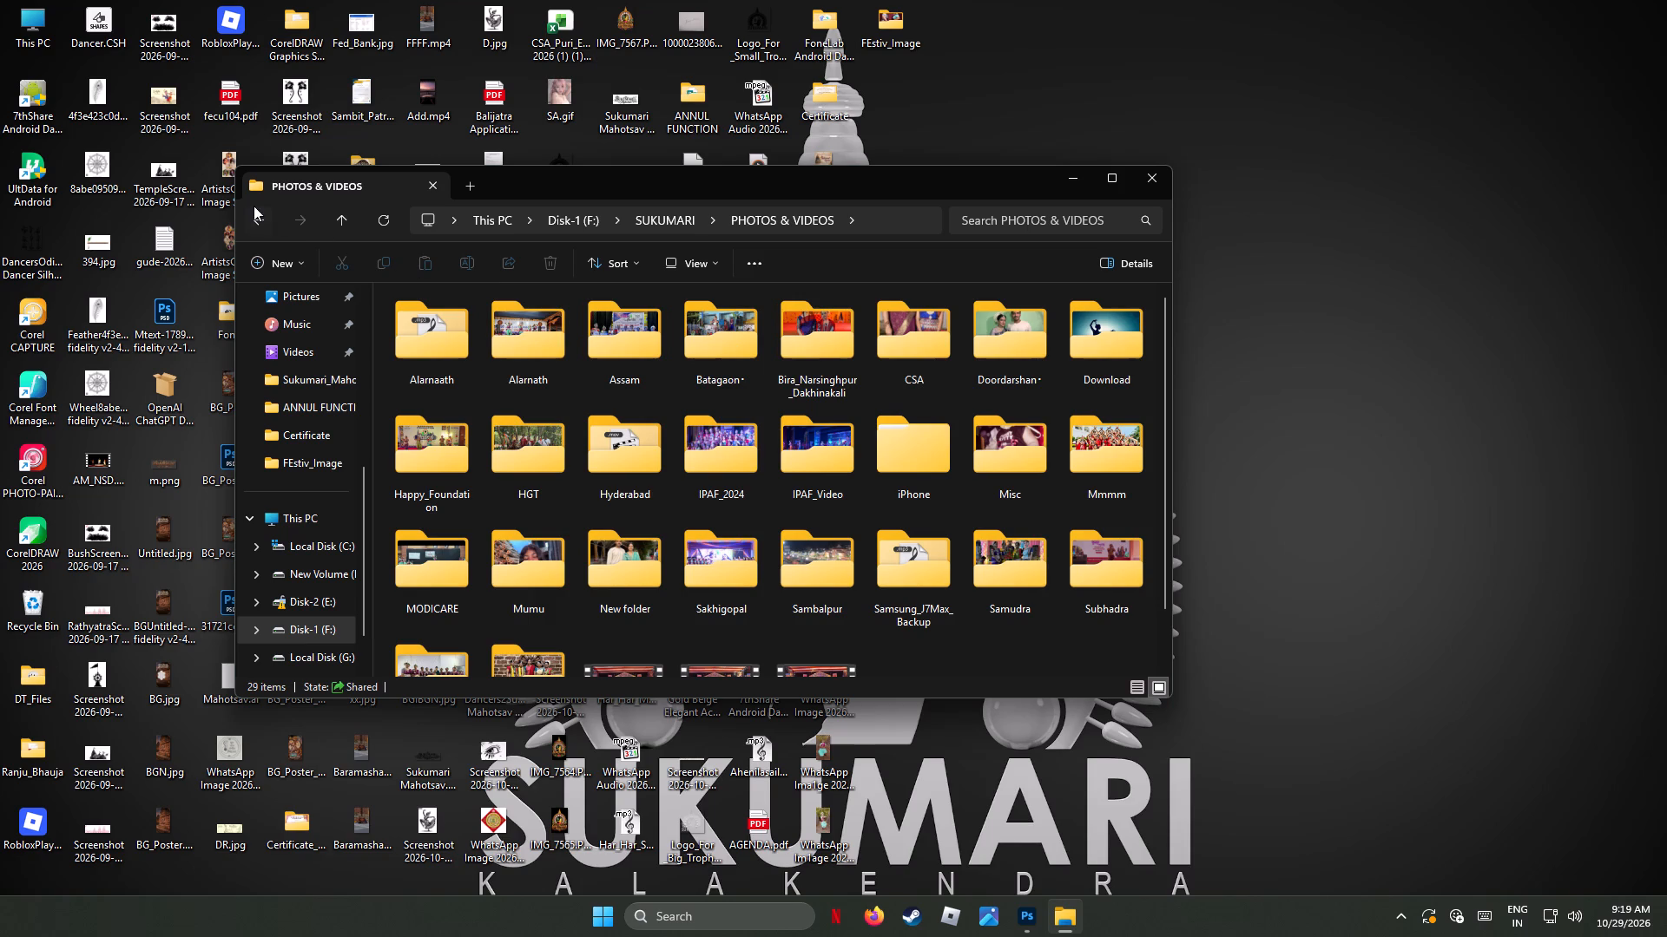
left_click(254, 217)
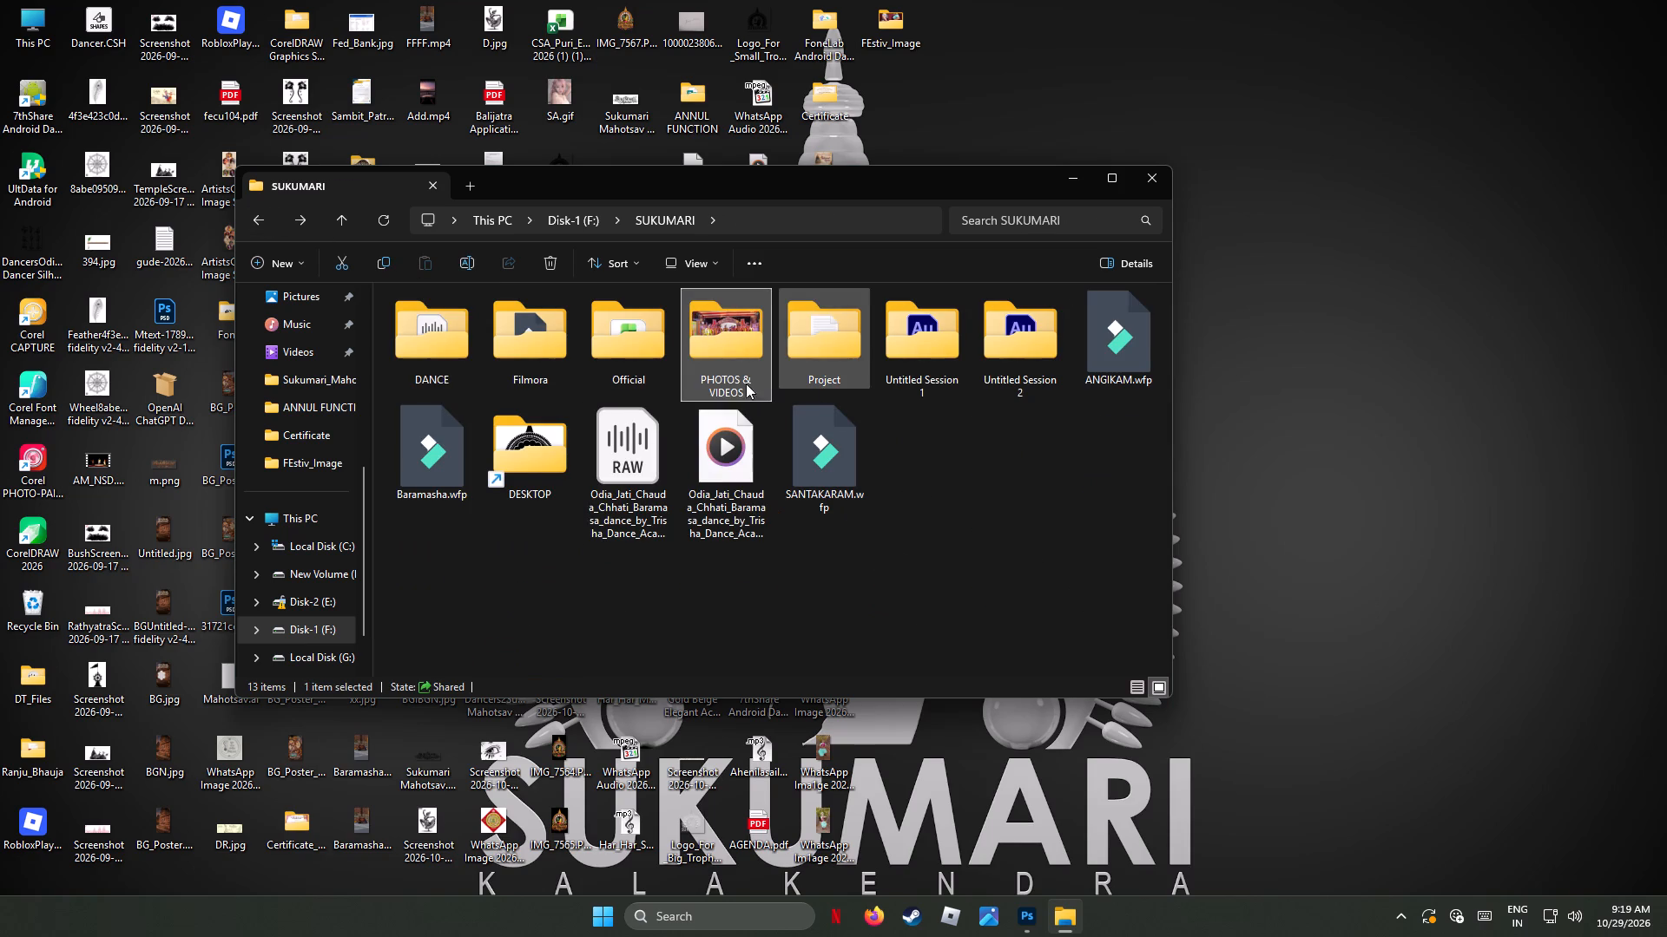
double_click(641, 347)
double_click(817, 336)
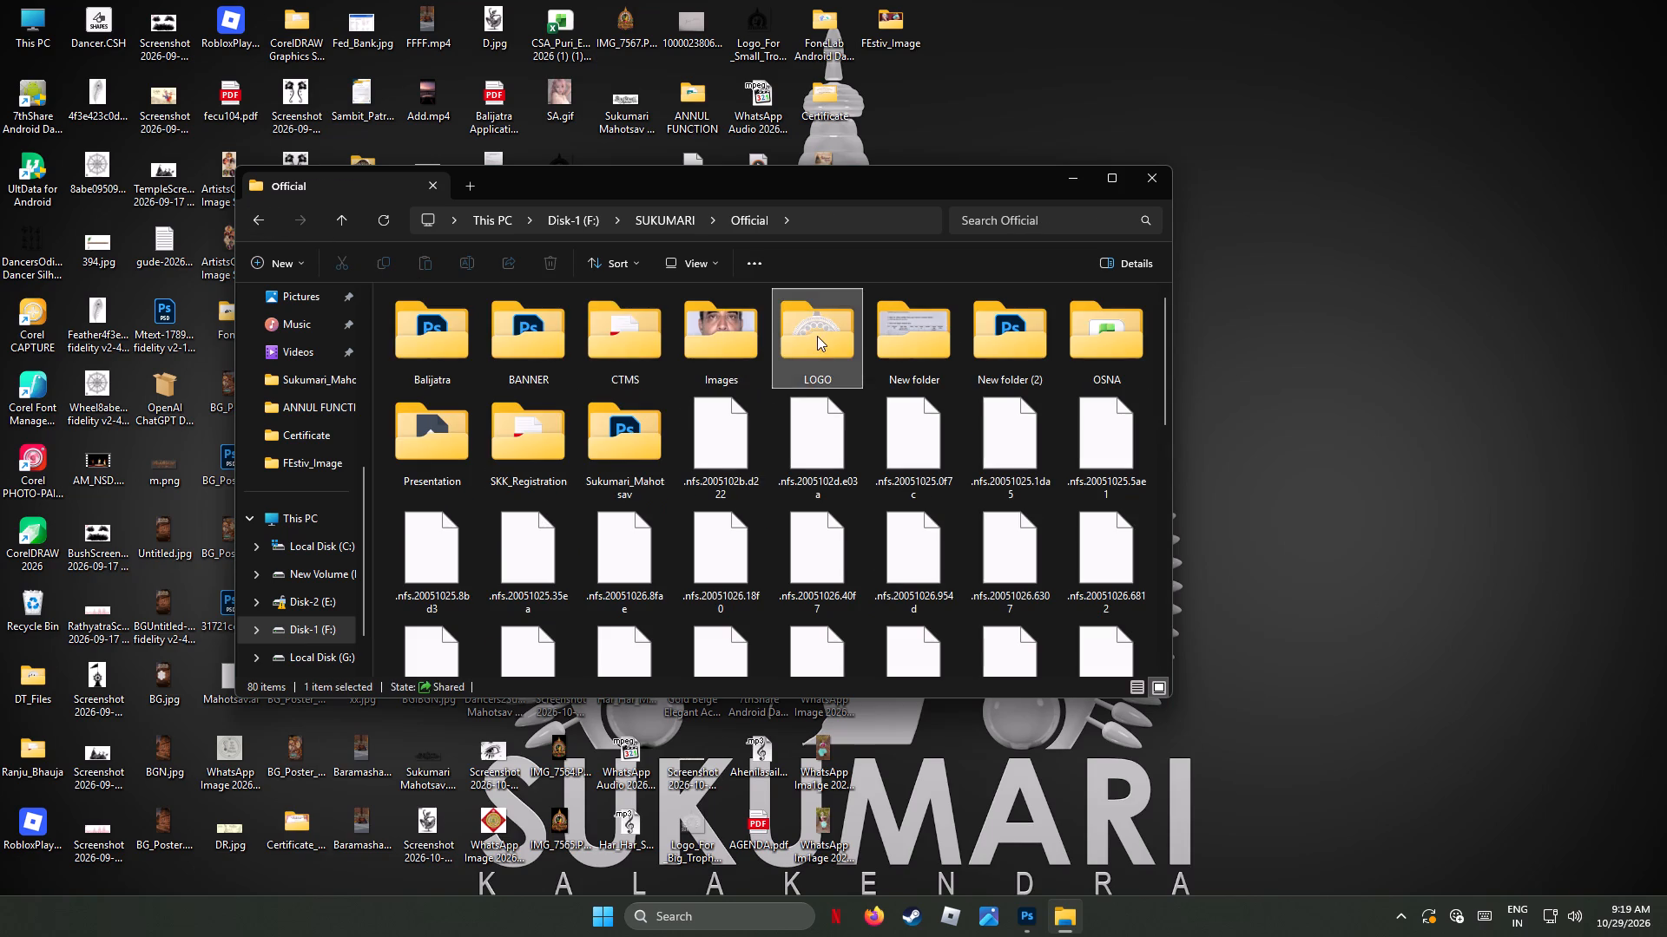
left_click(635, 346)
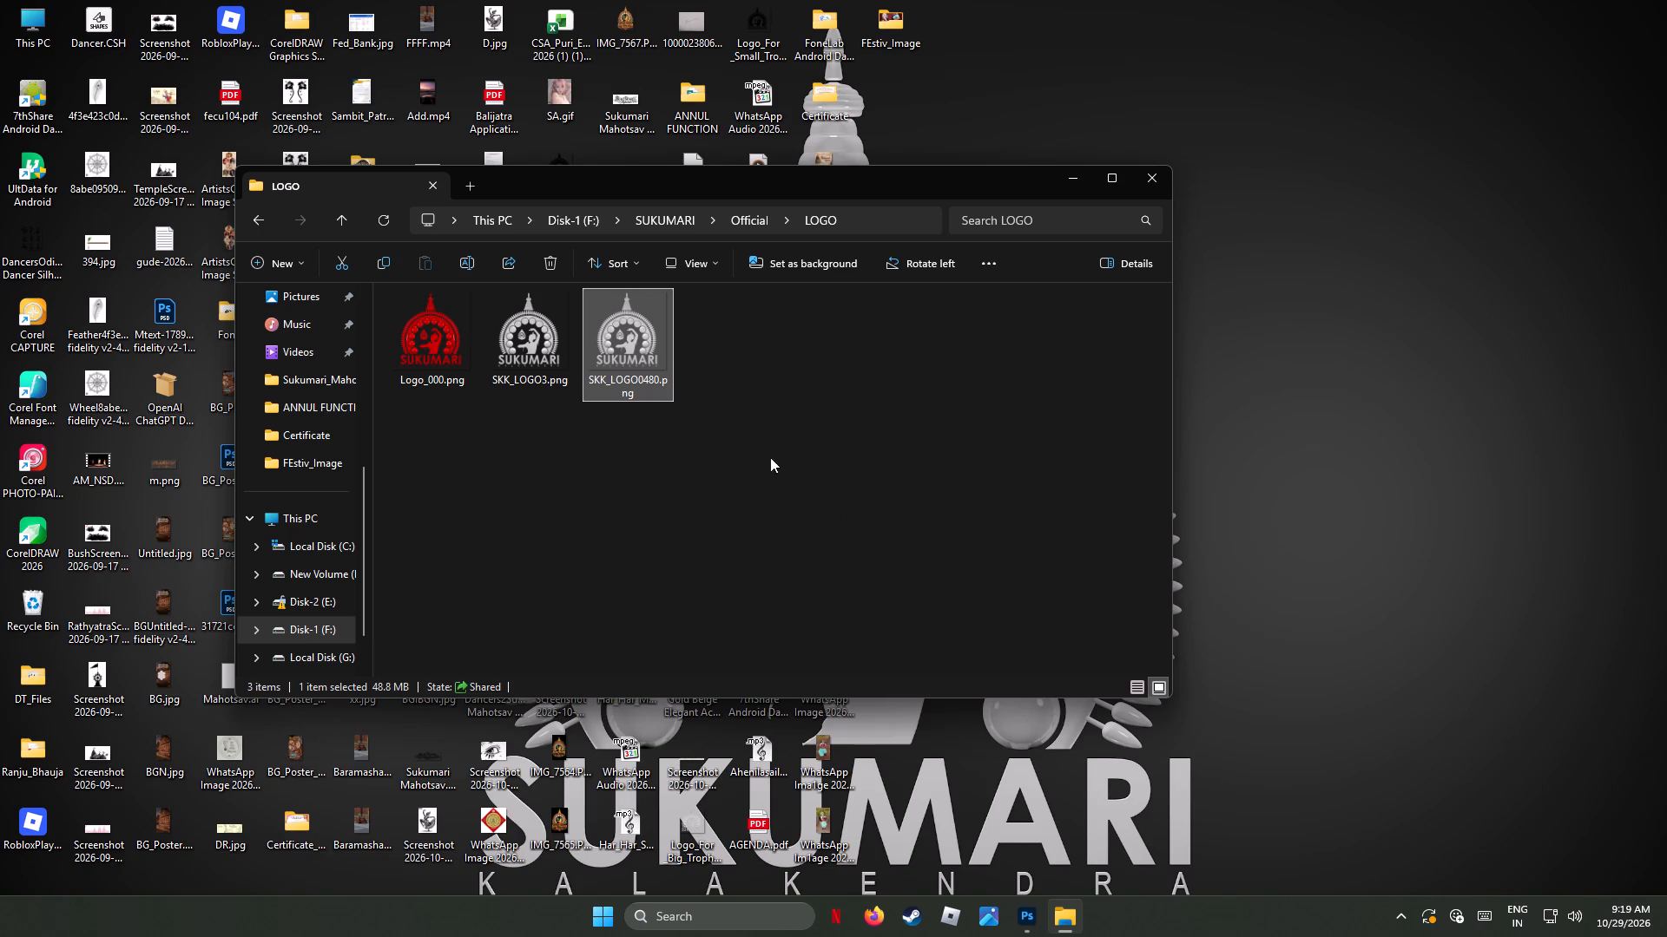
right_click(612, 339)
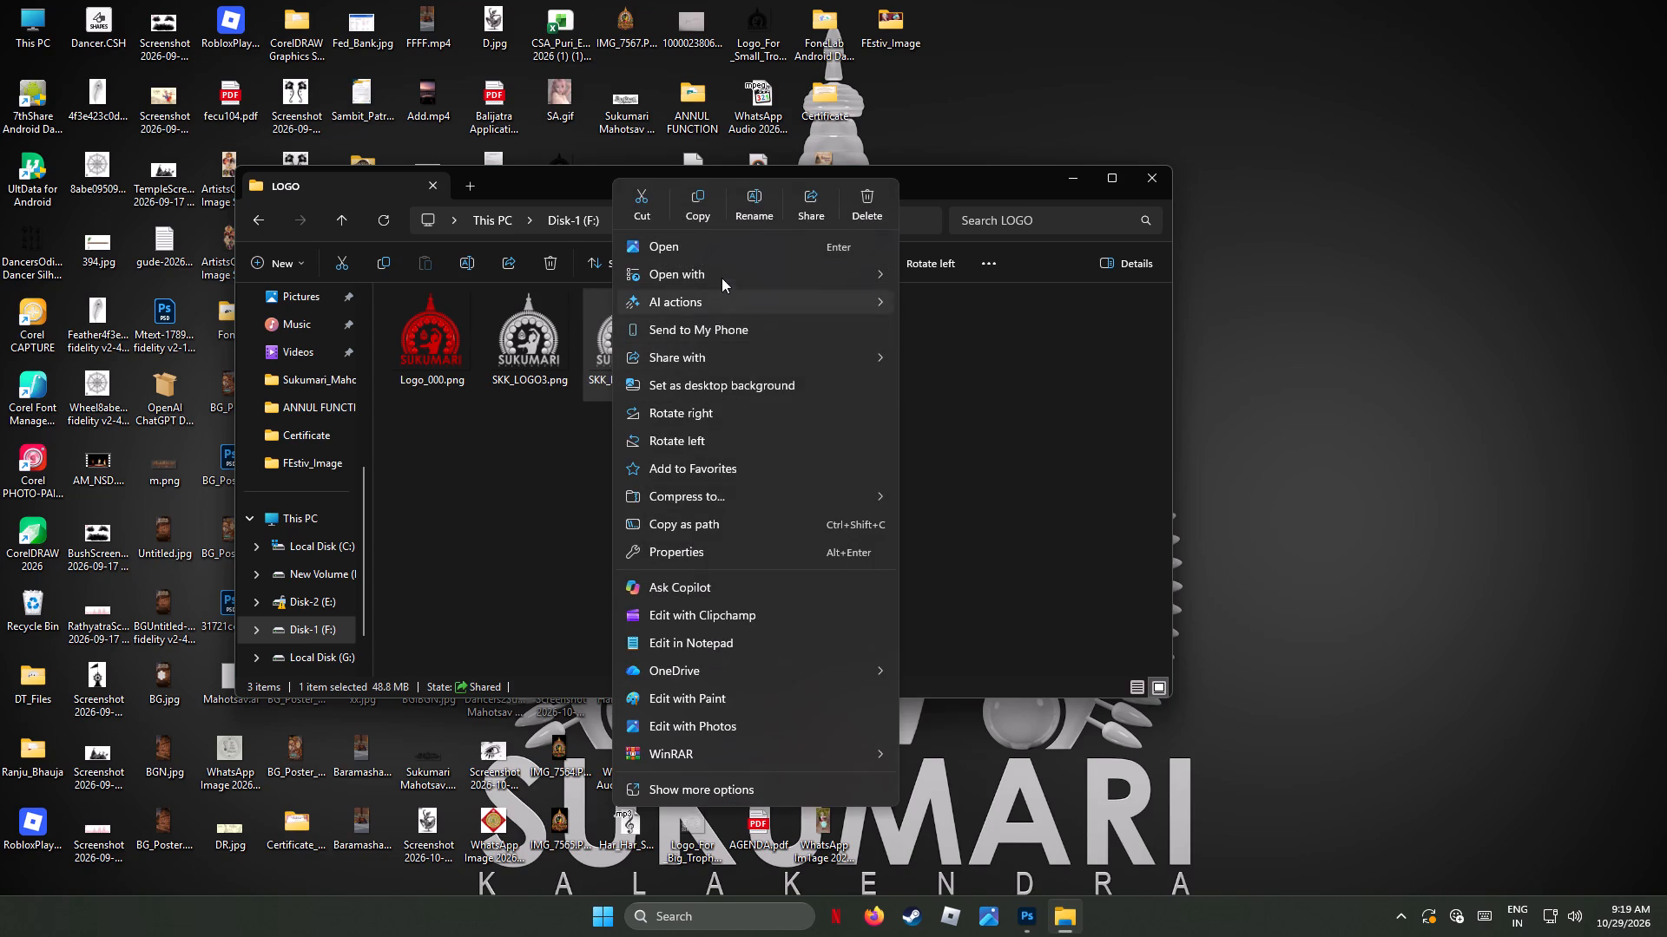
left_click(951, 276)
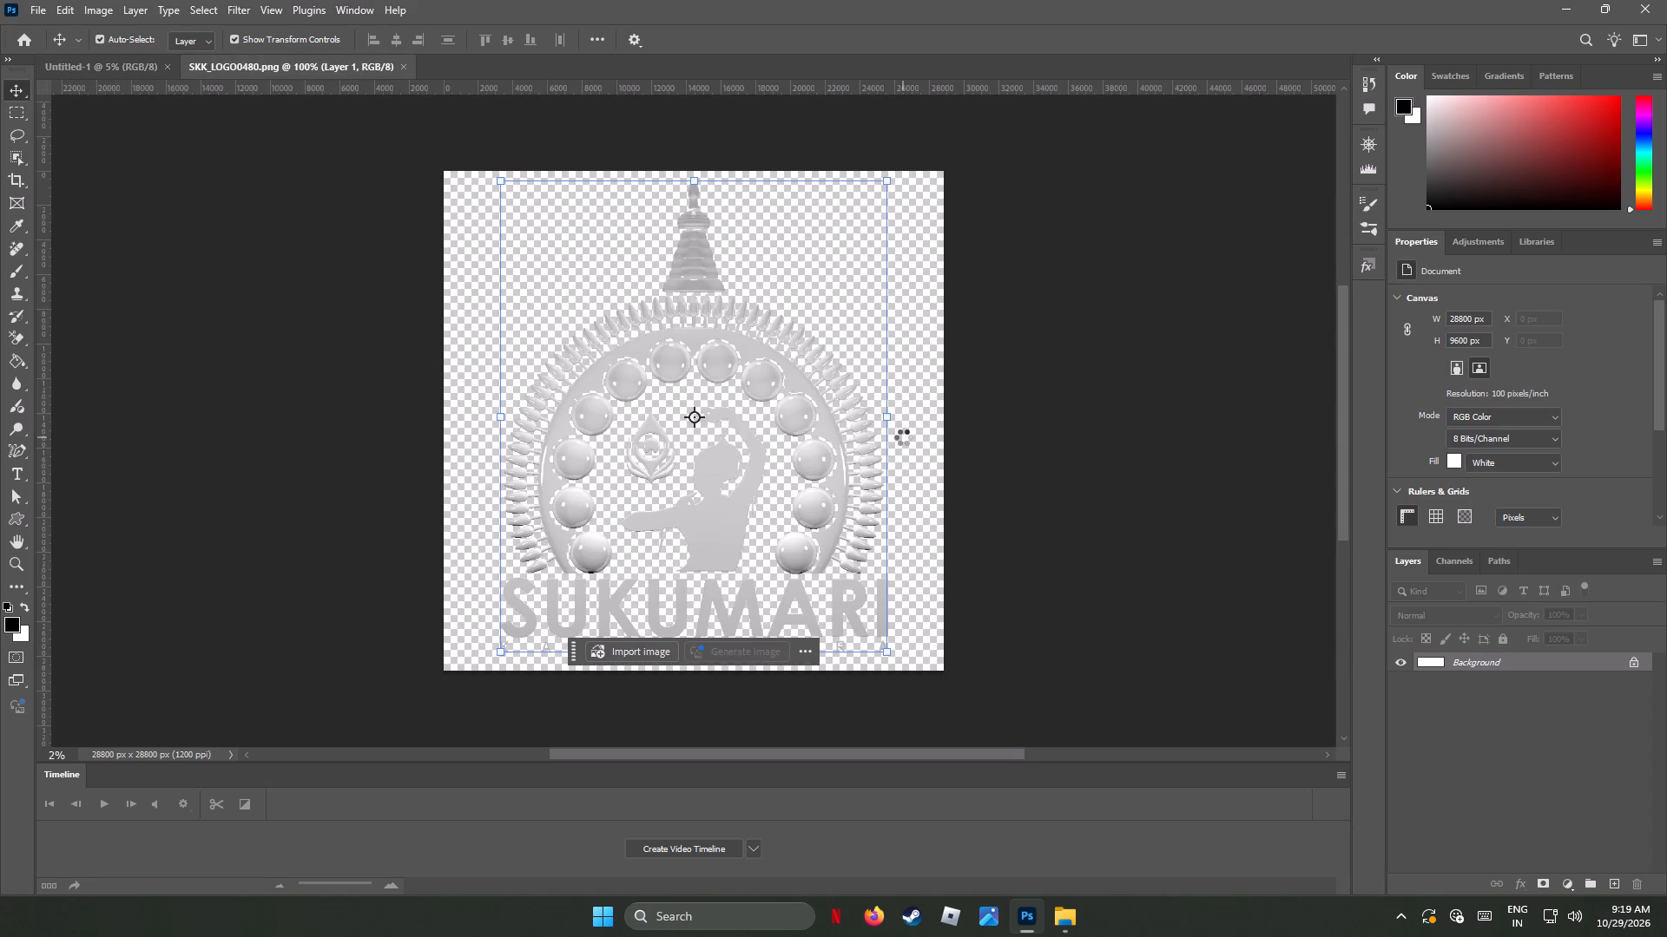
Return to the LOGO folder in File Explorer and open SKK_LOGO3.png in Photoshop.
left_click(1564, 8)
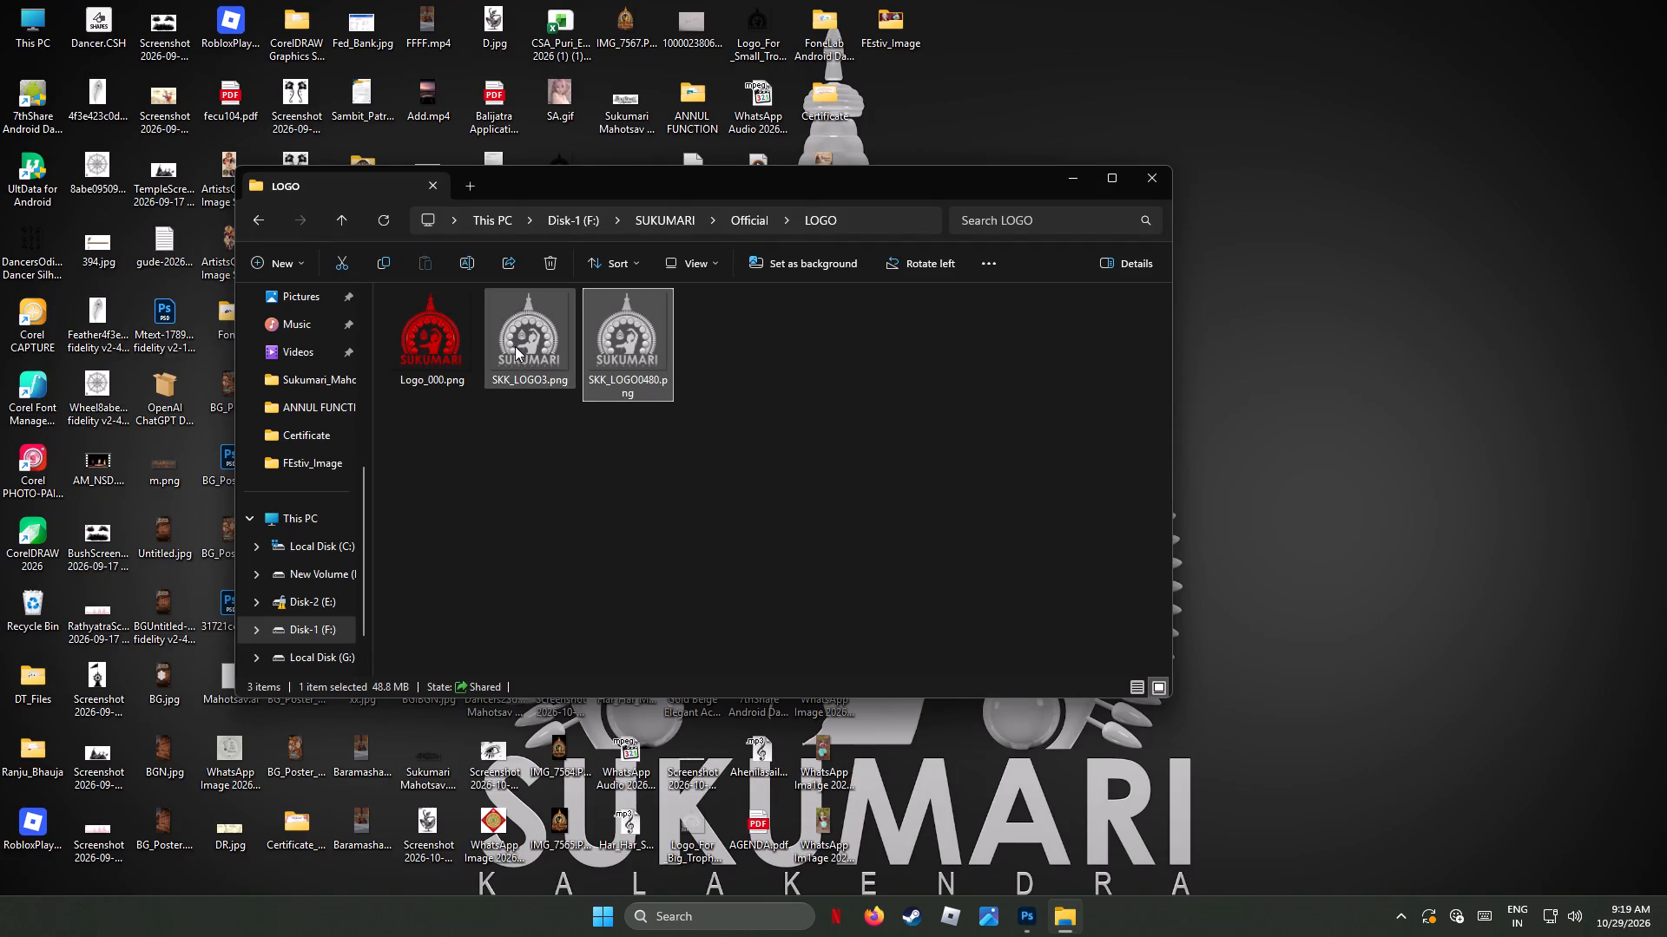
right_click(515, 346)
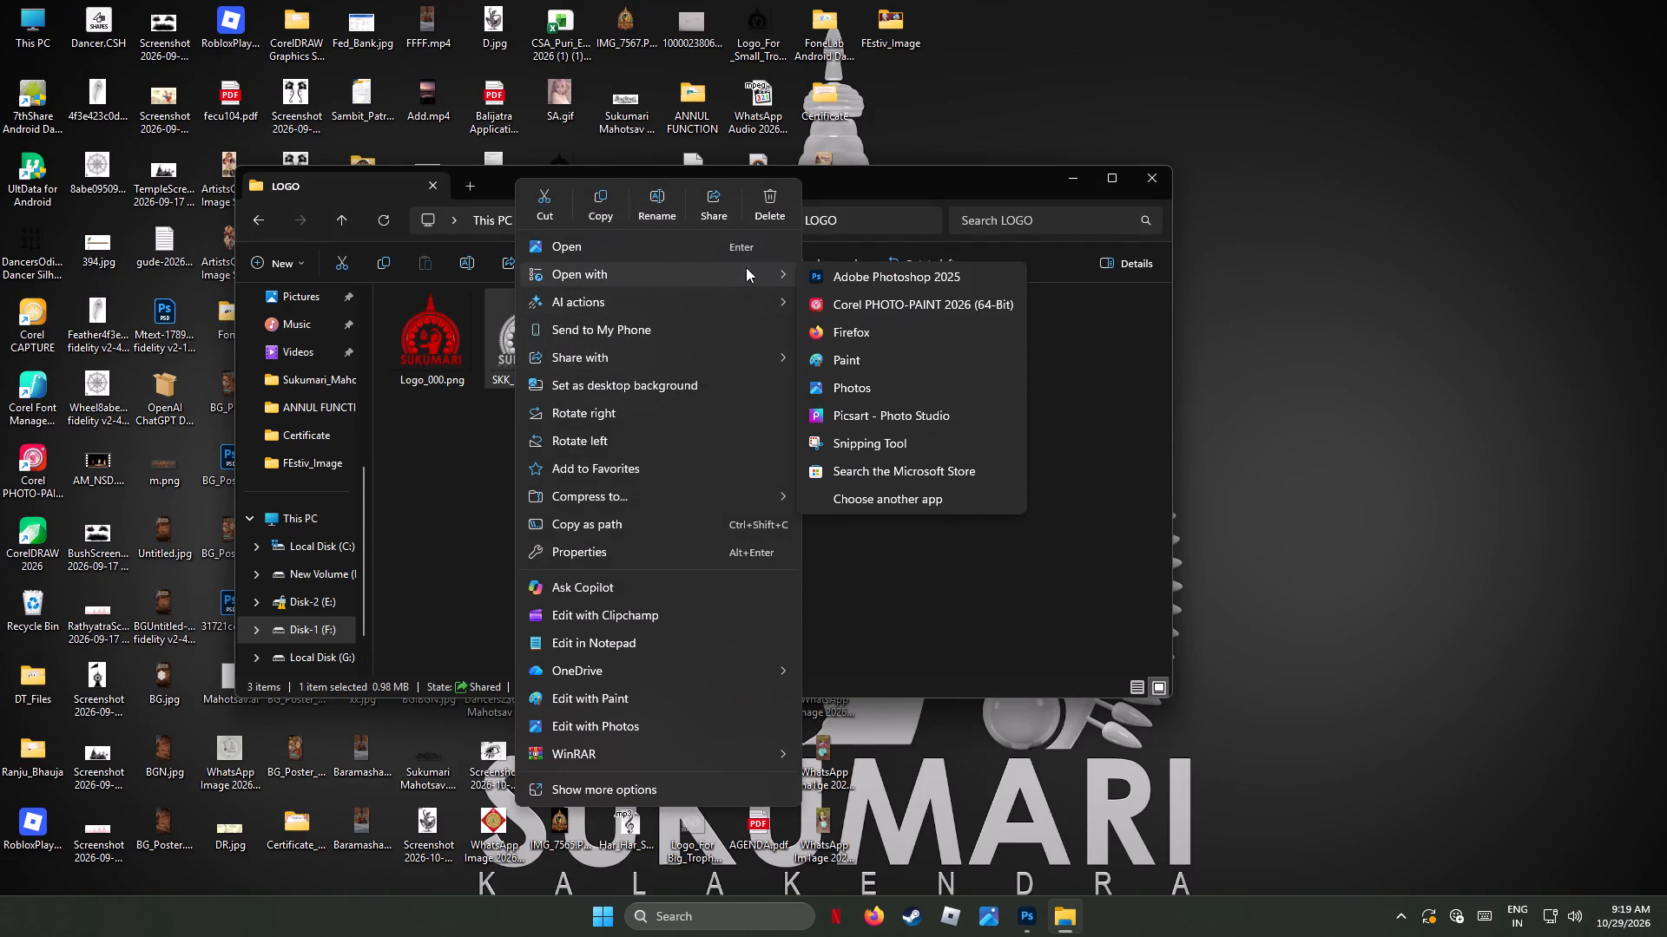
left_click(850, 279)
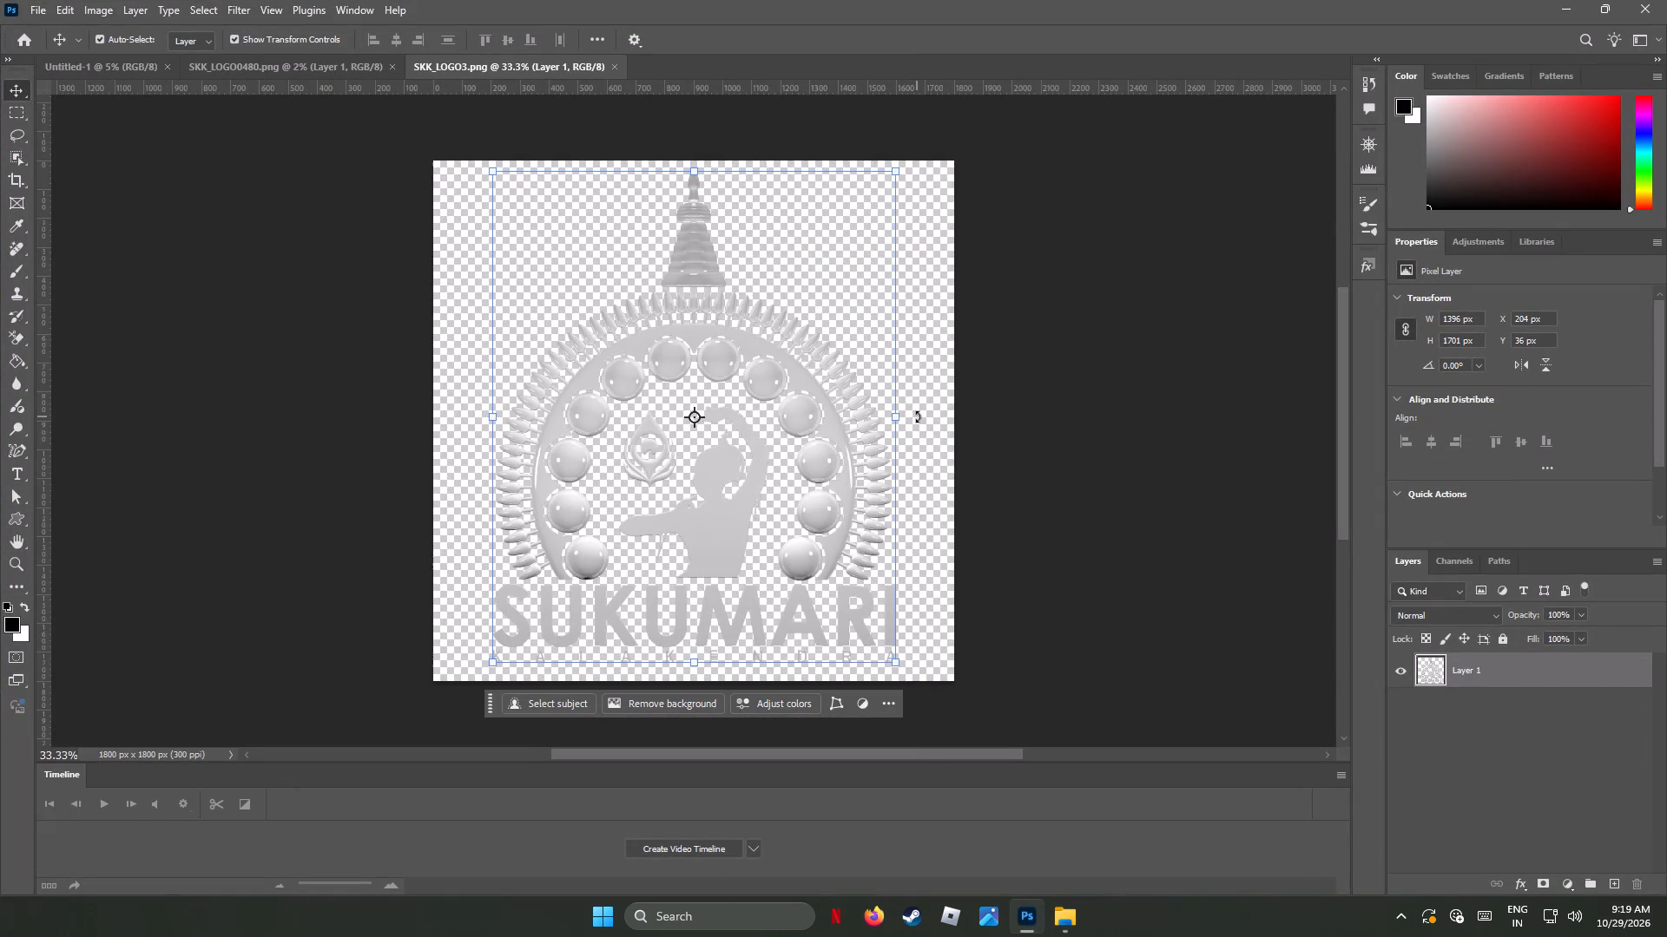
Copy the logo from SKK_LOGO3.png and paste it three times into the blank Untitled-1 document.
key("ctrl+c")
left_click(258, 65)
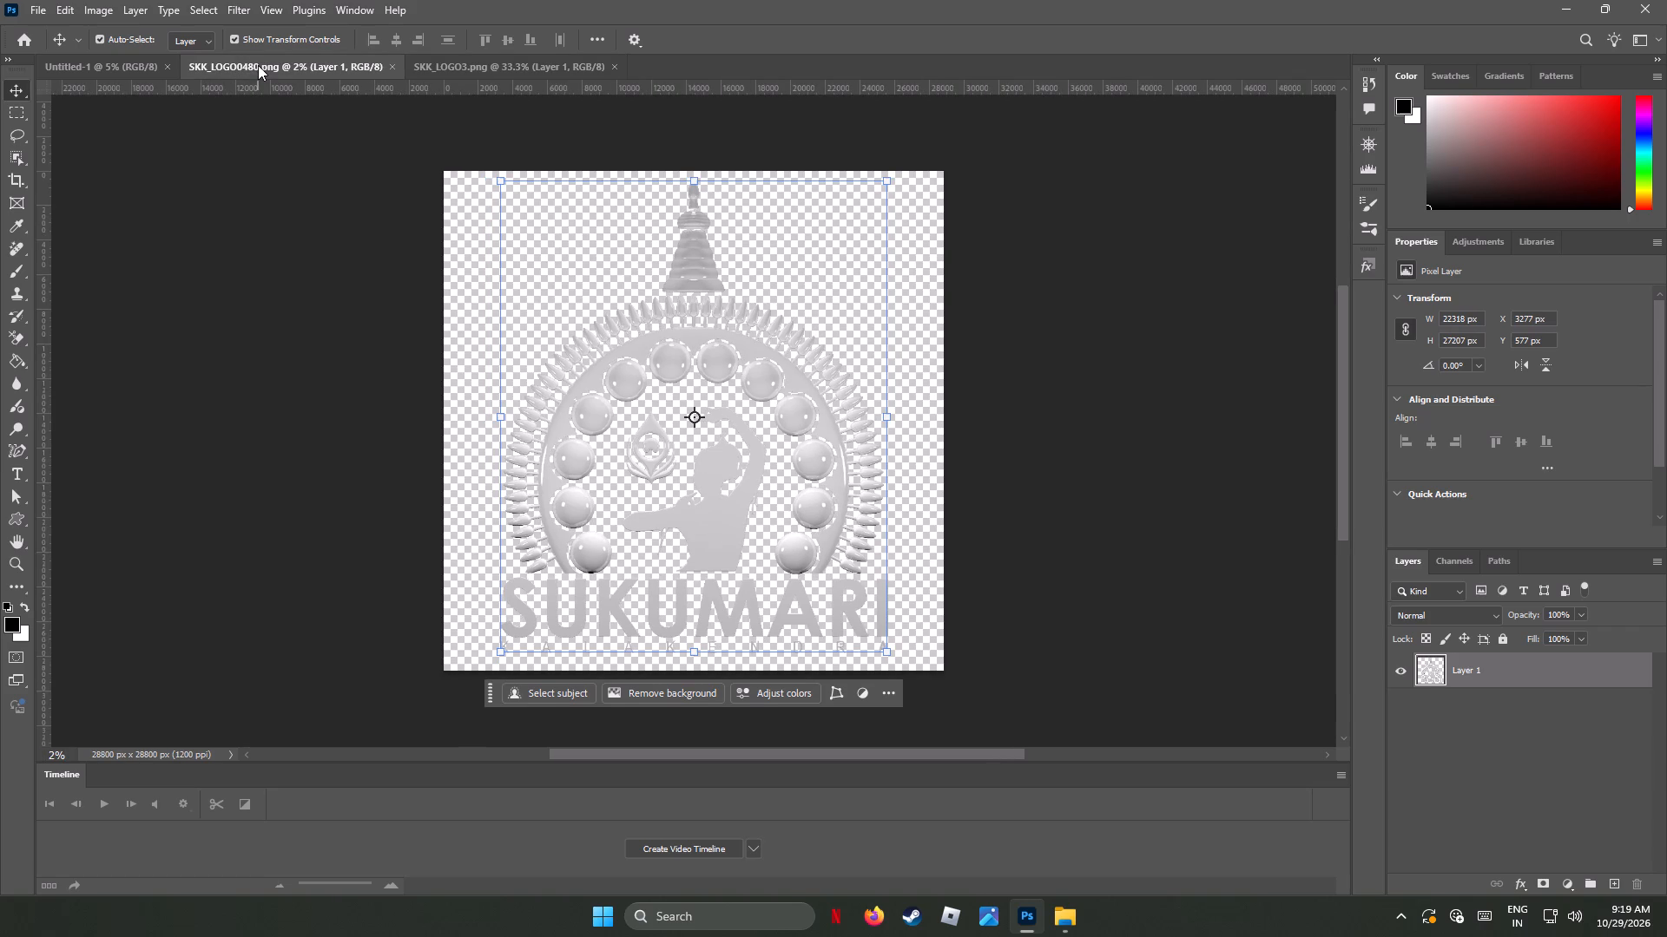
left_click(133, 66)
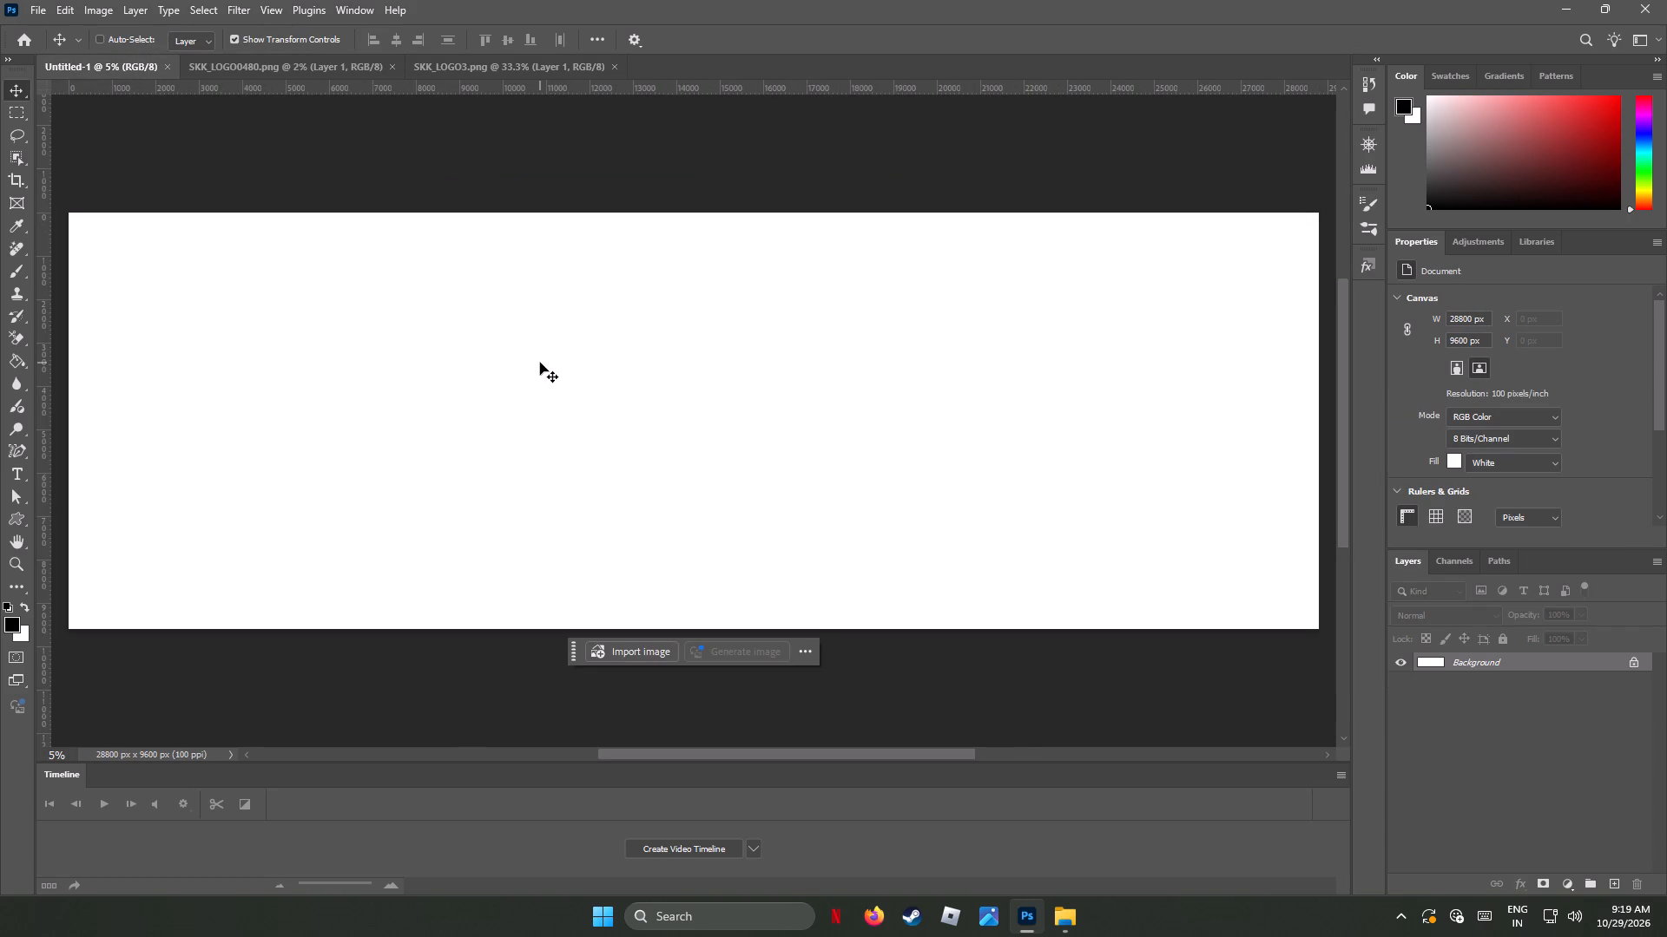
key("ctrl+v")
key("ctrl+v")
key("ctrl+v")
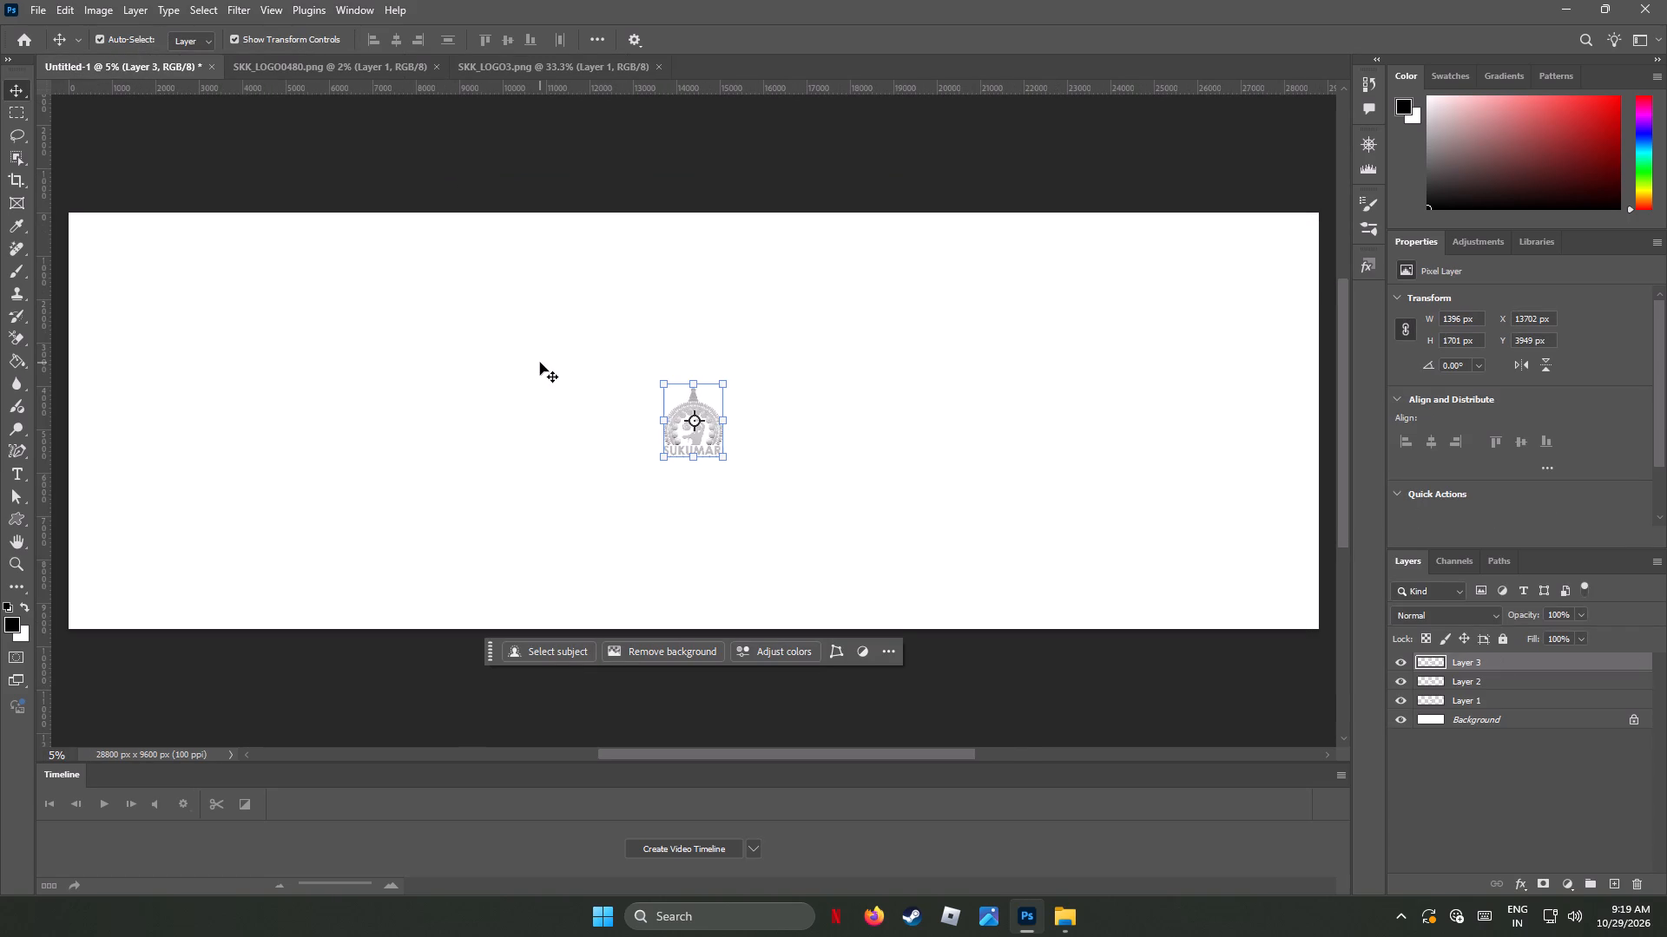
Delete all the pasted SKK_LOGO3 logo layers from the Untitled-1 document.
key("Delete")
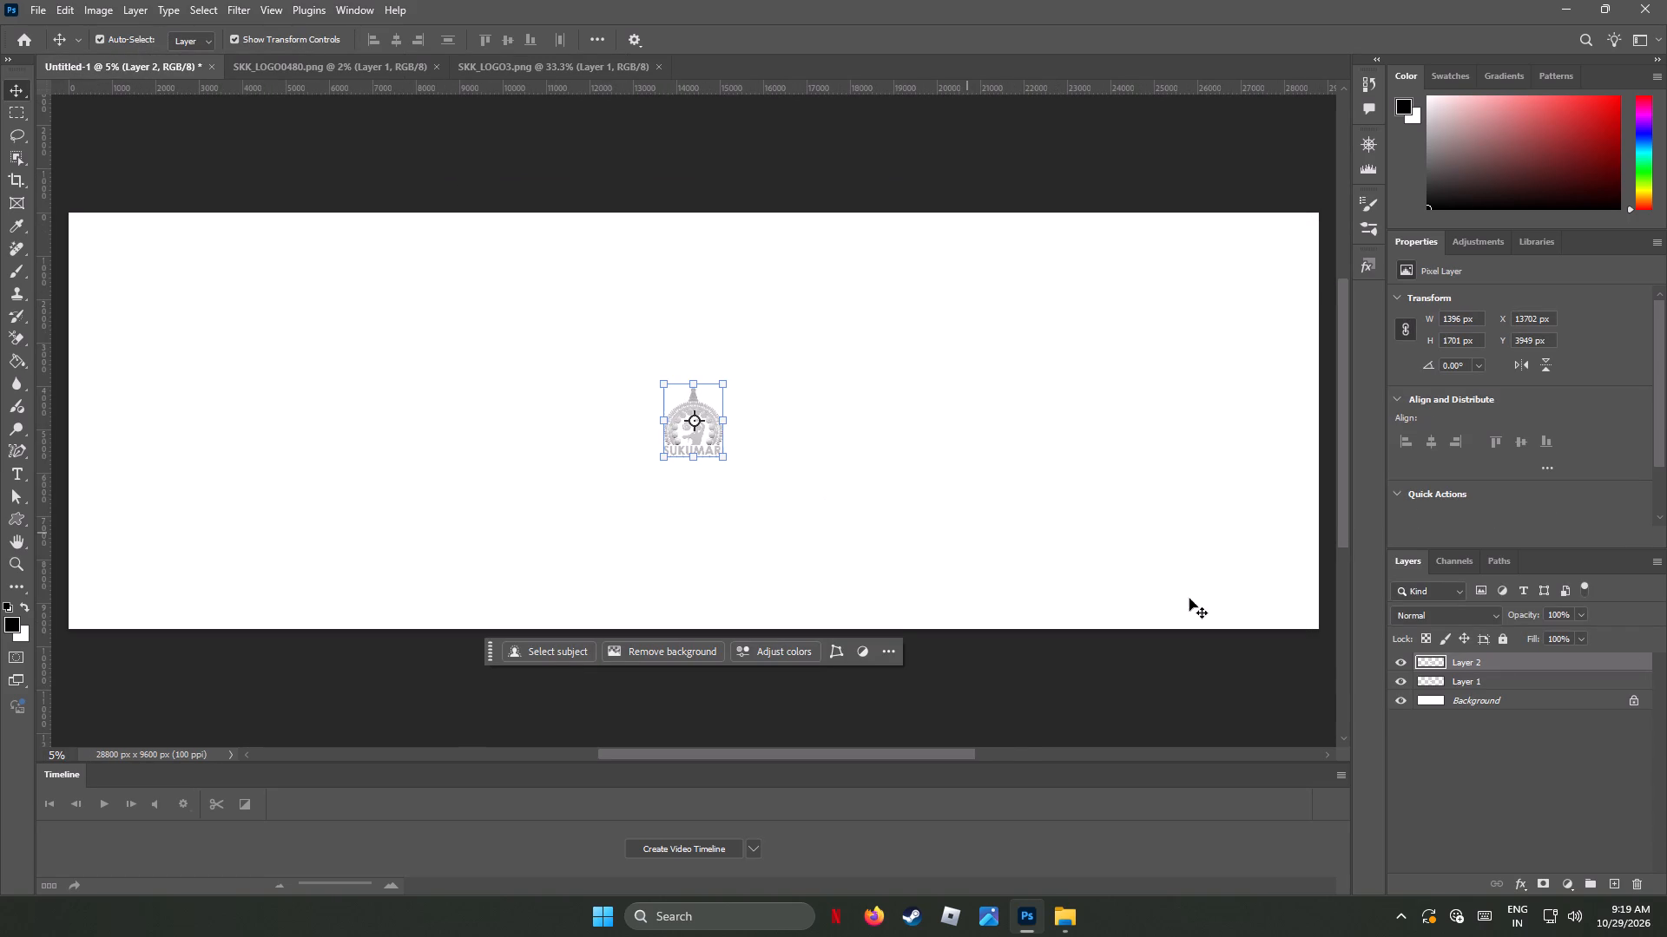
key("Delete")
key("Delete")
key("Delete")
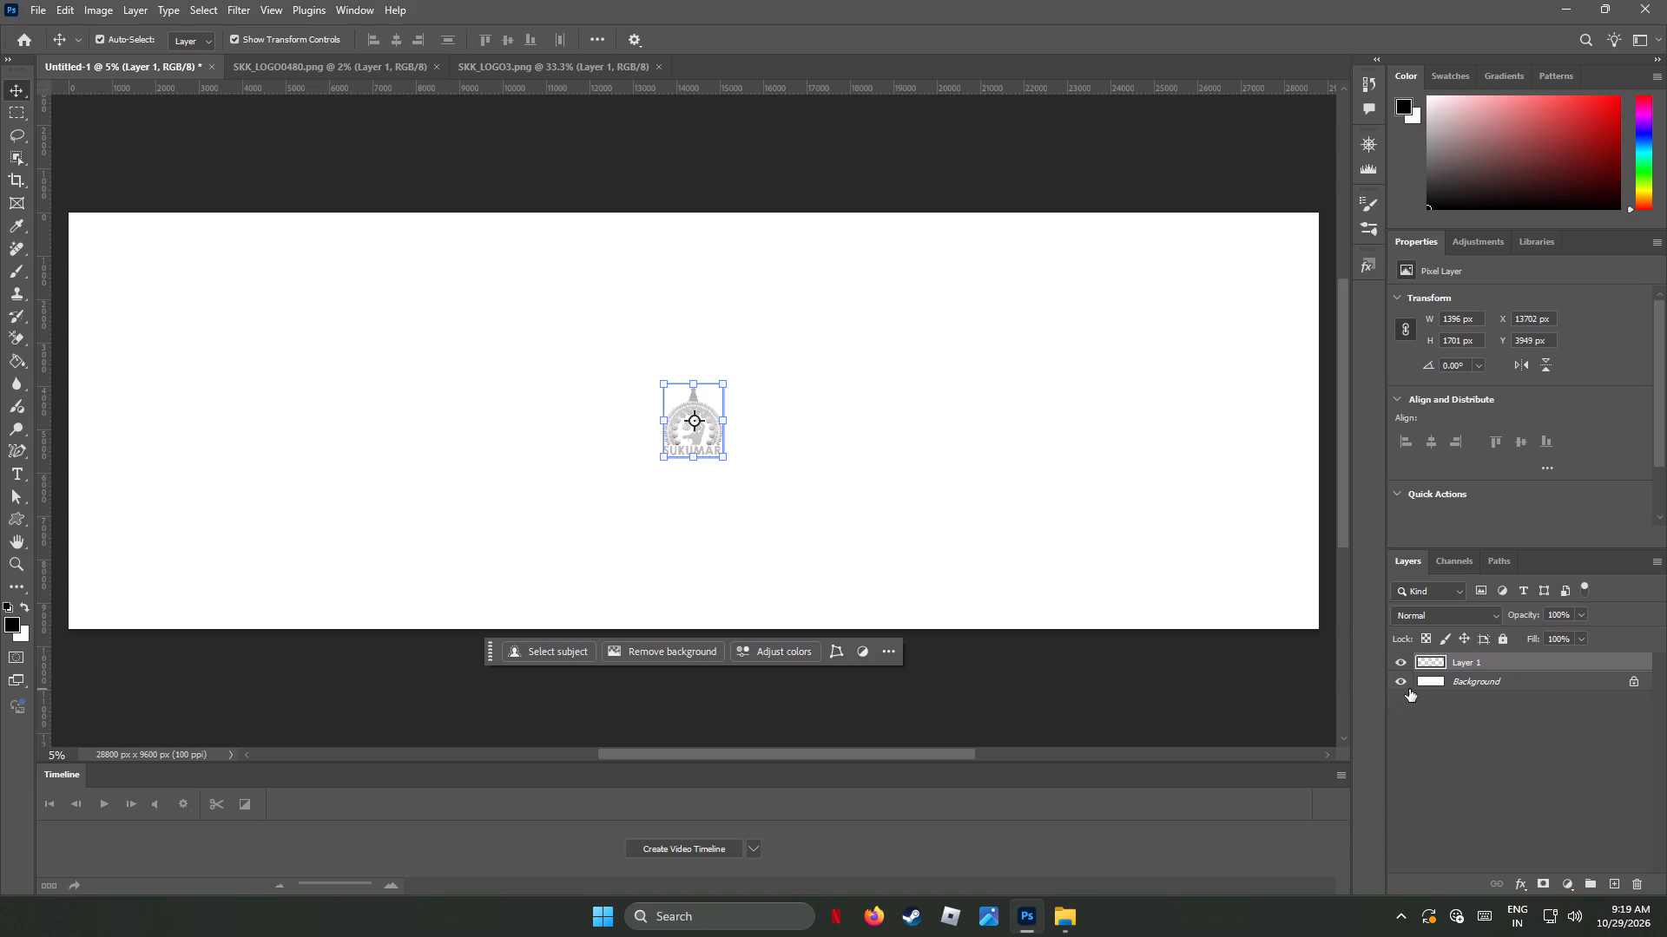
Copy the logo from SKK_LOGO0480.png and paste it twice into the Untitled-1 document.
left_click(508, 62)
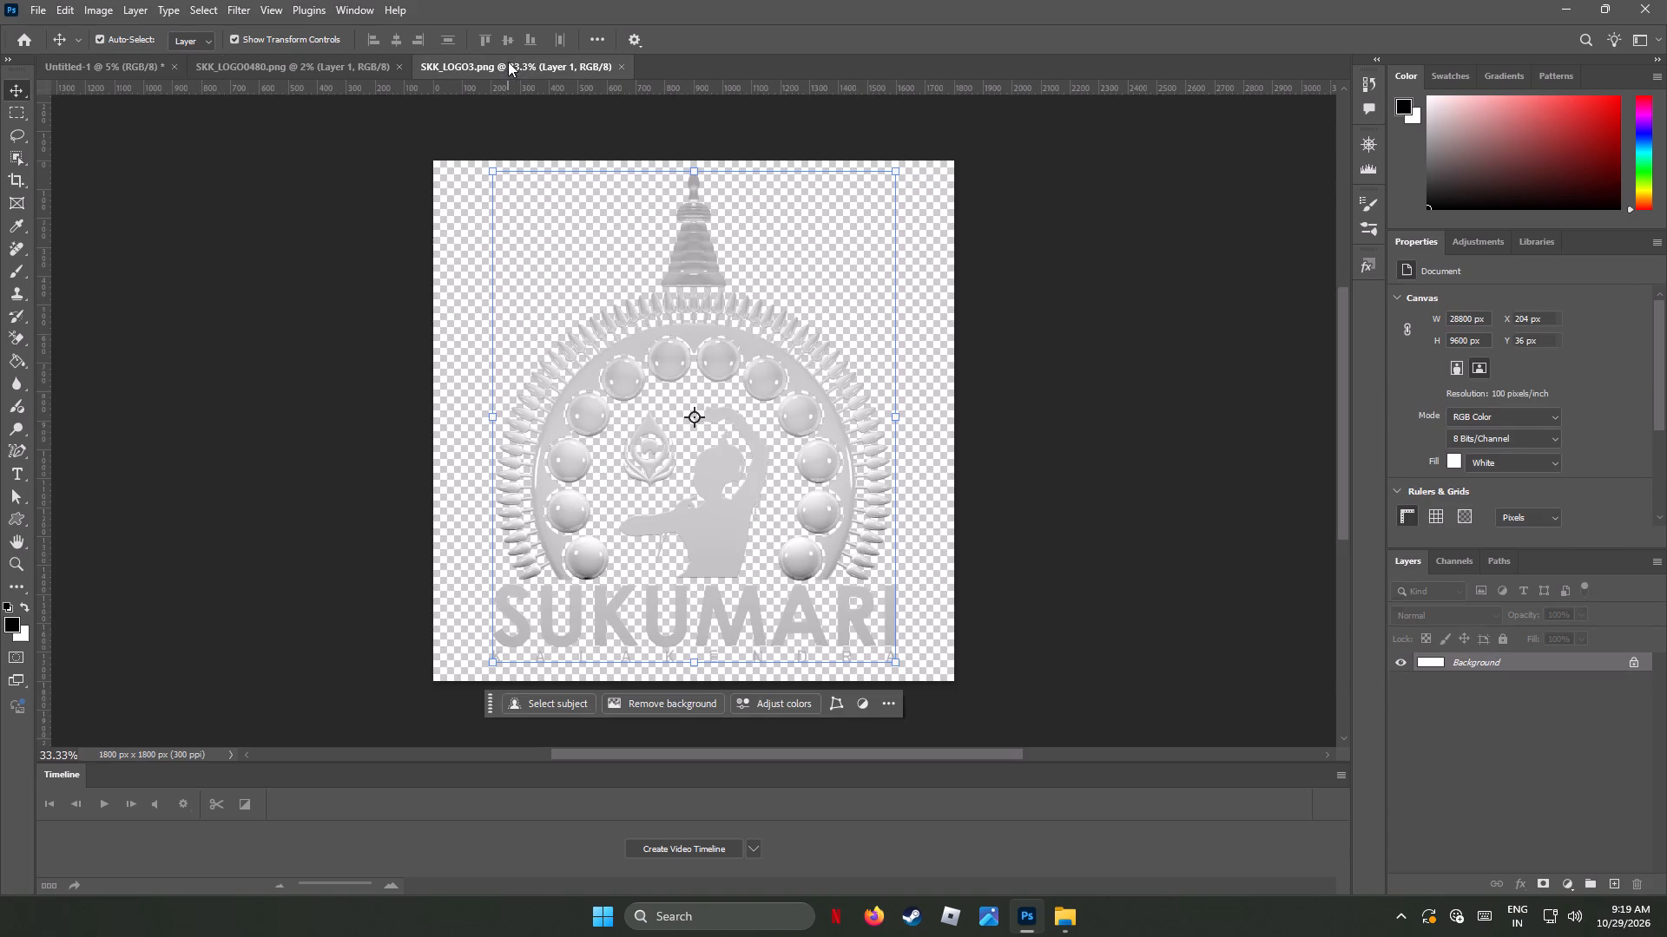
left_click(320, 63)
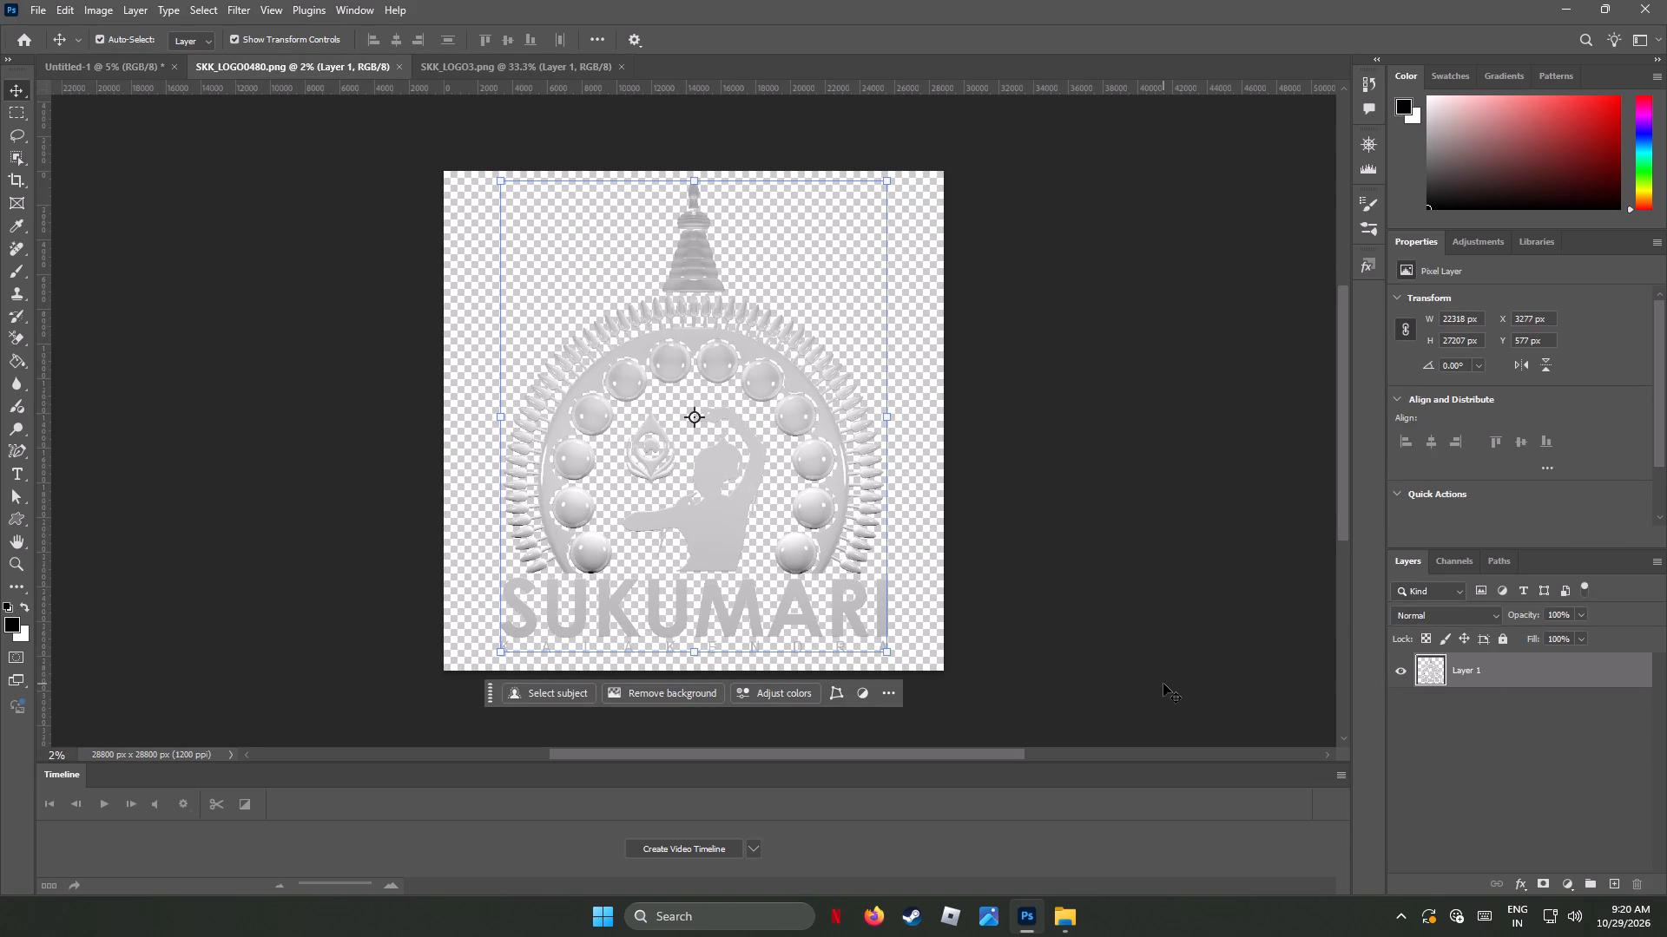
key("ctrl+c")
key("ctrl+c")
left_click(115, 67)
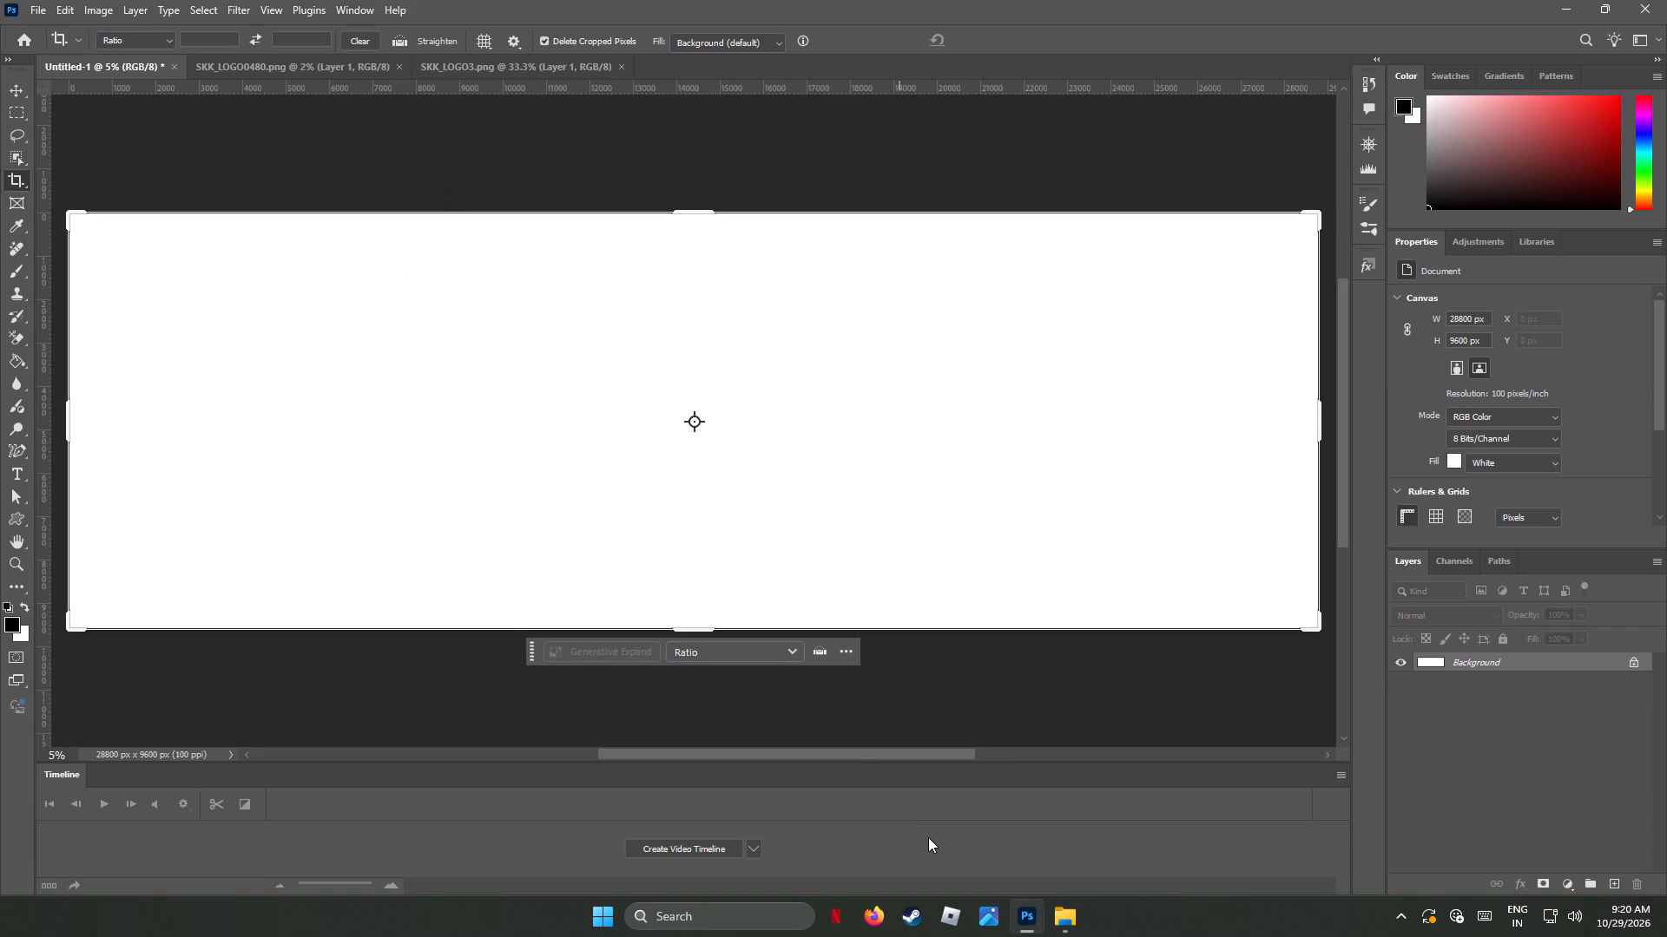
key("ctrl+v")
key("ctrl+v")
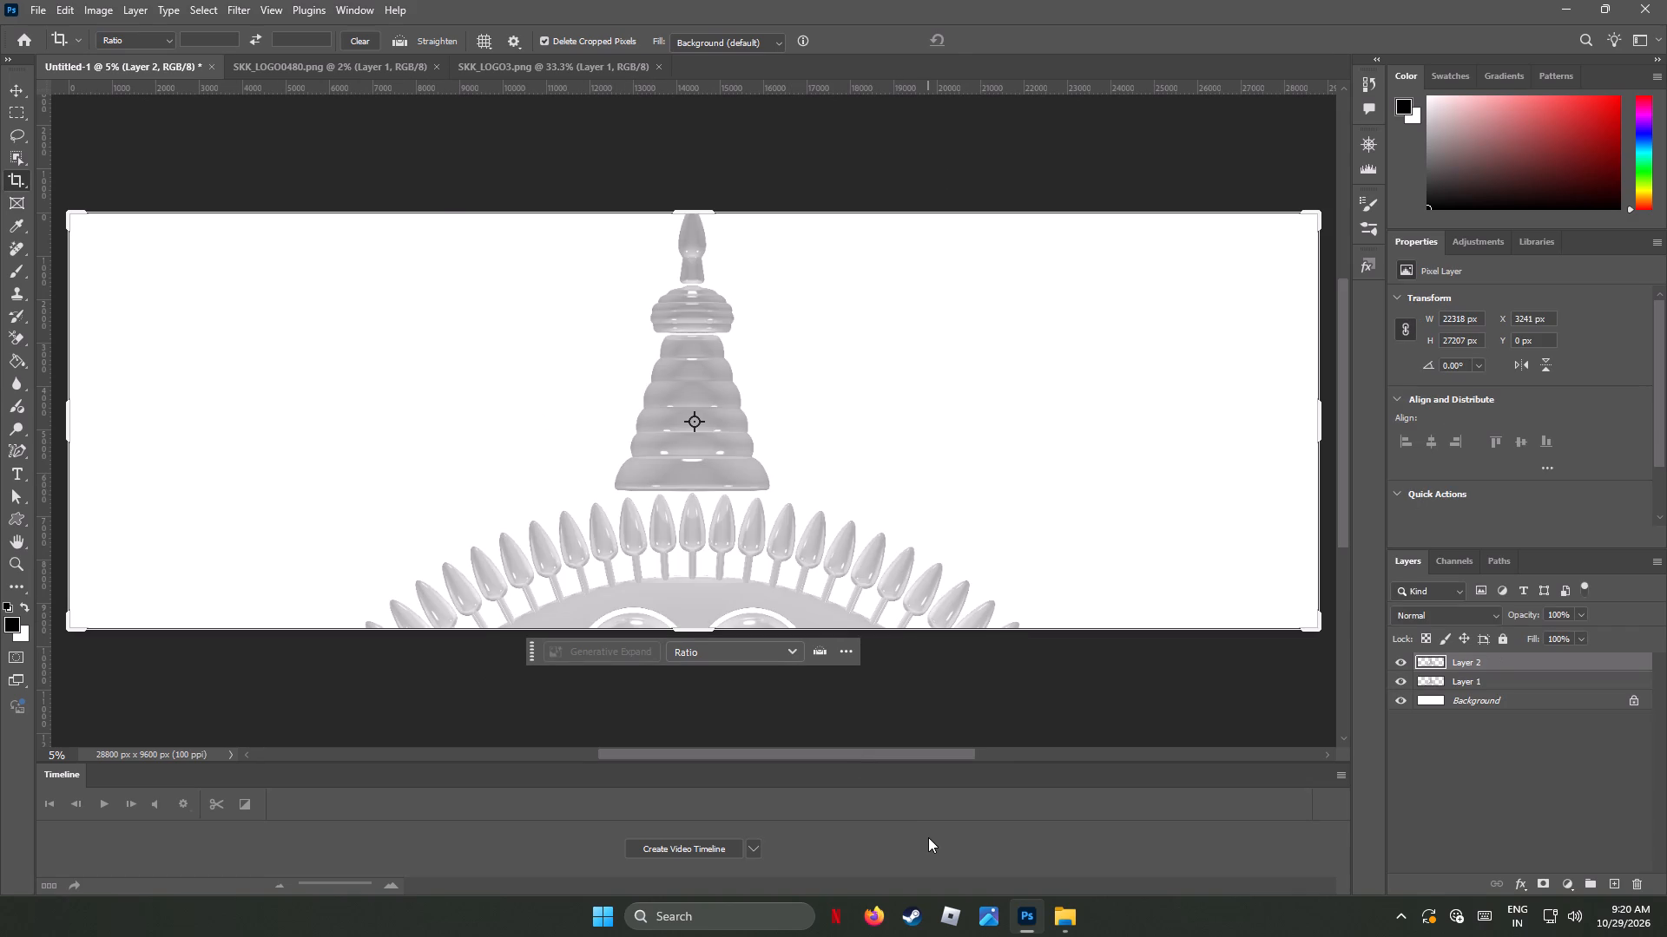
Scale the Layer 2 logo proportionally to about 7090 × 8642 px, keeping its top edge at the top of the banner.
scroll(928, 837, "down", 8)
scroll(929, 838, "down", 6, "alt")
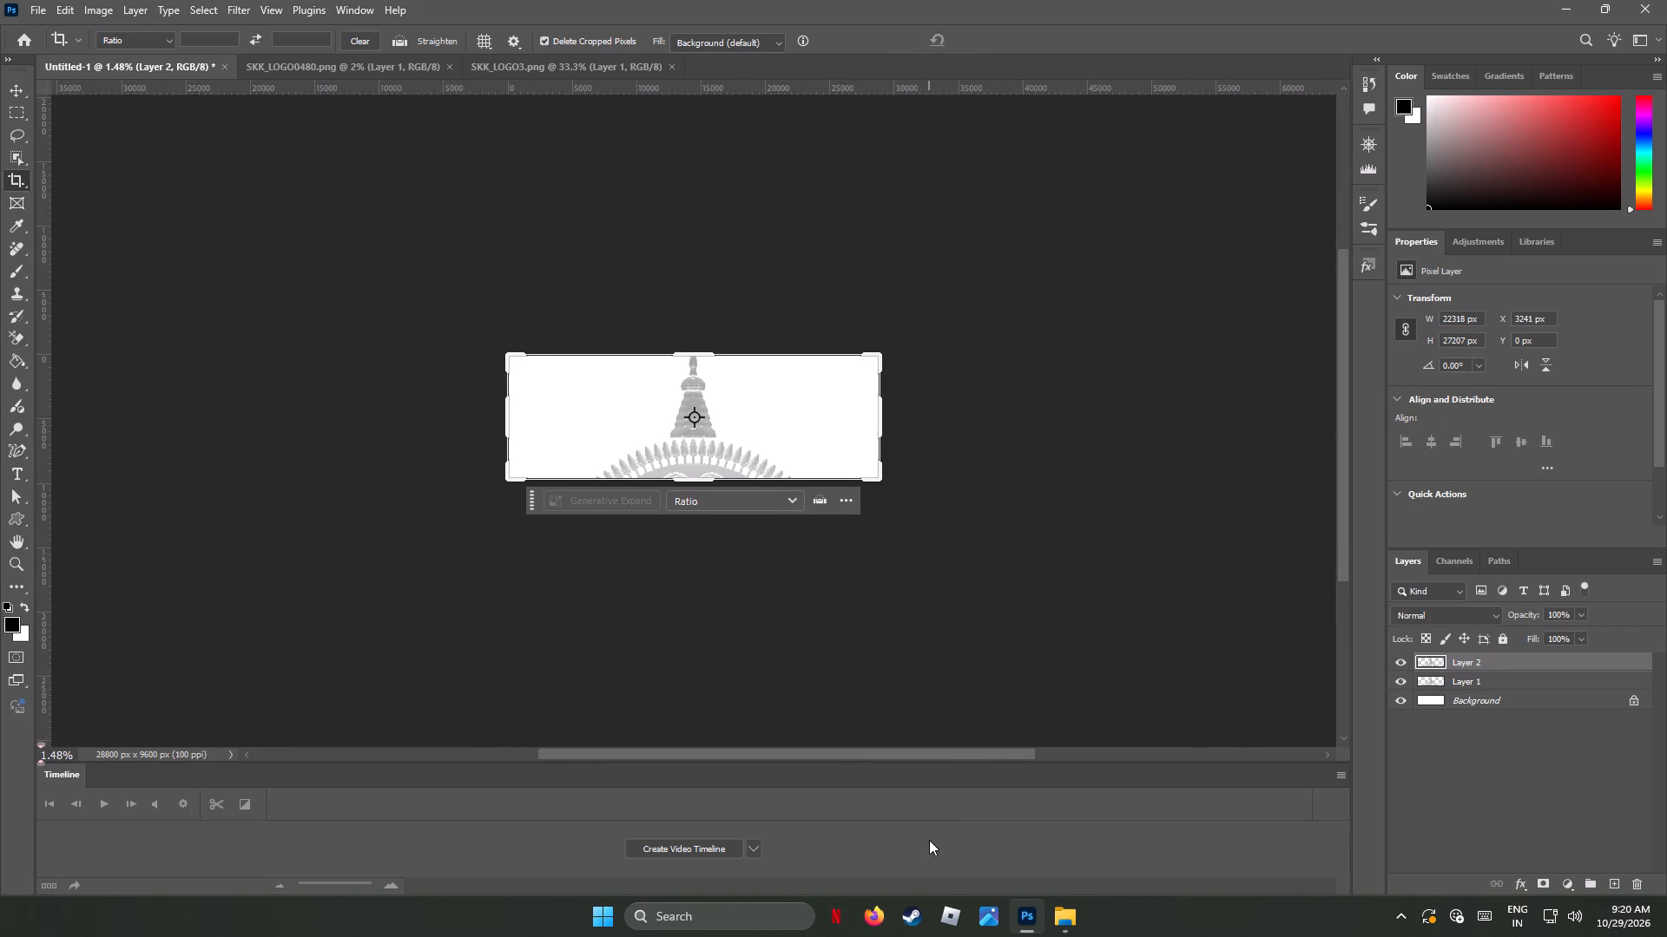
scroll(929, 840, "down", 1)
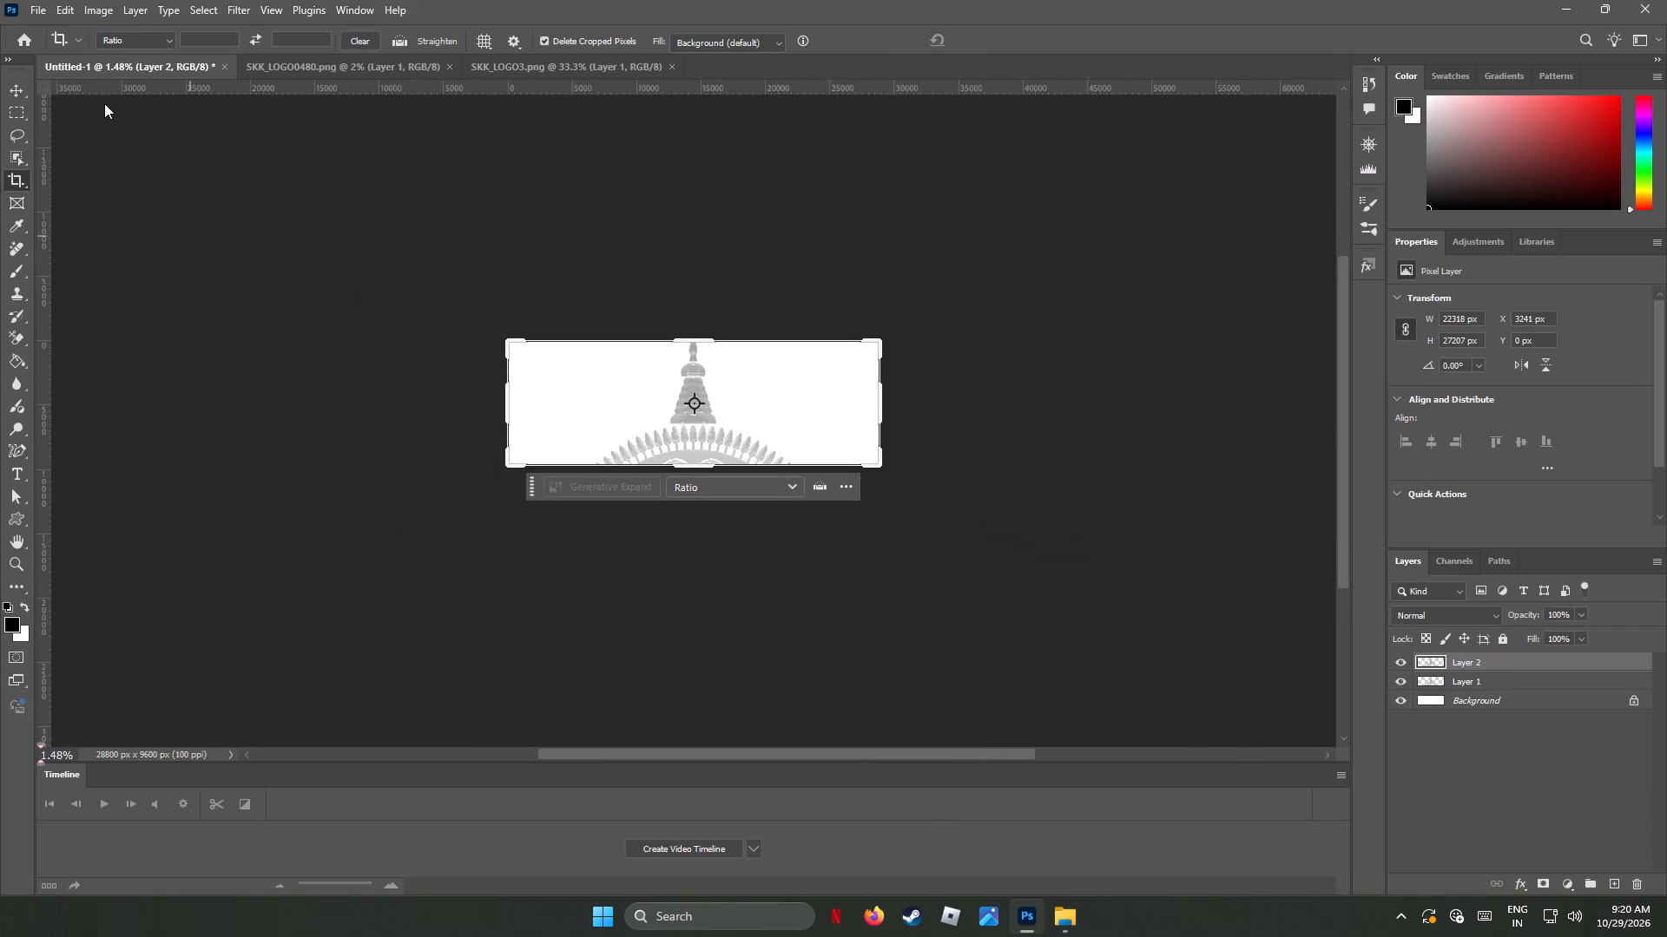
left_click(22, 87)
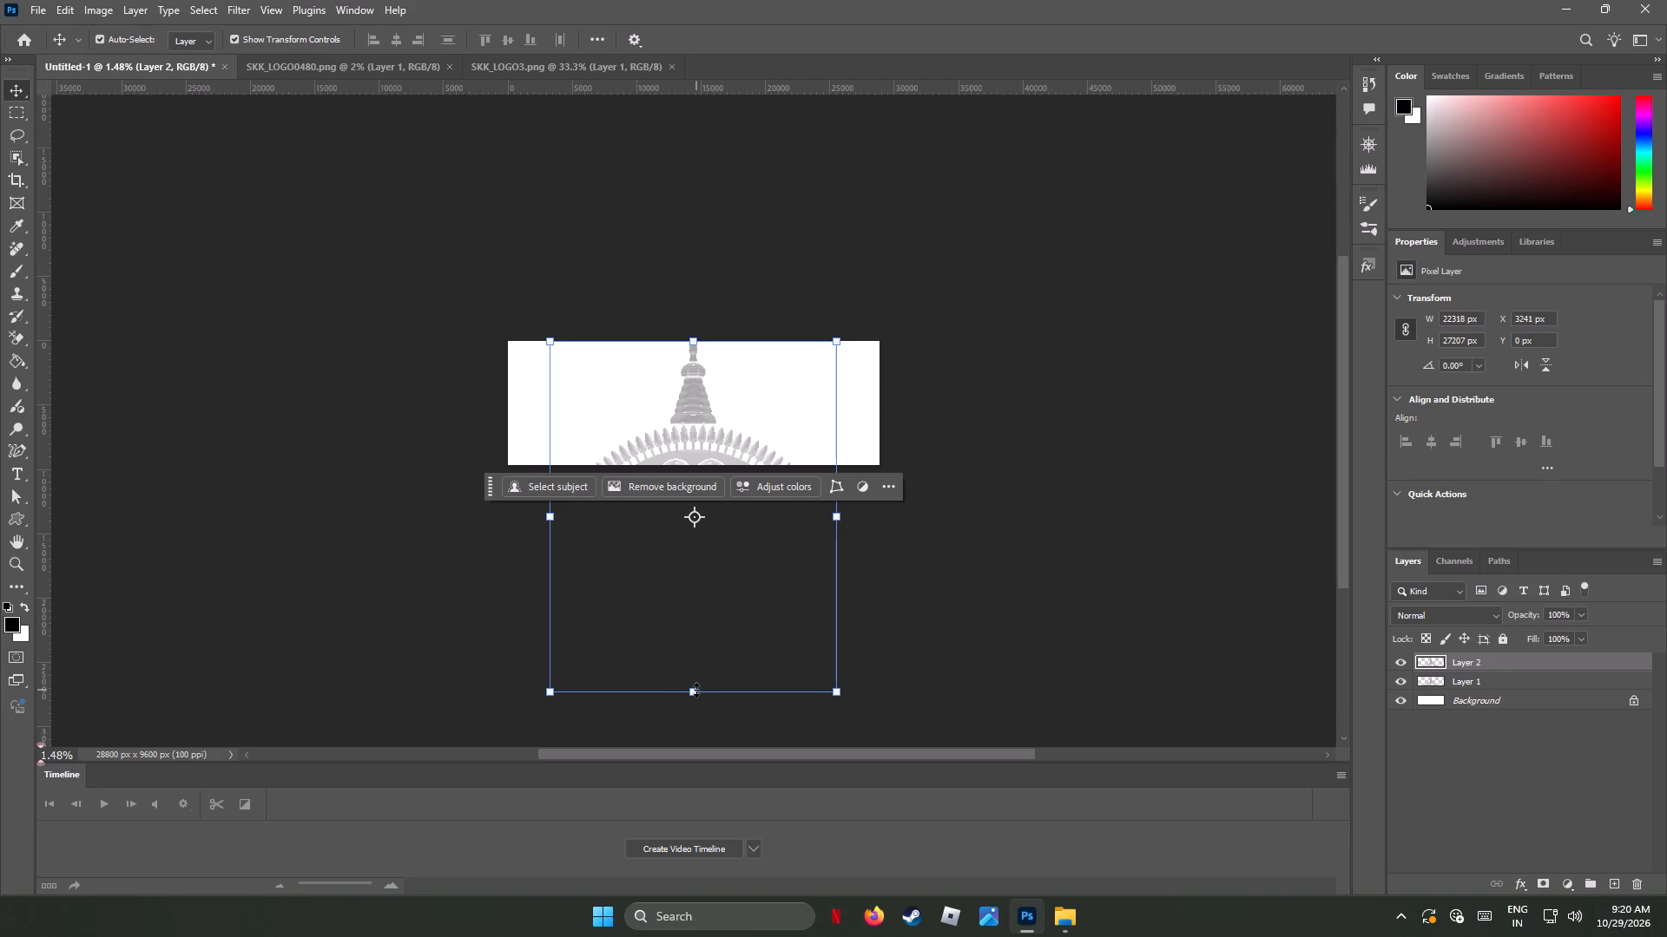
left_click_drag(696, 689, 706, 611, "shift")
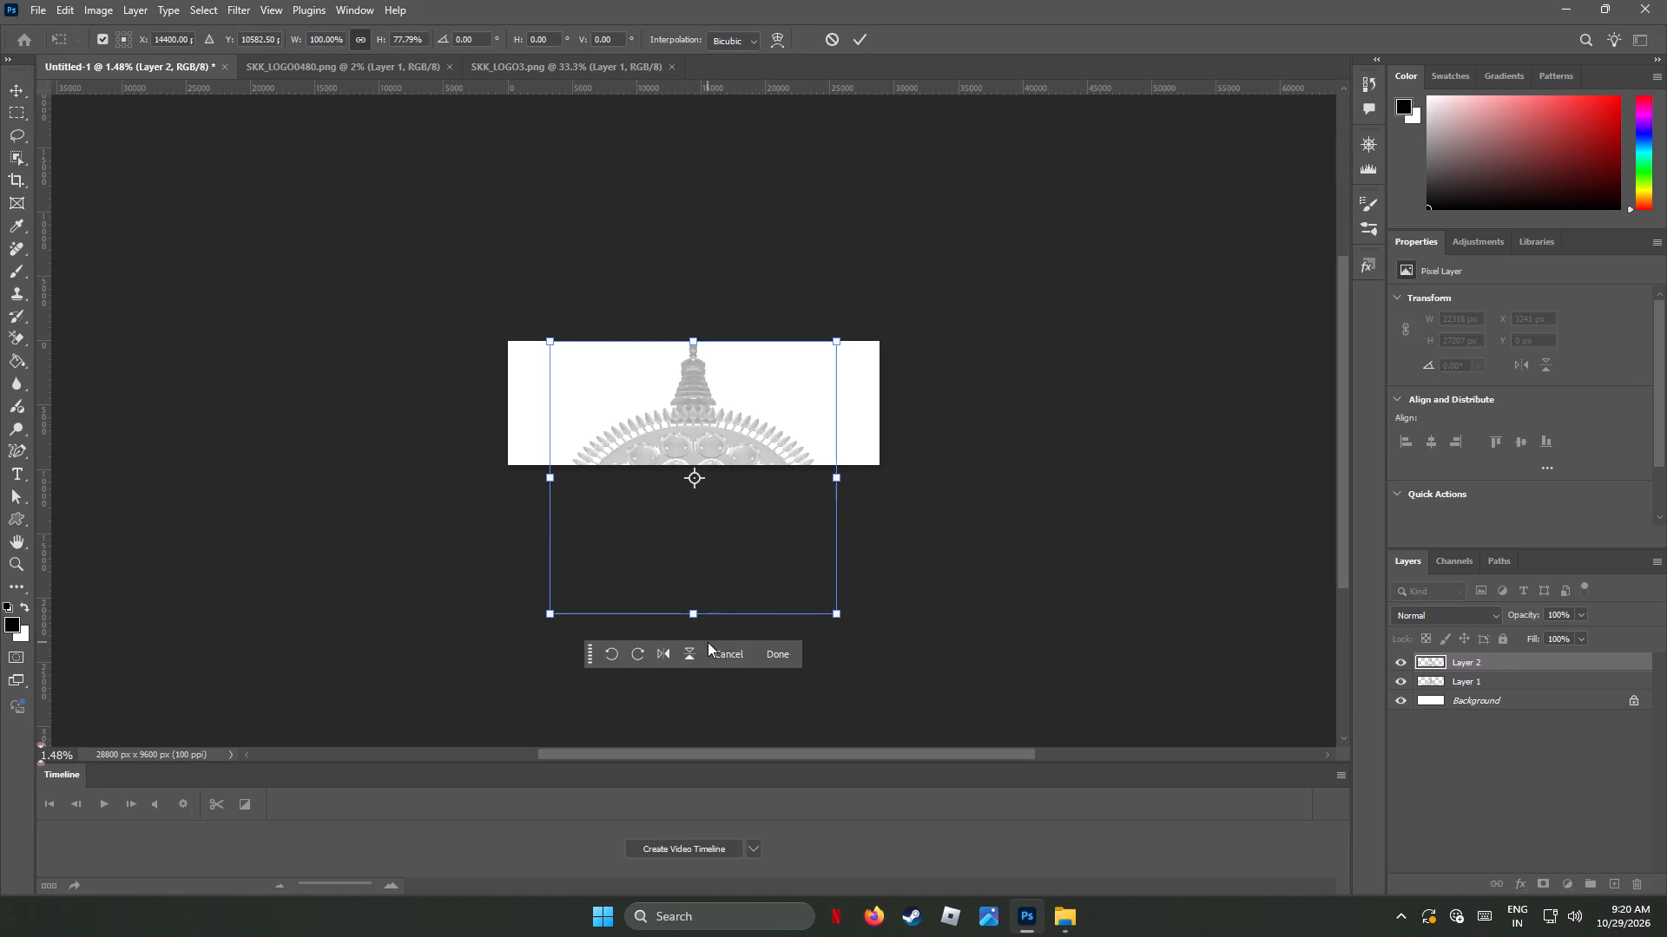
key("ctrl+z")
left_click_drag(693, 692, 685, 464)
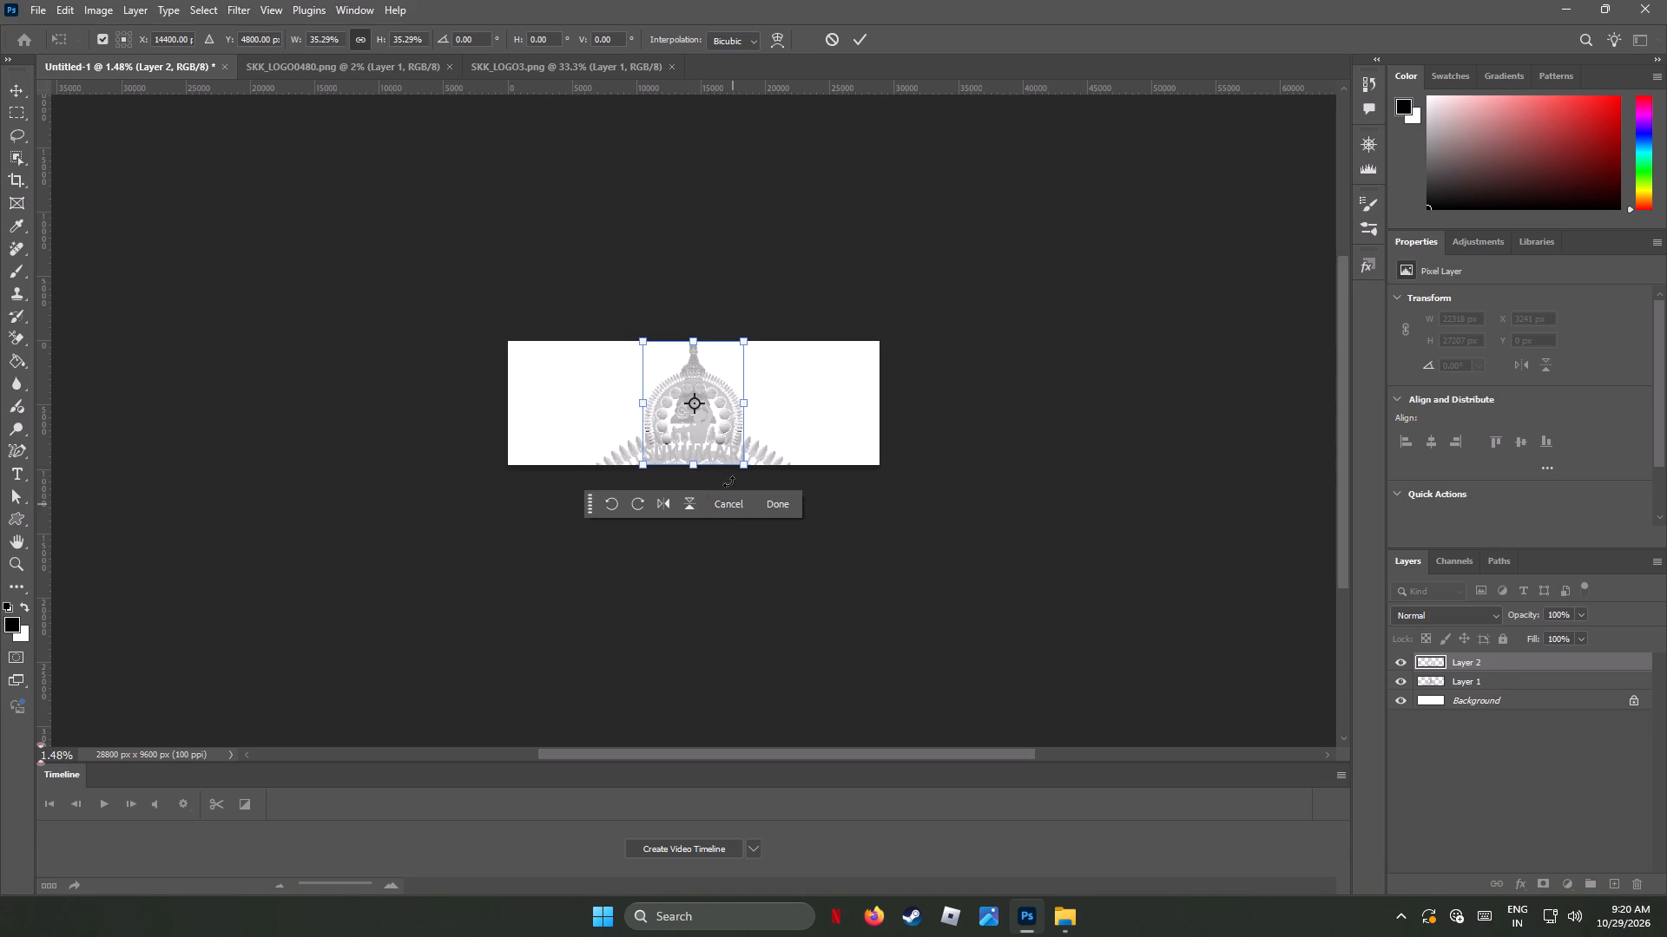
key("space")
key("space")
key("space")
key("space")
key("space")
key("space")
key("space")
key("space")
key("space")
key("space")
key("space")
key("space")
key("space")
key("space")
key("space")
key("space")
key("space")
scroll(728, 479, "up", 5)
scroll(730, 554, "down", 6)
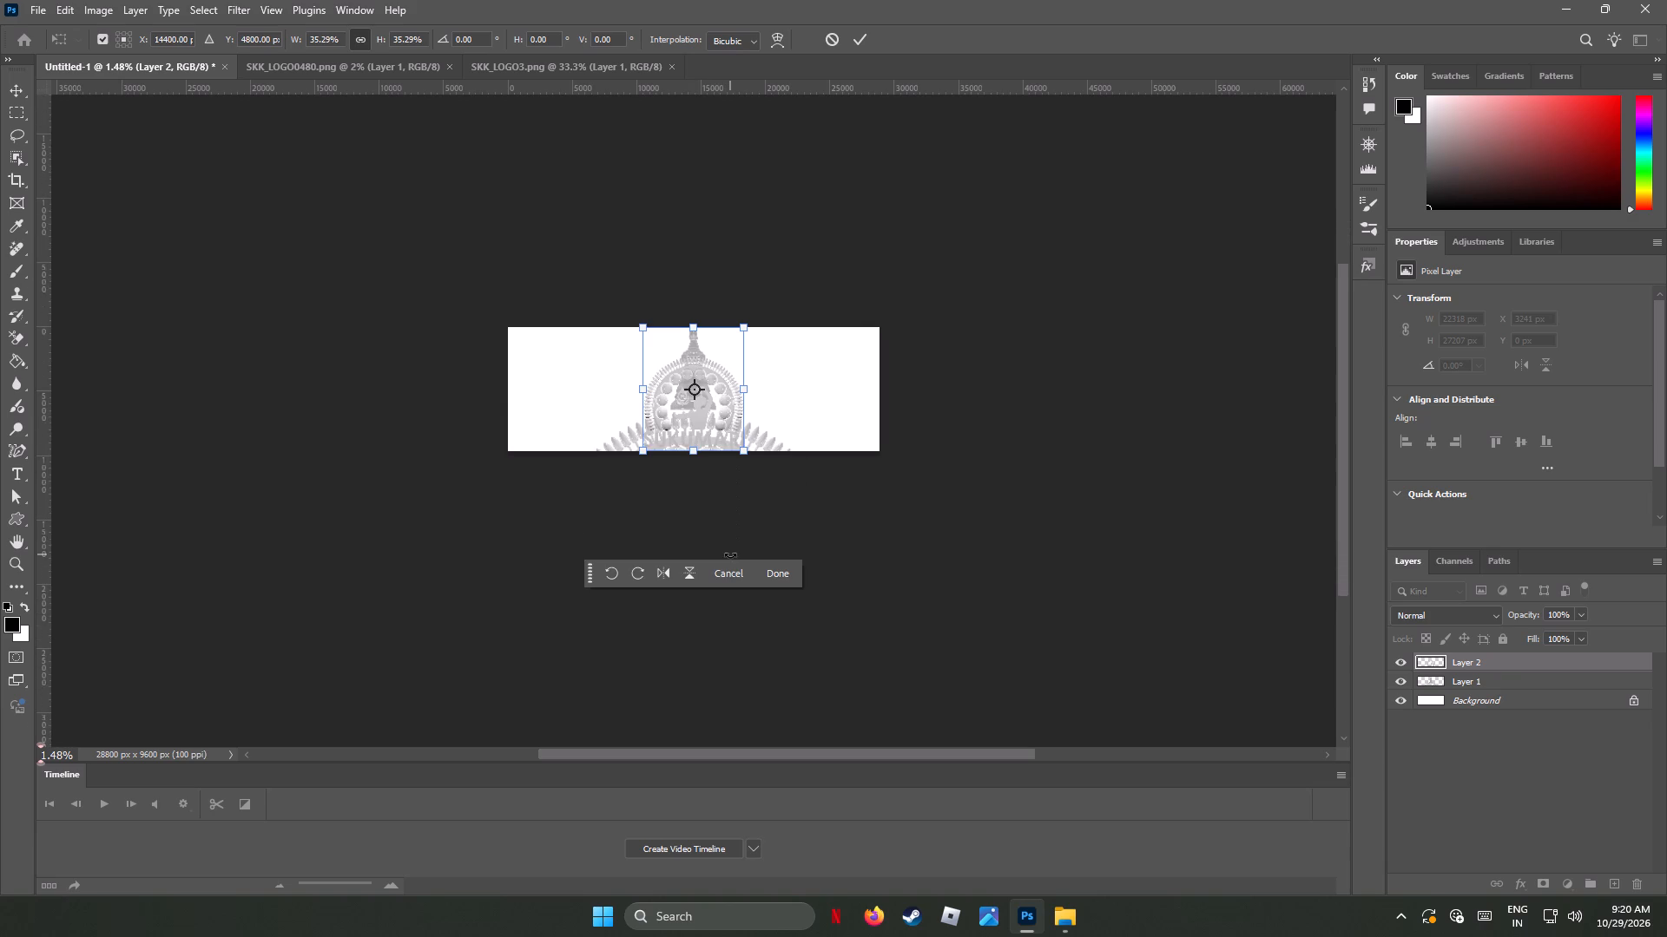
scroll(695, 457, "up", 1, "alt")
scroll(695, 457, "down", 2, "alt")
scroll(695, 457, "up", 13, "alt")
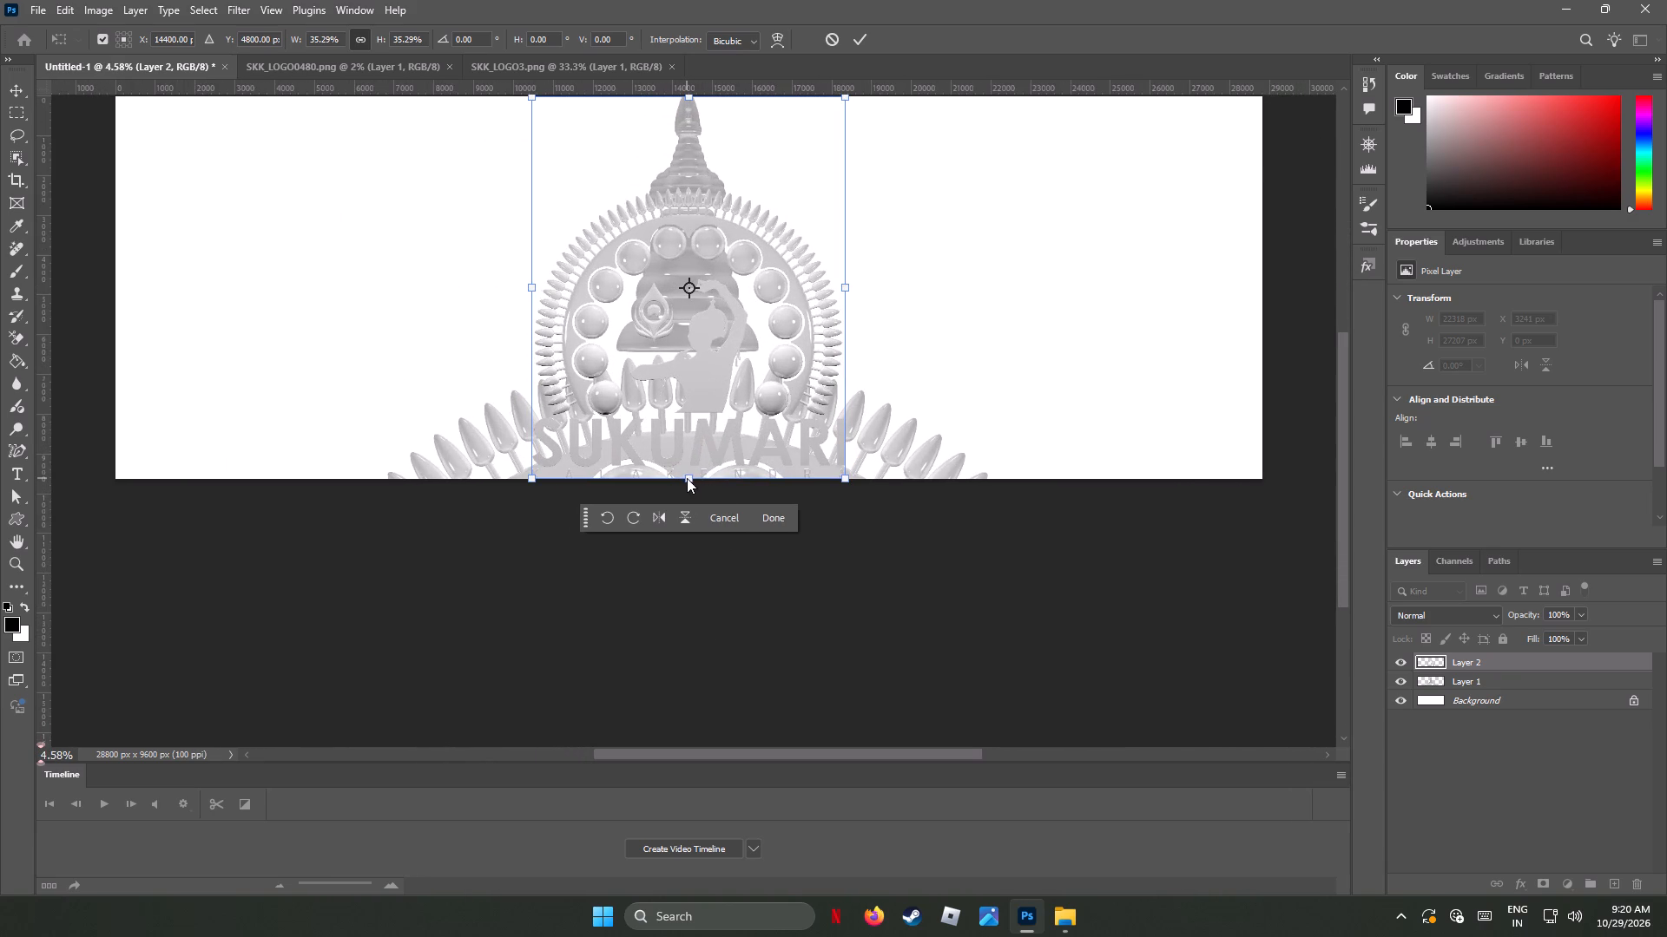
left_click(687, 478)
left_click_drag(687, 478, 686, 440)
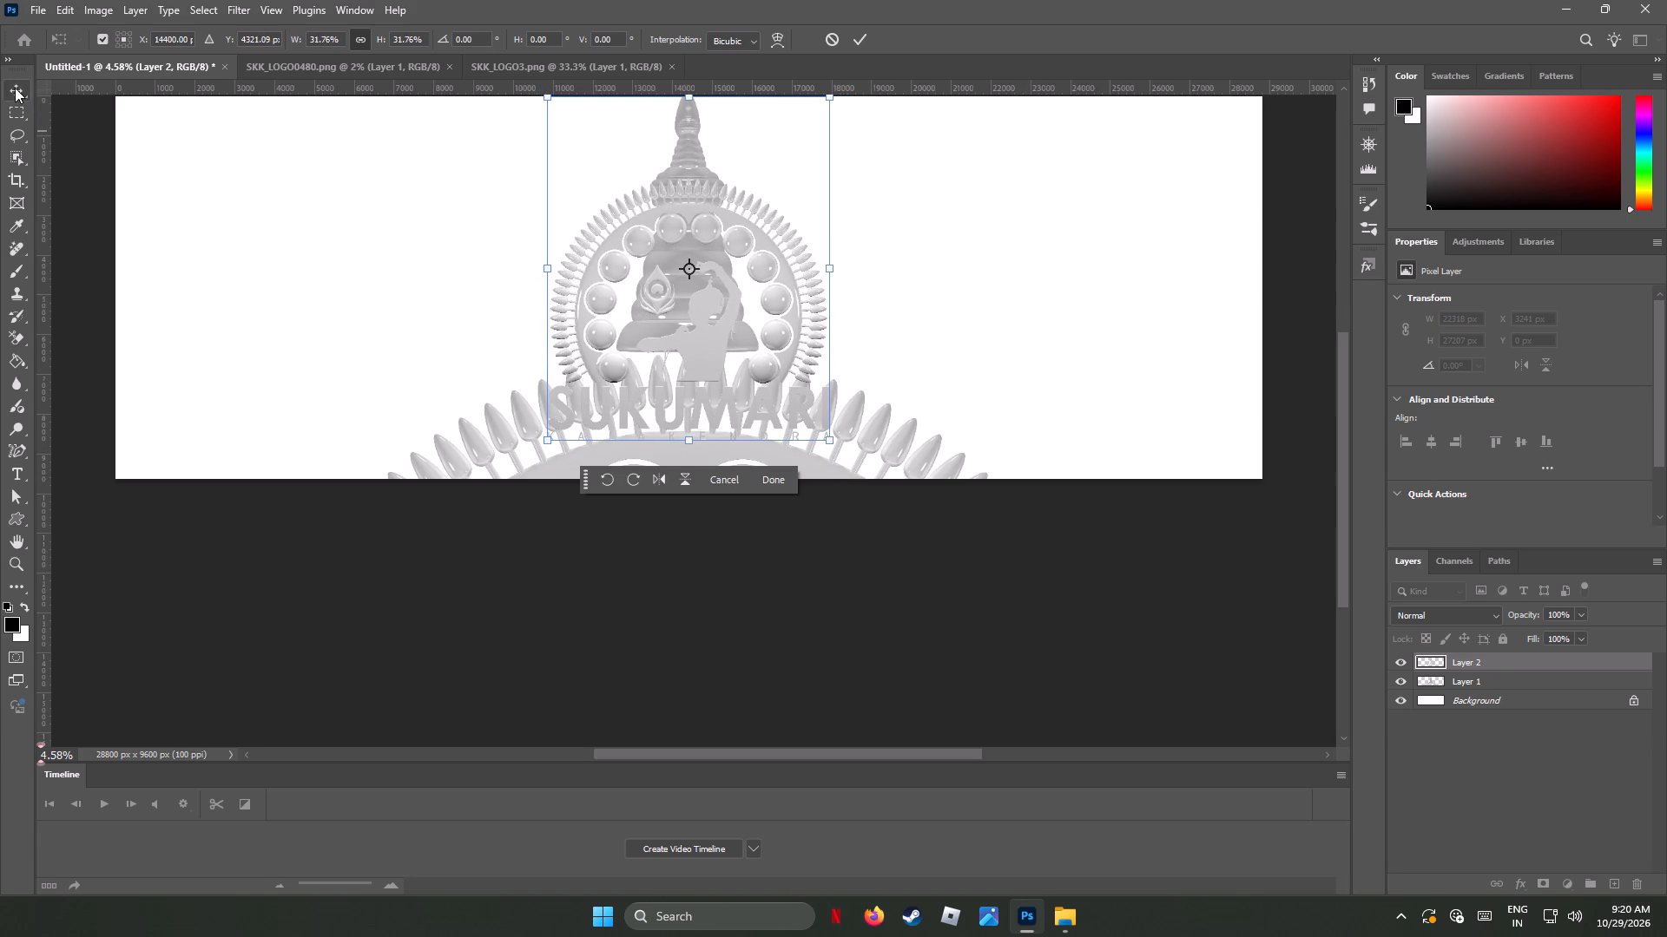
left_click(15, 88)
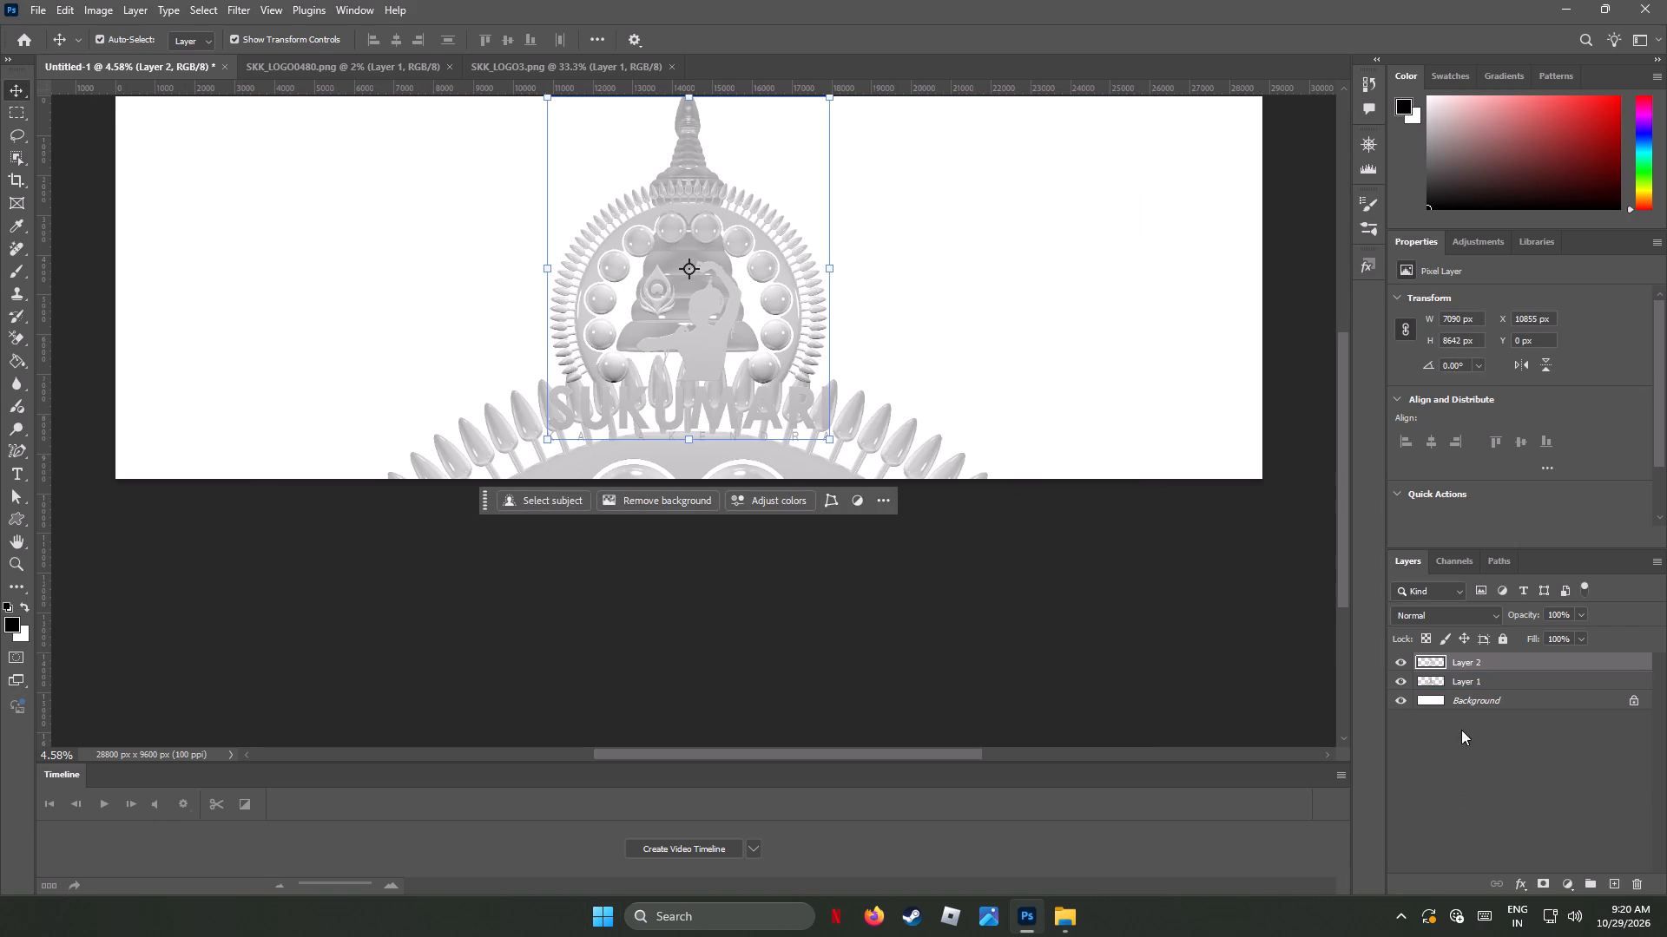
Delete Layer 1, the oversized duplicate of the logo.
left_click(1471, 678)
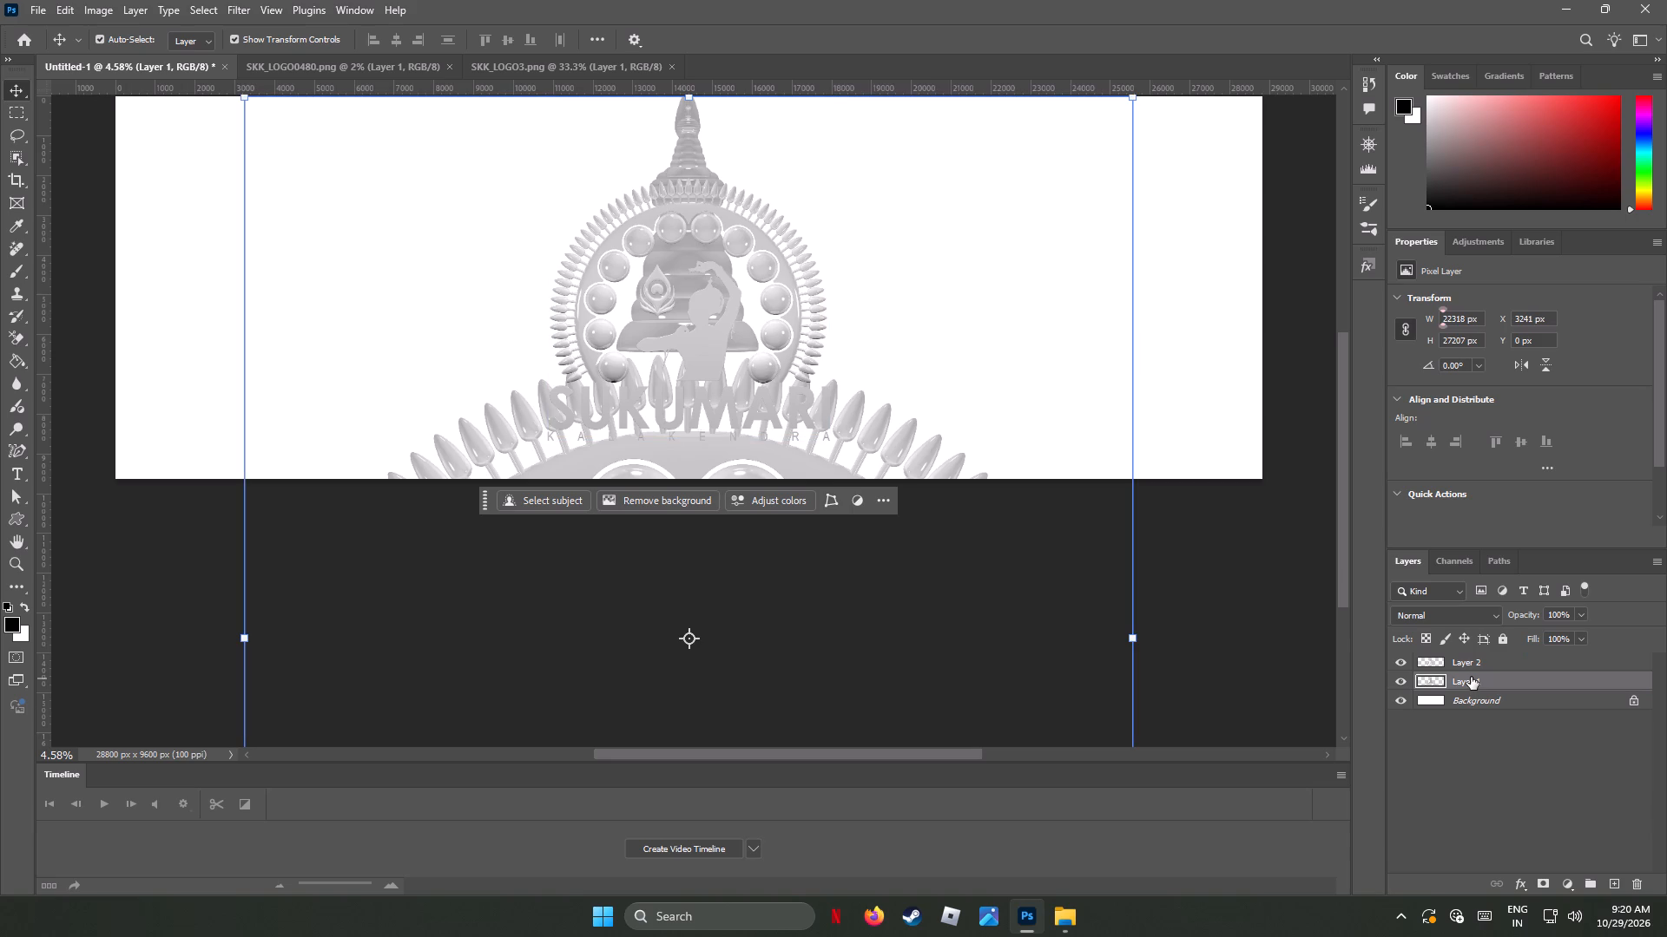
key("Delete")
Move the Layer 2 logo straight down within the banner to a Y position of about 797 px.
left_click(1464, 654)
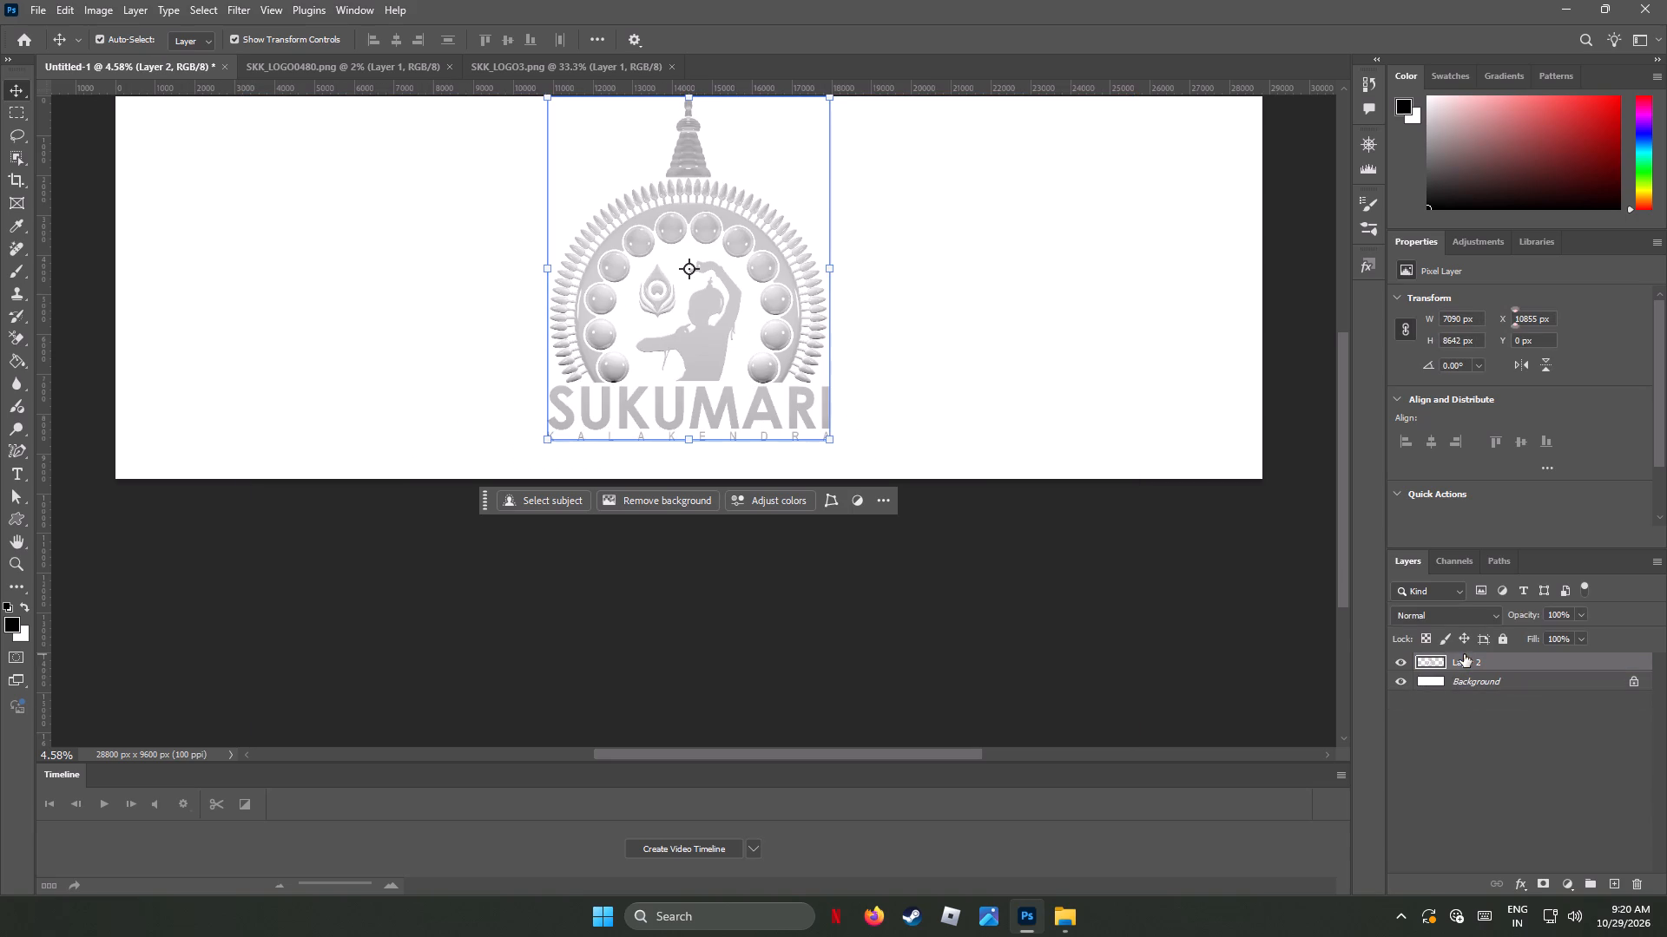
scroll(749, 307, "up", 6)
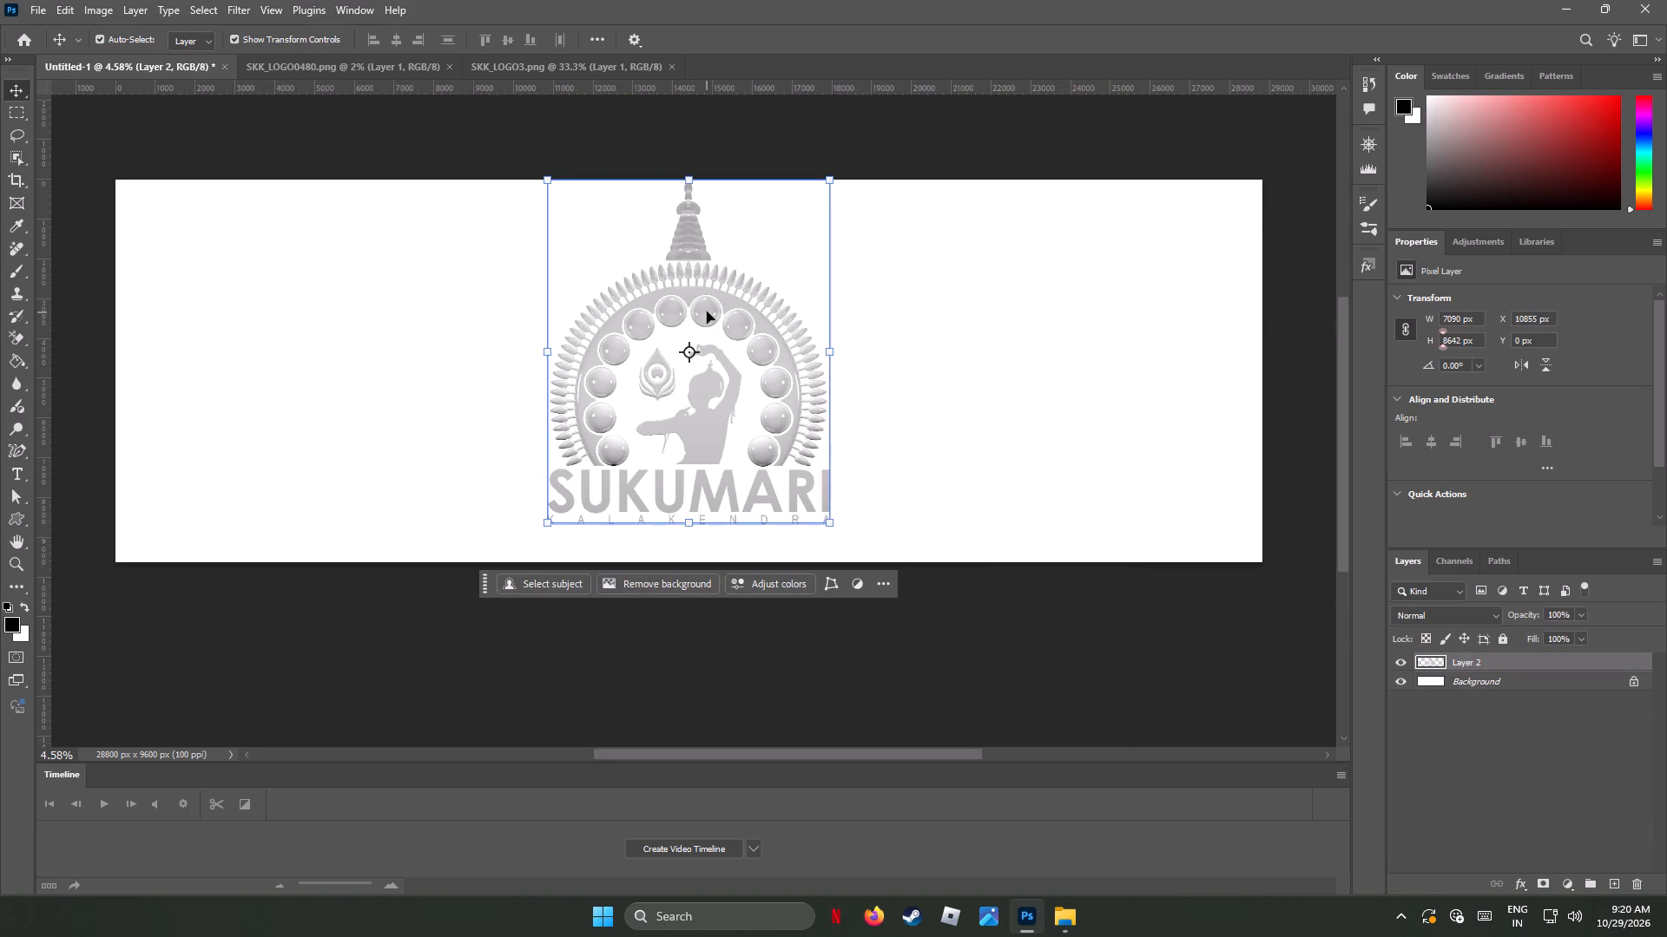
left_click(707, 311)
key("Down")
key("Down")
key("Down")
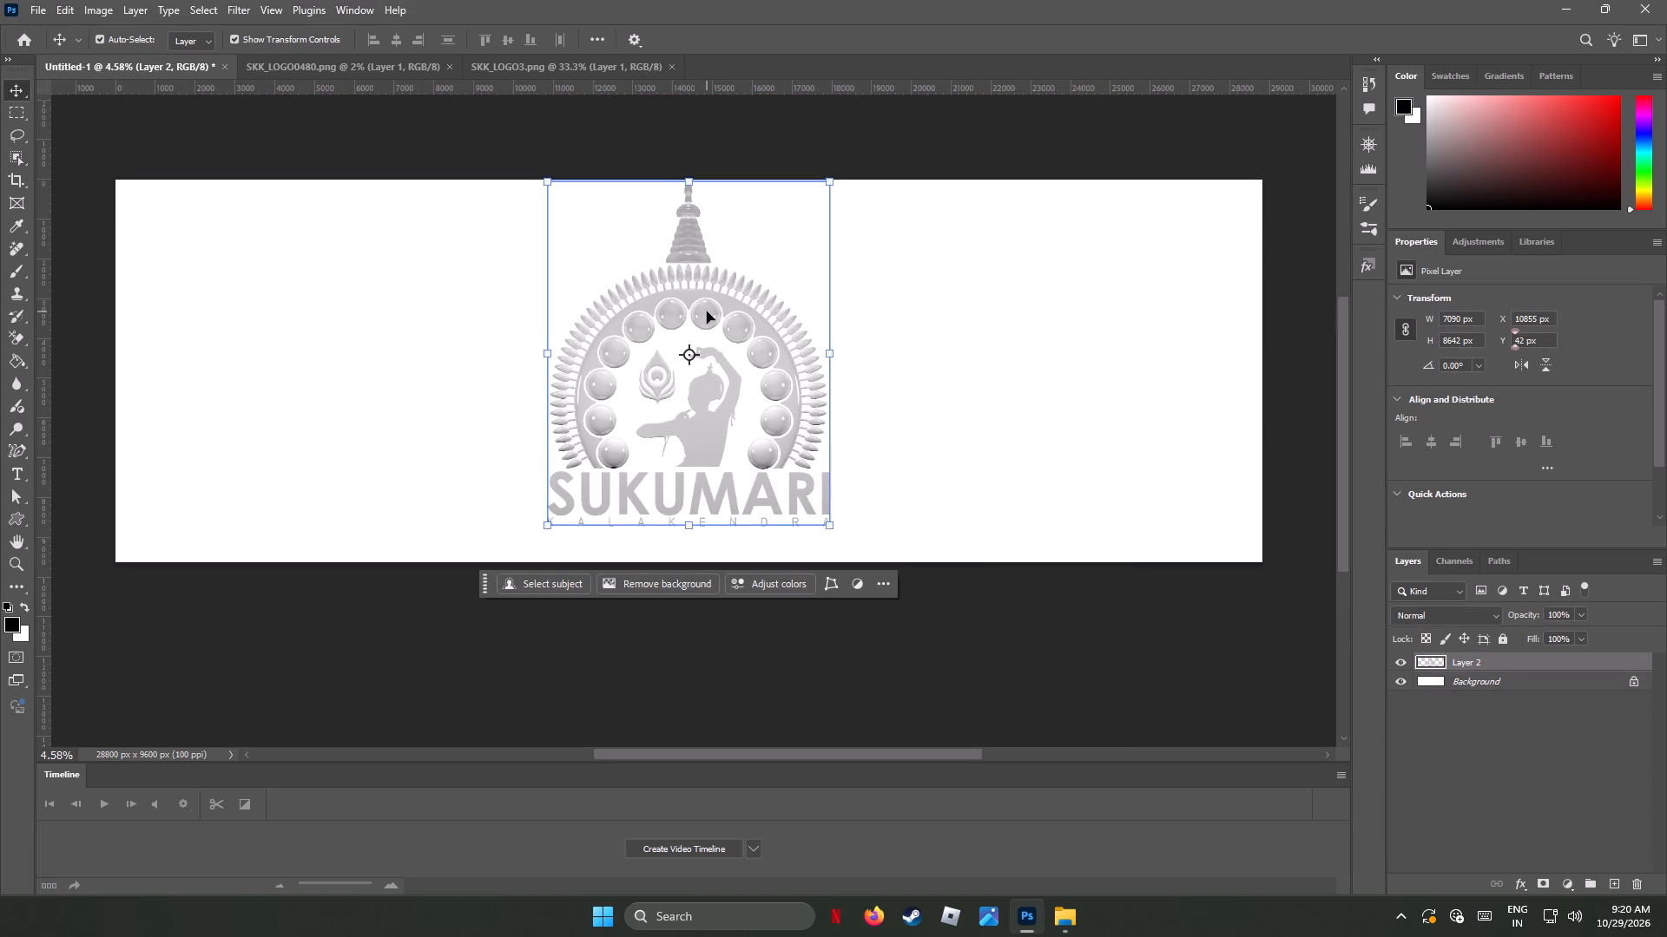
key("Down")
key("Down")
key("Down")
key("Down")
key("Down")
key("Down")
key("Down")
key("Down")
key("Down")
key("Down")
key("Down")
key("Down")
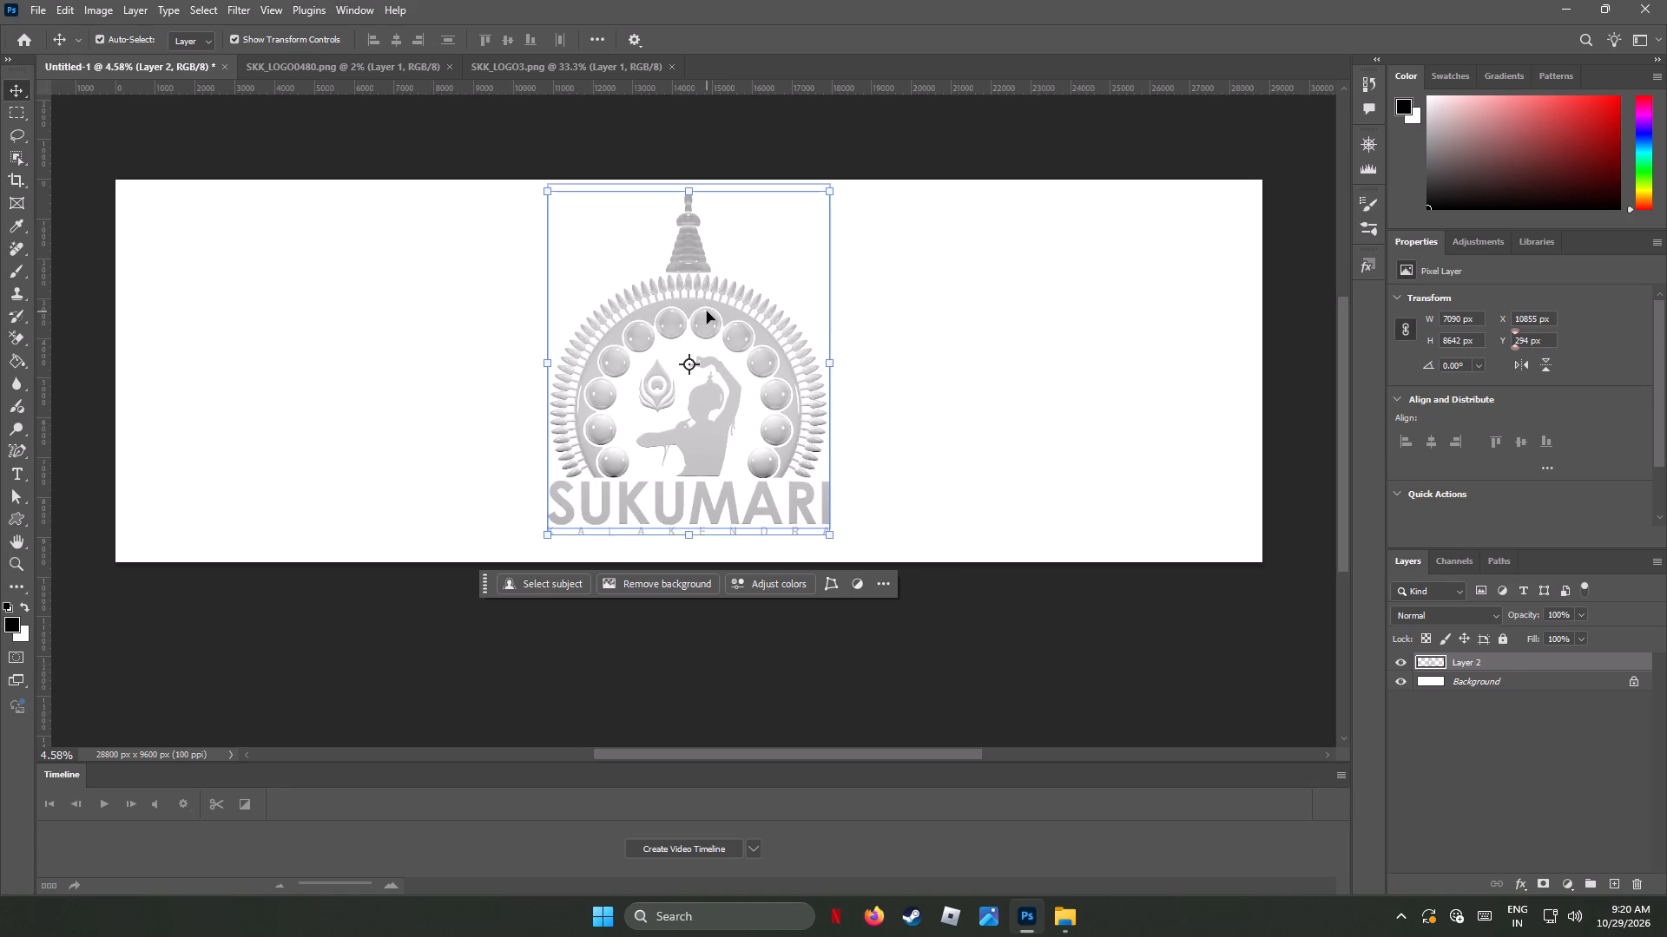
key("Down")
key("Down")
key("Down")
key("Down")
key("Down")
key("Down")
key("Down")
key("Down")
key("Down")
key("Down")
key("Down")
key("Down")
key("Down")
key("Down")
key("Down")
key("Down")
key("Down")
key("Down")
key("Down")
key("Down")
key("Down")
key("Down")
key("Down")
key("Down")
key("Down")
key("Down")
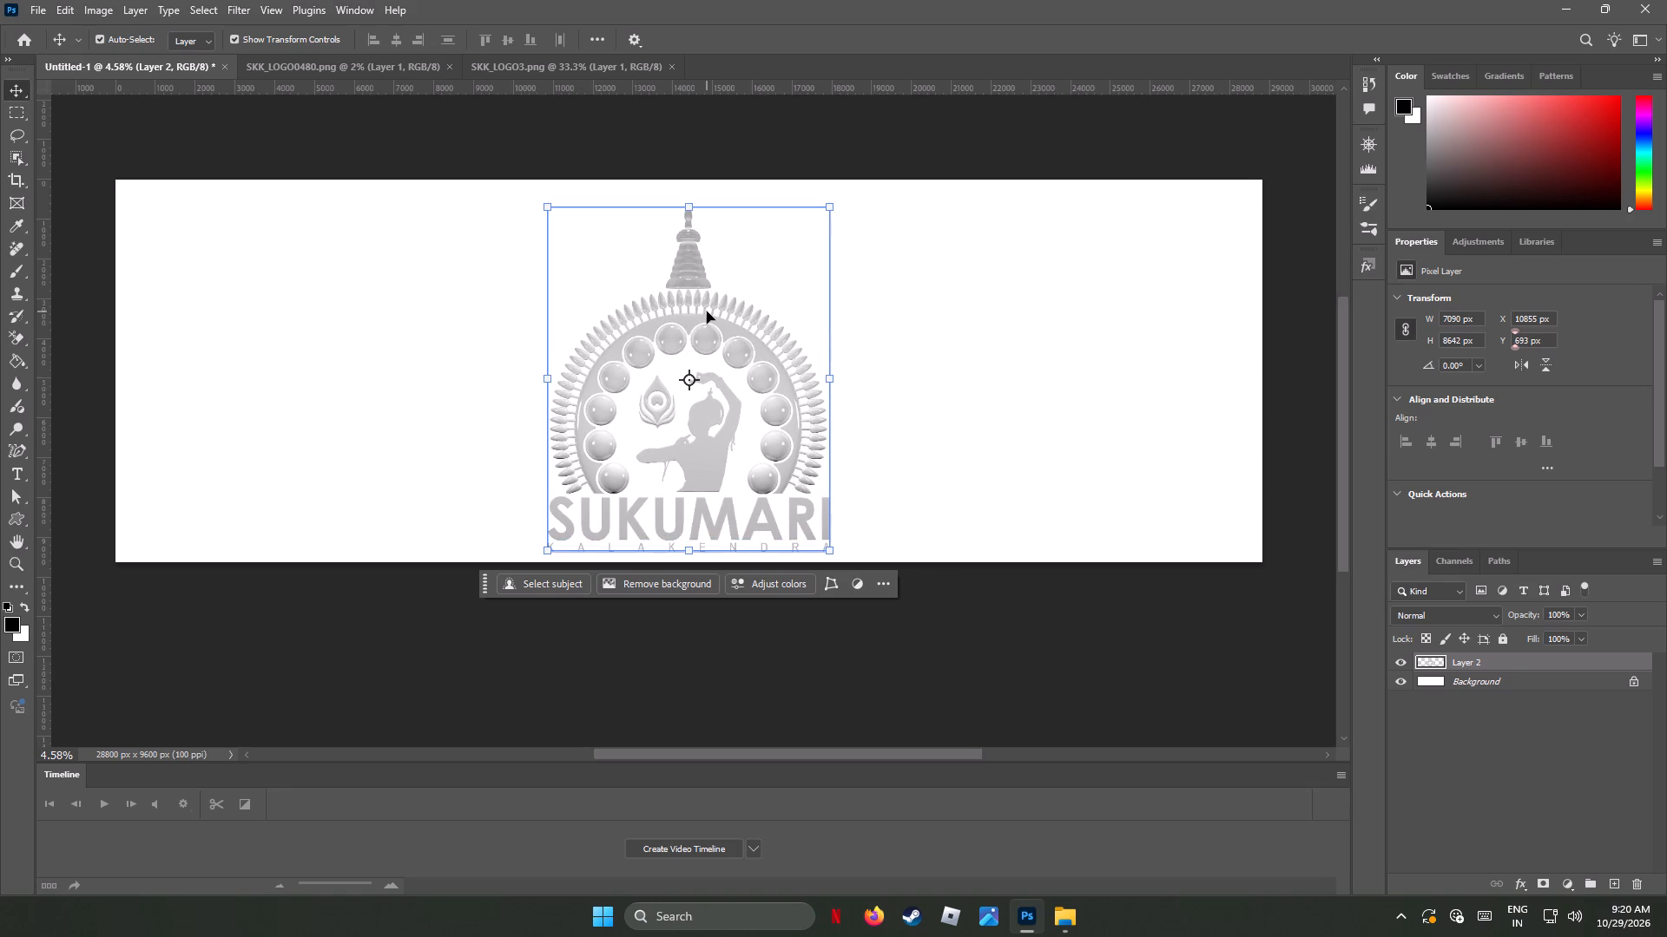
key("Down")
key("Down")
key("Down")
key("Down")
key("Down")
key("Down")
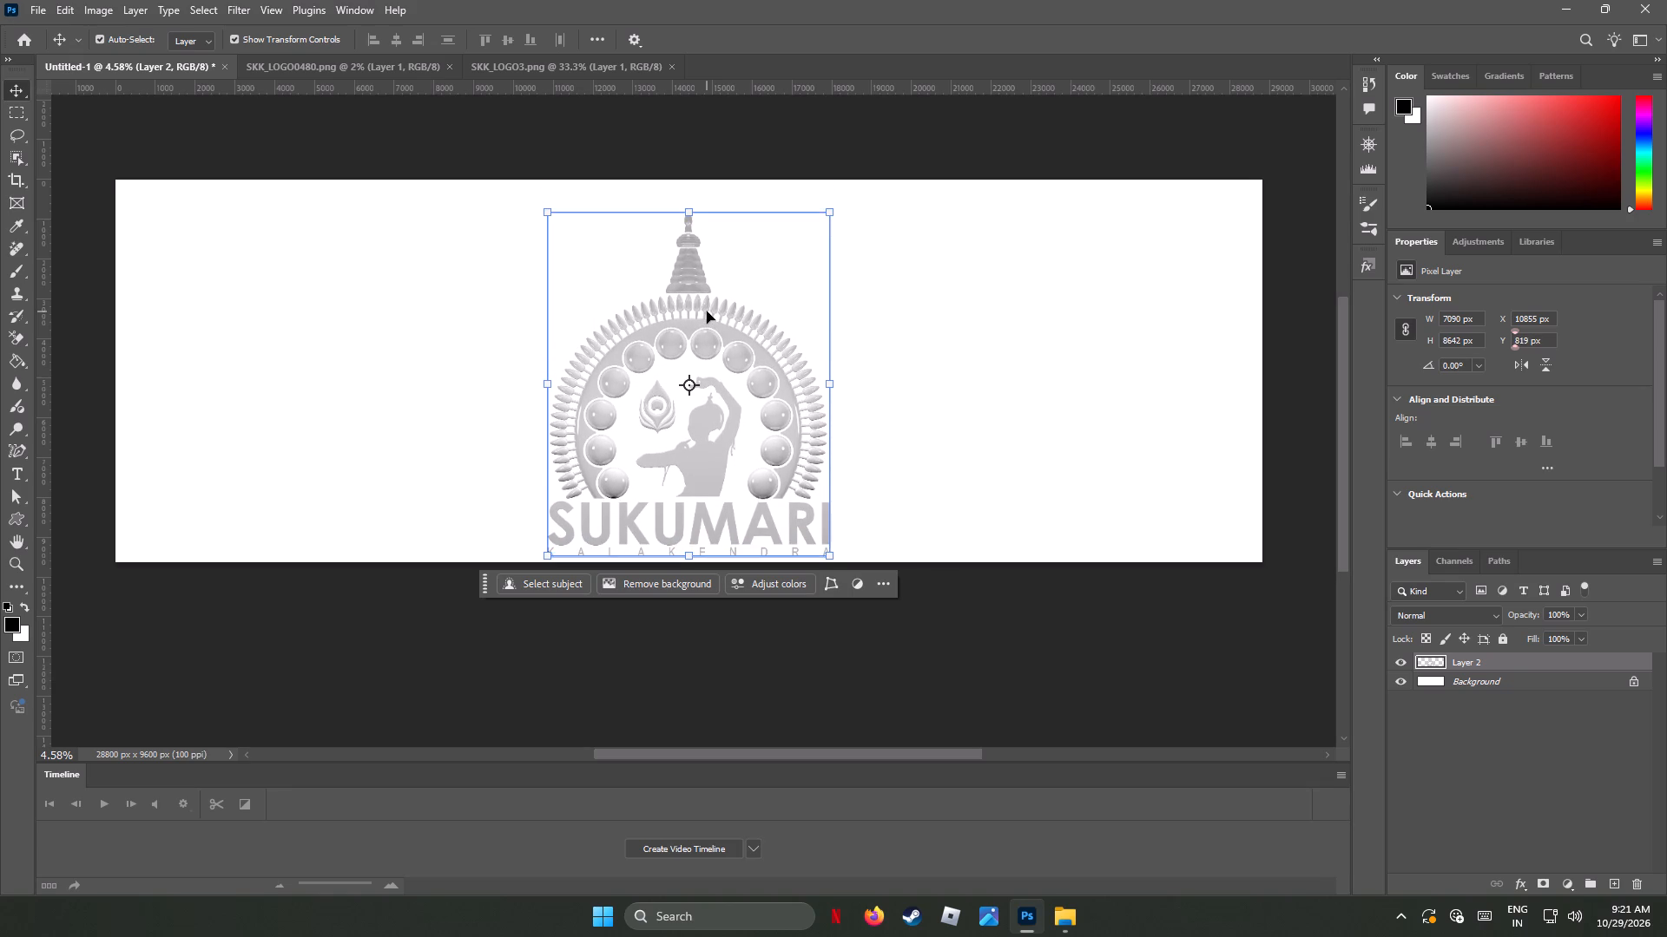
key("Up")
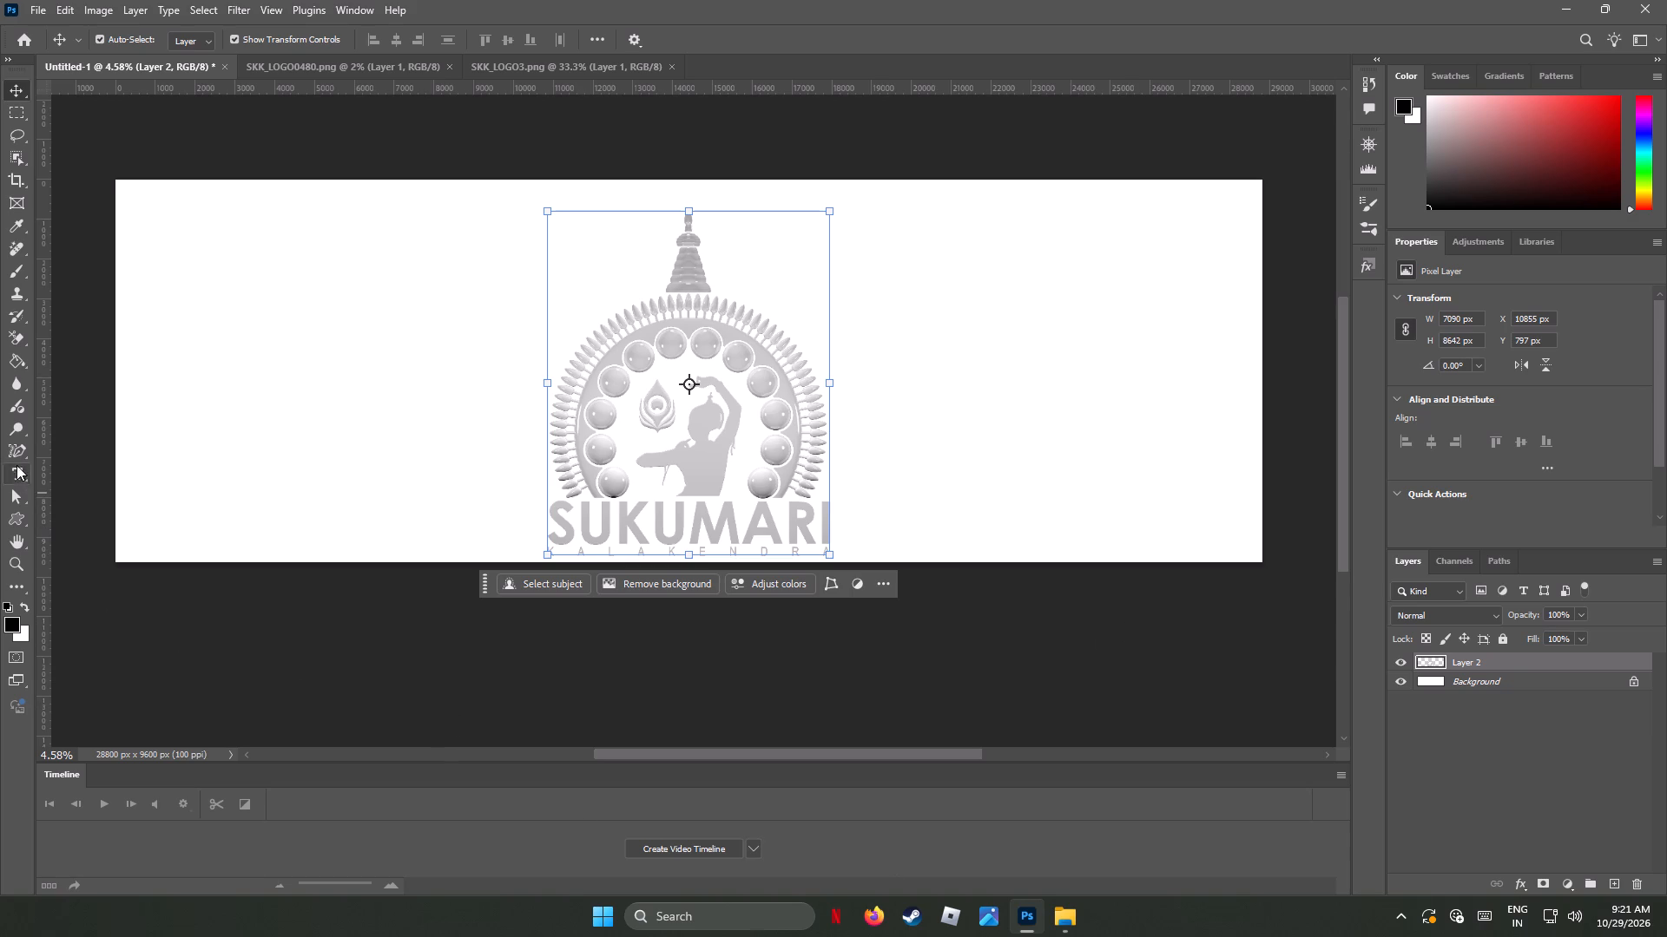
Draw a dark brown rectangle of about 29107 × 9792 px over the whole banner with the Rectangle tool.
right_click(17, 514)
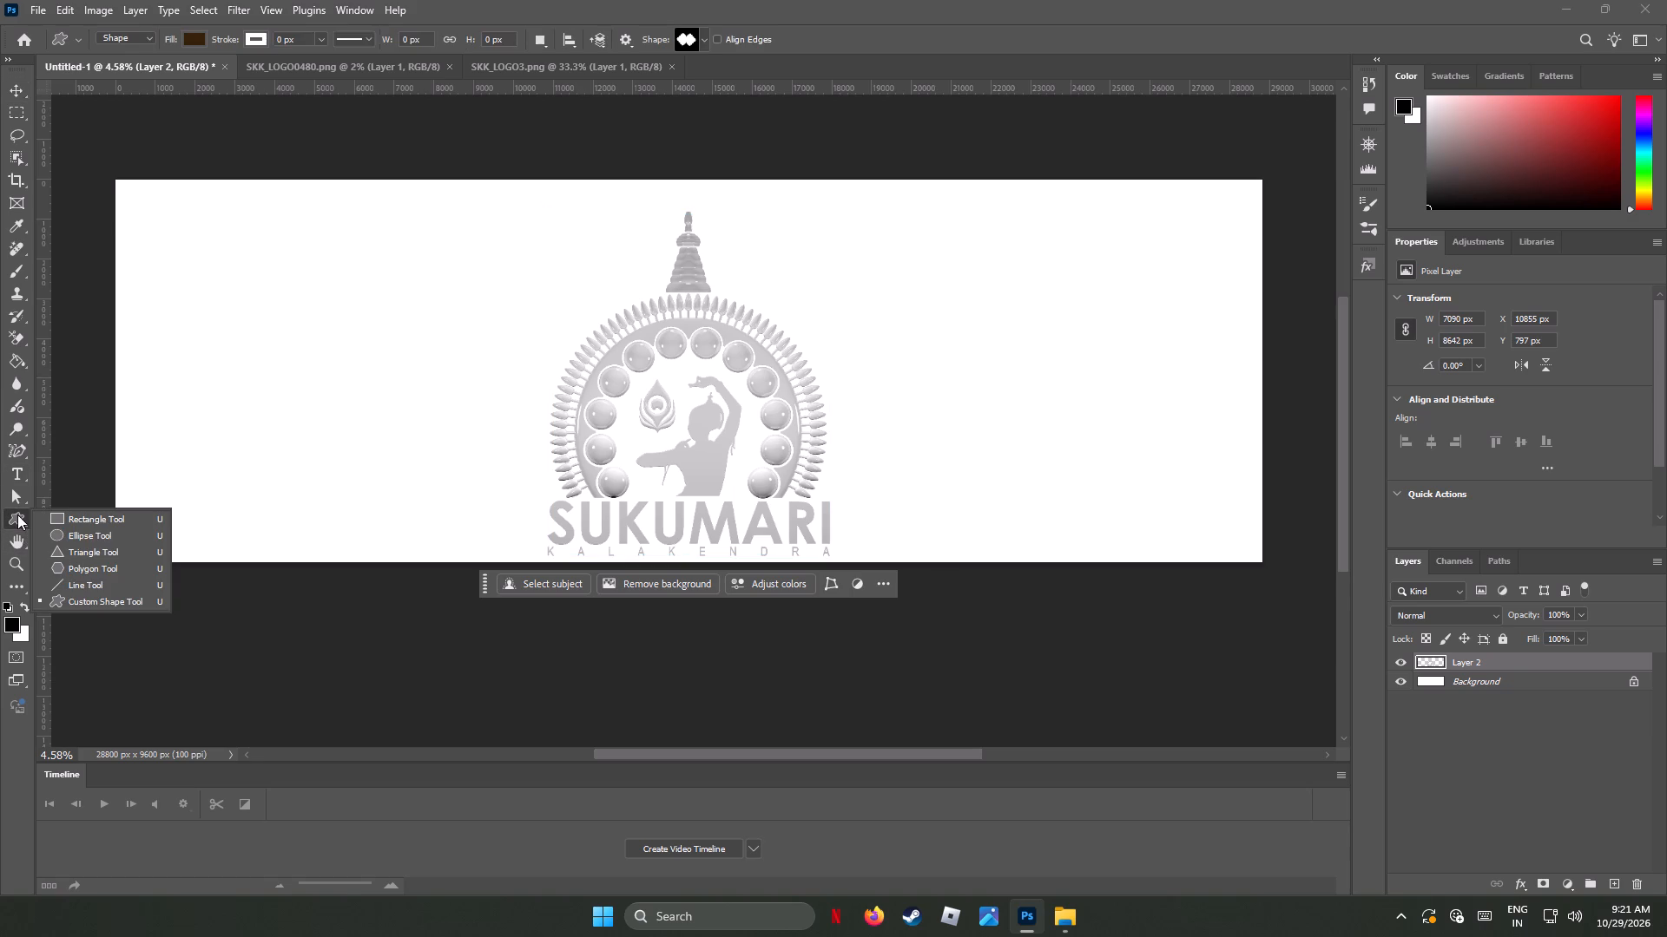
left_click(73, 517)
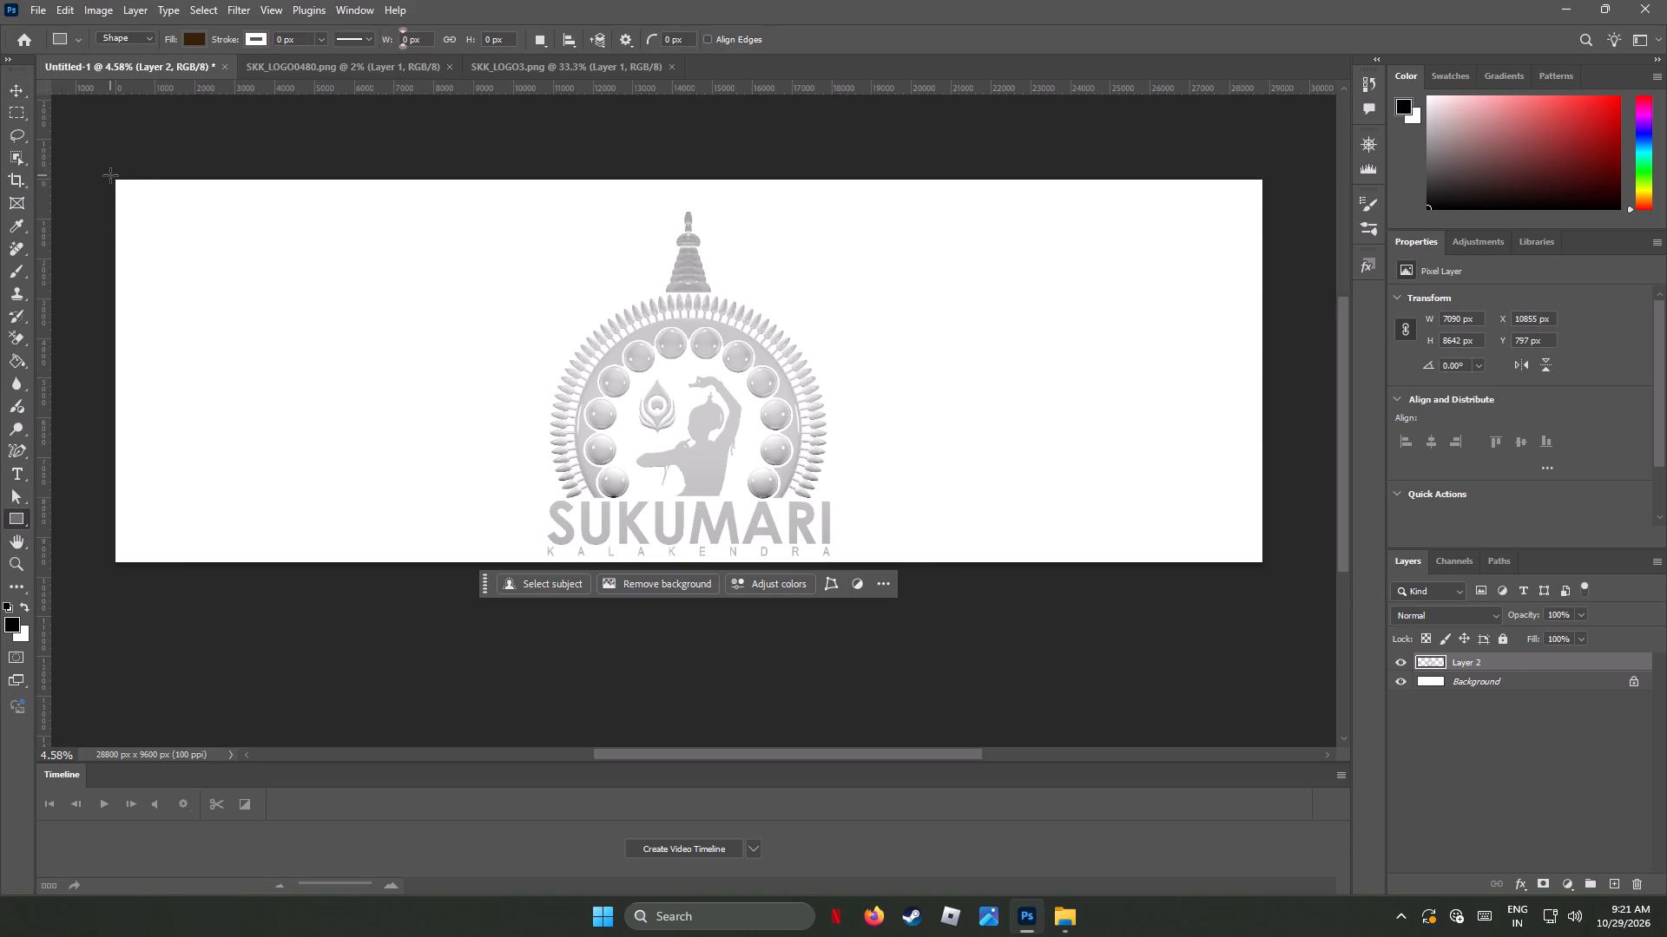
left_click_drag(110, 175, 1263, 568)
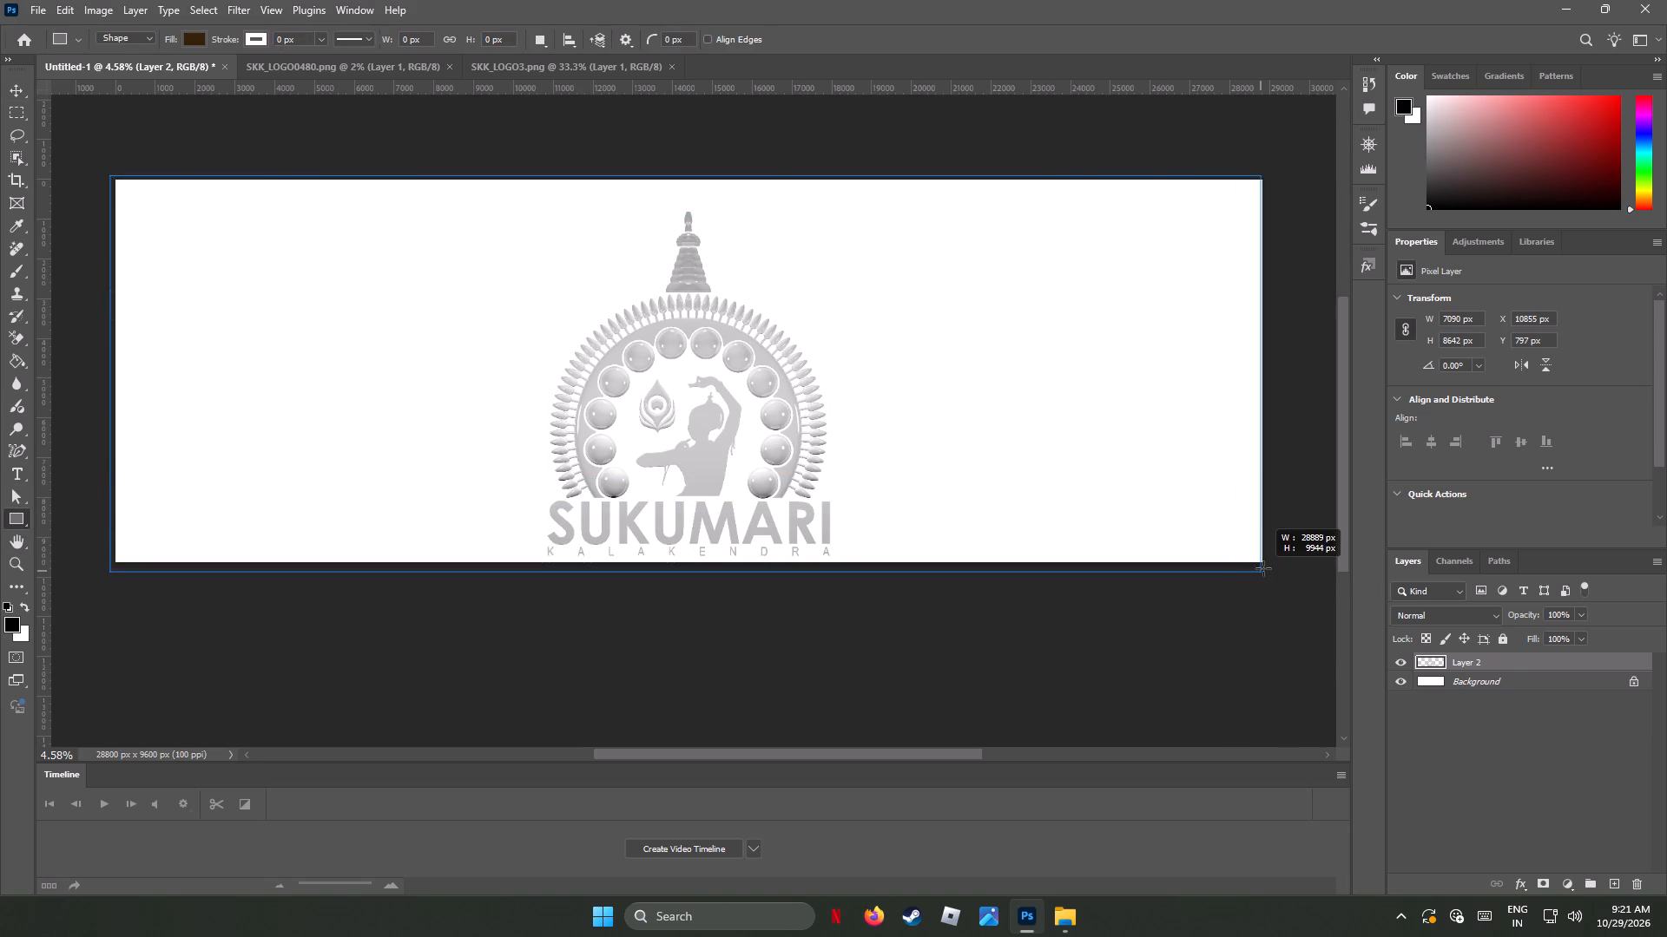
left_click_drag(1263, 568, 1269, 565)
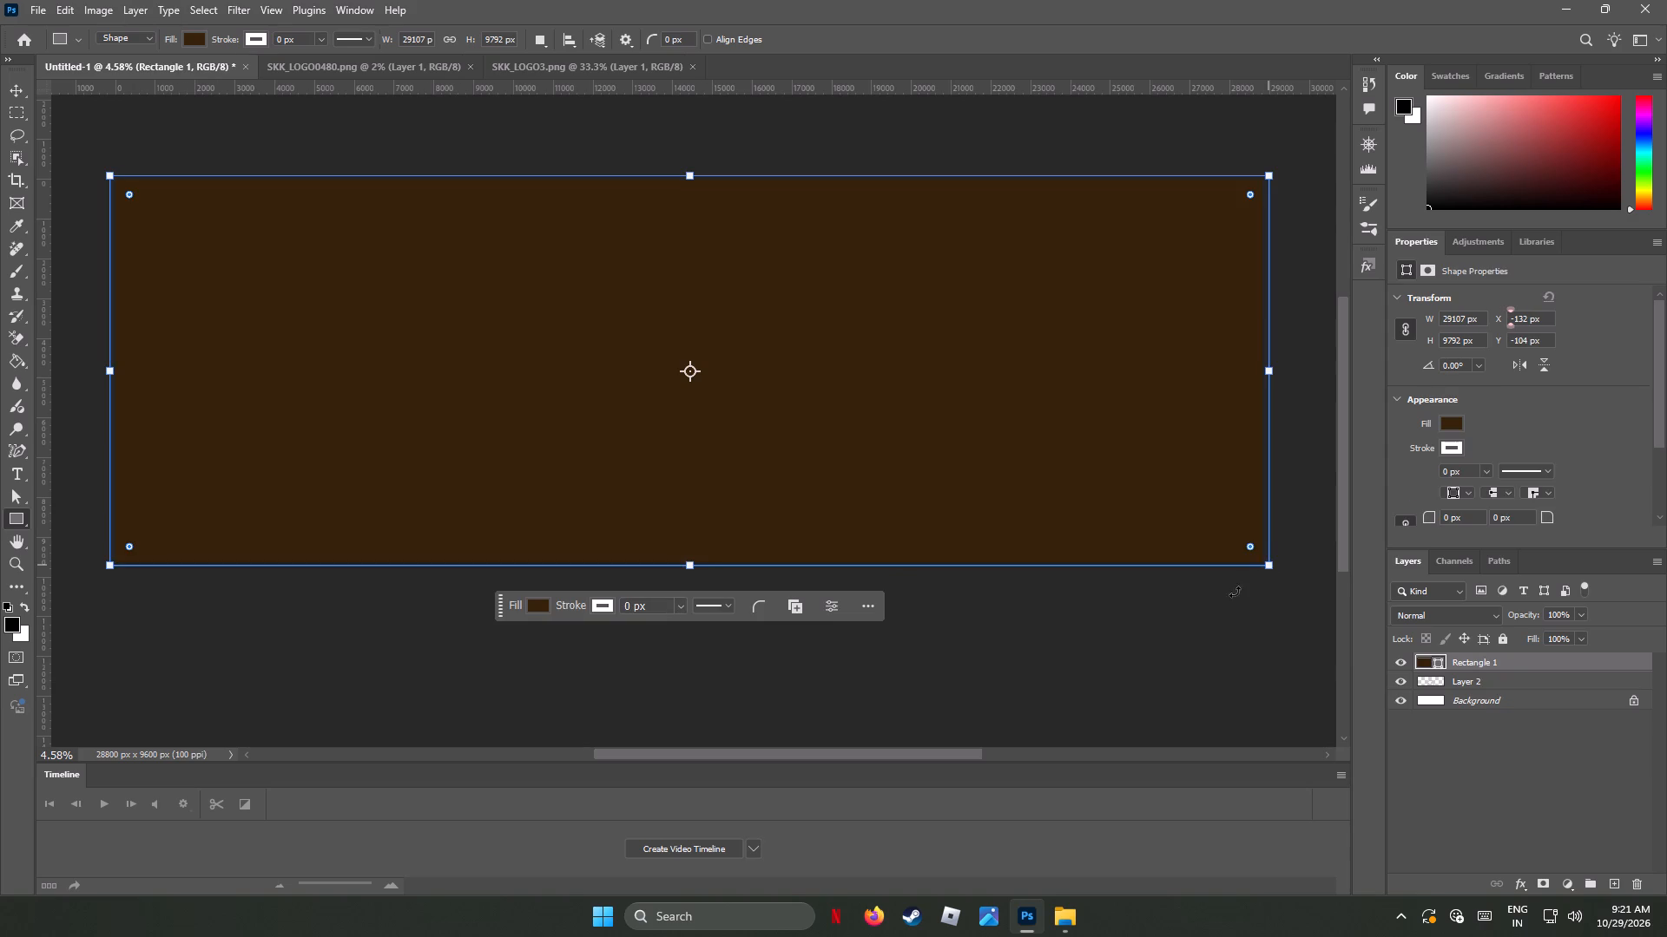
Resize the brown rectangle by its edges to match the canvas exactly, 28800 × 9600 px at X 0, Y 0.
left_click(110, 370)
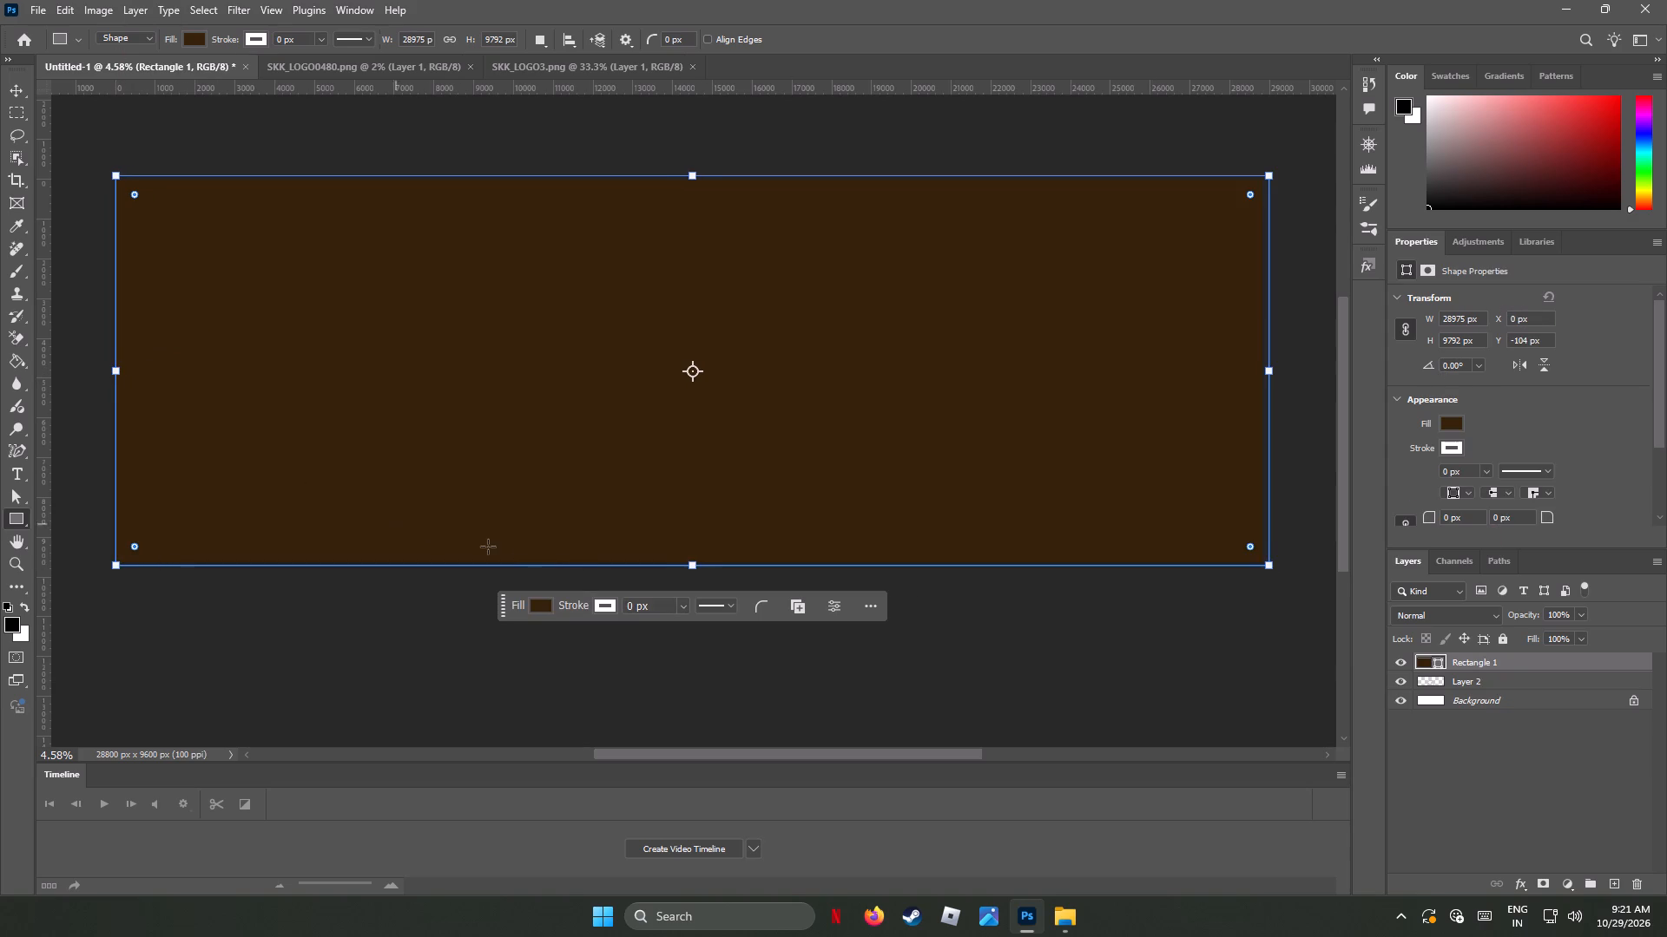
left_click_drag(694, 568, 691, 551)
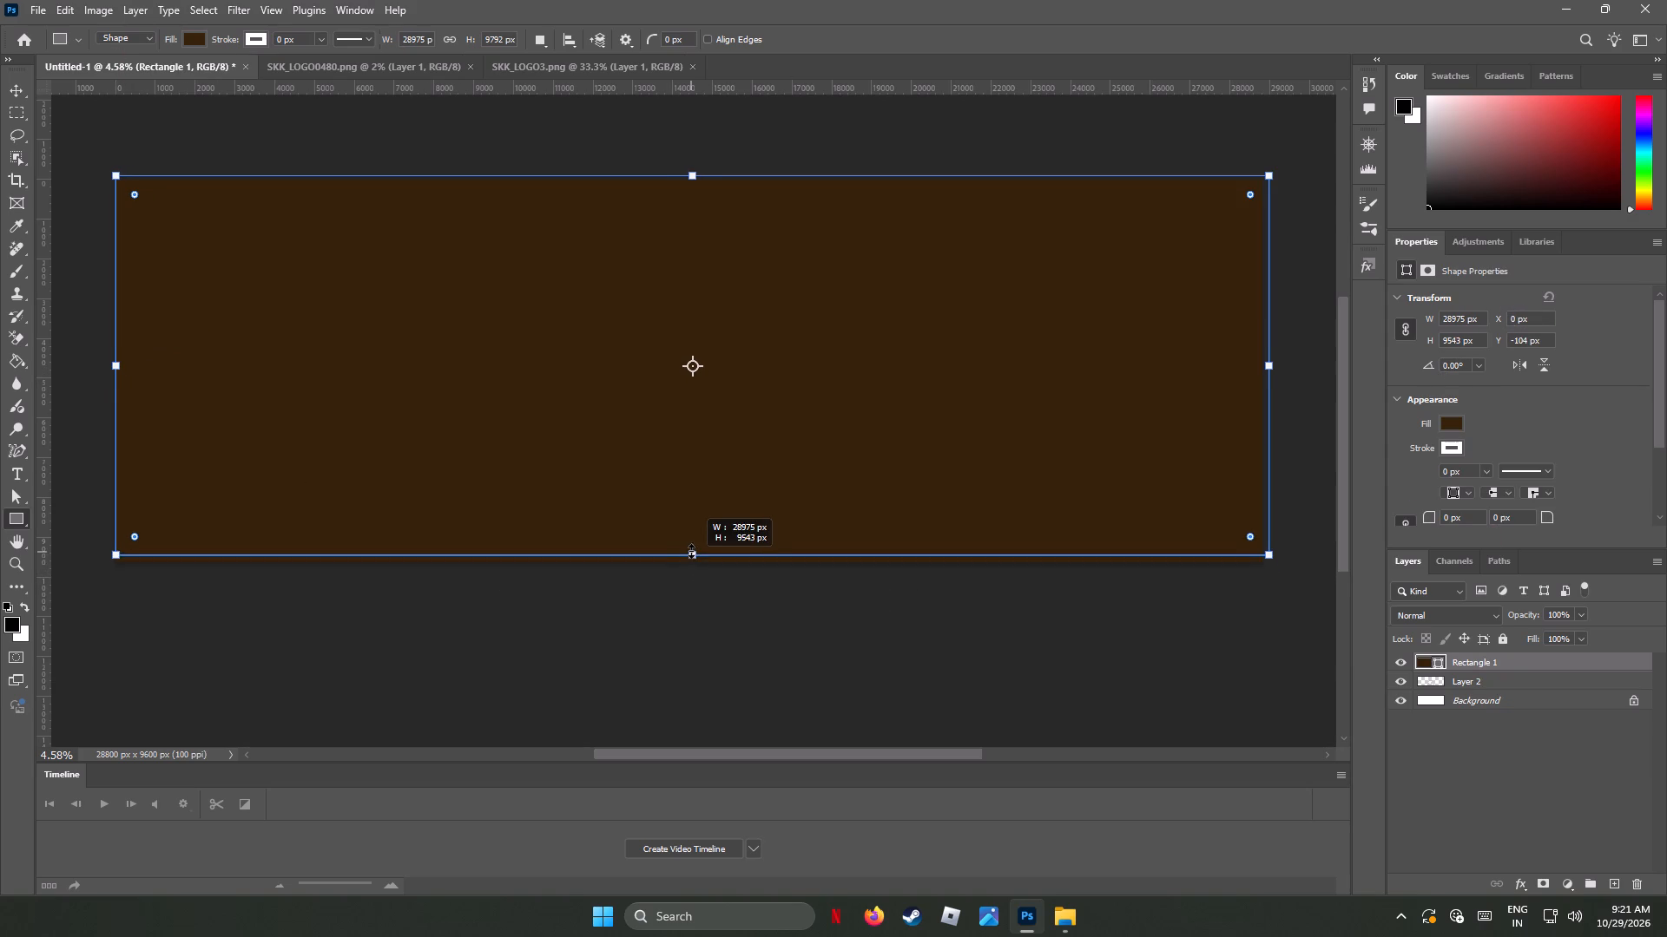
left_click_drag(691, 551, 691, 564)
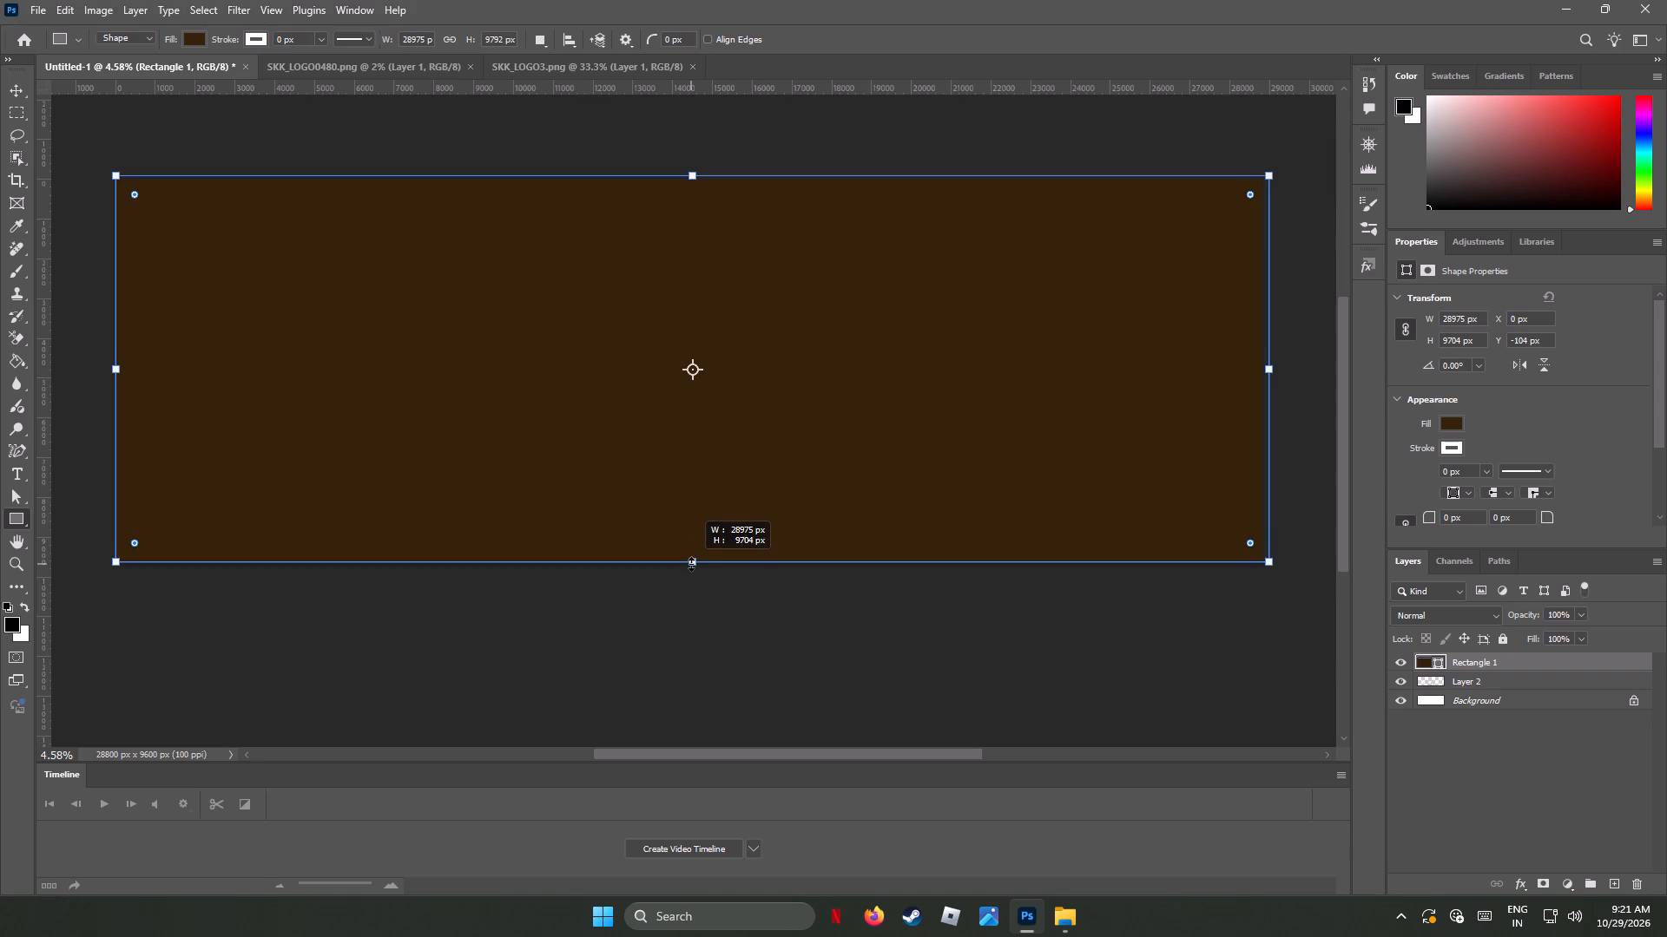
left_click_drag(691, 564, 691, 560)
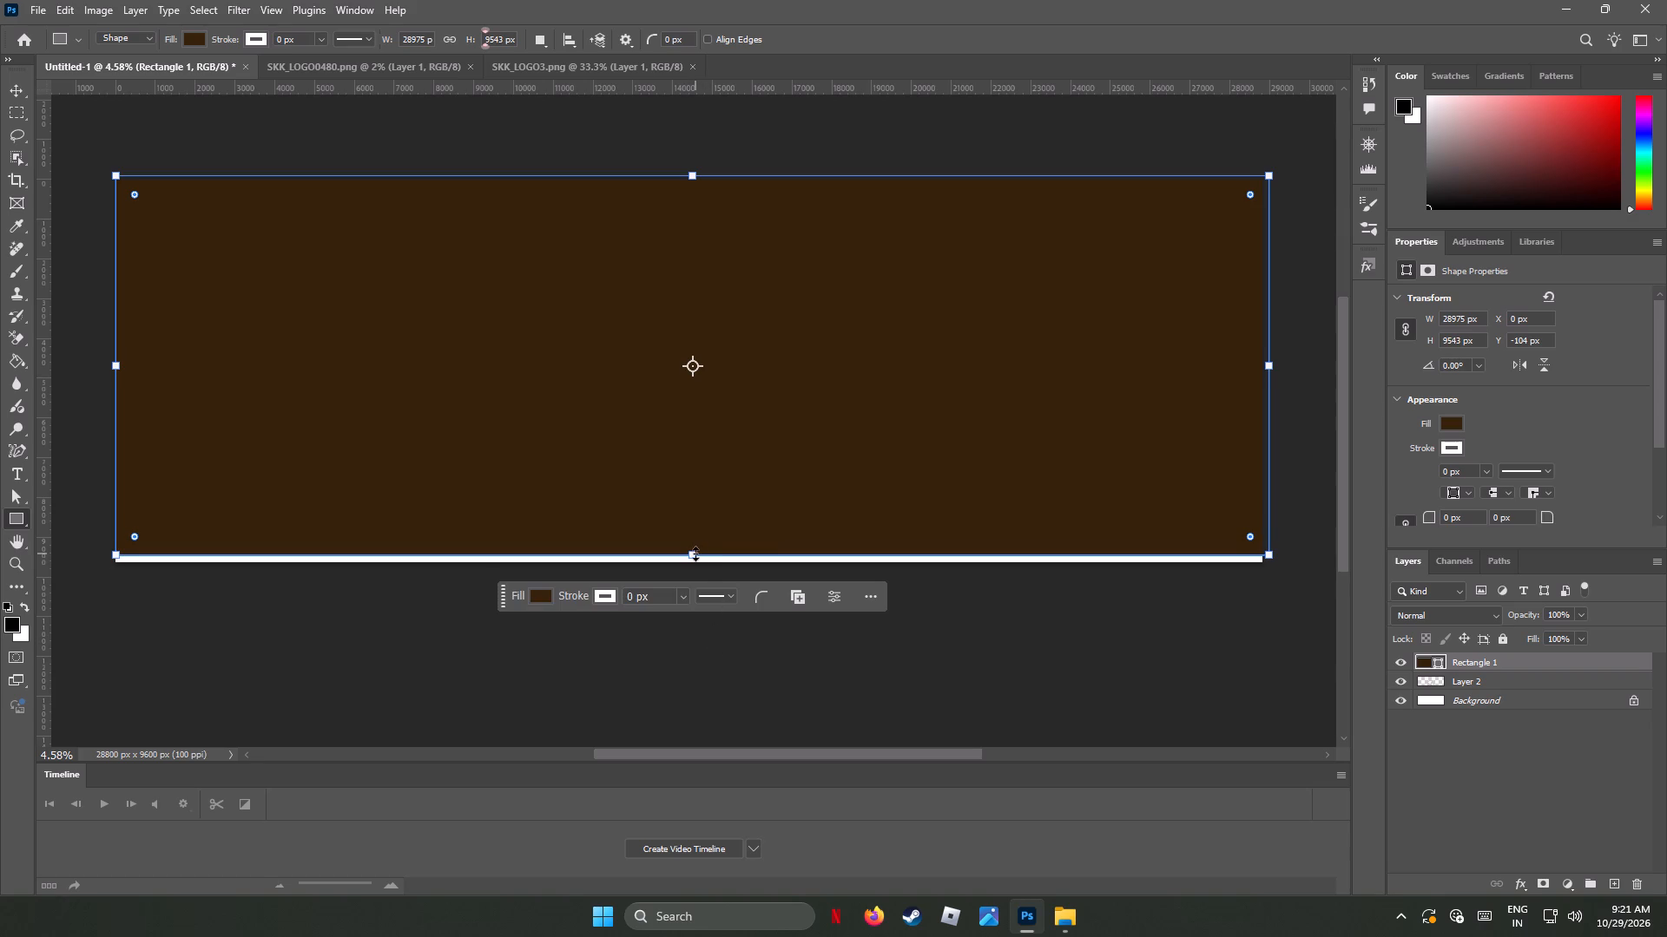
left_click(695, 554)
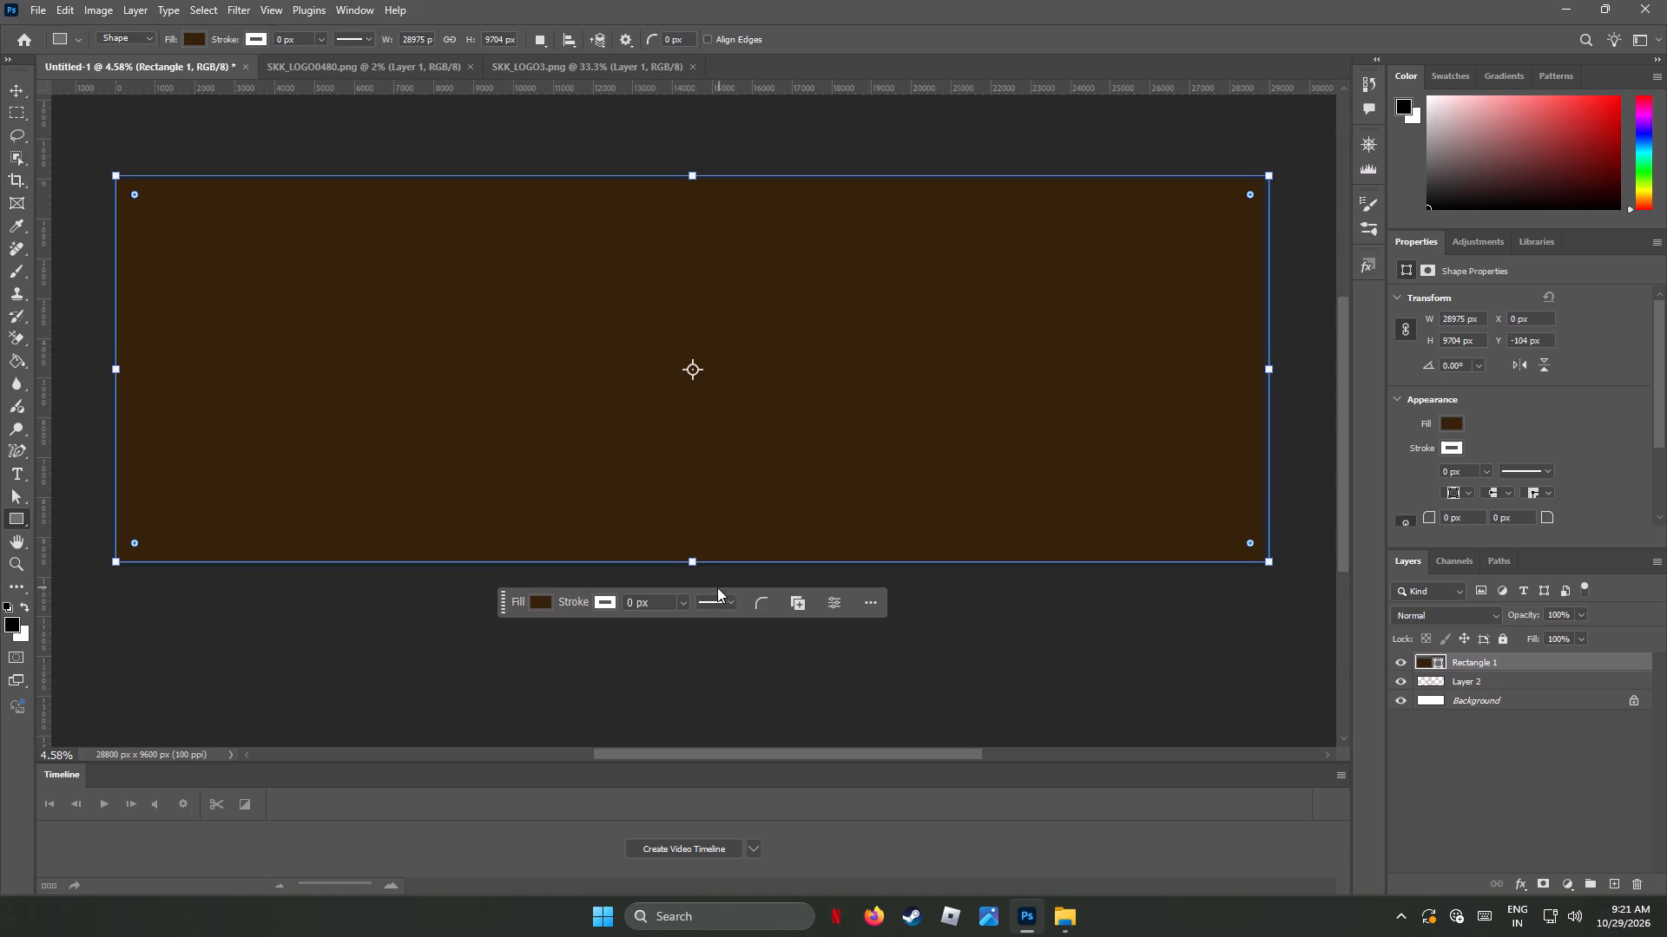
left_click_drag(694, 174, 698, 210)
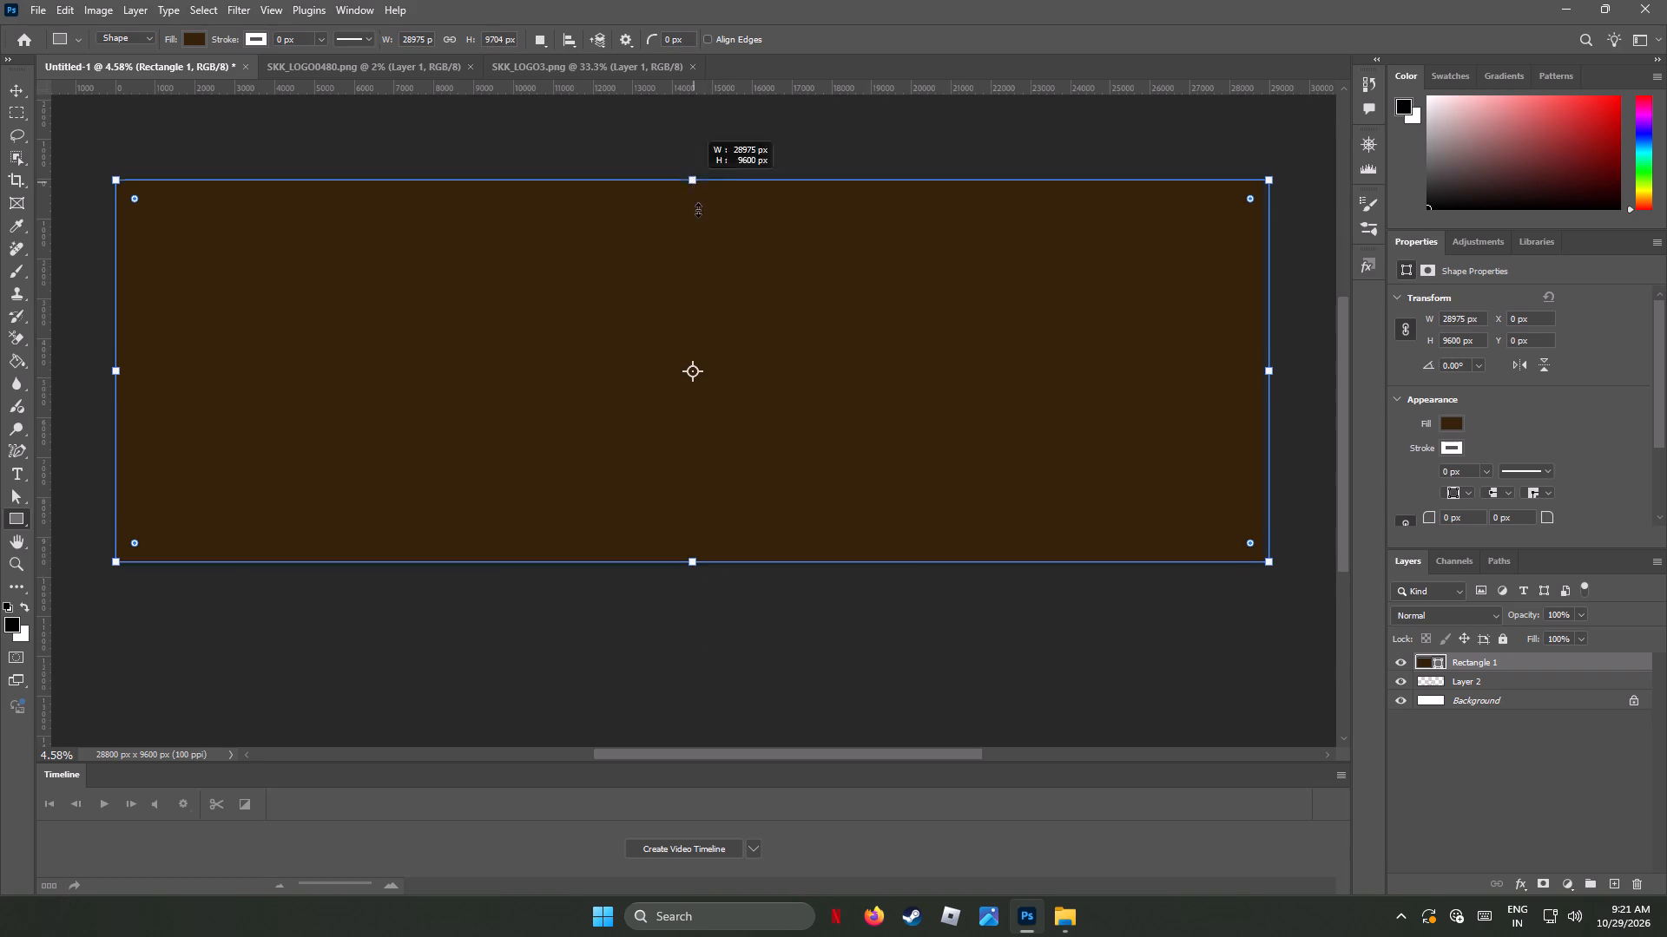
left_click_drag(698, 210, 700, 217)
left_click_drag(694, 213, 701, 181)
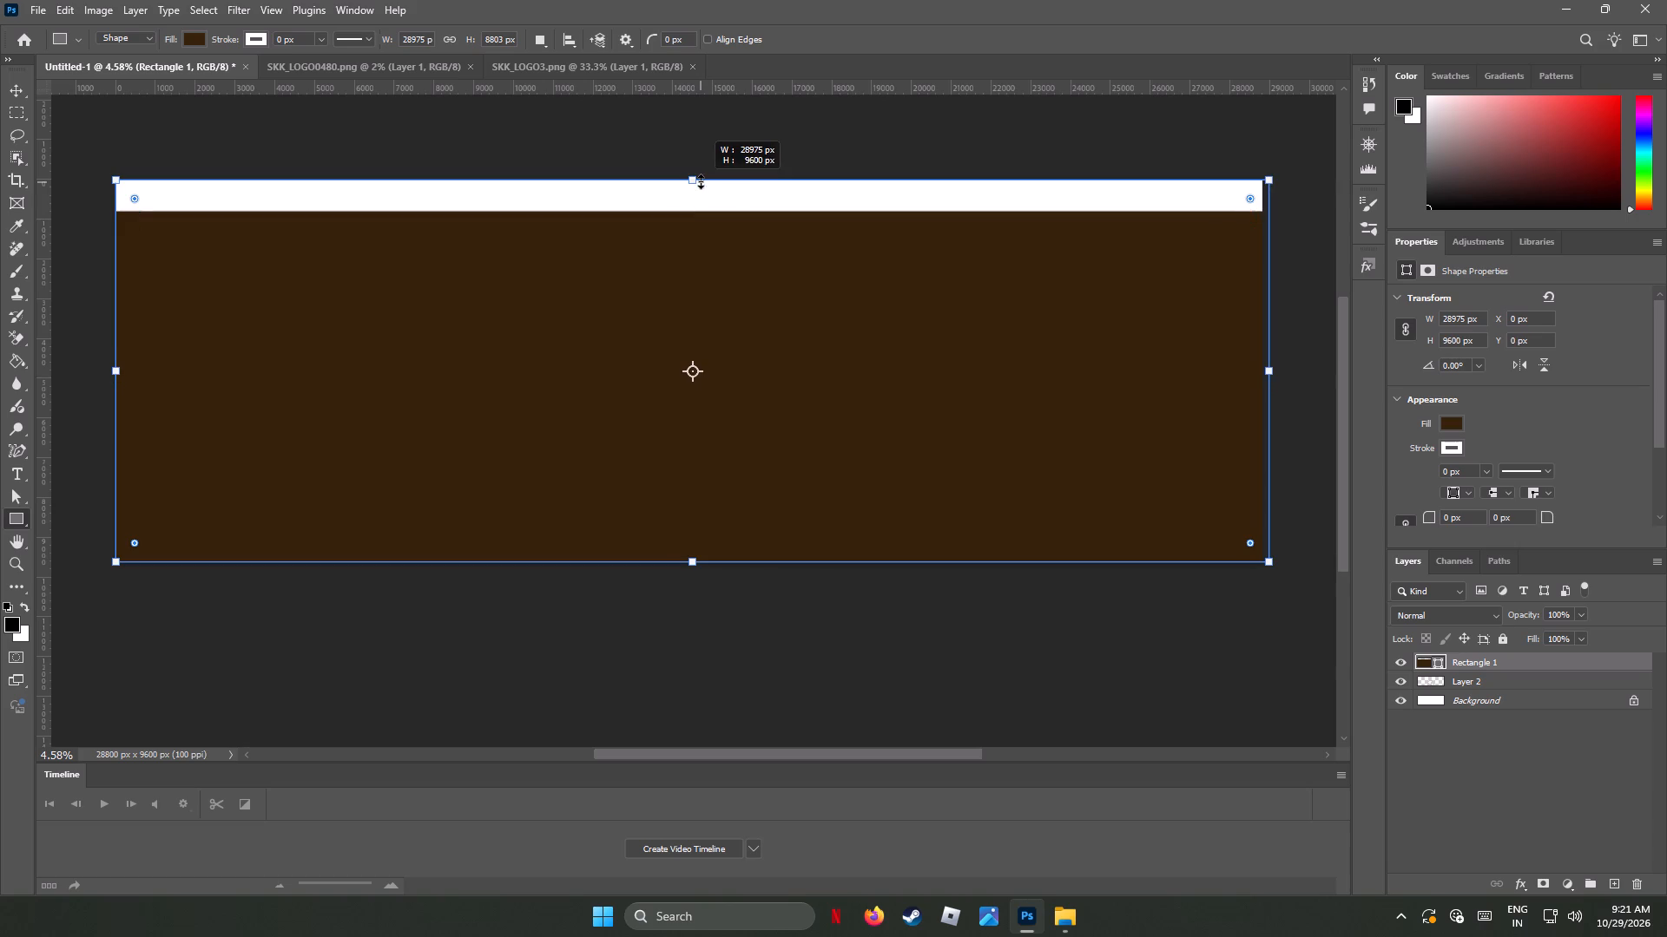
left_click_drag(701, 181, 701, 180)
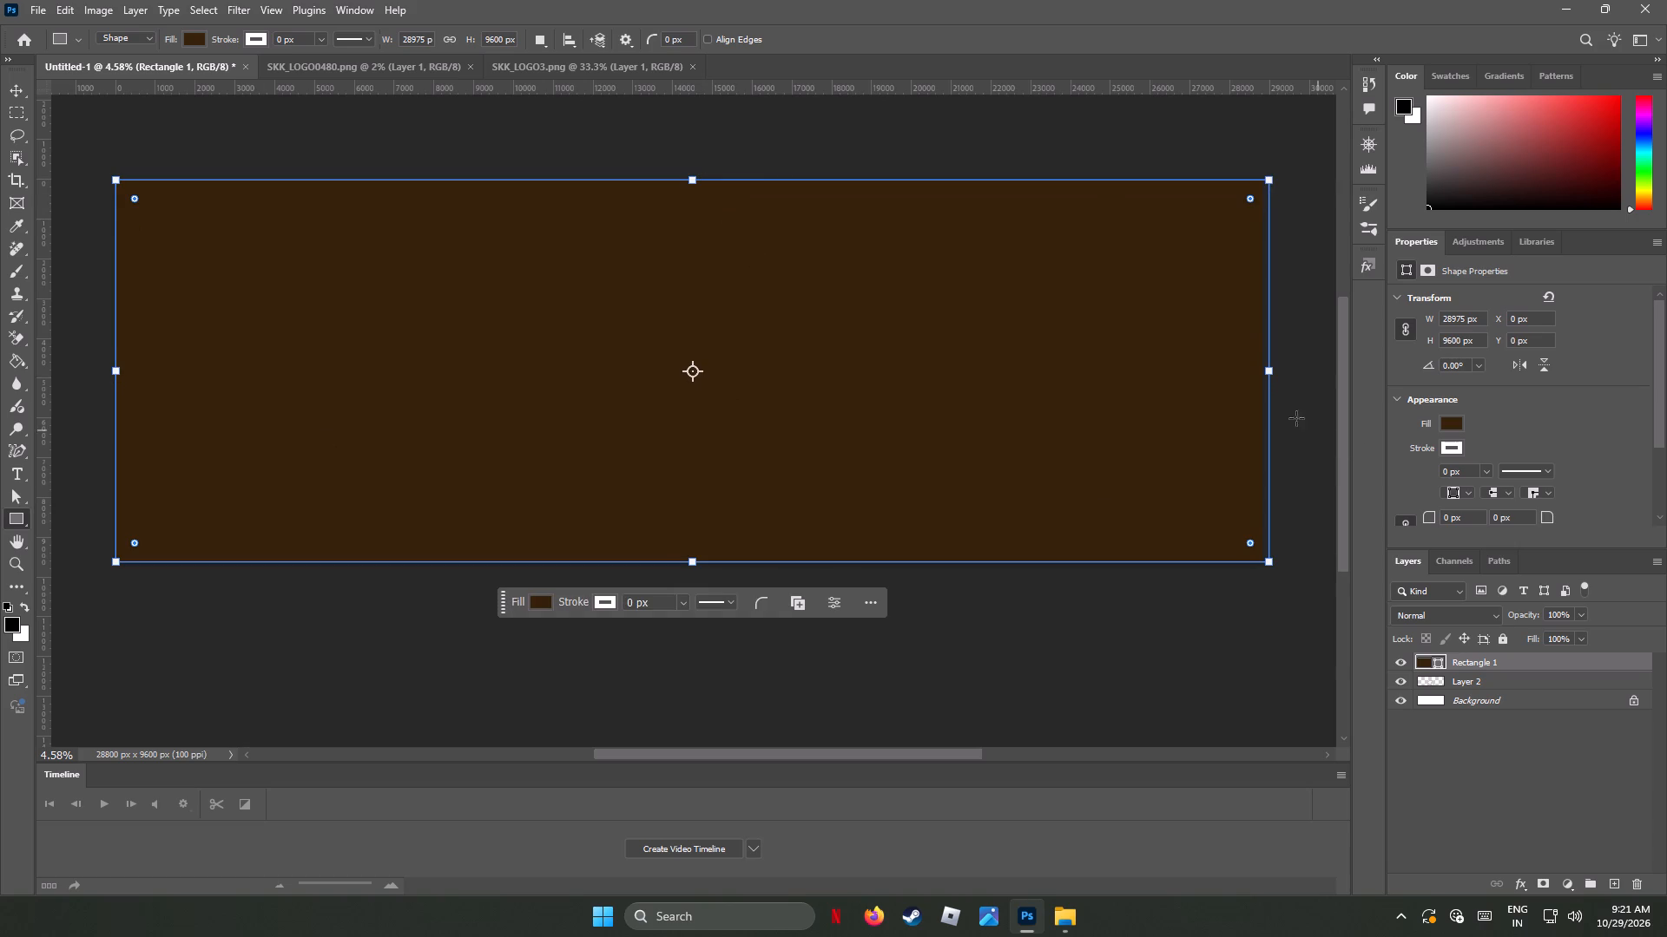
left_click_drag(1270, 370, 1219, 374)
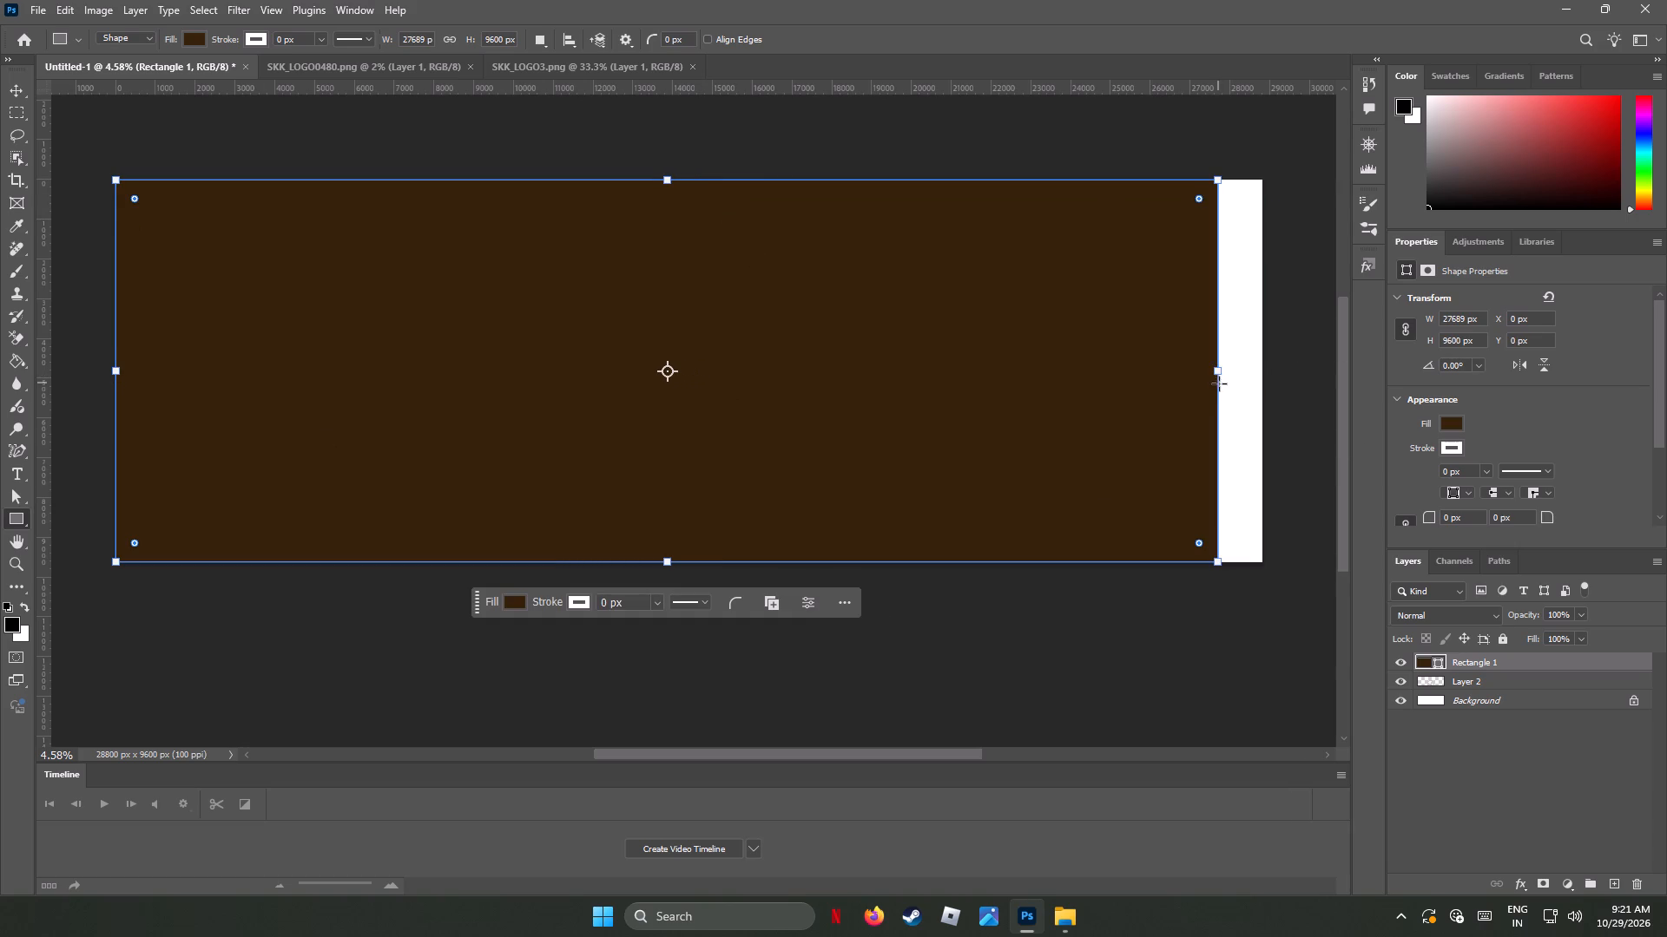
left_click_drag(1222, 370, 1265, 369)
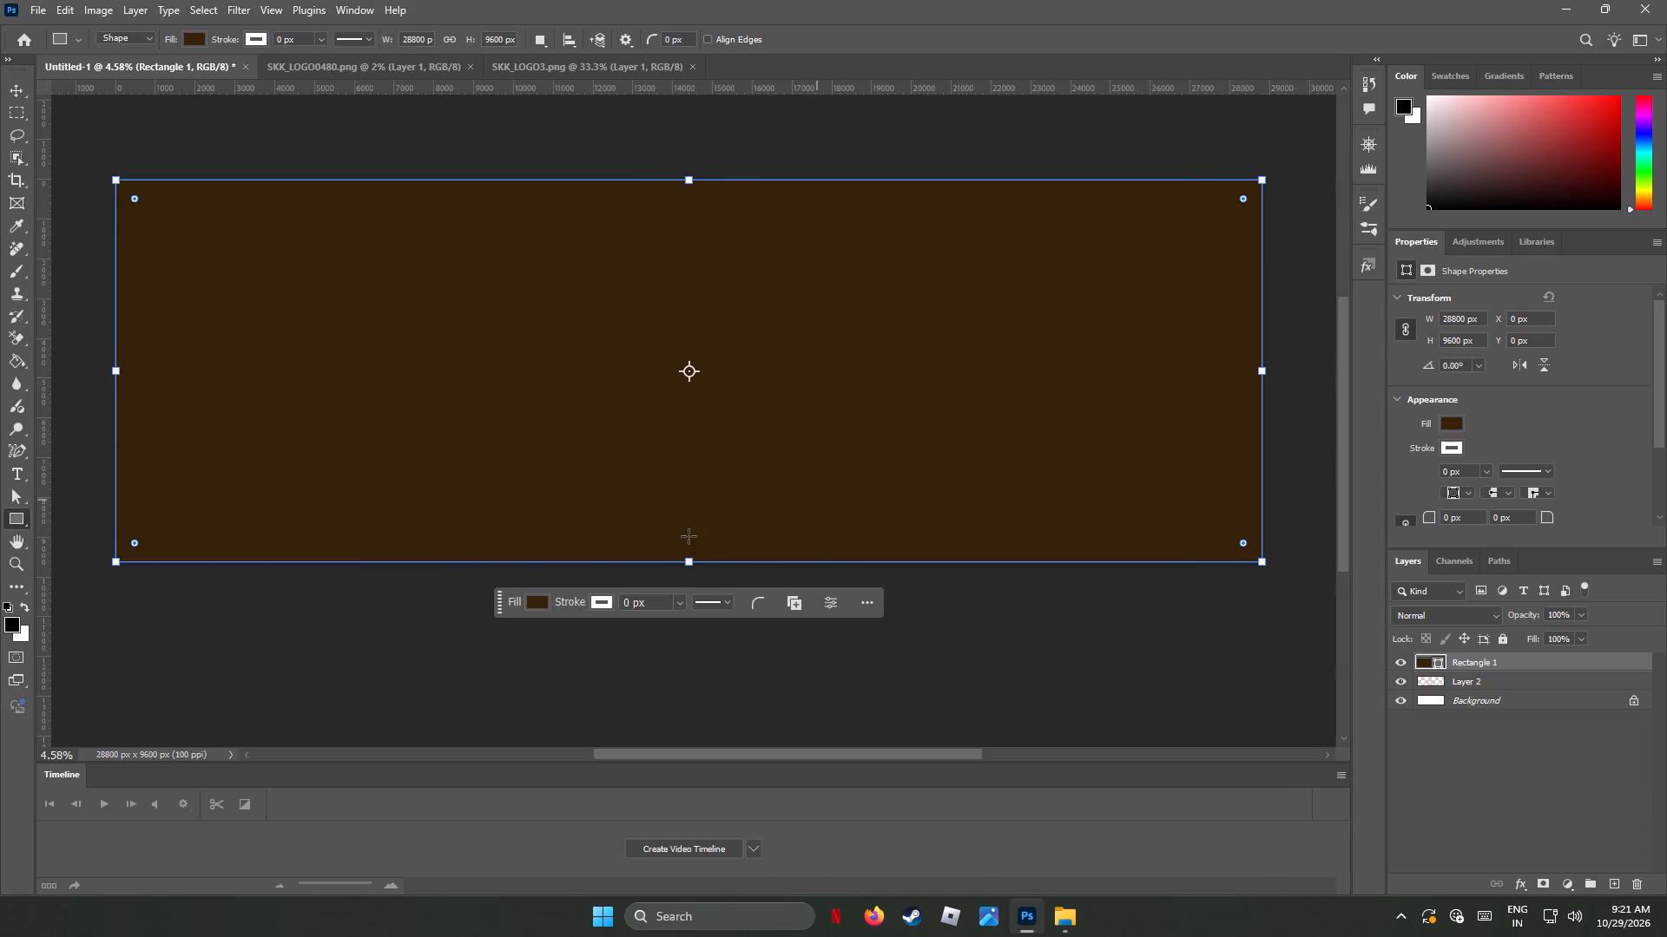
left_click_drag(115, 368, 200, 377)
left_click_drag(200, 372, 125, 373)
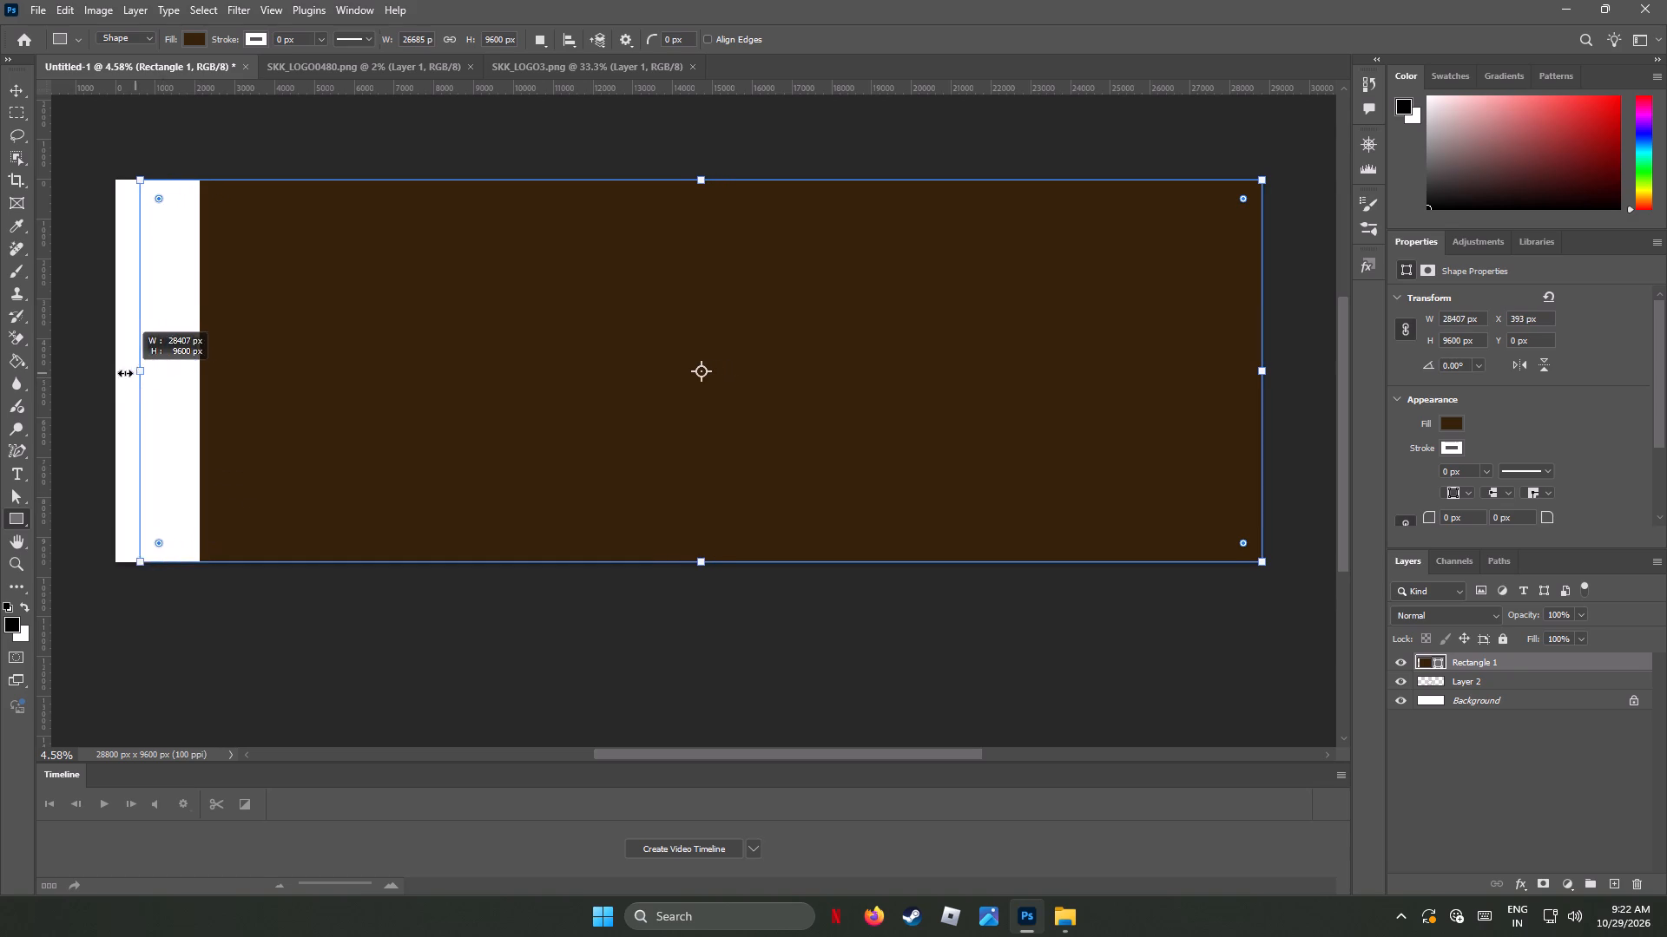
left_click_drag(125, 373, 116, 373)
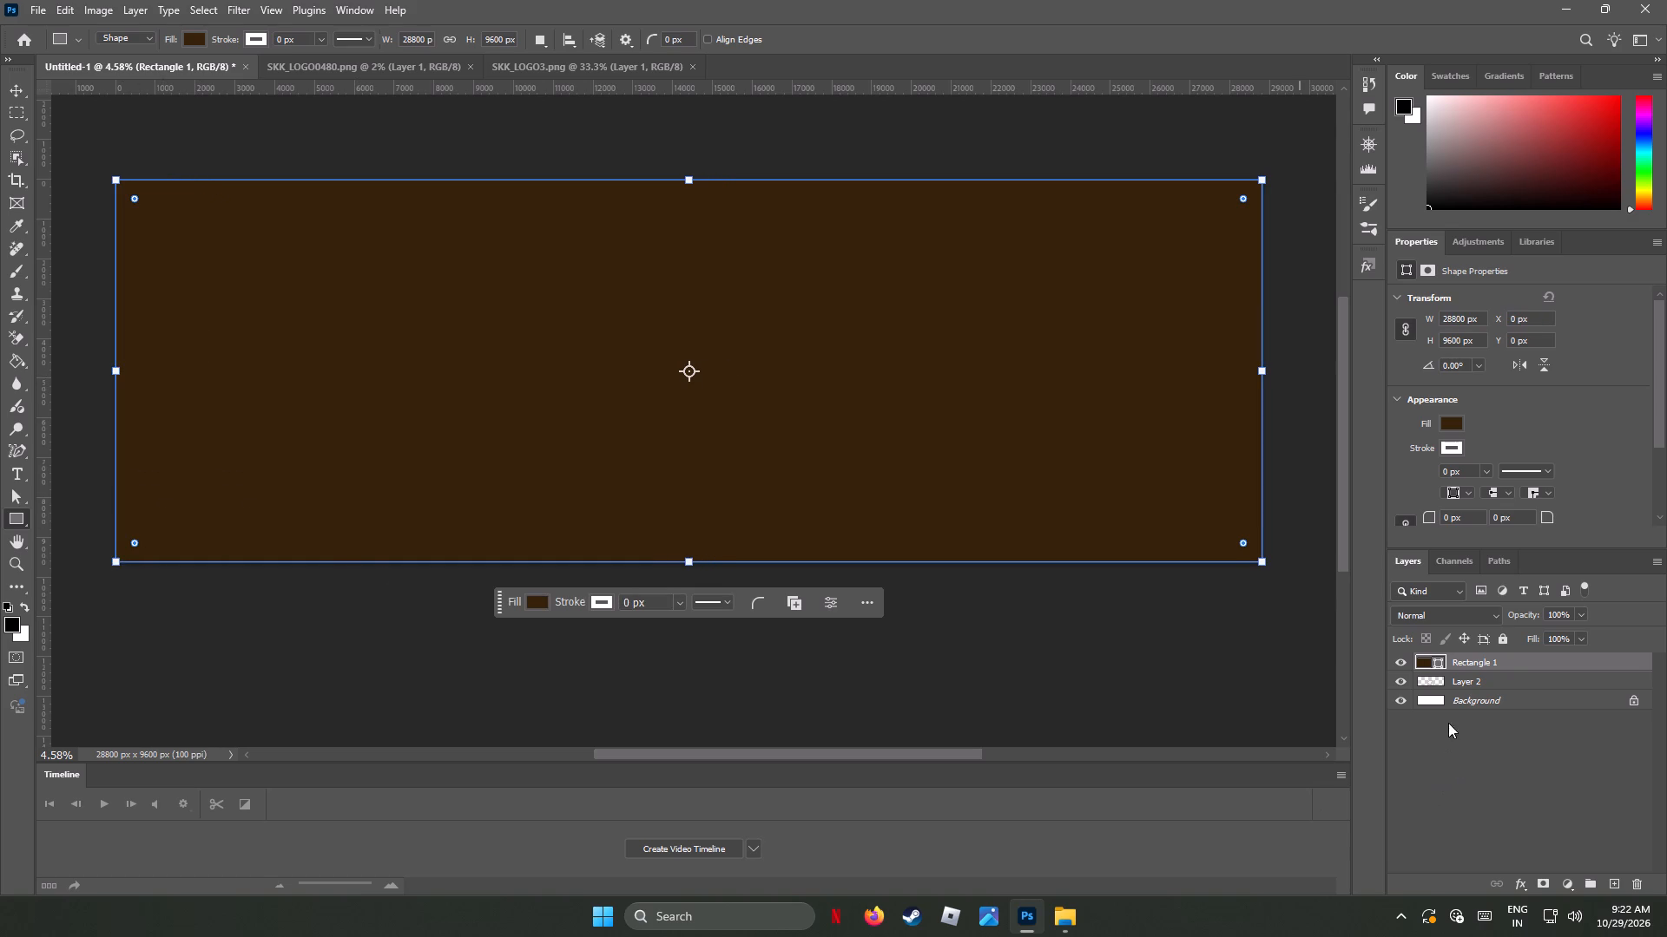
Move the logo's Layer 2 above the Rectangle 1 layer in the stacking order.
left_click_drag(1462, 681, 1459, 658)
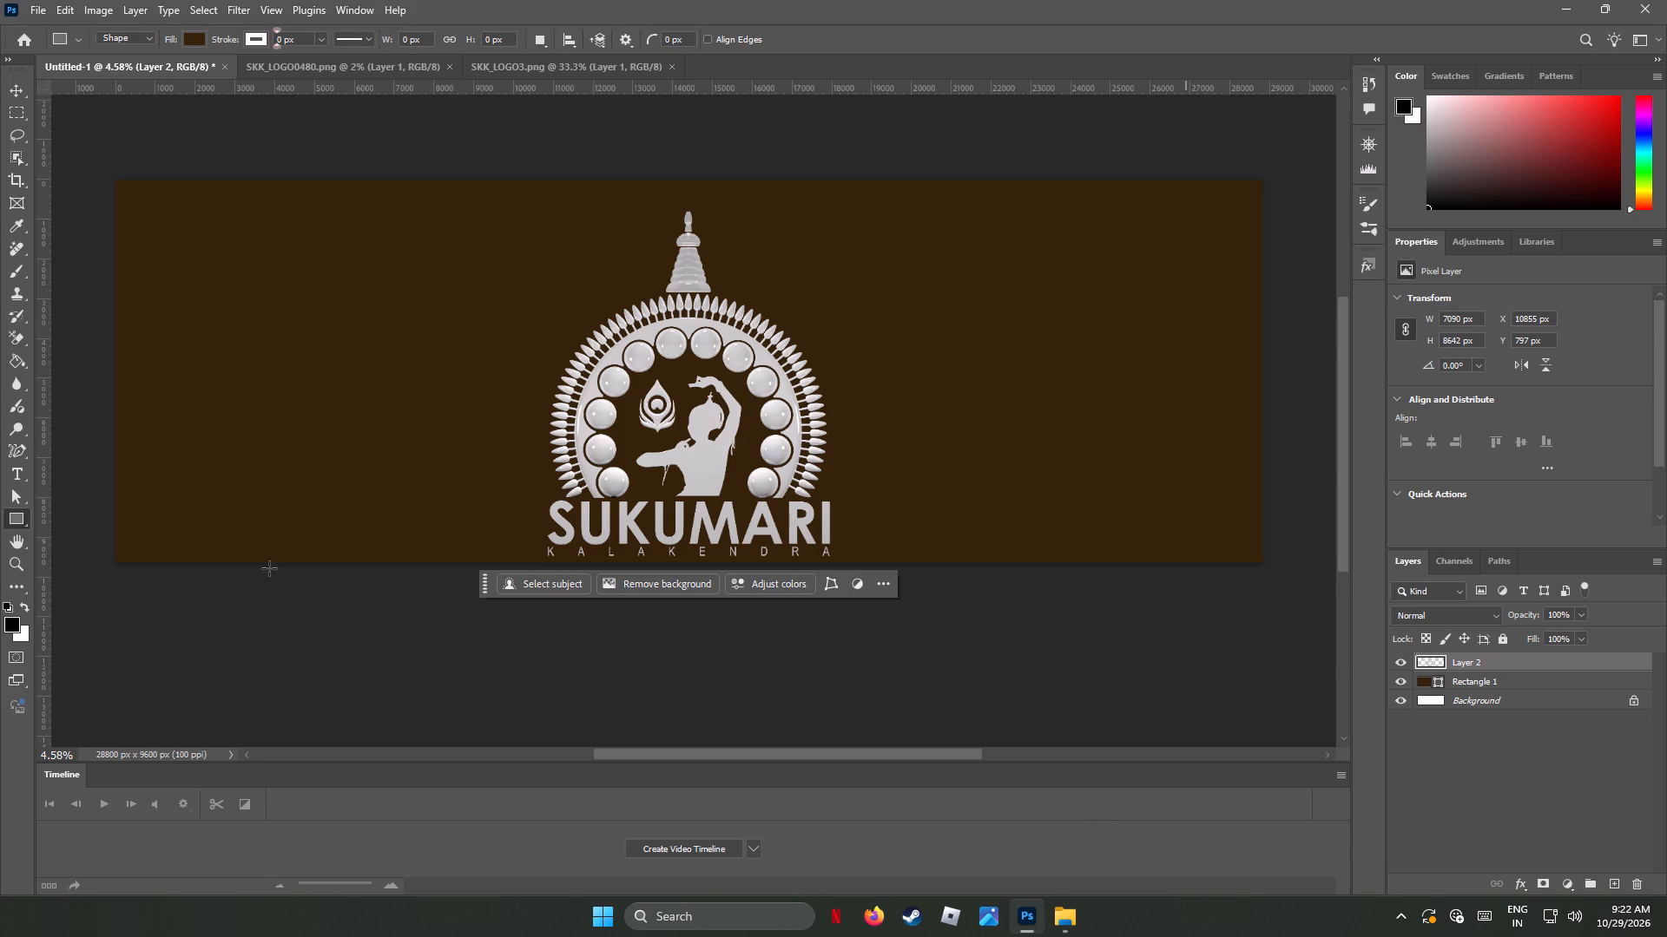
Open the poster file BG_Poster_E.psd from the Official > Sukumari_Mahotsav folder in Photoshop.
left_click(16, 468)
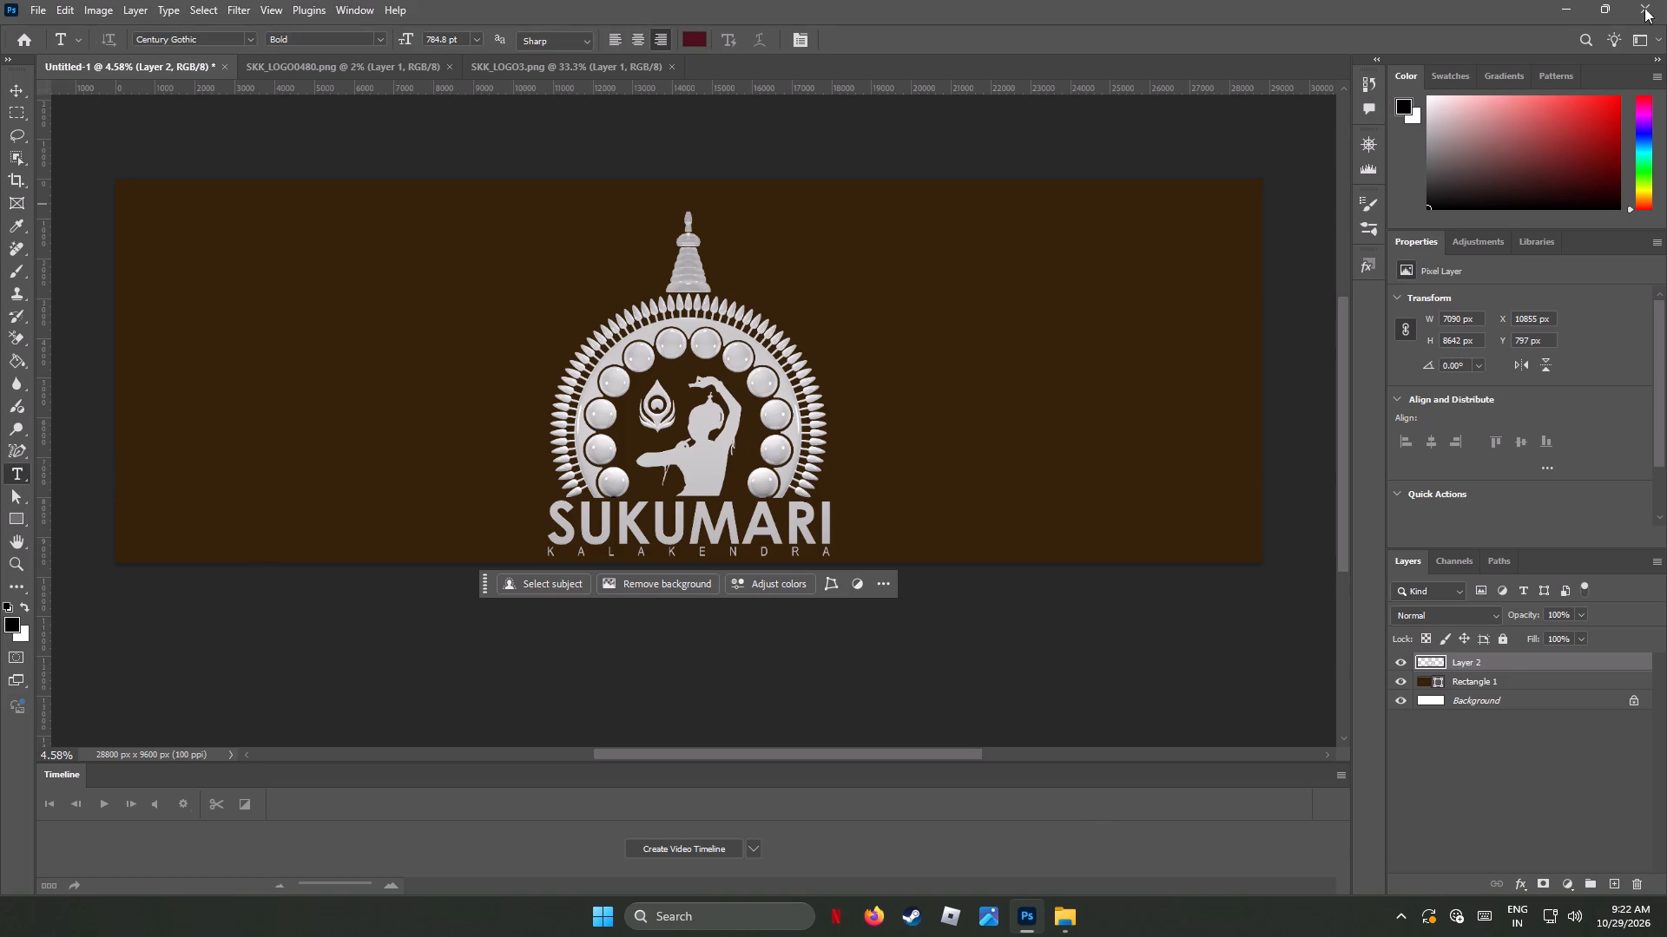
left_click(15, 88)
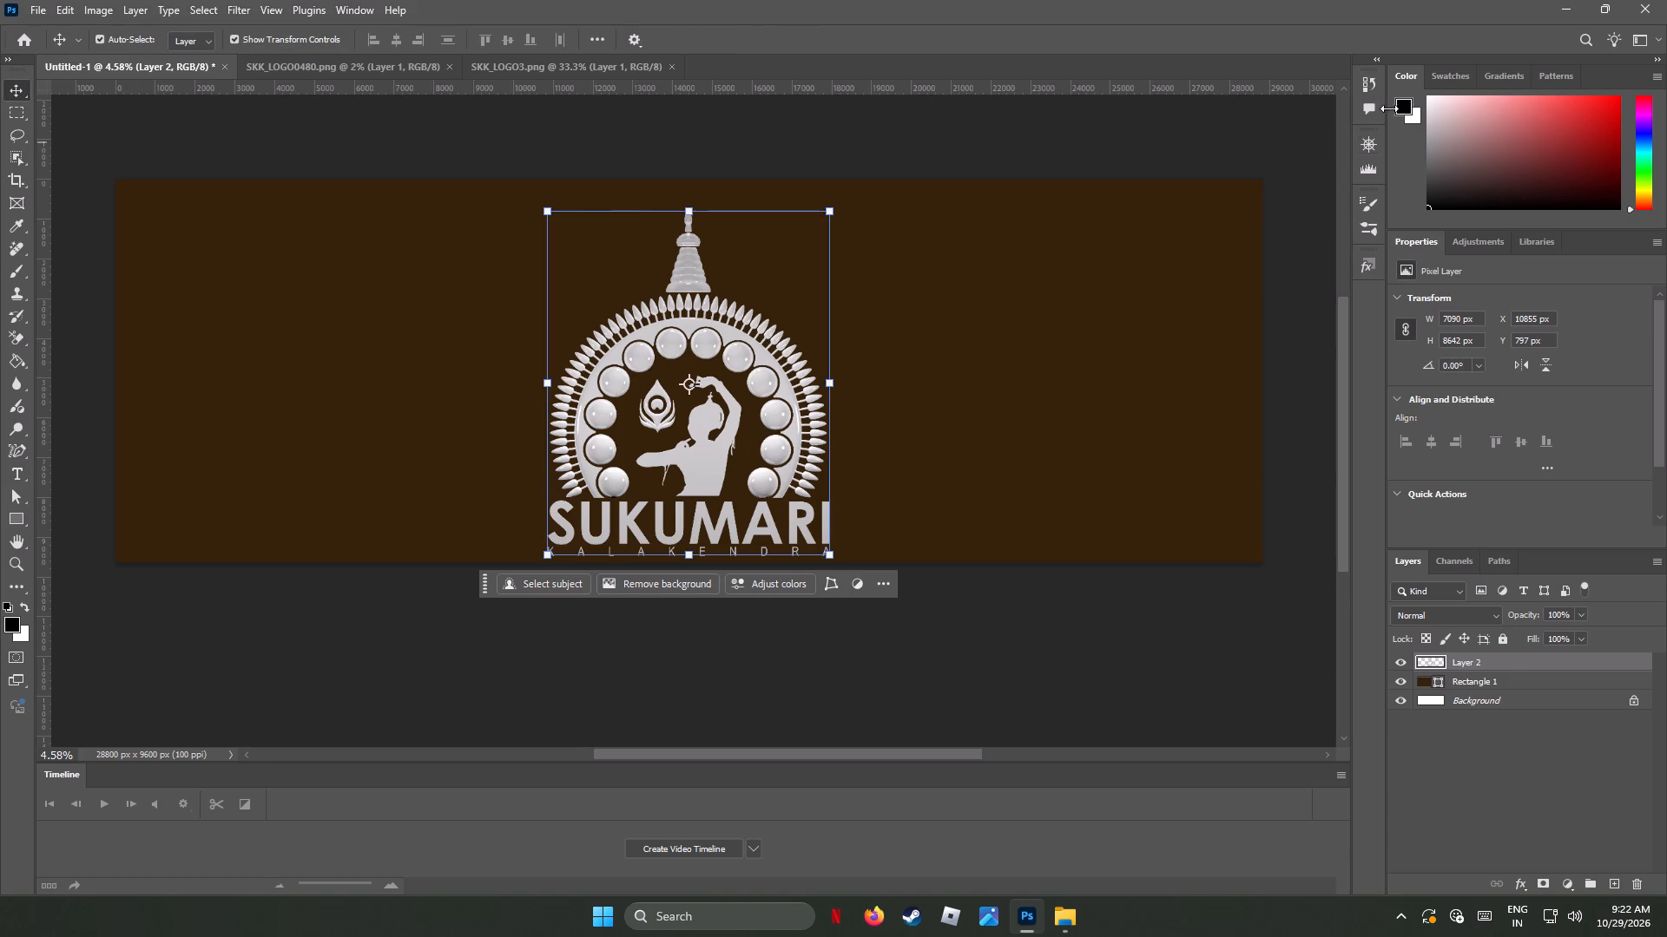
left_click(1563, 6)
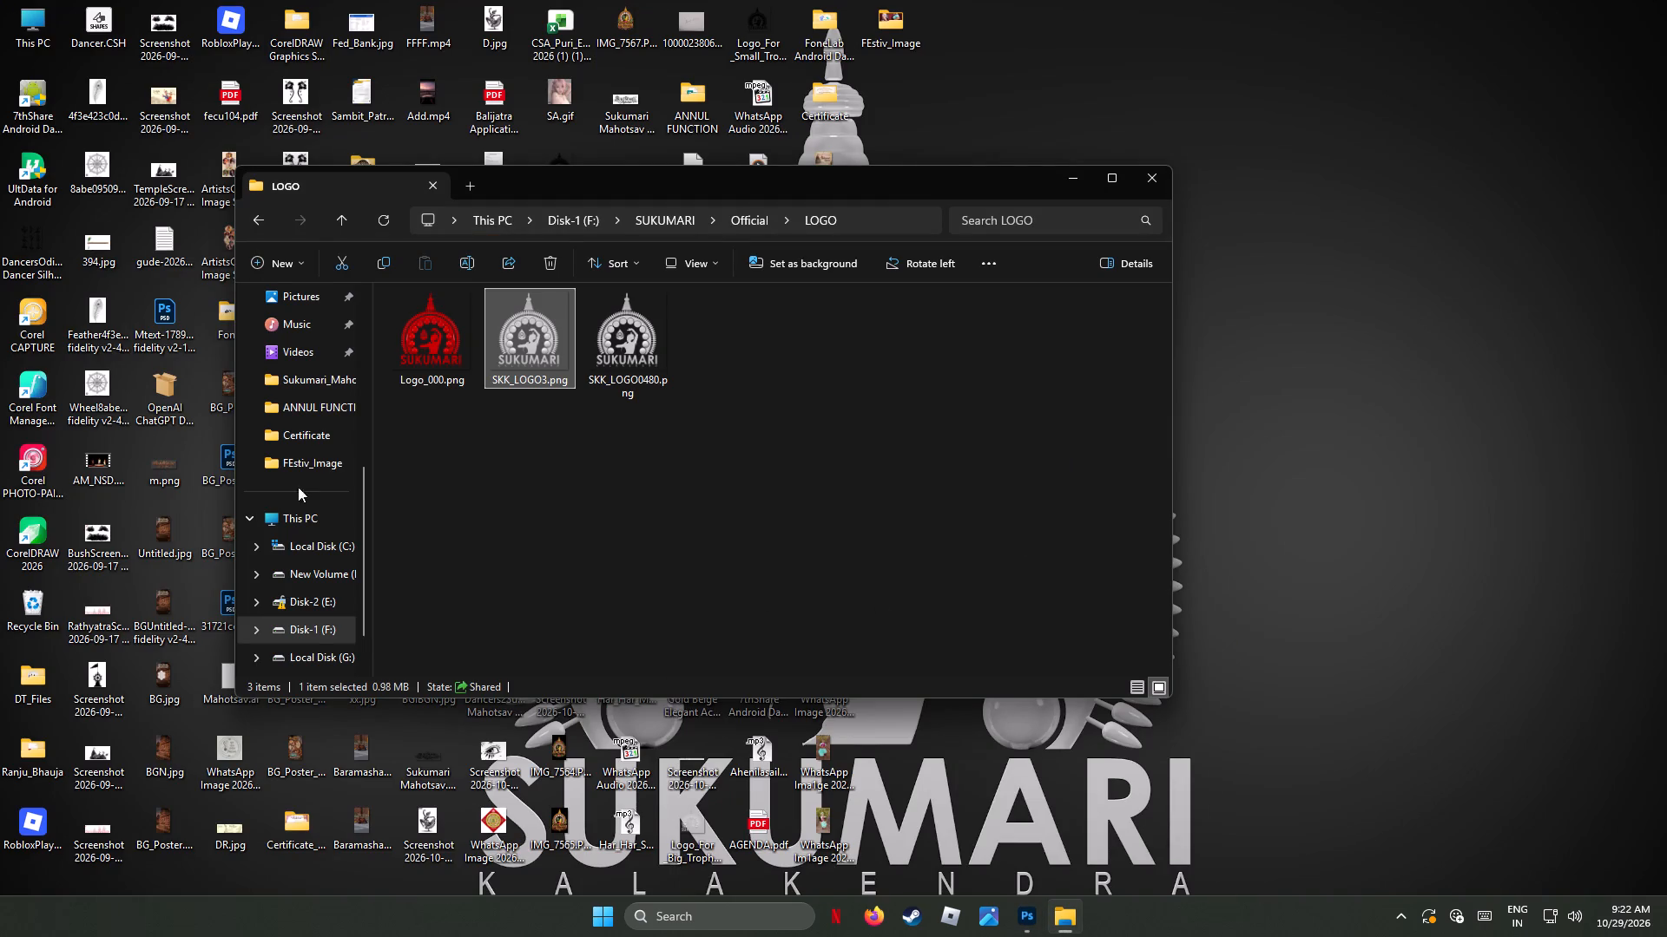
left_click(265, 213)
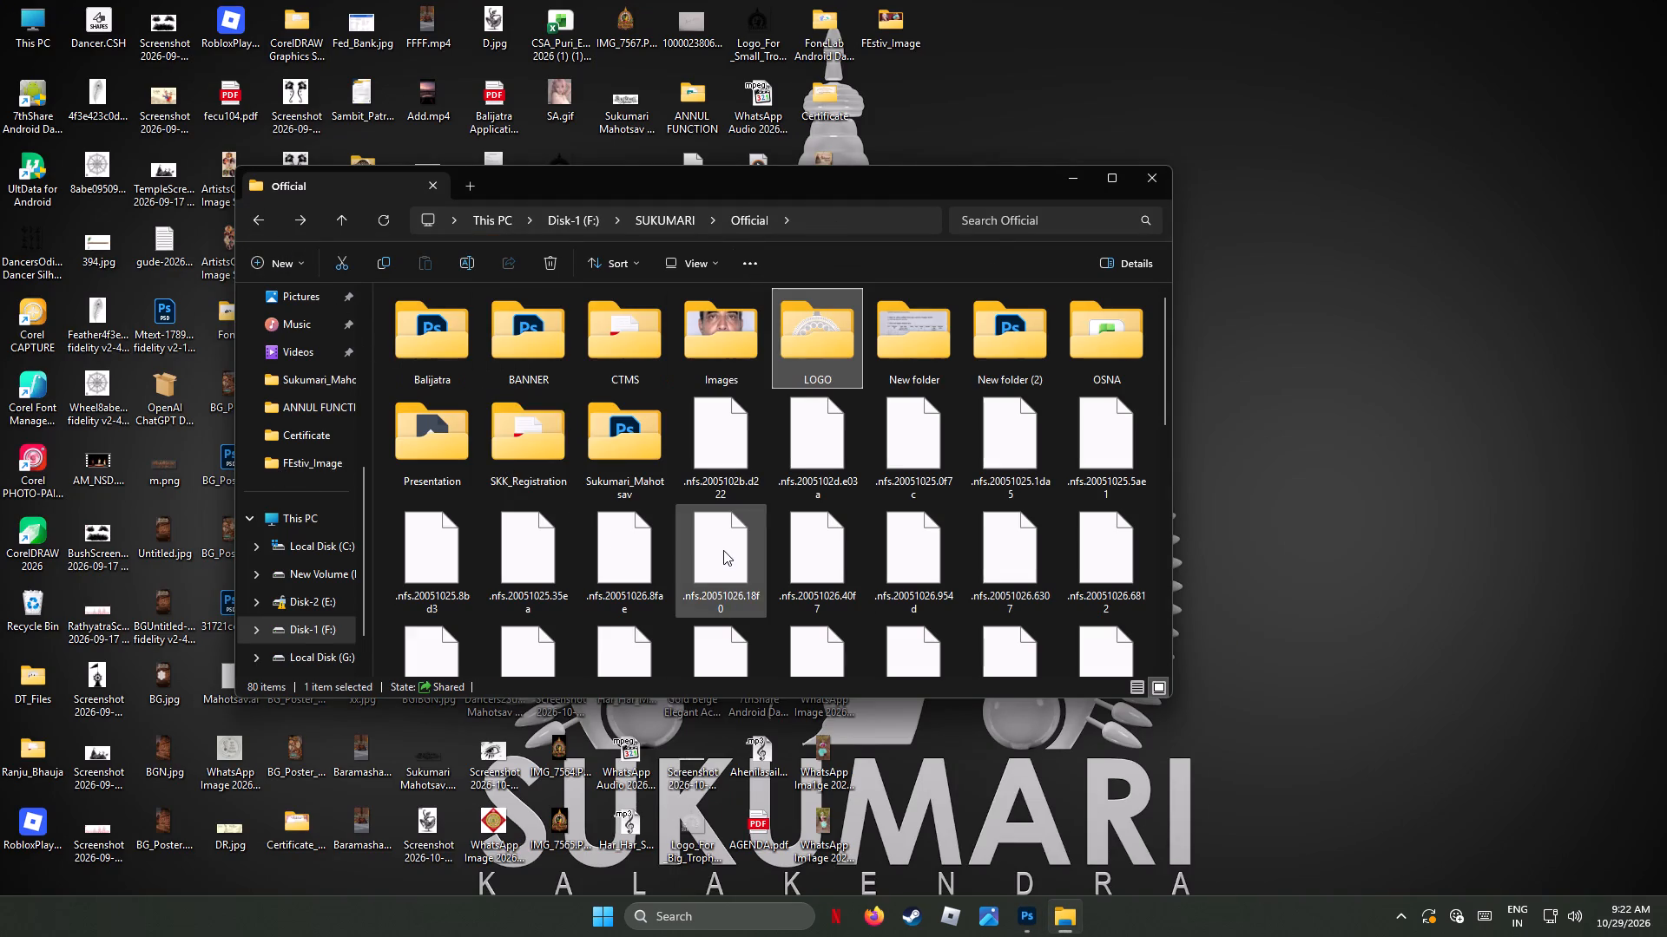
double_click(616, 445)
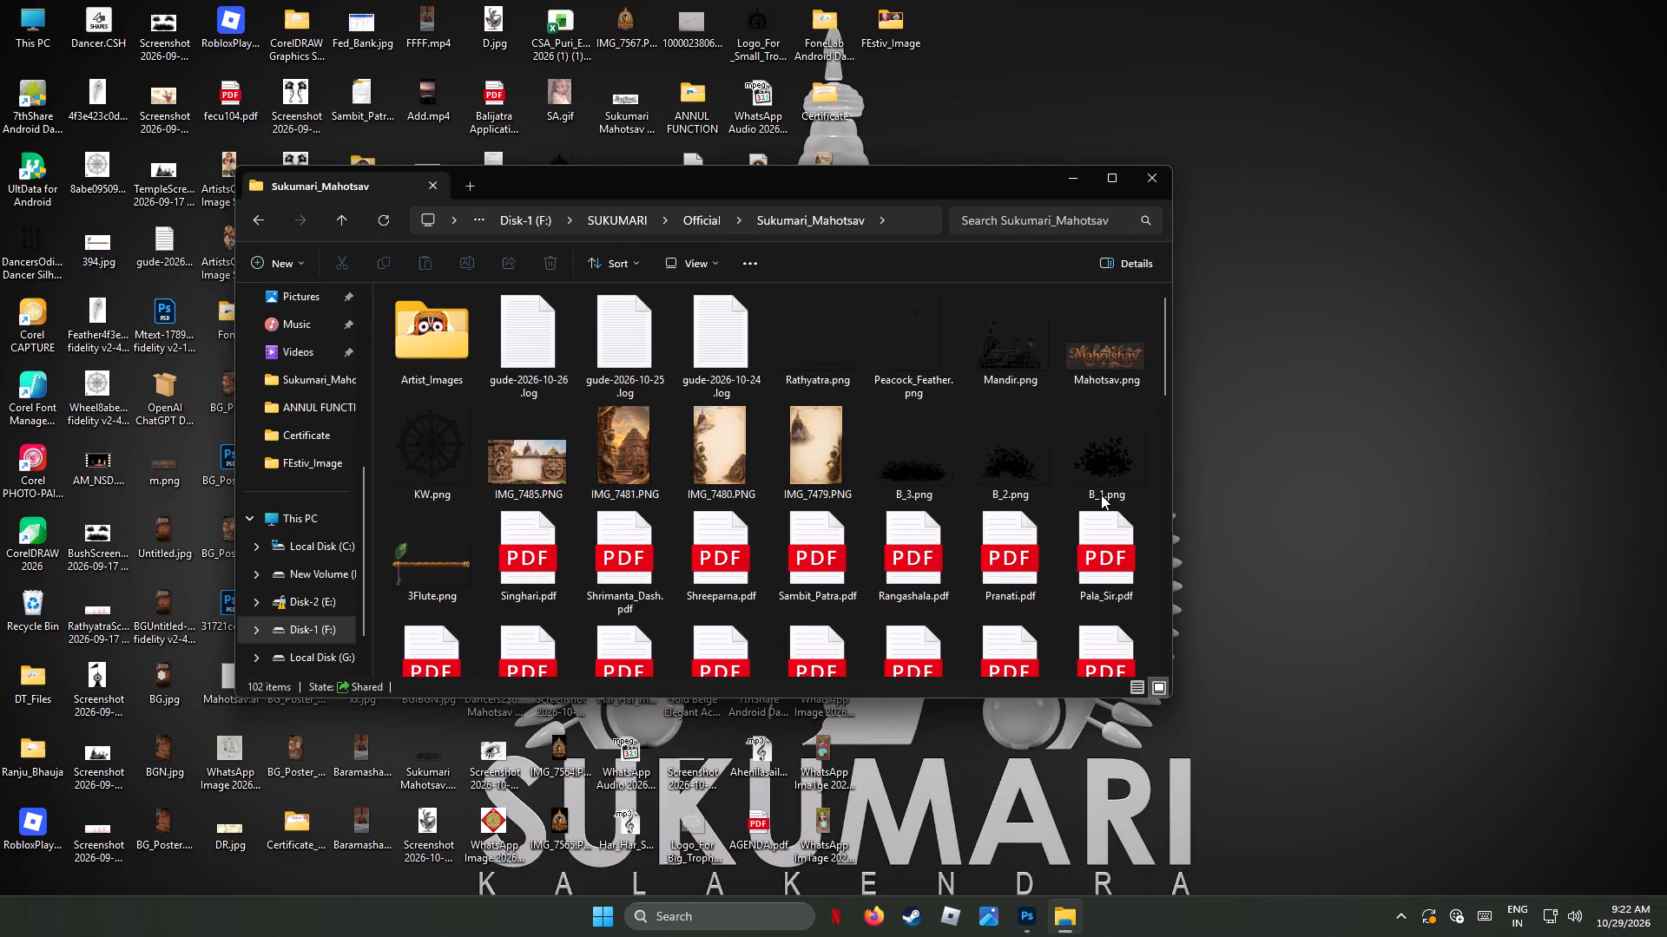
left_click_drag(1163, 370, 1174, 619)
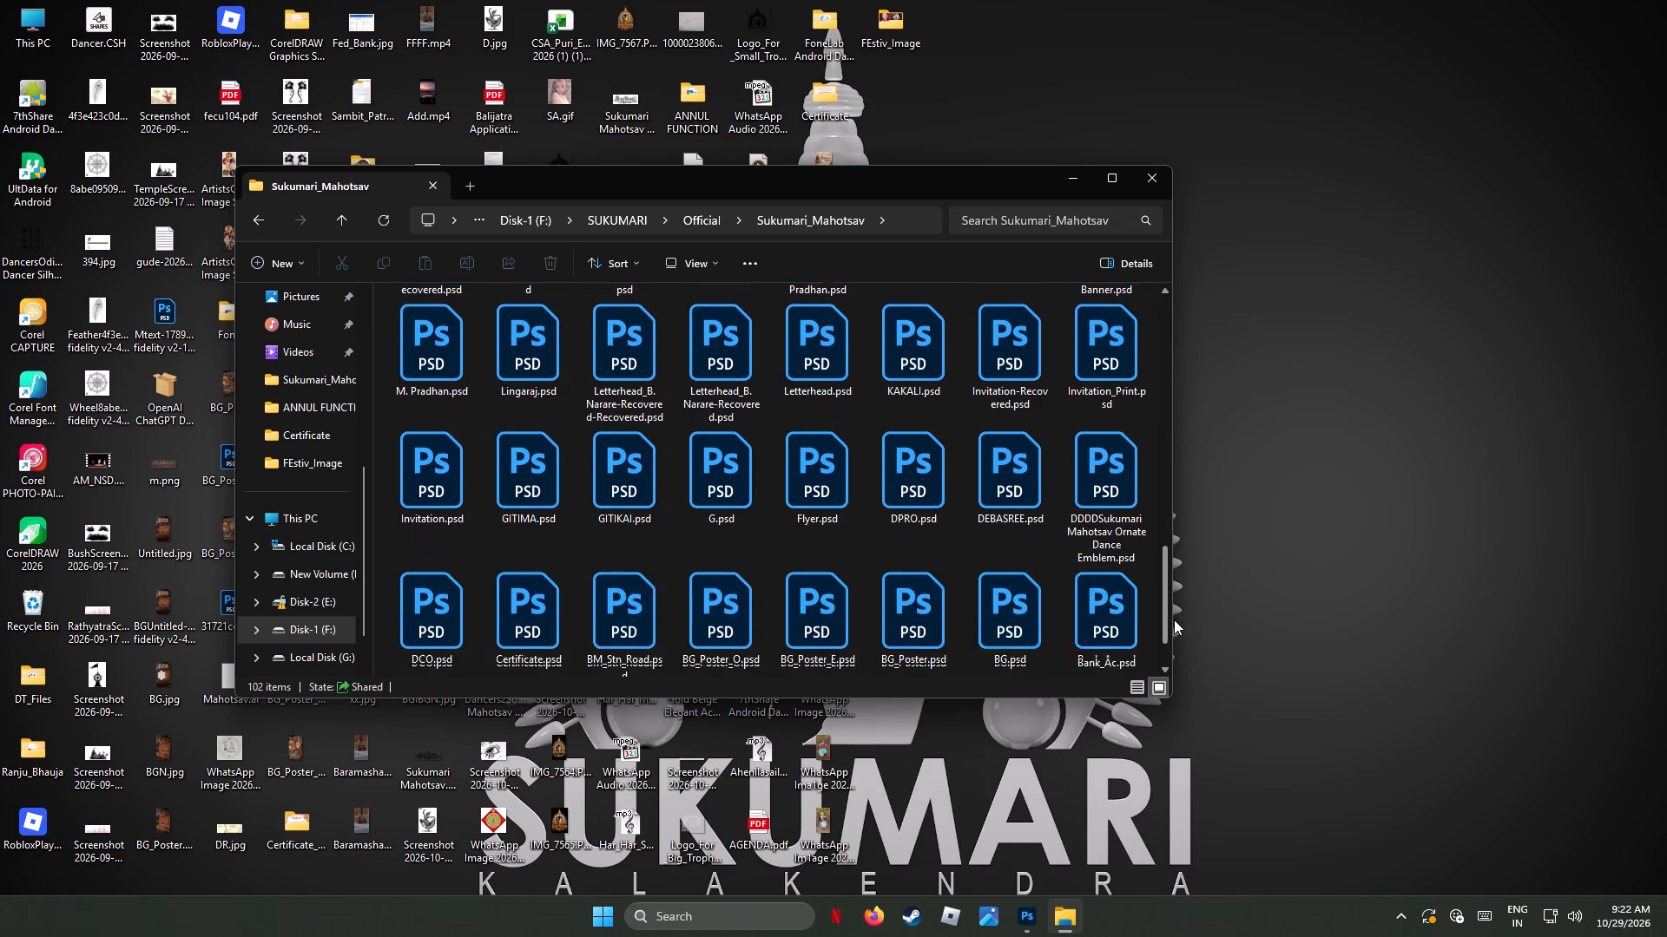
left_click_drag(1174, 619, 1183, 675)
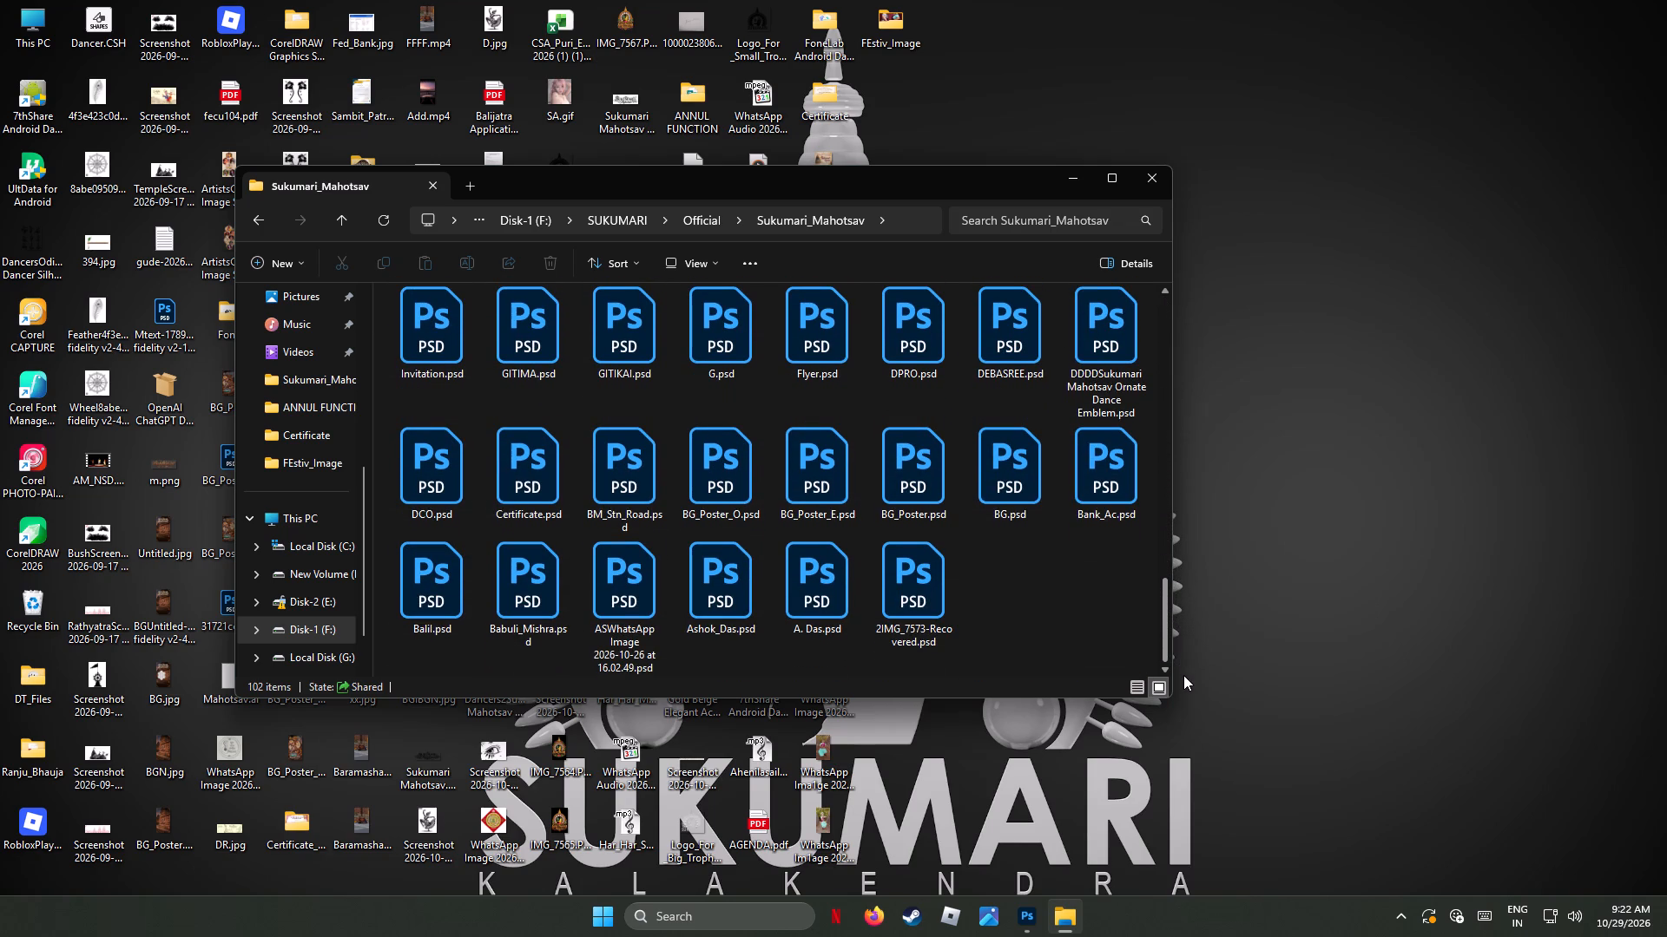
left_click_drag(1183, 675, 1183, 676)
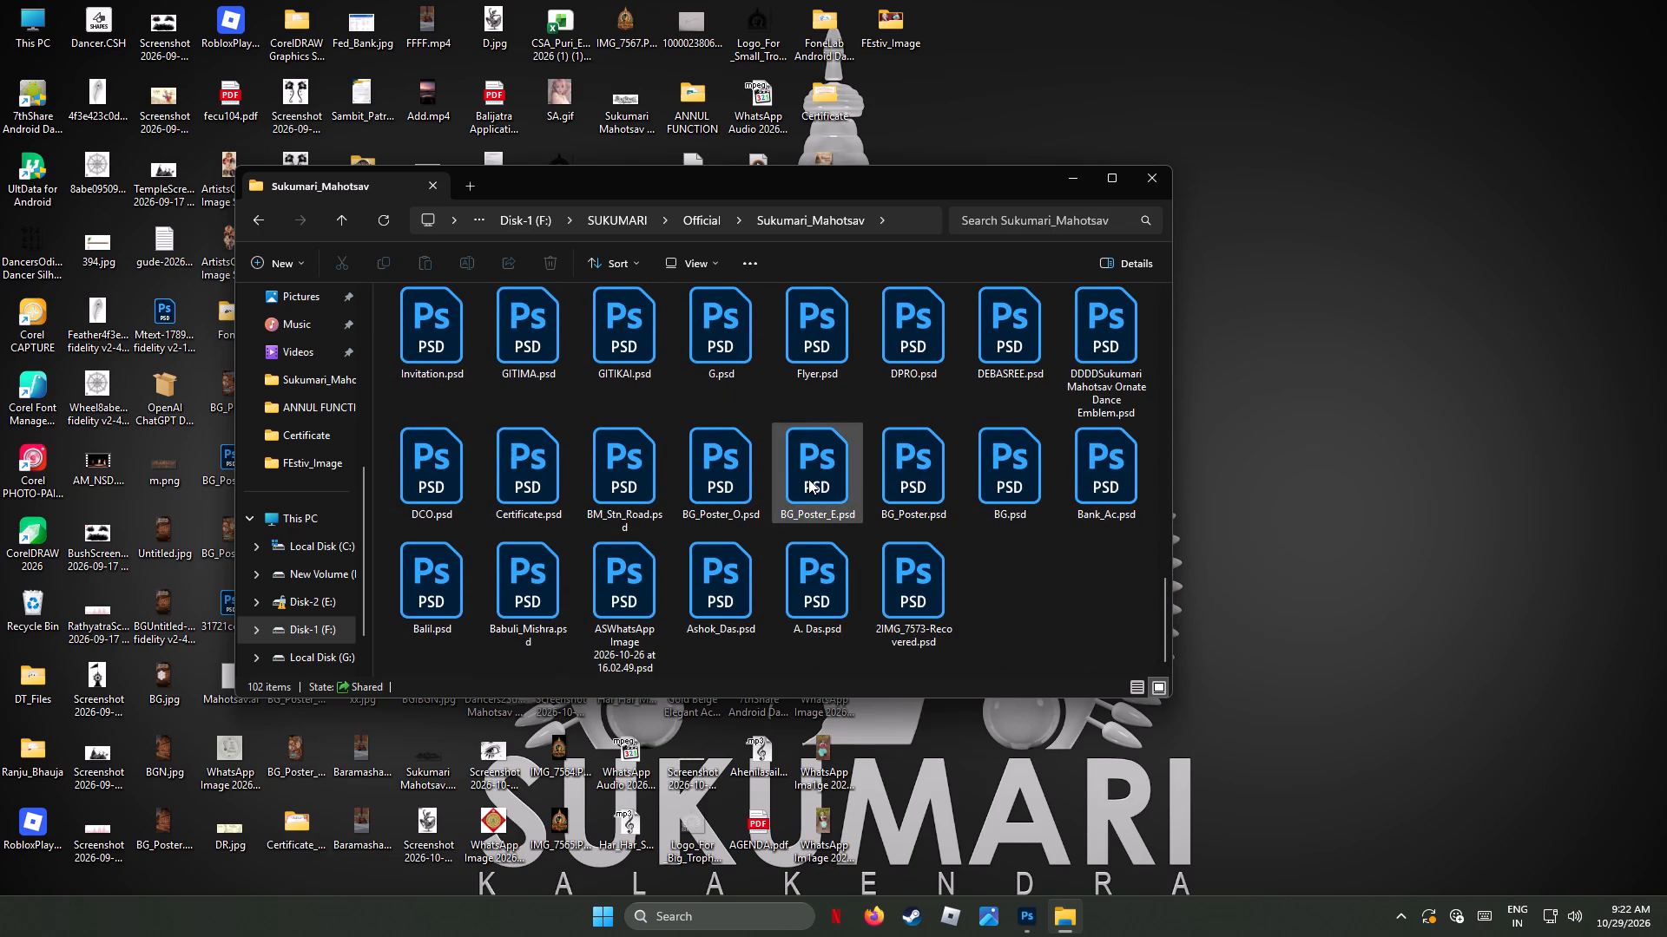
double_click(808, 479)
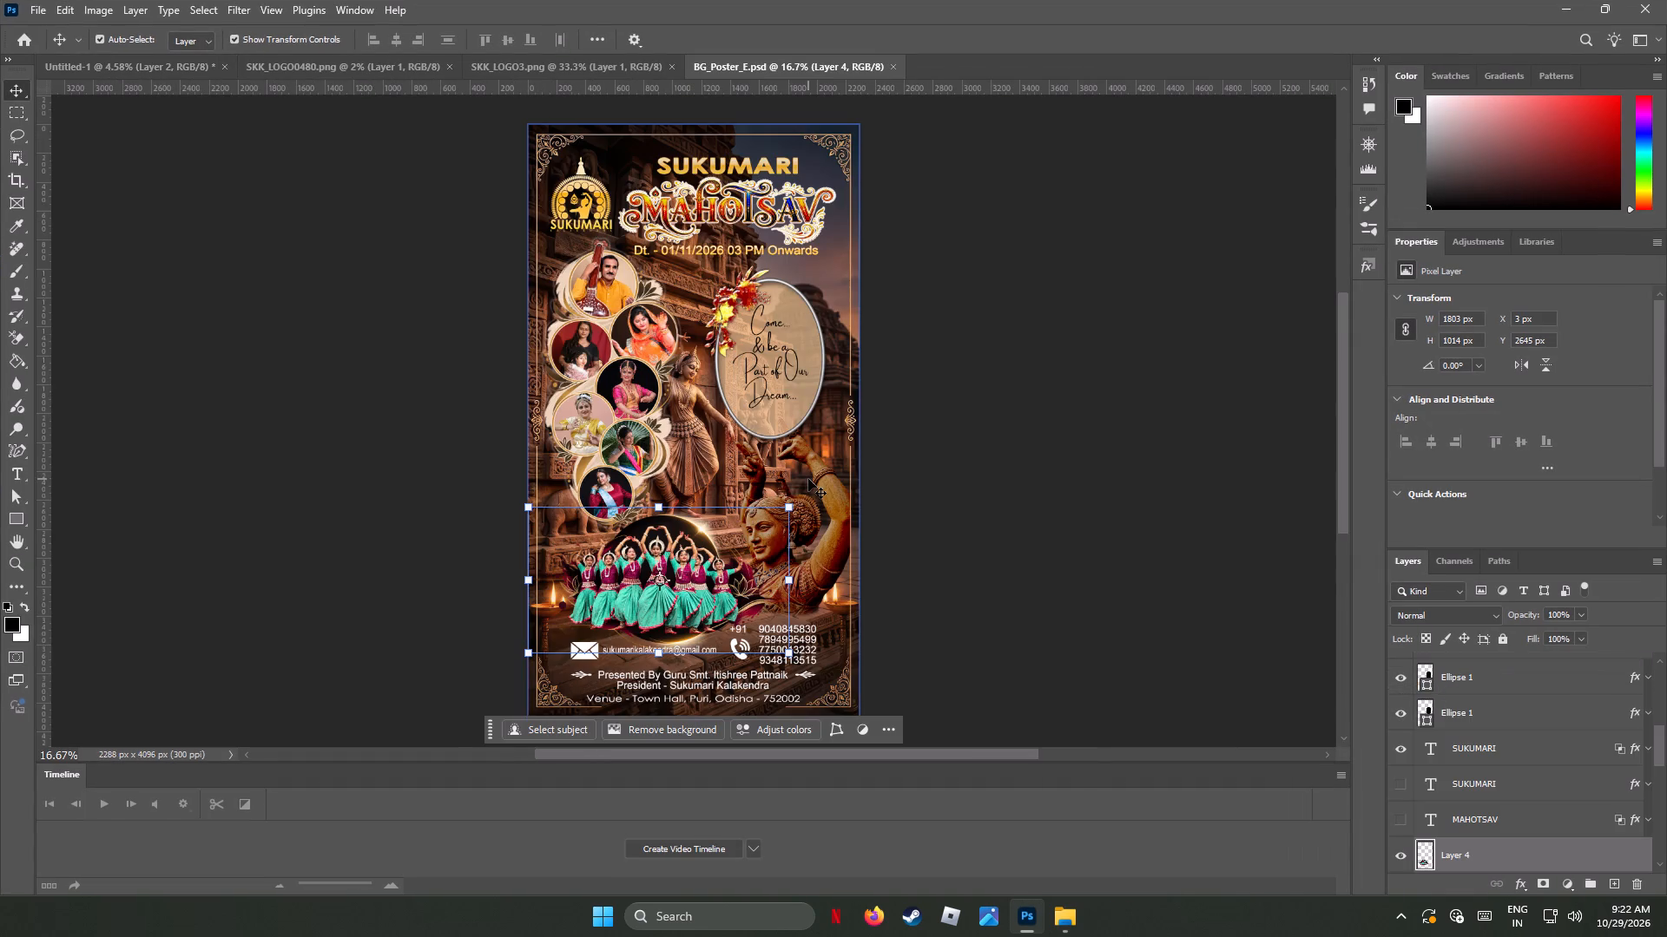
Briefly show and hide the hidden SUKUMARI and MAHOTSAV text layers, and look through the poster's lower layers.
left_click(1408, 779)
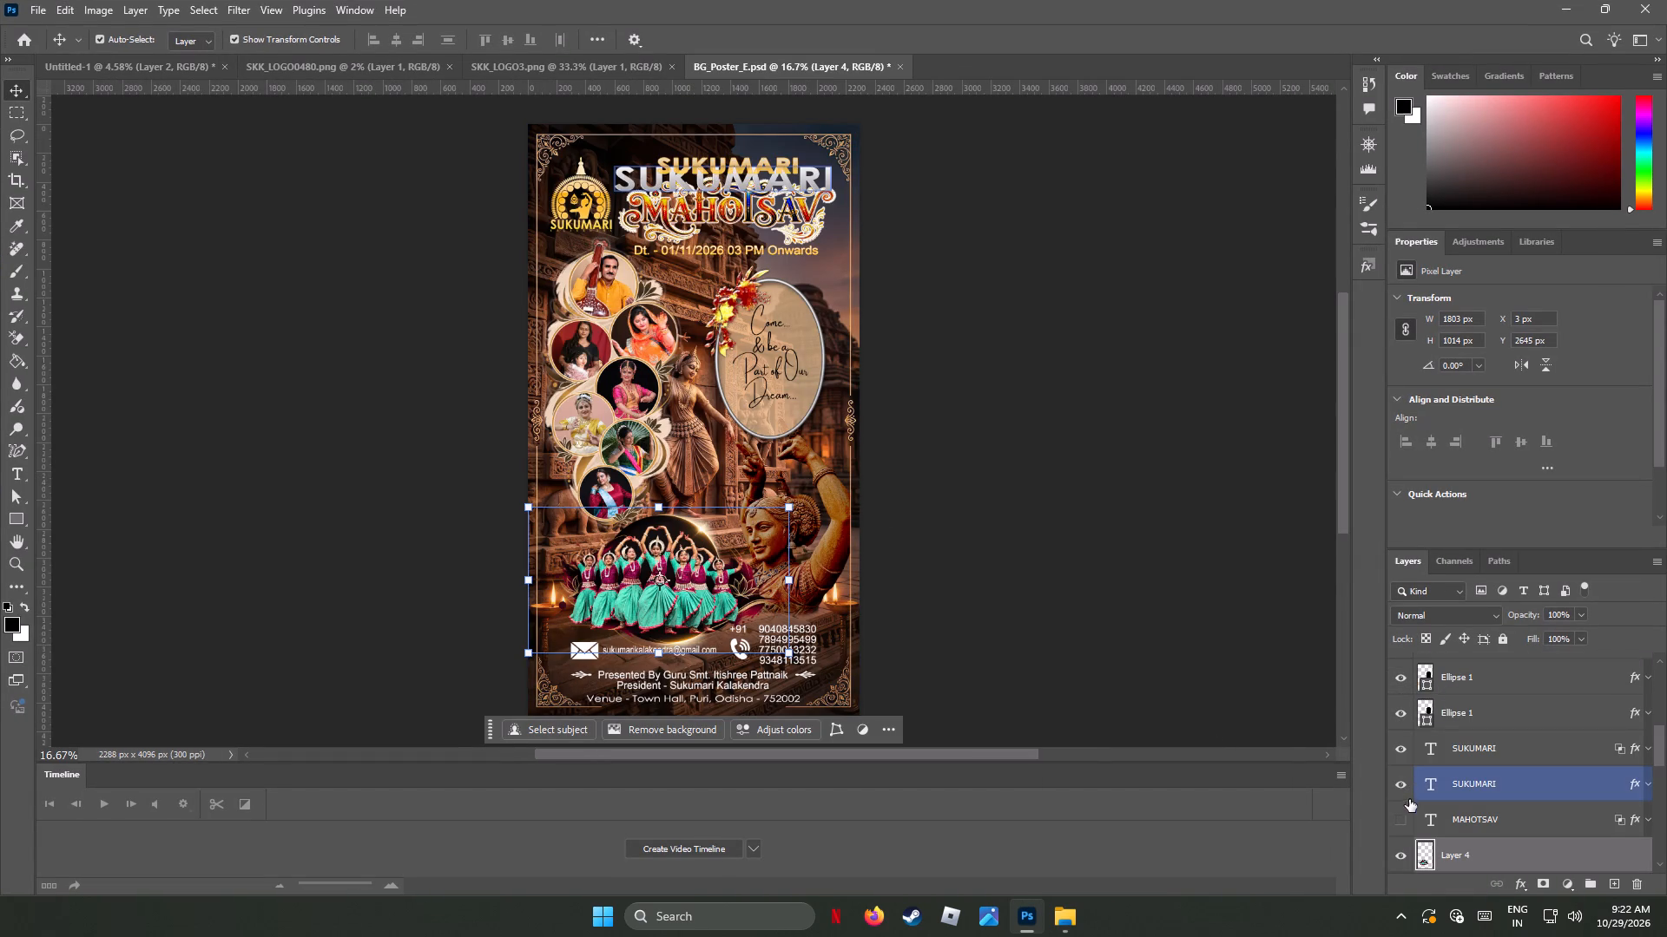
left_click(1406, 809)
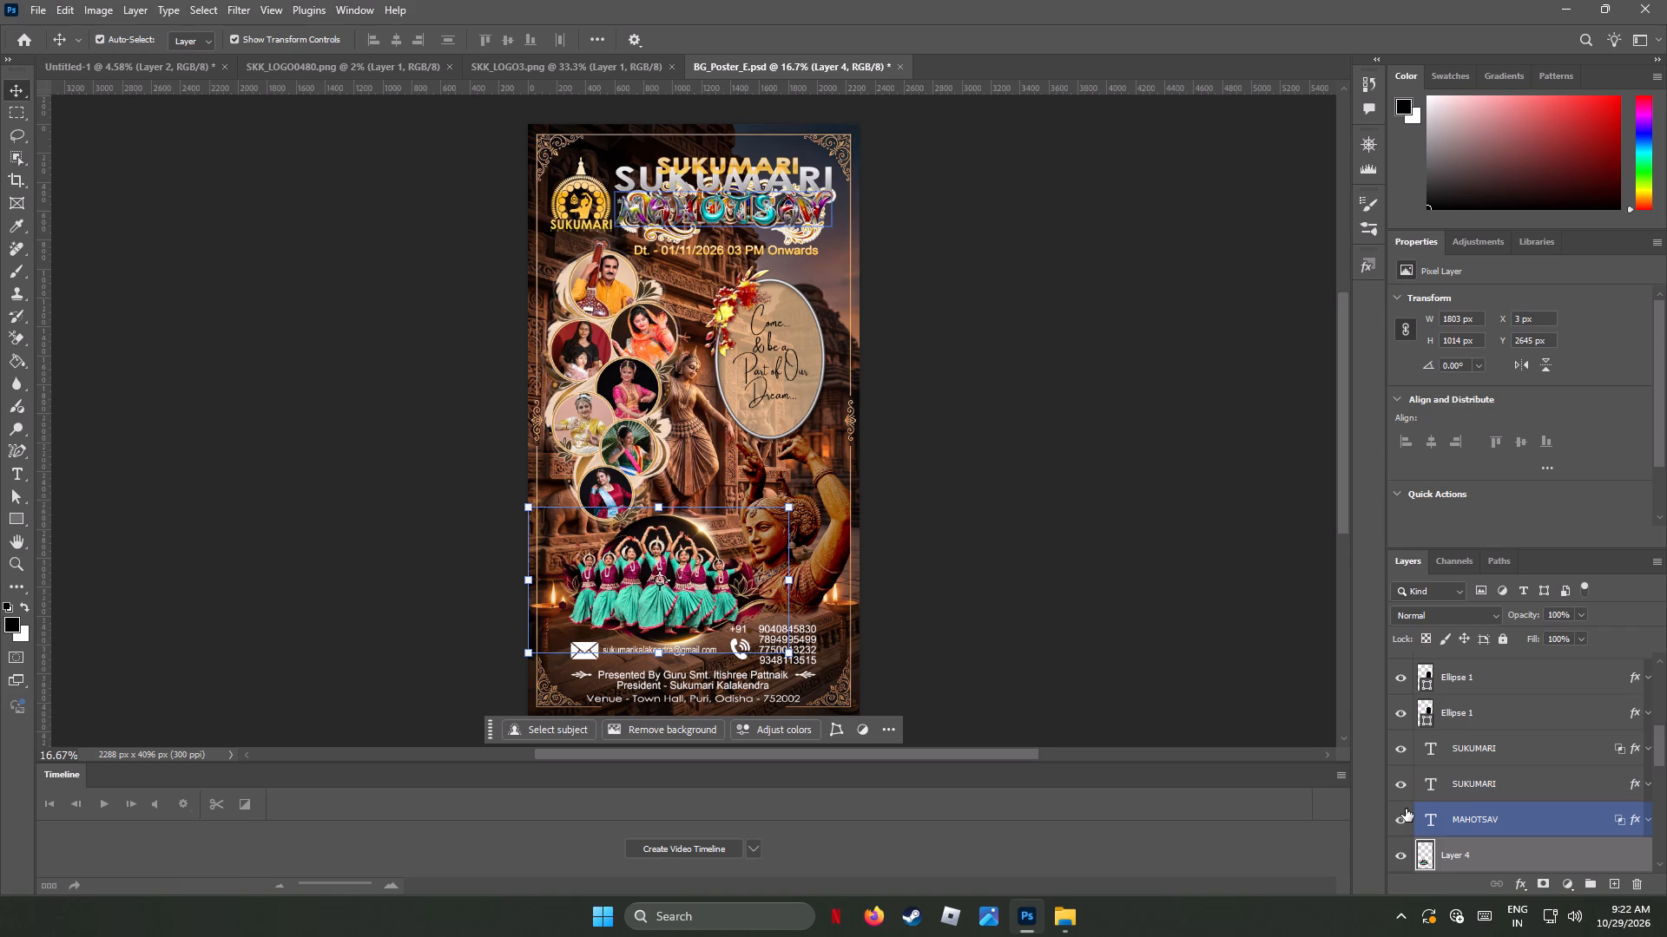
left_click(1406, 809)
left_click(1404, 784)
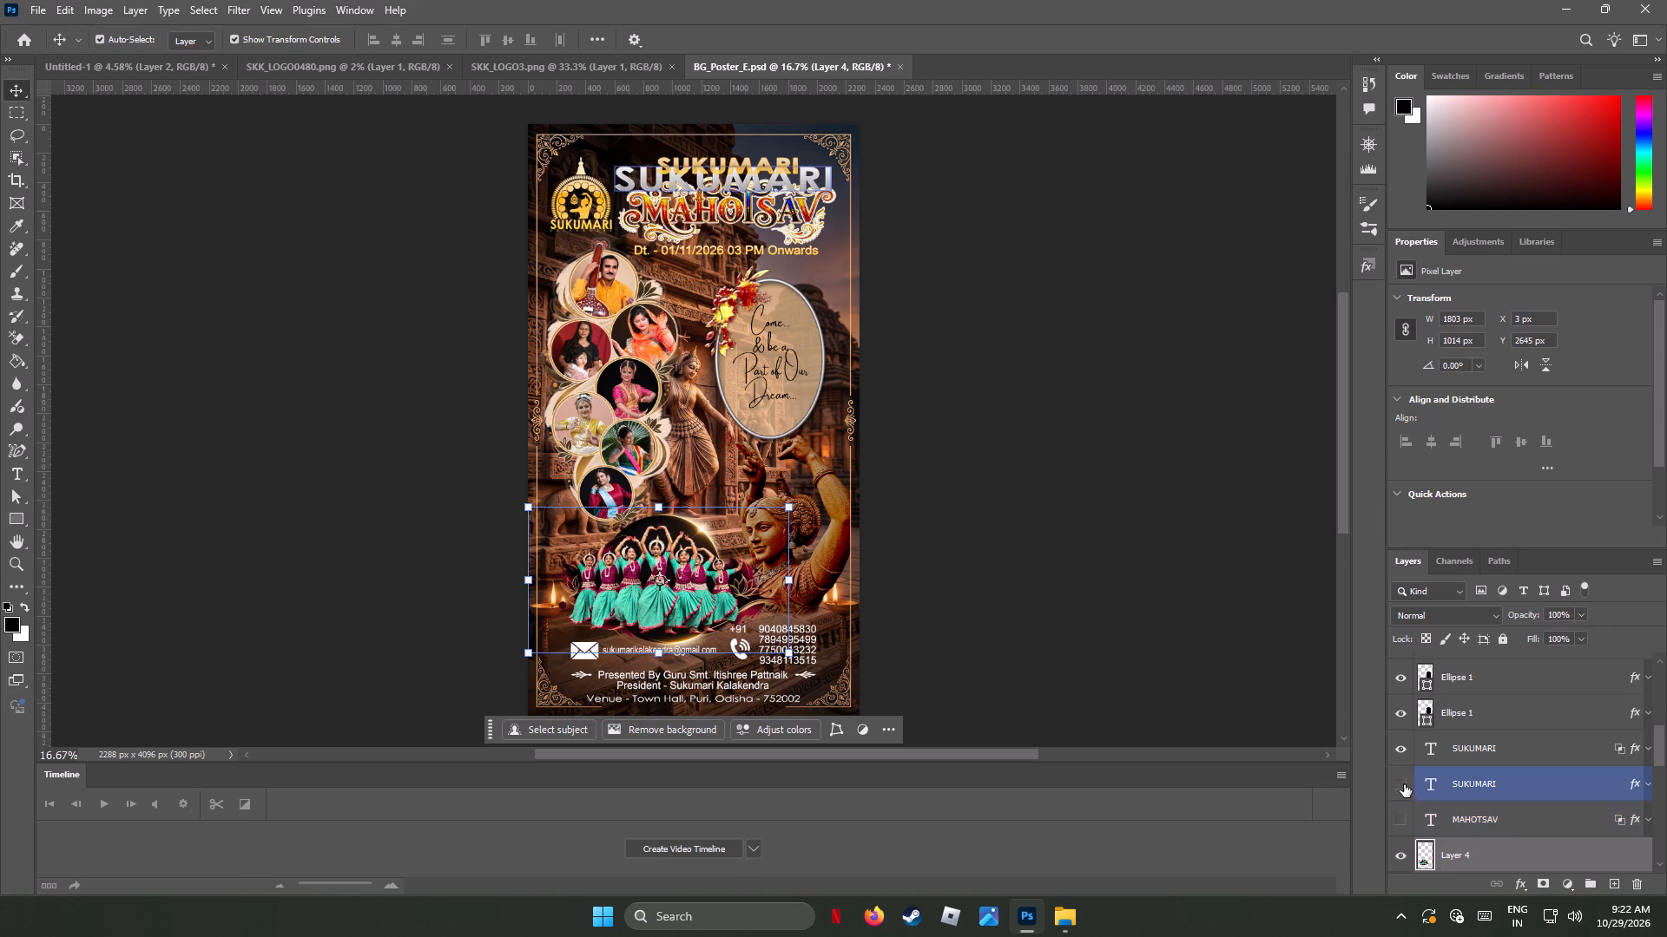
scroll(1476, 772, "down", 2)
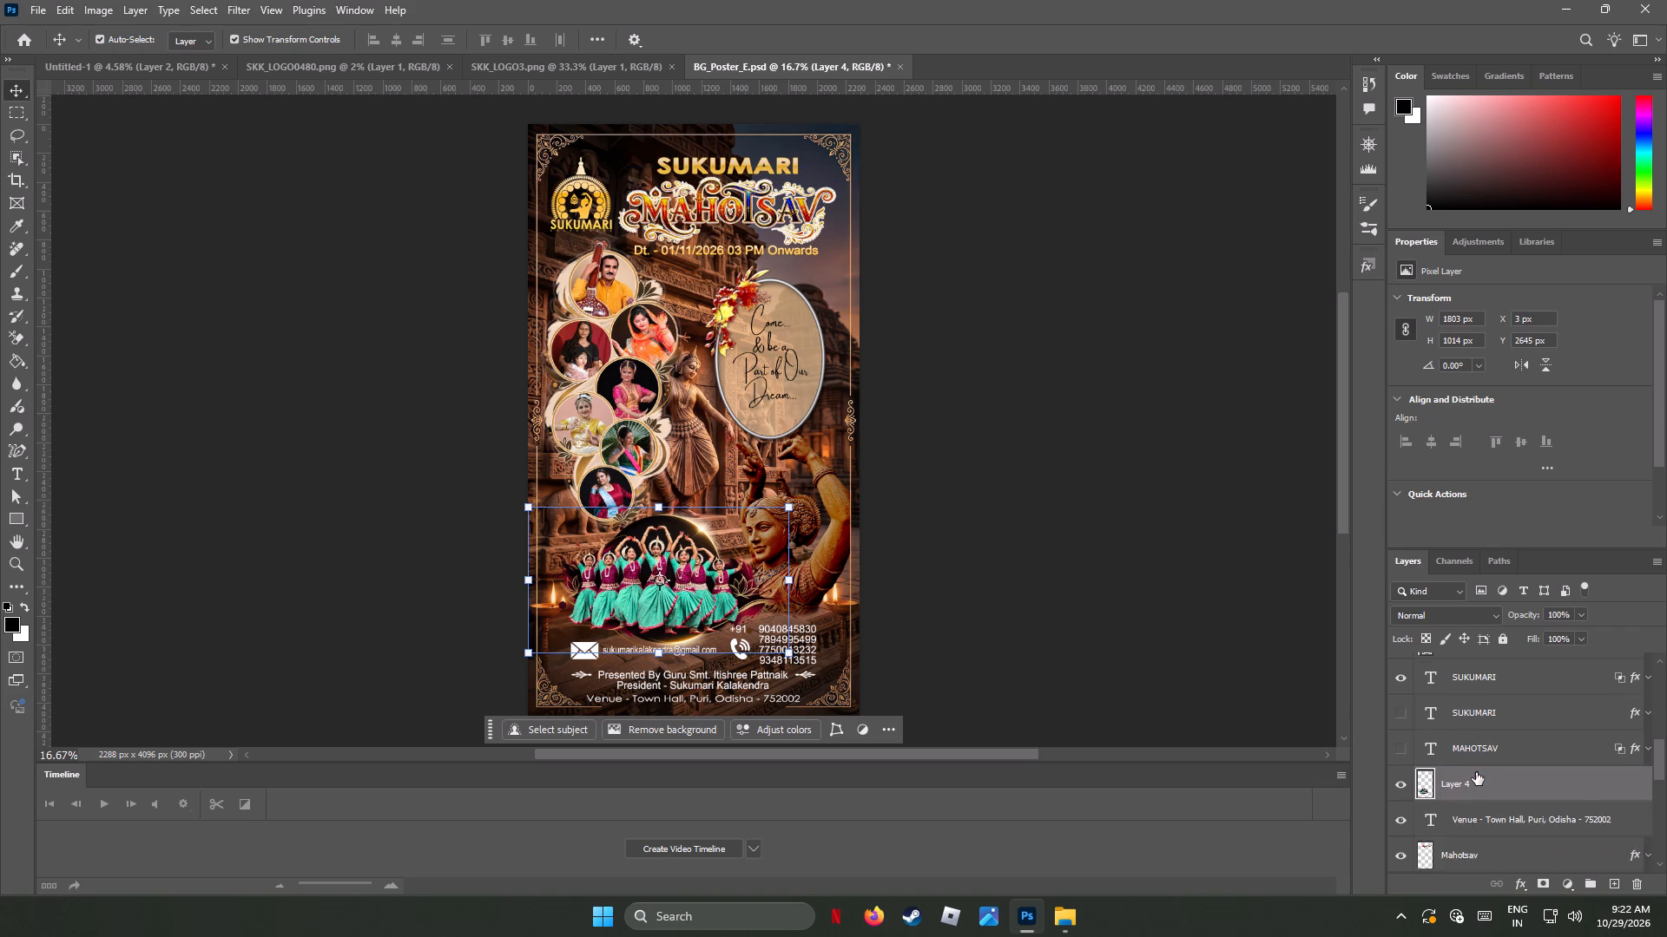
scroll(1476, 772, "down", 4)
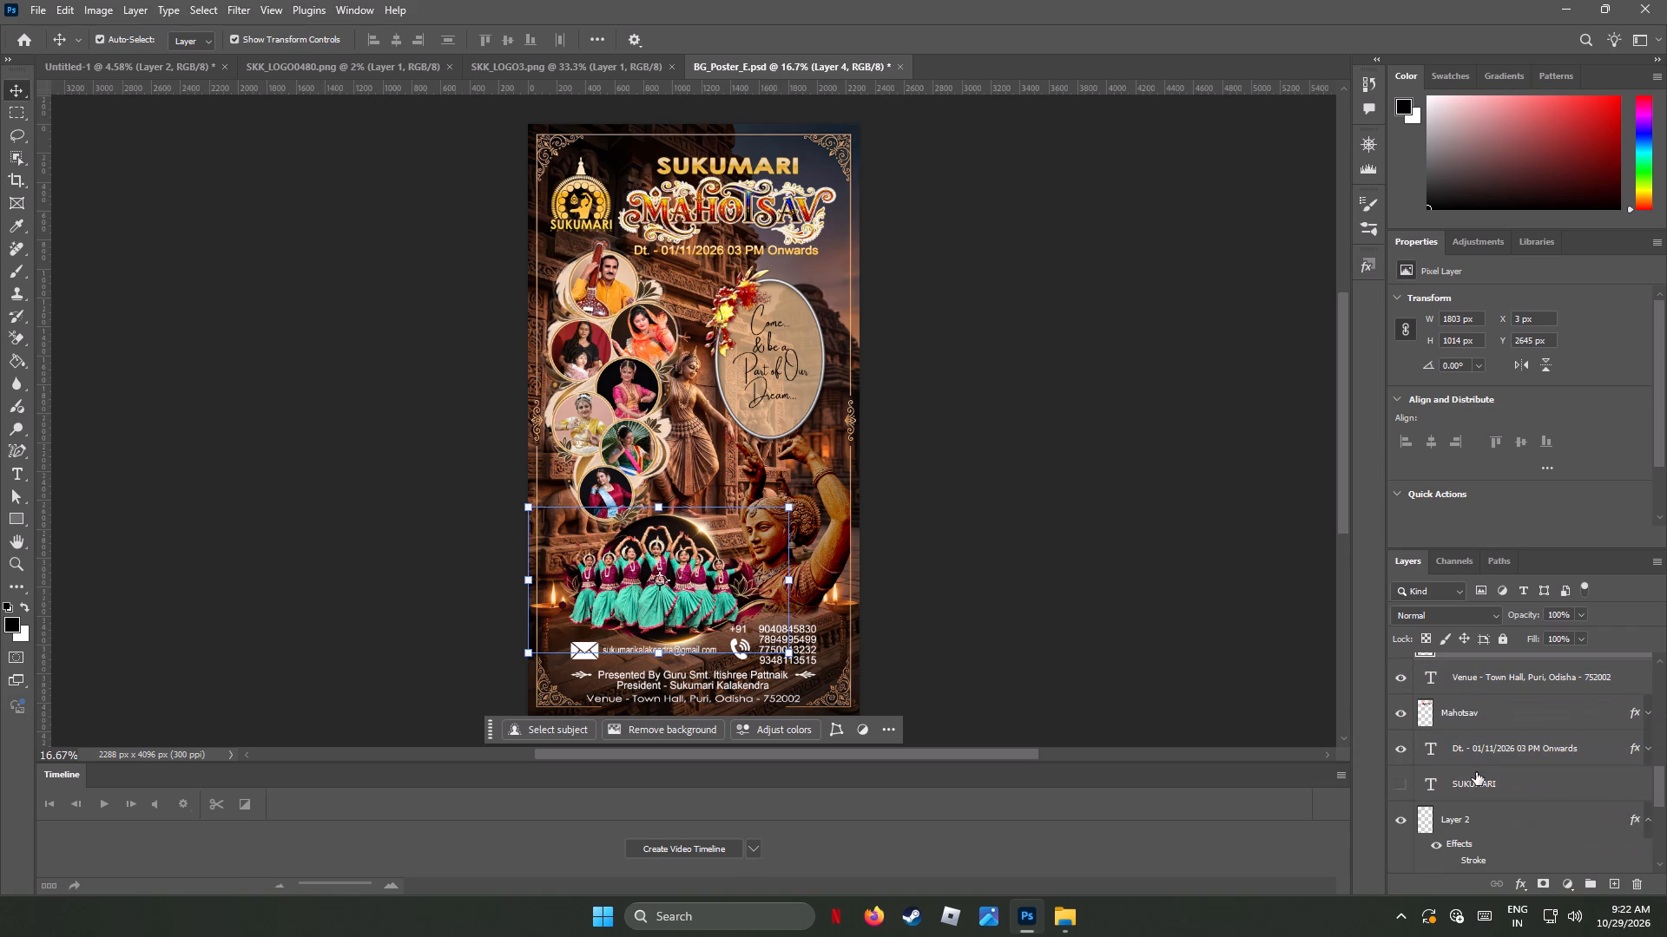
scroll(1476, 772, "down", 10)
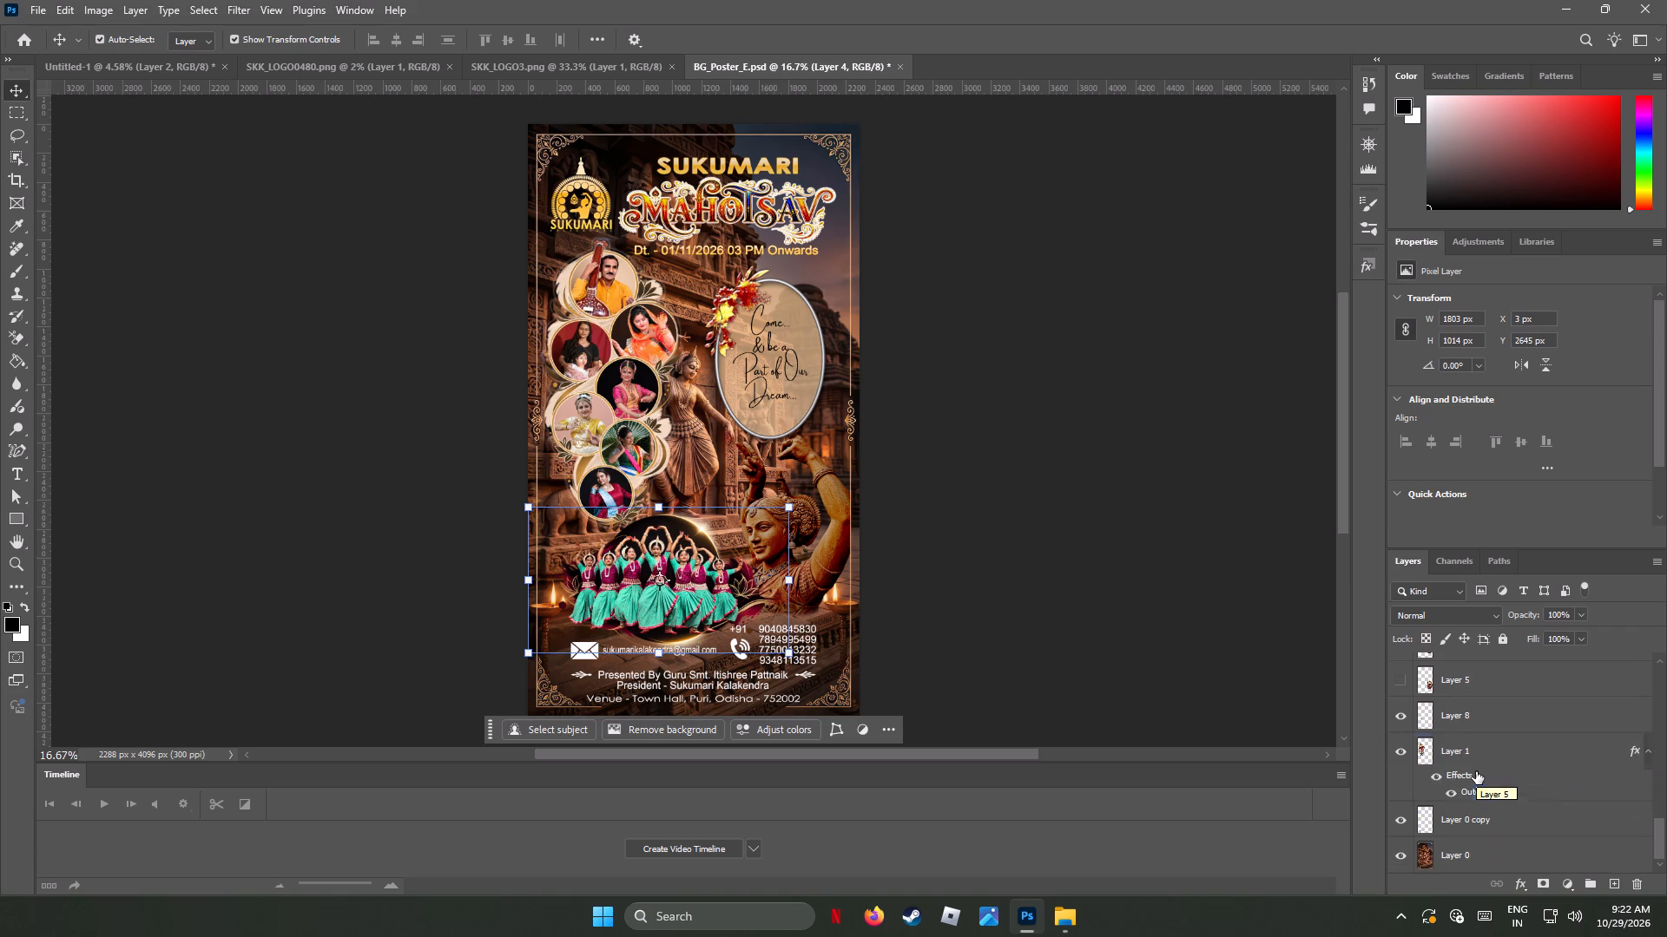
scroll(1476, 771, "down", 1)
left_click_drag(1659, 829, 1662, 827)
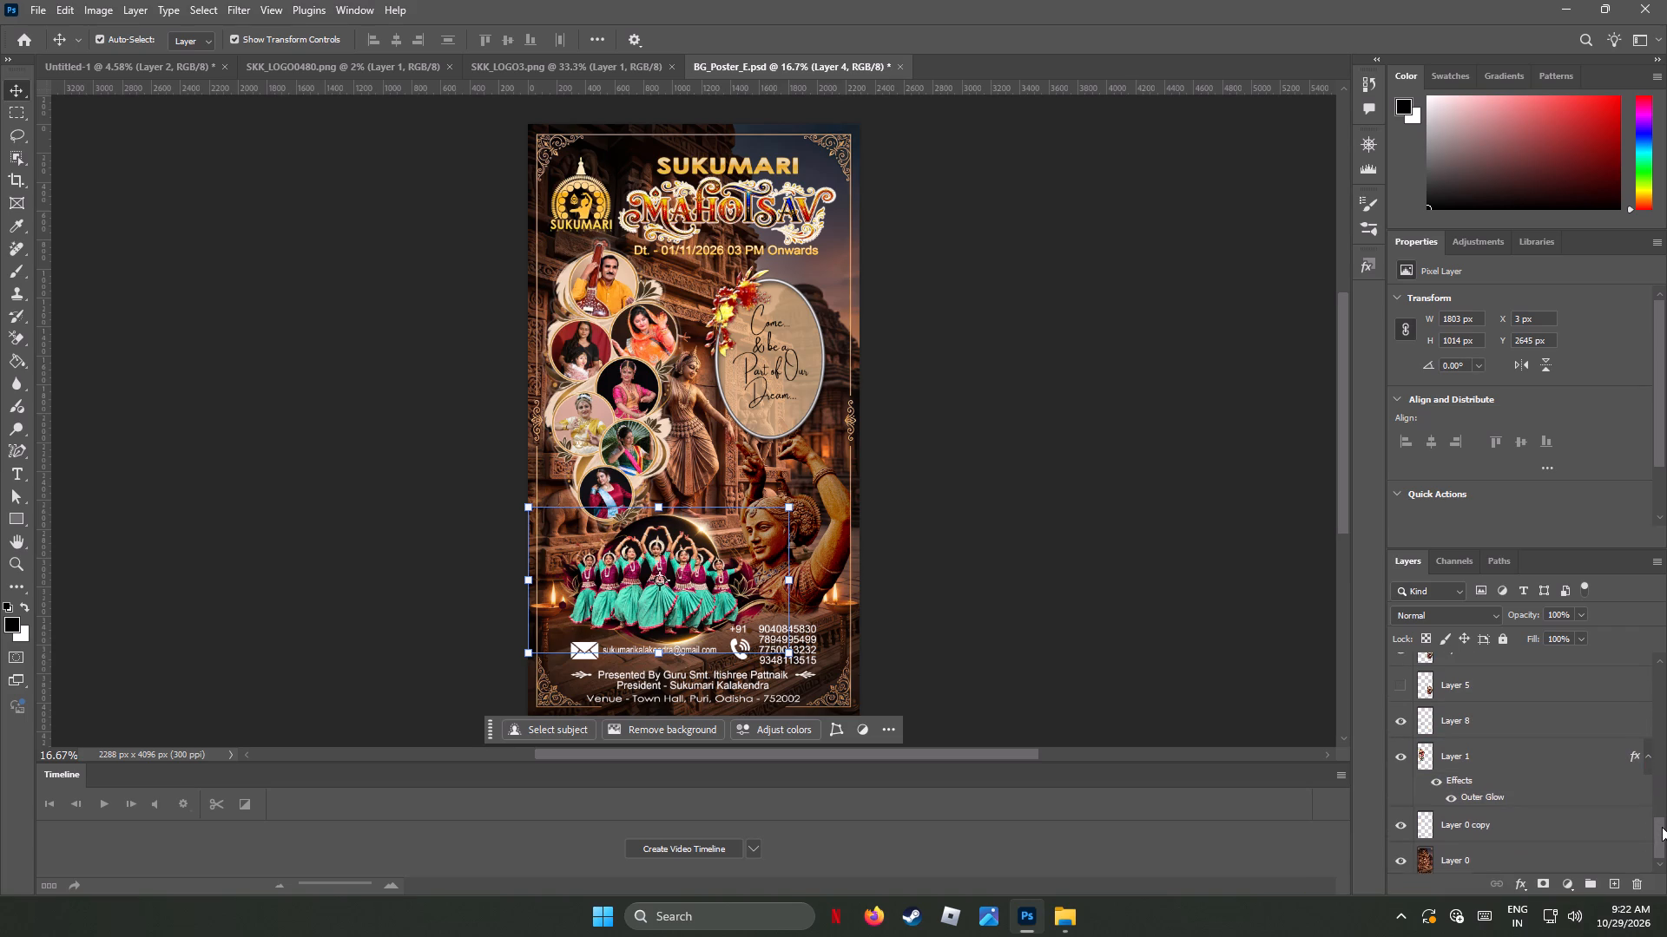
left_click_drag(1662, 827, 1657, 776)
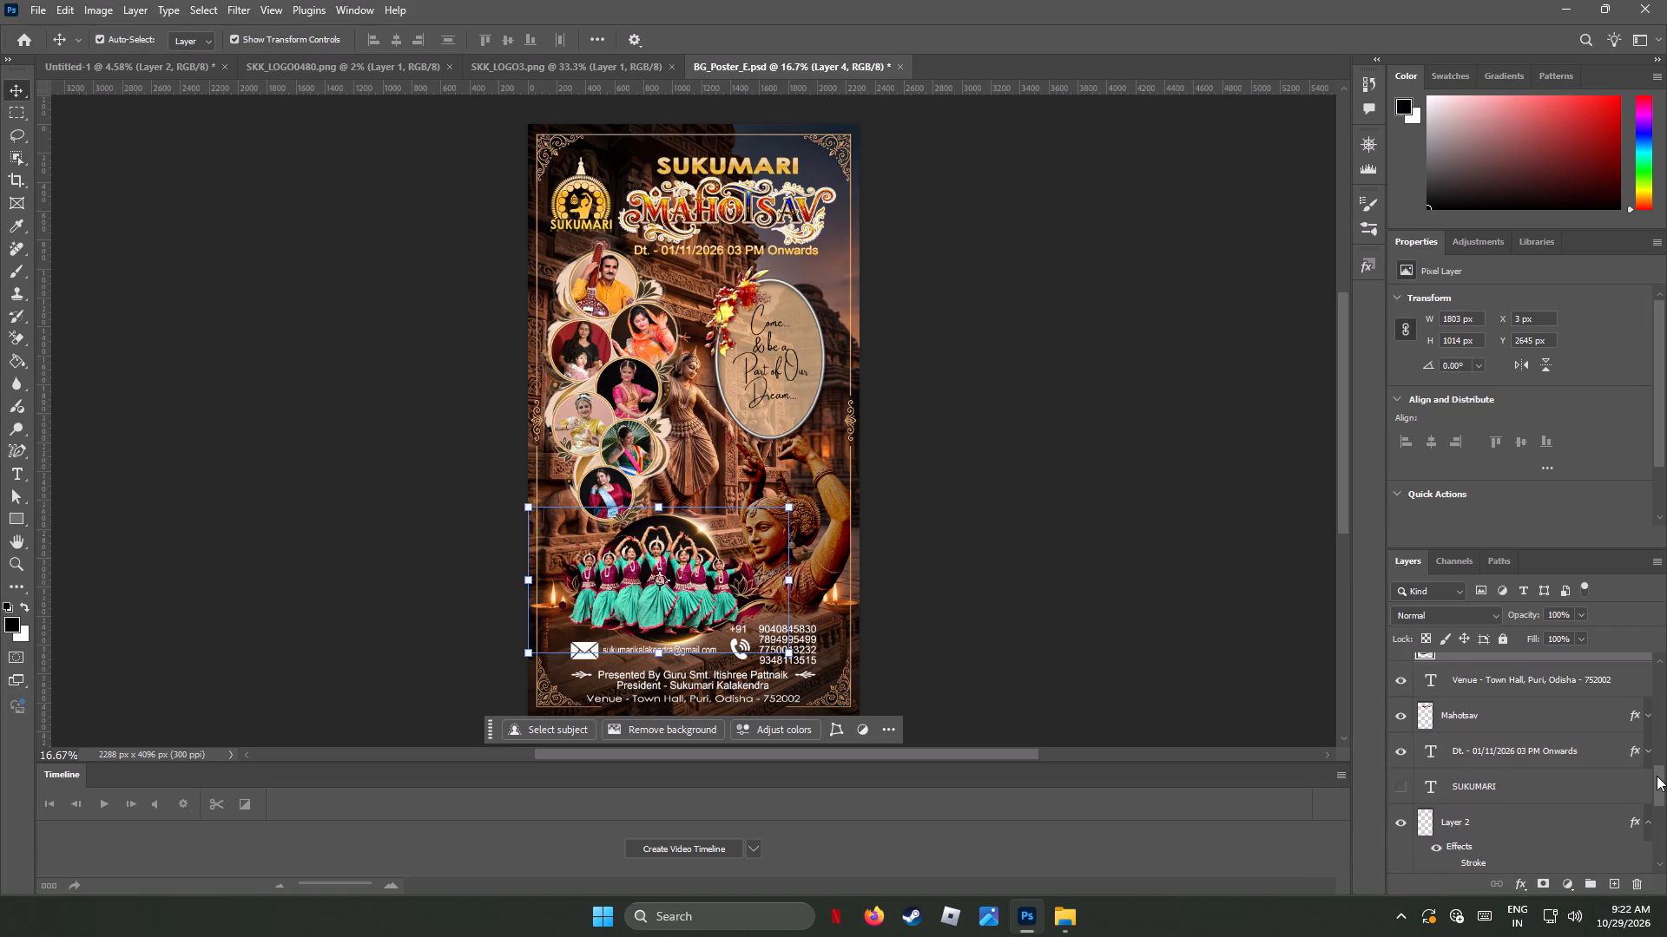
left_click_drag(1657, 776, 1648, 774)
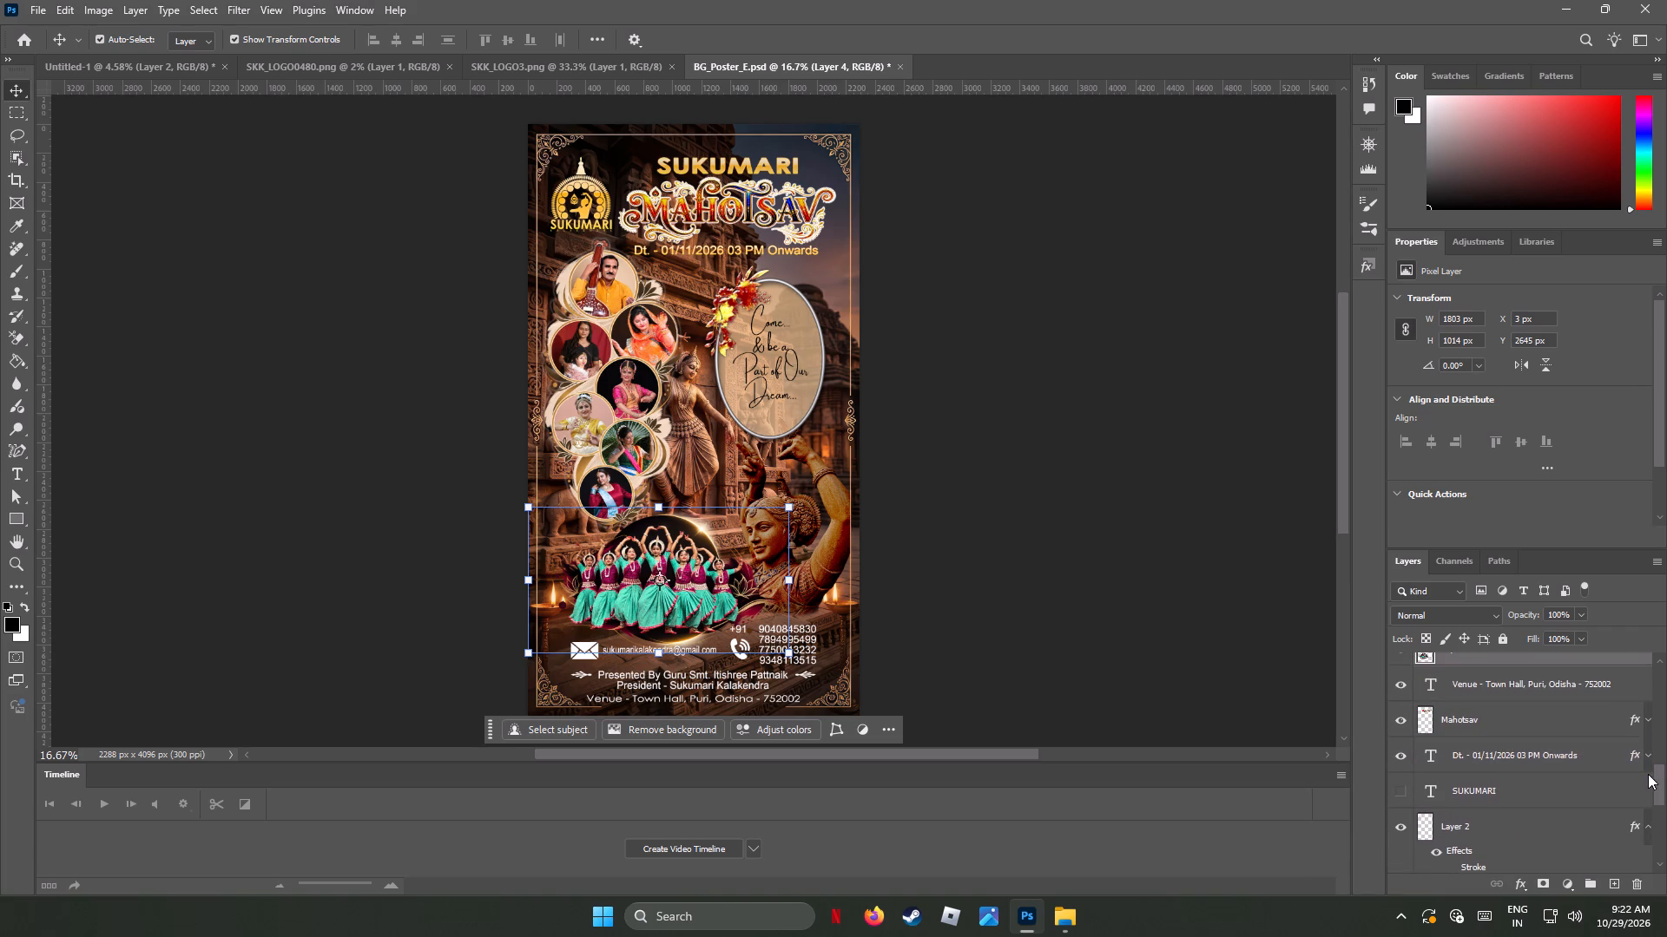
left_click_drag(1648, 774, 1658, 740)
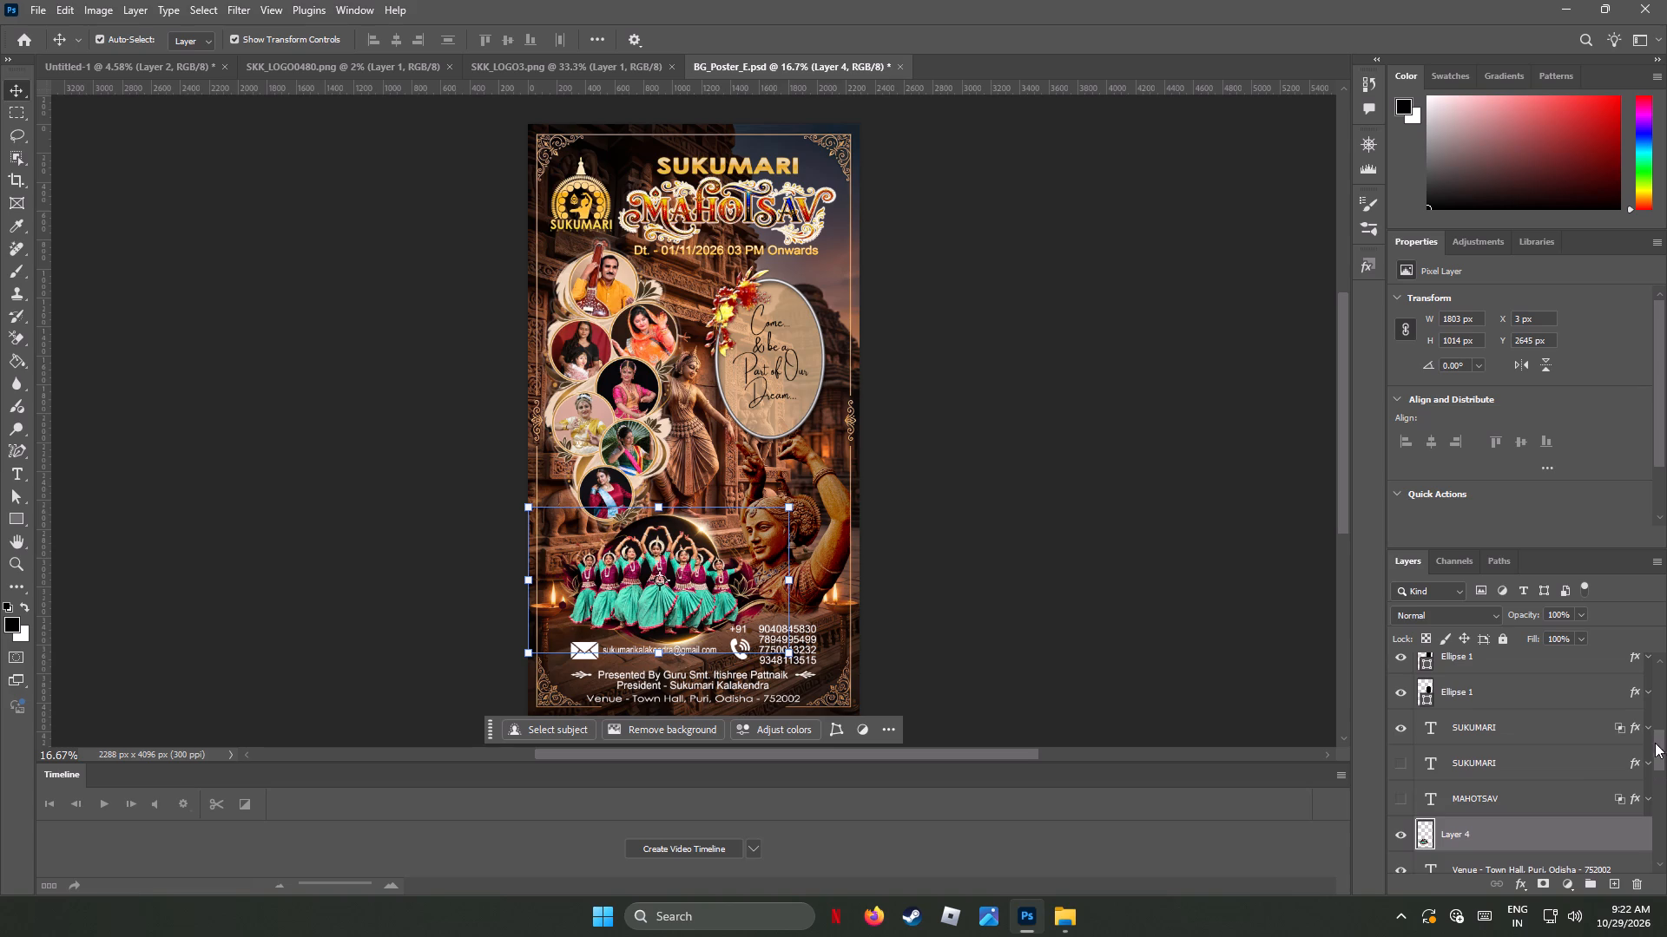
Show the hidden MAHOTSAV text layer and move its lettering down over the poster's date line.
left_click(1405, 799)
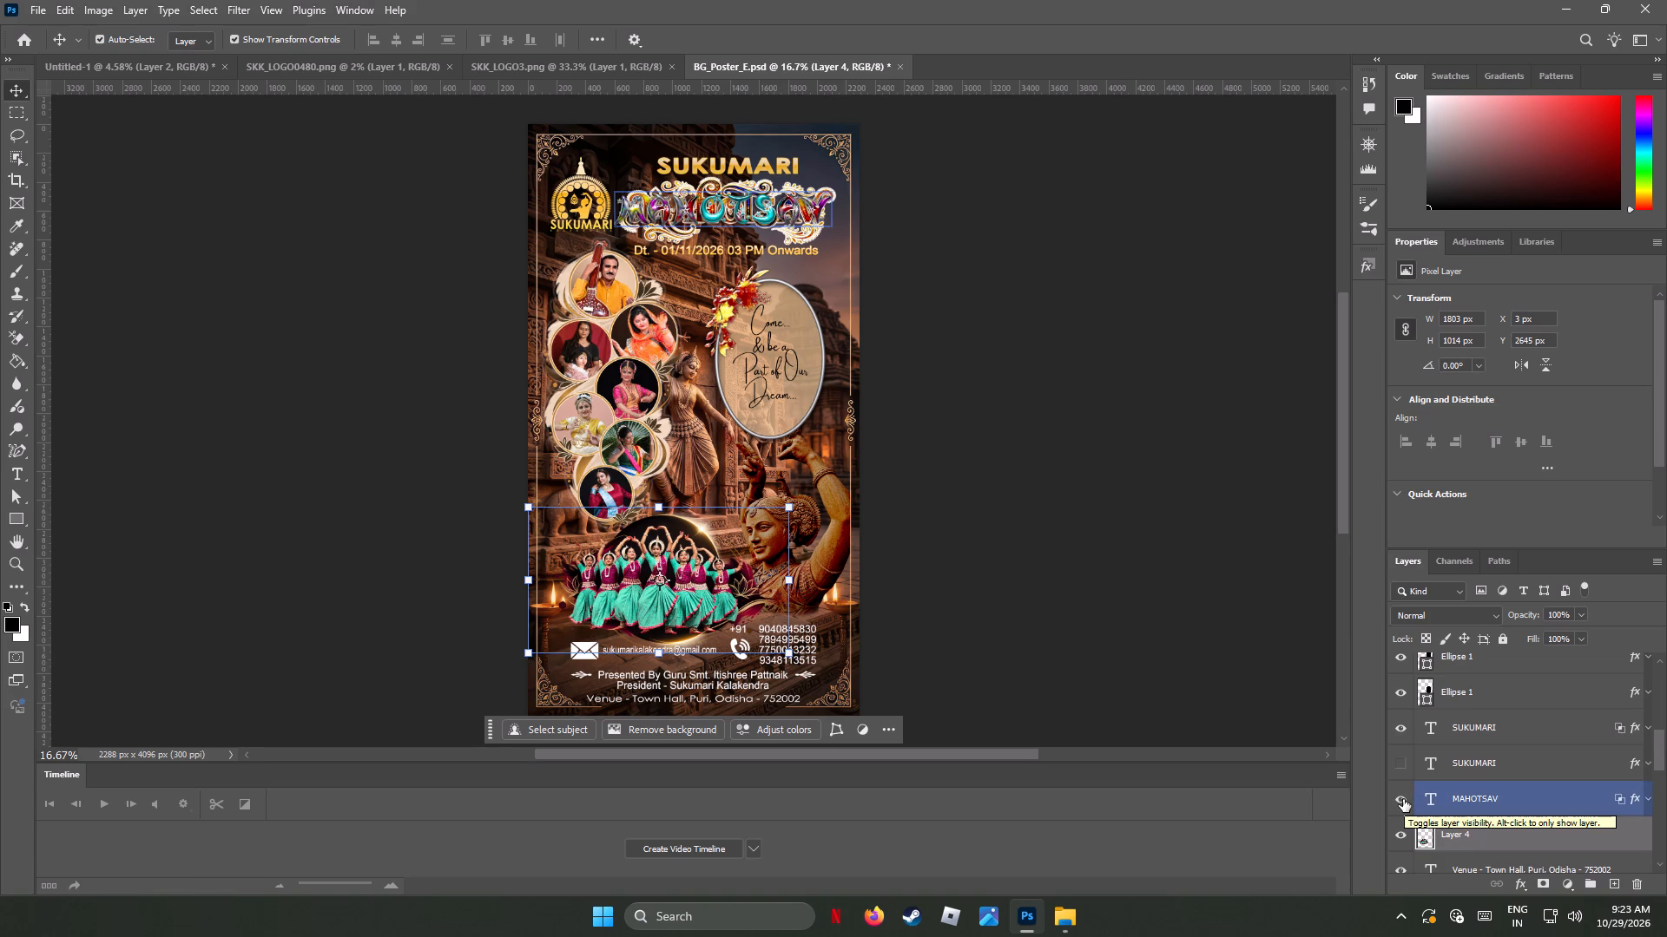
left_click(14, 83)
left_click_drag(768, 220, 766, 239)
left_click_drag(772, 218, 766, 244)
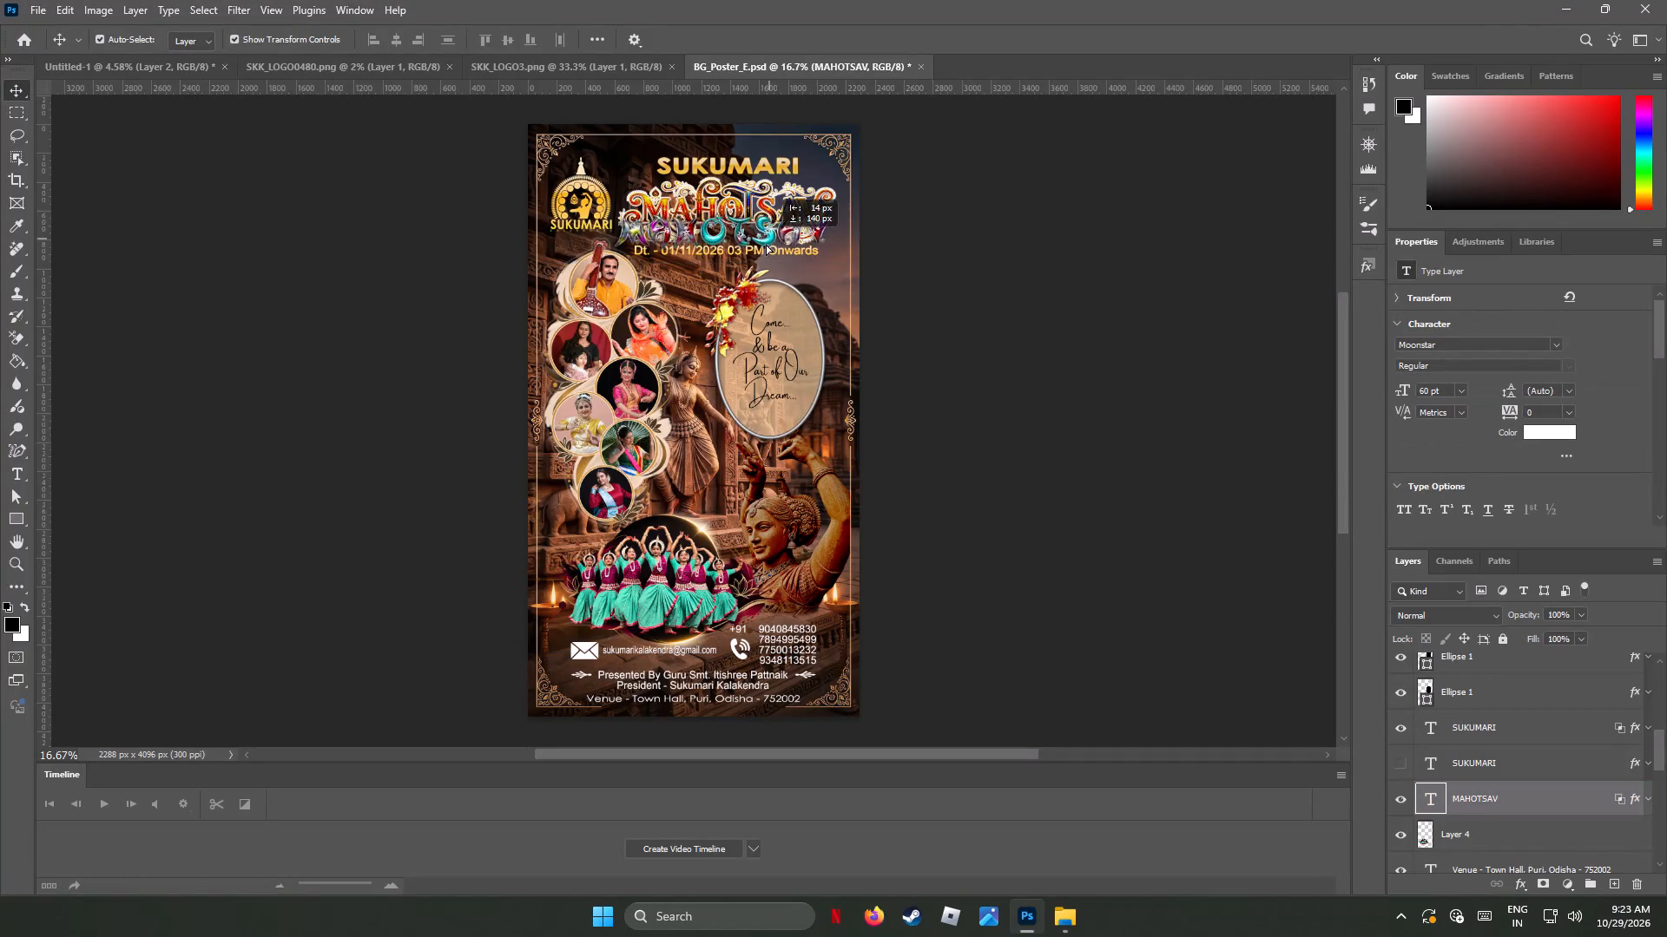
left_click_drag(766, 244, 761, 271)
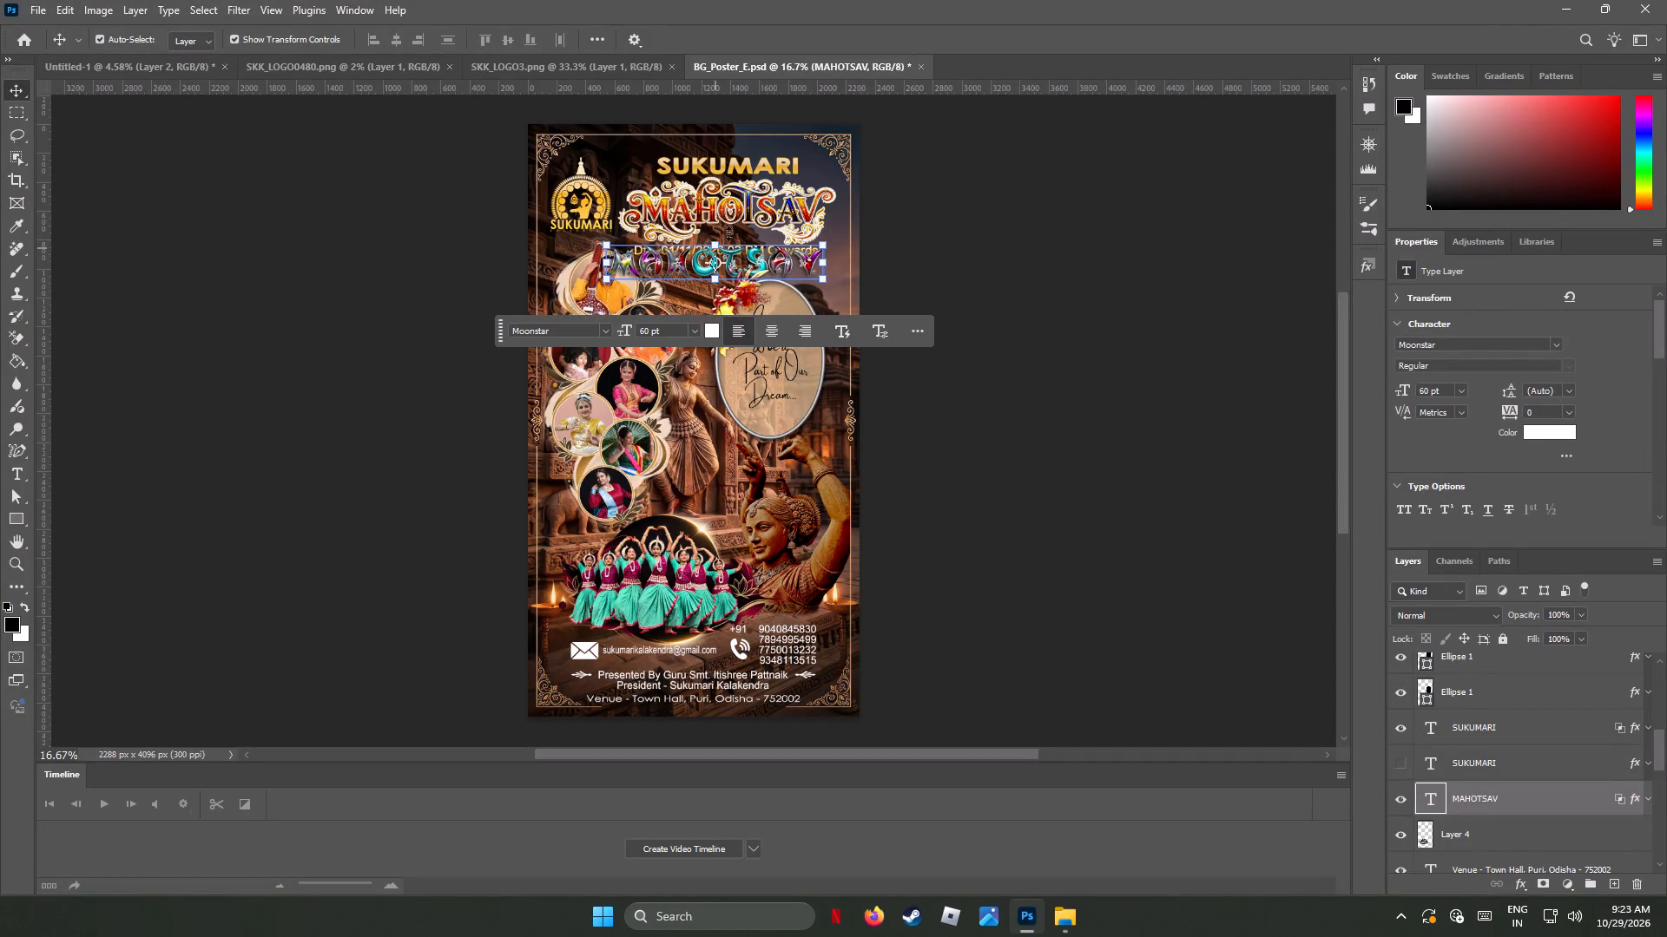
Examine the MAHOTSAV lettering up close and look through the upper layers of the poster.
scroll(691, 260, "up", 8, "alt")
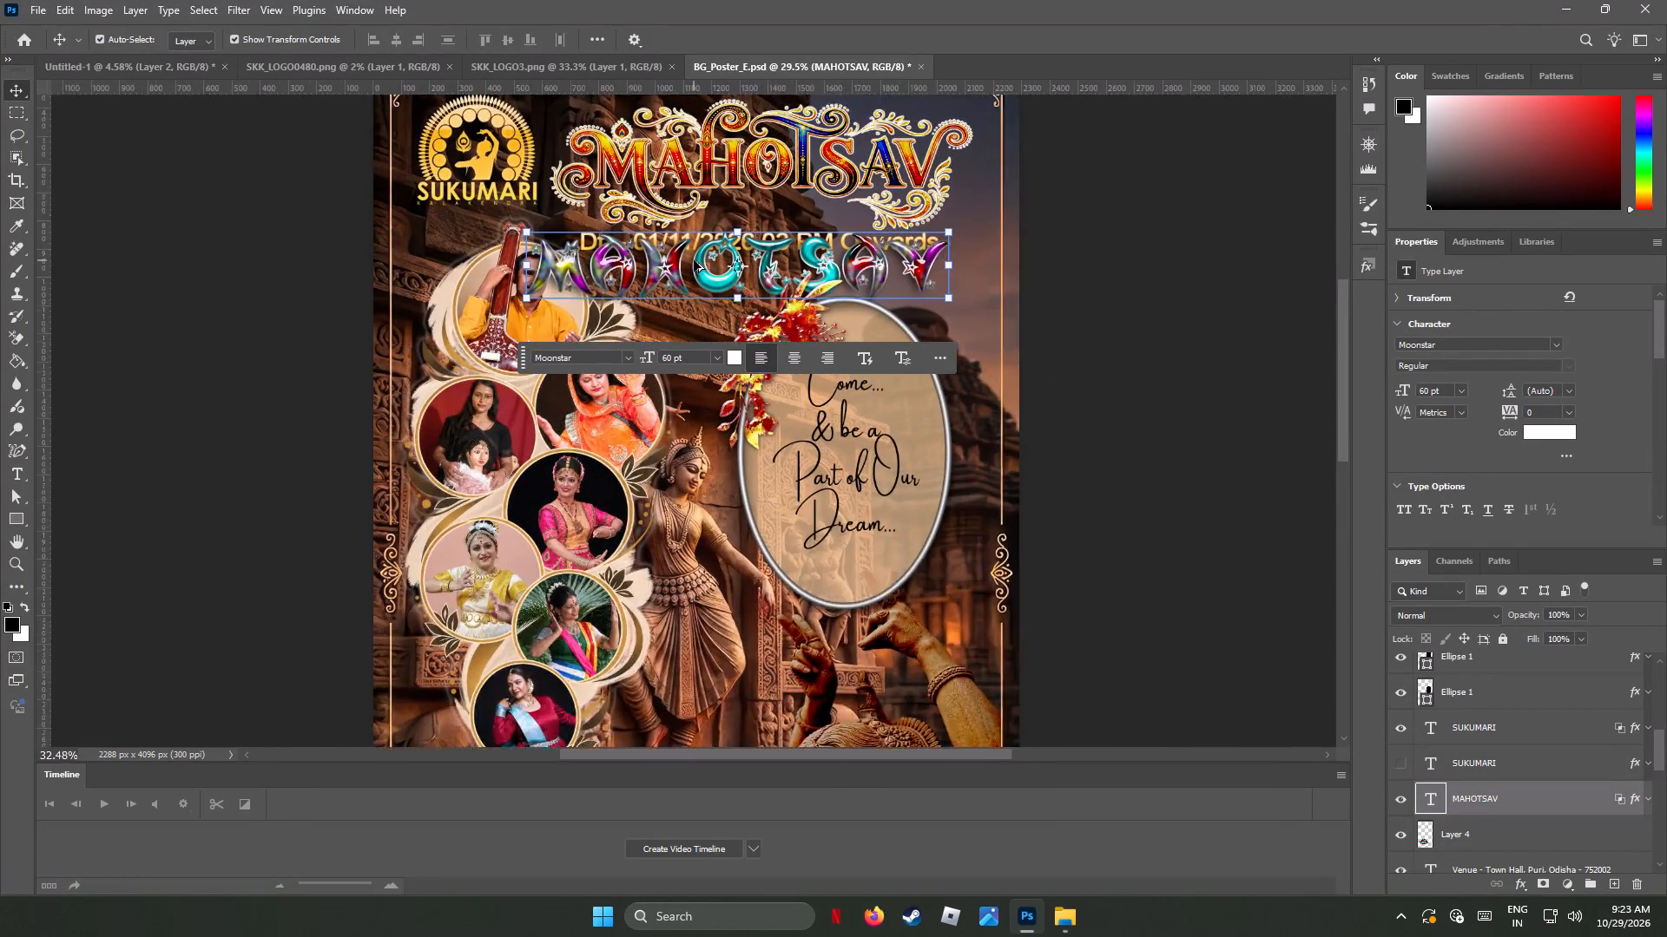
scroll(694, 260, "up", 7, "alt")
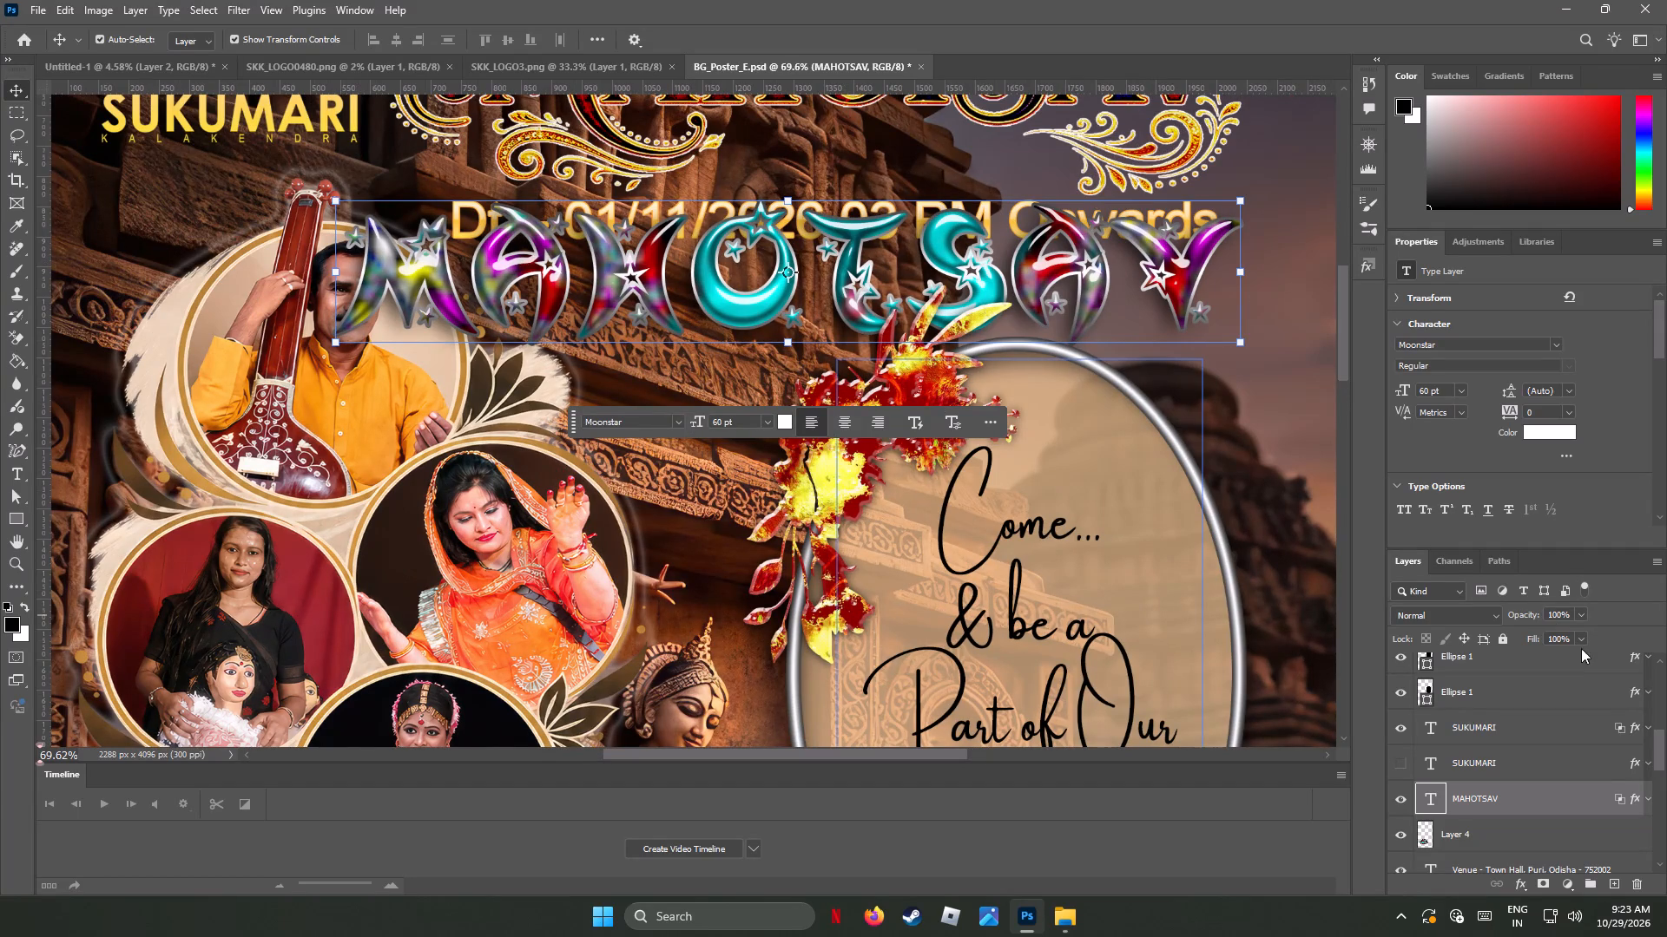
scroll(1530, 747, "up", 4)
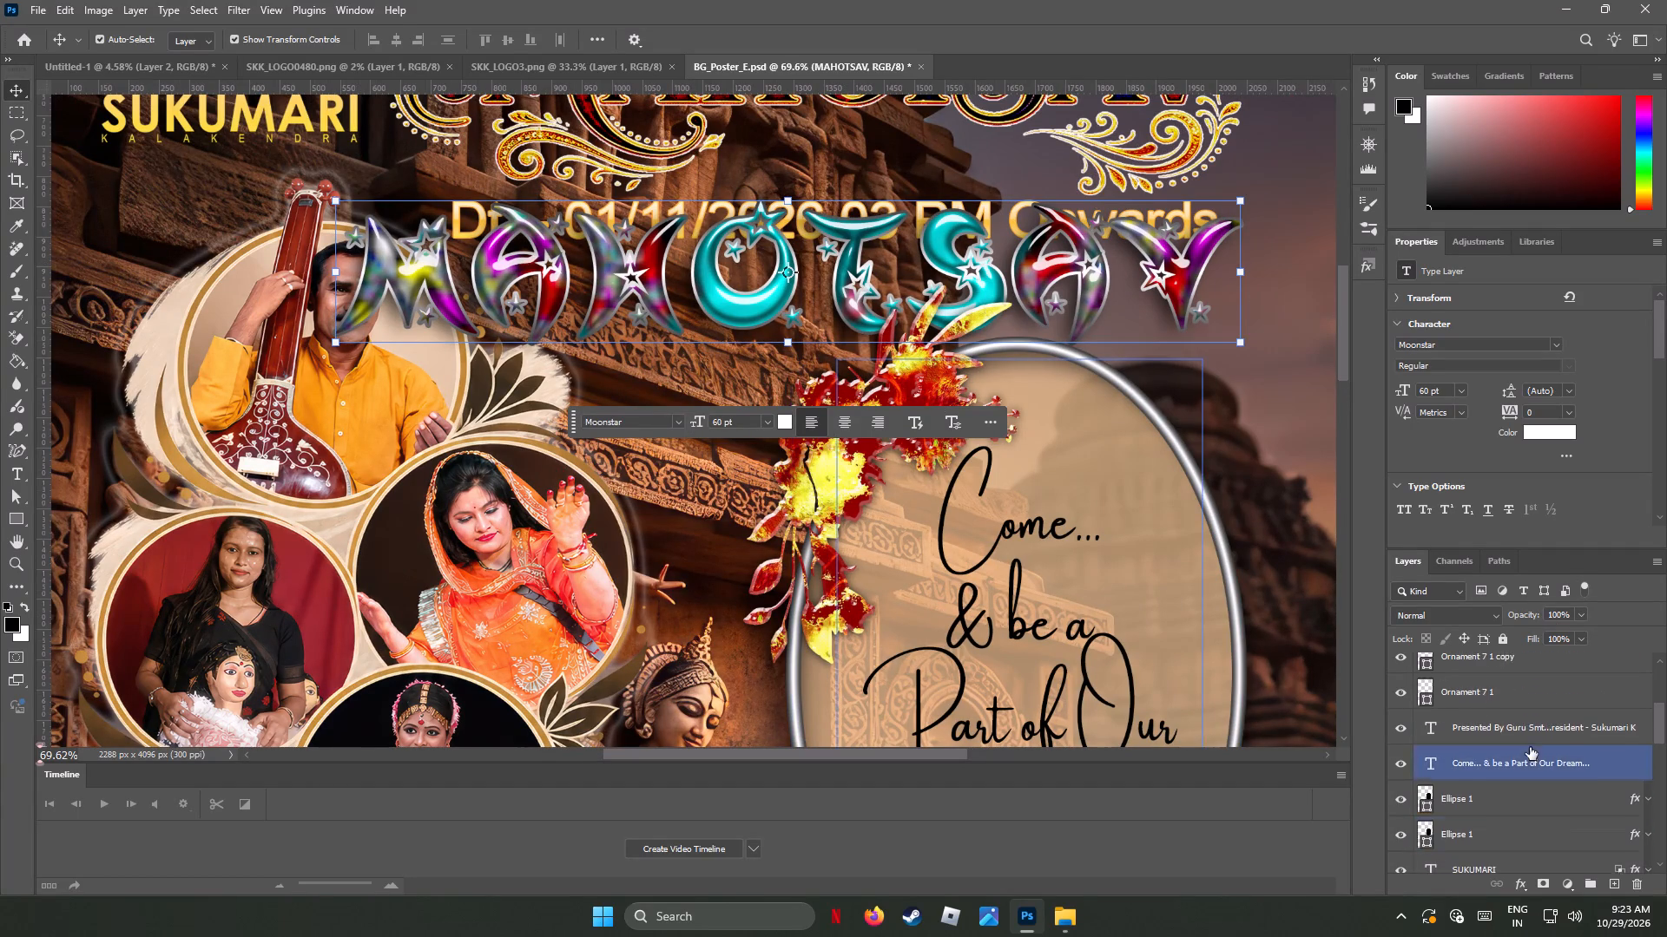
scroll(1530, 747, "up", 7)
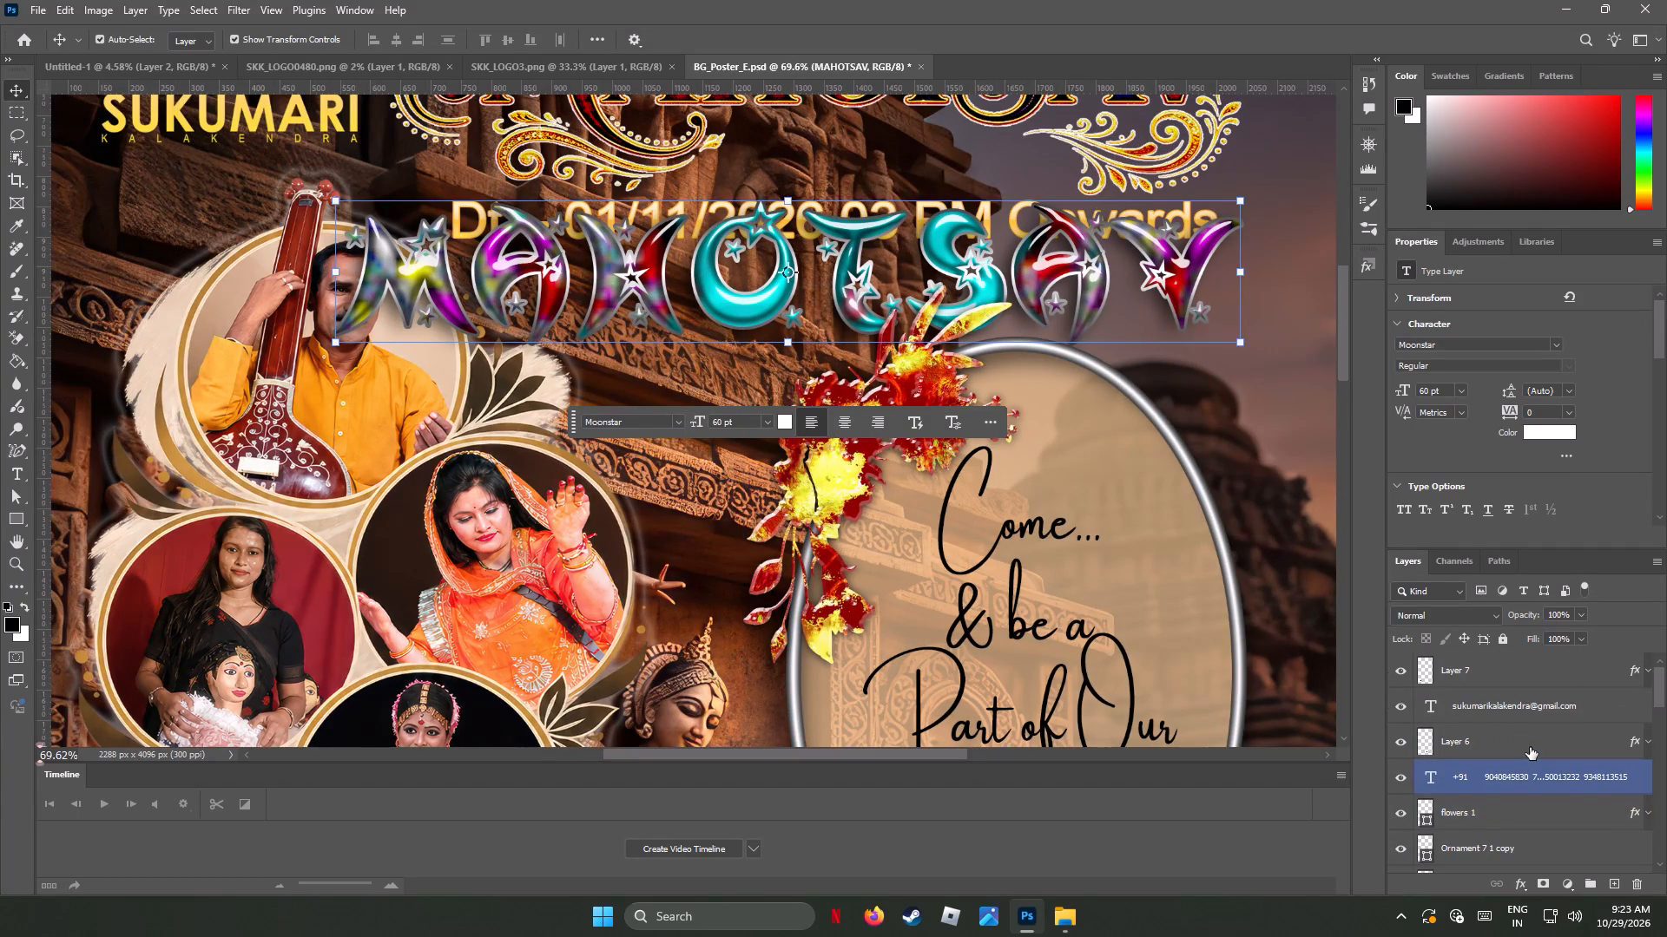
scroll(1530, 747, "up", 2)
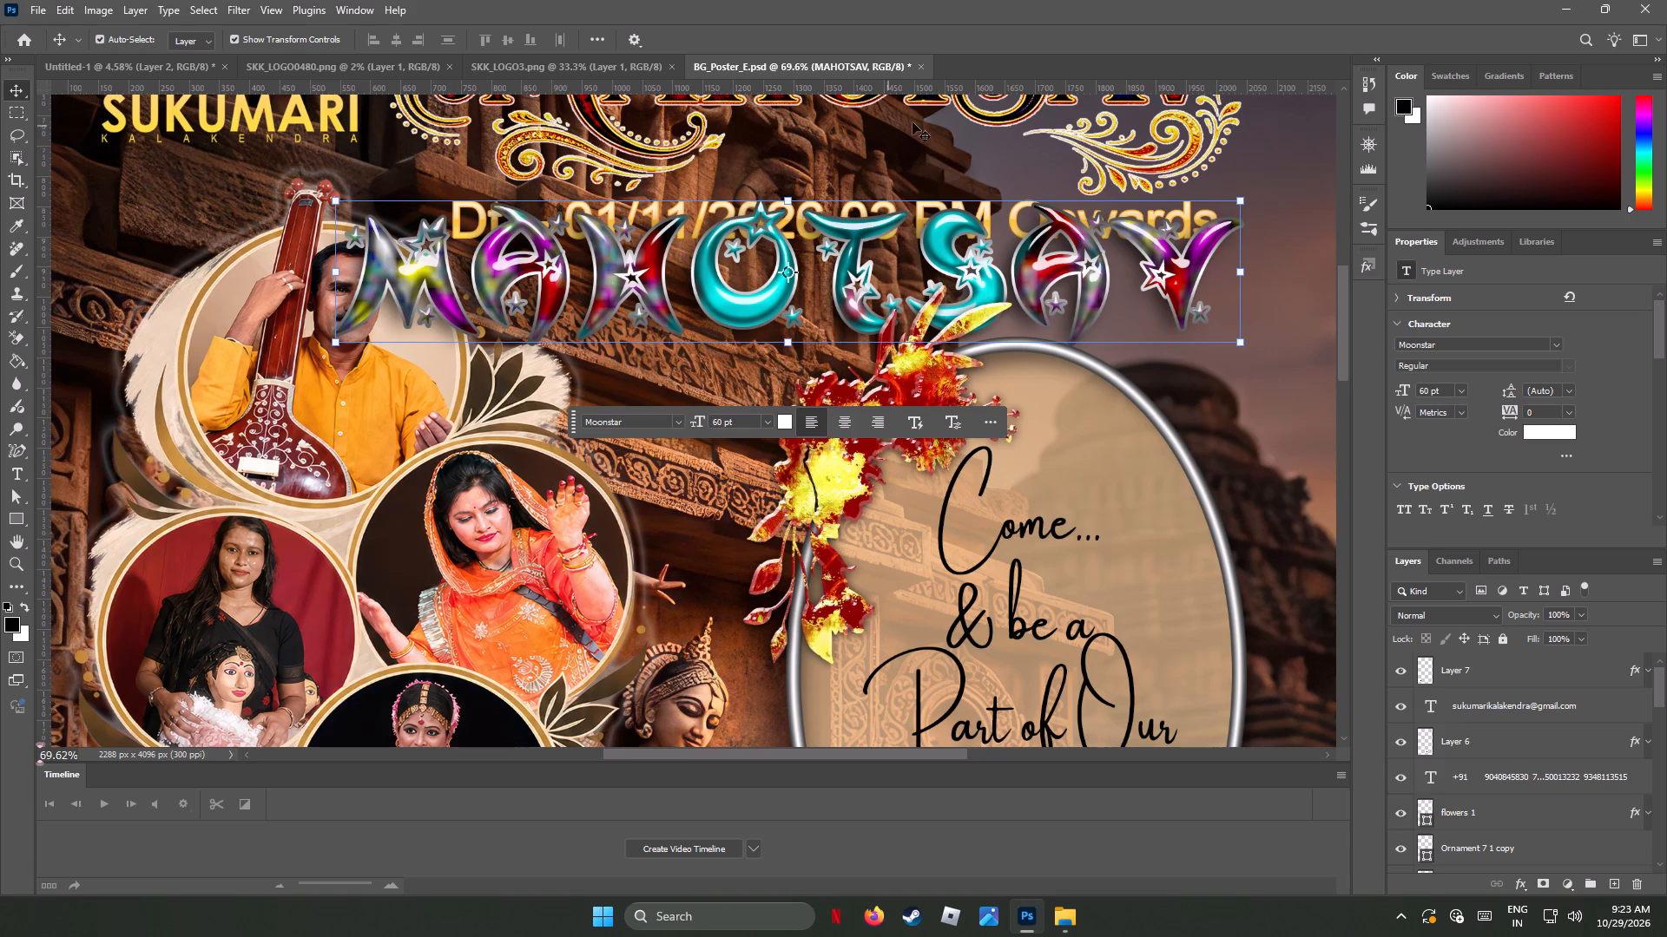
Close BG_Poster_E.psd without saving the changes.
left_click(921, 65)
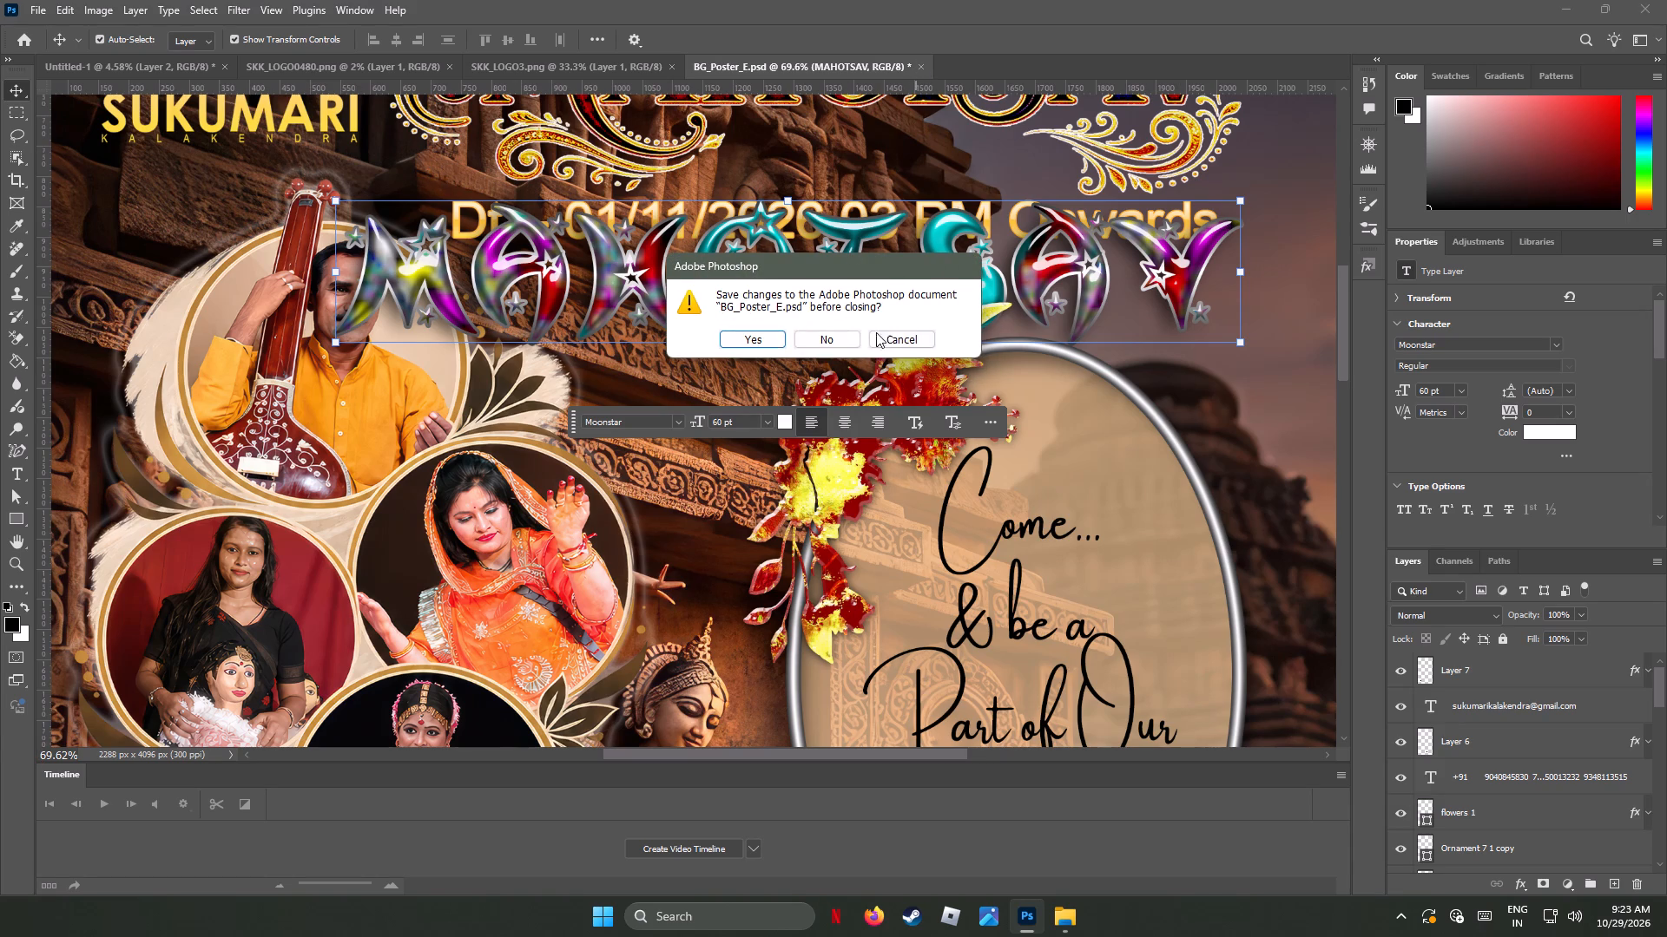
left_click(840, 341)
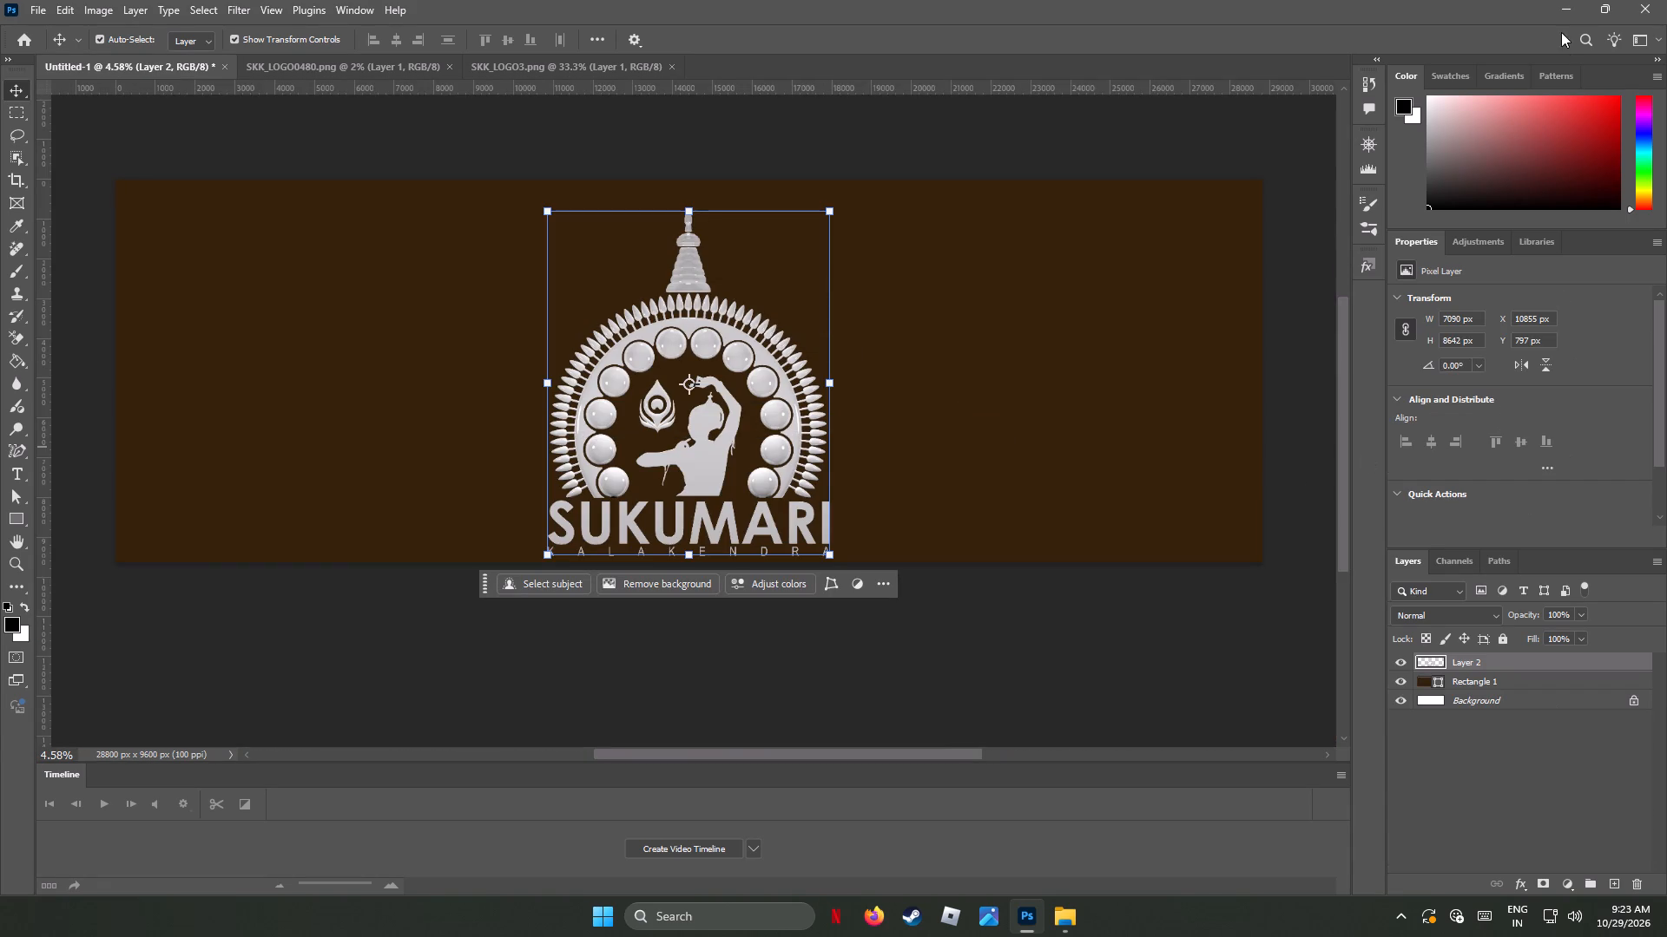
Open BG_Poster.psd from the Sukumari_Mahotsav folder in Photoshop.
left_click(1559, 11)
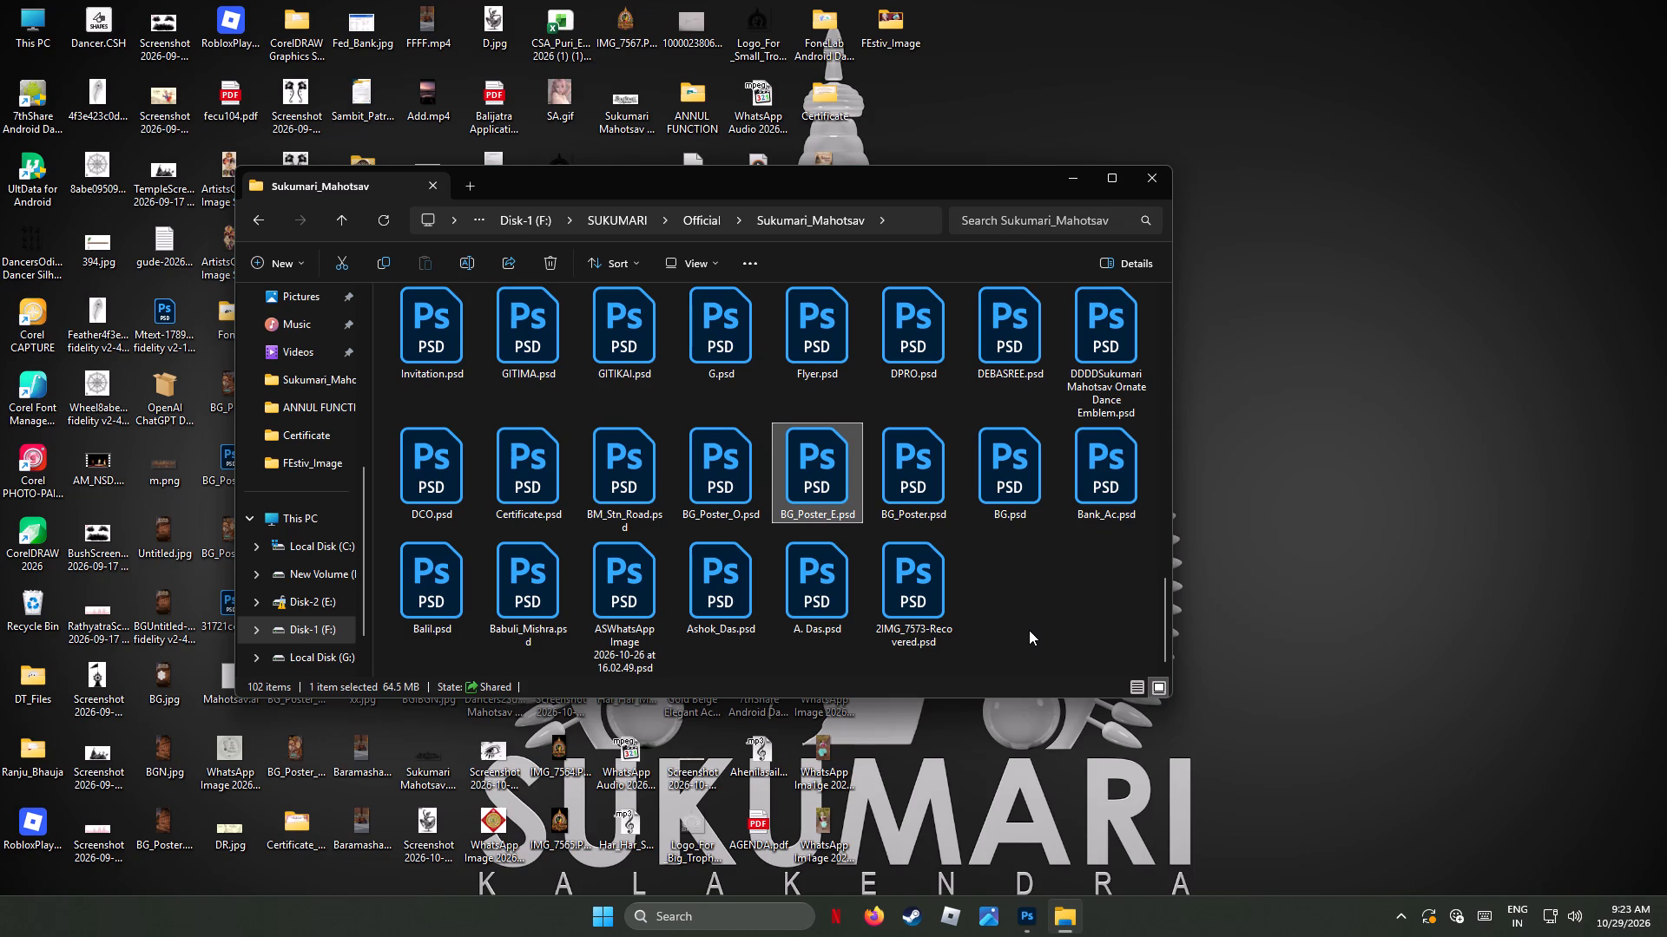
double_click(932, 487)
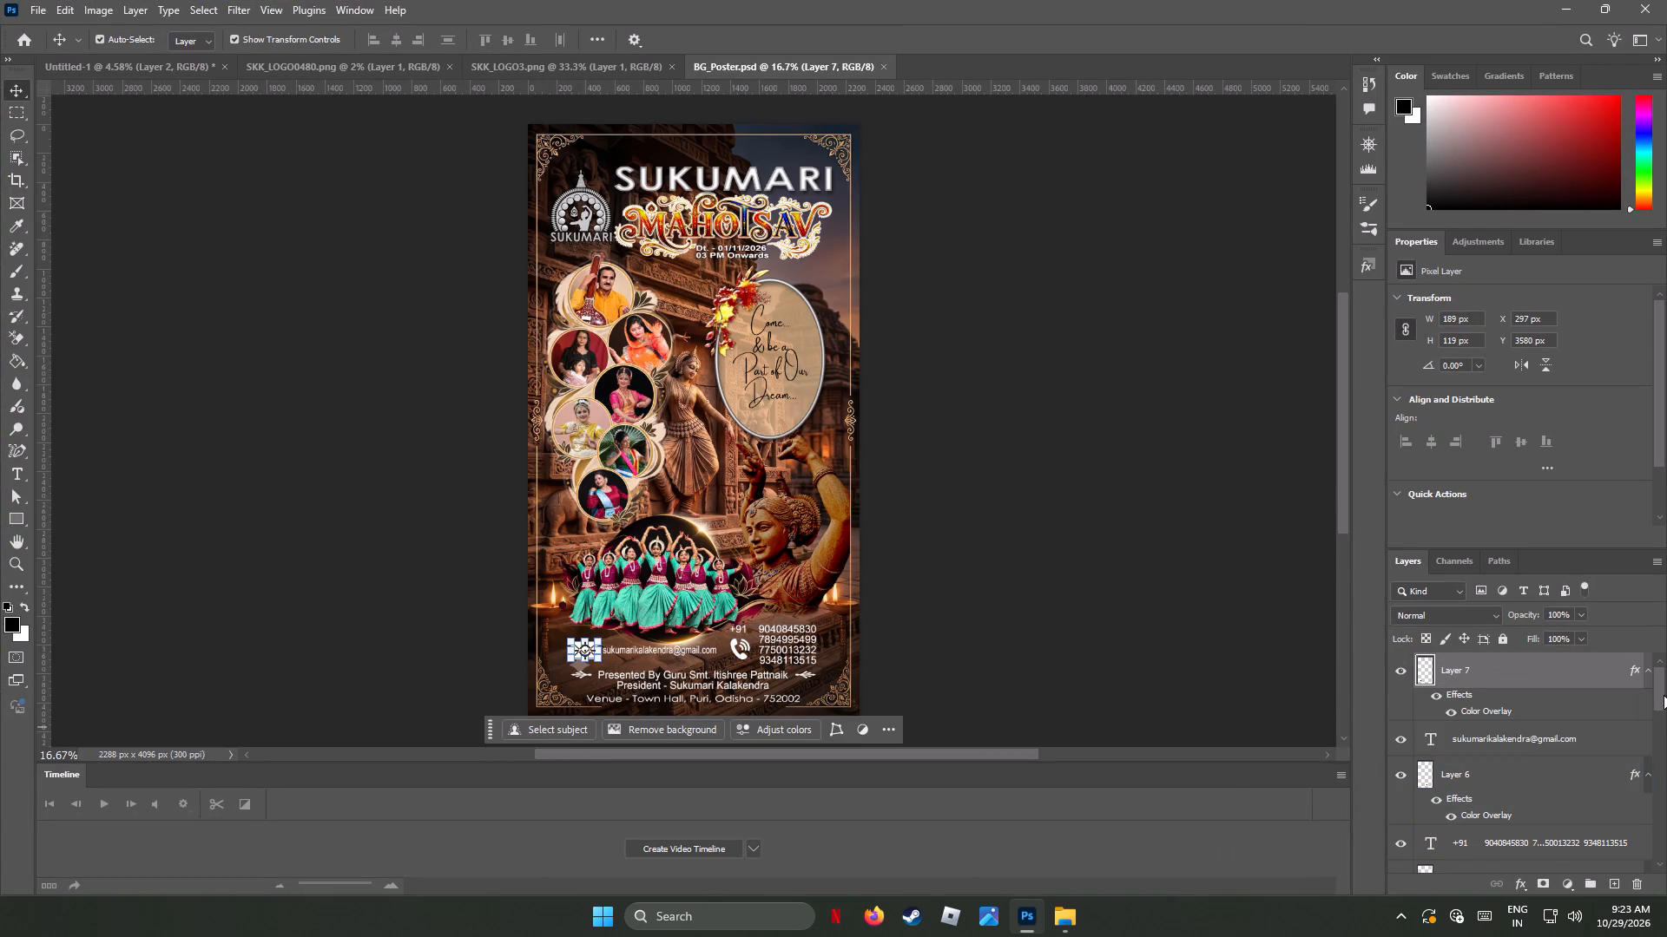
Find the hidden MAHOTSAV text layer in this poster, preview it, and hide it again.
left_click_drag(1664, 694, 1666, 726)
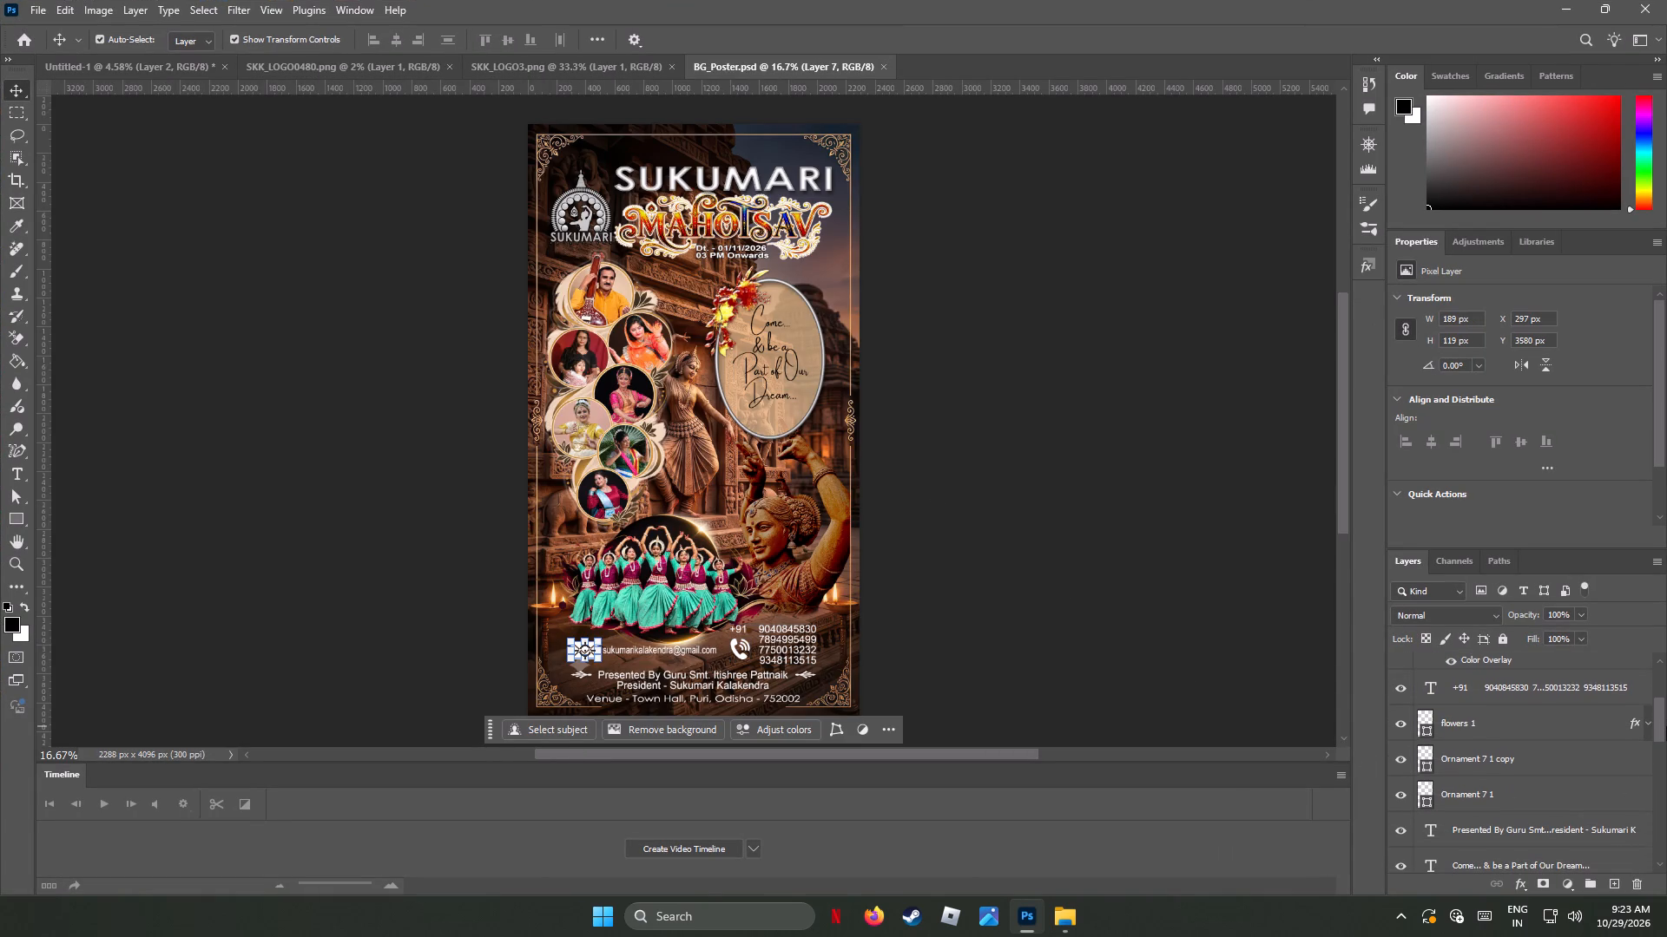
left_click_drag(1666, 726, 1666, 787)
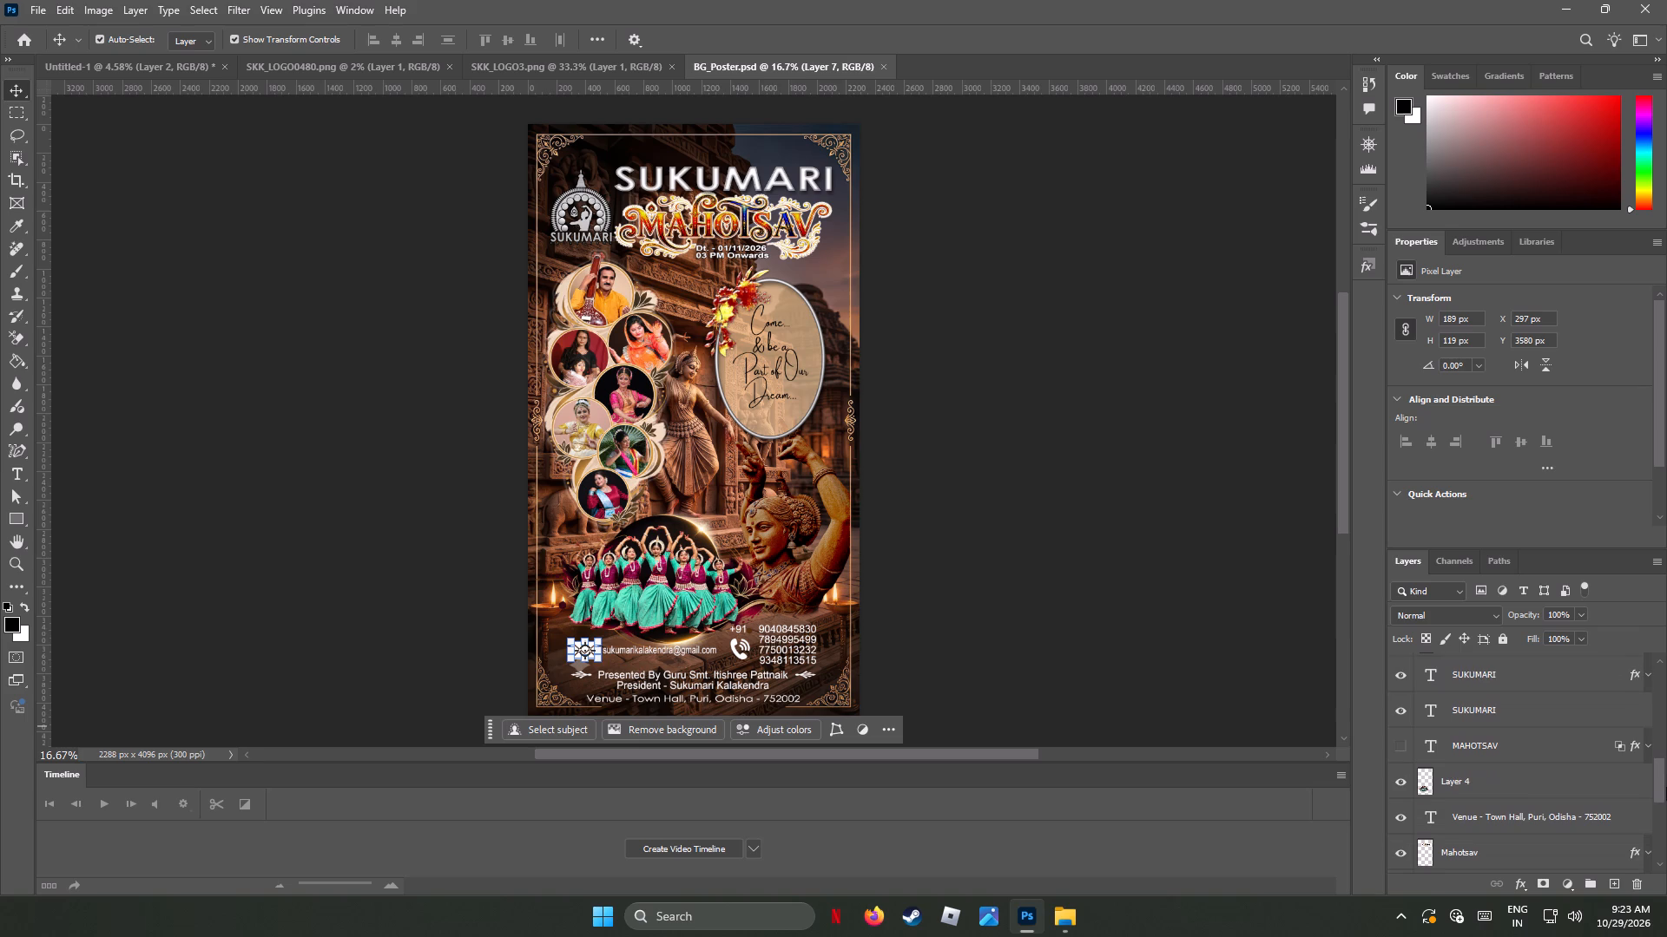
left_click_drag(1666, 787, 1666, 789)
left_click(1400, 730)
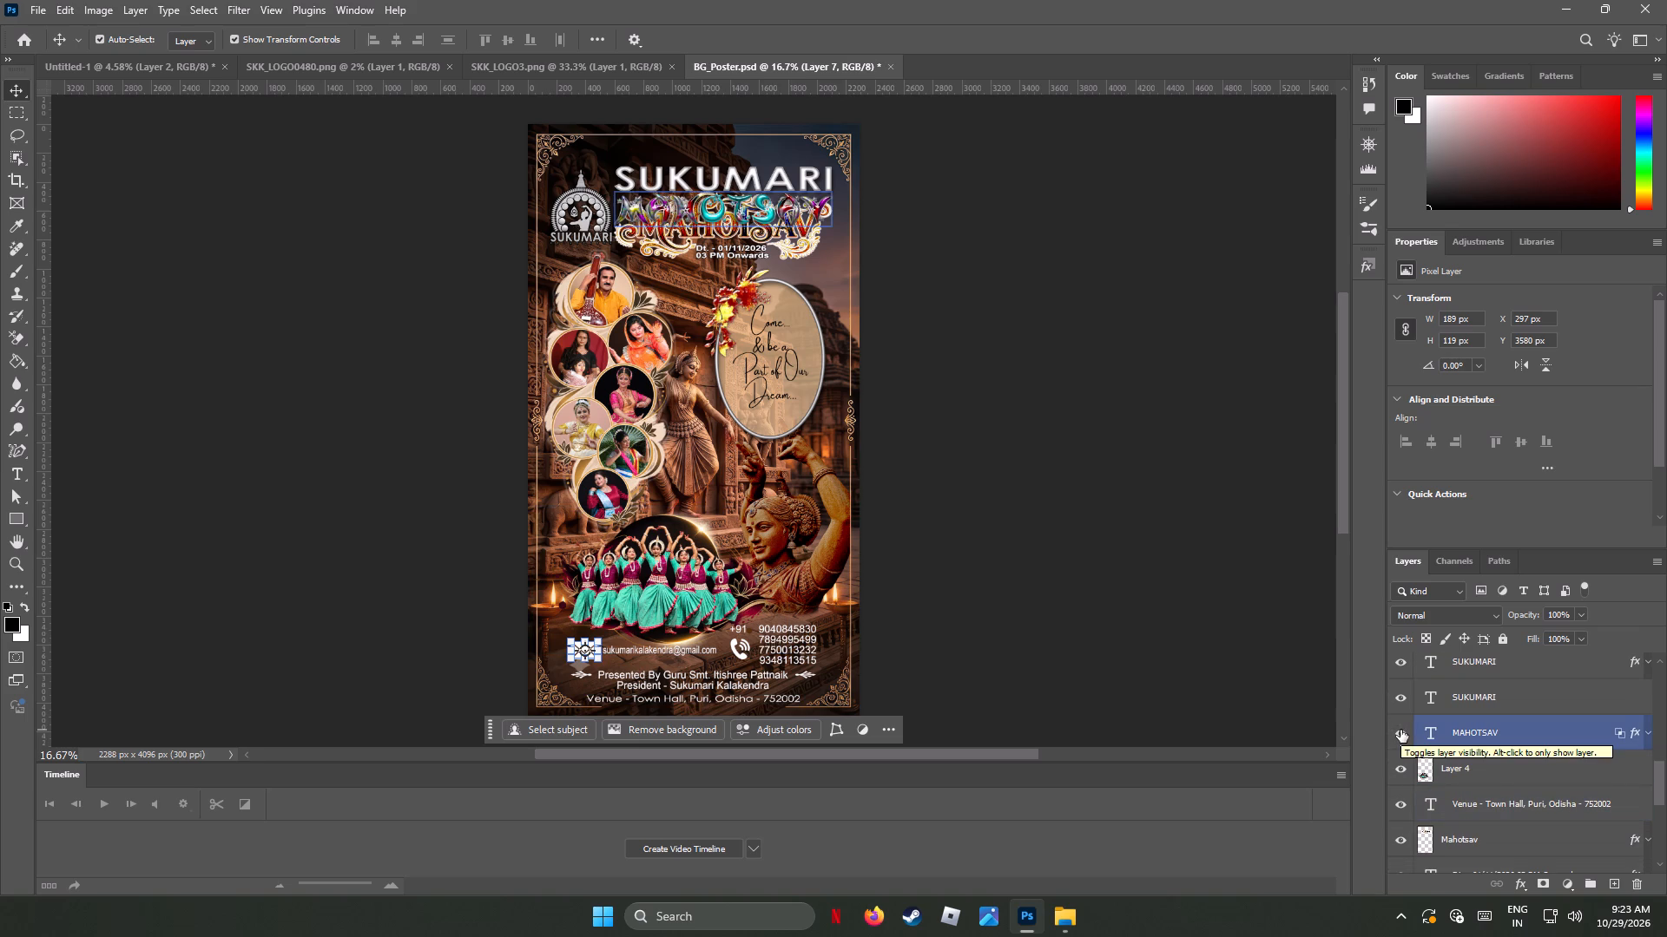
left_click(1400, 729)
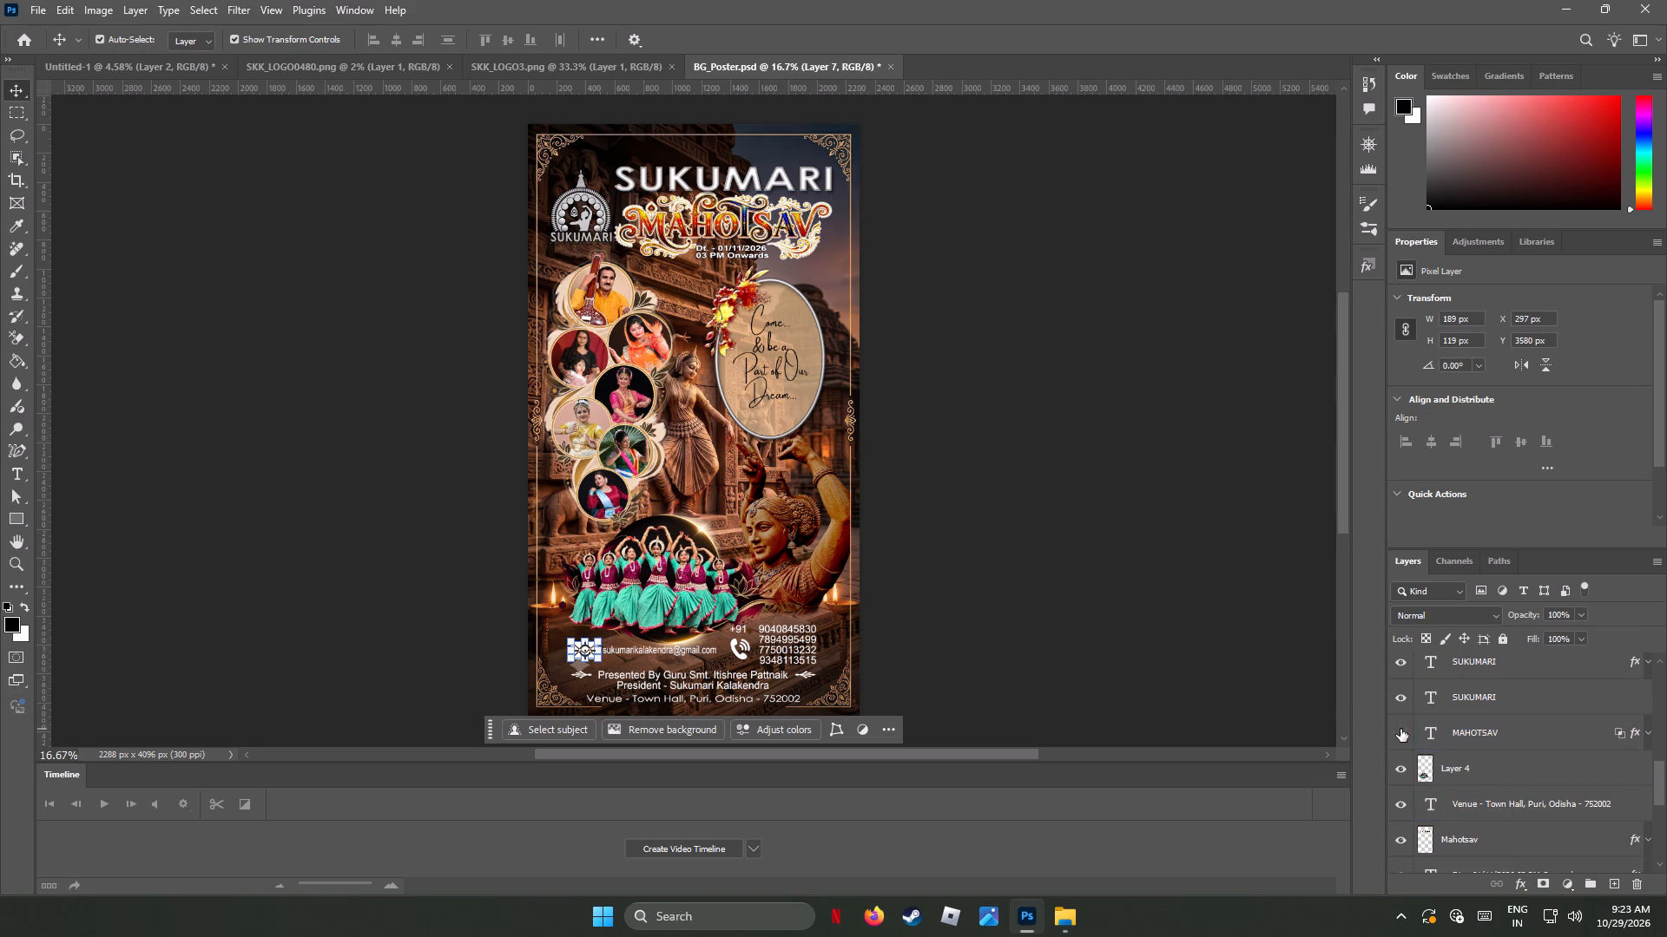
Select the MAHOTSAV text layer in the poster and make it visible to preview its lettering.
left_click(1461, 731)
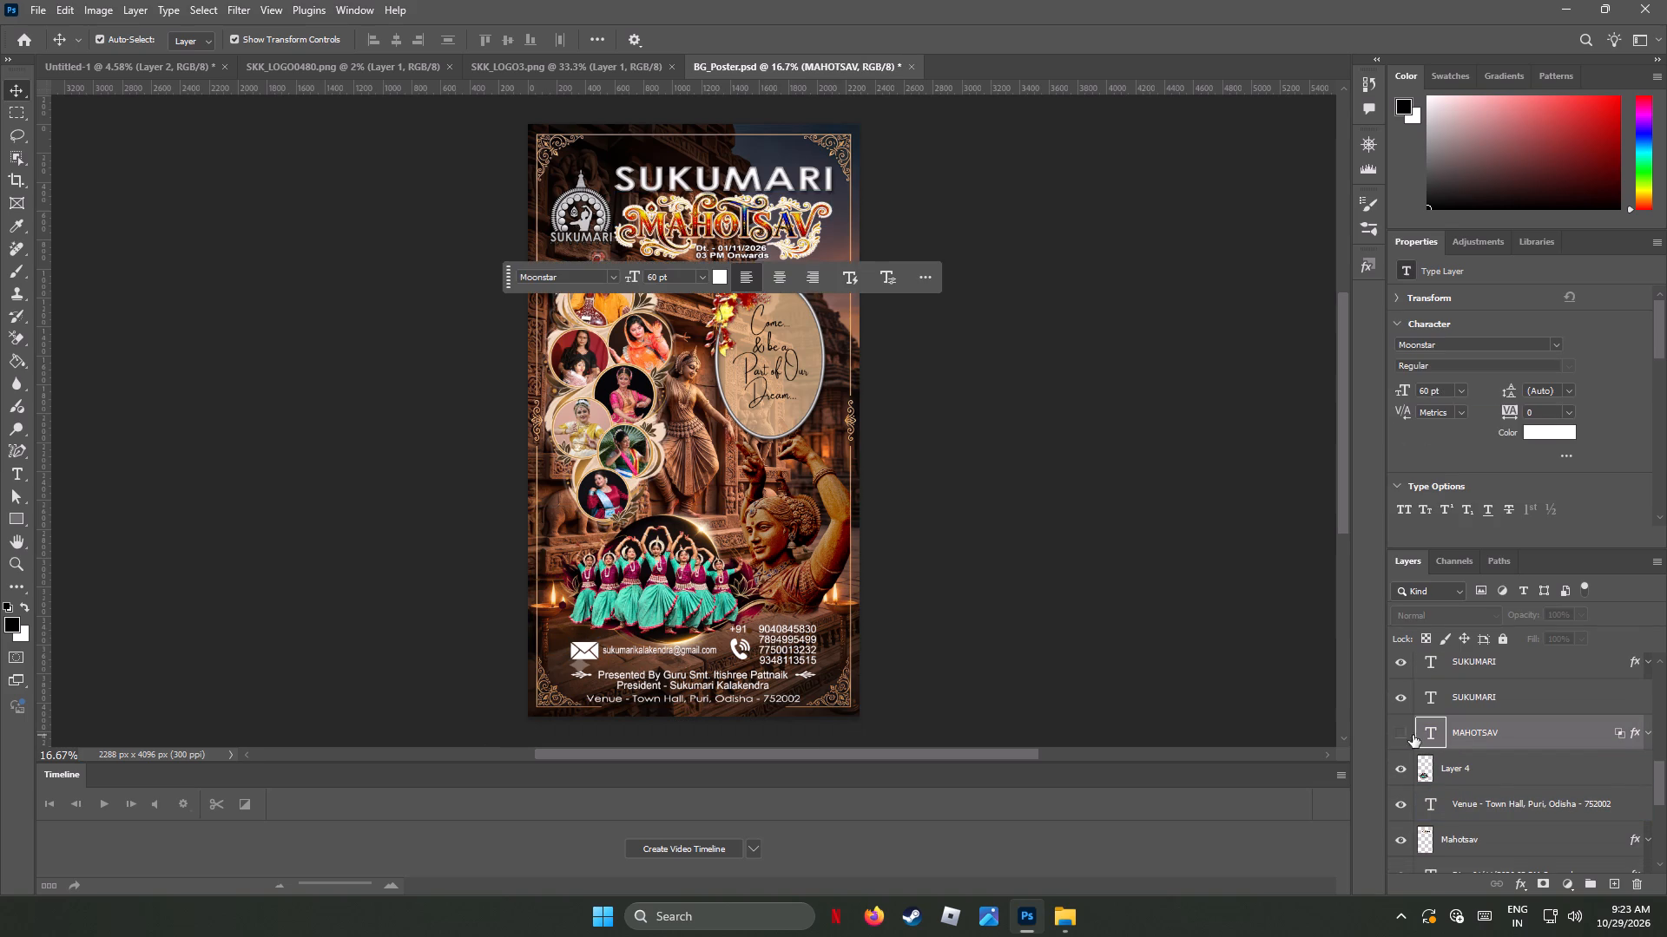
left_click(1401, 733)
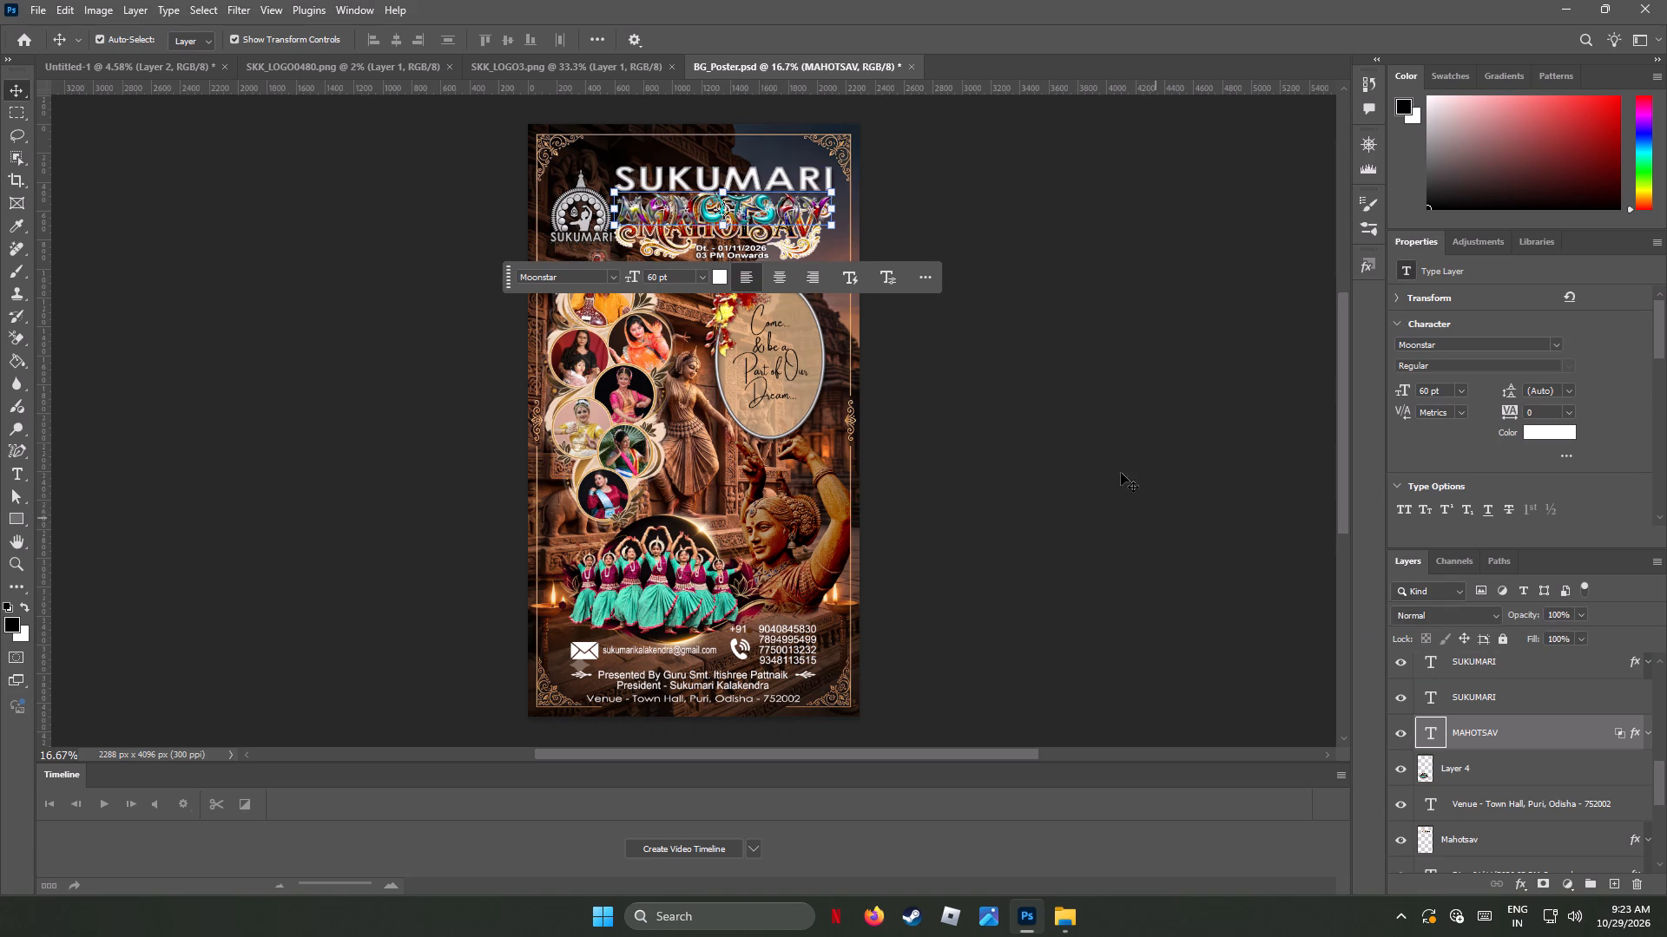
Close BG_Poster.psd without saving the changes.
left_click(914, 62)
left_click(835, 338)
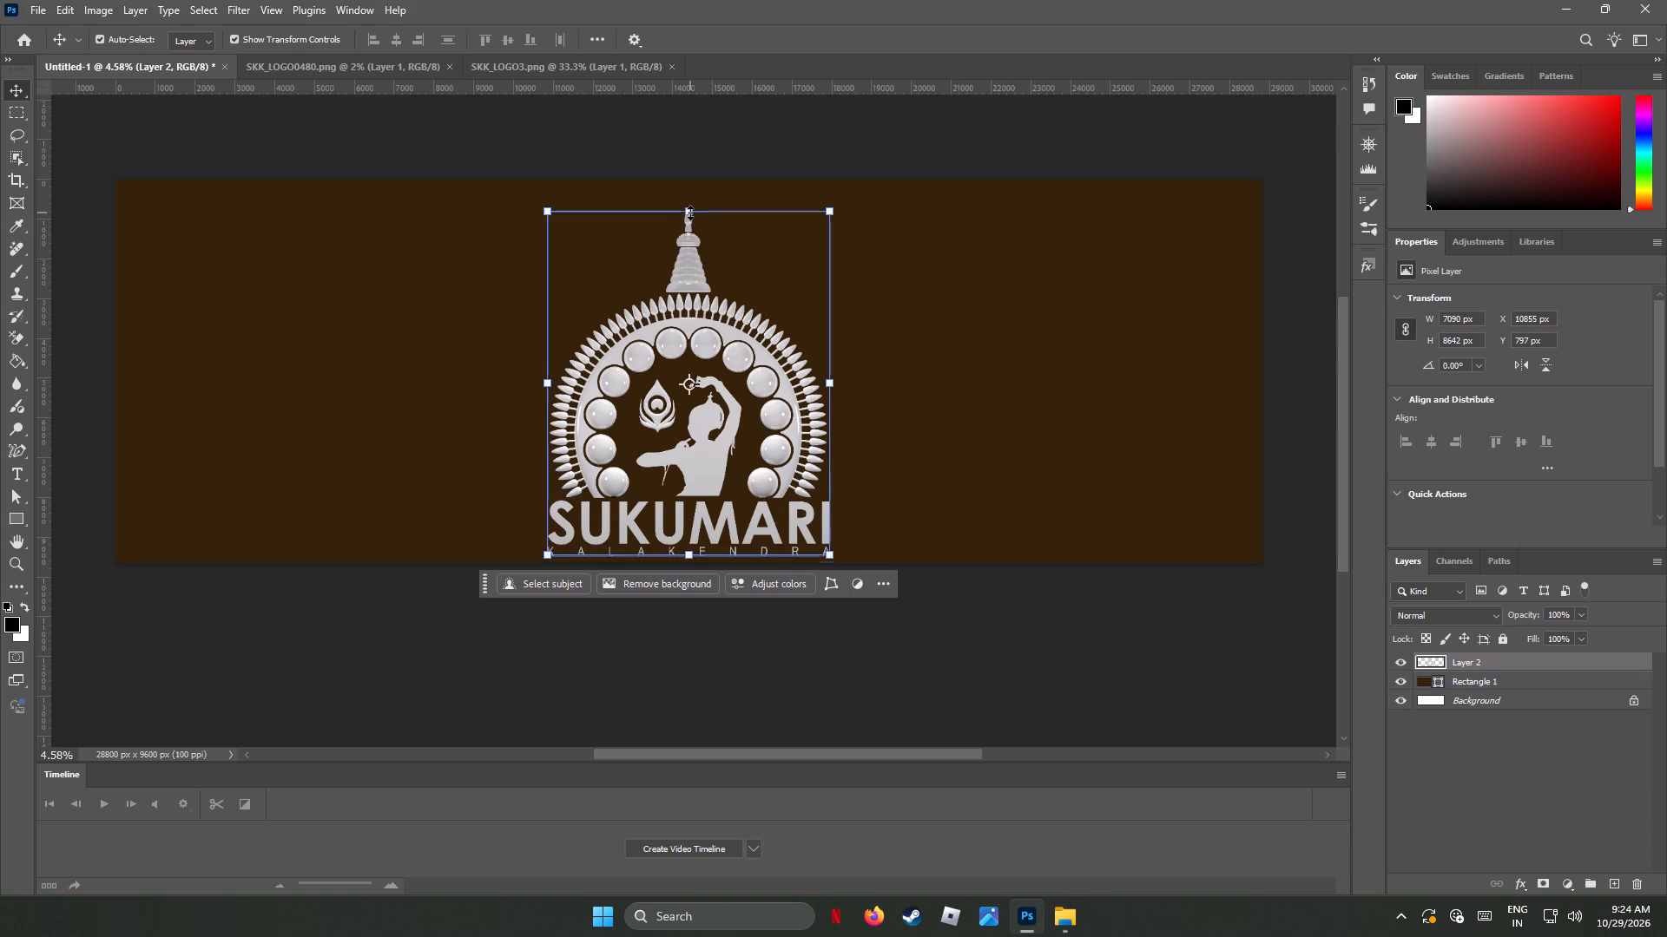
Scale the Sukumari logo down to about 82% and move it up to the banner's vertical centre.
left_click_drag(690, 213, 684, 276)
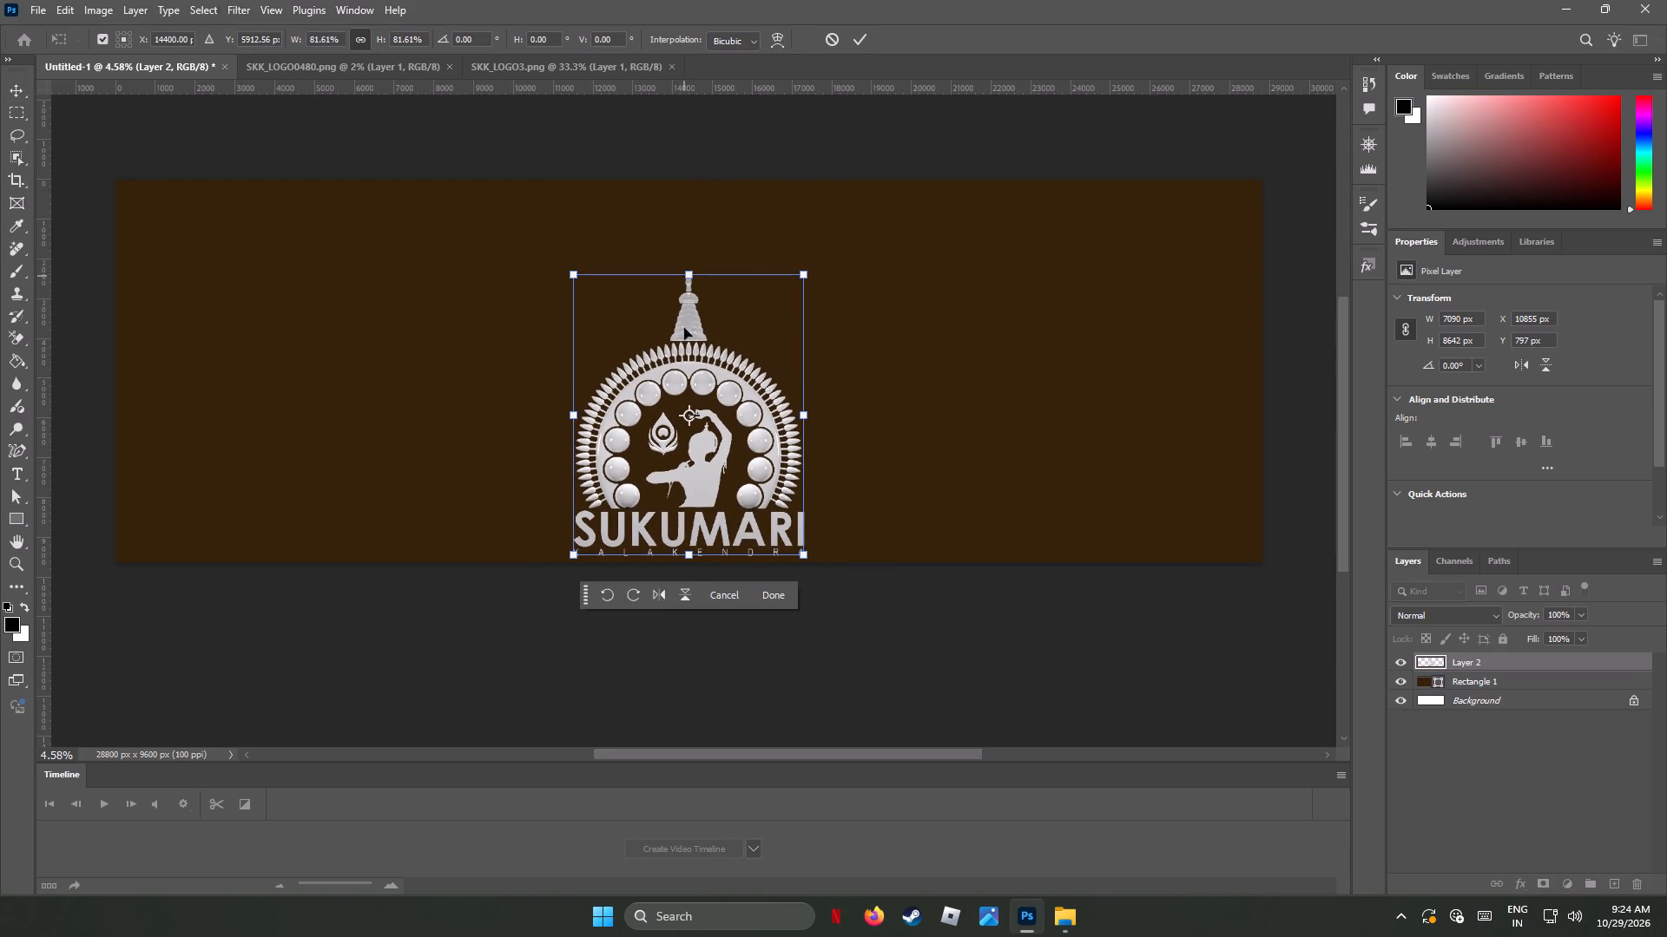
left_click_drag(704, 394, 696, 355)
left_click(481, 644)
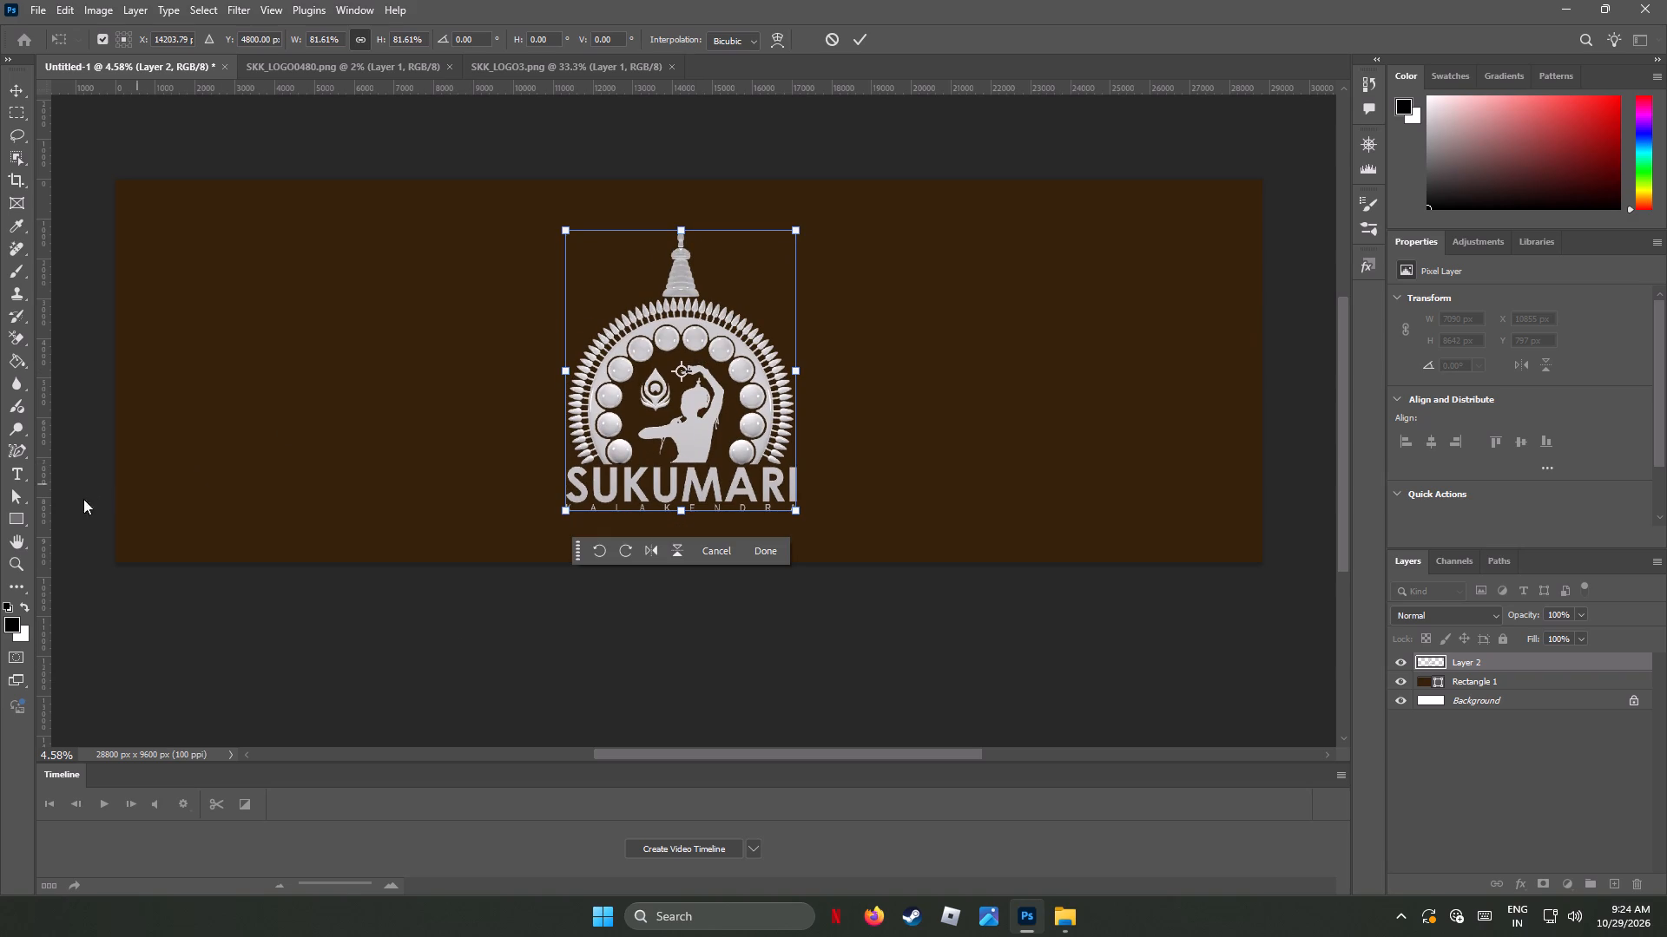
Activate the Custom Shape tool and look through the naderbella Custom Shapes0 set for a suitable border shape.
left_click(23, 518)
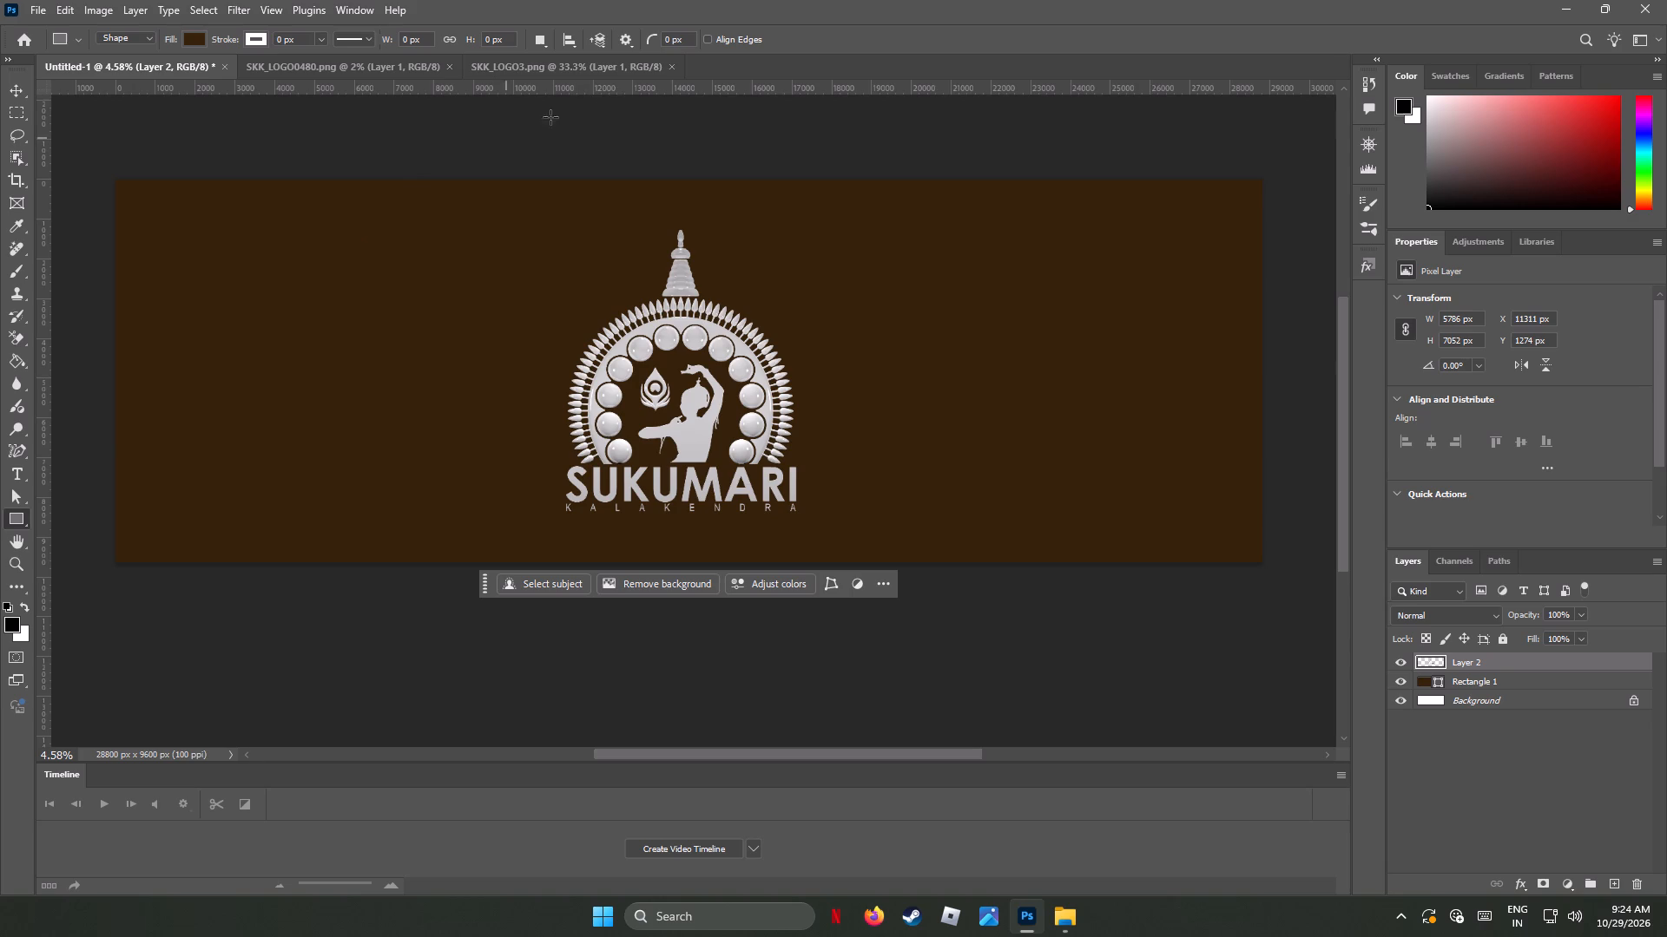
right_click(19, 517)
left_click(86, 601)
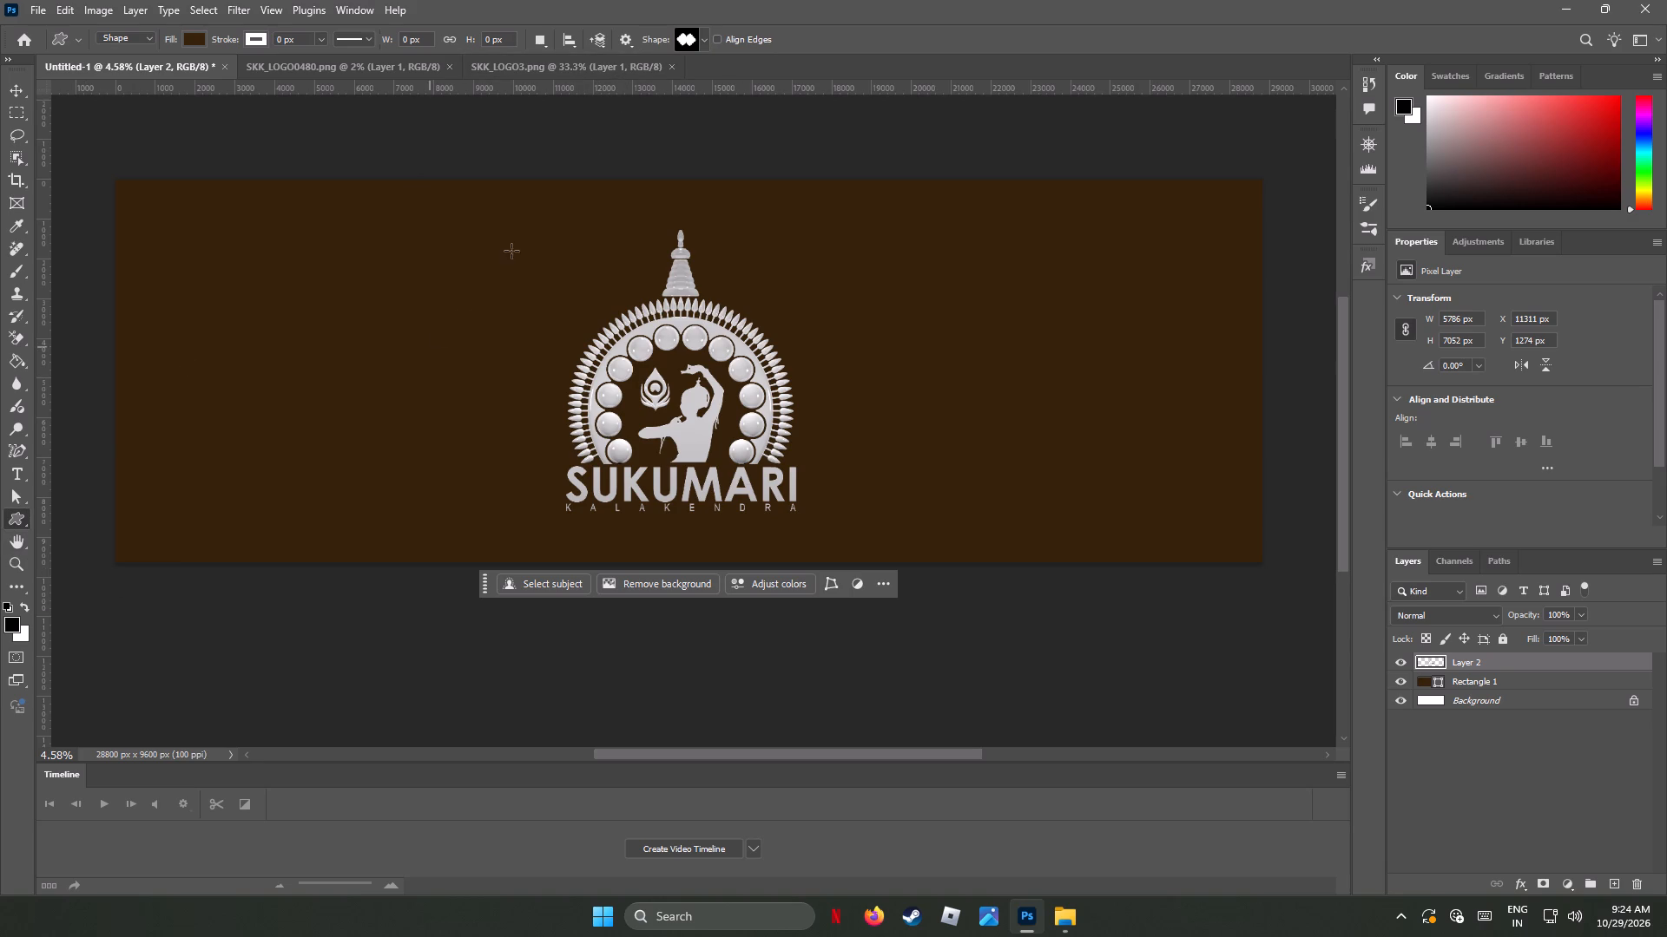
left_click(700, 41)
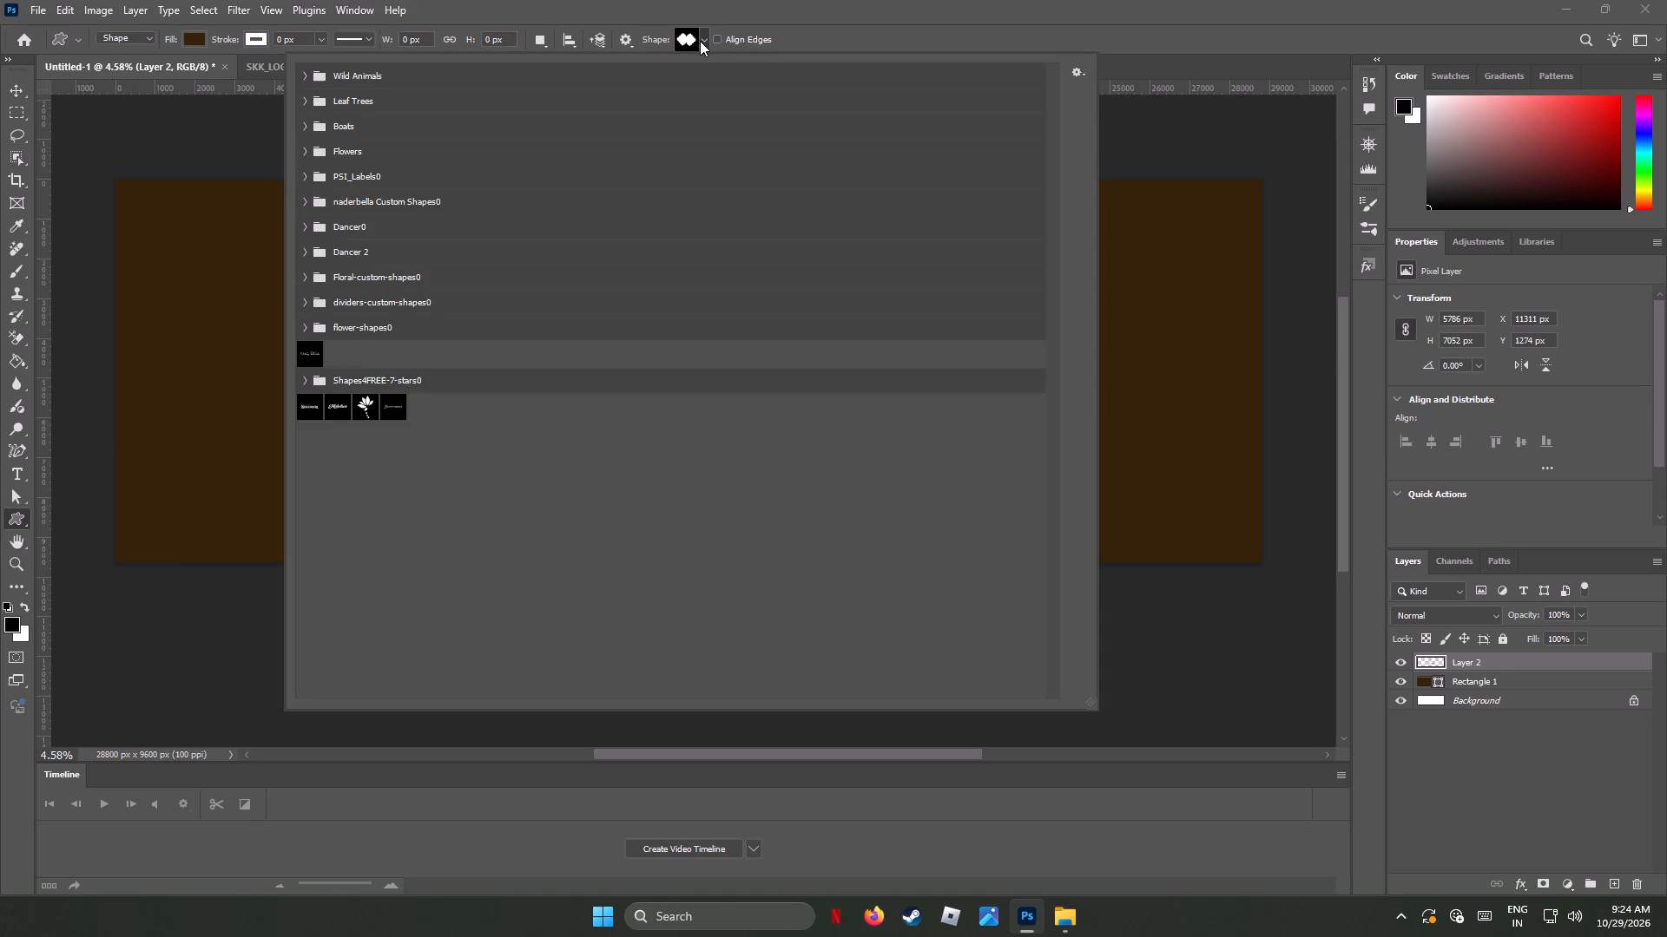
left_click(306, 272)
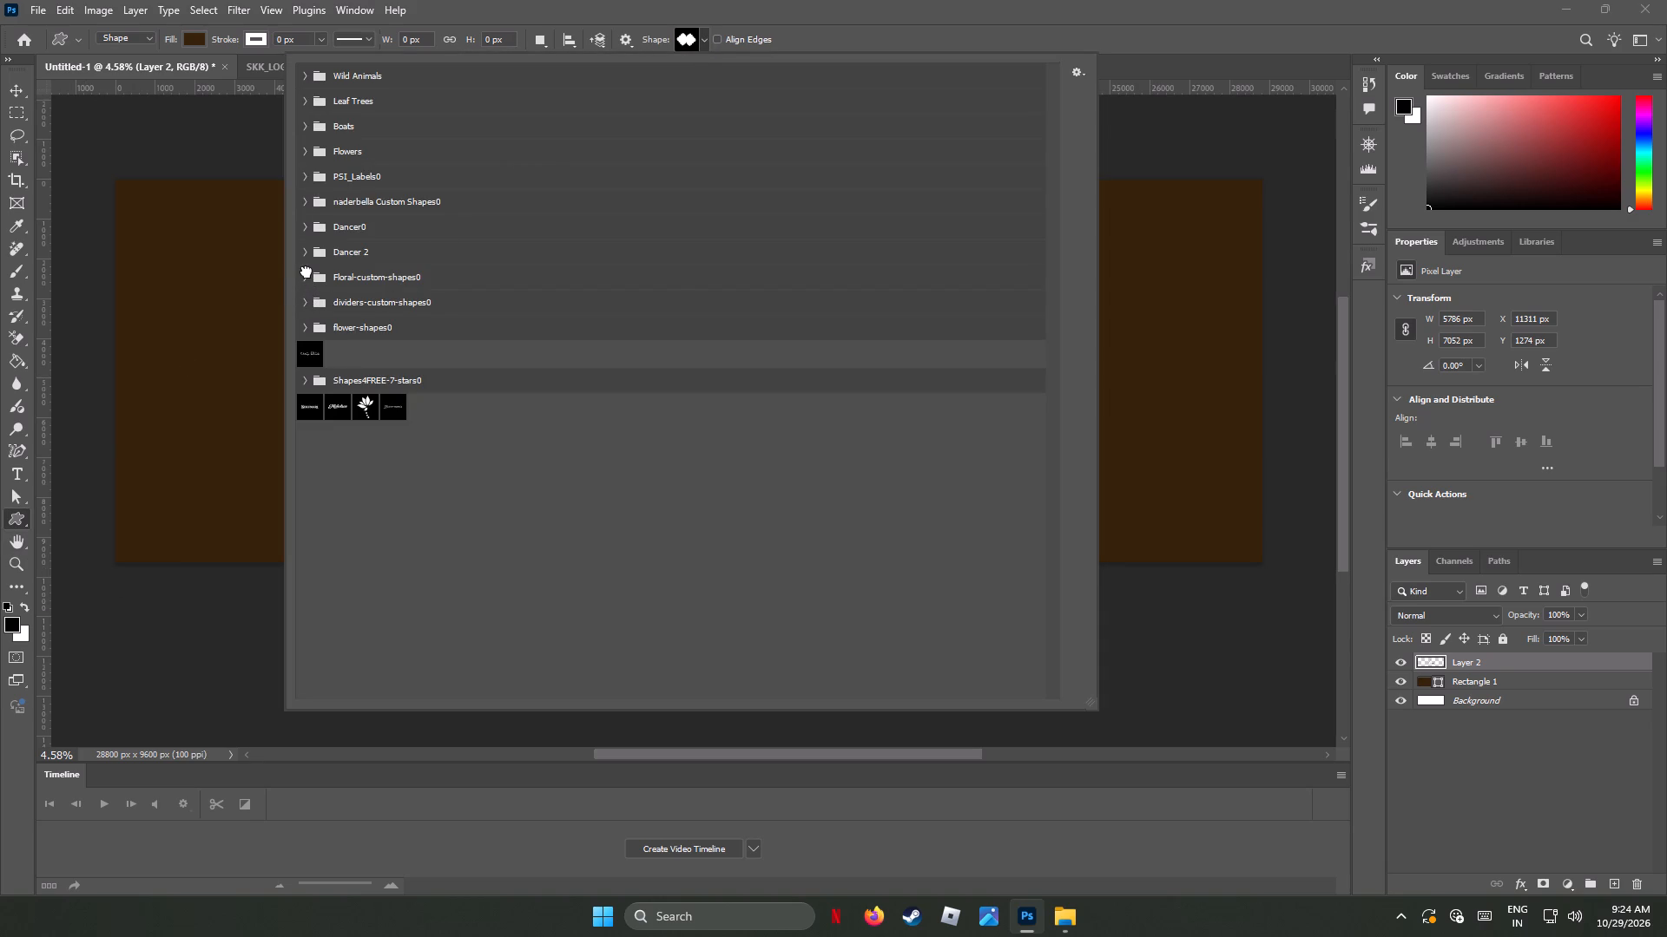
left_click(306, 272)
double_click(306, 200)
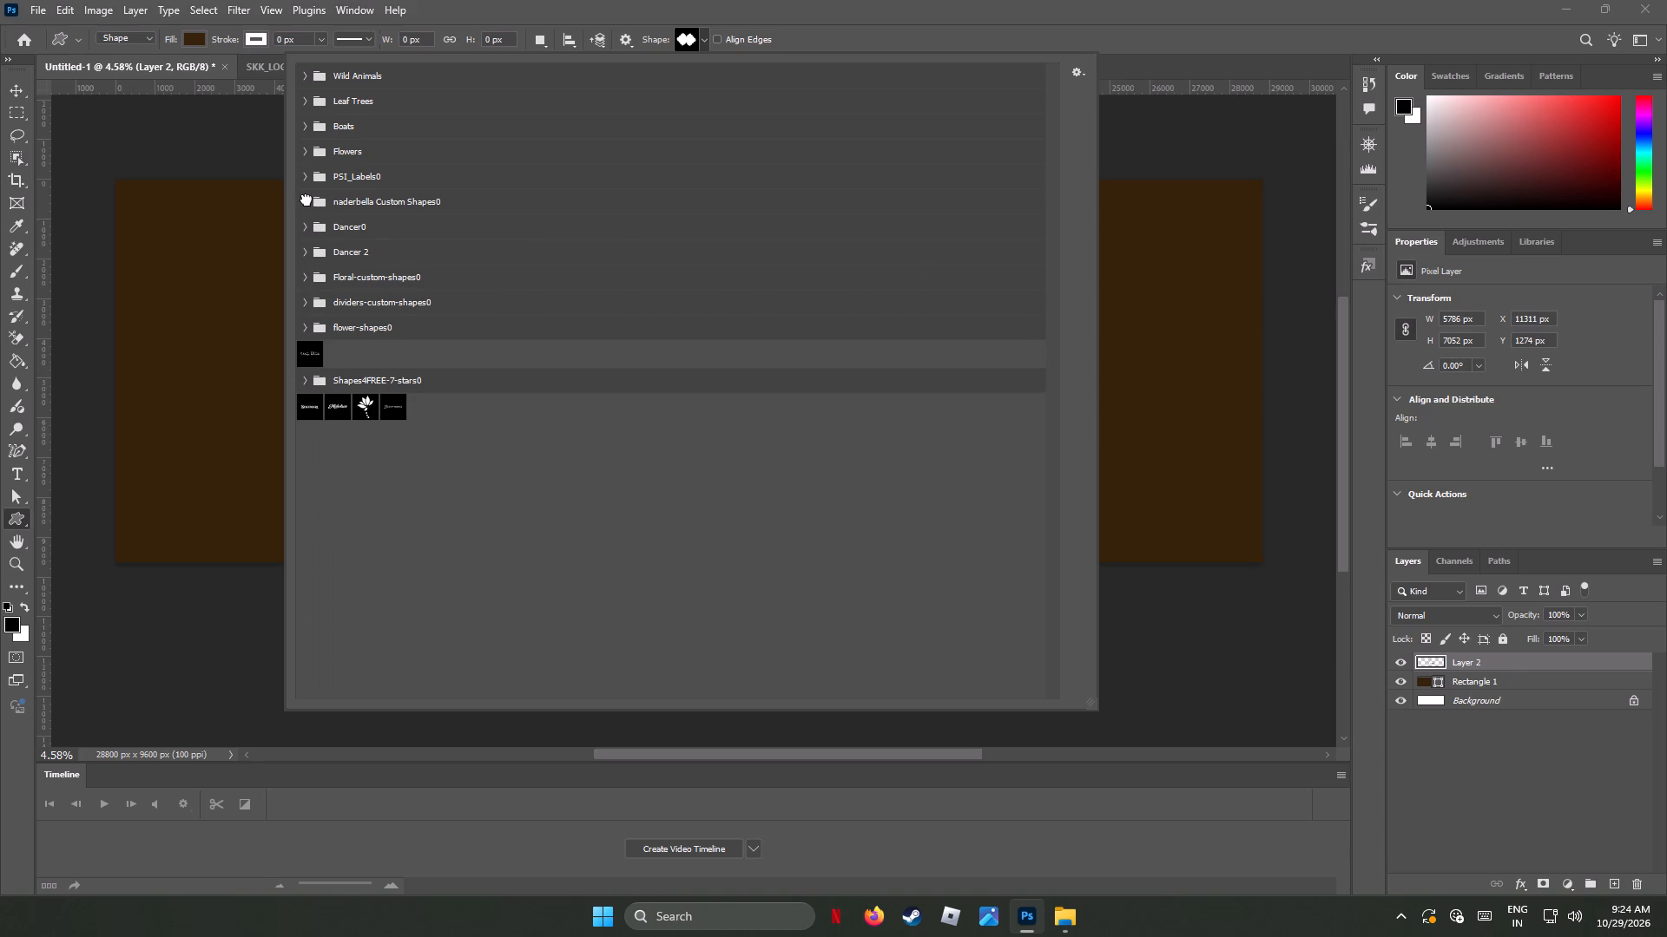
left_click(303, 198)
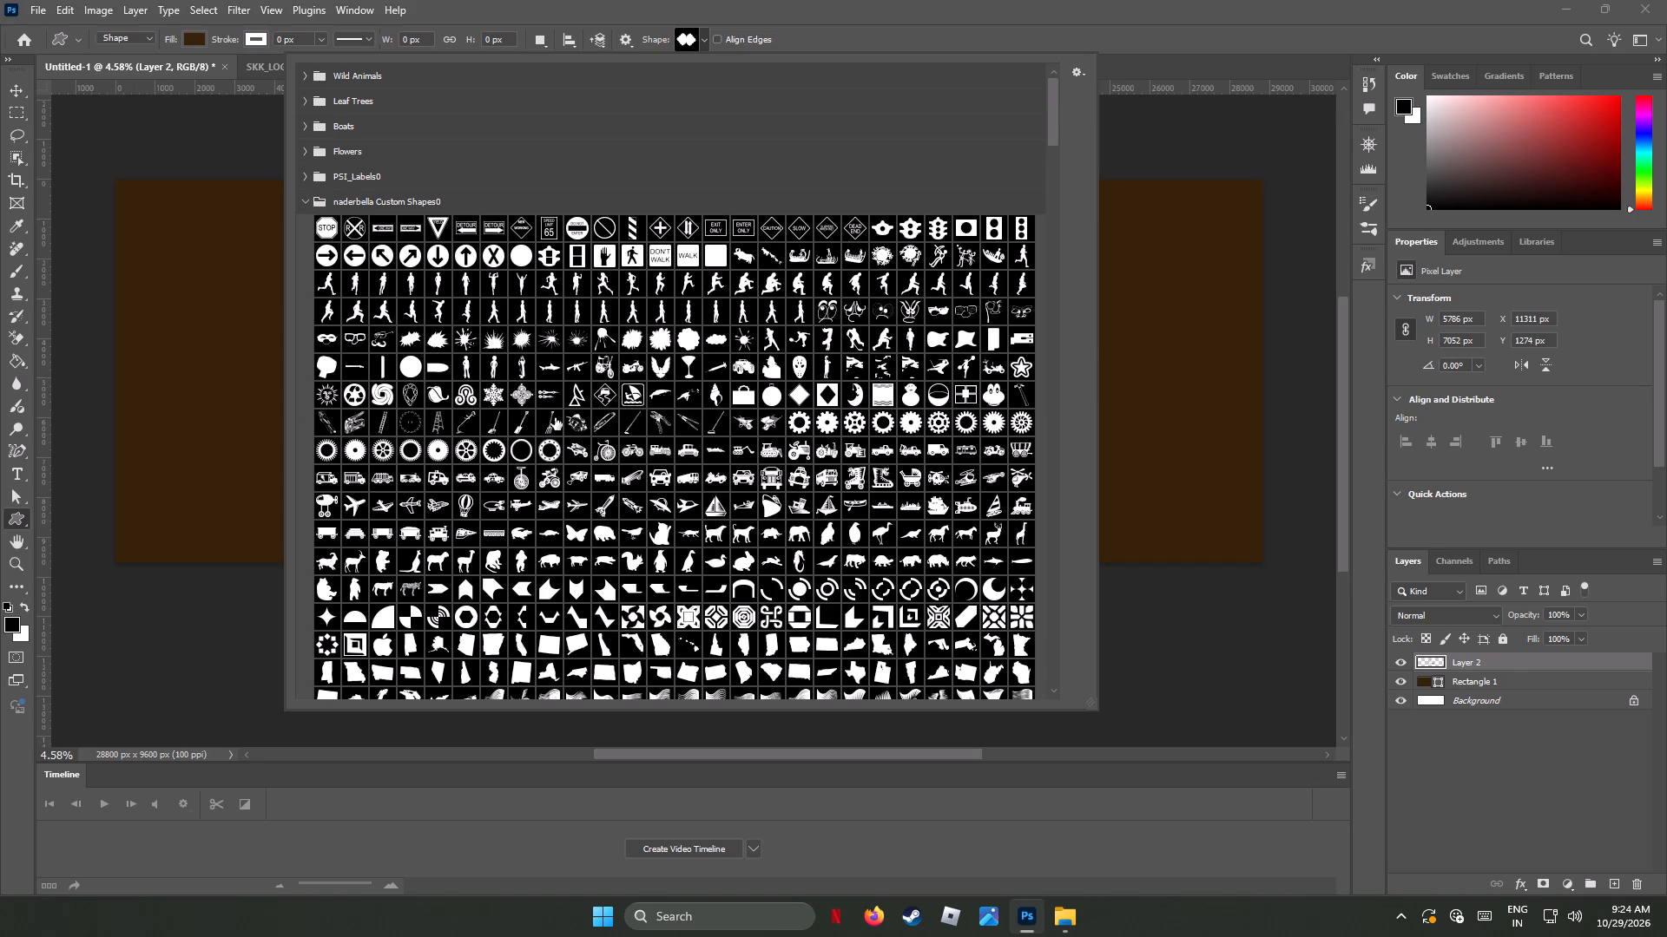
scroll(558, 420, "down", 5)
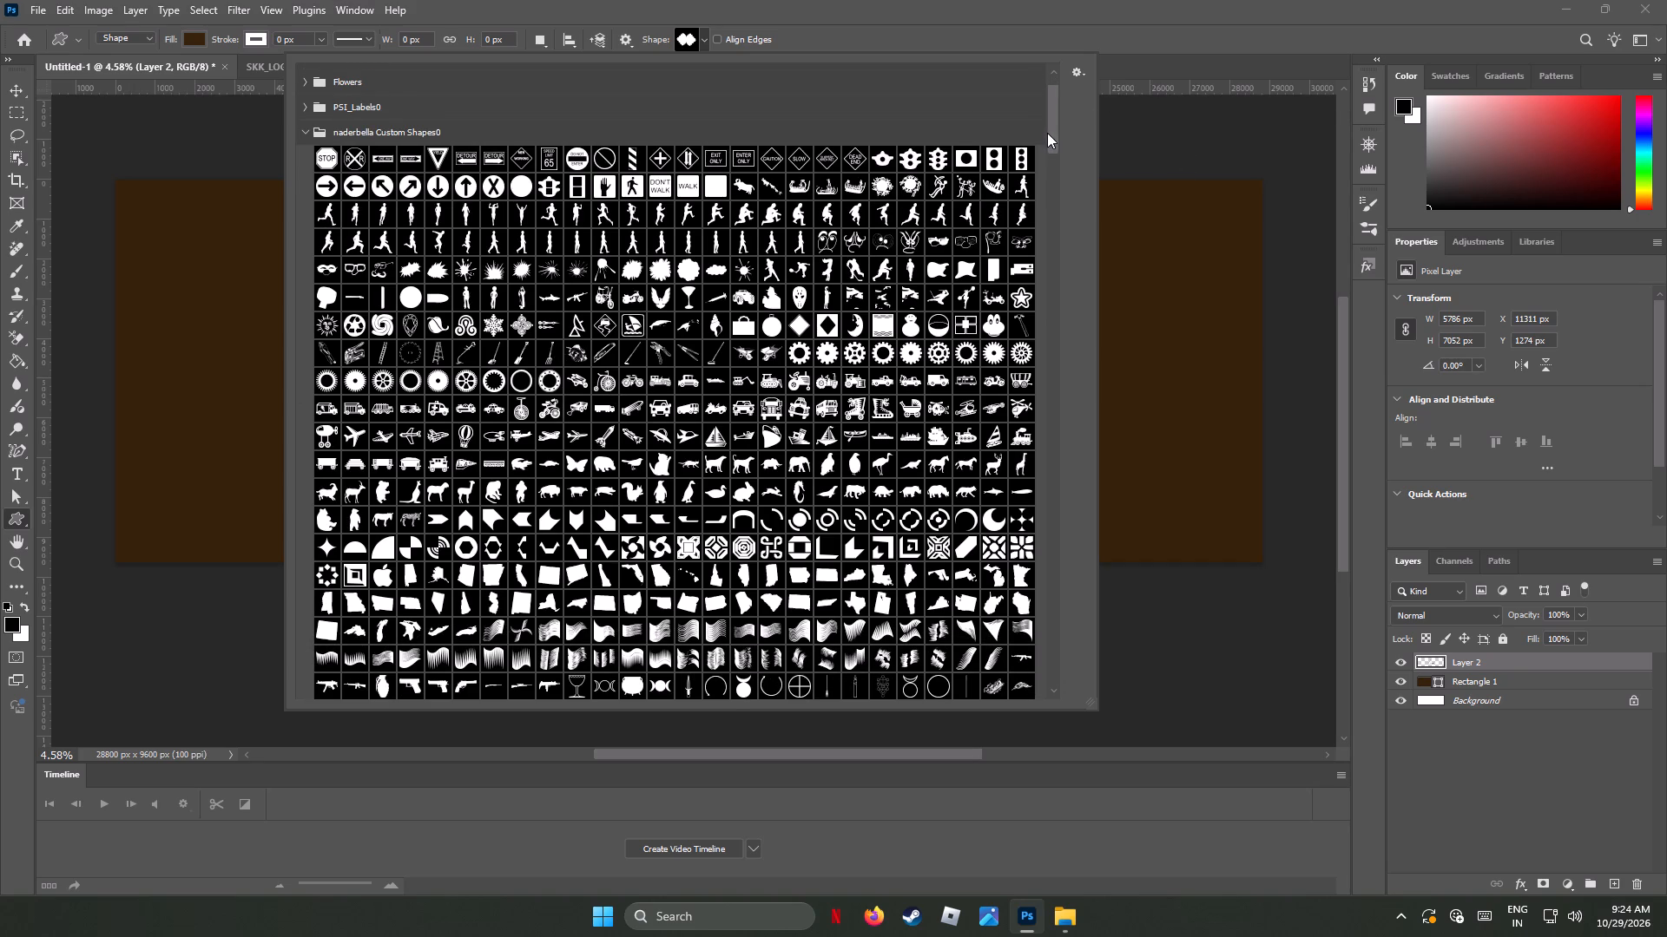
left_click_drag(1049, 128, 1059, 196)
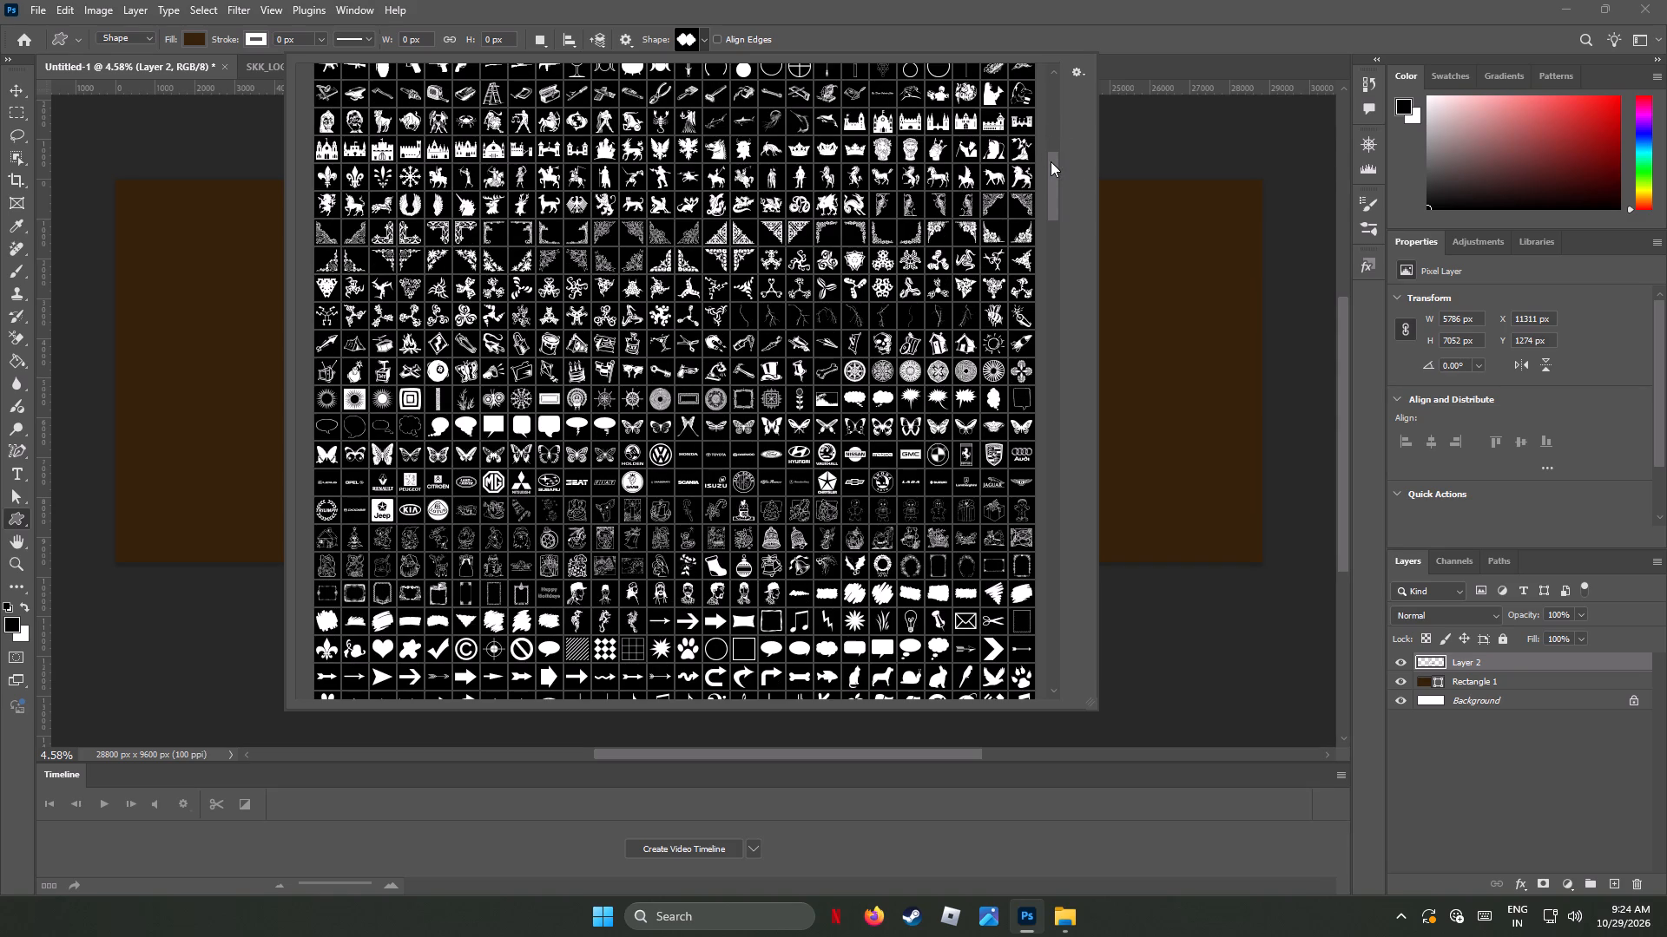
left_click_drag(1051, 166, 1058, 206)
scroll(1054, 174, "down", 1)
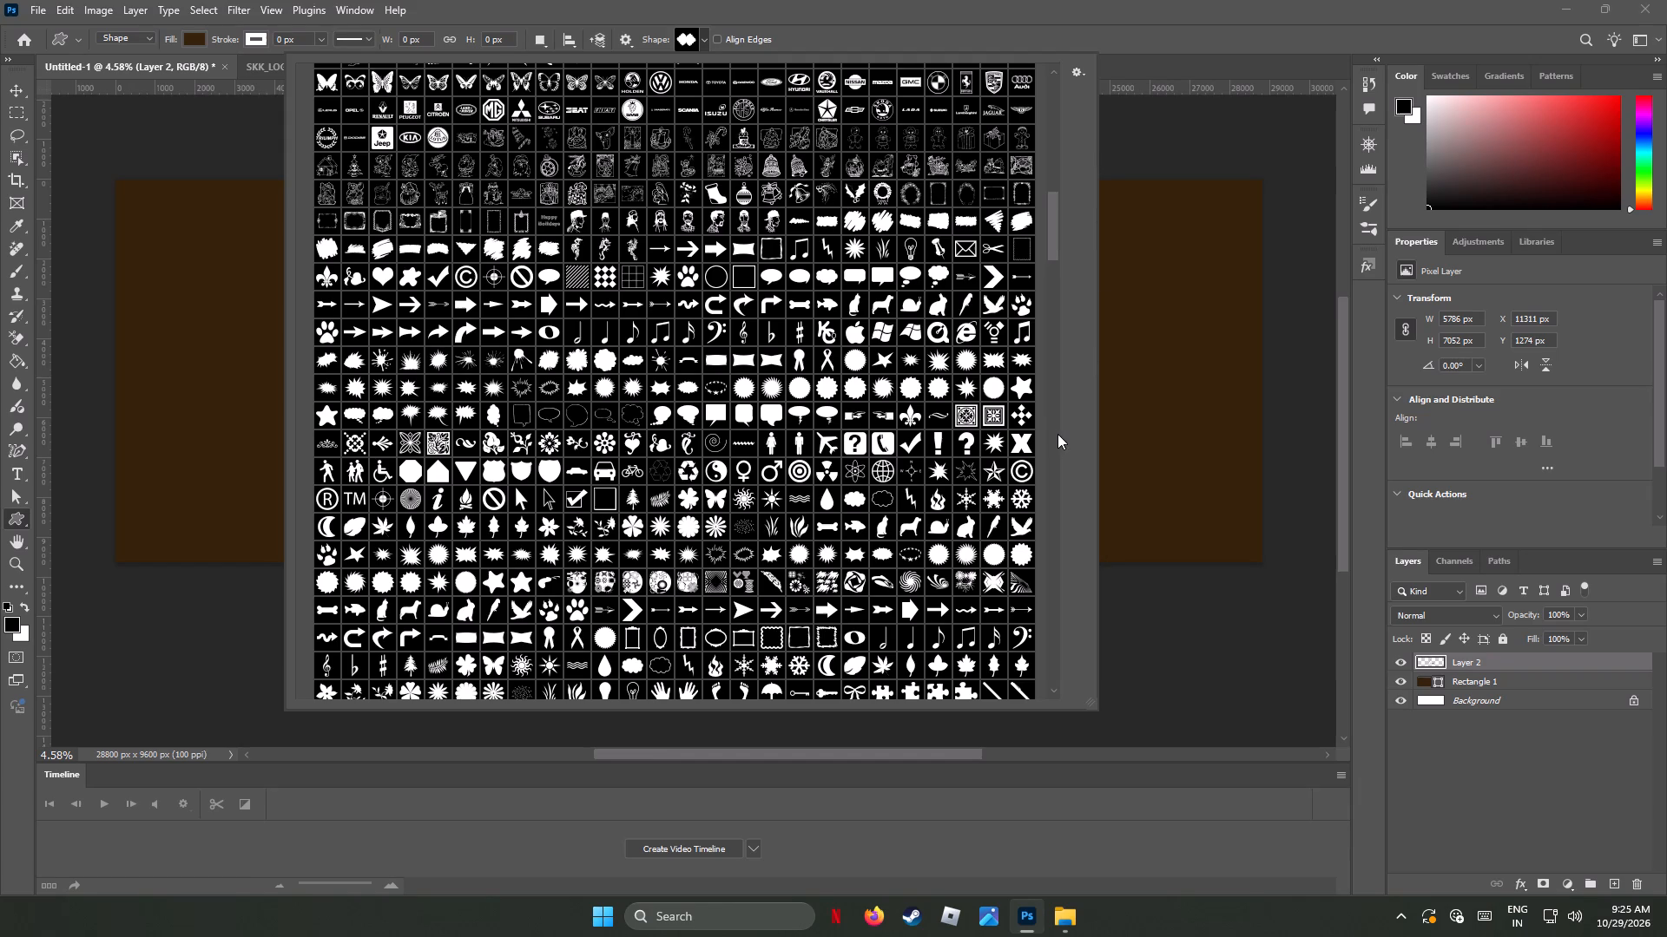
Switch to Firefox and search Google for "border shapes for photoshop free download".
left_click(1564, 4)
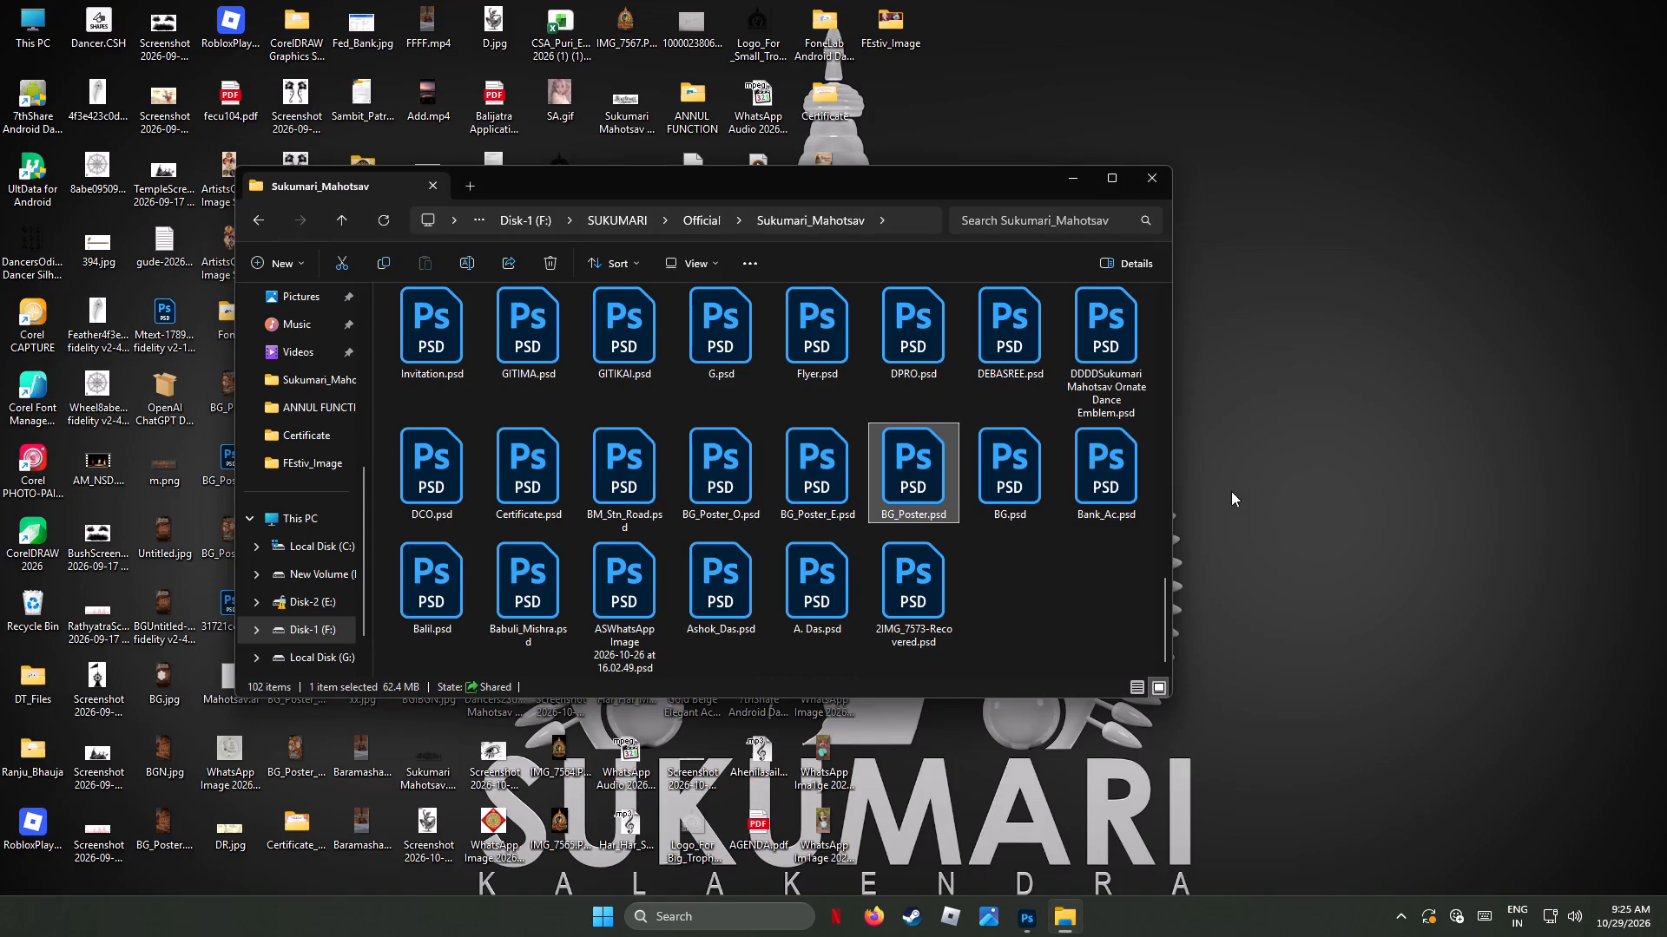
left_click(868, 916)
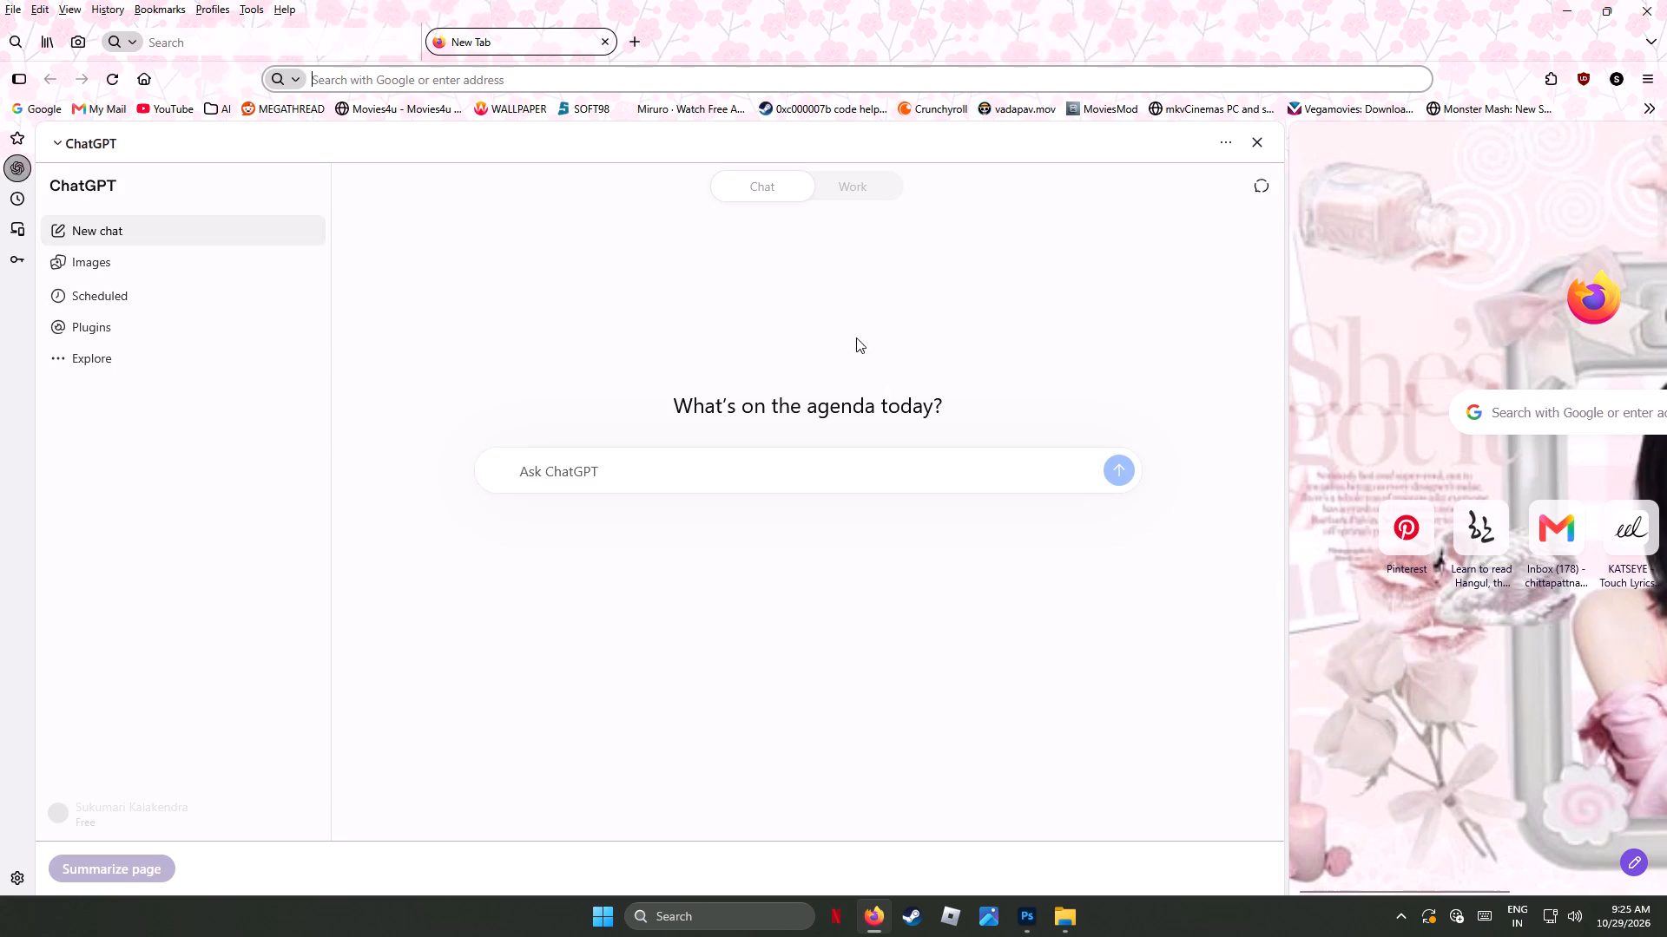
left_click(20, 80)
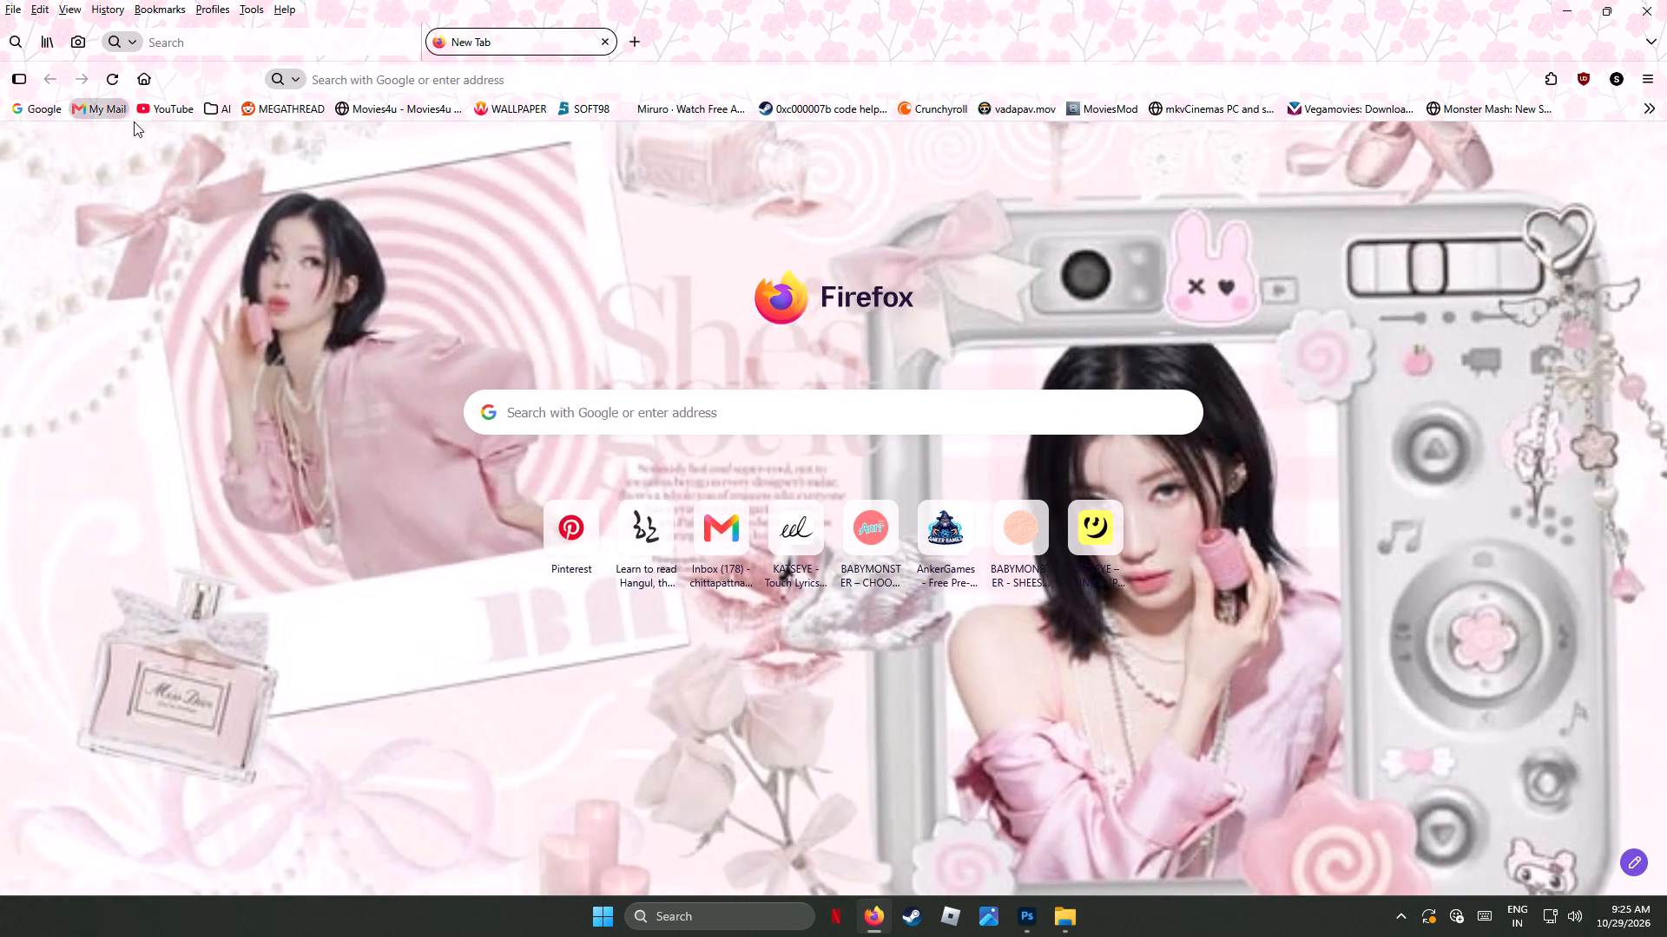
left_click(38, 96)
left_click(43, 110)
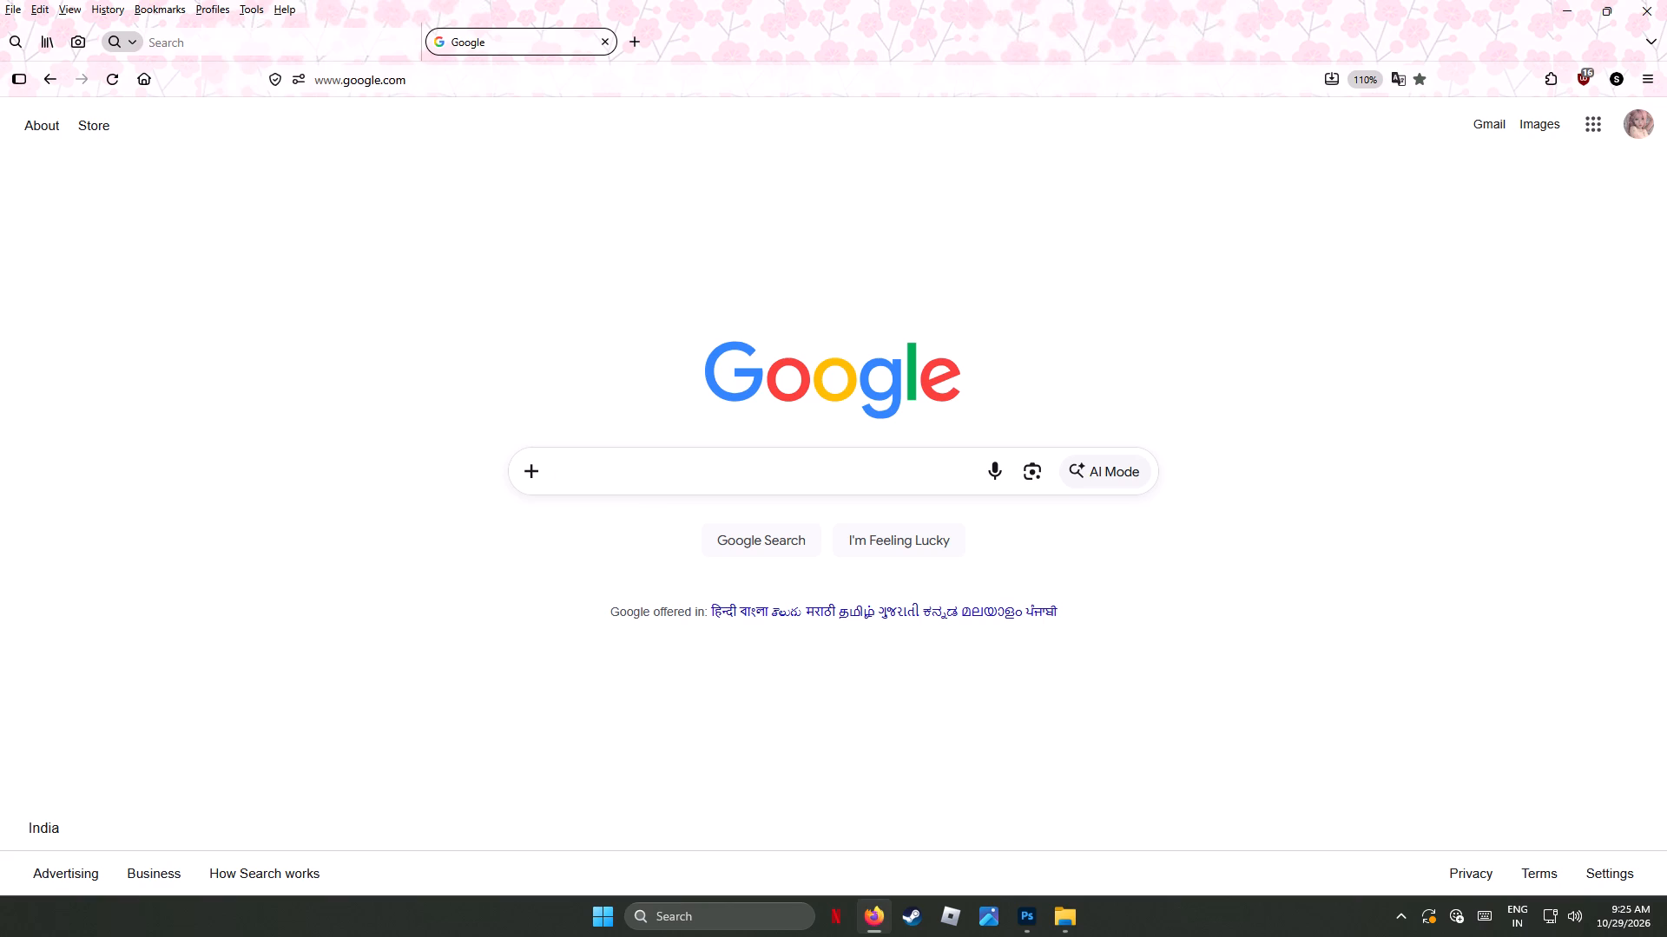
type("border shapes for fo")
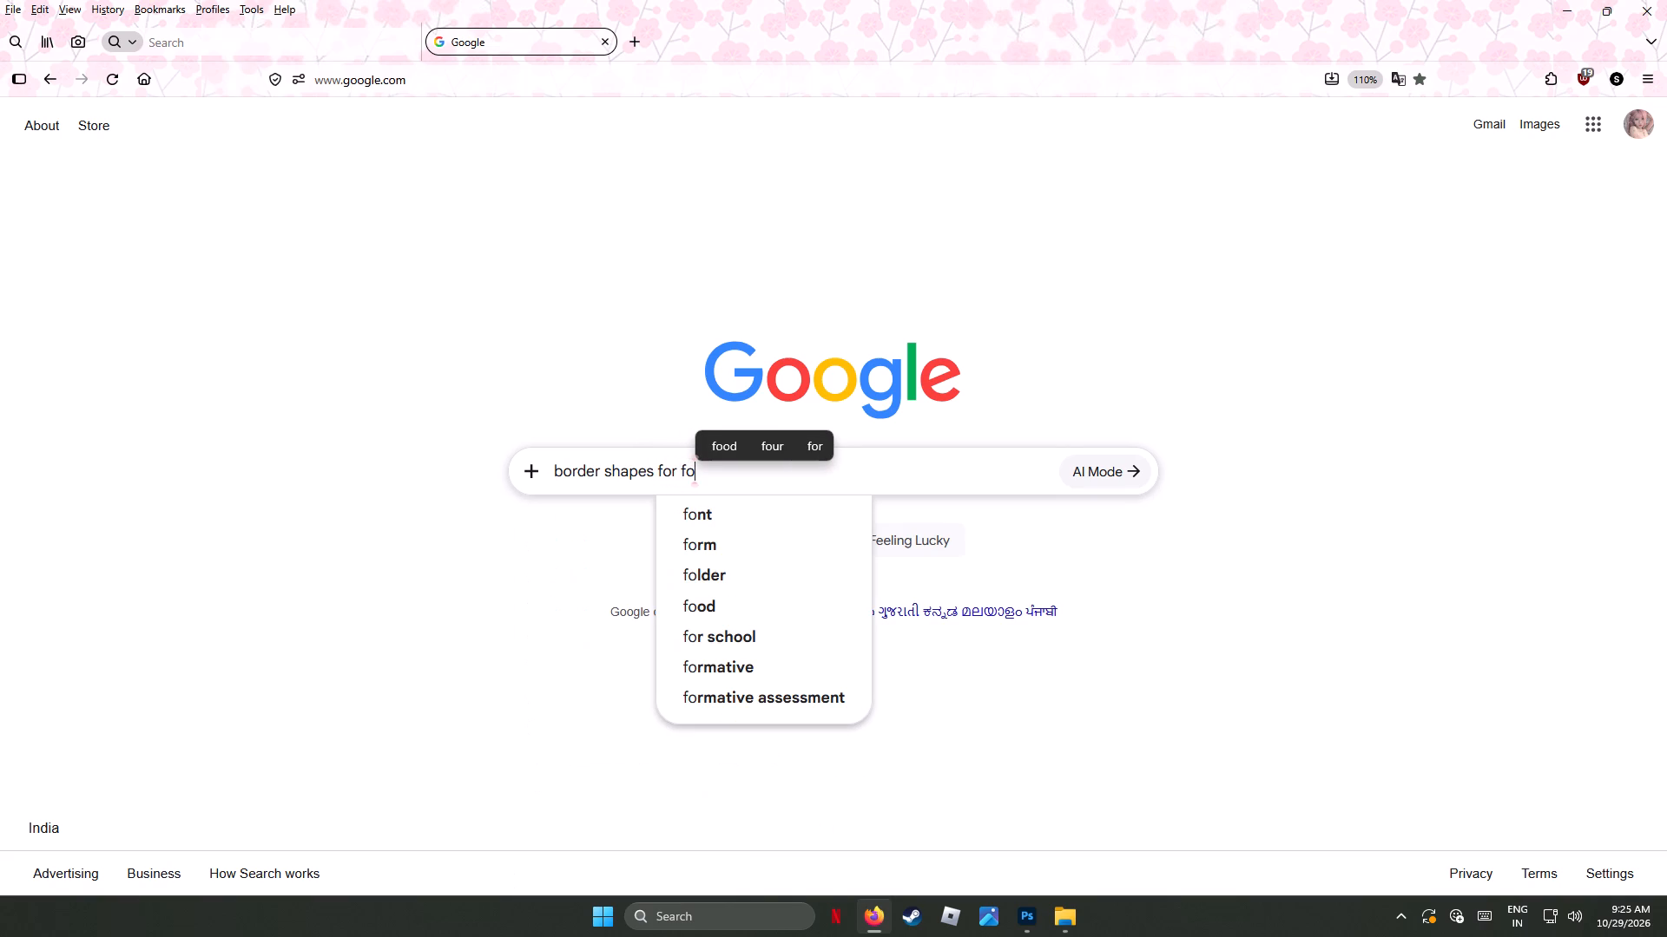
key("BackSpace")
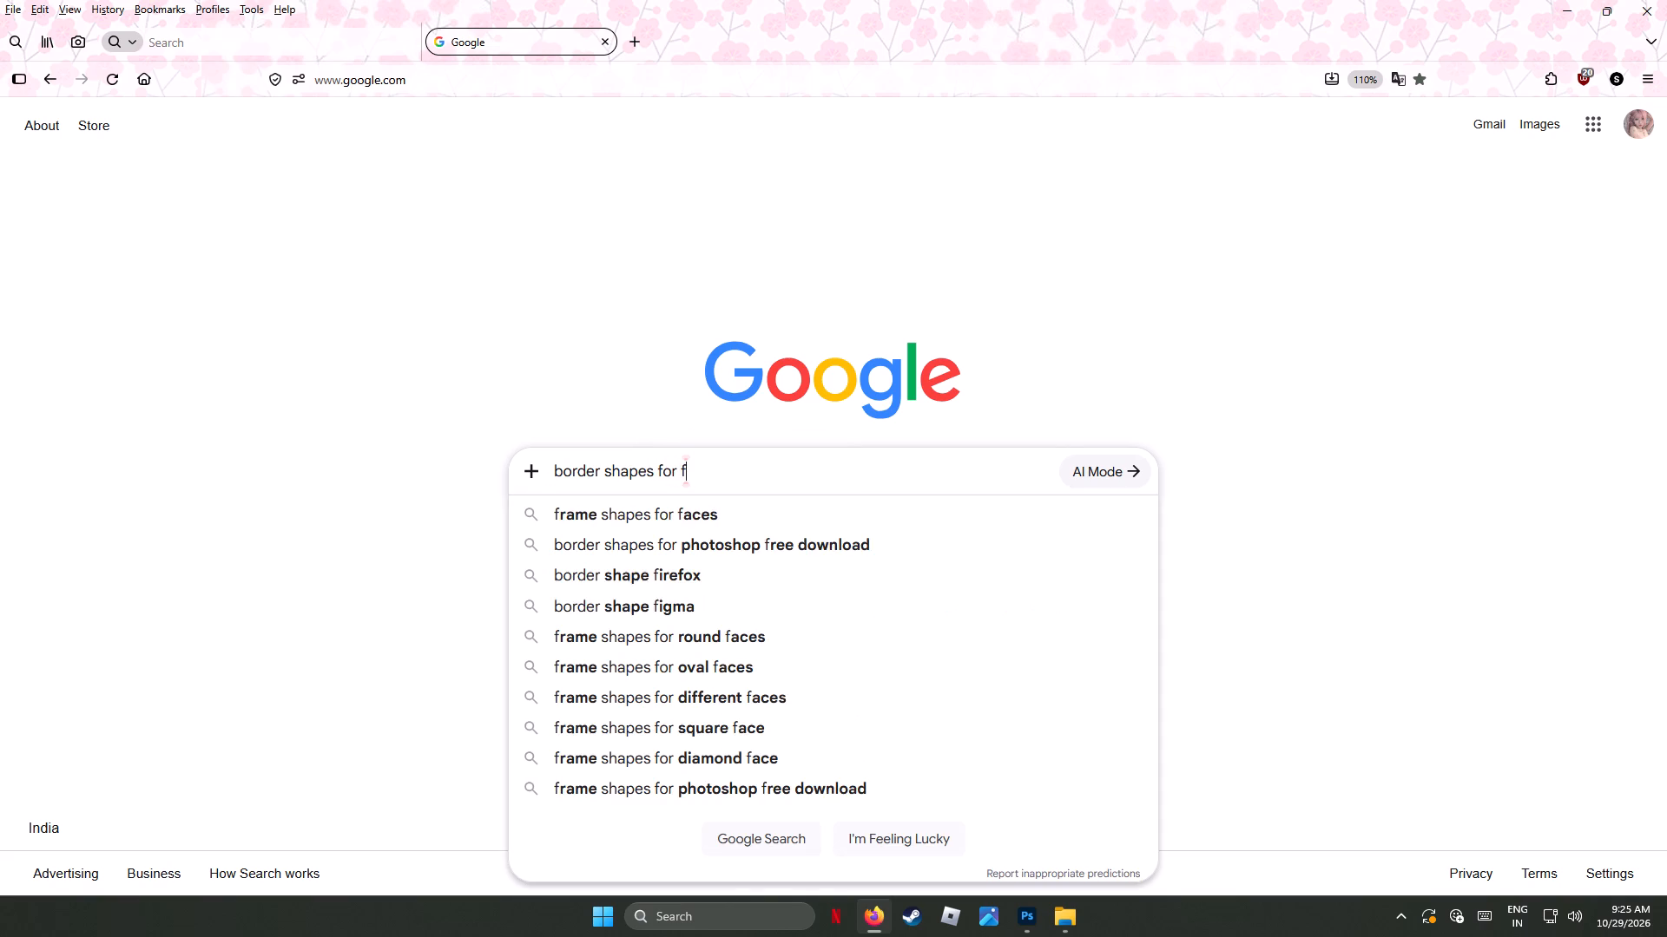
key("BackSpace")
type("photoshop")
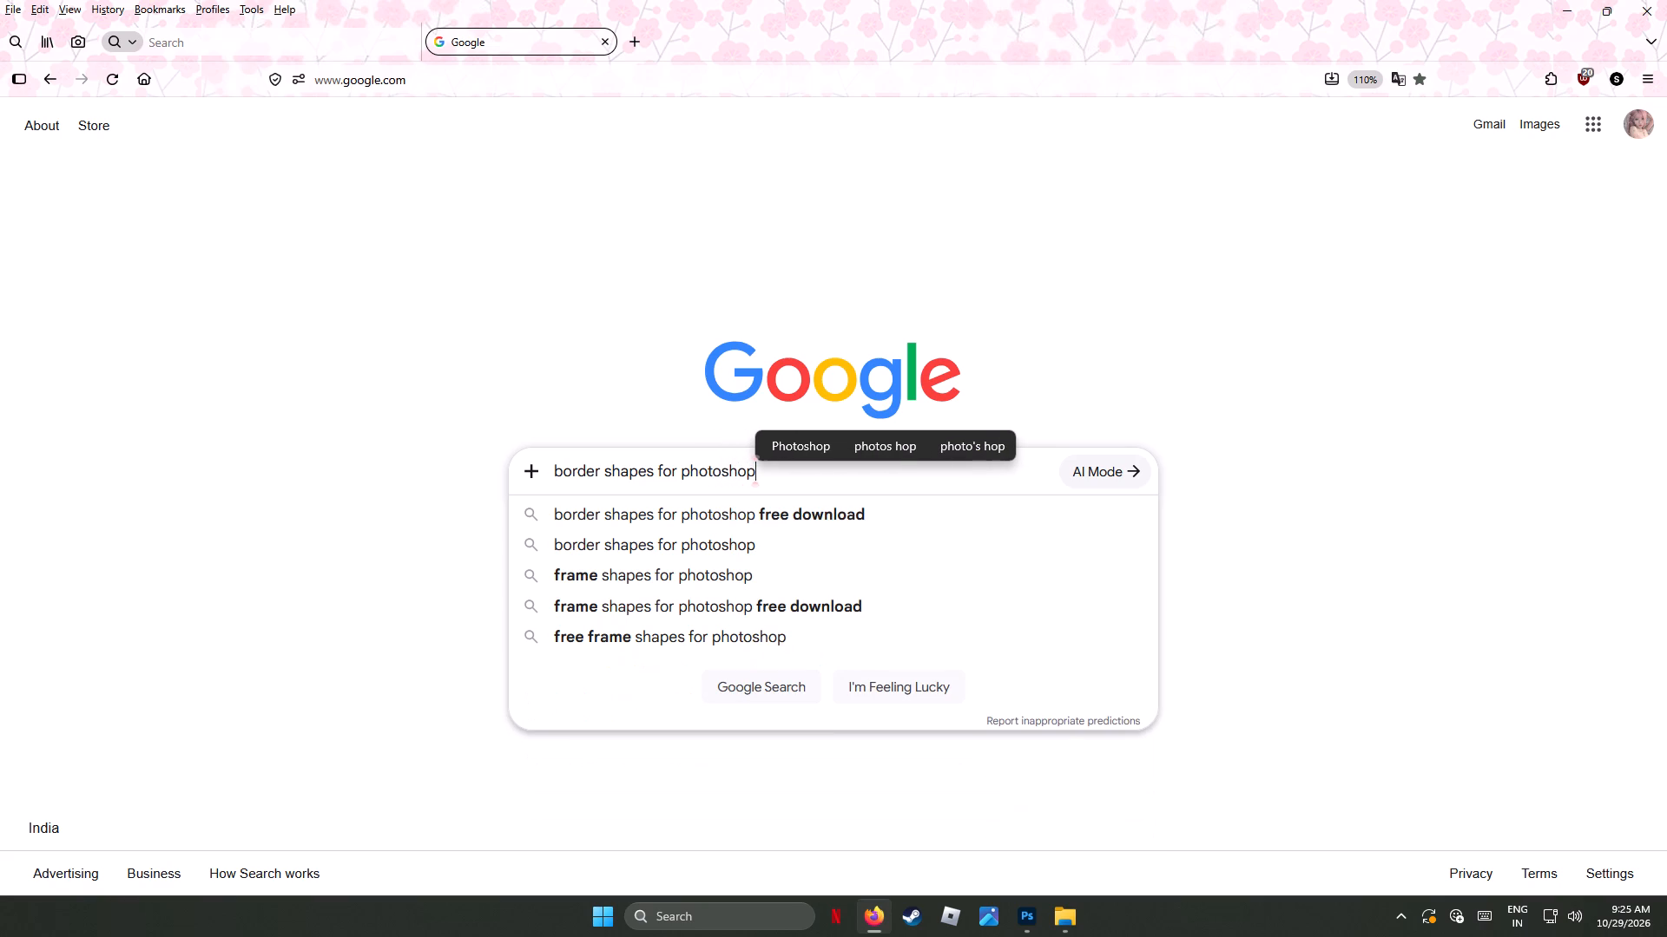
left_click(836, 514)
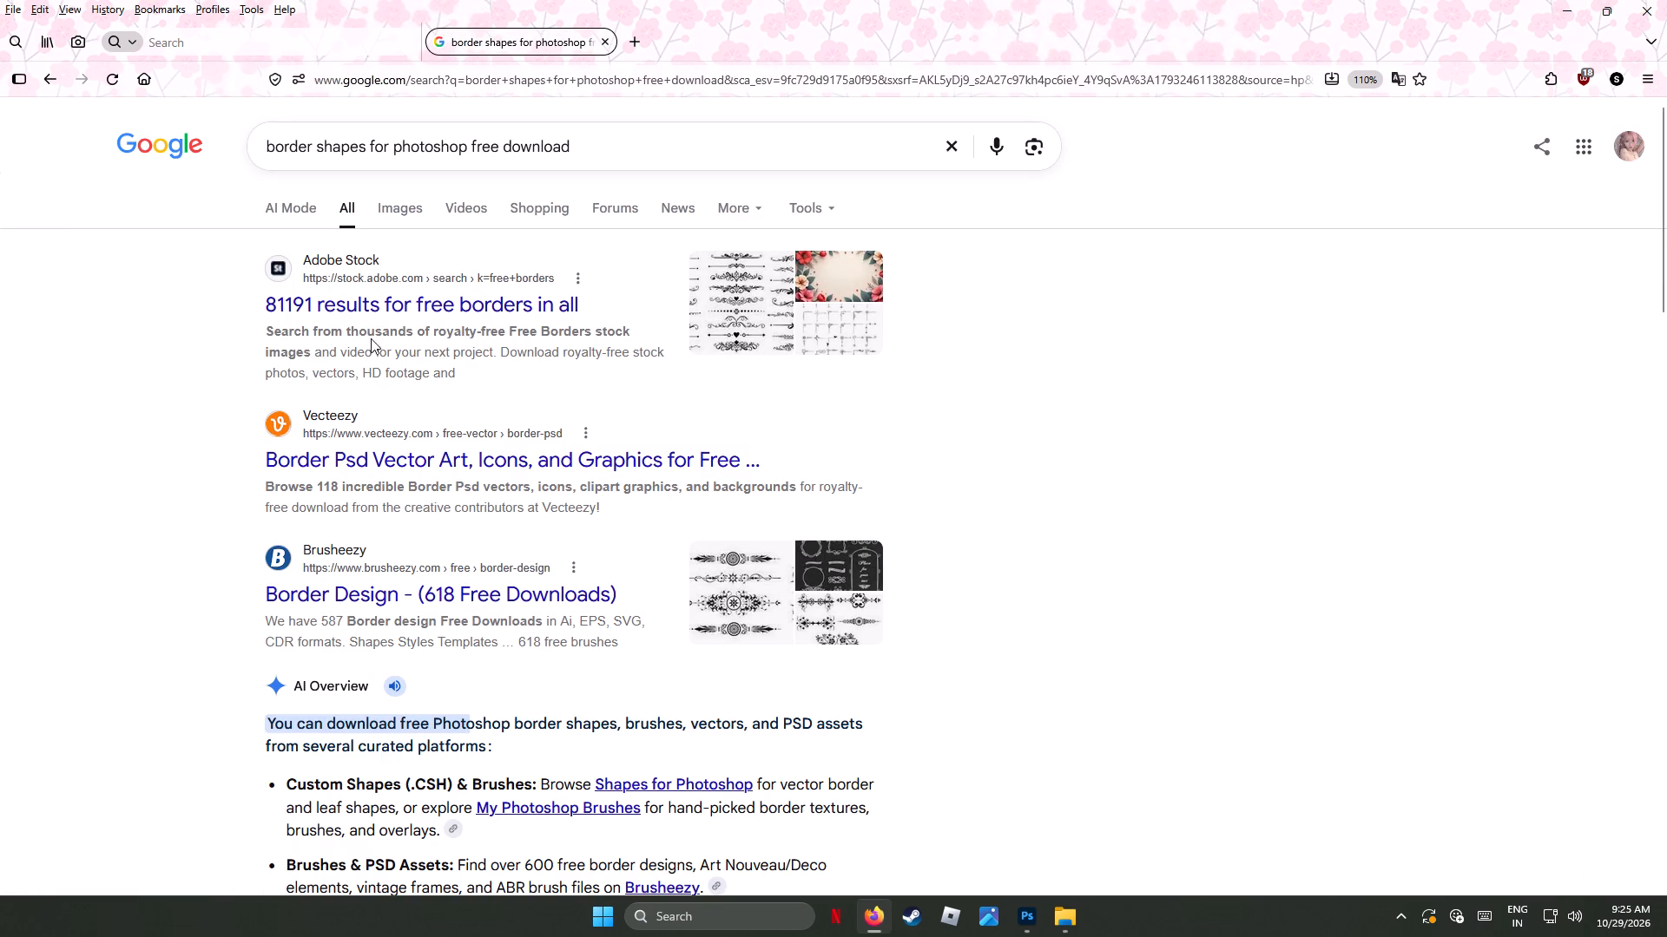
Open the Adobe Stock free borders result and look through the images for an ornate frame that suits the banner.
left_click(379, 308)
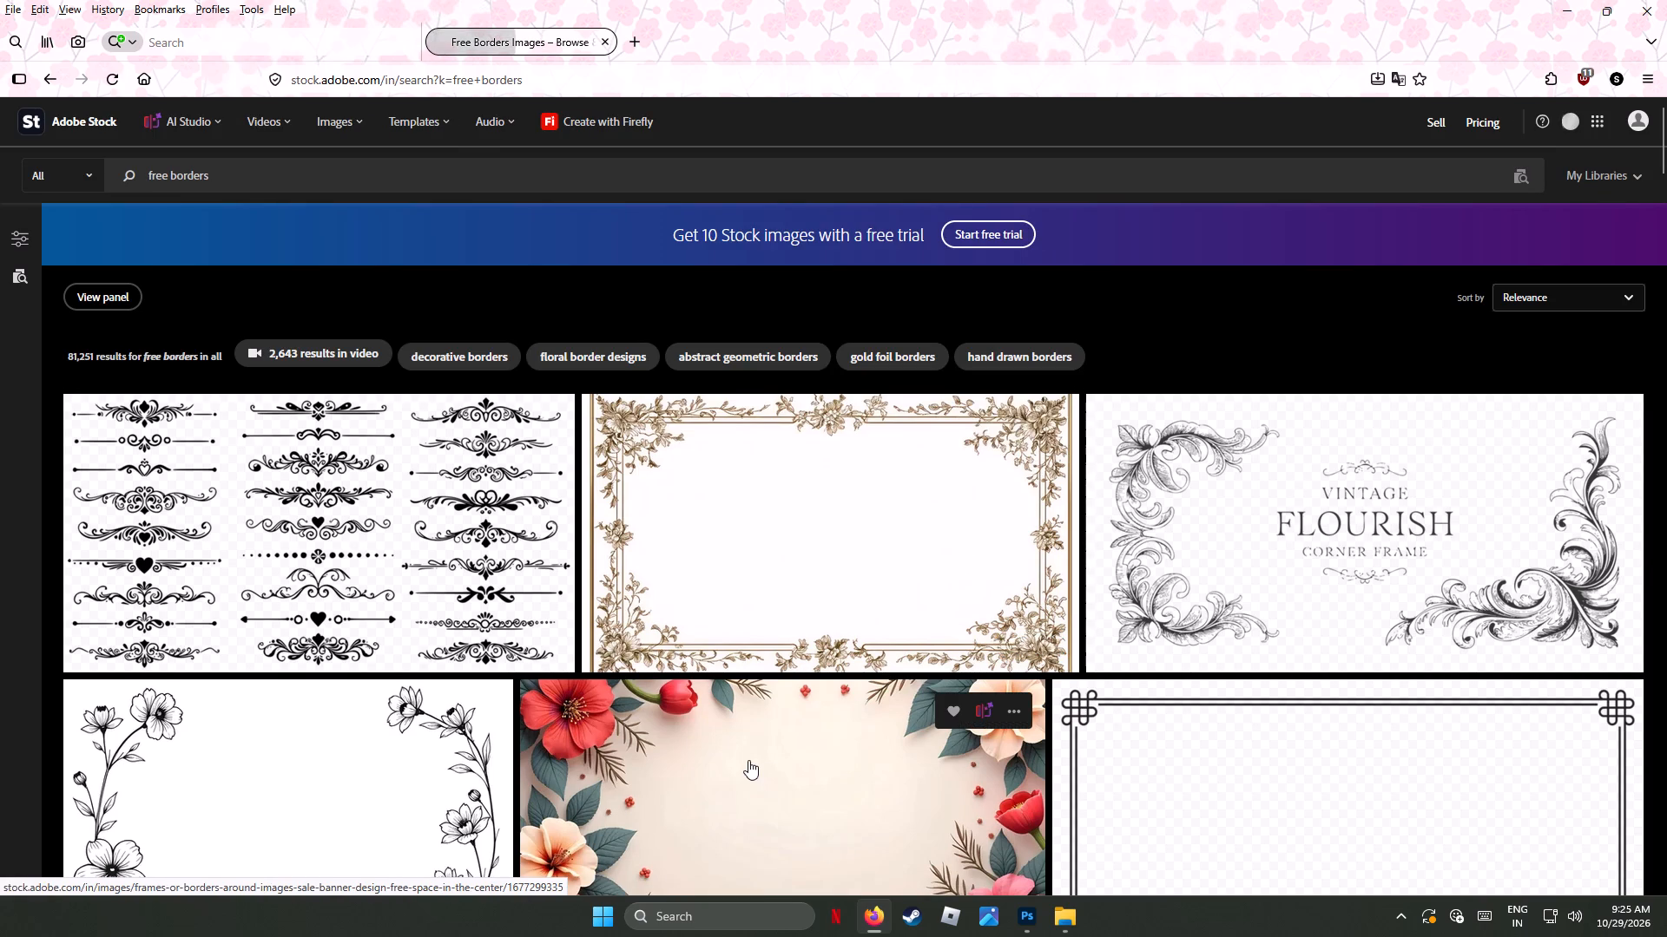
scroll(759, 732, "down", 1)
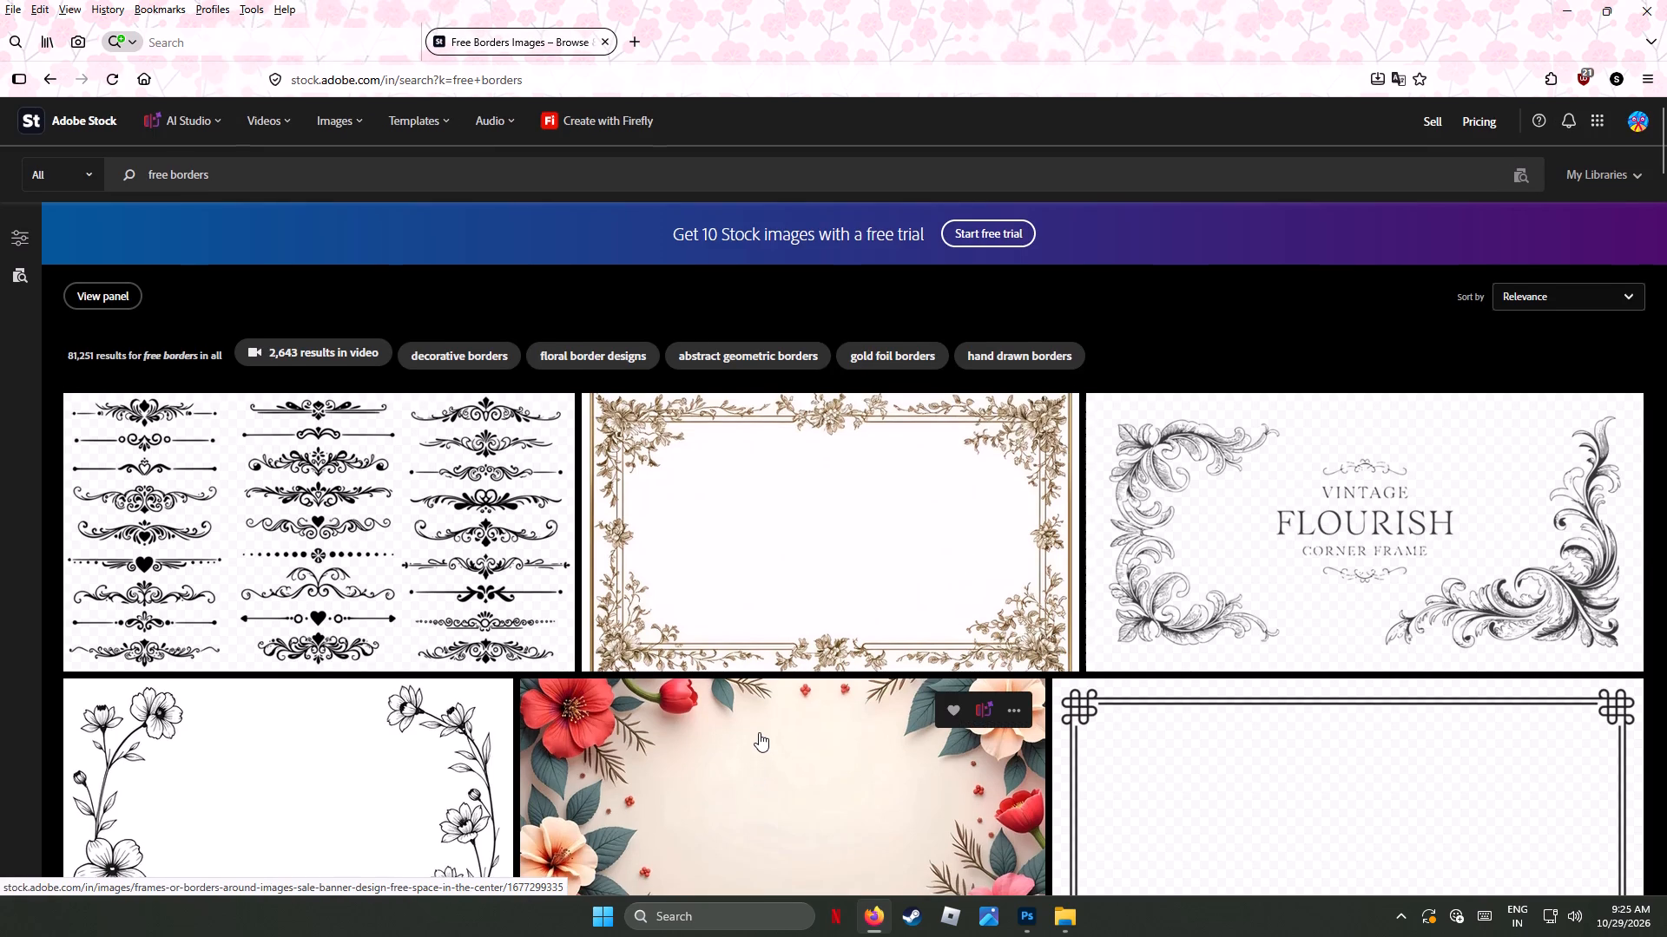
scroll(759, 732, "down", 4)
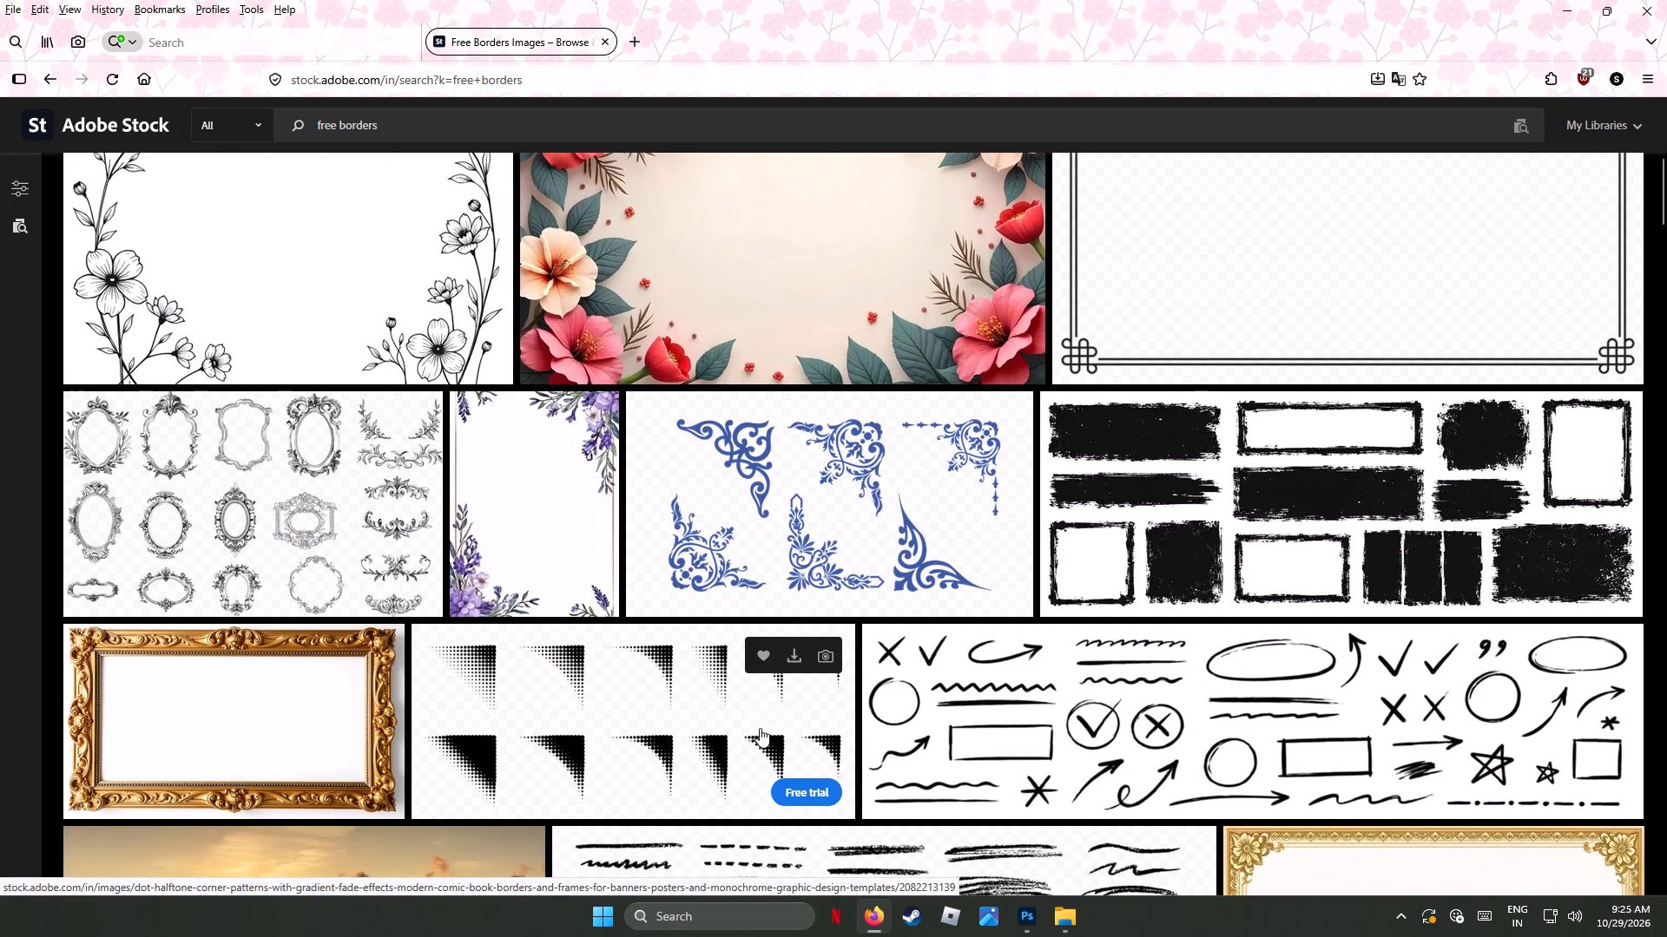
scroll(760, 728, "down", 4)
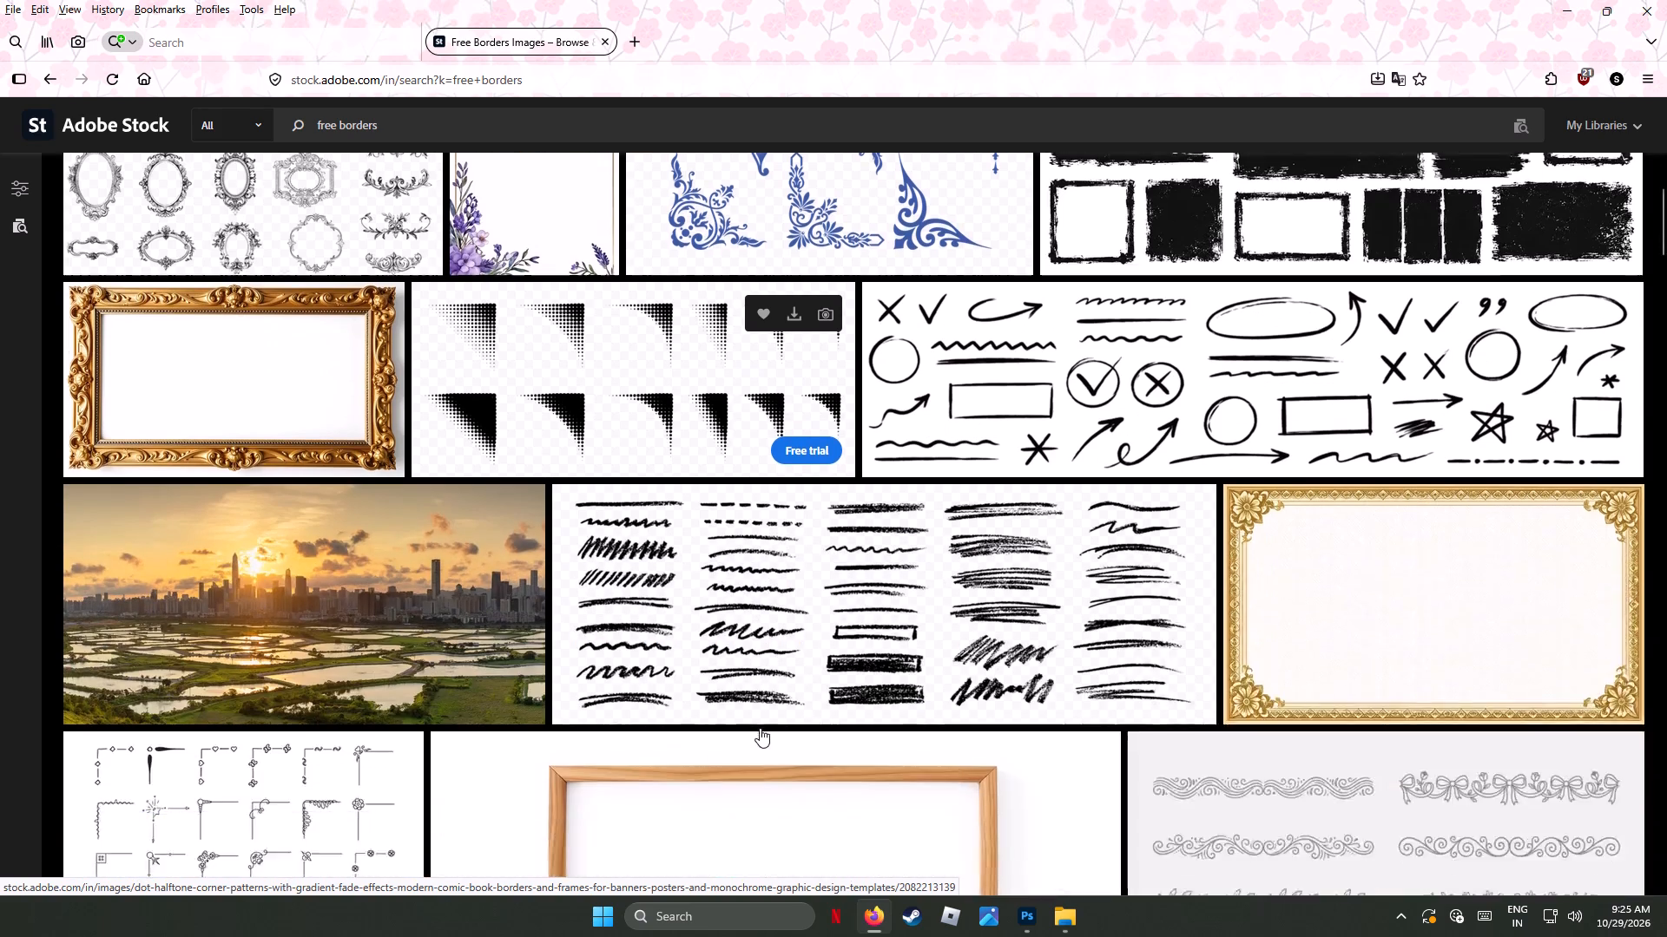
scroll(760, 728, "down", 1)
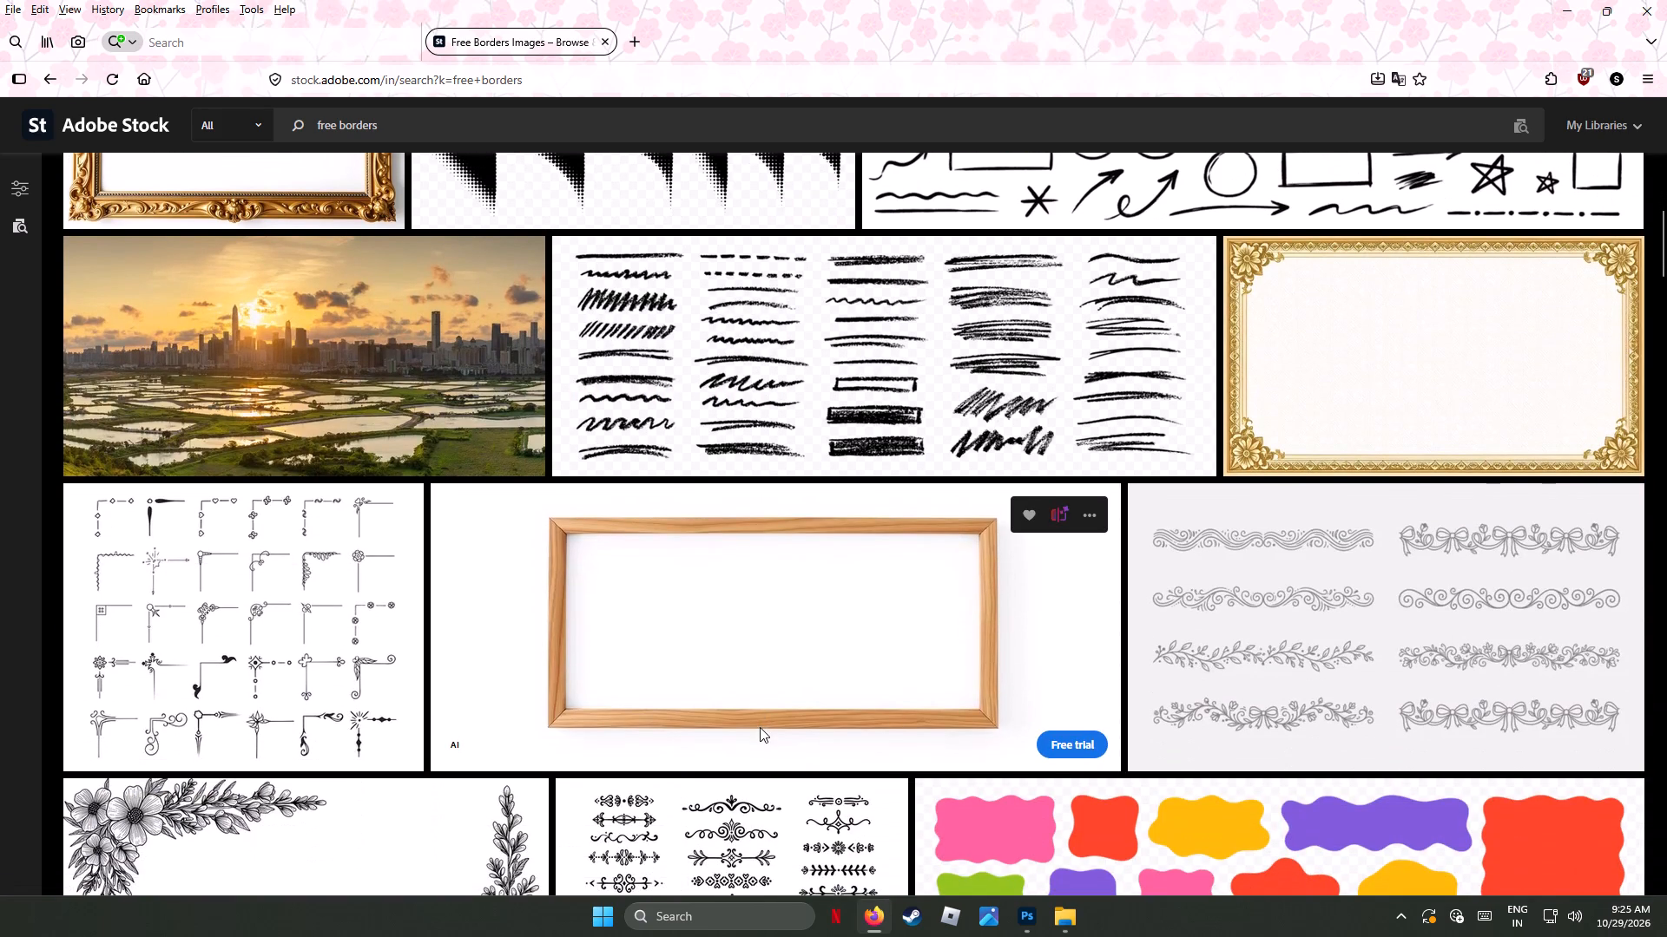
scroll(760, 727, "down", 2)
scroll(760, 727, "up", 1)
scroll(760, 727, "down", 2)
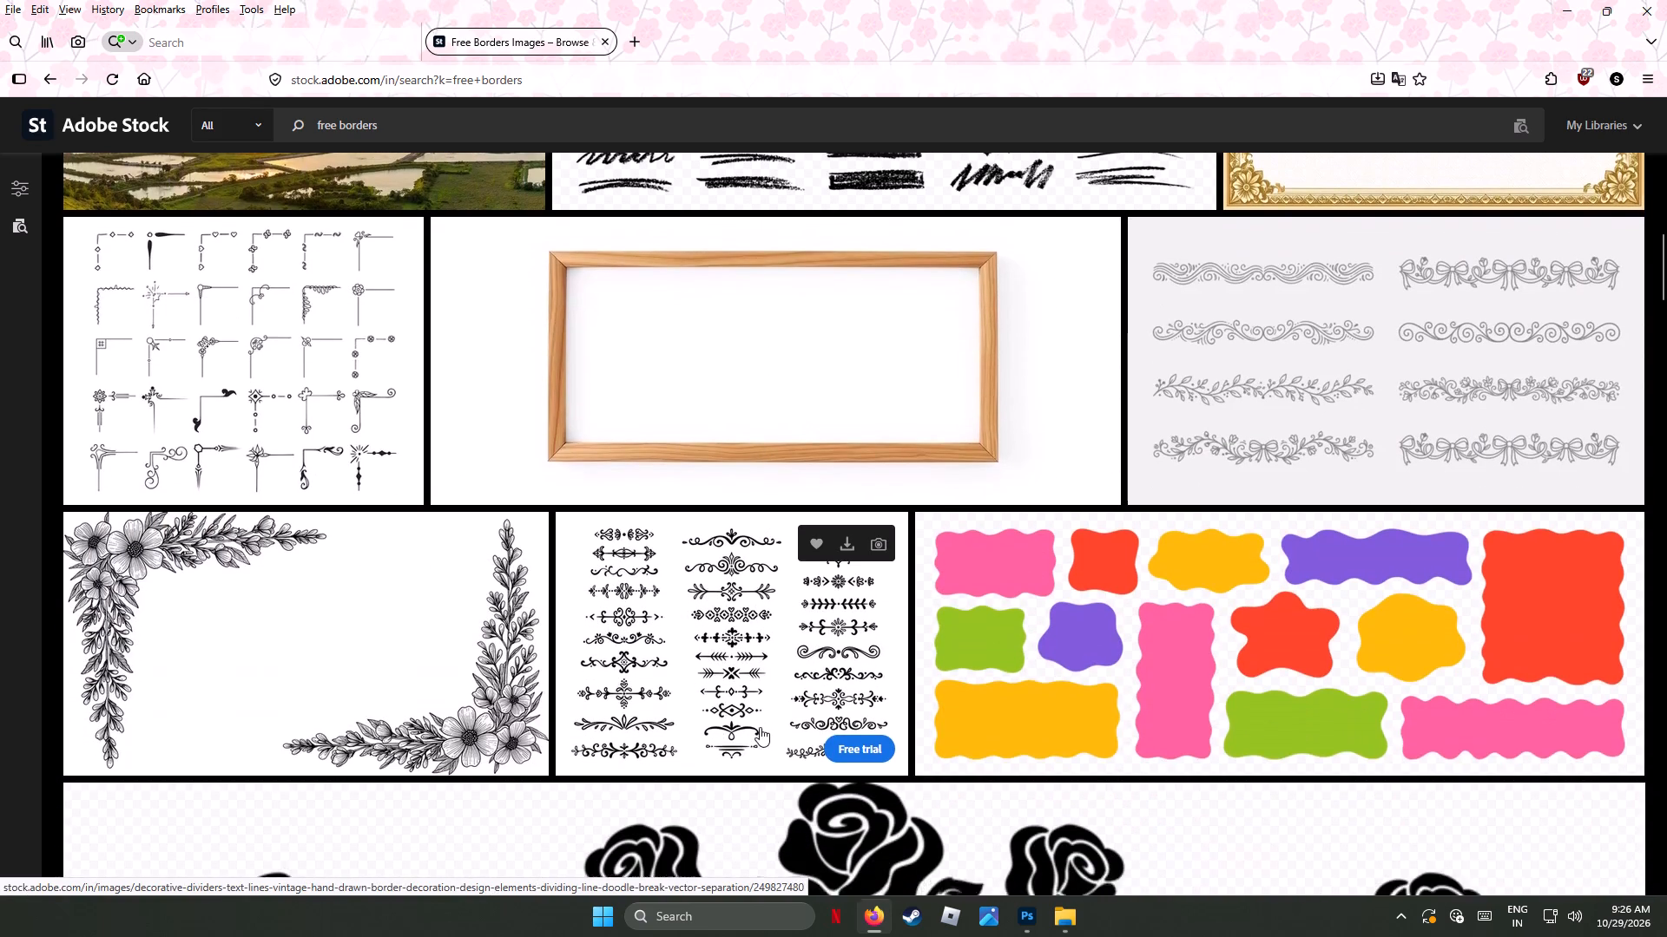
scroll(760, 727, "down", 2)
scroll(760, 727, "up", 1)
scroll(760, 727, "down", 8)
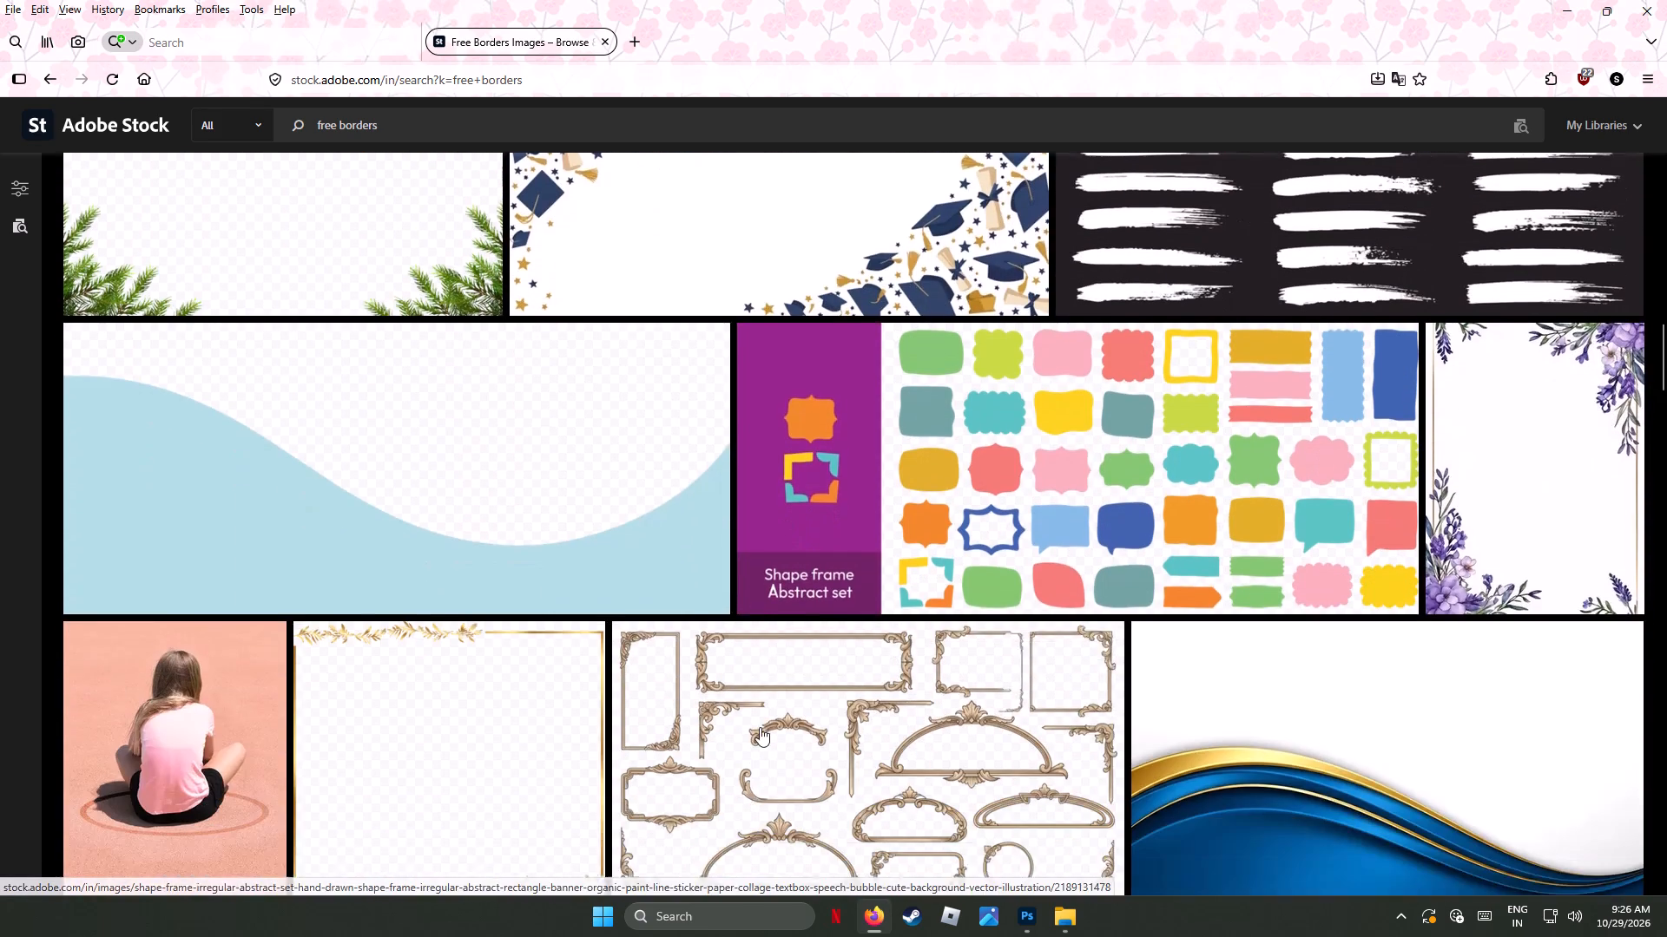
scroll(760, 727, "down", 2)
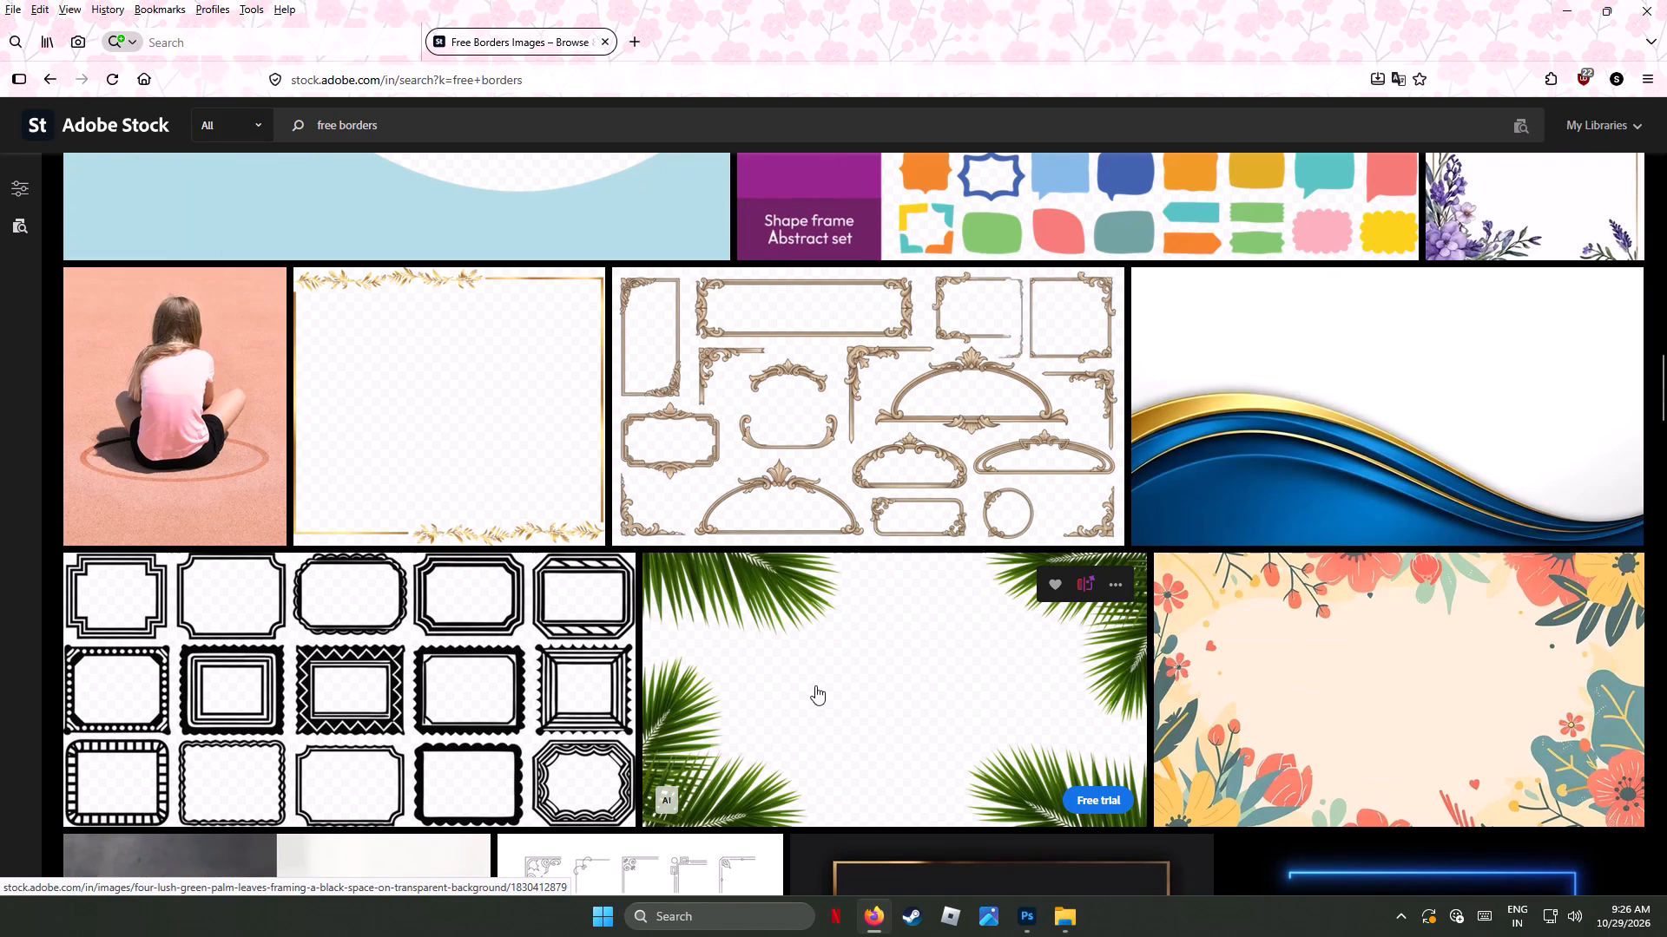
scroll(815, 685, "down", 5)
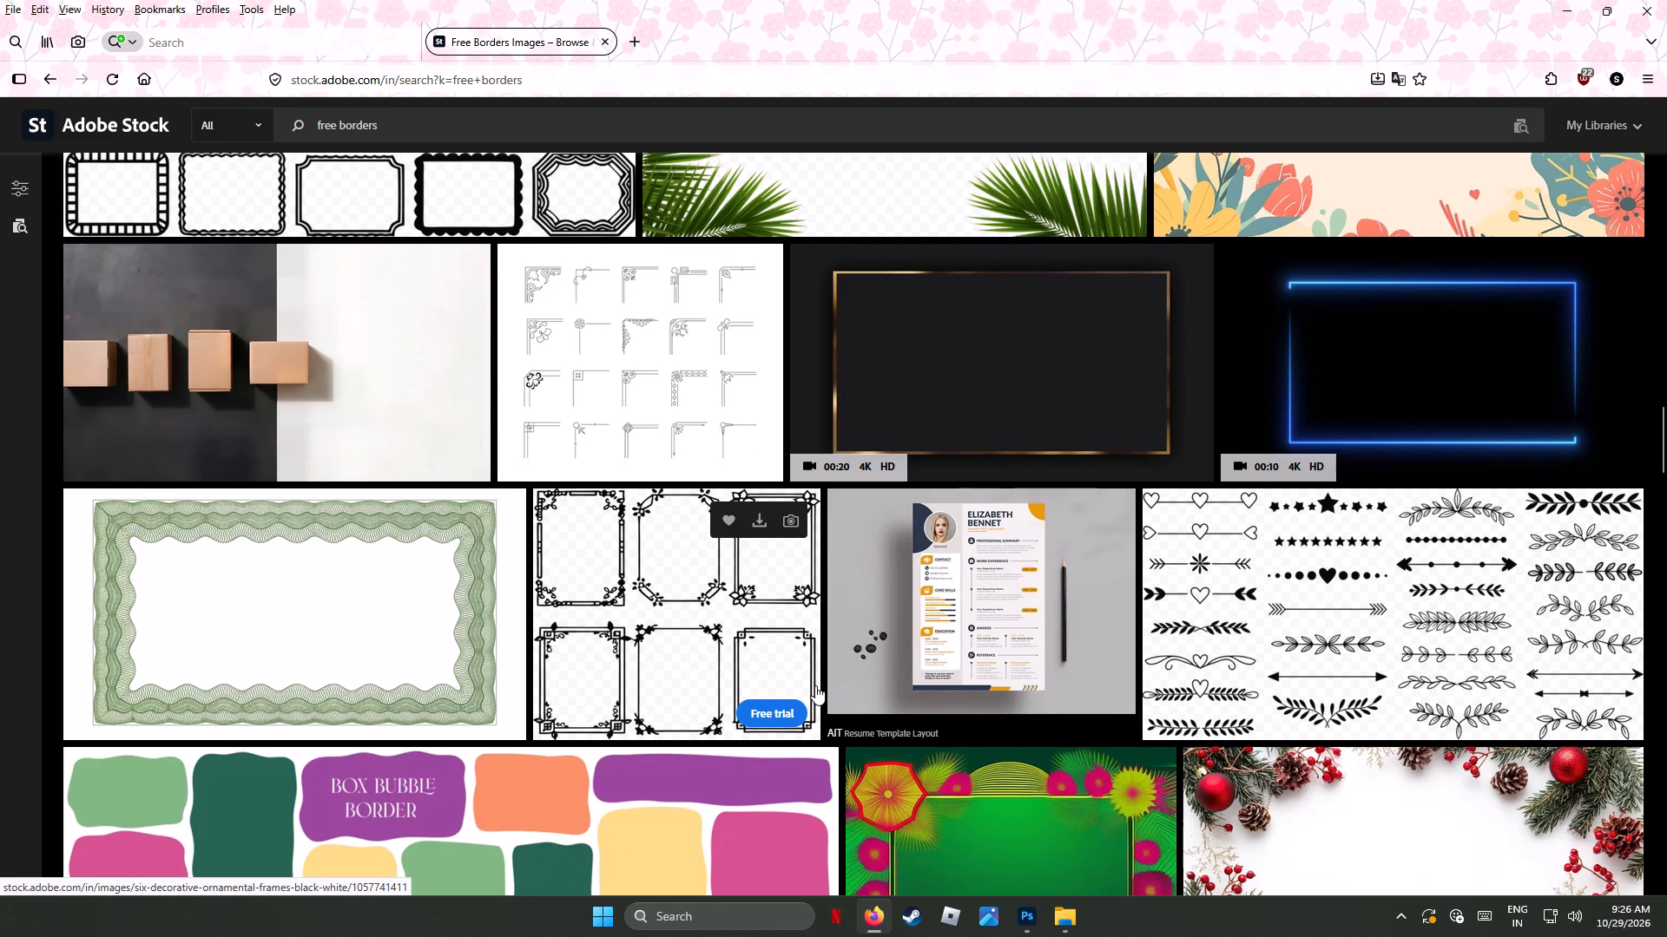
scroll(815, 685, "up", 5)
scroll(815, 685, "down", 2)
scroll(815, 685, "up", 1)
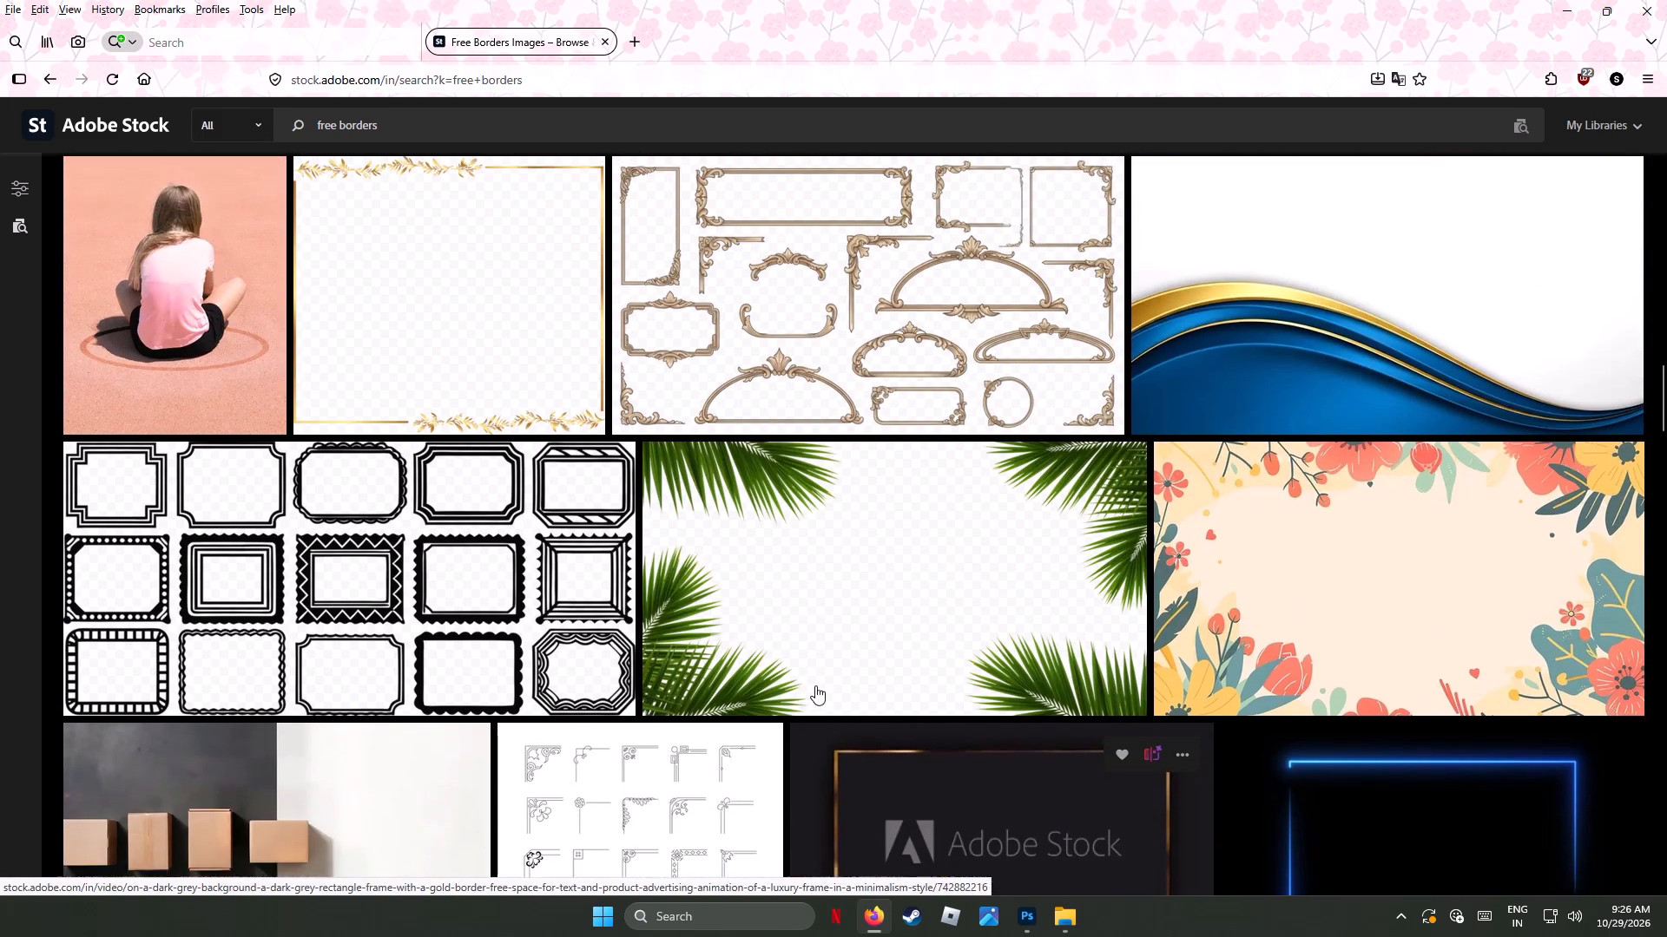
scroll(815, 685, "up", 2)
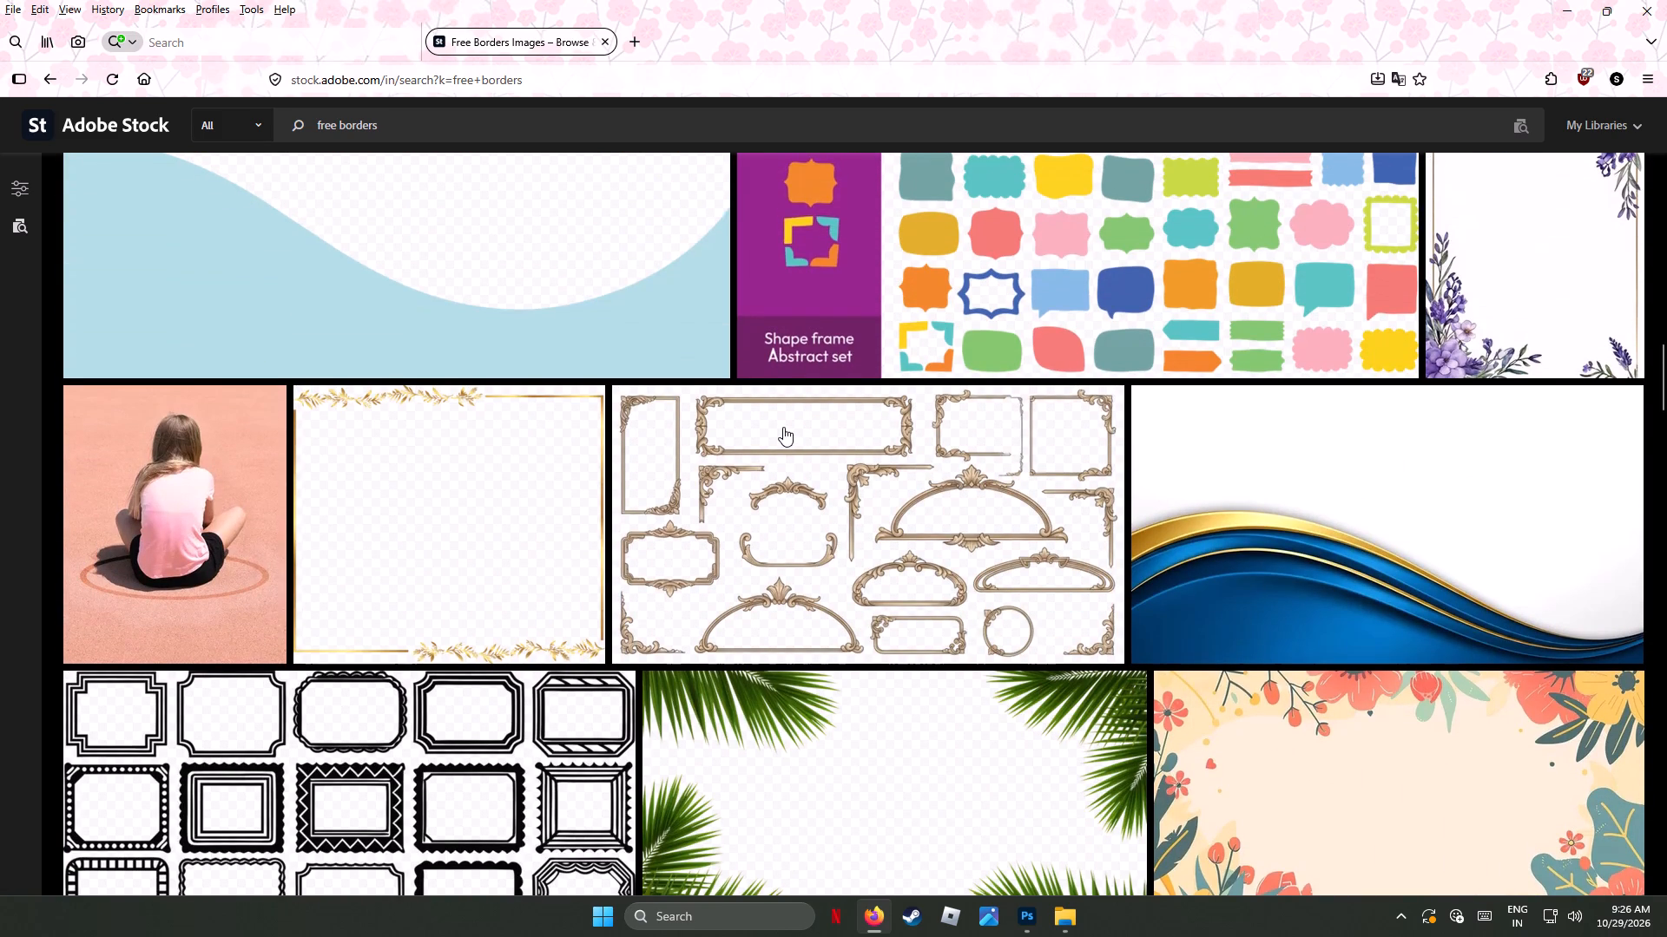
Open the details of the Classic Ornate Picture Frames Collection with the brown ornamental frames and corners.
left_click(783, 427)
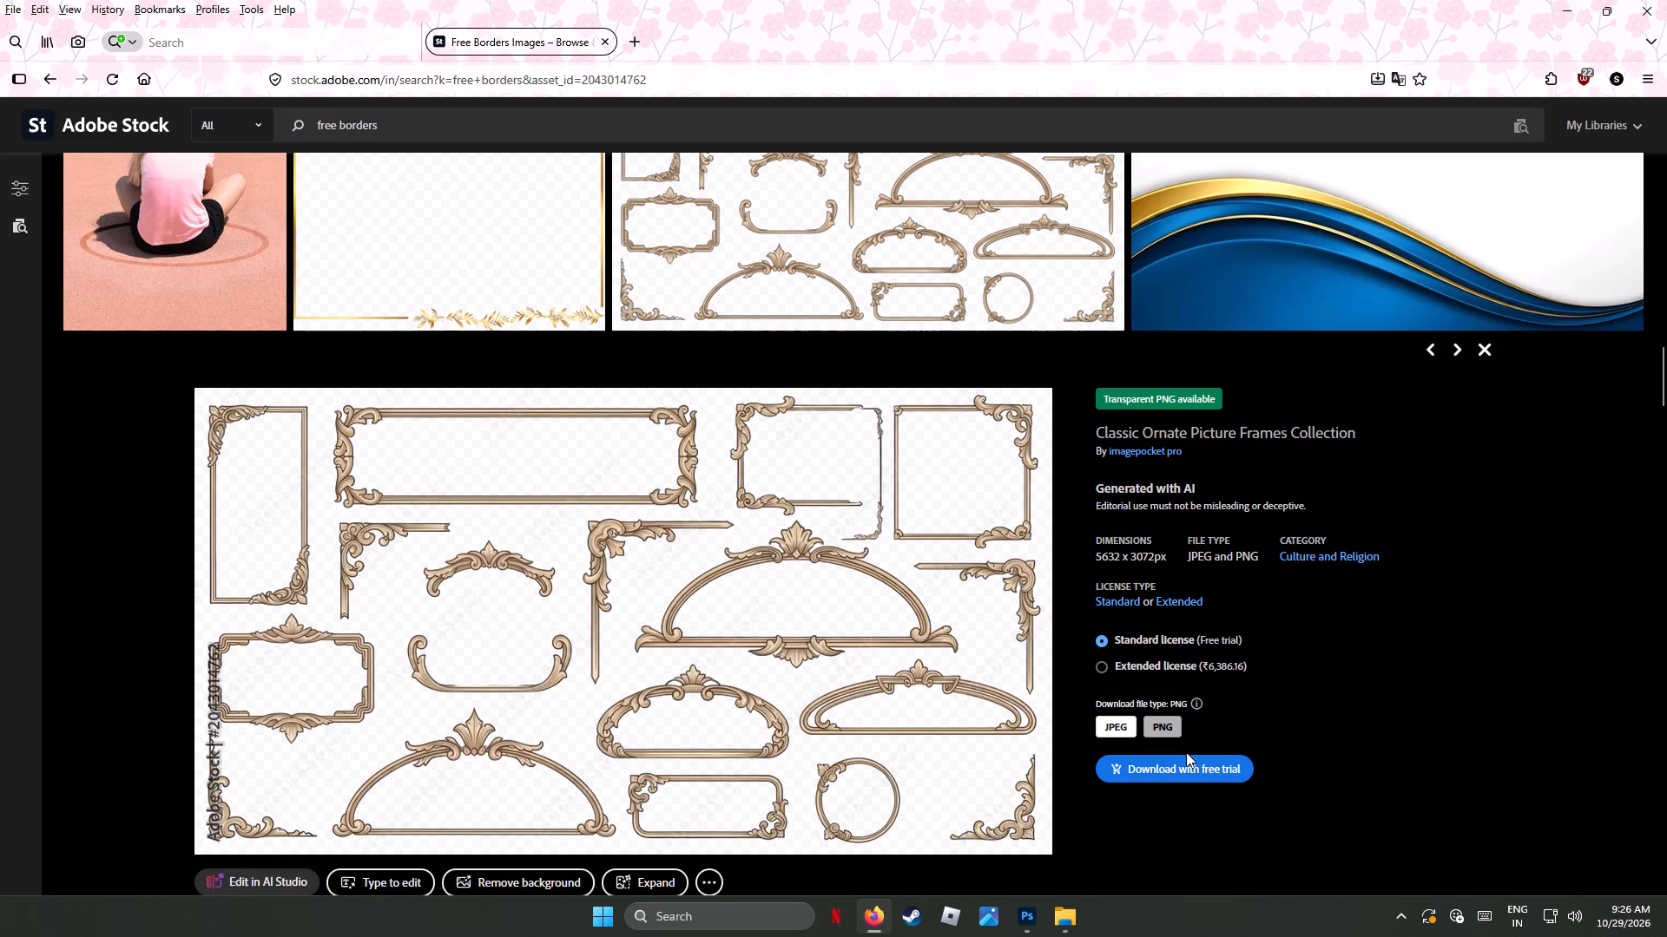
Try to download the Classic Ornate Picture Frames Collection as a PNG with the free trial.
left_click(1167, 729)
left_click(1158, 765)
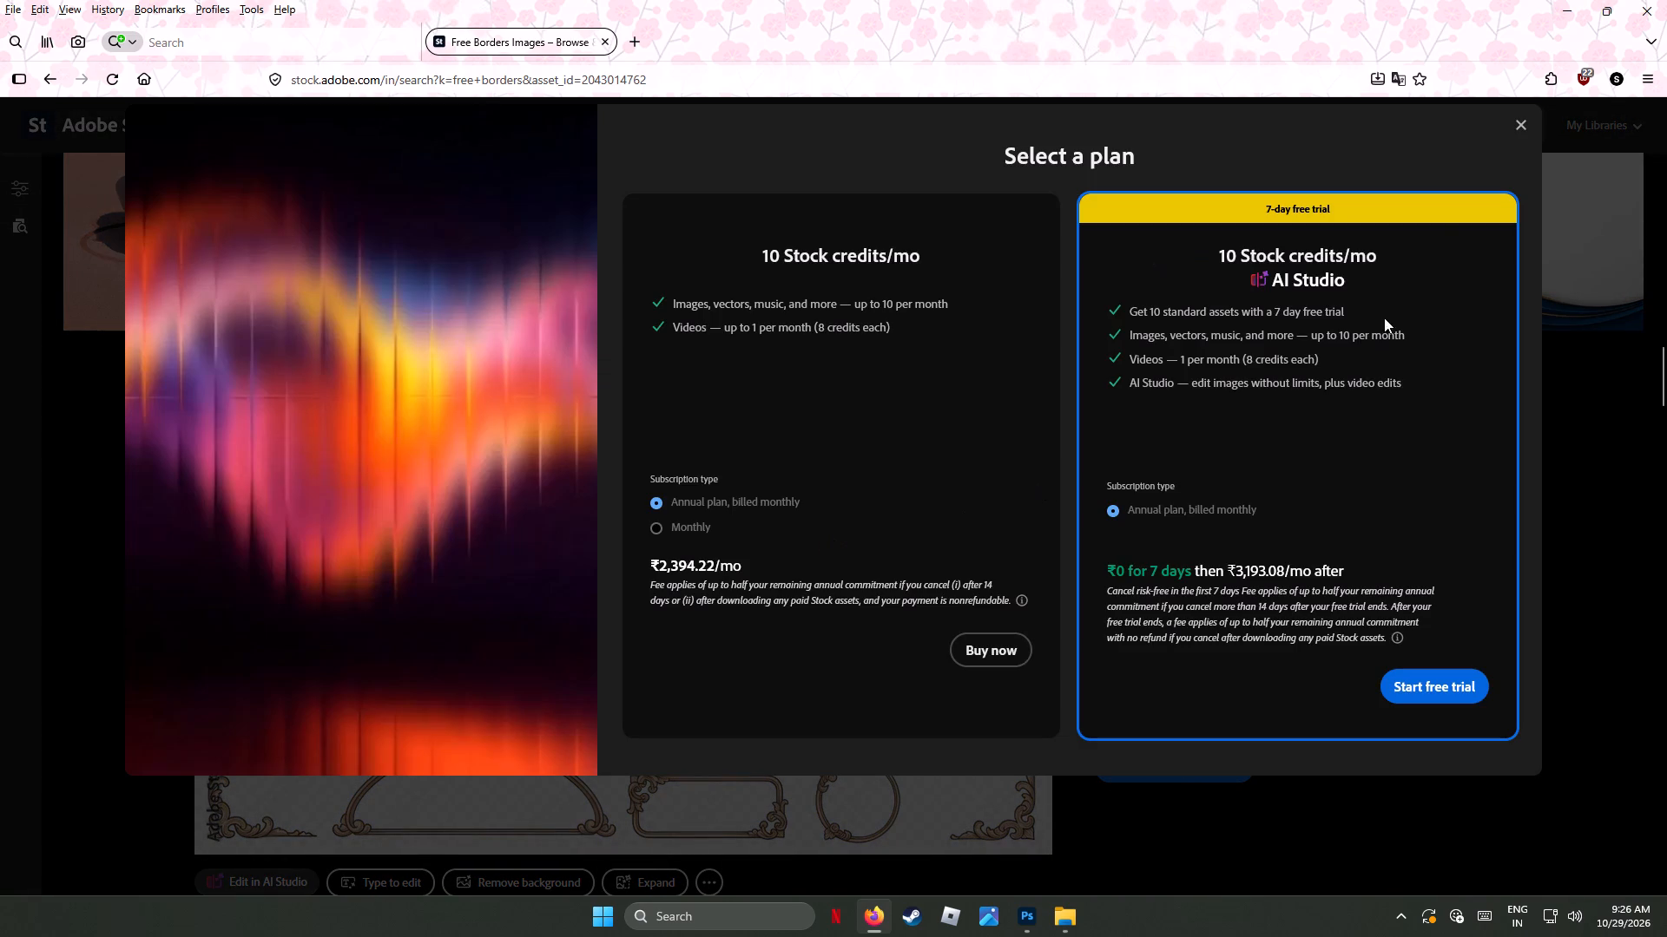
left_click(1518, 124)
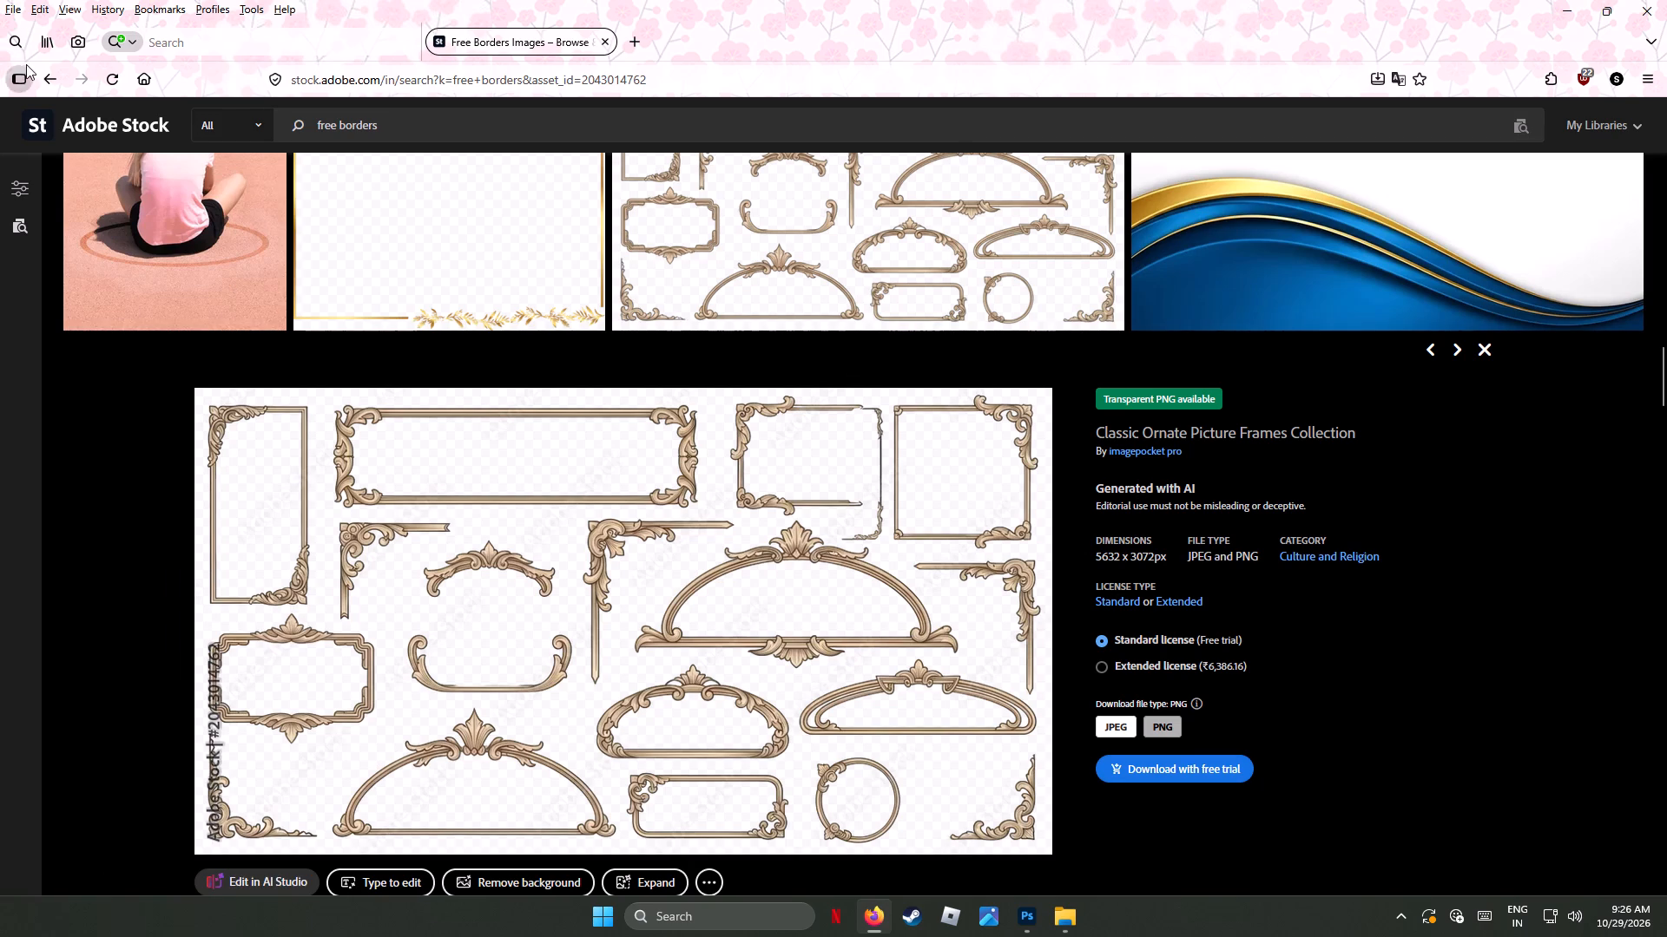
left_click(48, 81)
left_click(48, 81)
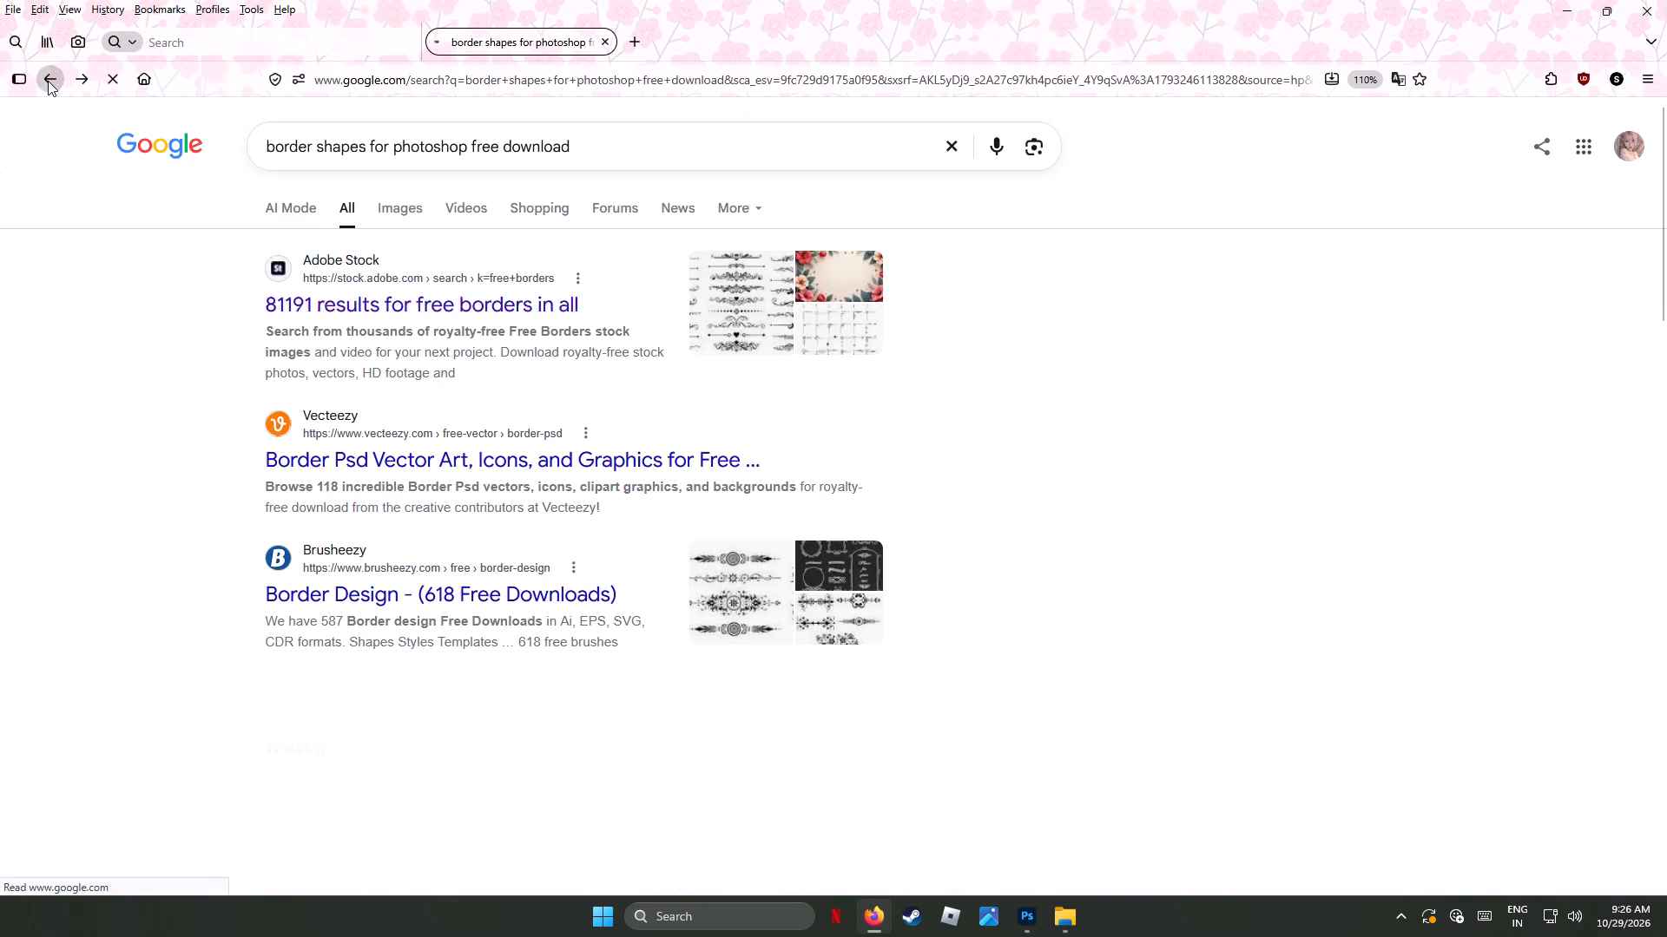
left_click(438, 457)
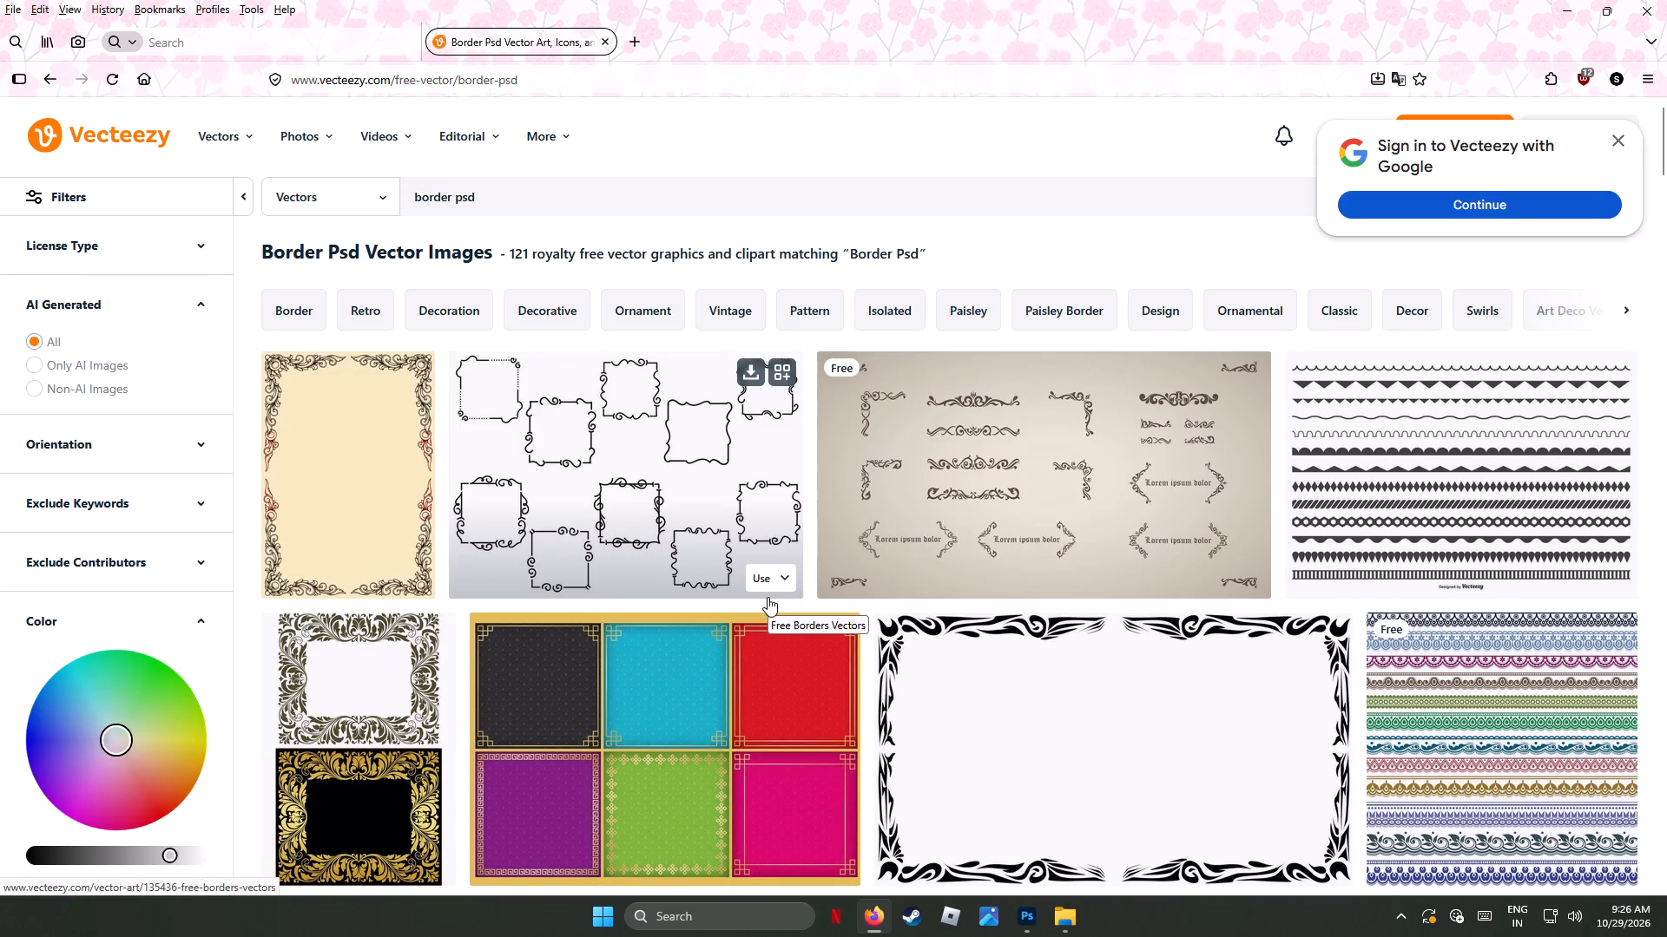
scroll(1074, 749, "down", 2)
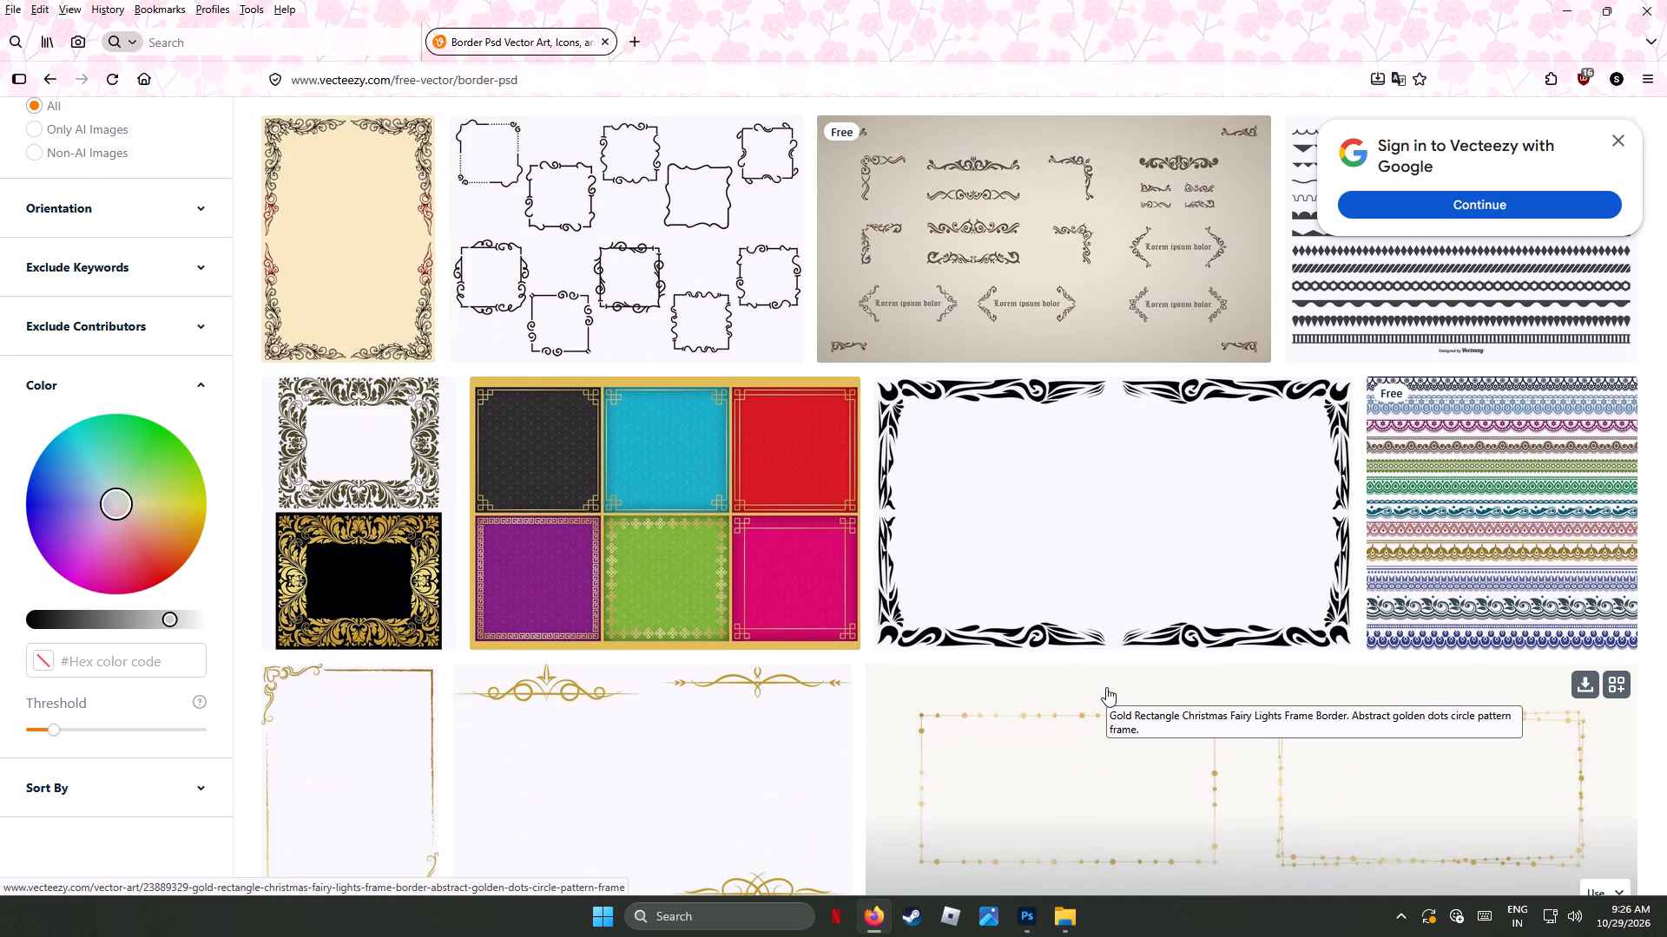
scroll(1106, 687, "down", 4)
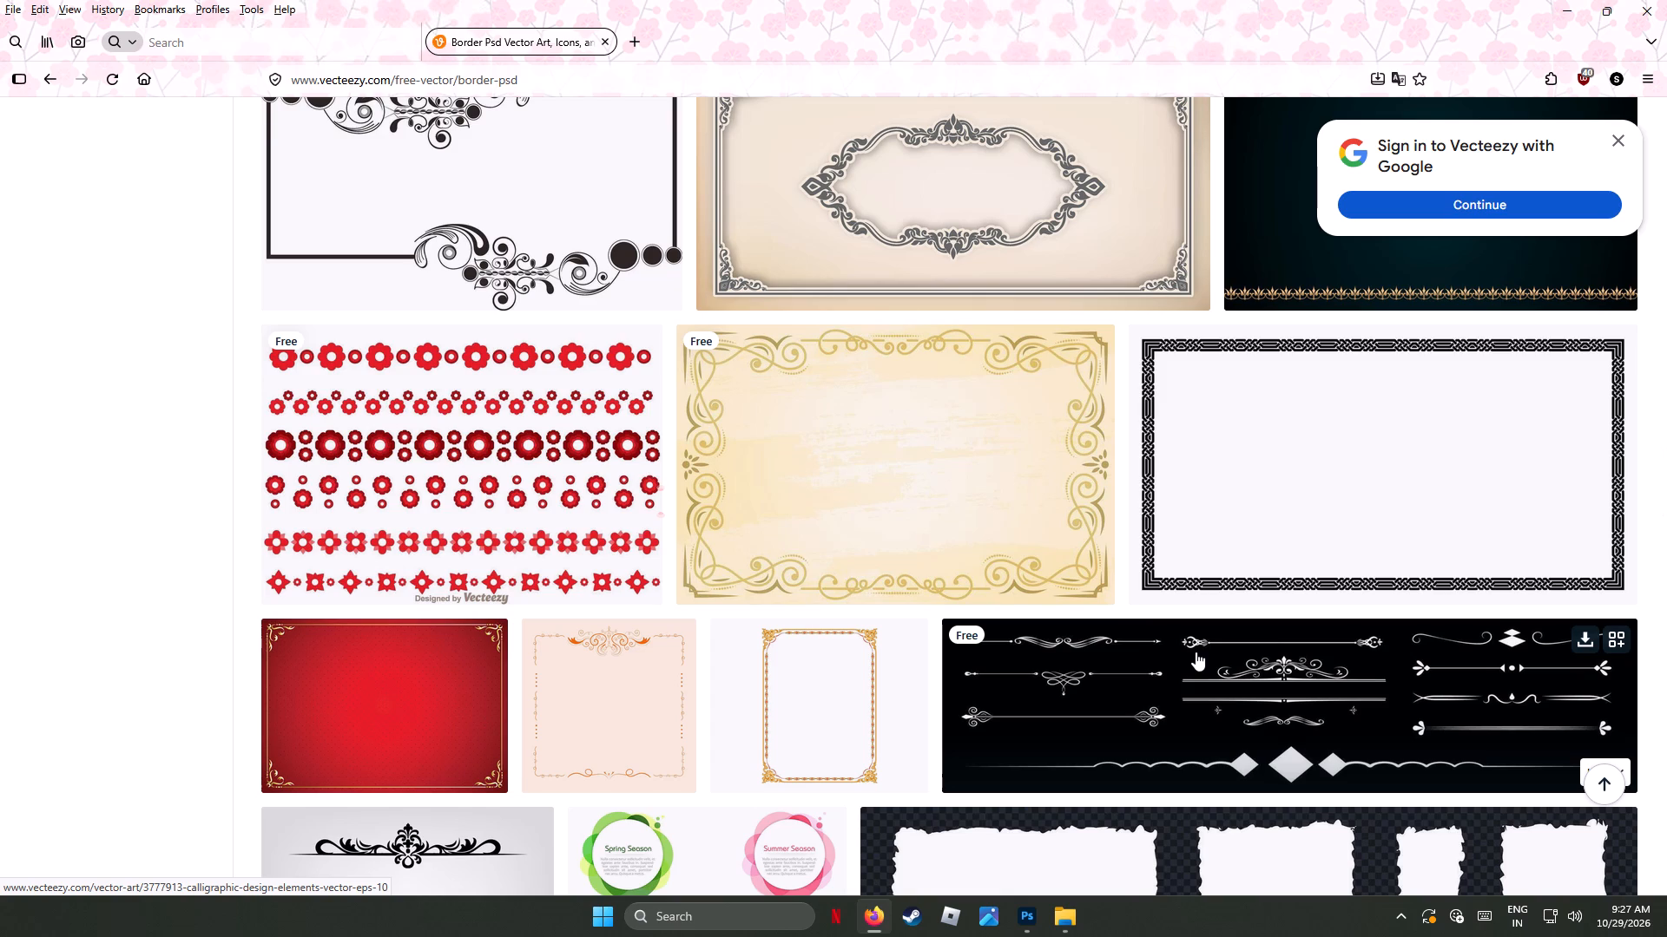
scroll(1196, 652, "down", 1)
scroll(1196, 652, "up", 10)
scroll(1196, 652, "down", 1)
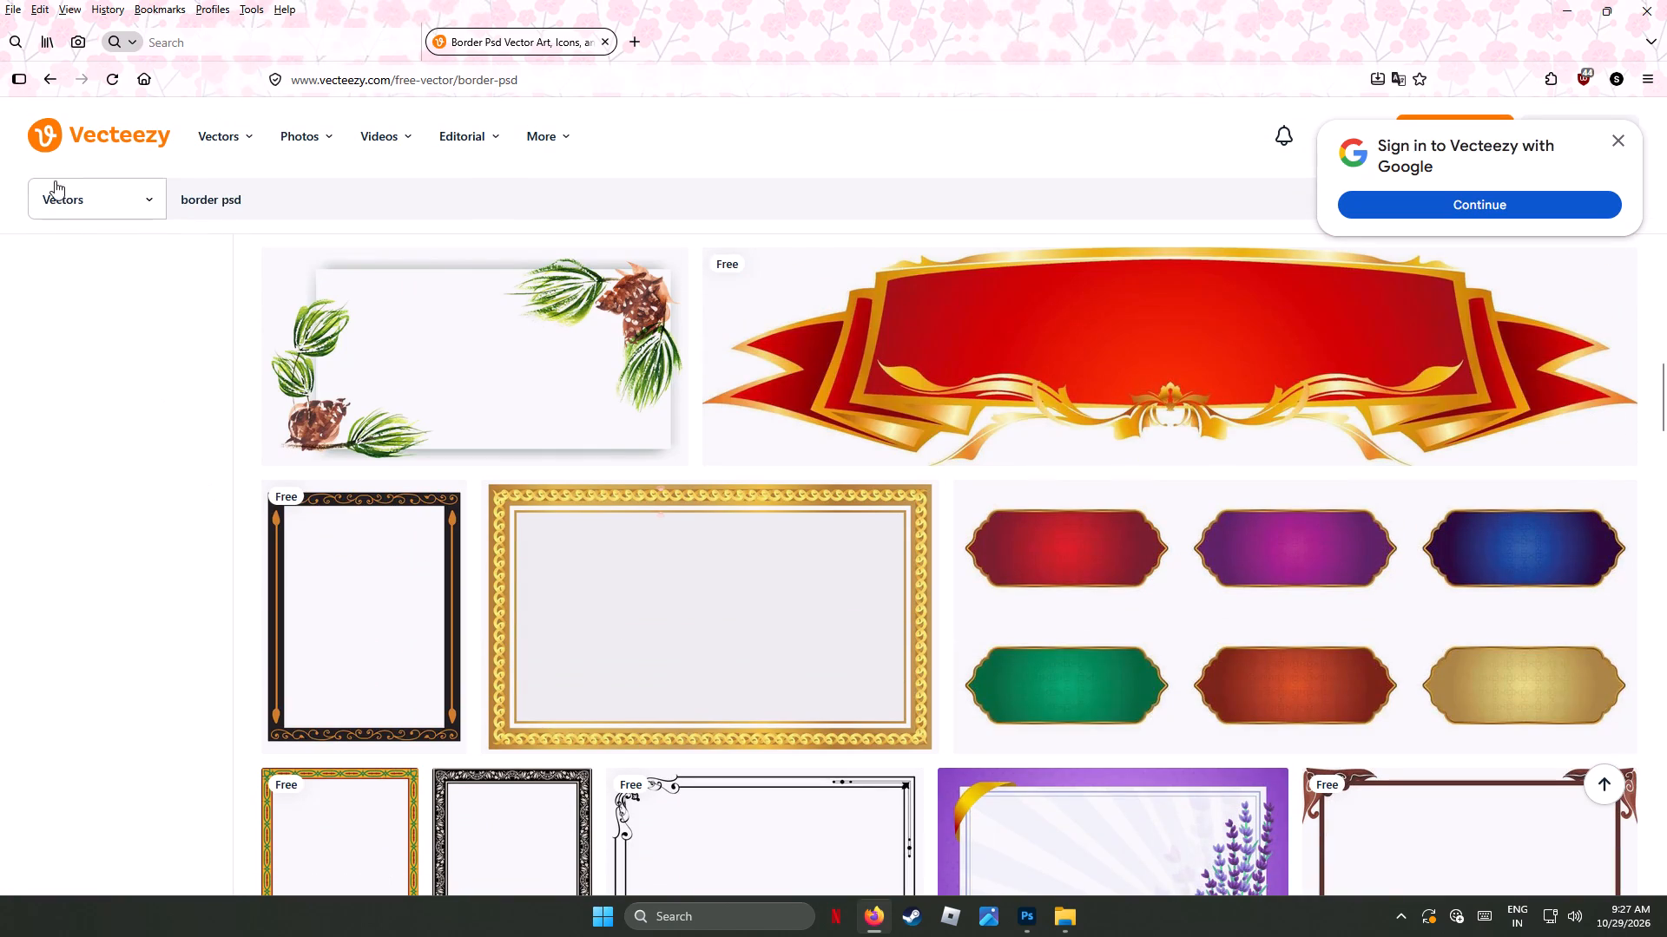
scroll(102, 301, "up", 2)
scroll(101, 299, "down", 1)
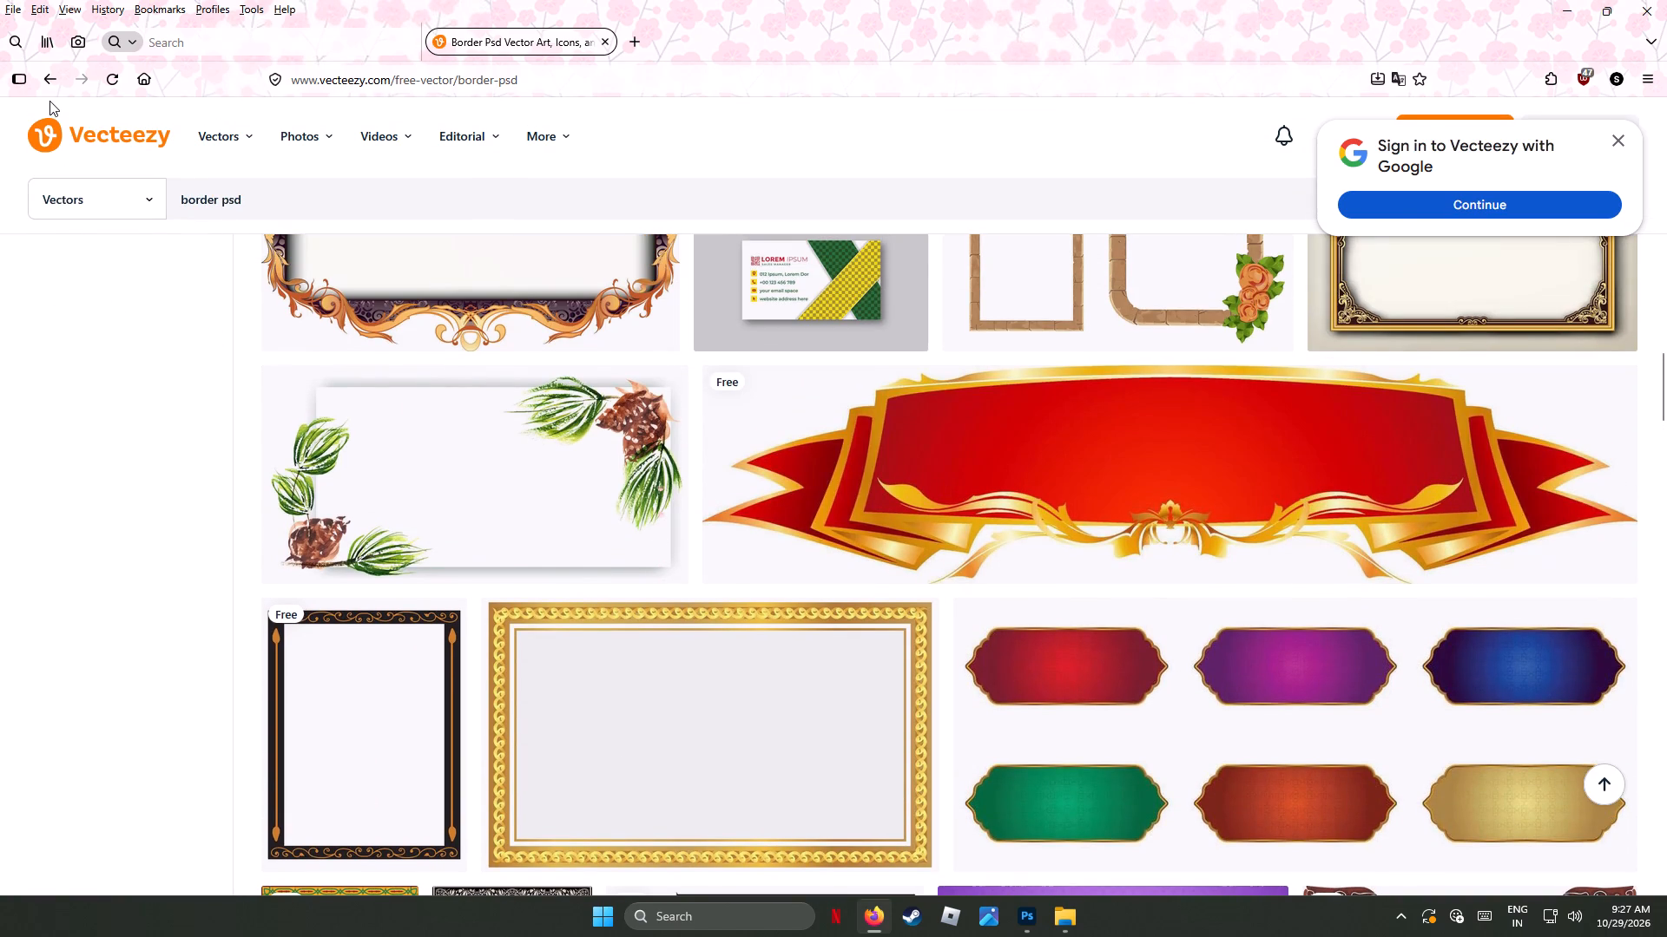
Go back to Google, search for "canva" and open the Canva login result.
left_click(50, 82)
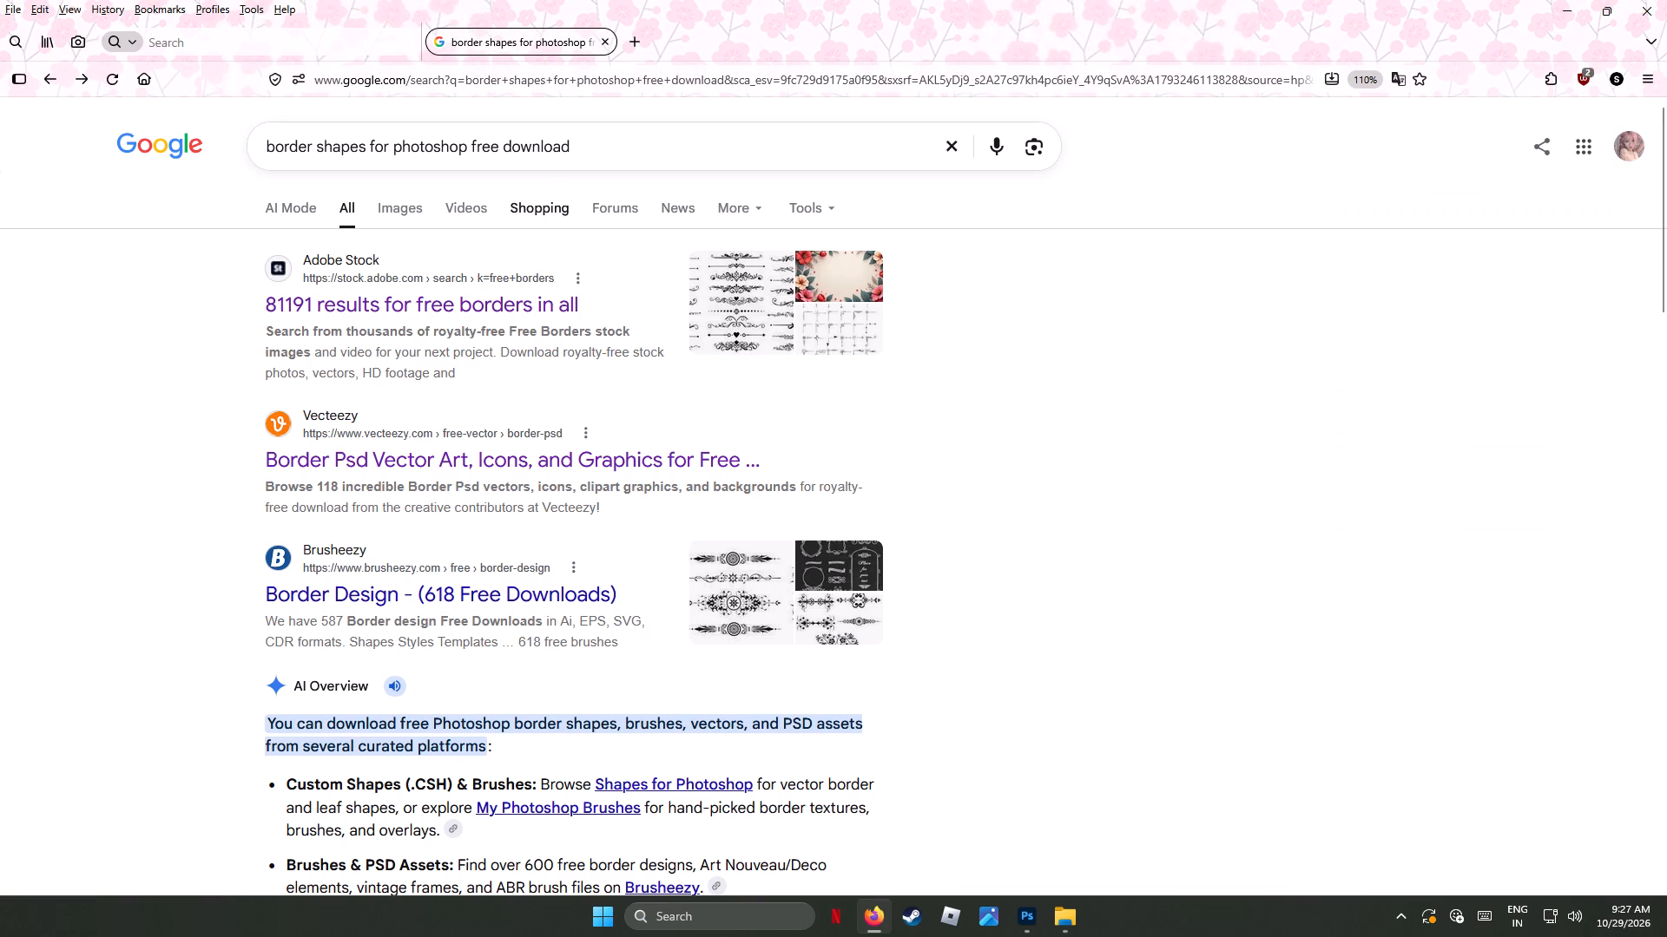
left_click_drag(581, 144, 173, 142)
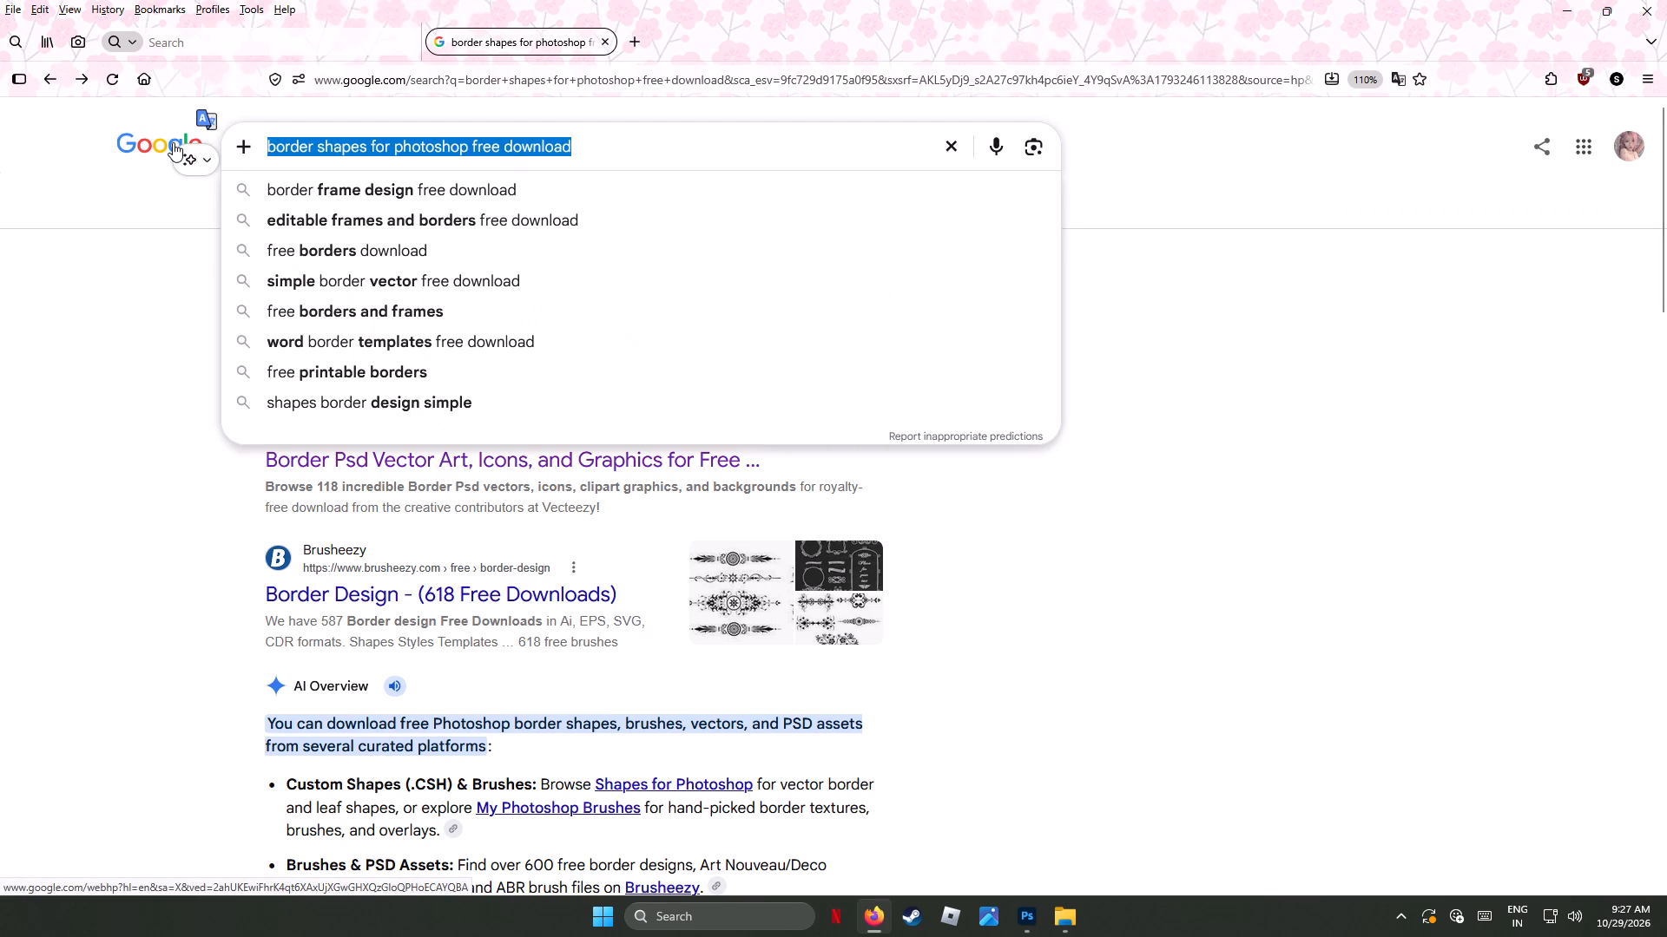
type("canva")
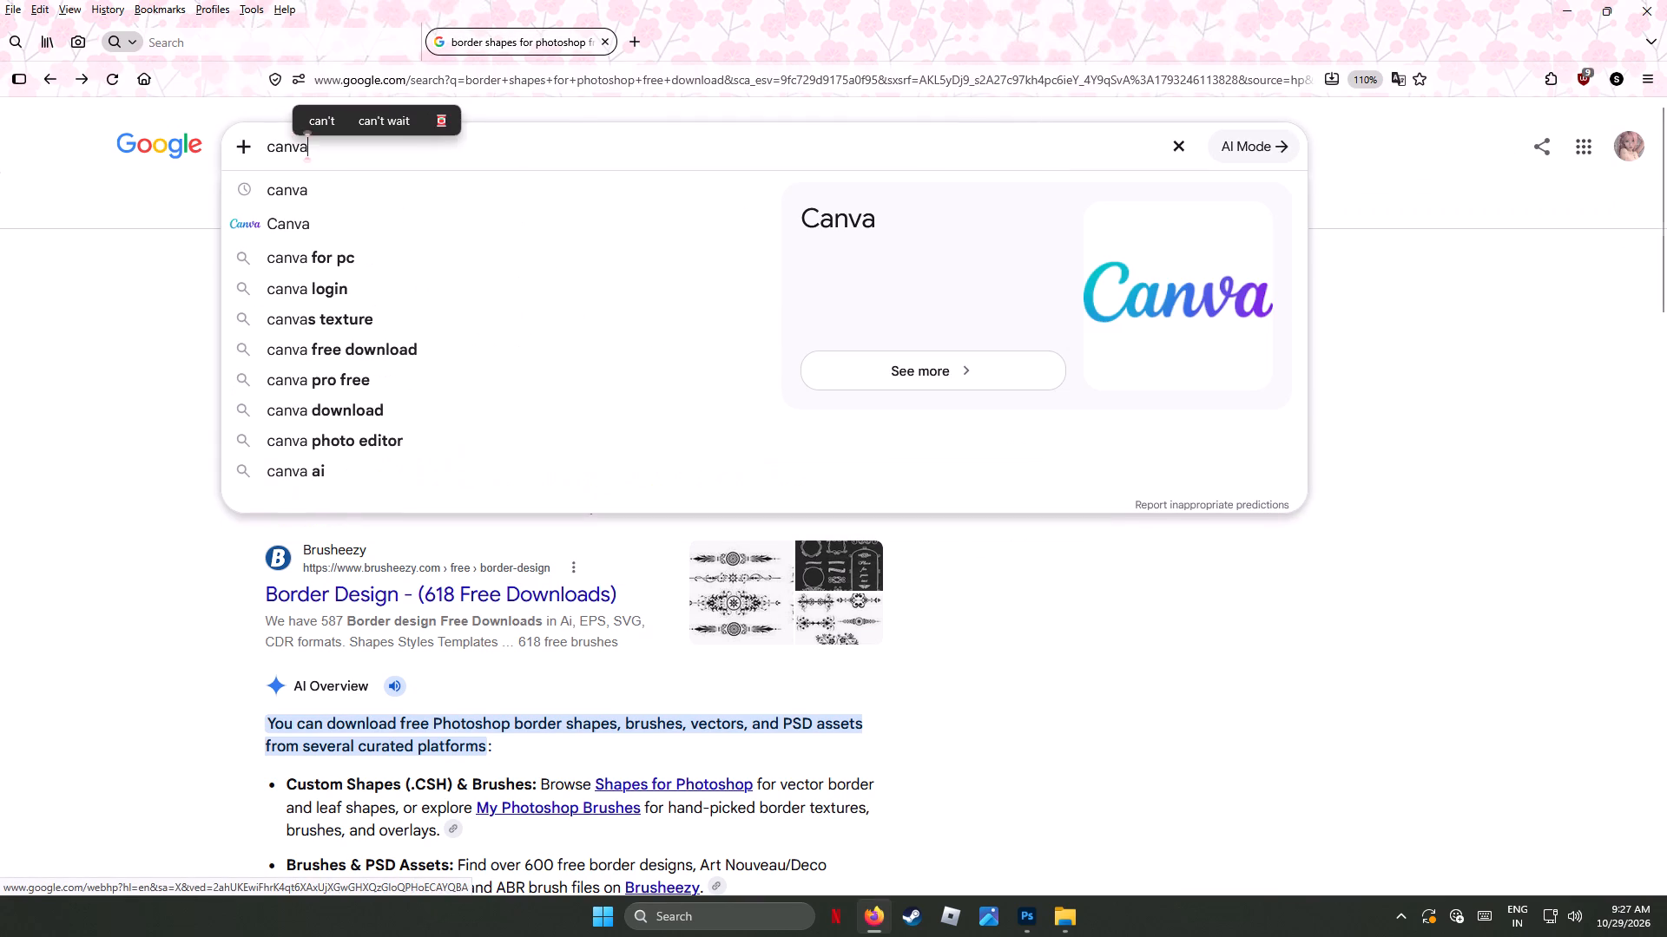
key("Return")
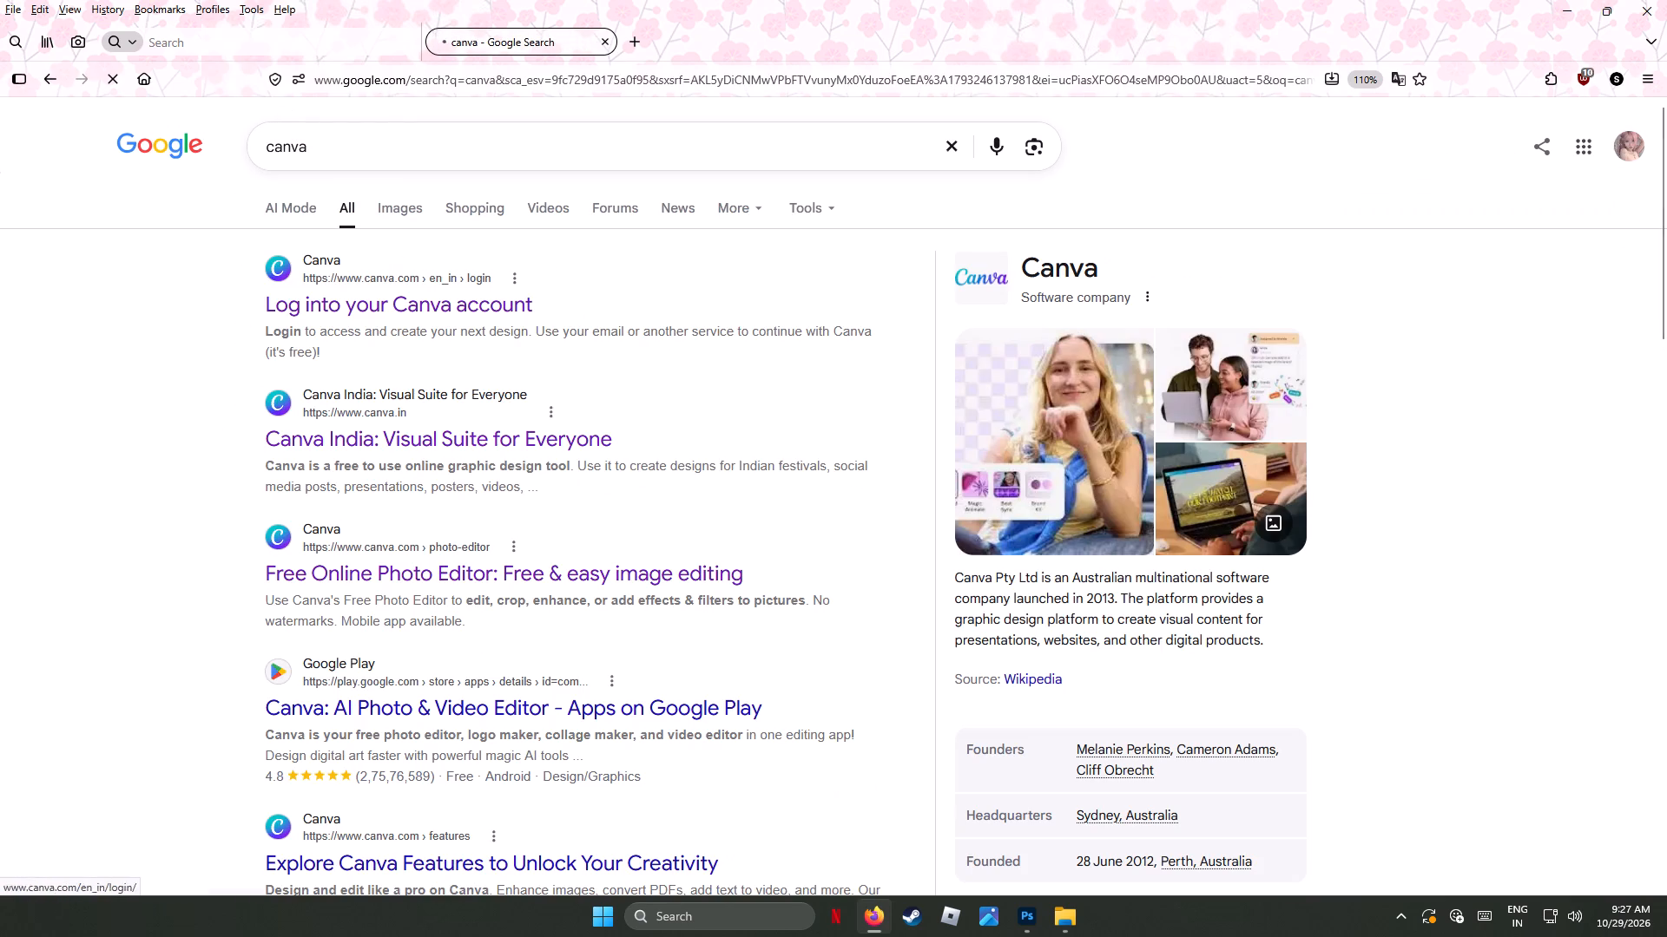
left_click(366, 303)
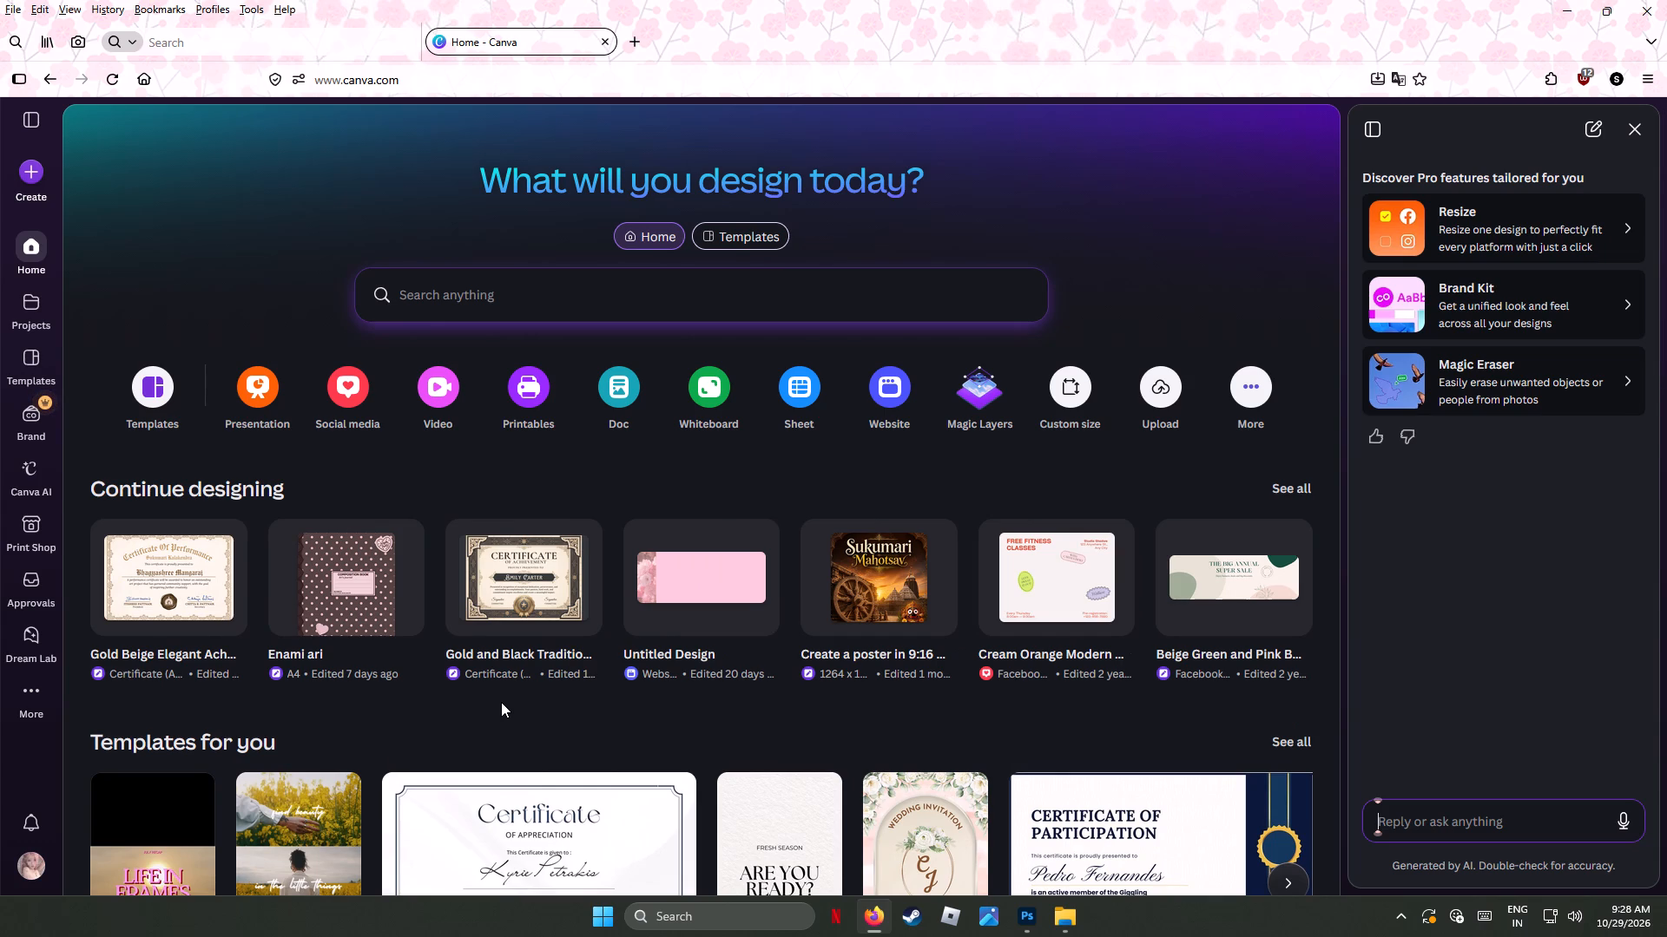
Search Canva for "borders".
left_click(517, 290)
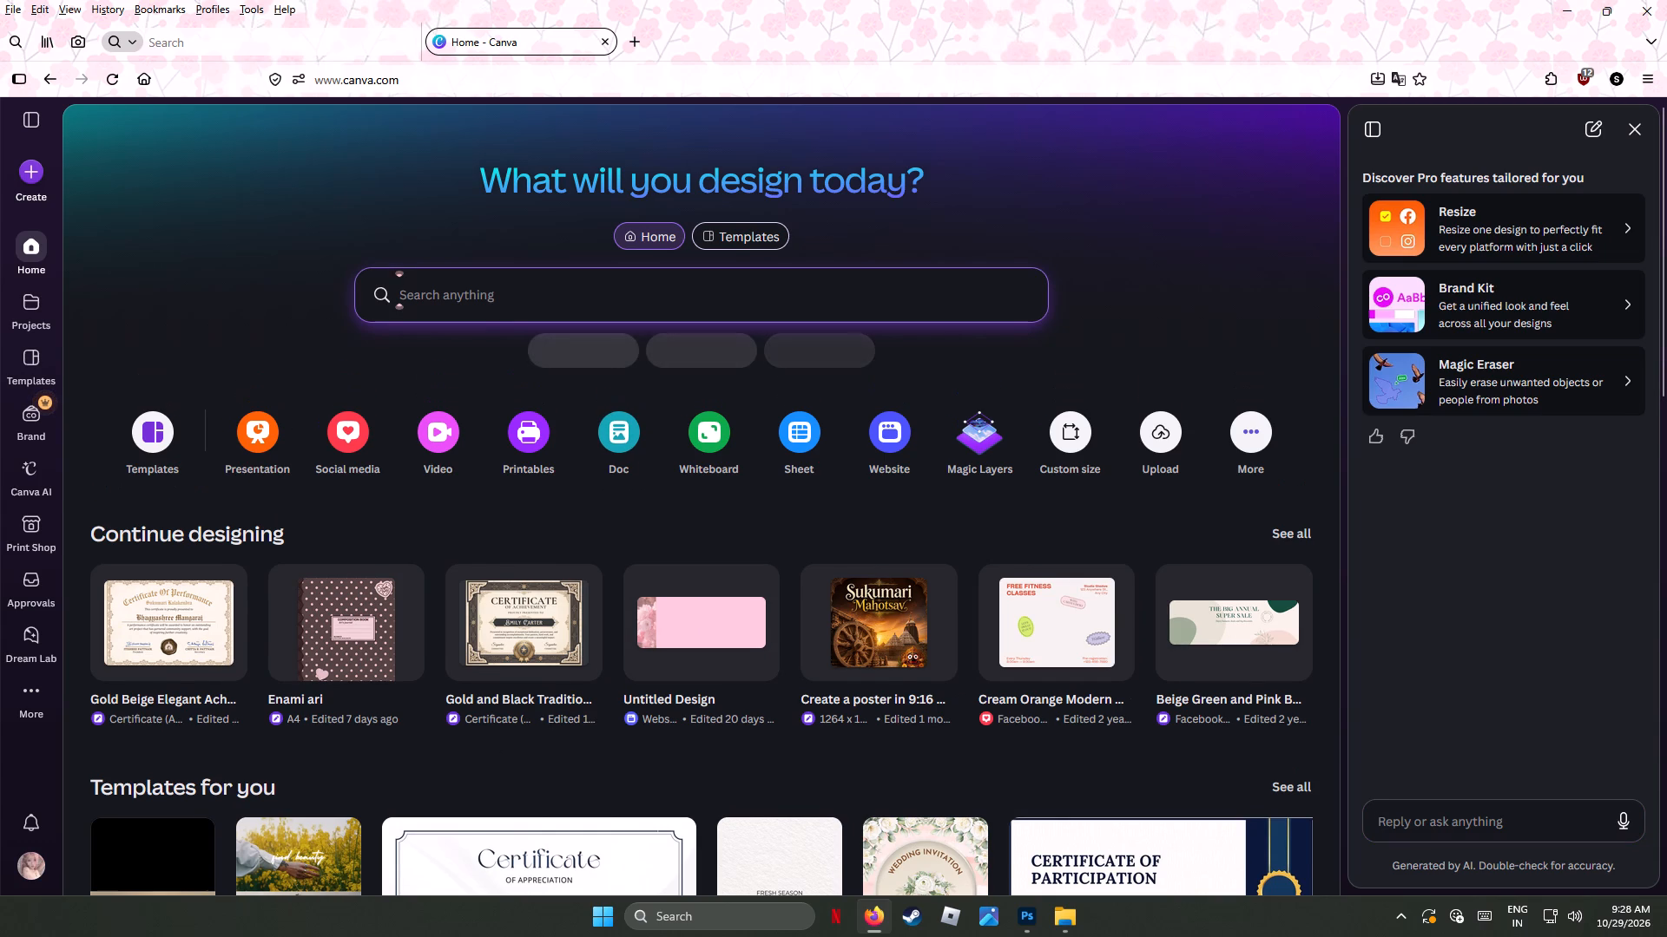
type("border")
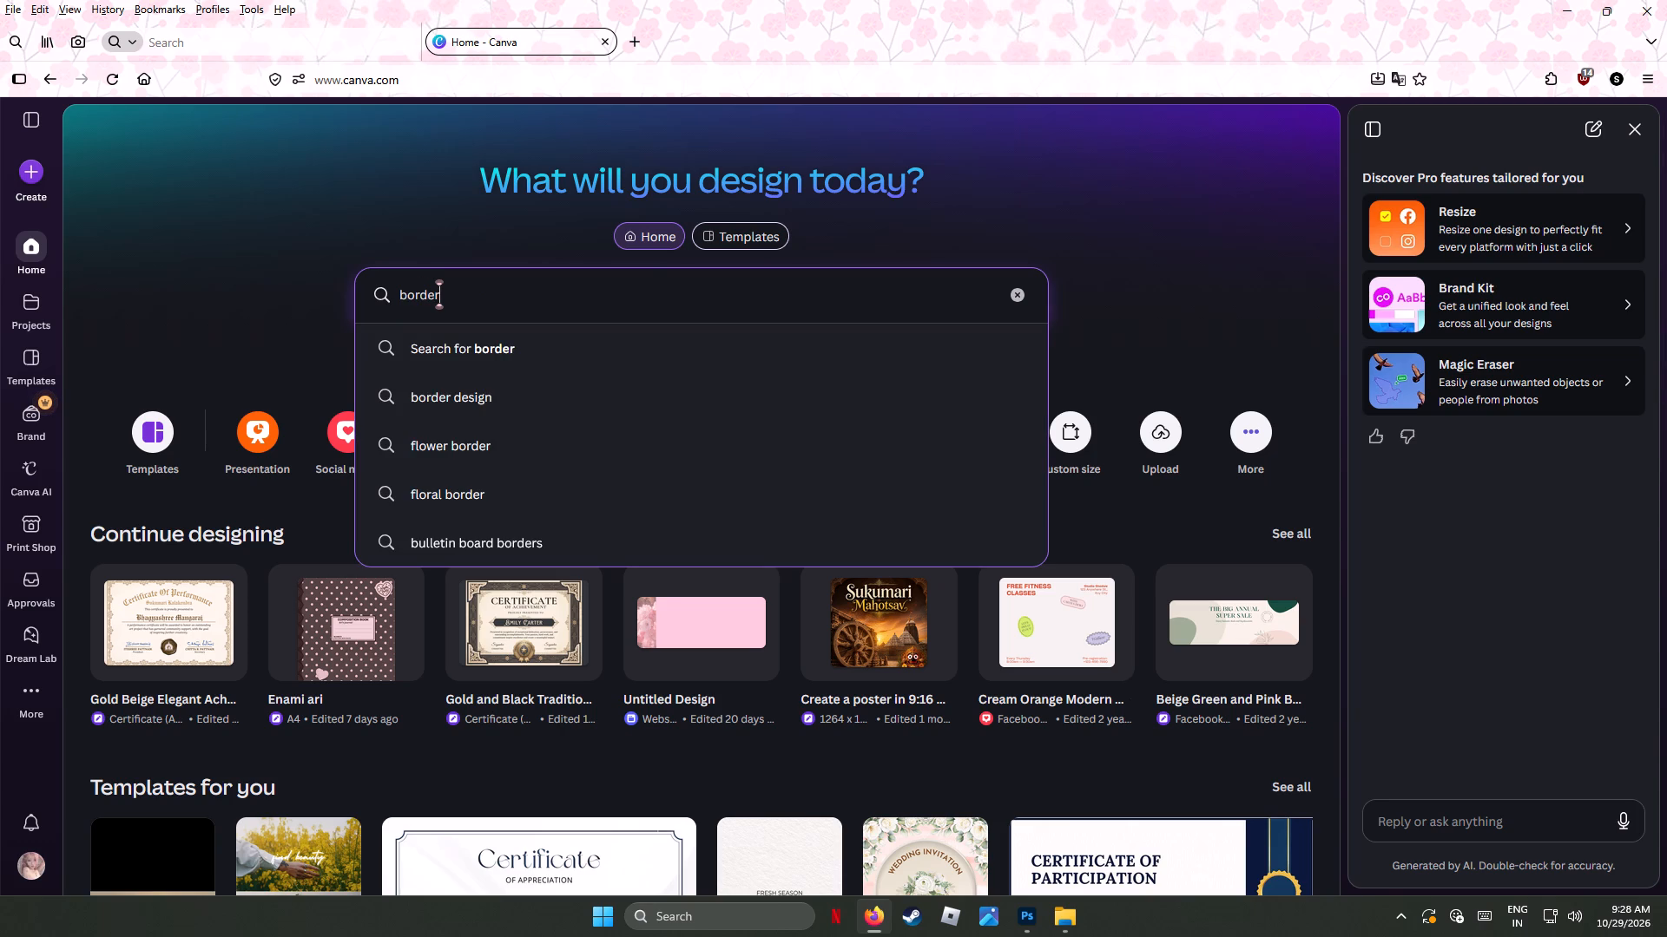
key("s")
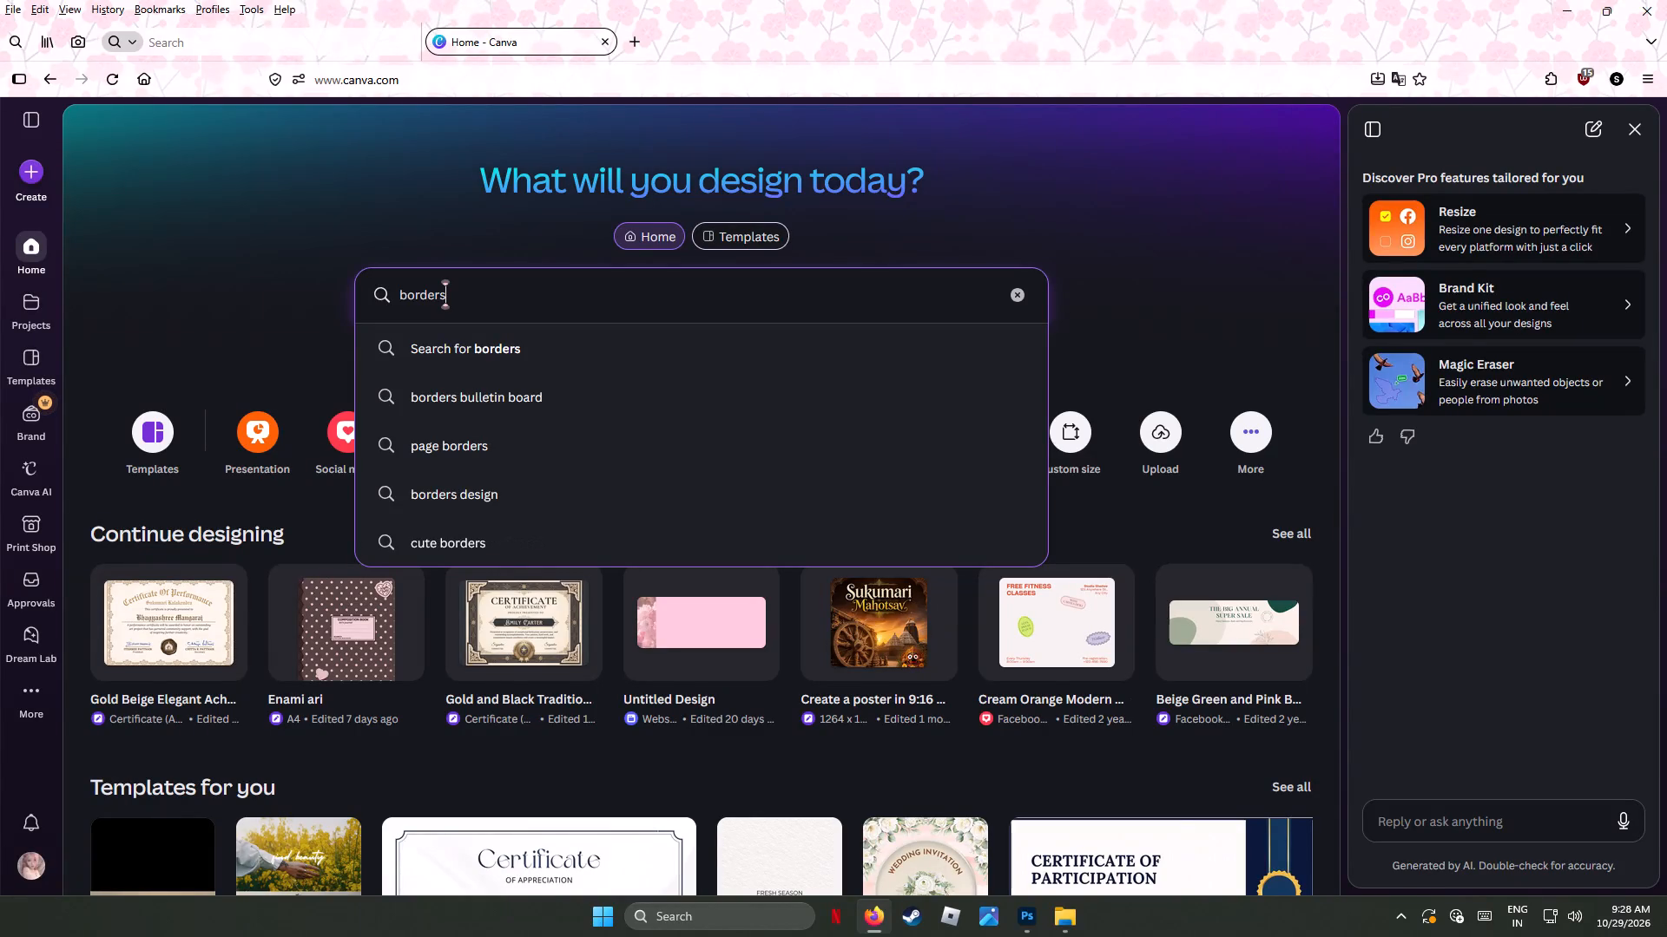
key("Return")
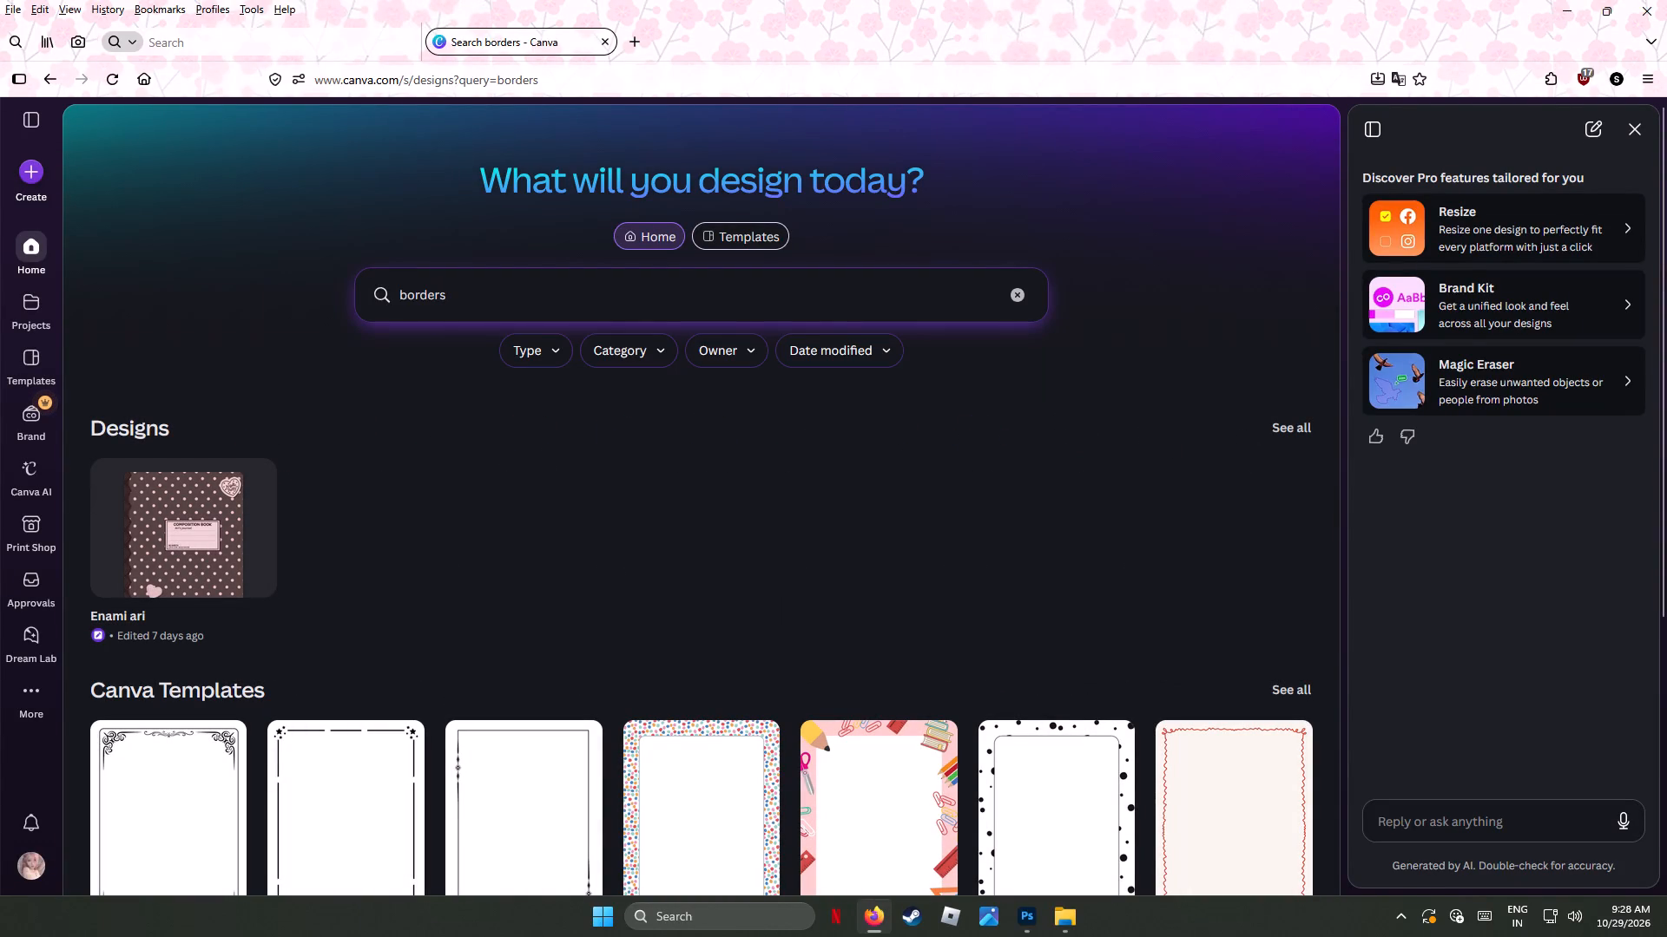
Look through the border templates, loading further results, for an ornate frame that suits the banner.
scroll(582, 476, "down", 2)
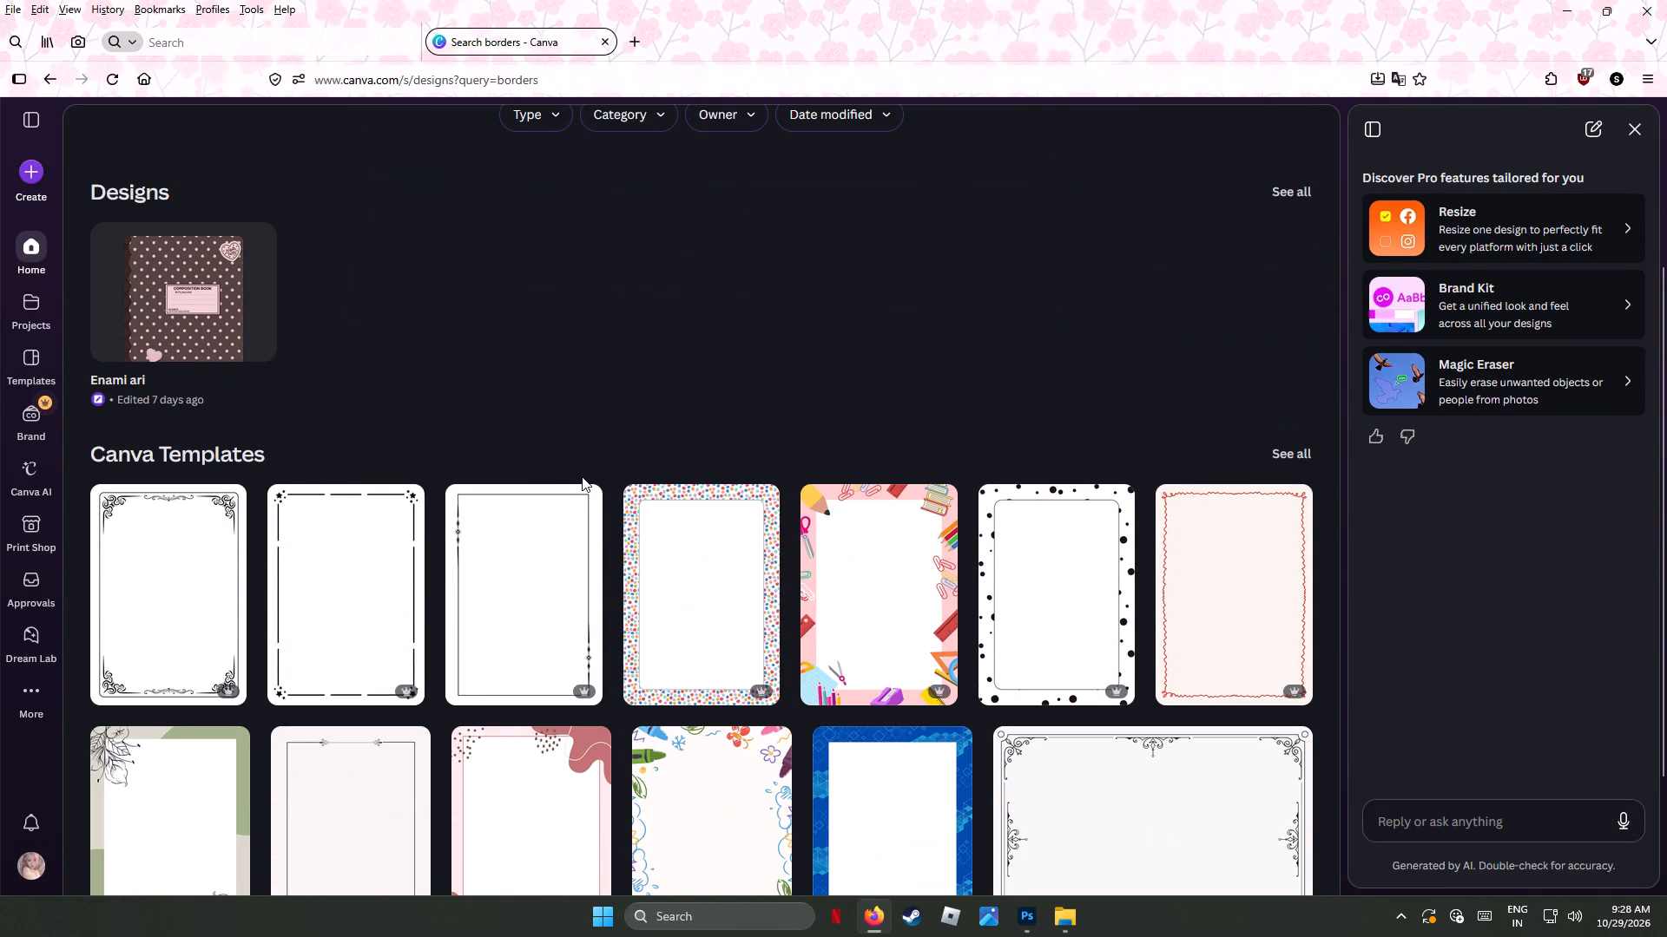
scroll(582, 476, "down", 2)
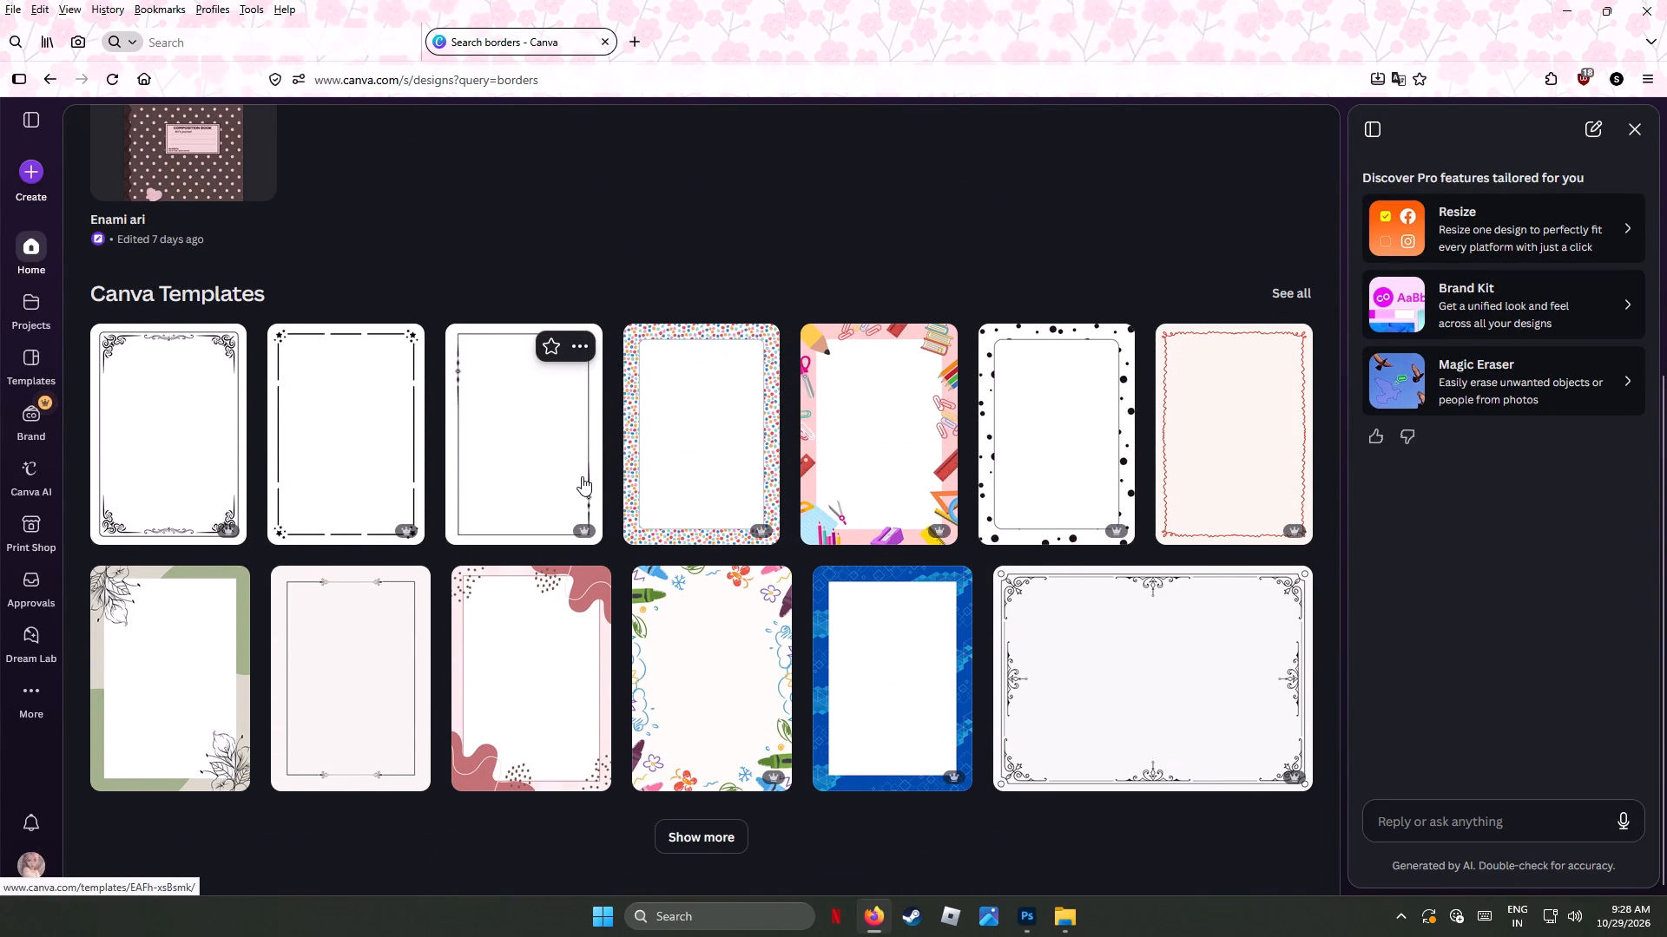
scroll(582, 476, "down", 3)
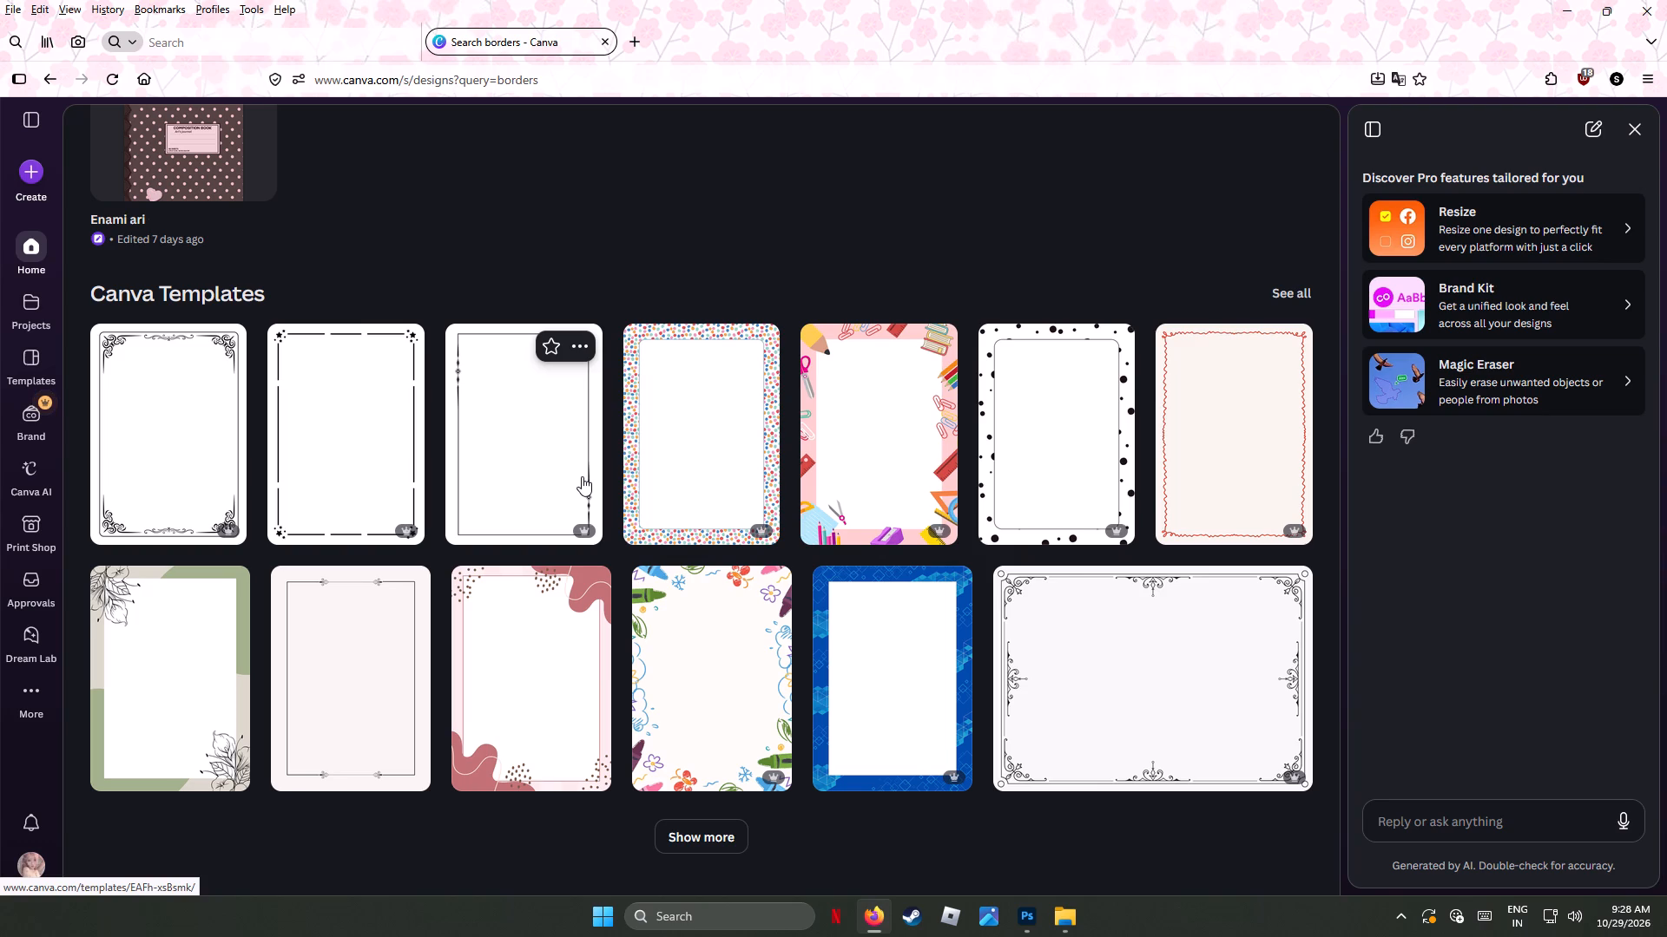
scroll(582, 476, "down", 1)
left_click(708, 835)
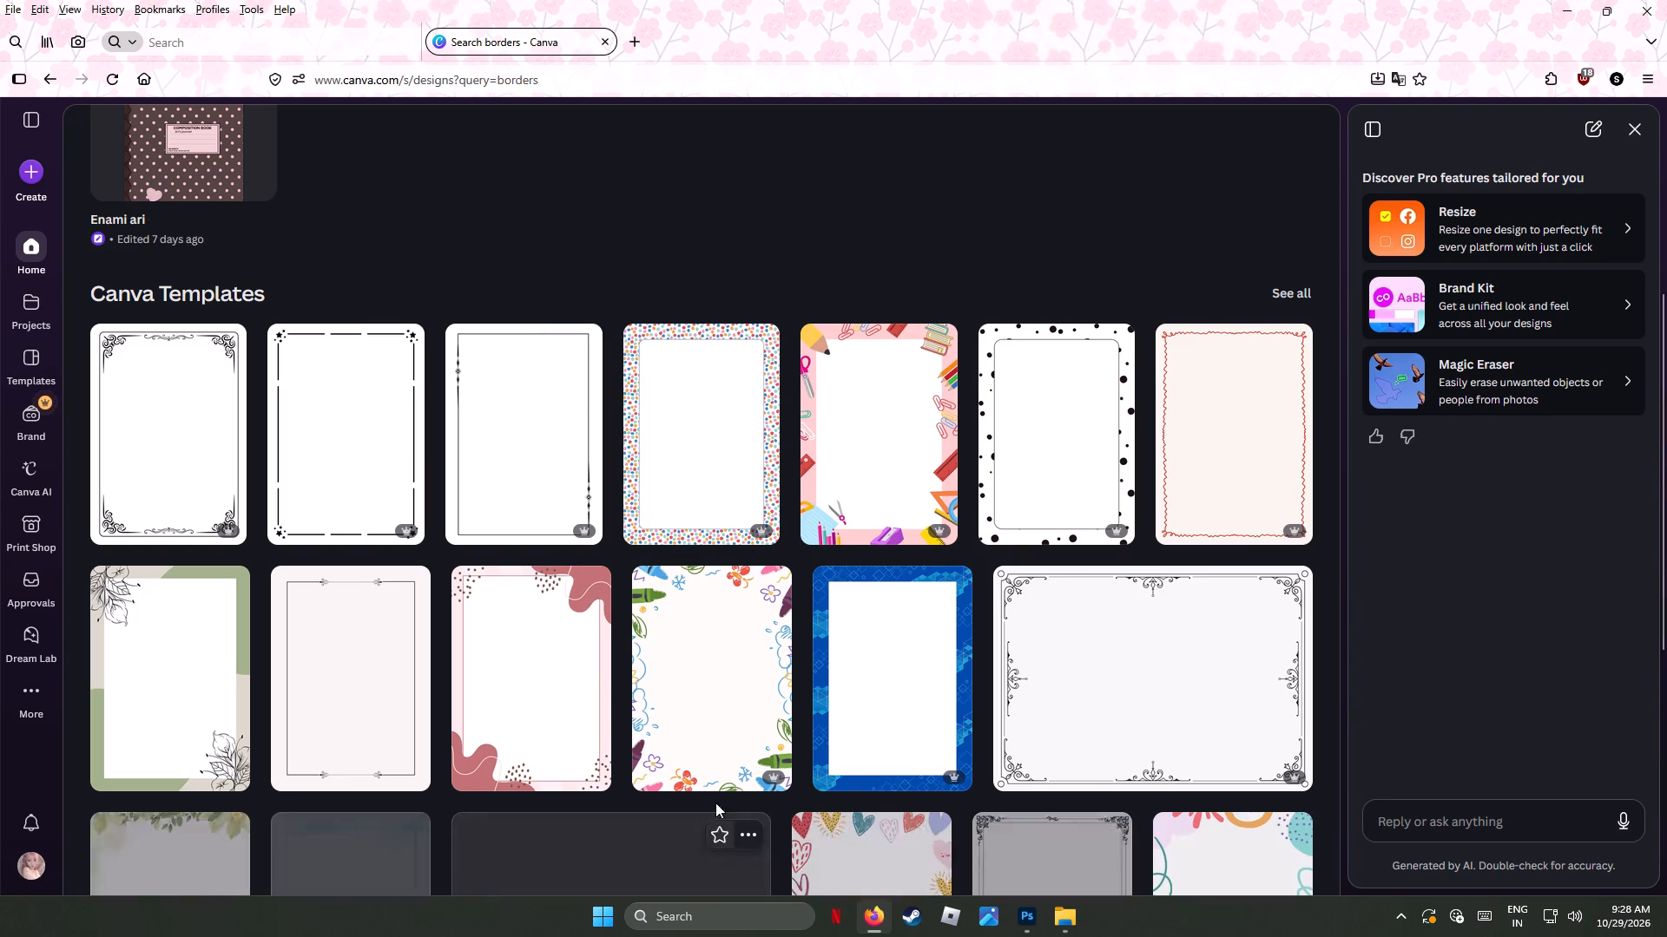
scroll(692, 508, "down", 3)
scroll(761, 299, "down", 5)
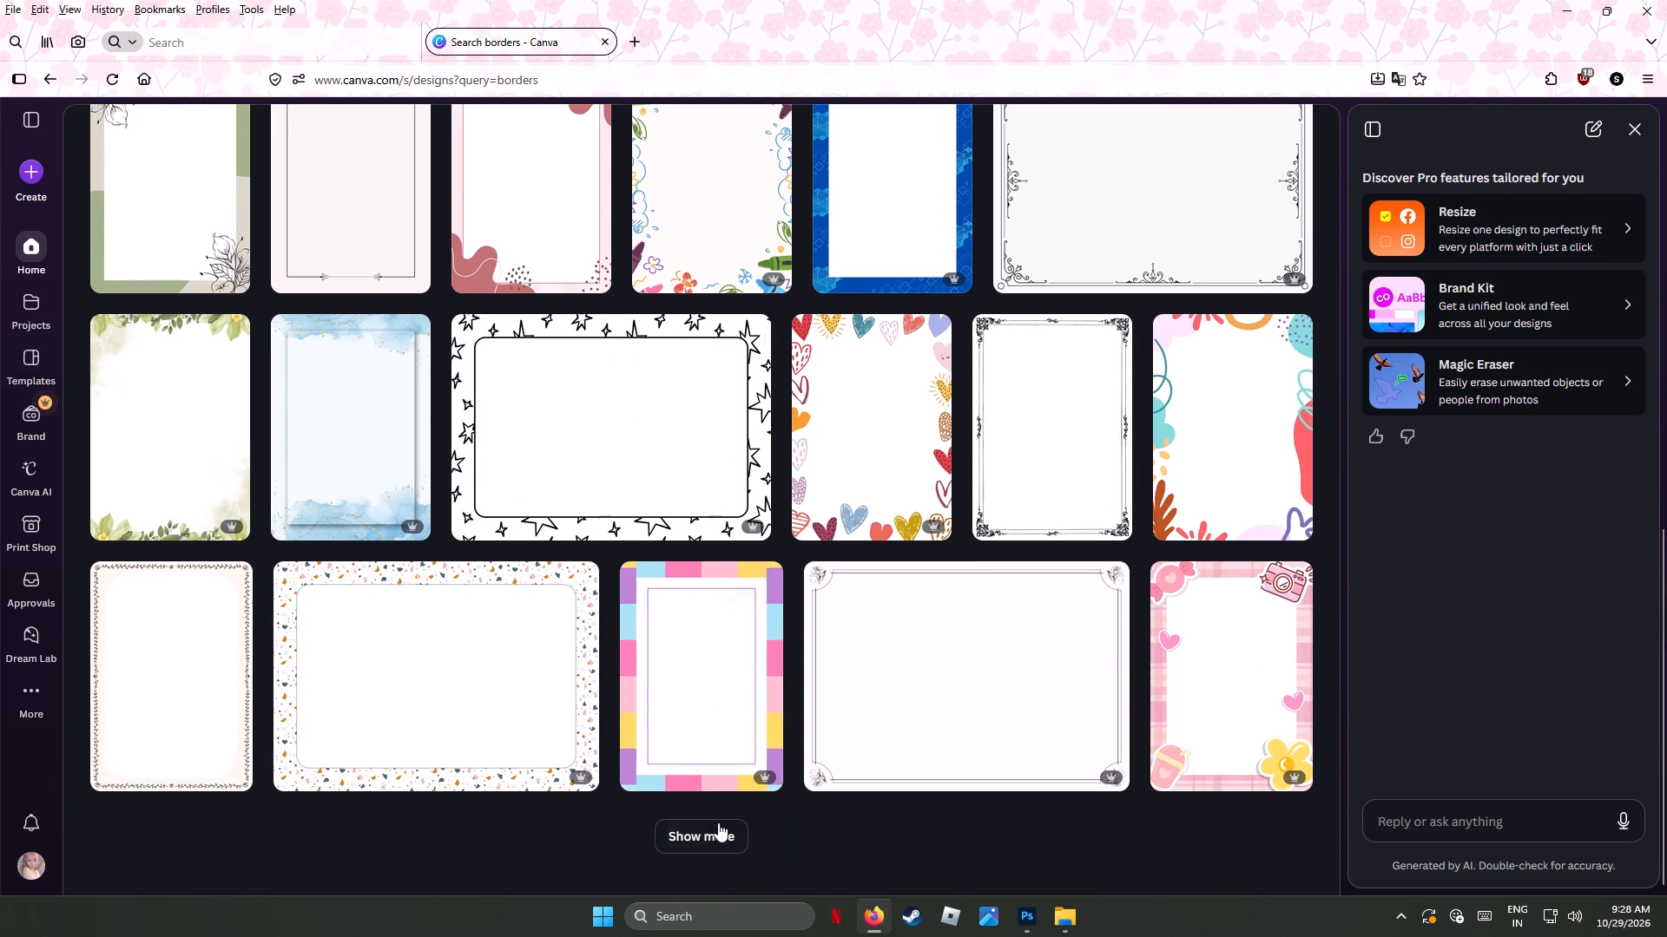
left_click(725, 838)
scroll(739, 416, "down", 3)
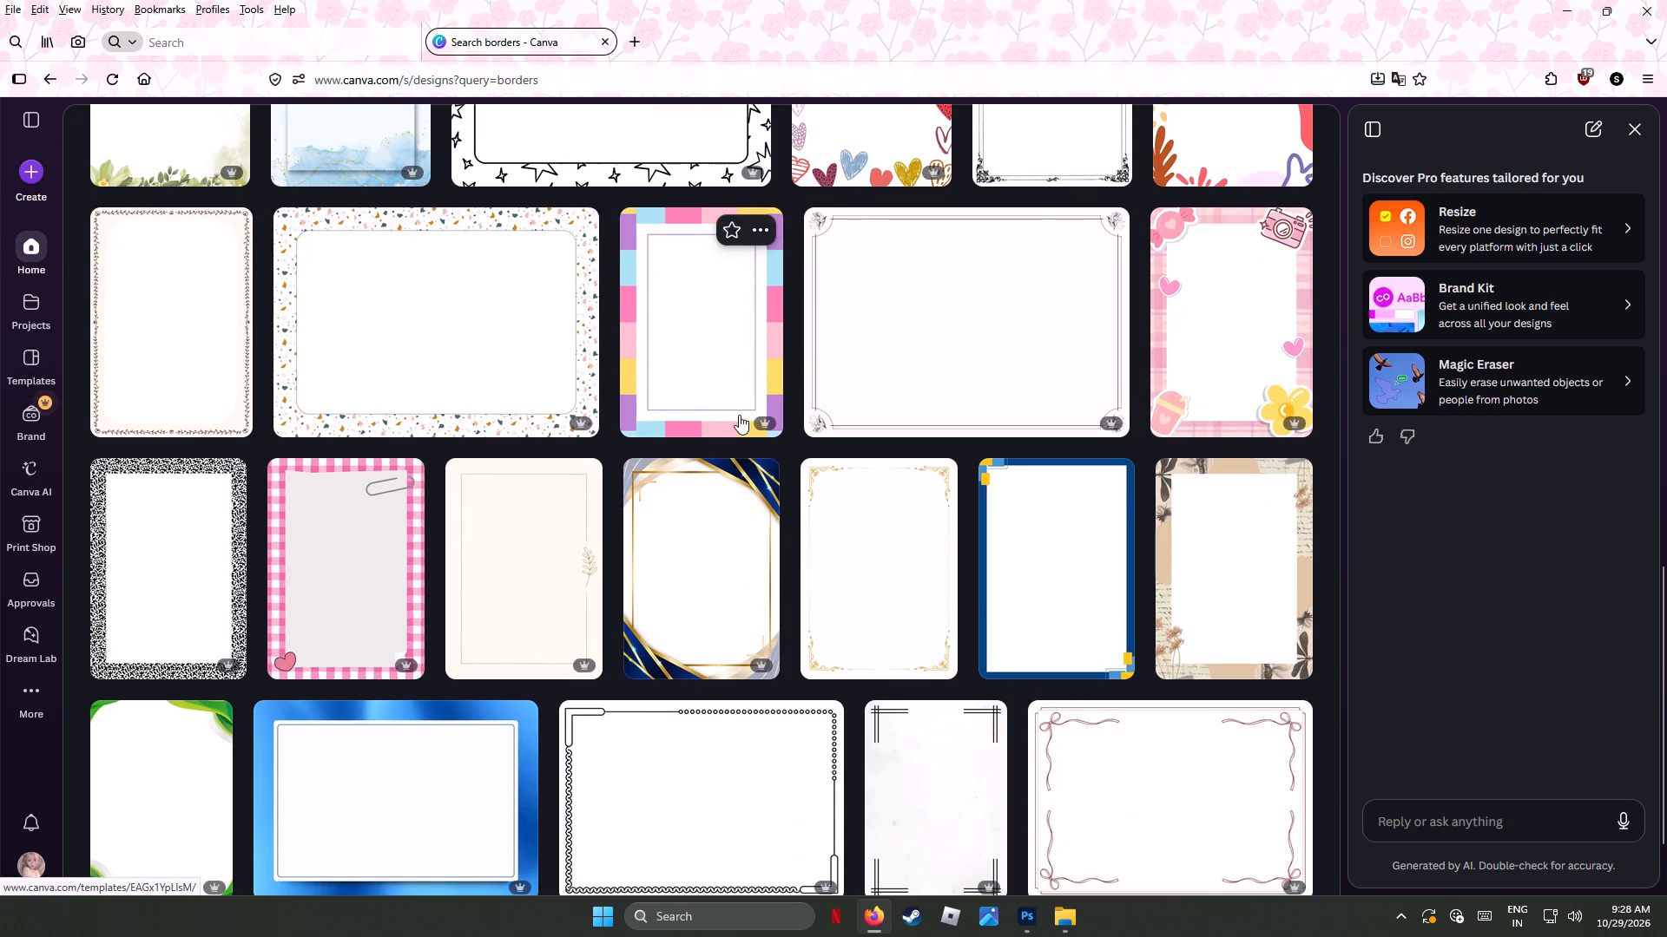
scroll(796, 271, "down", 4)
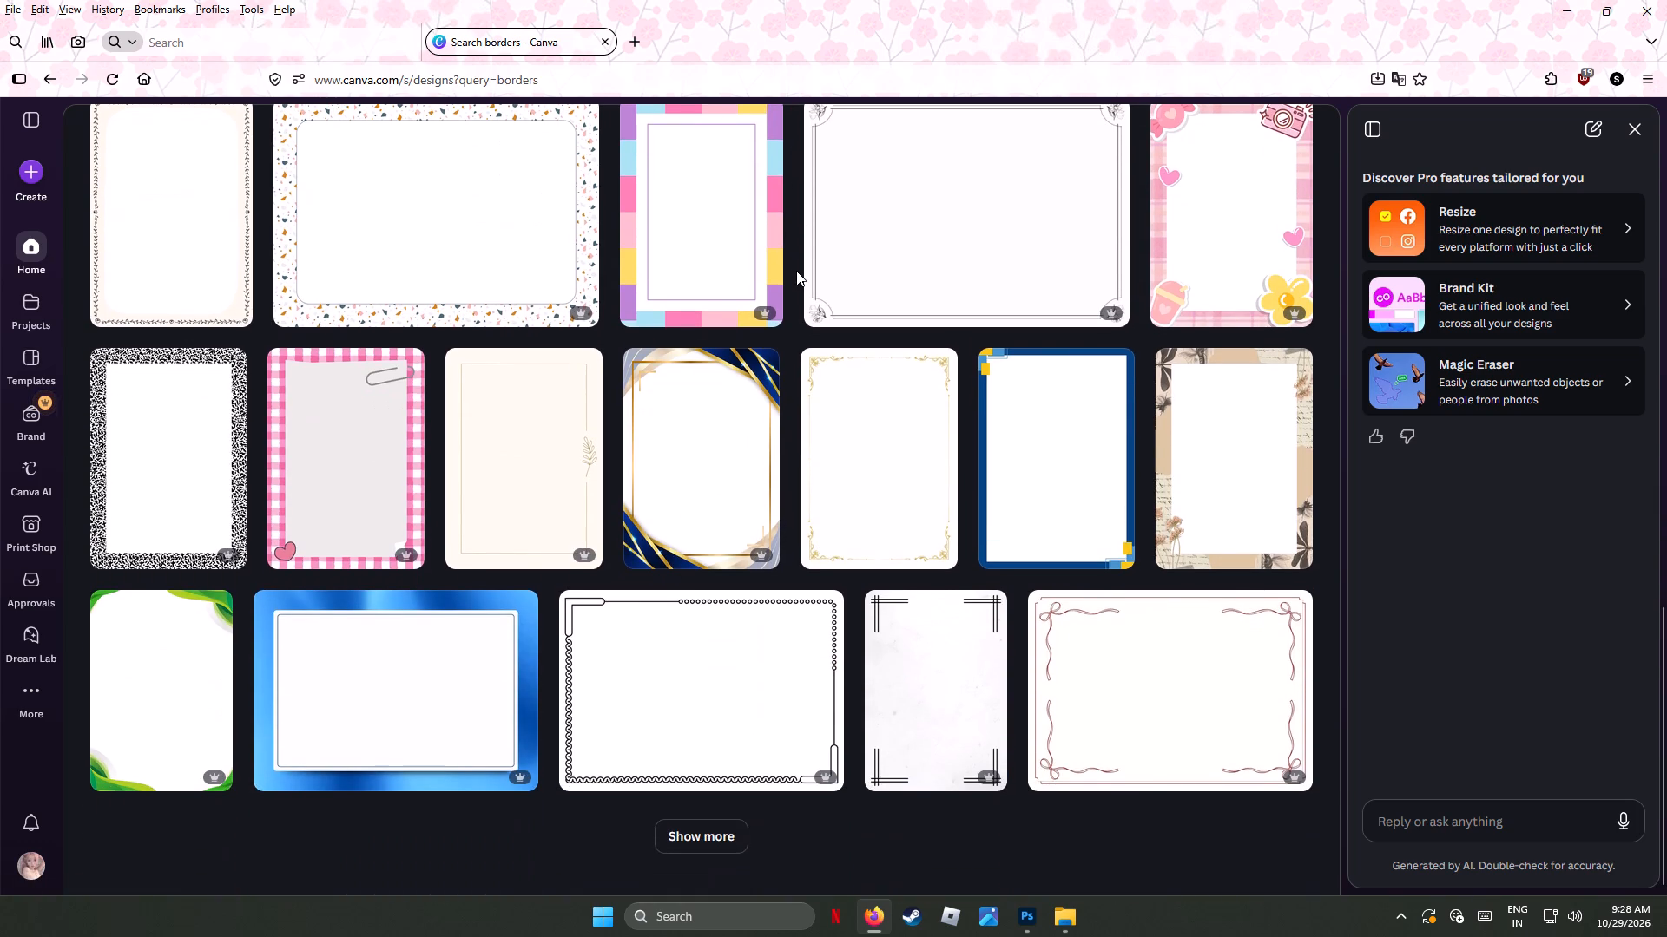
scroll(796, 271, "down", 1)
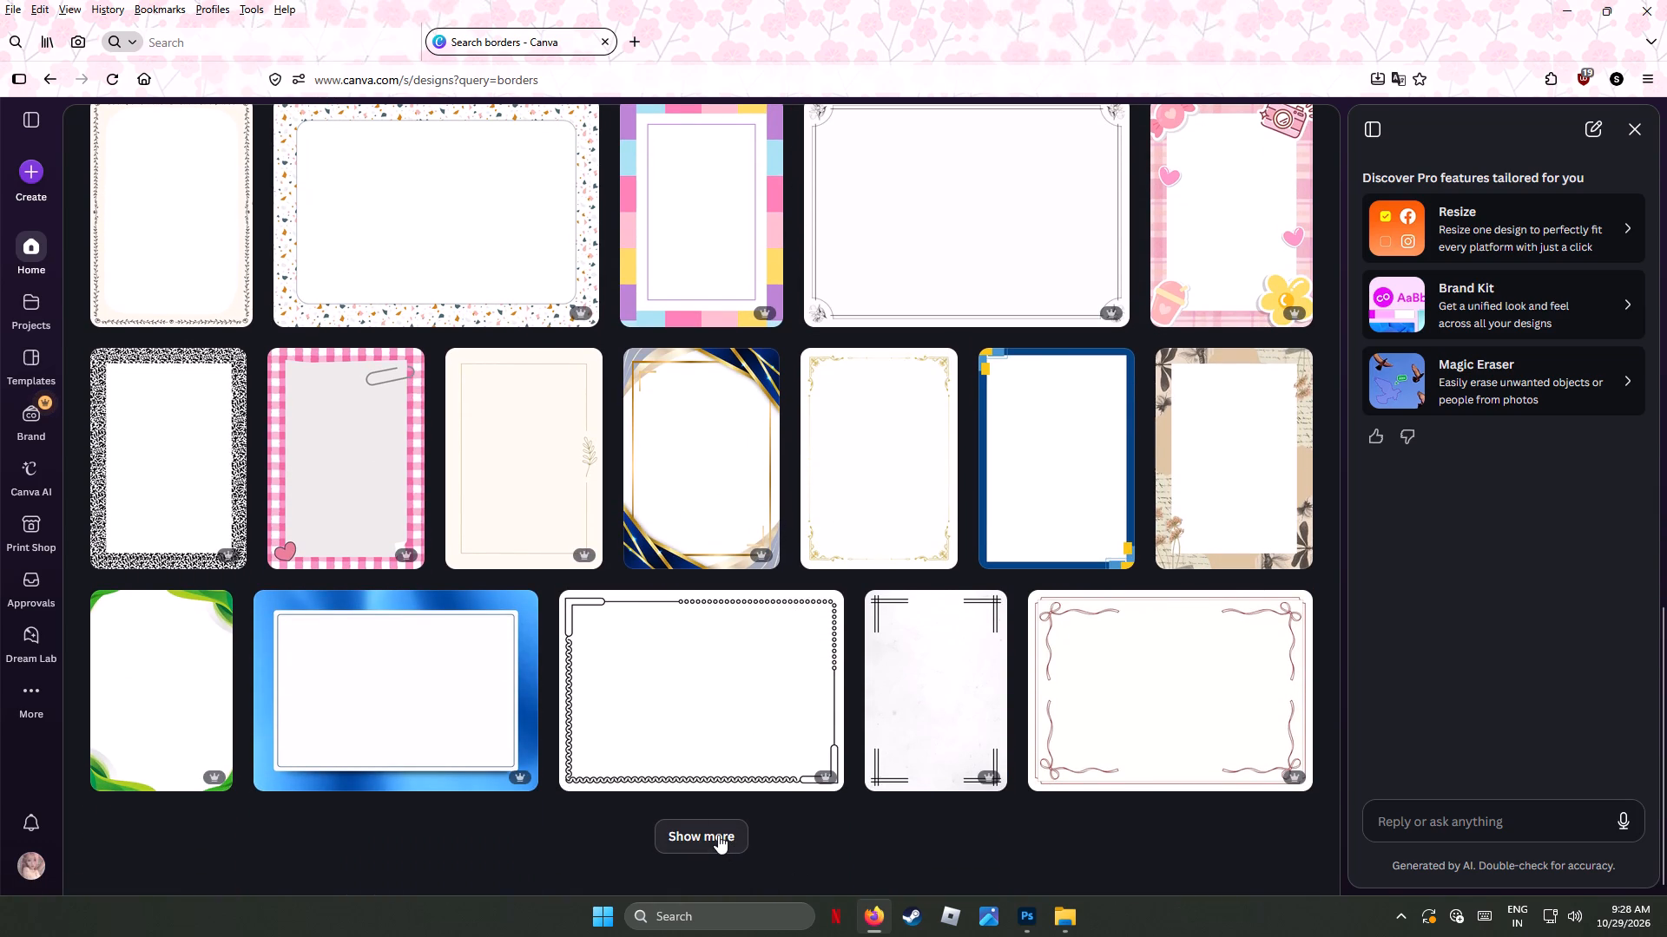
left_click(718, 835)
scroll(722, 426, "down", 4)
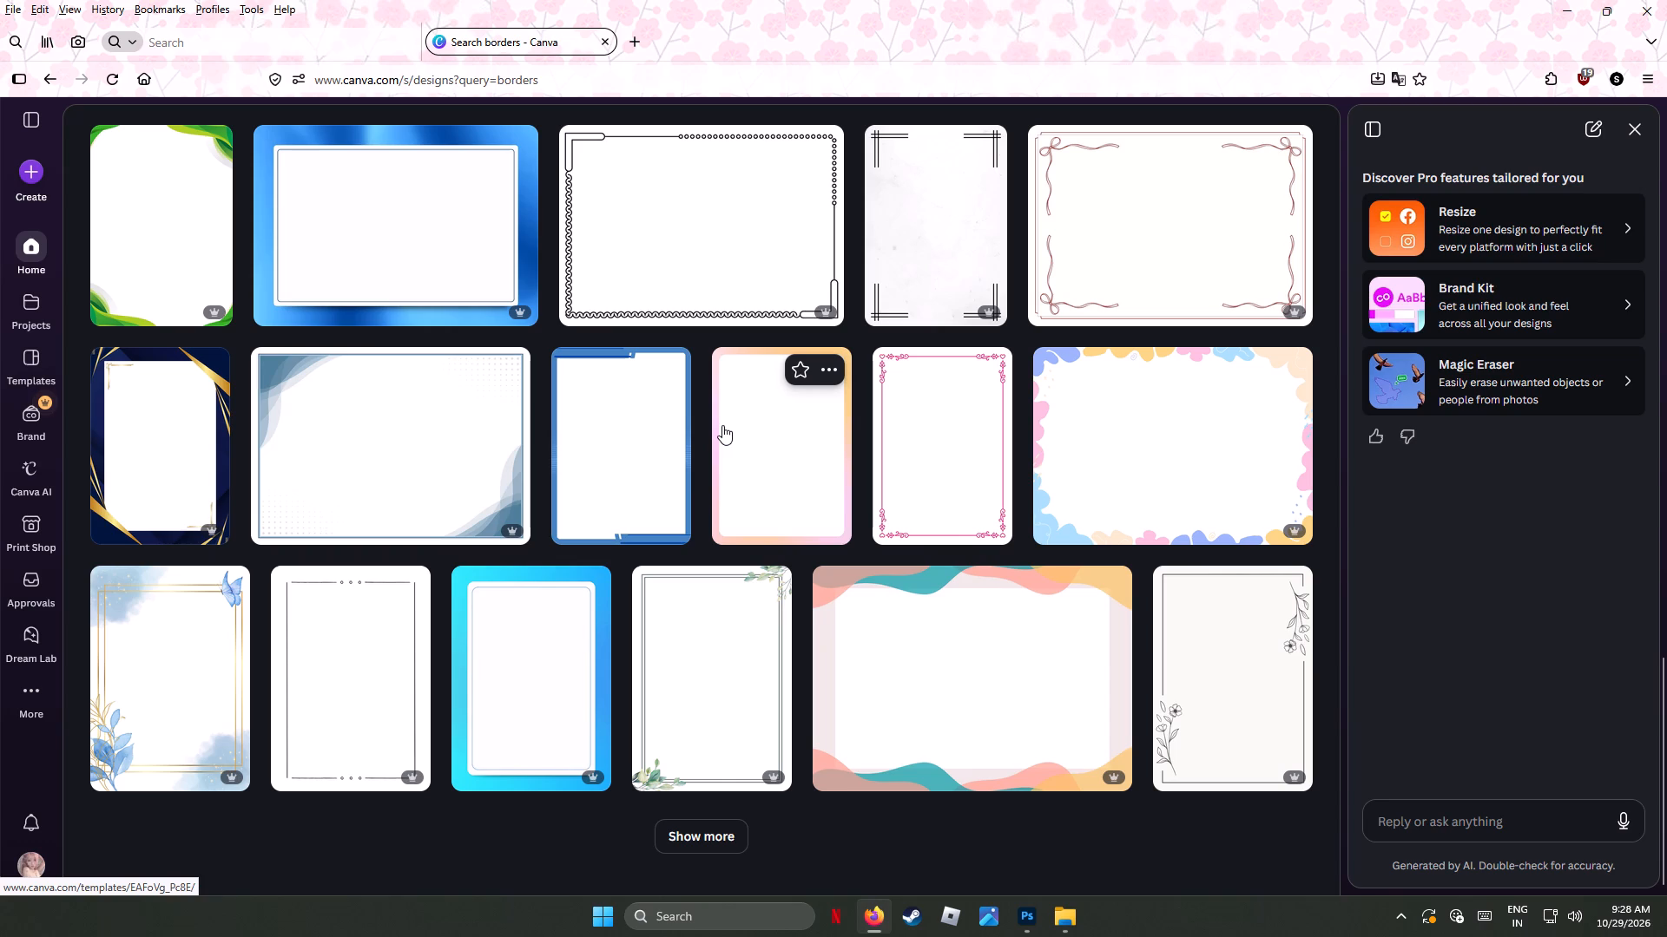
scroll(722, 425, "down", 2)
left_click(723, 836)
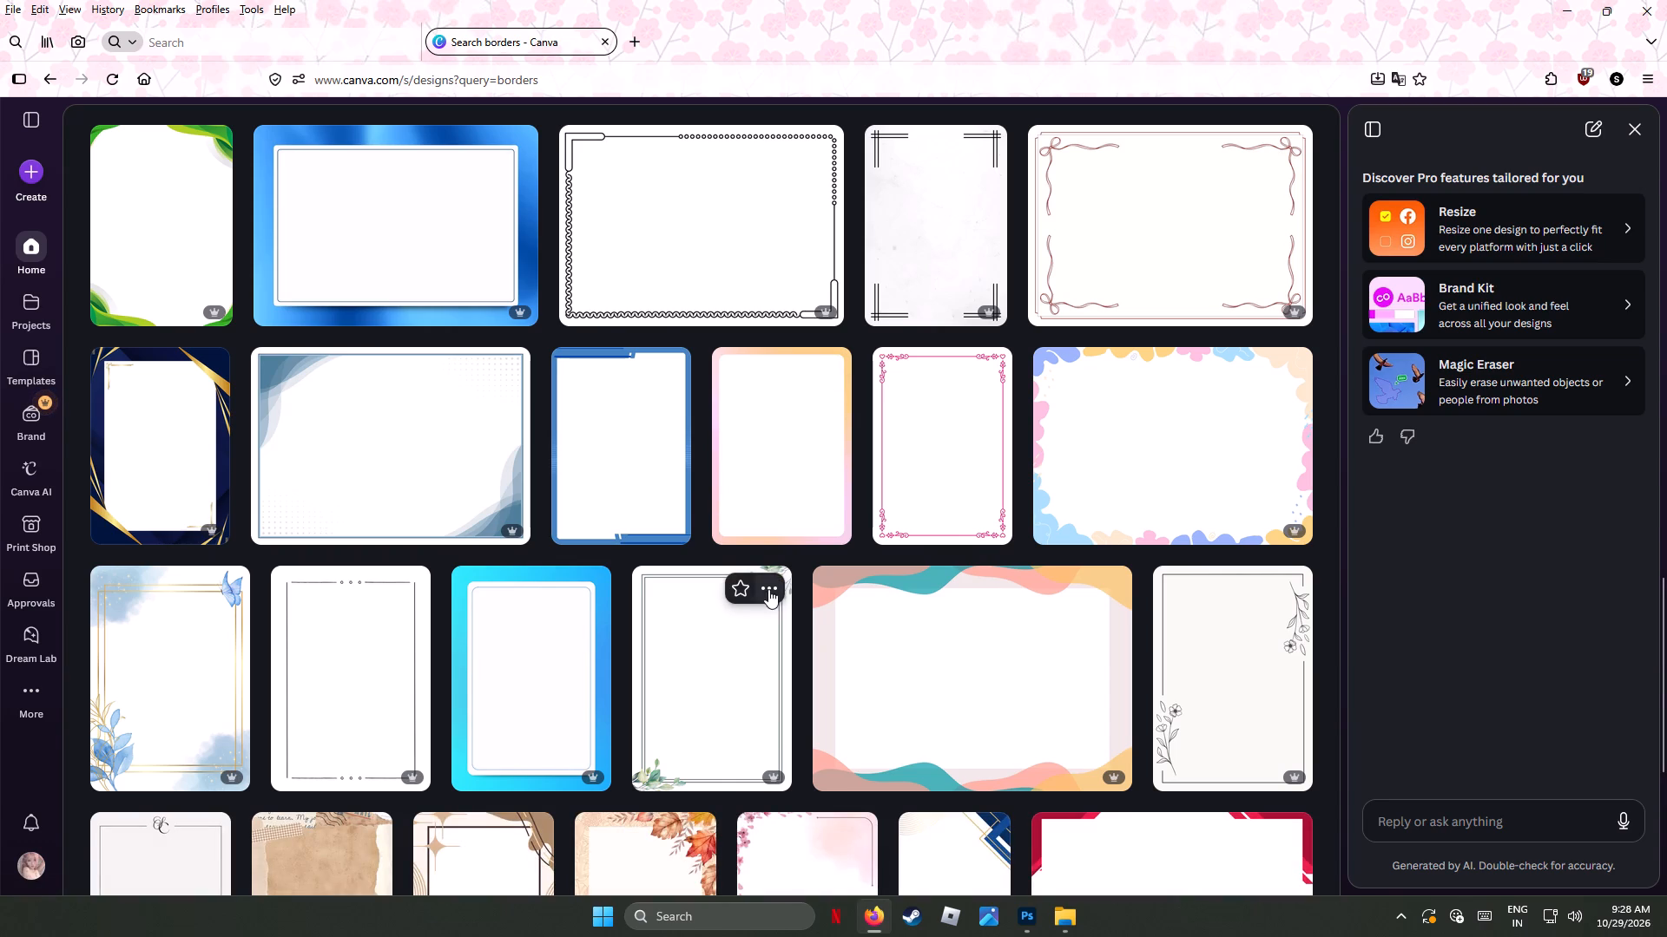
scroll(768, 589, "down", 4)
scroll(768, 589, "up", 6)
scroll(768, 589, "down", 3)
scroll(768, 589, "up", 4)
scroll(768, 589, "down", 2)
scroll(768, 589, "up", 2)
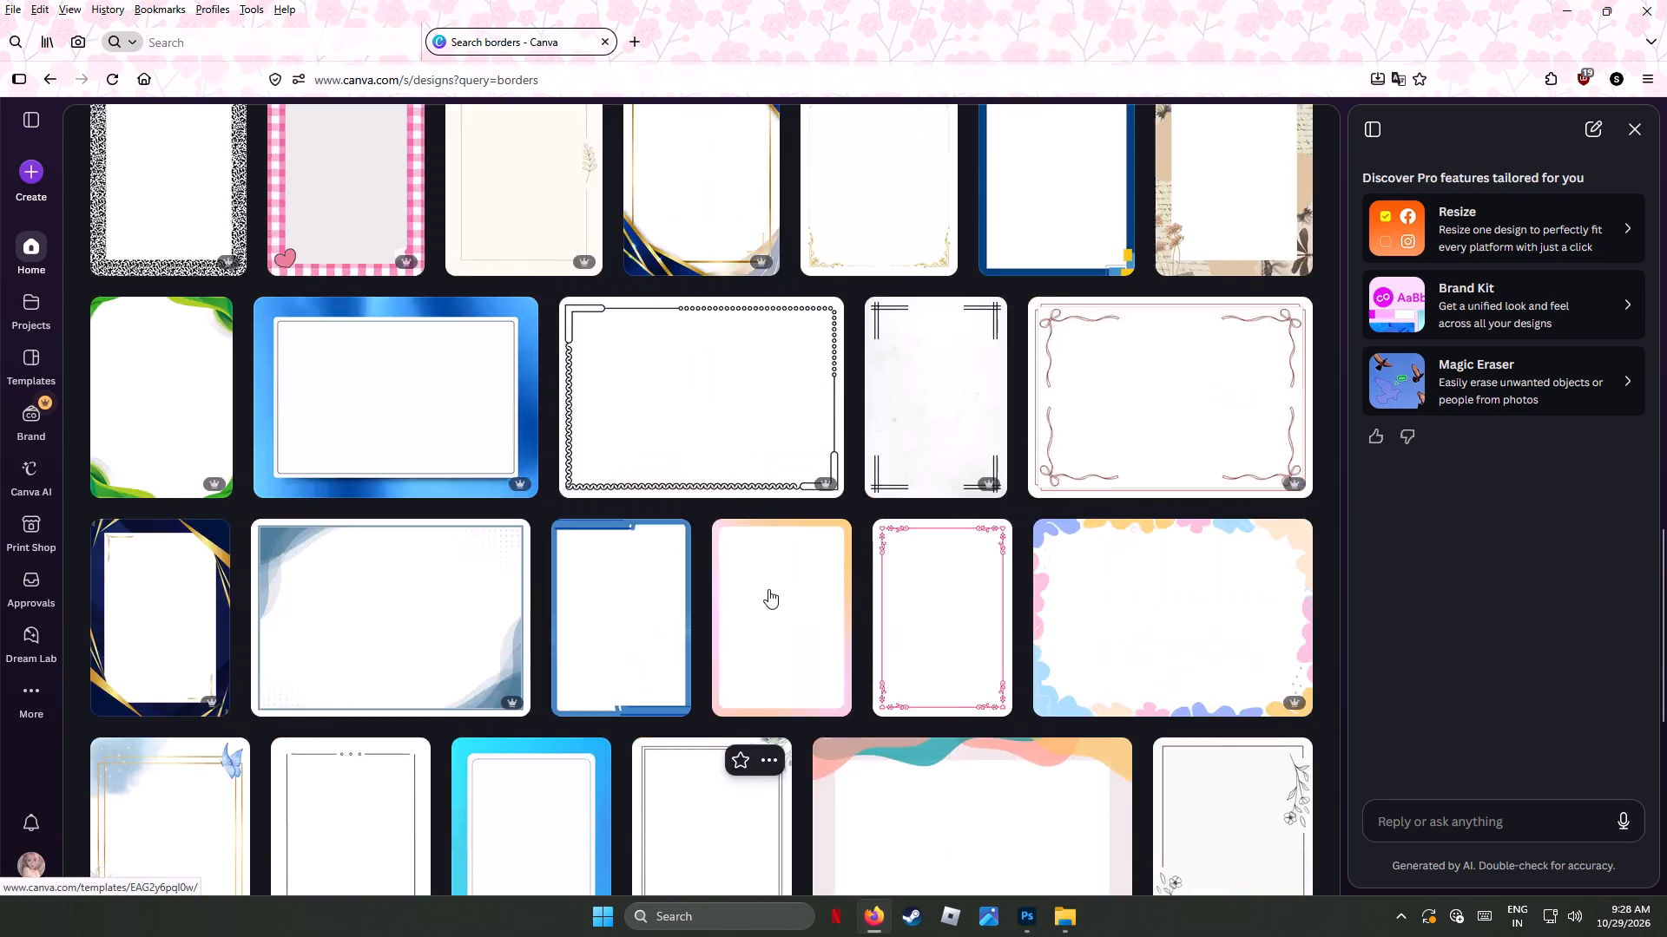
scroll(768, 589, "up", 5)
scroll(768, 589, "down", 4)
scroll(768, 589, "up", 2)
scroll(768, 589, "down", 3)
scroll(768, 589, "up", 9)
scroll(768, 589, "down", 1)
scroll(768, 589, "up", 5)
scroll(768, 589, "down", 1)
scroll(768, 589, "up", 4)
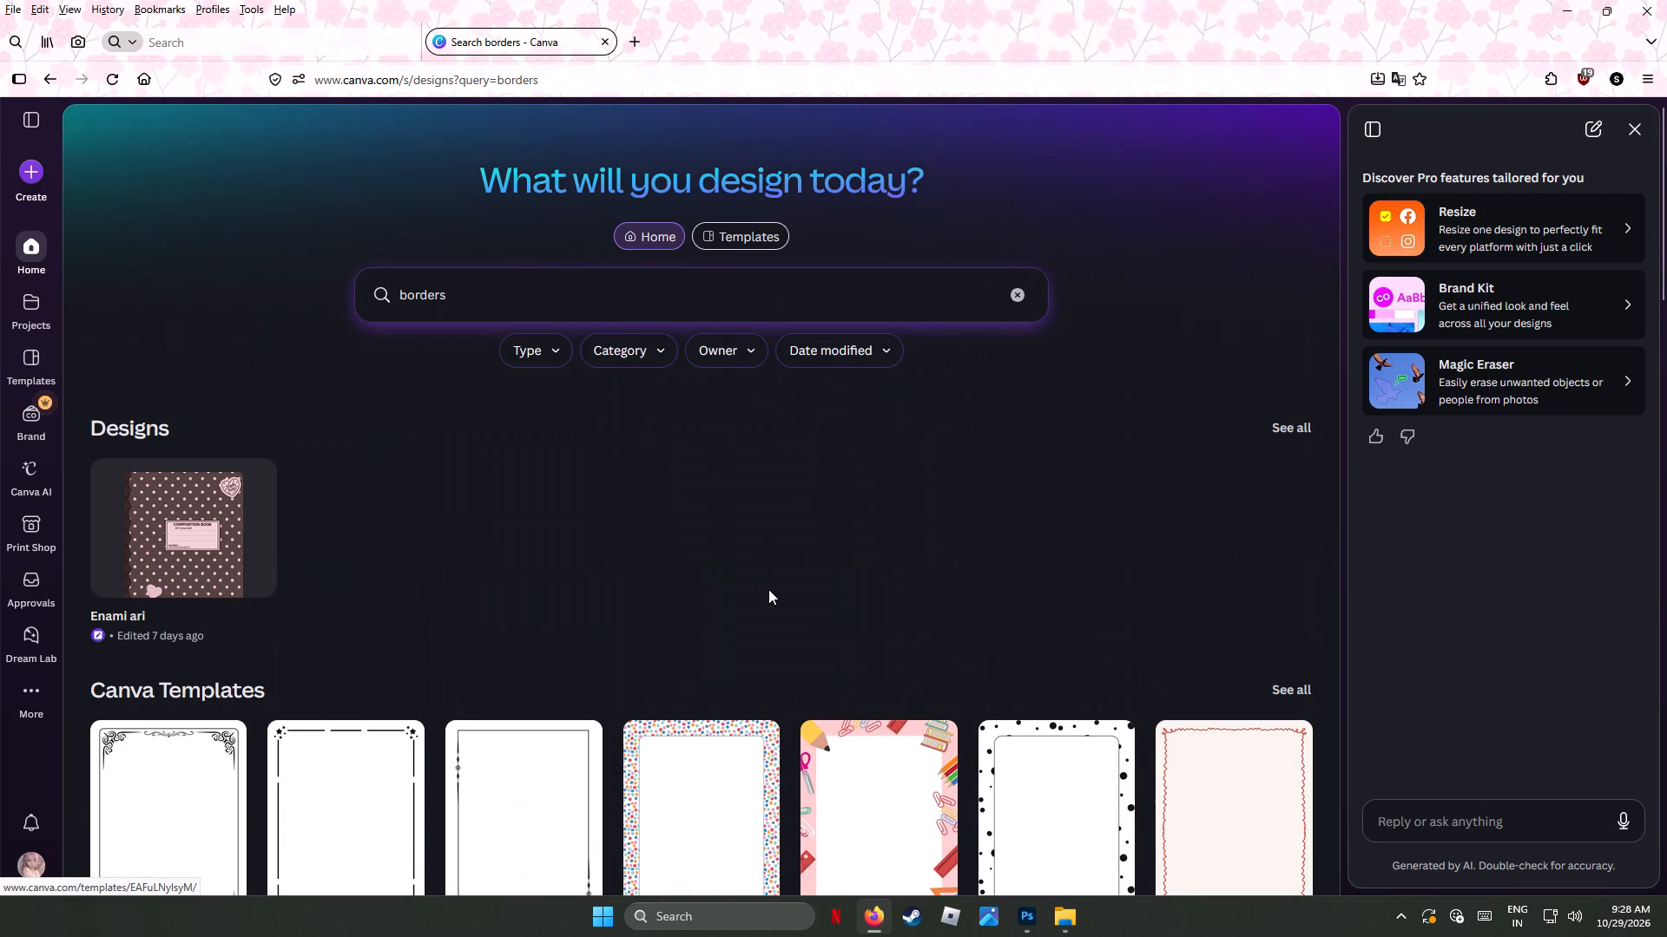
Search Canva for "festive border".
left_click_drag(467, 298, 379, 305)
type("festive")
key("space")
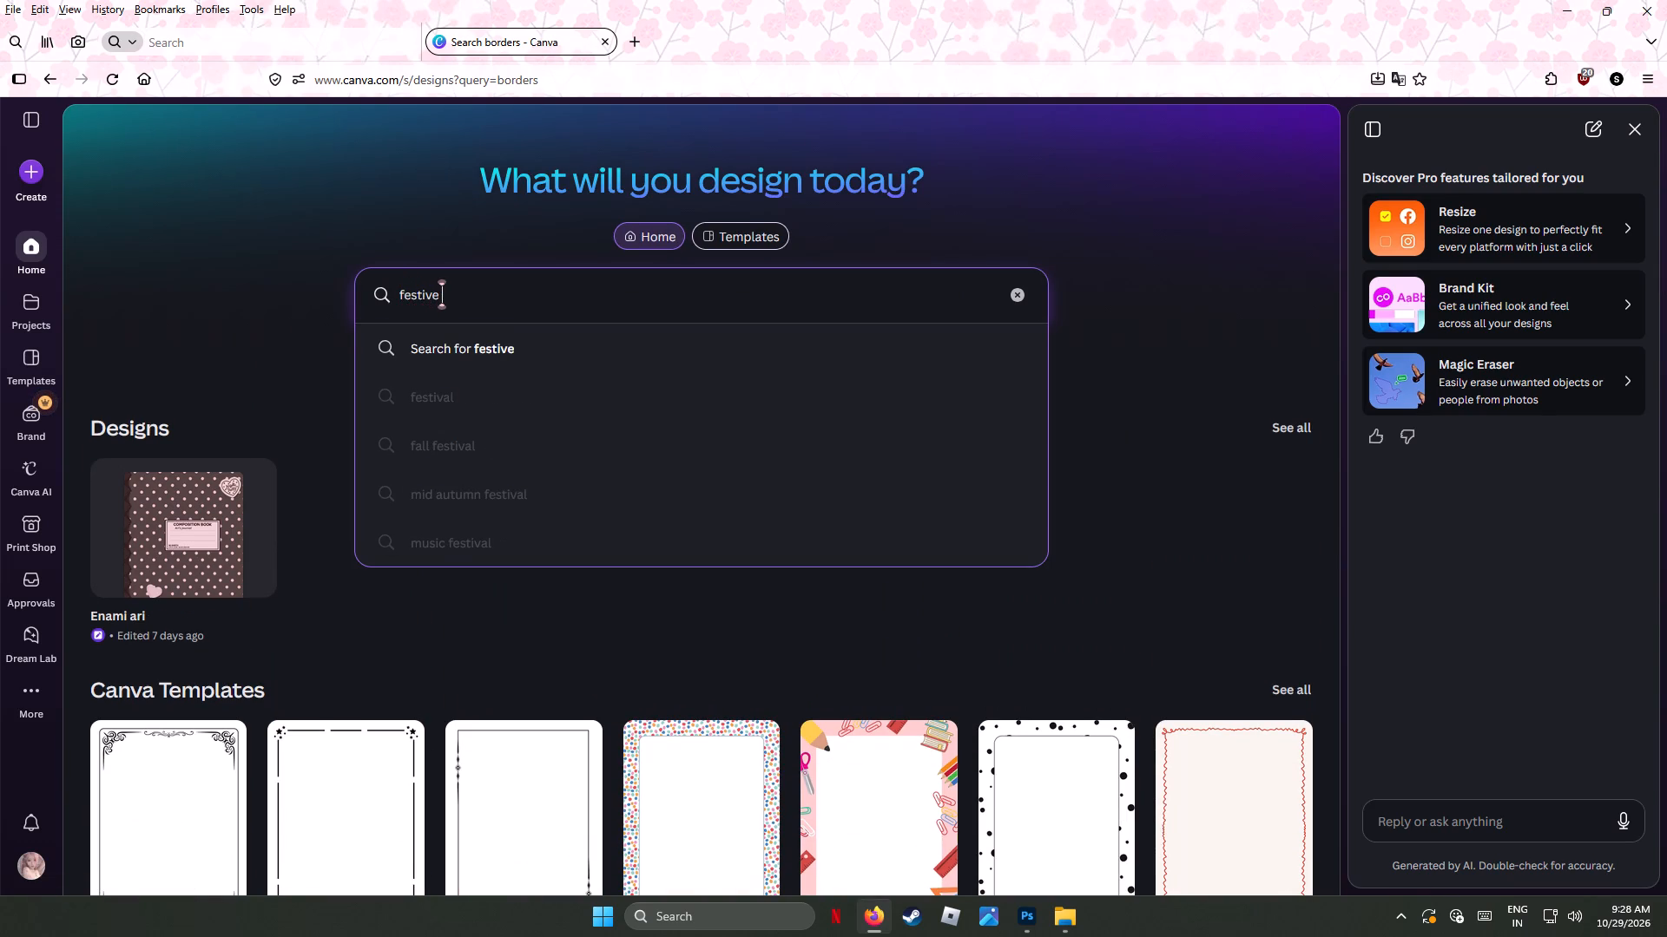
type("border")
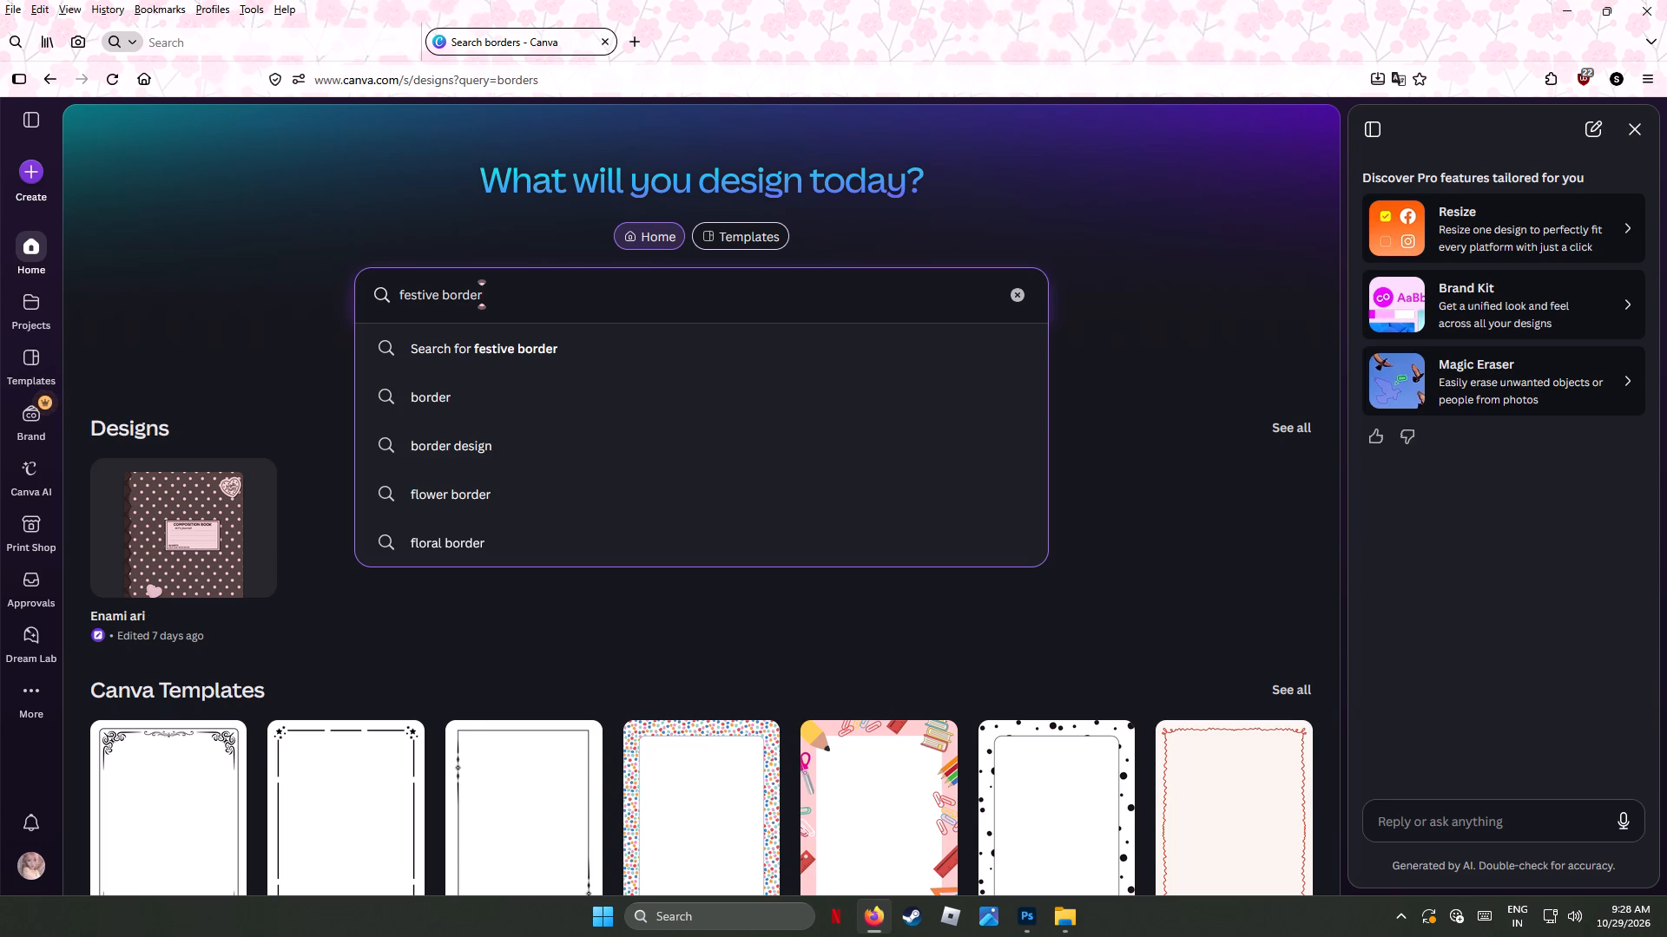
key("Return")
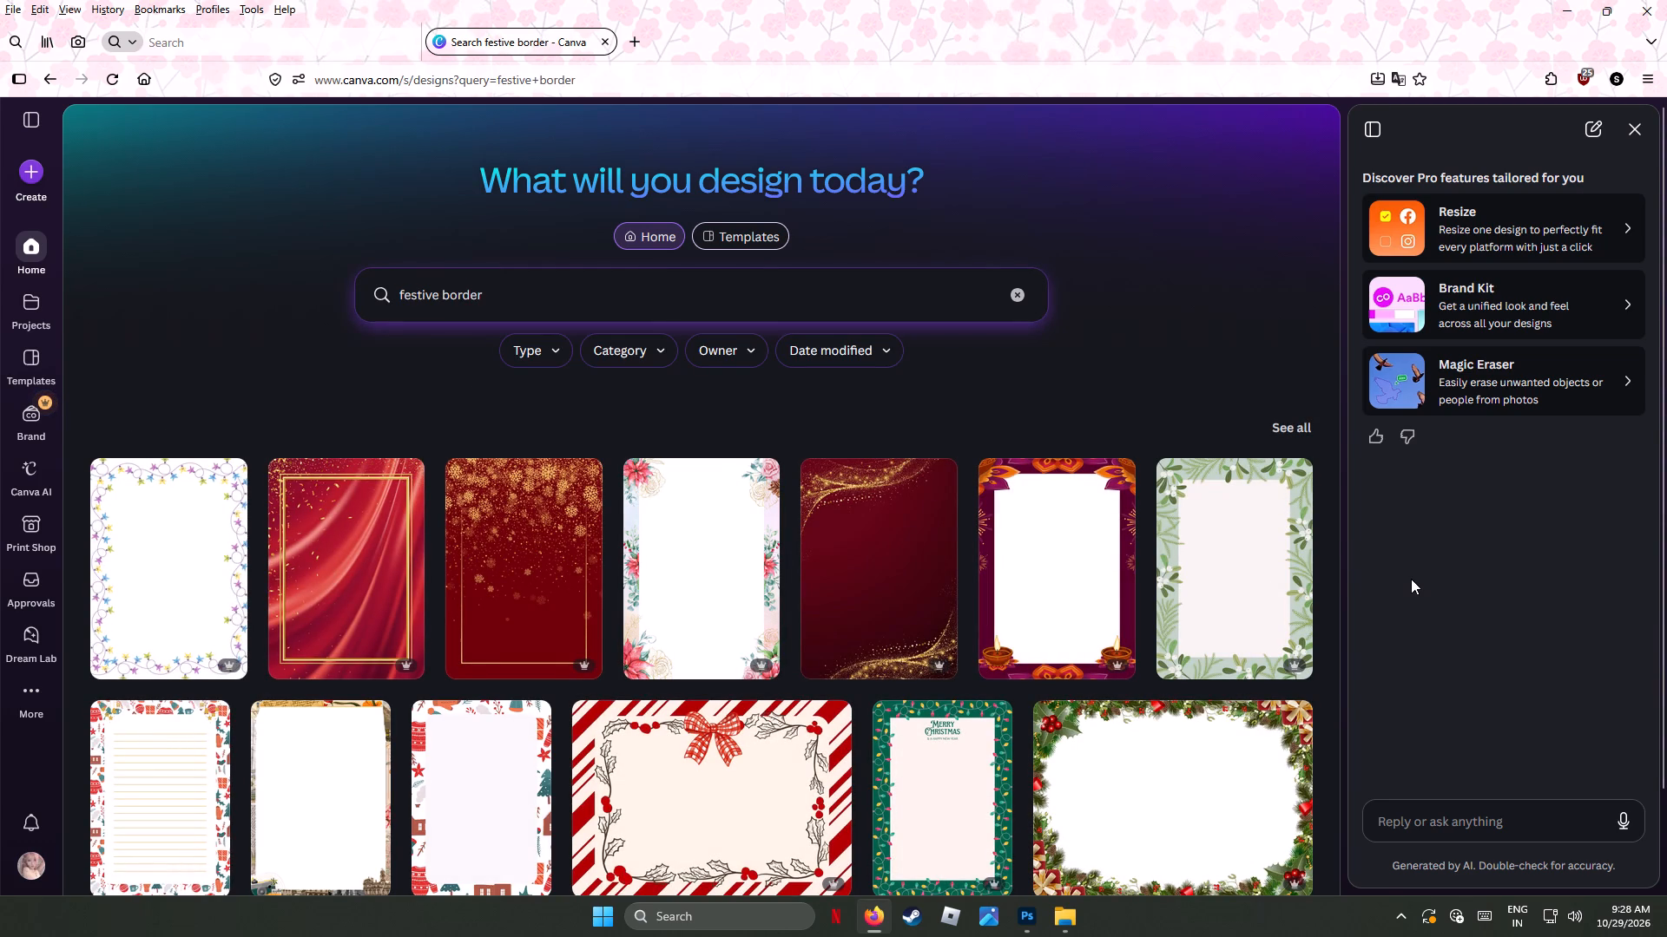
Look through the festive border templates, loading further results, for a decorative frame that suits the banner.
scroll(1411, 579, "down", 2)
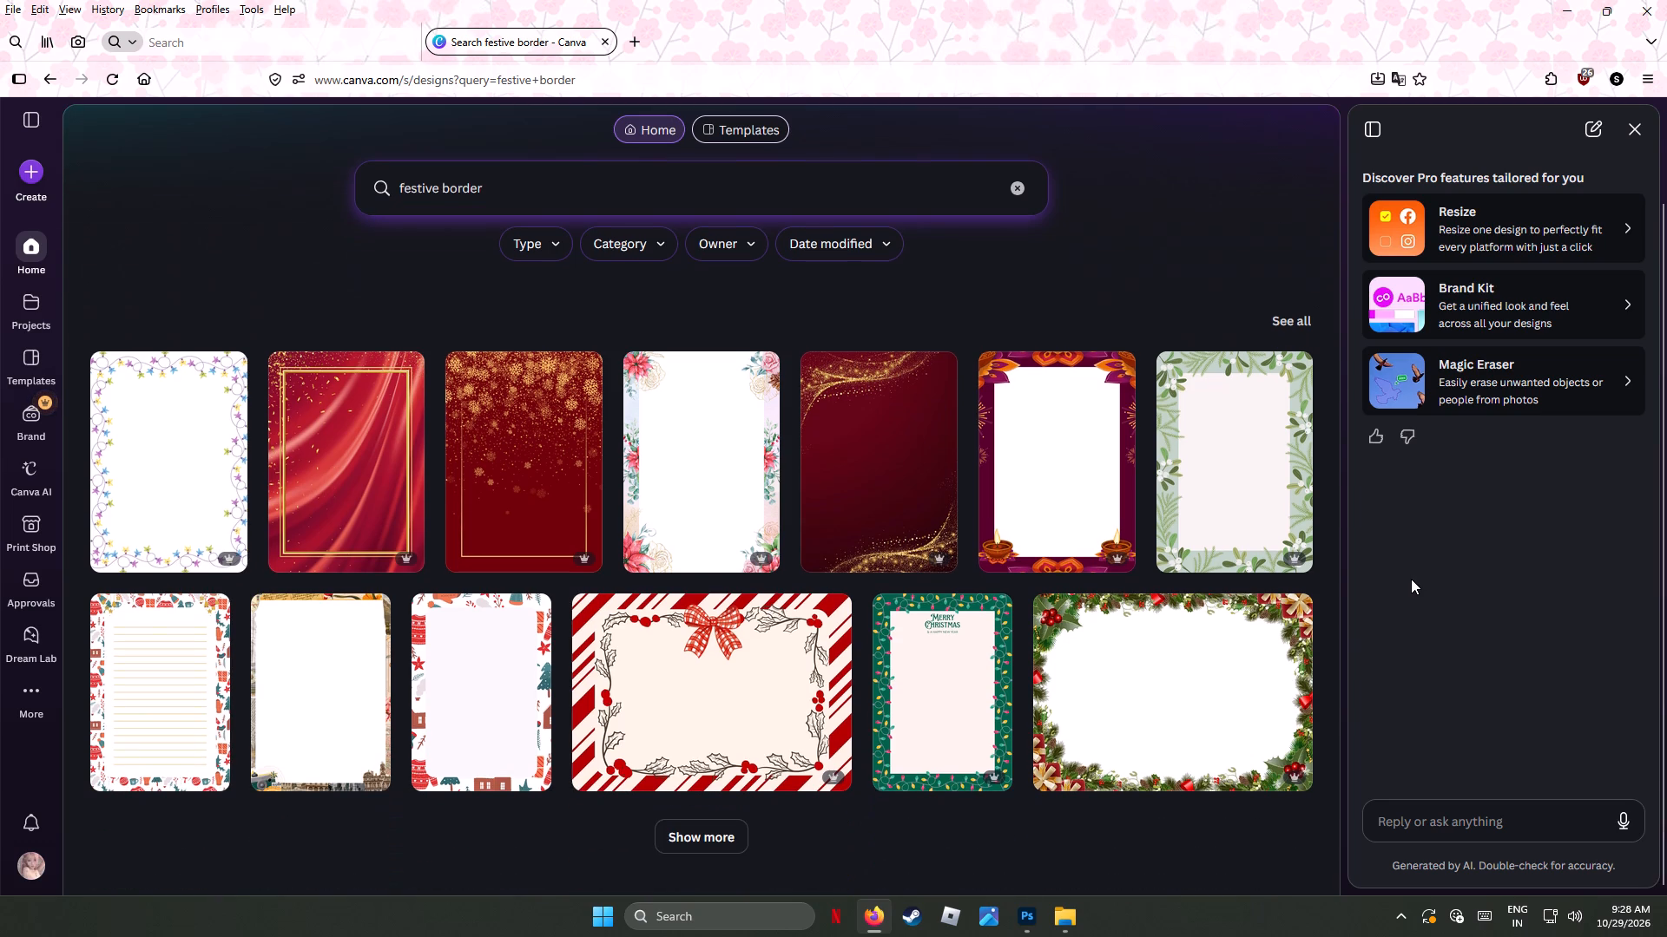
scroll(1411, 579, "down", 2)
left_click(706, 834)
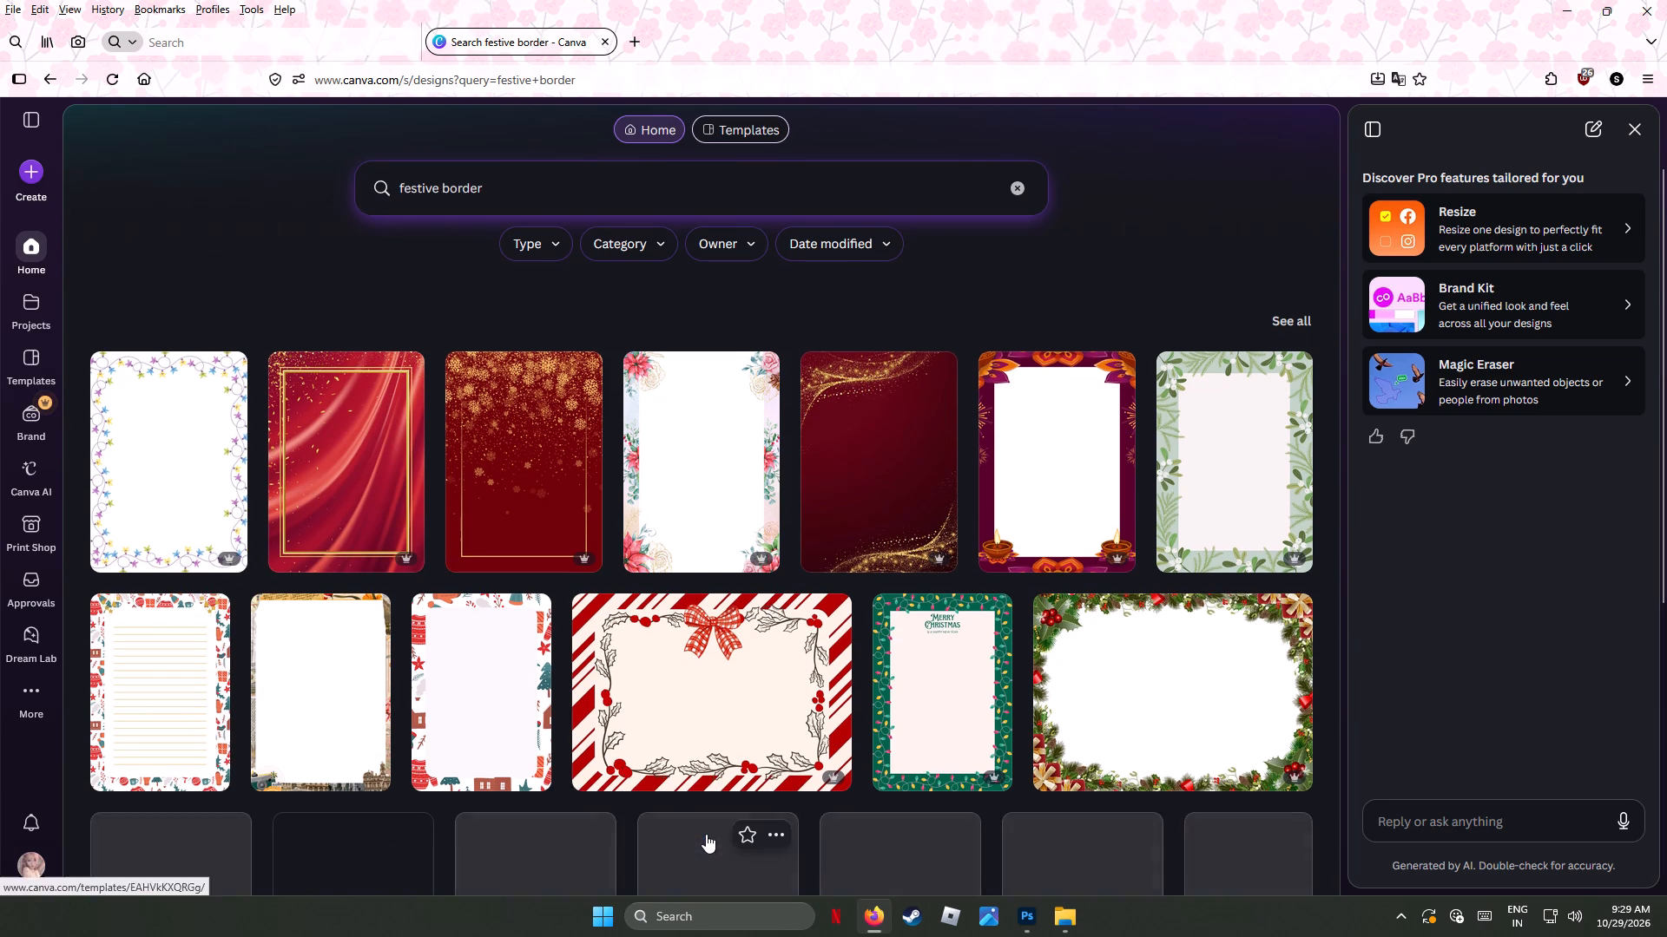
scroll(1451, 635, "down", 4)
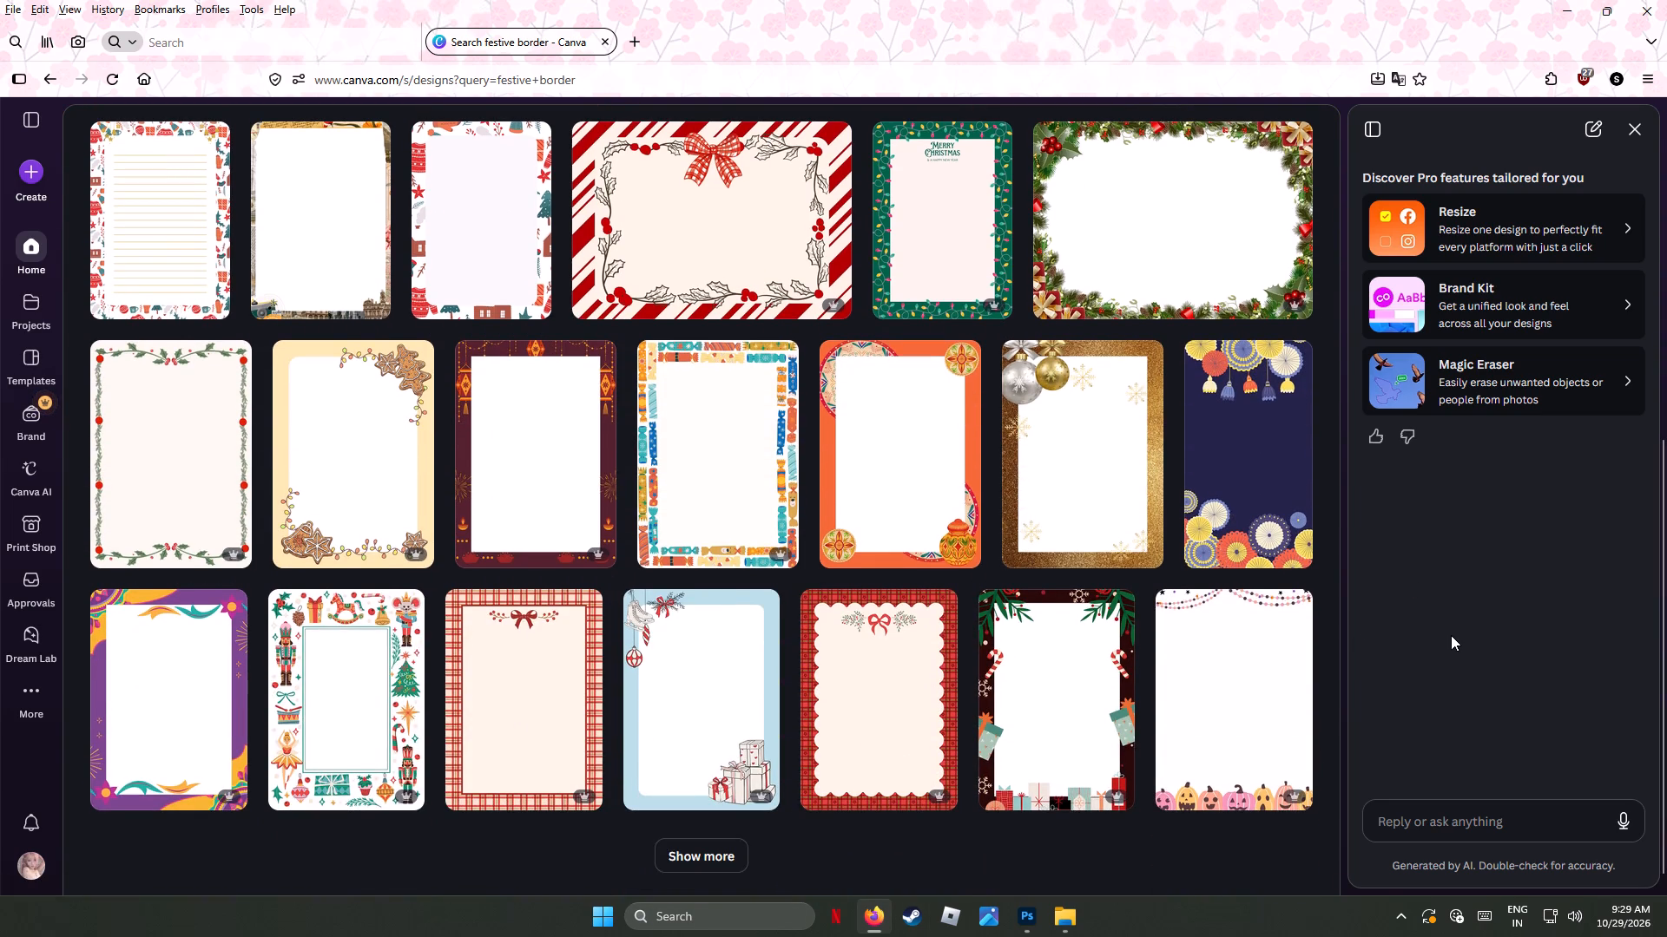
scroll(1451, 635, "down", 1)
scroll(1451, 635, "up", 1)
scroll(1451, 635, "down", 3)
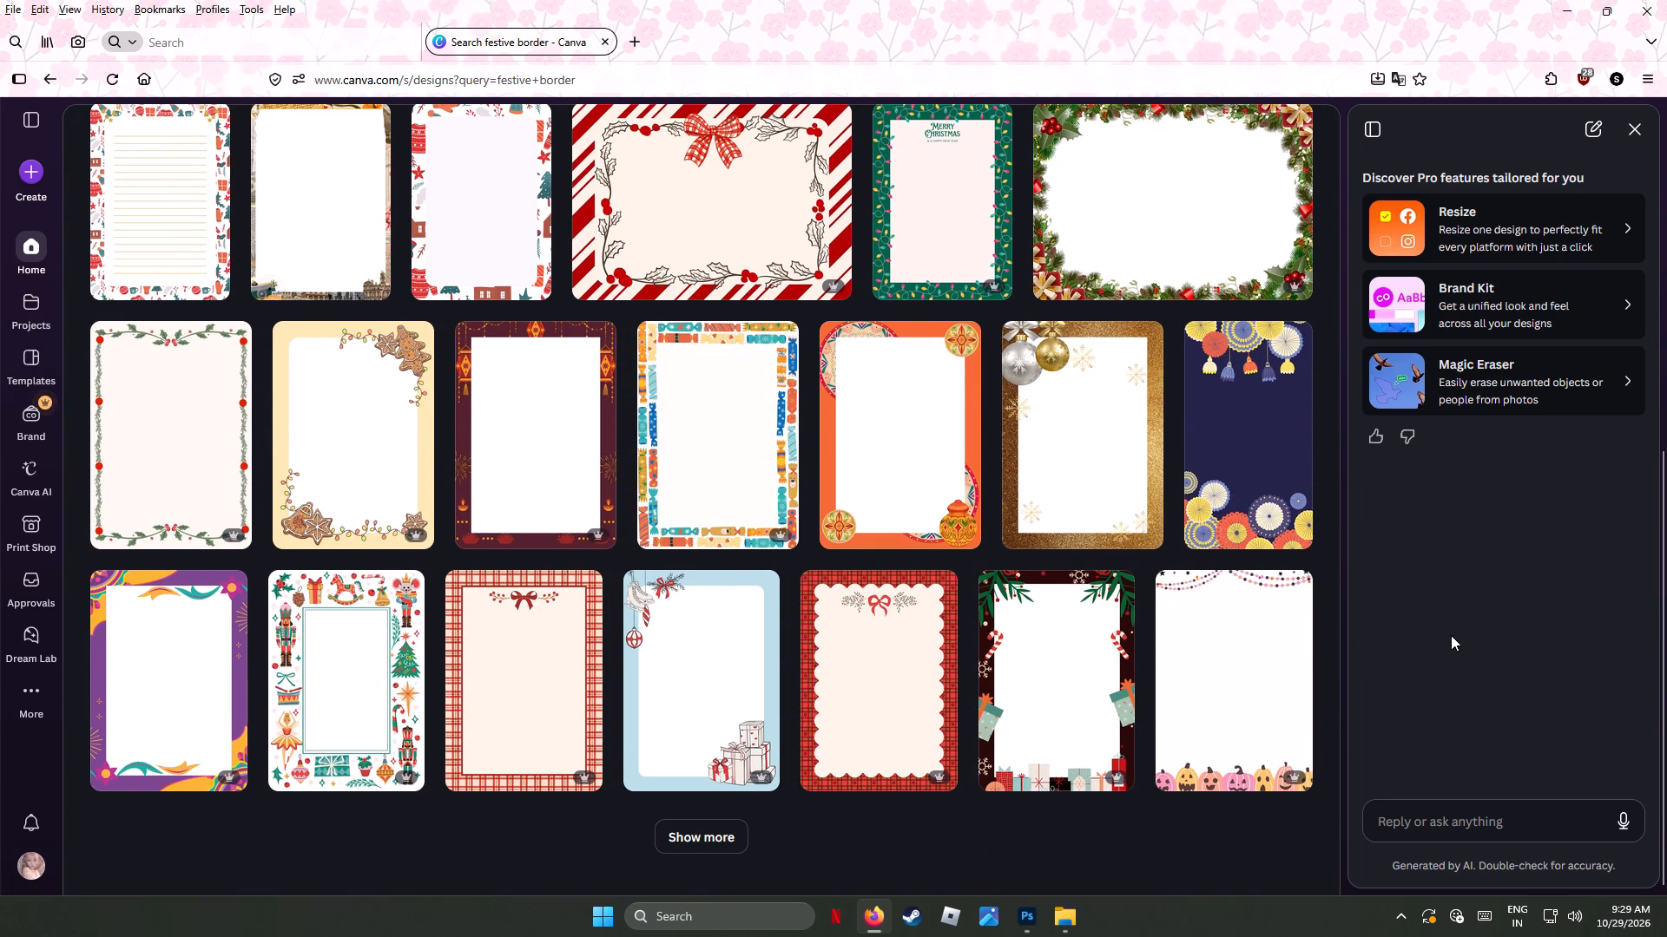
left_click(702, 839)
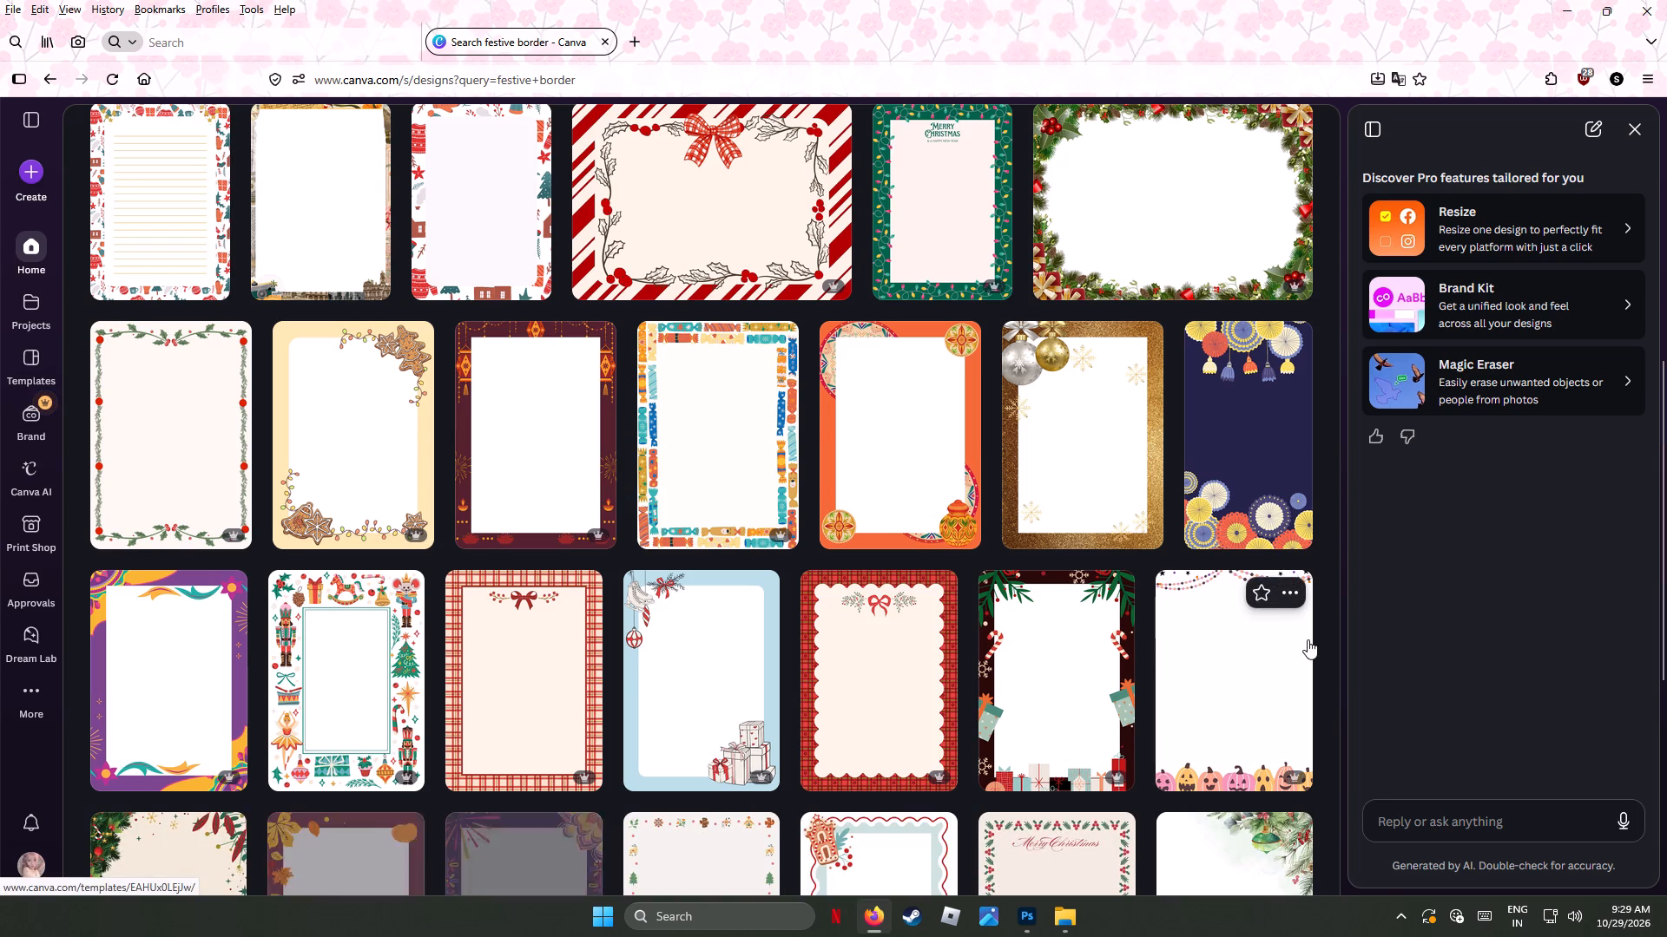
scroll(1308, 639, "down", 4)
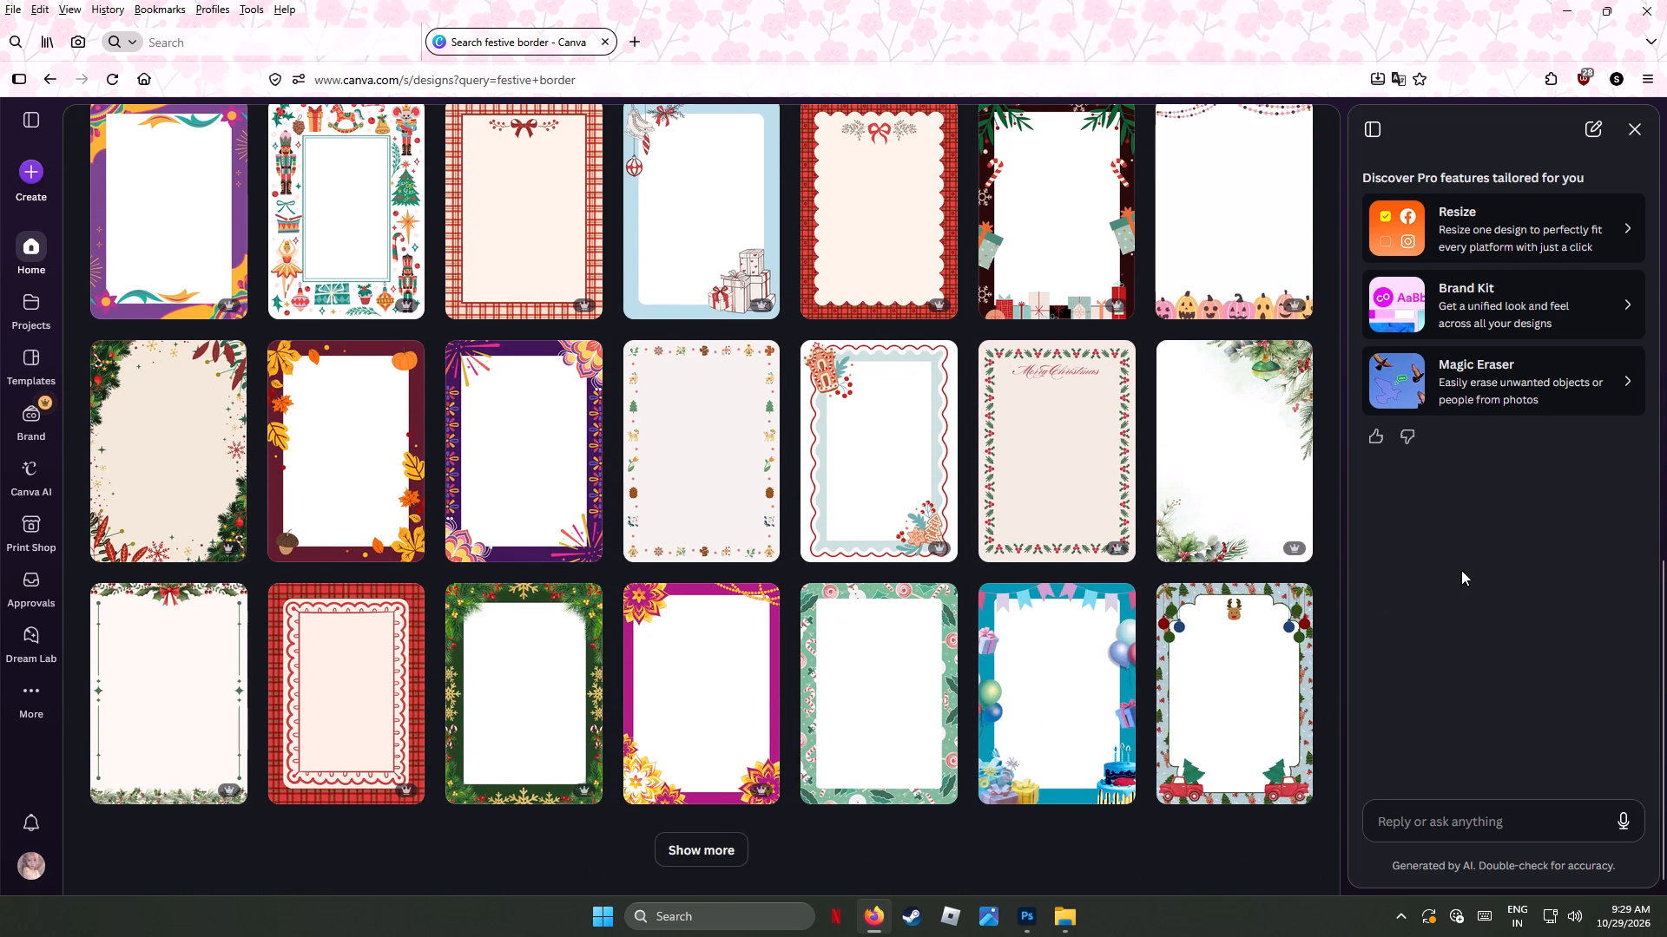
scroll(1461, 570, "down", 3)
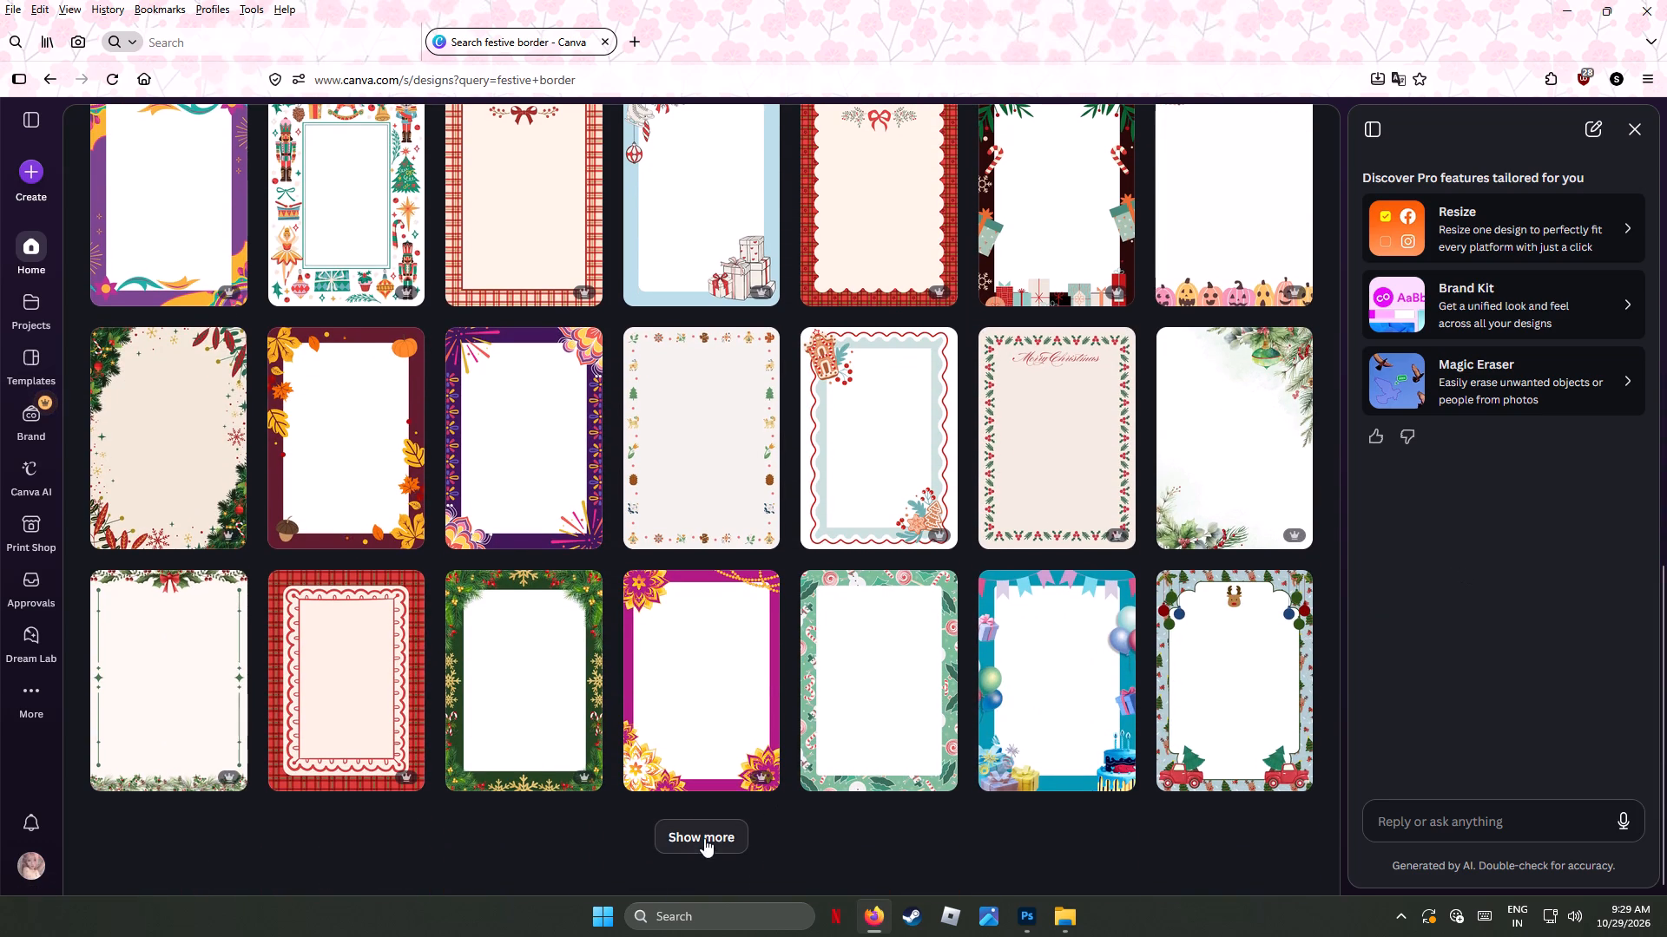
left_click(708, 829)
scroll(1374, 617, "down", 3)
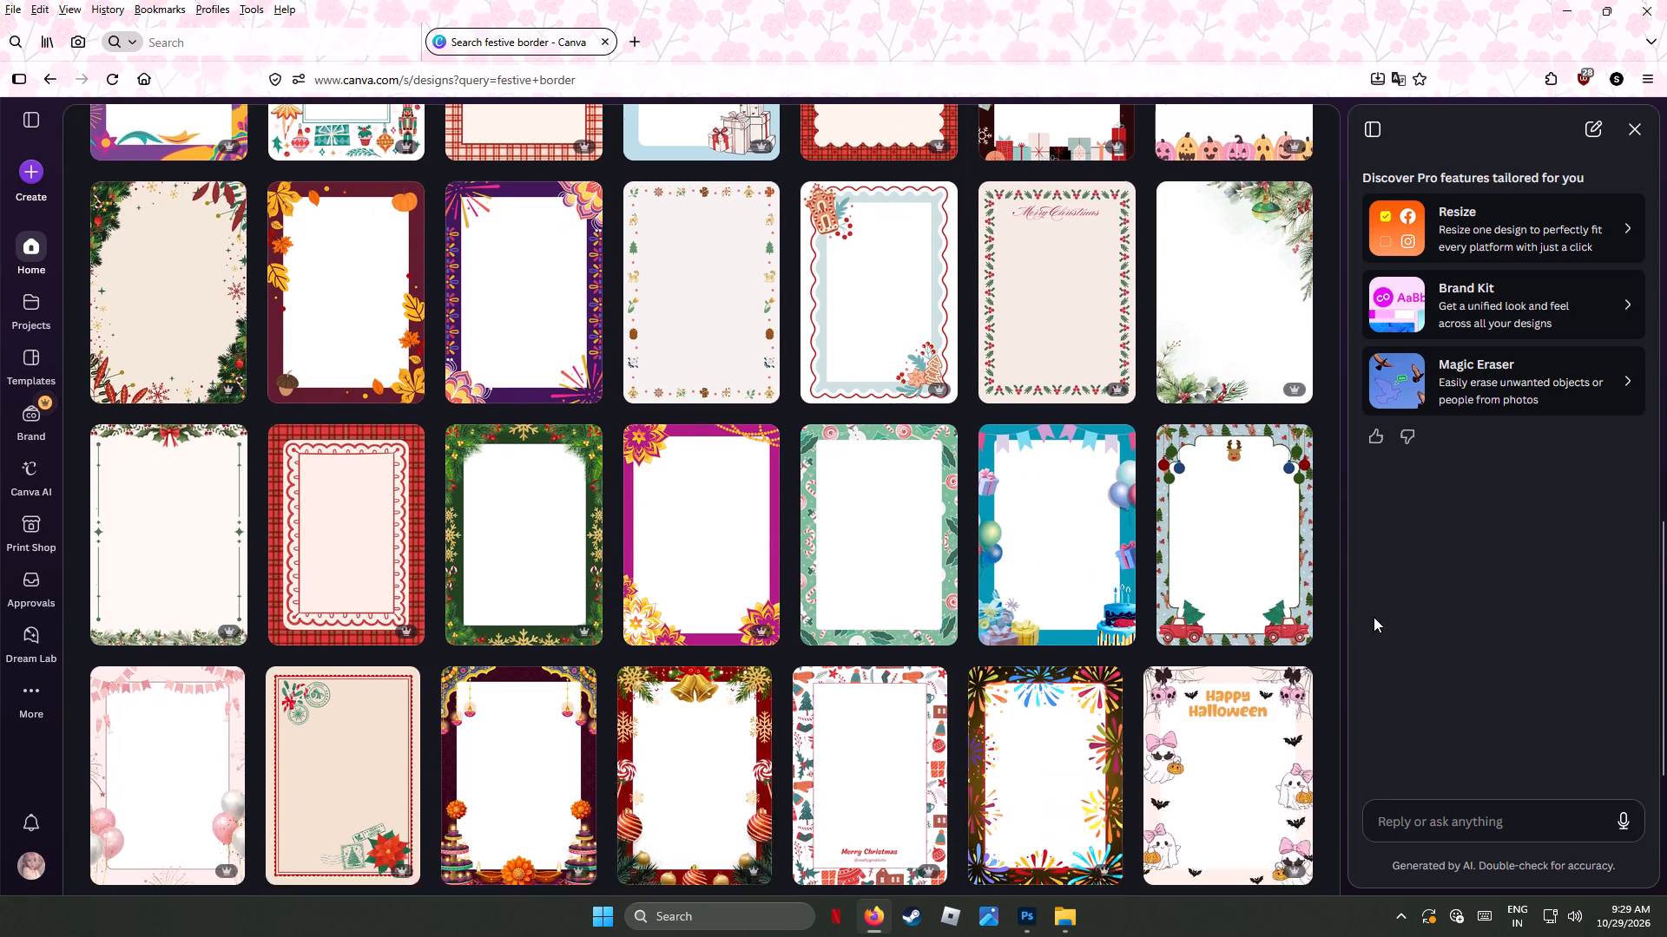
scroll(1374, 617, "down", 5)
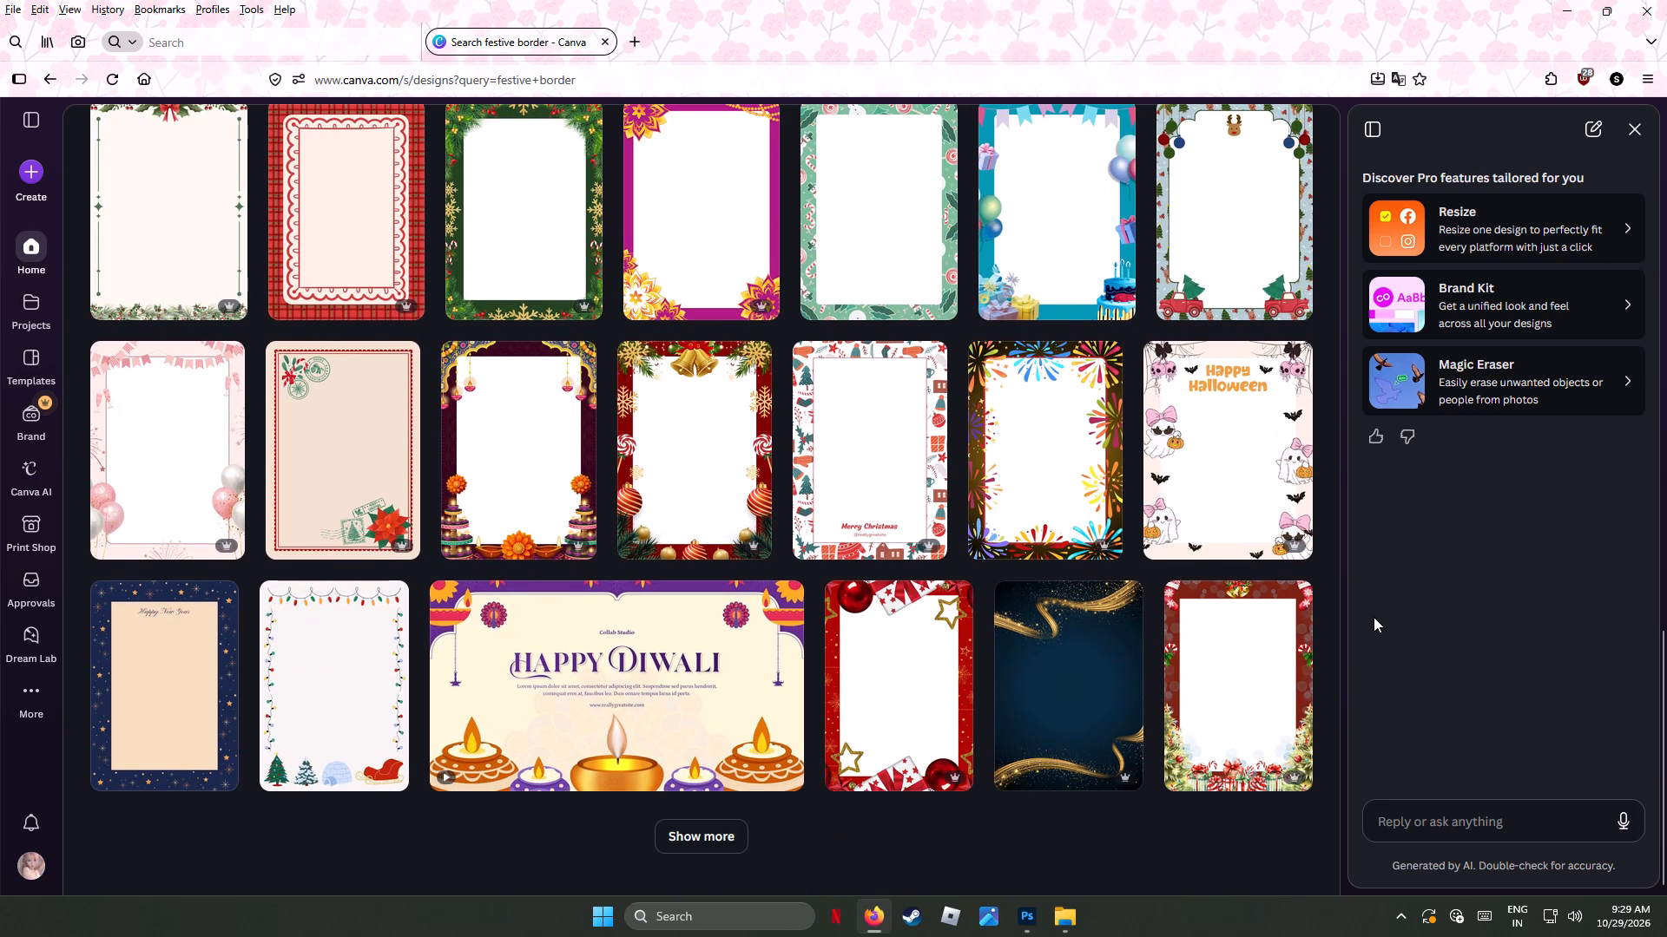
left_click(707, 830)
scroll(1354, 614, "down", 2)
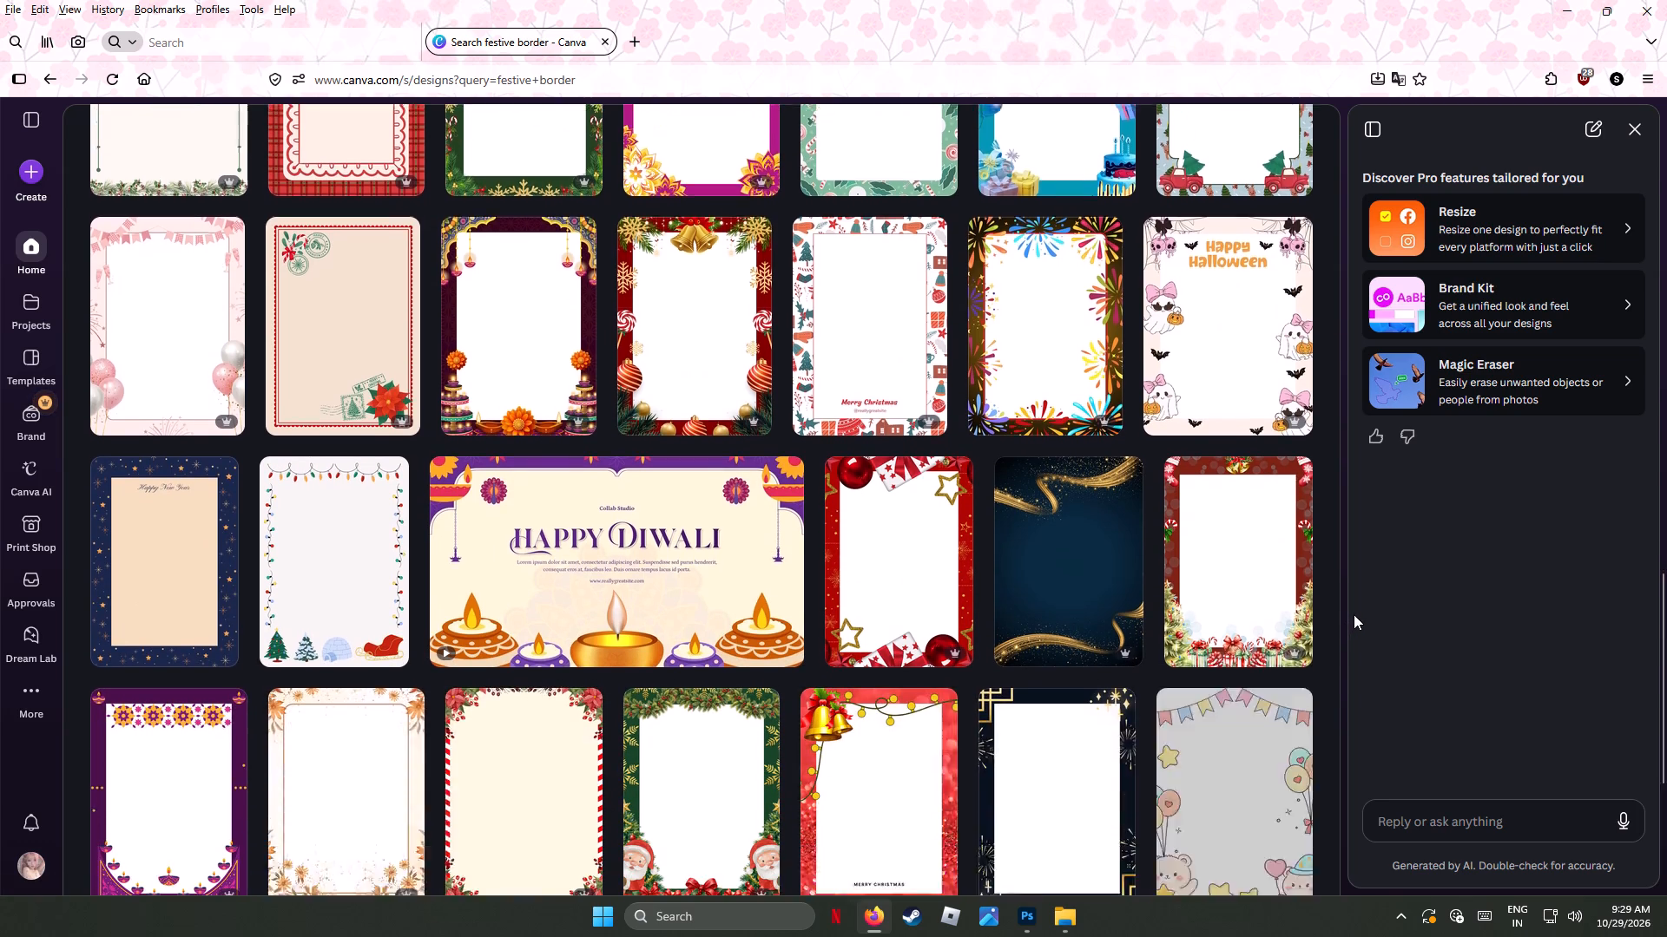
scroll(1354, 614, "down", 7)
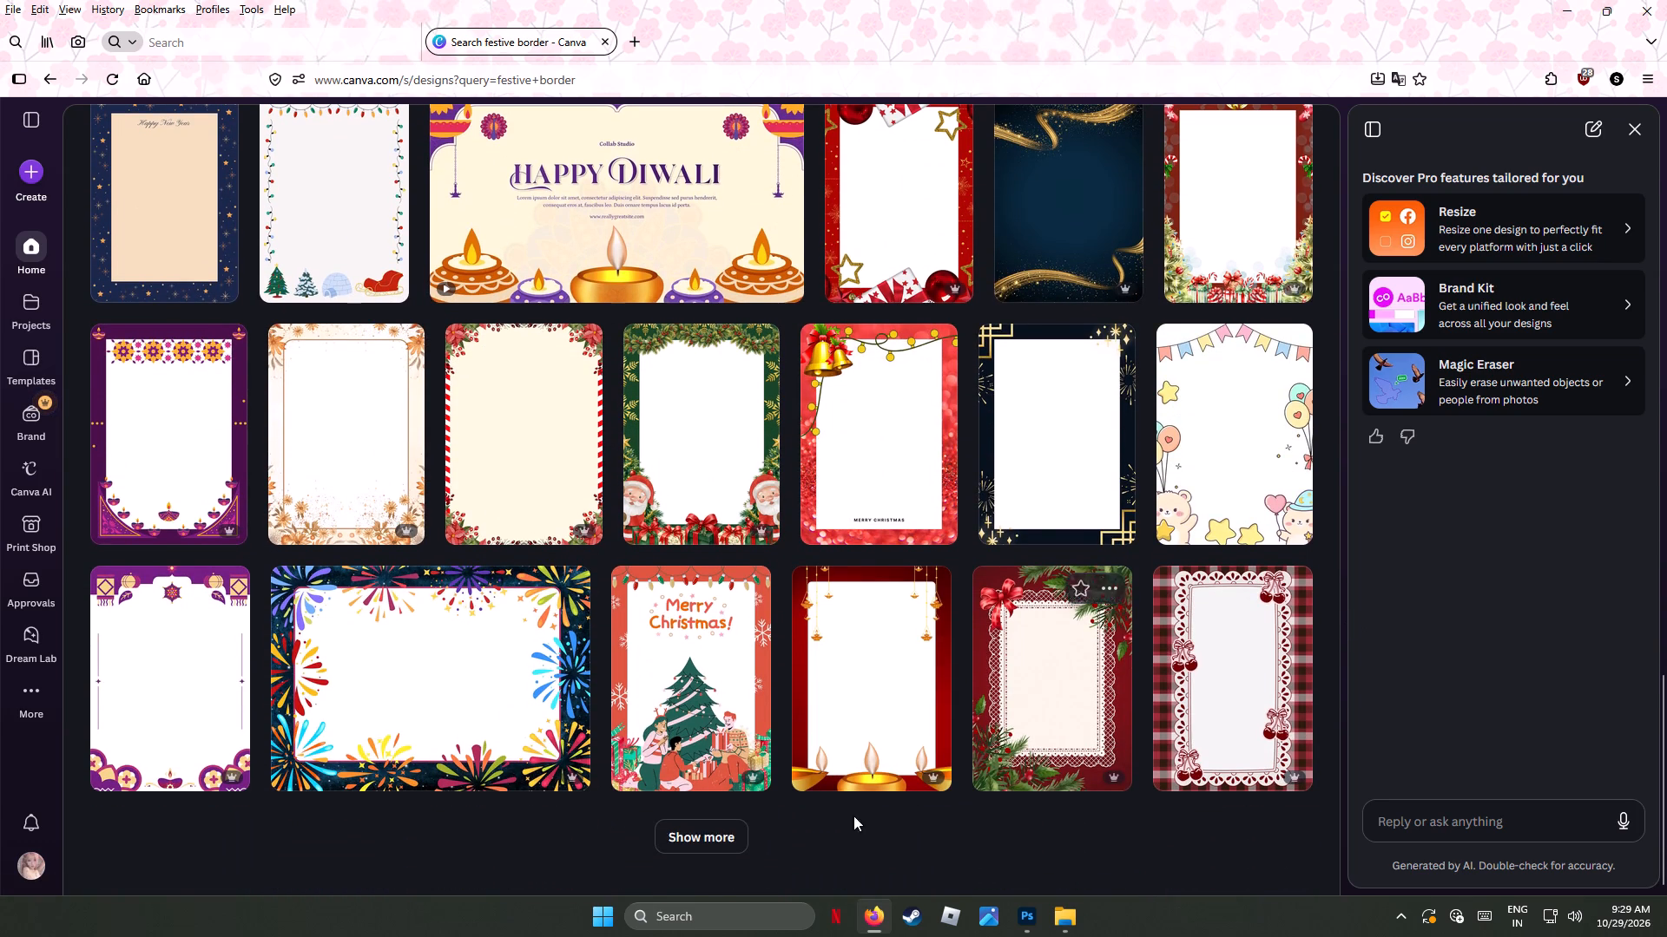
left_click(708, 837)
scroll(1250, 644, "down", 3)
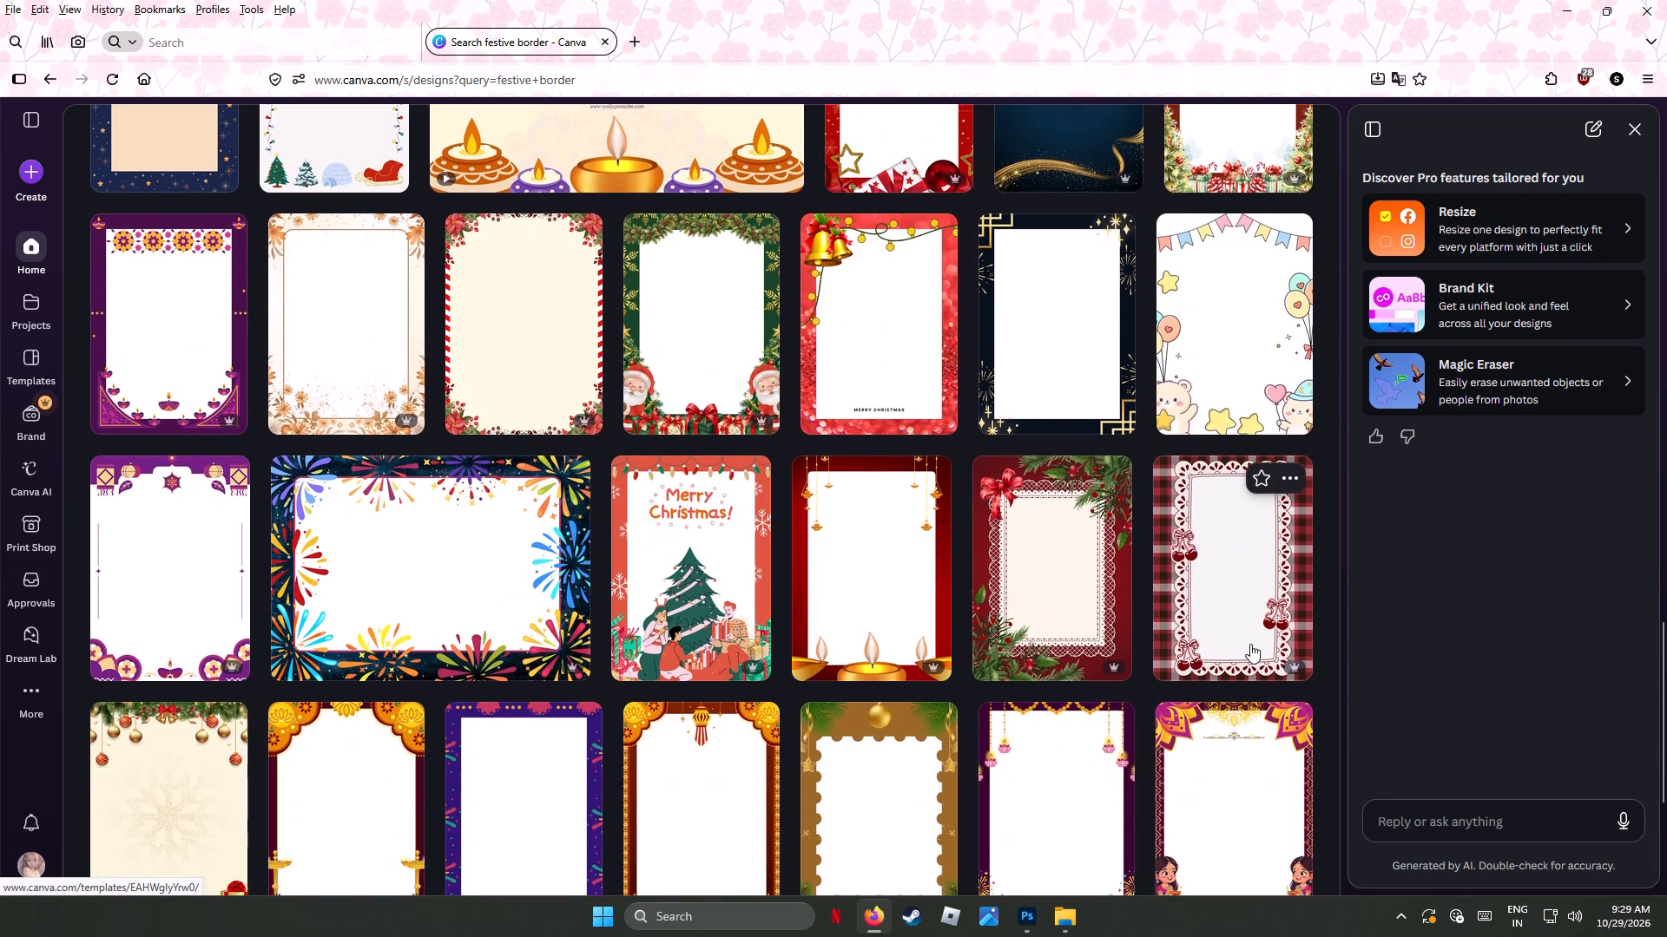
scroll(1250, 644, "down", 4)
left_click(702, 835)
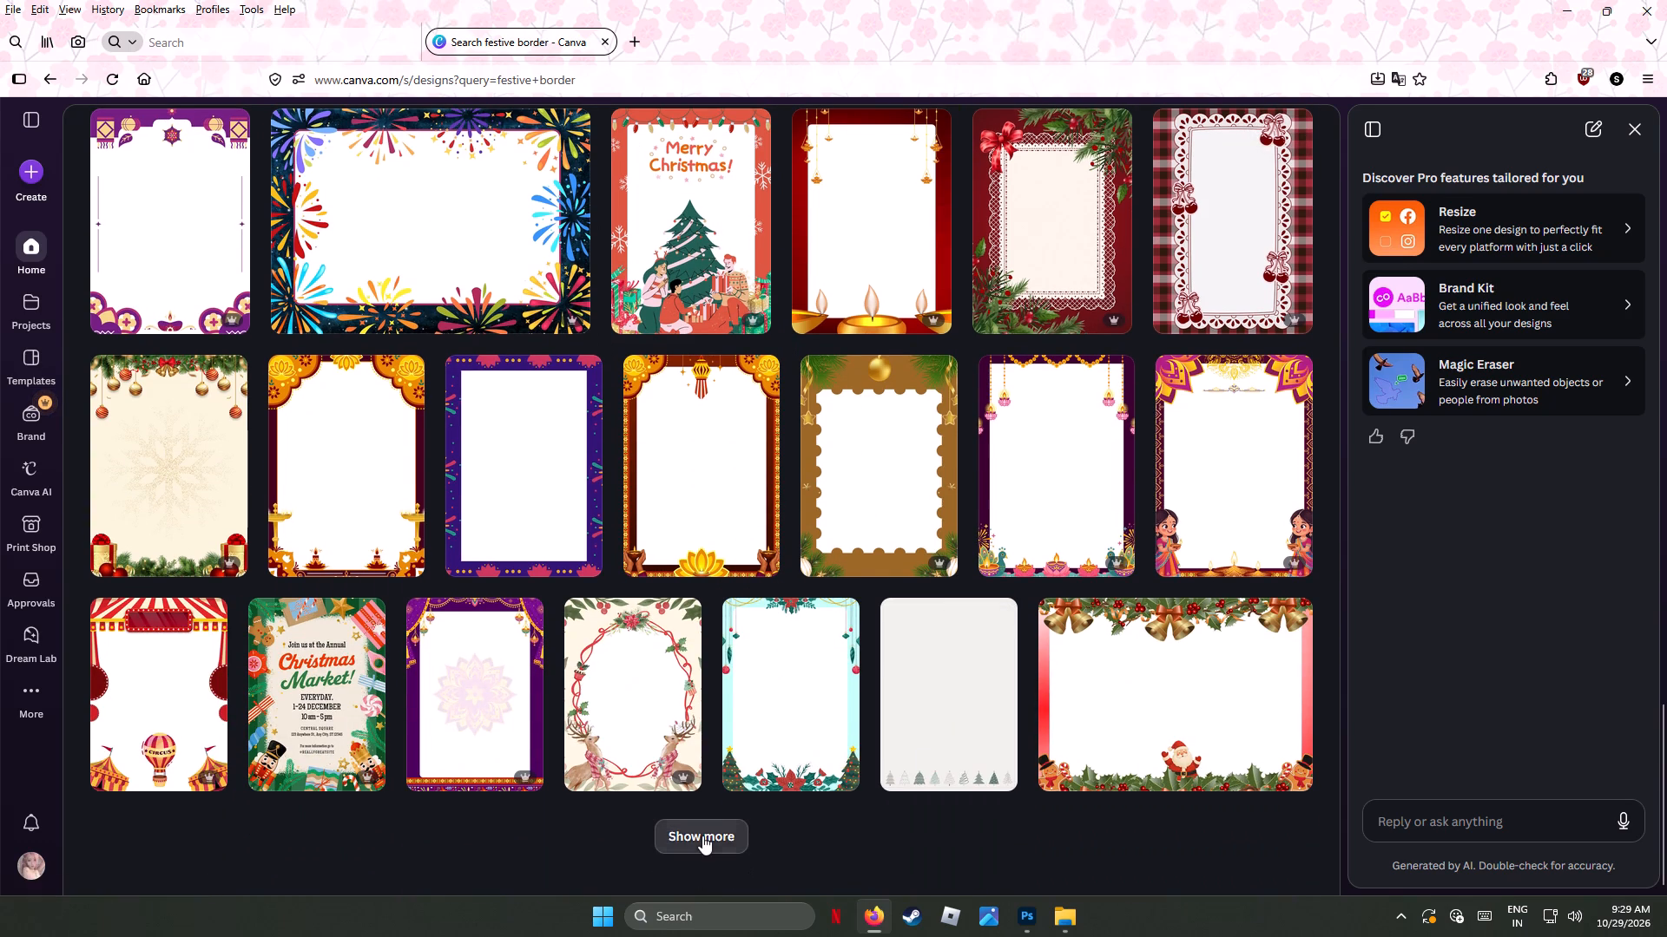
scroll(1222, 658, "down", 4)
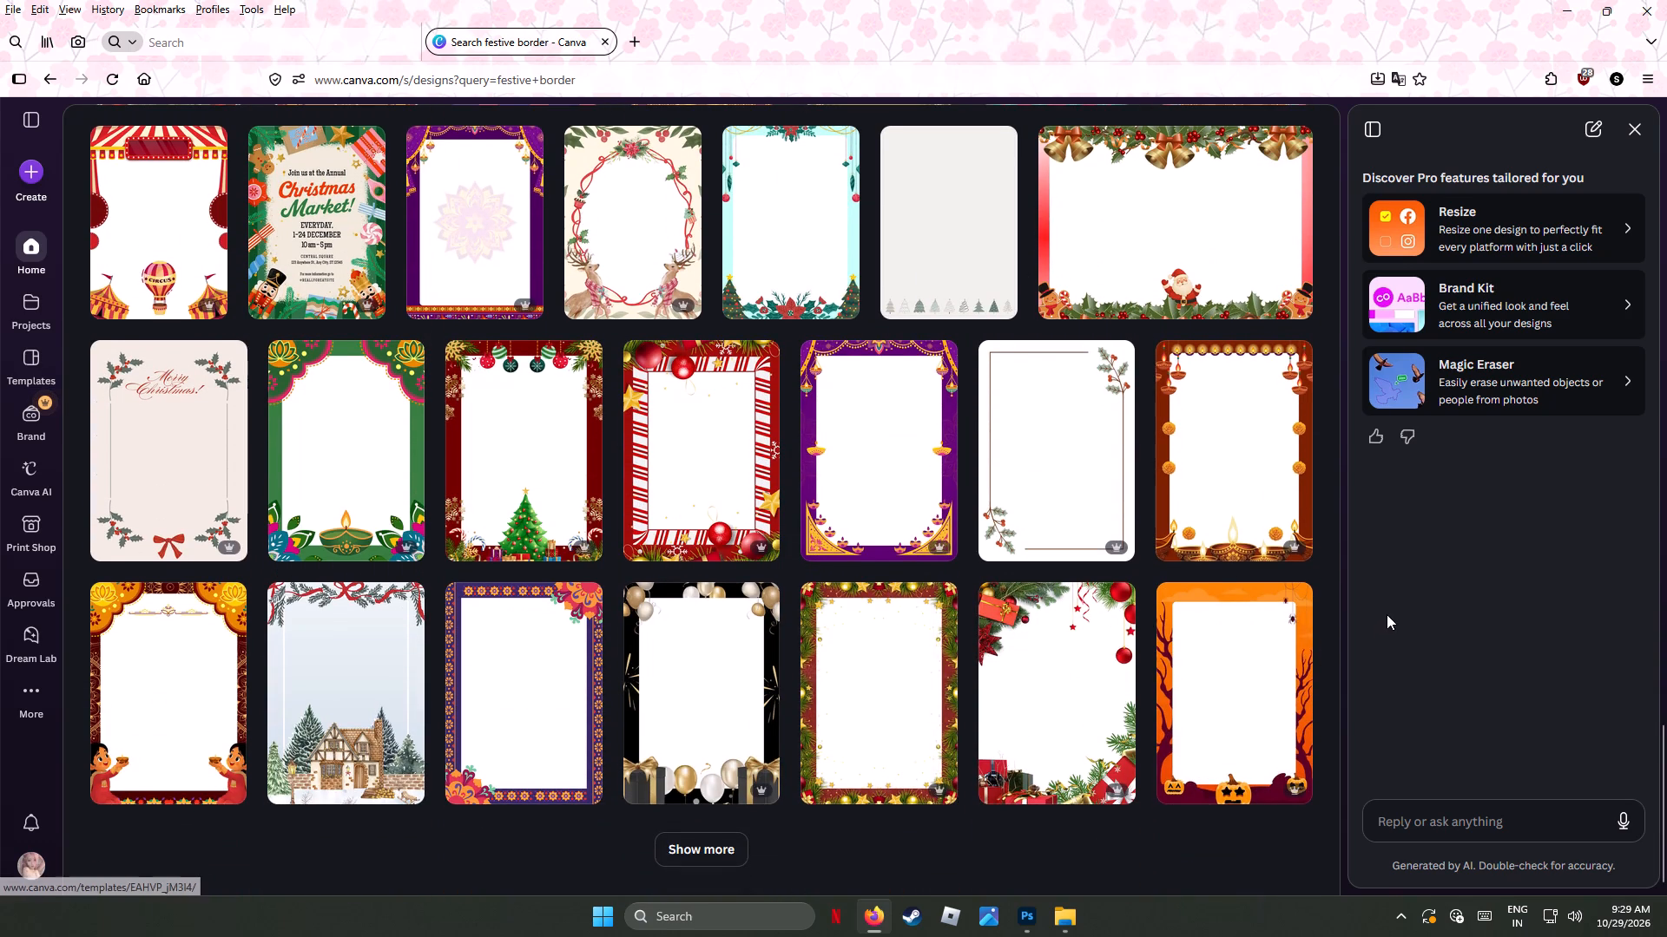
scroll(1387, 614, "down", 3)
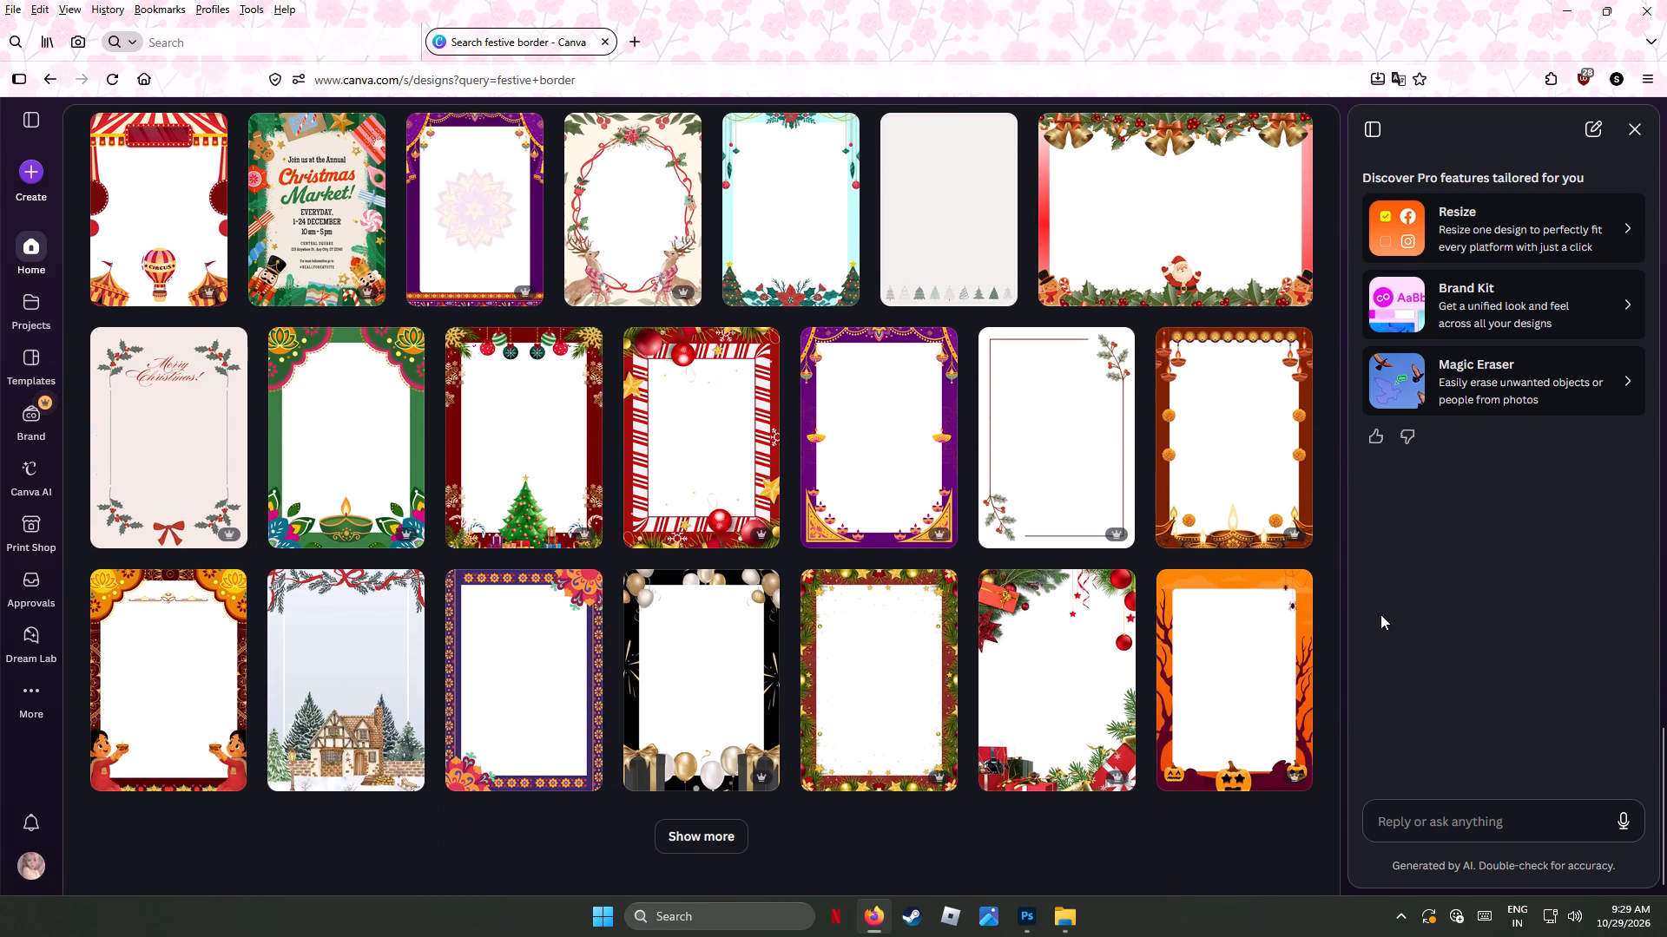
left_click(703, 843)
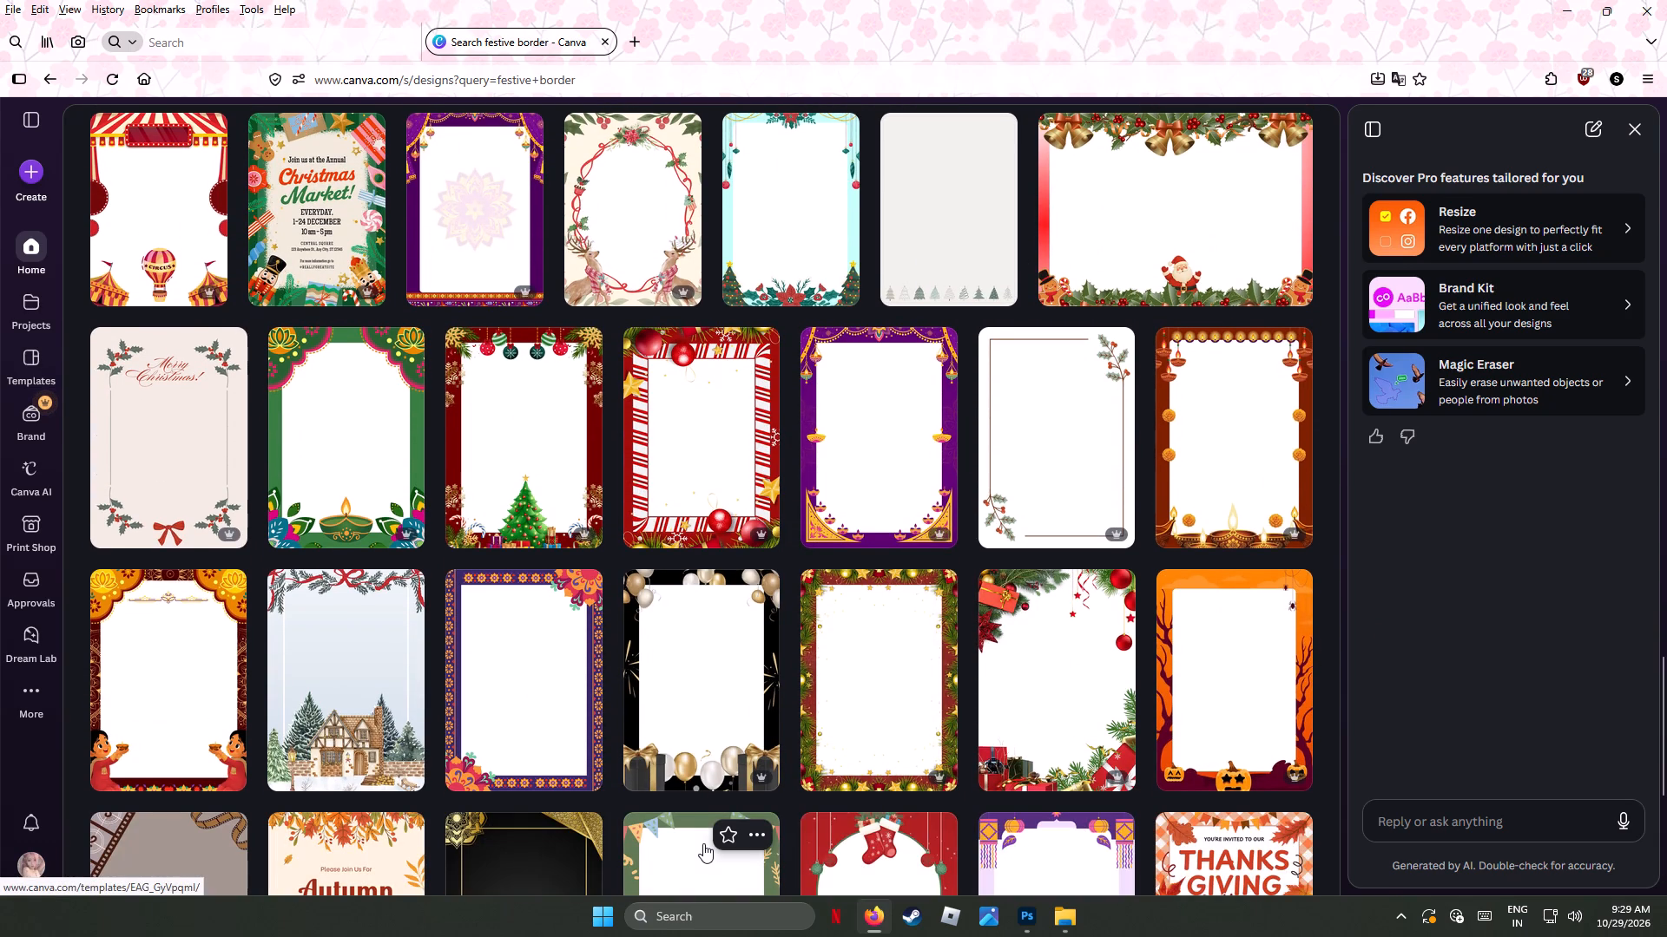
scroll(703, 842, "down", 6)
scroll(703, 842, "up", 2)
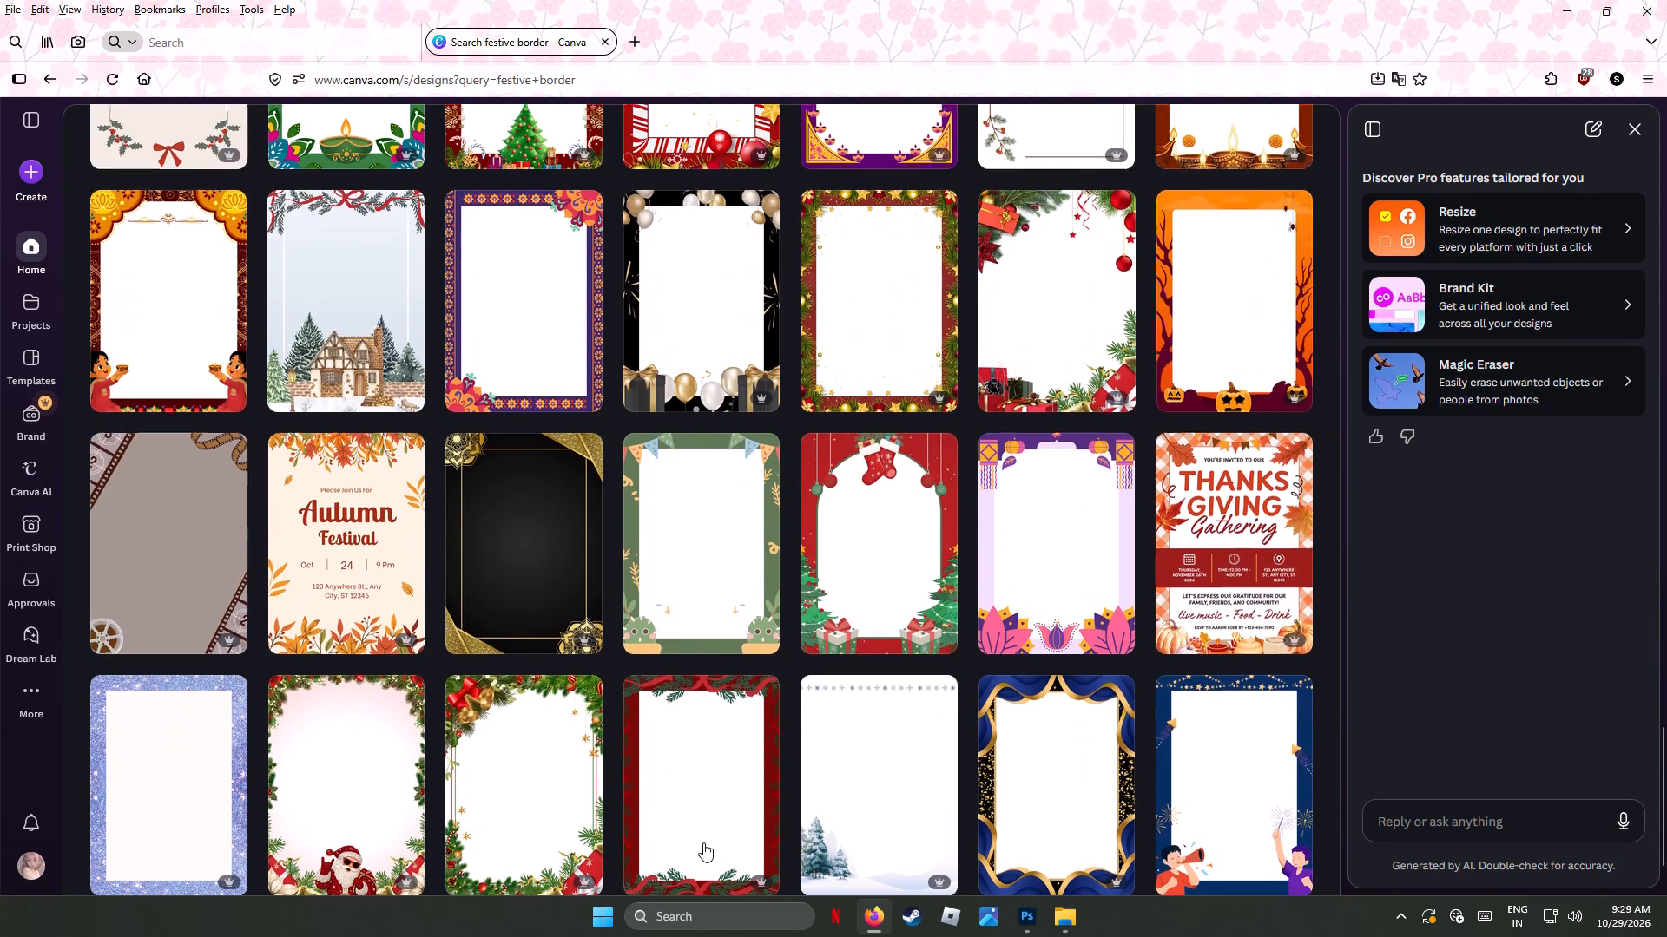
scroll(703, 842, "up", 2)
scroll(703, 842, "down", 1)
scroll(703, 842, "up", 5)
scroll(703, 842, "down", 6)
scroll(703, 842, "up", 8)
scroll(703, 842, "down", 1)
scroll(703, 842, "up", 6)
scroll(703, 842, "down", 3)
scroll(703, 842, "up", 2)
scroll(703, 842, "down", 2)
scroll(703, 842, "up", 7)
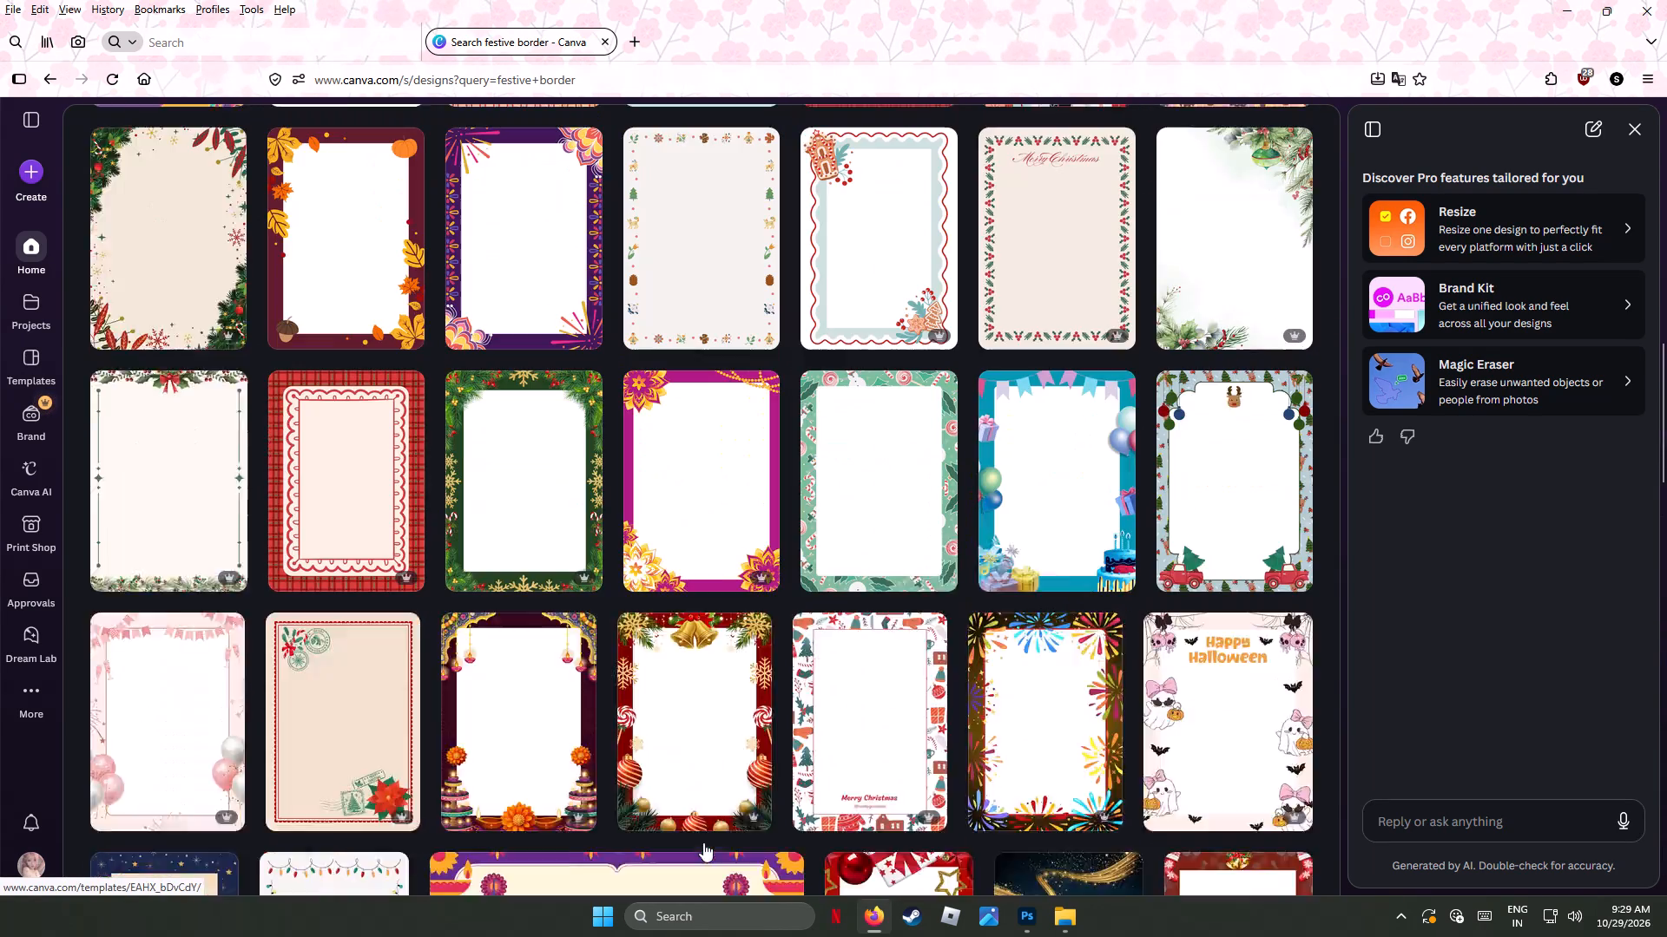
scroll(703, 842, "up", 2)
scroll(703, 842, "down", 1)
scroll(703, 842, "up", 17)
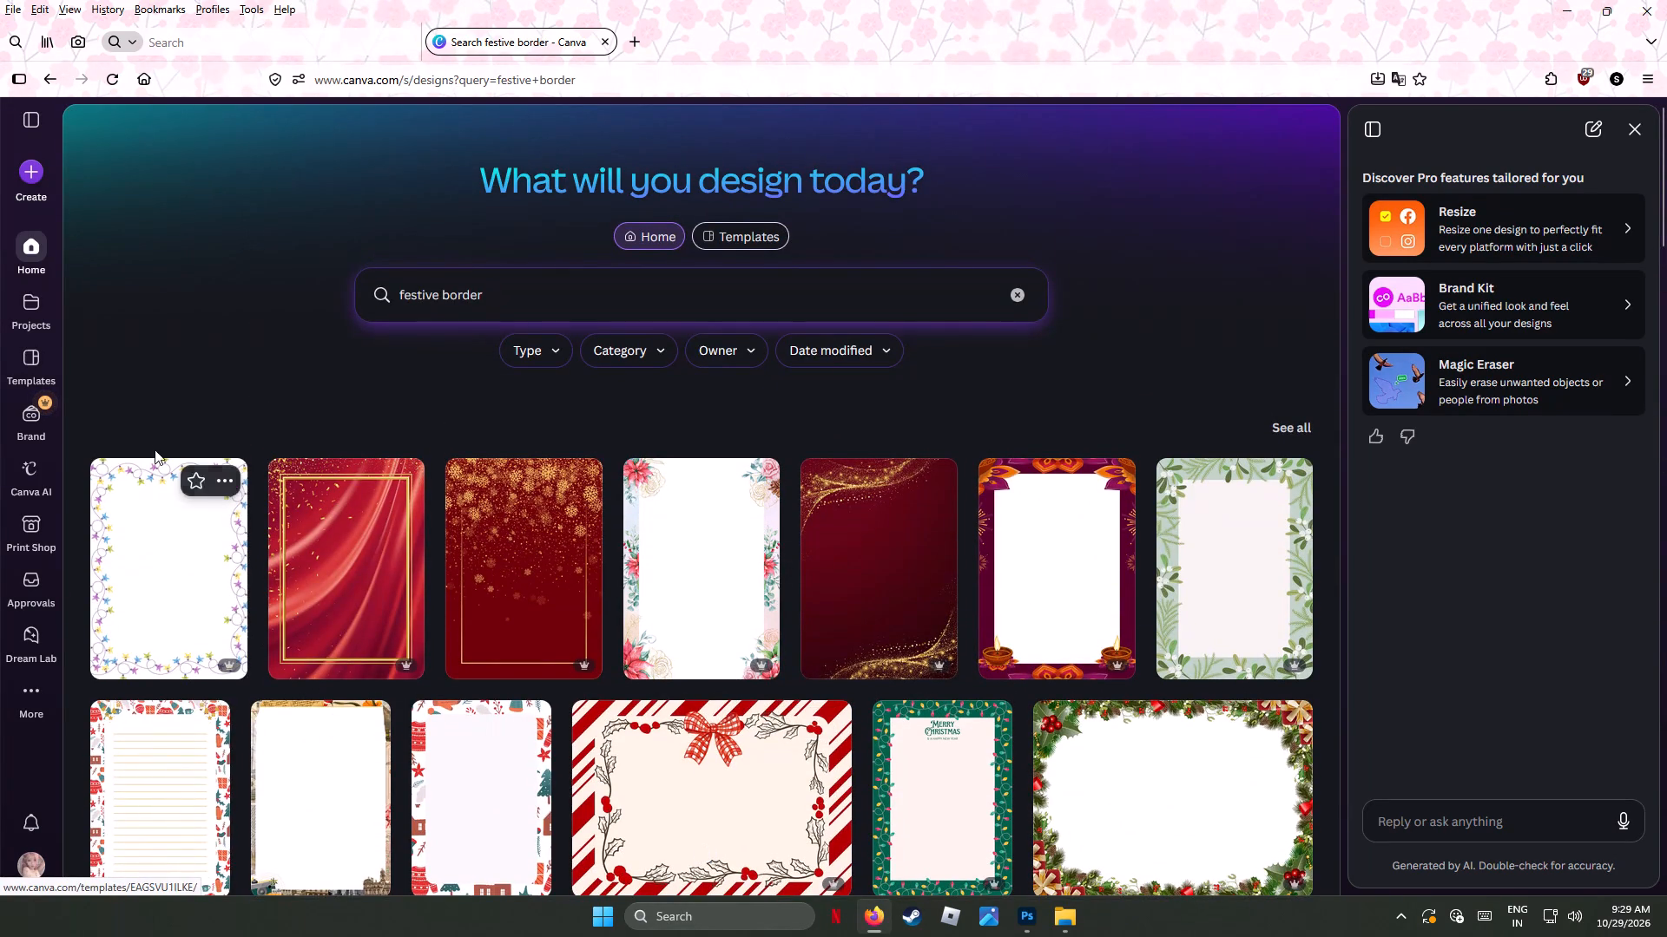
Search Canva for "premium border".
left_click_drag(501, 295, 399, 292)
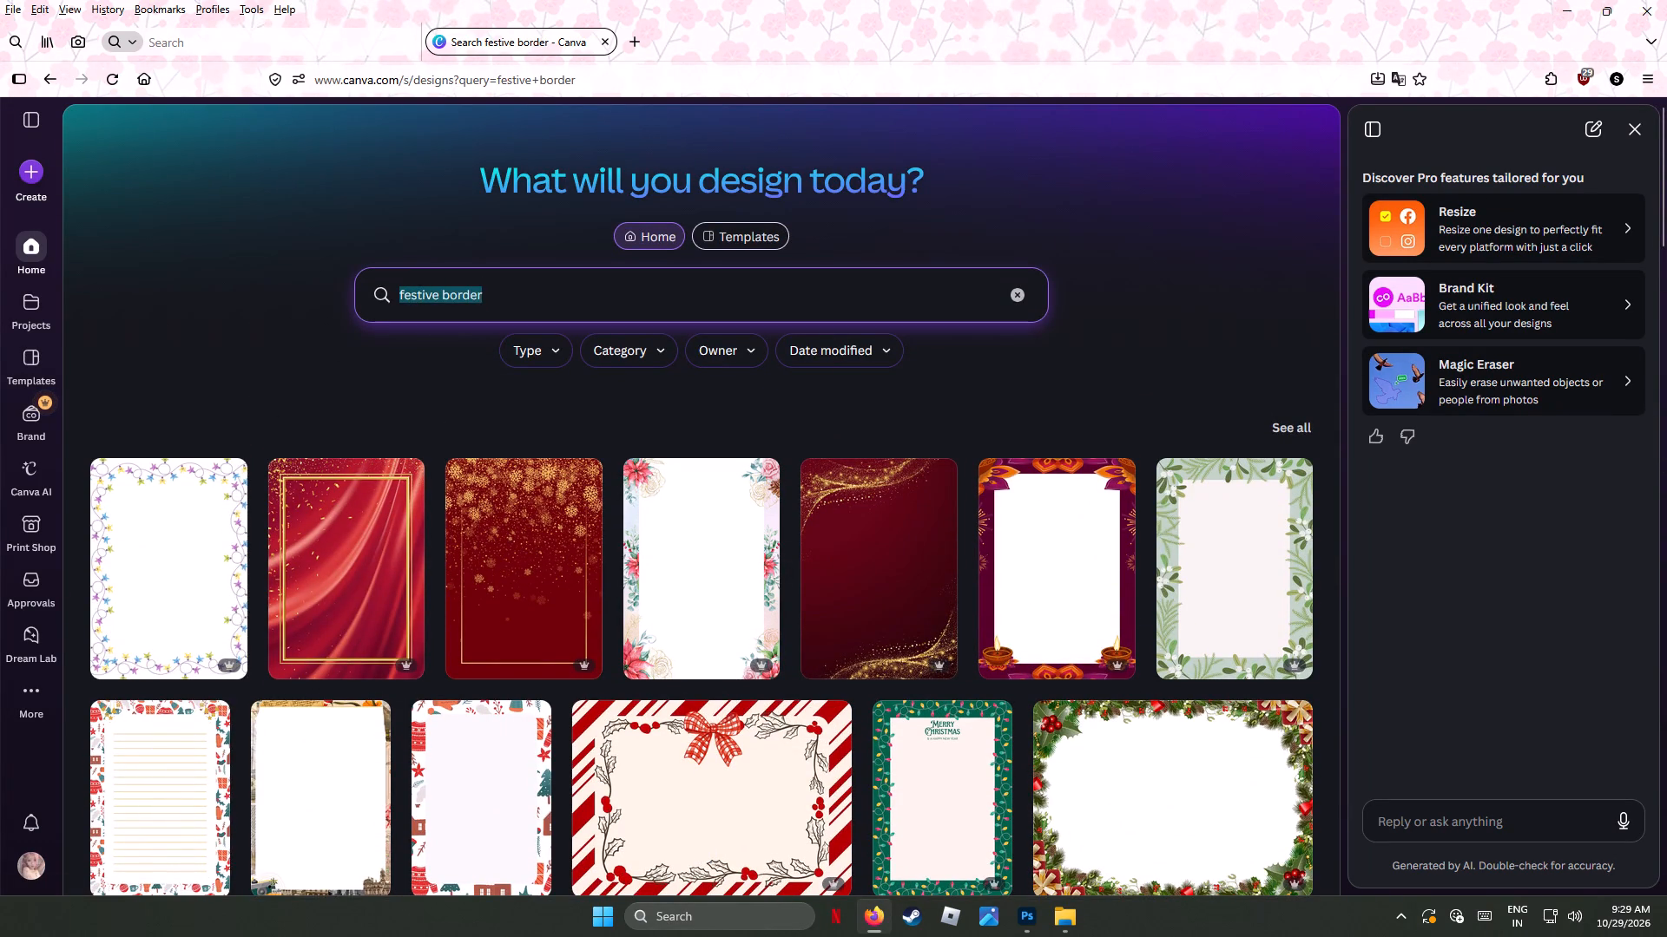
left_click_drag(399, 292, 391, 295)
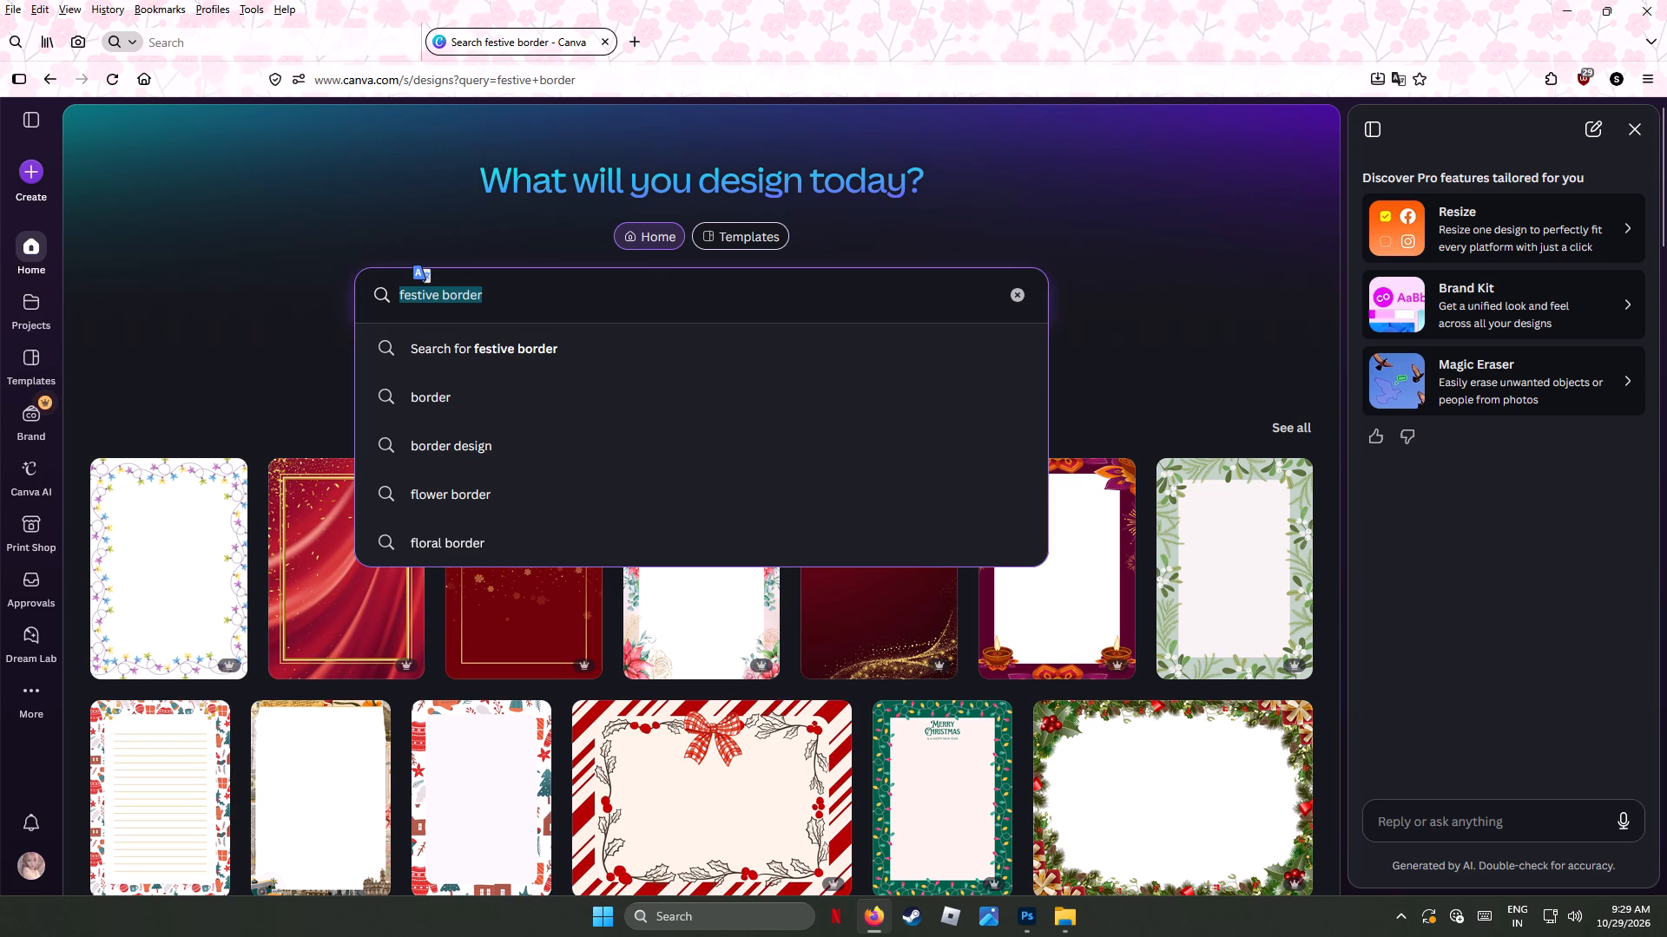
type("premium")
key("space")
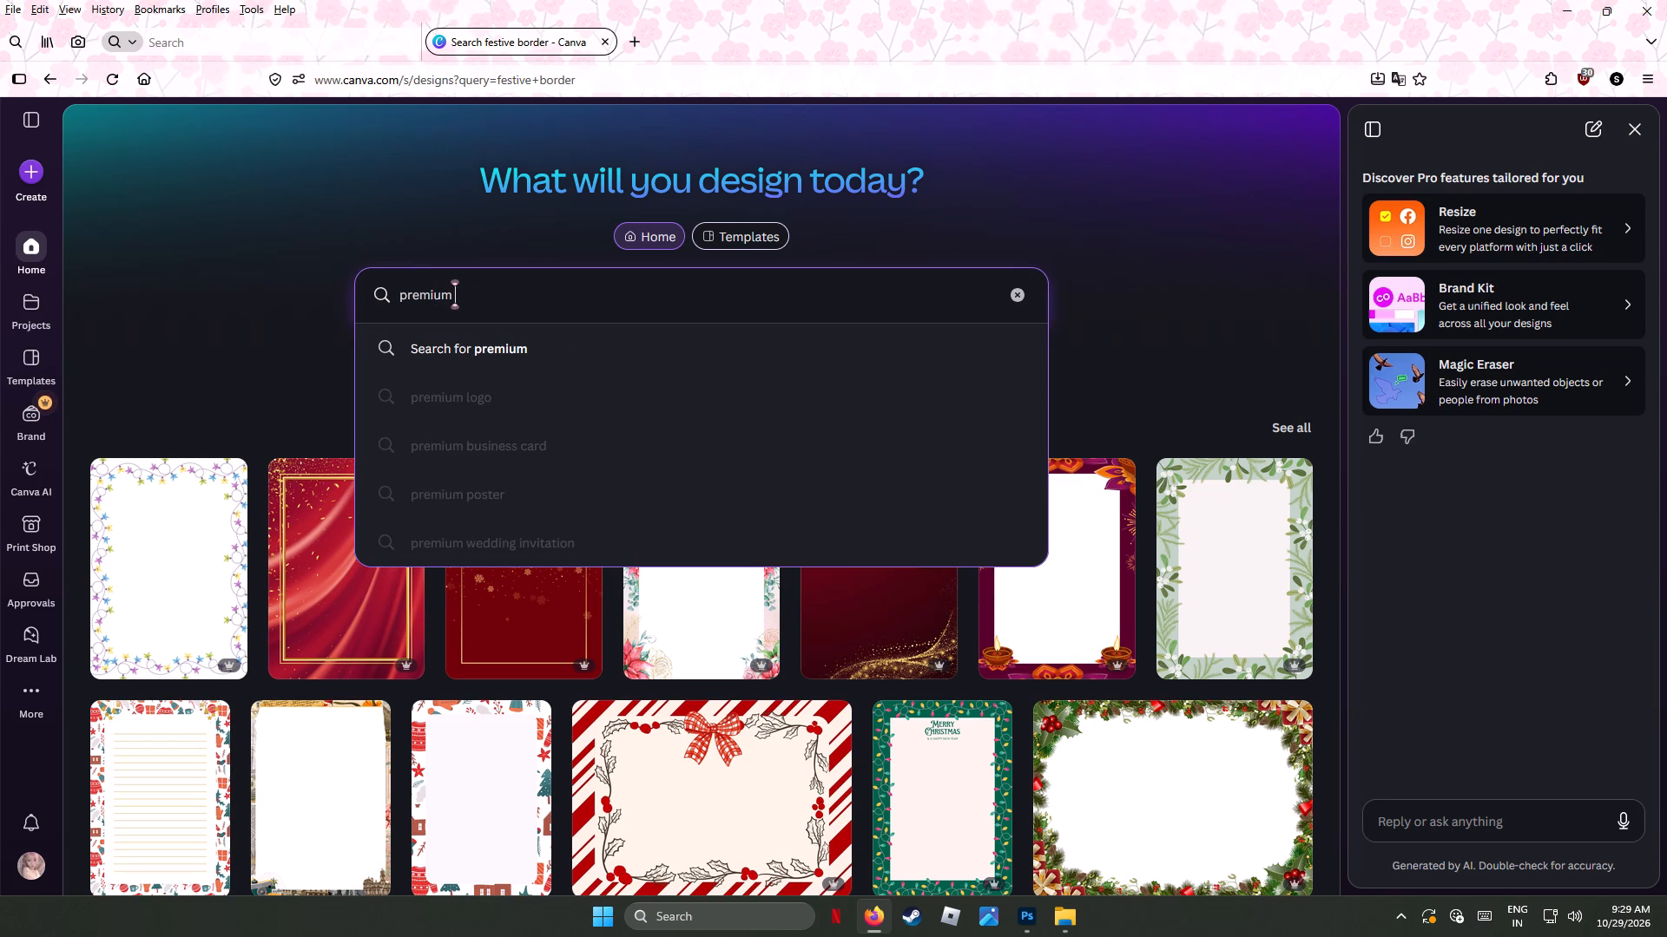
type("border")
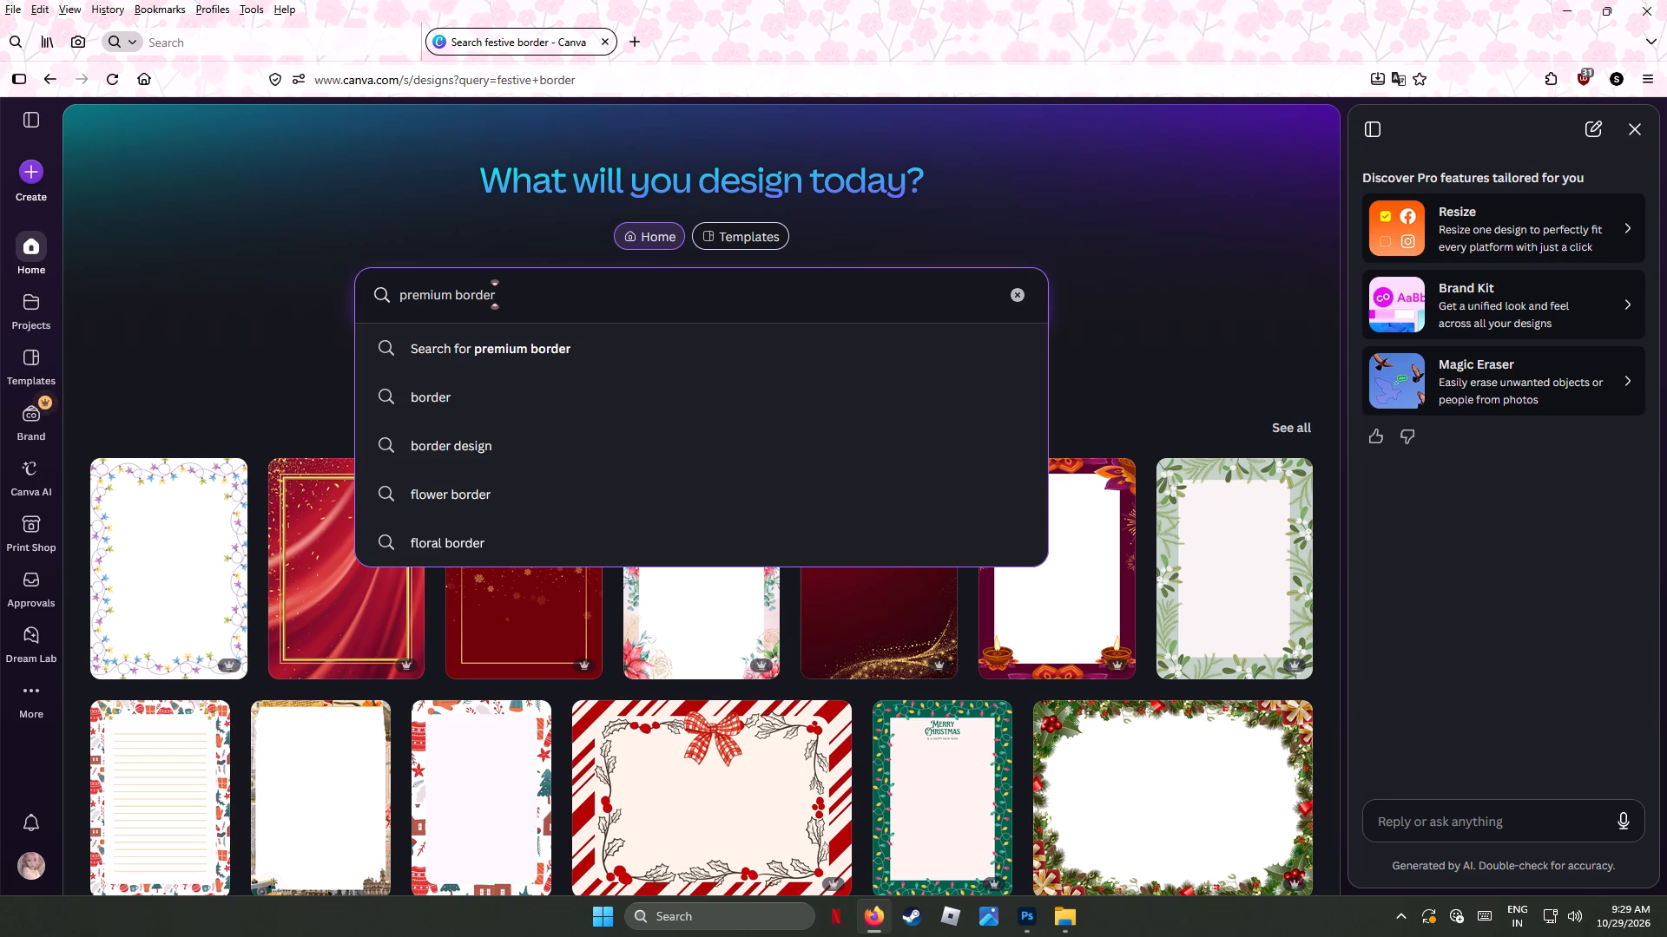
key("Return")
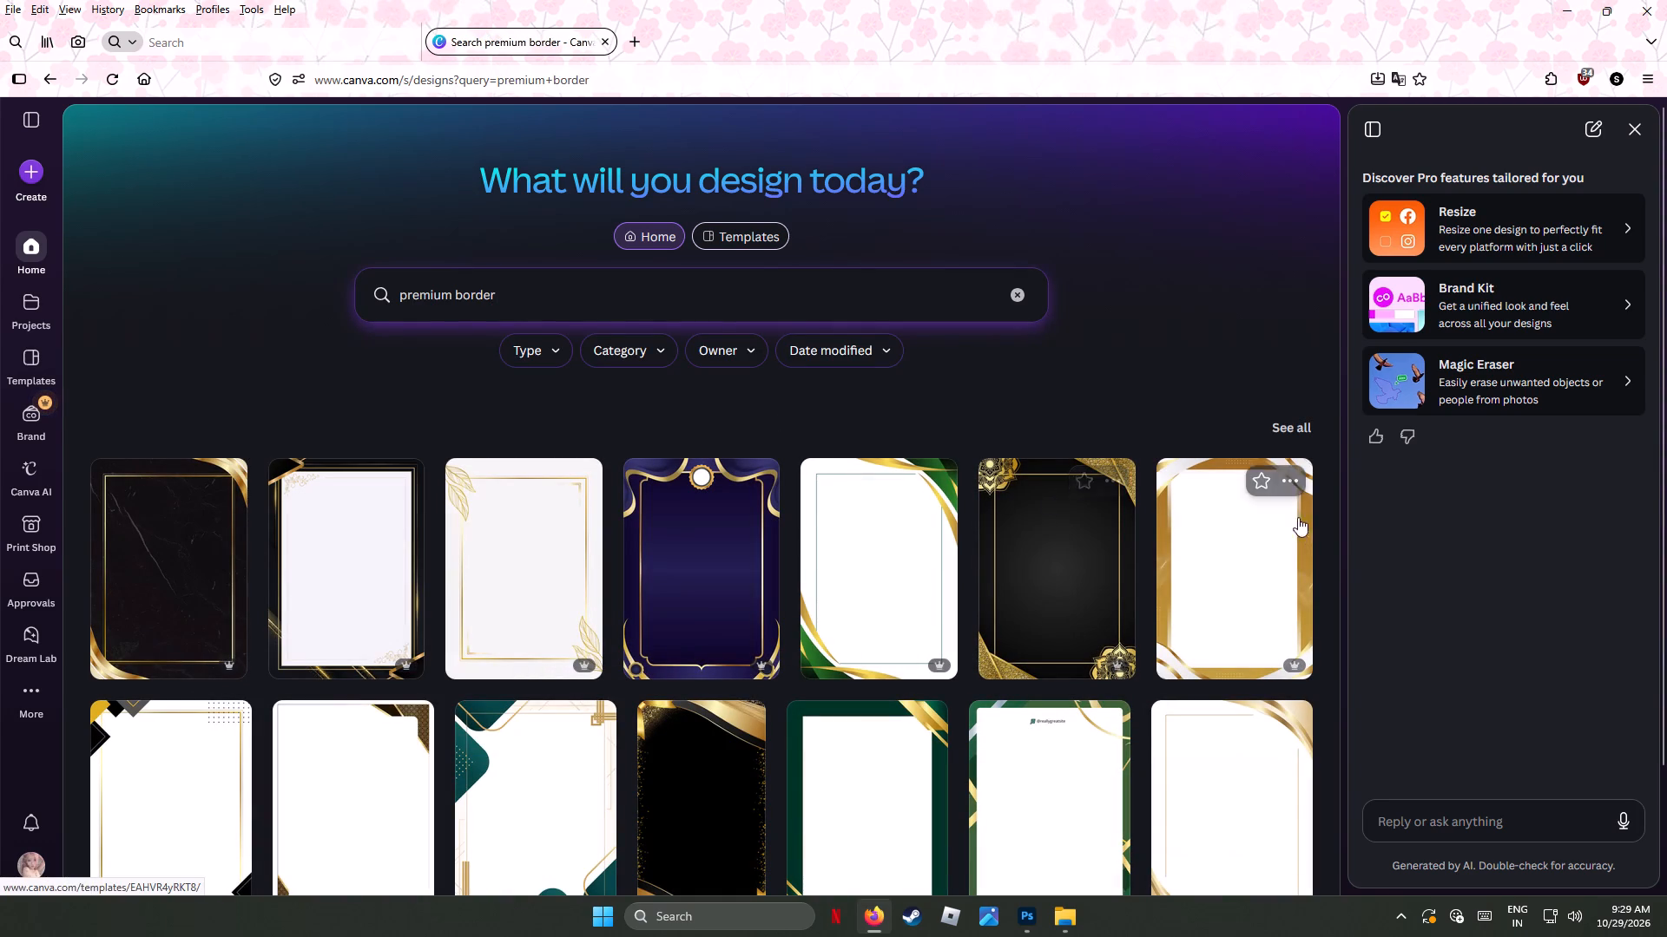
Look through the premium border templates, loading further results, for an elegant frame that suits the banner.
scroll(1310, 560, "down", 5)
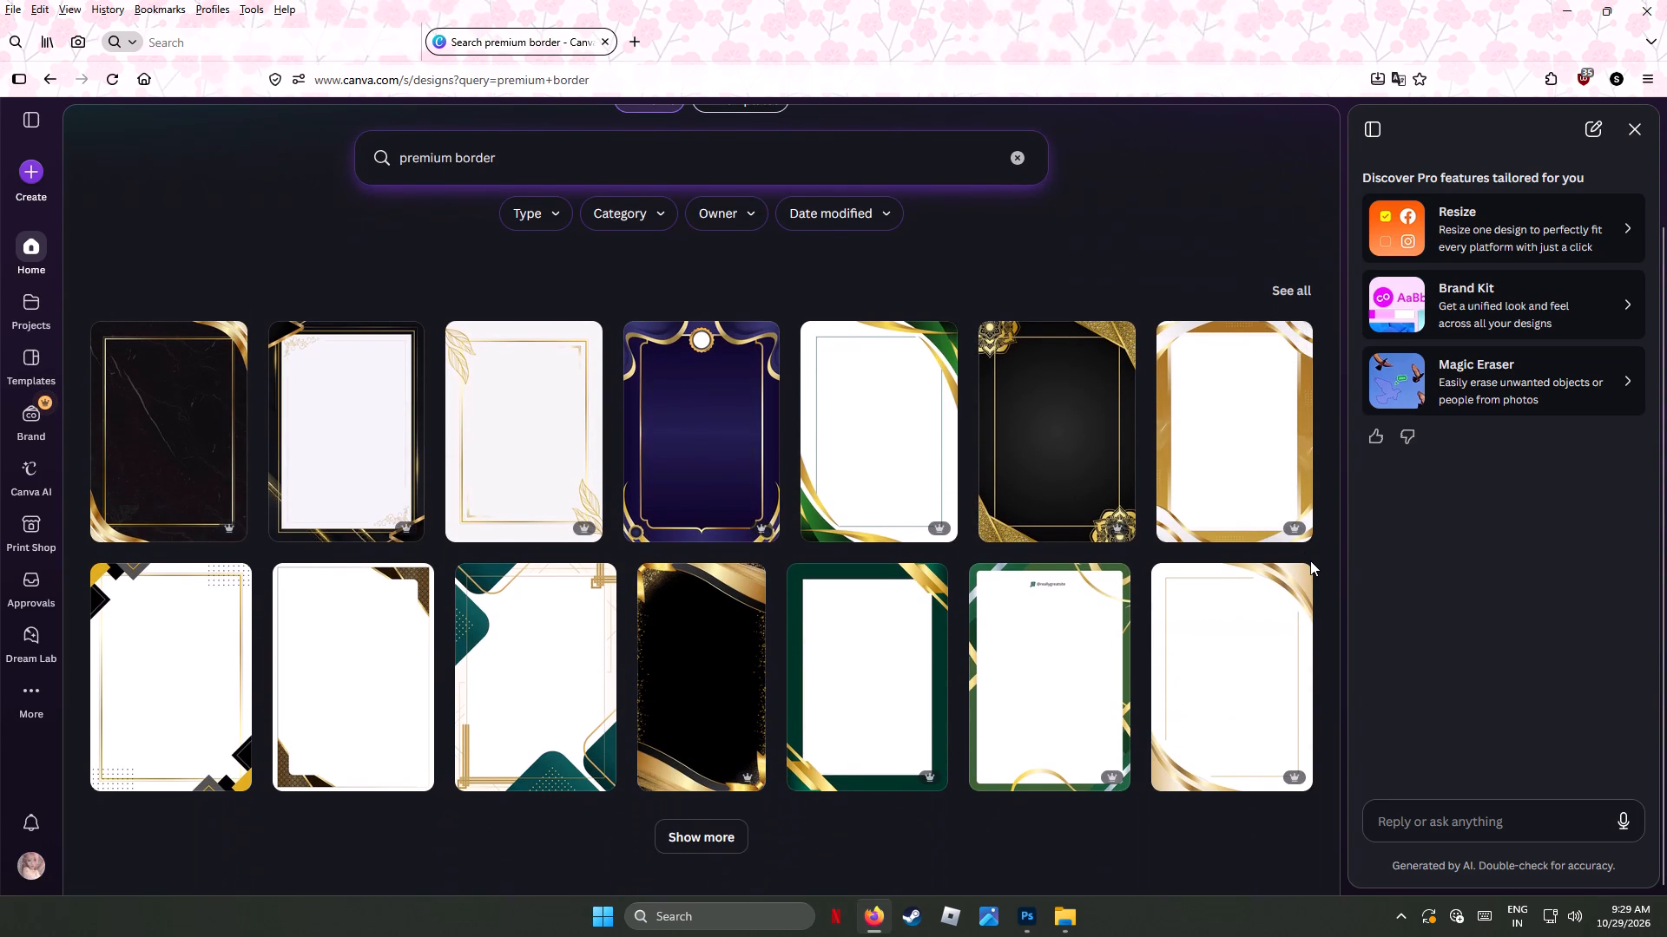
left_click(703, 833)
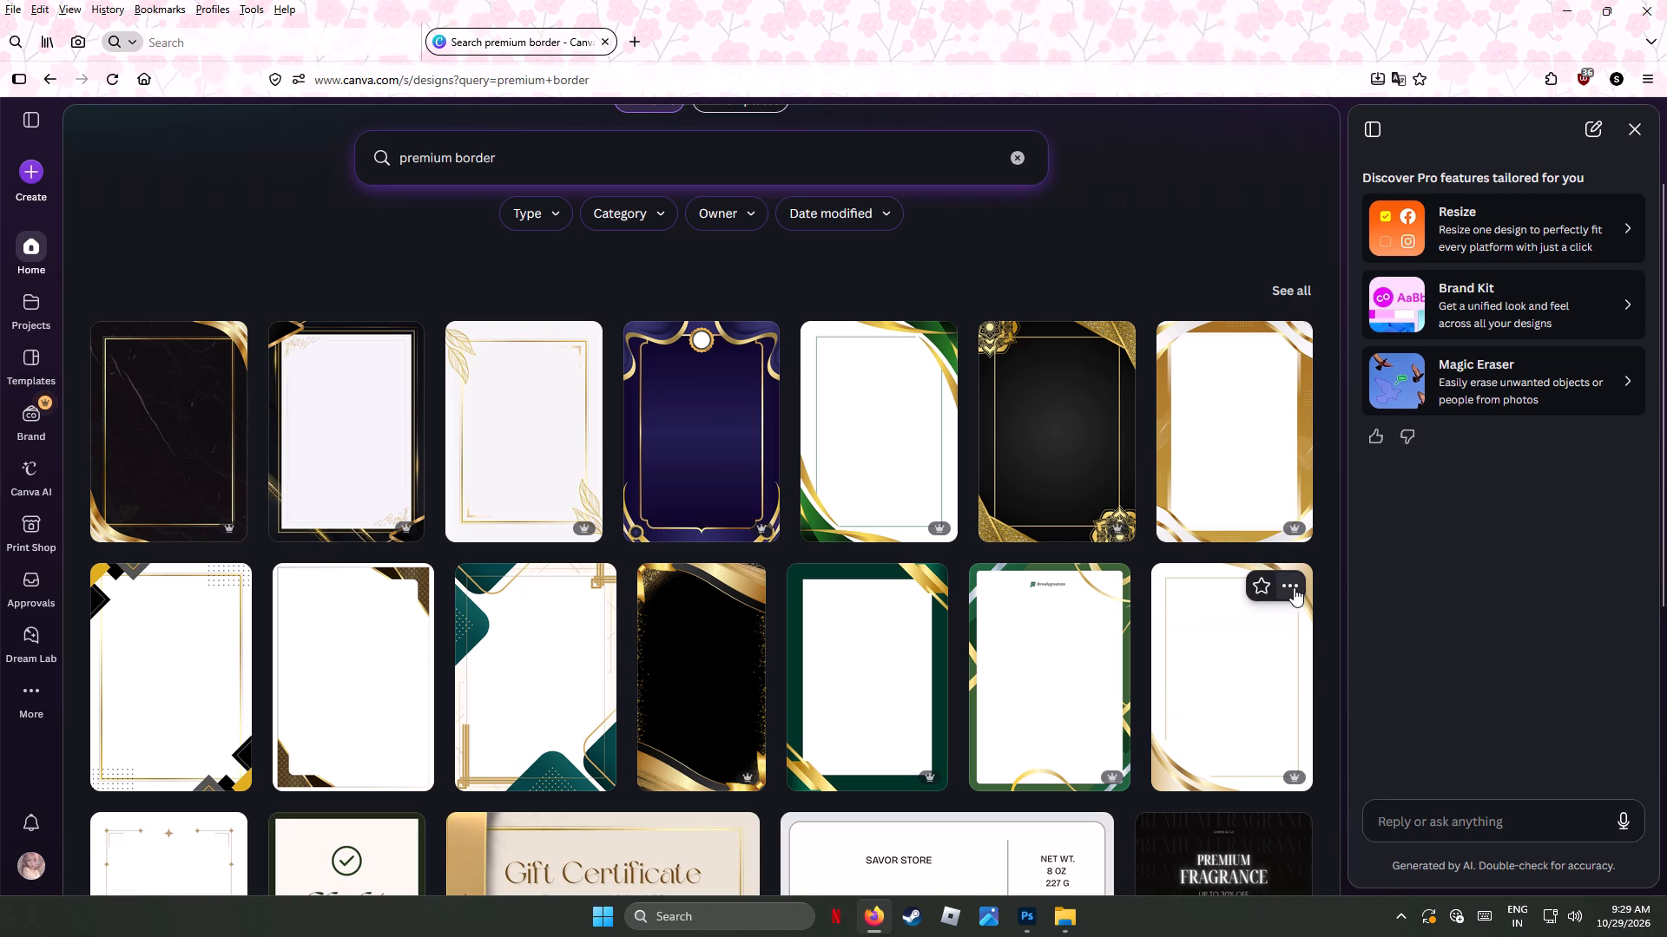
scroll(1294, 587, "down", 3)
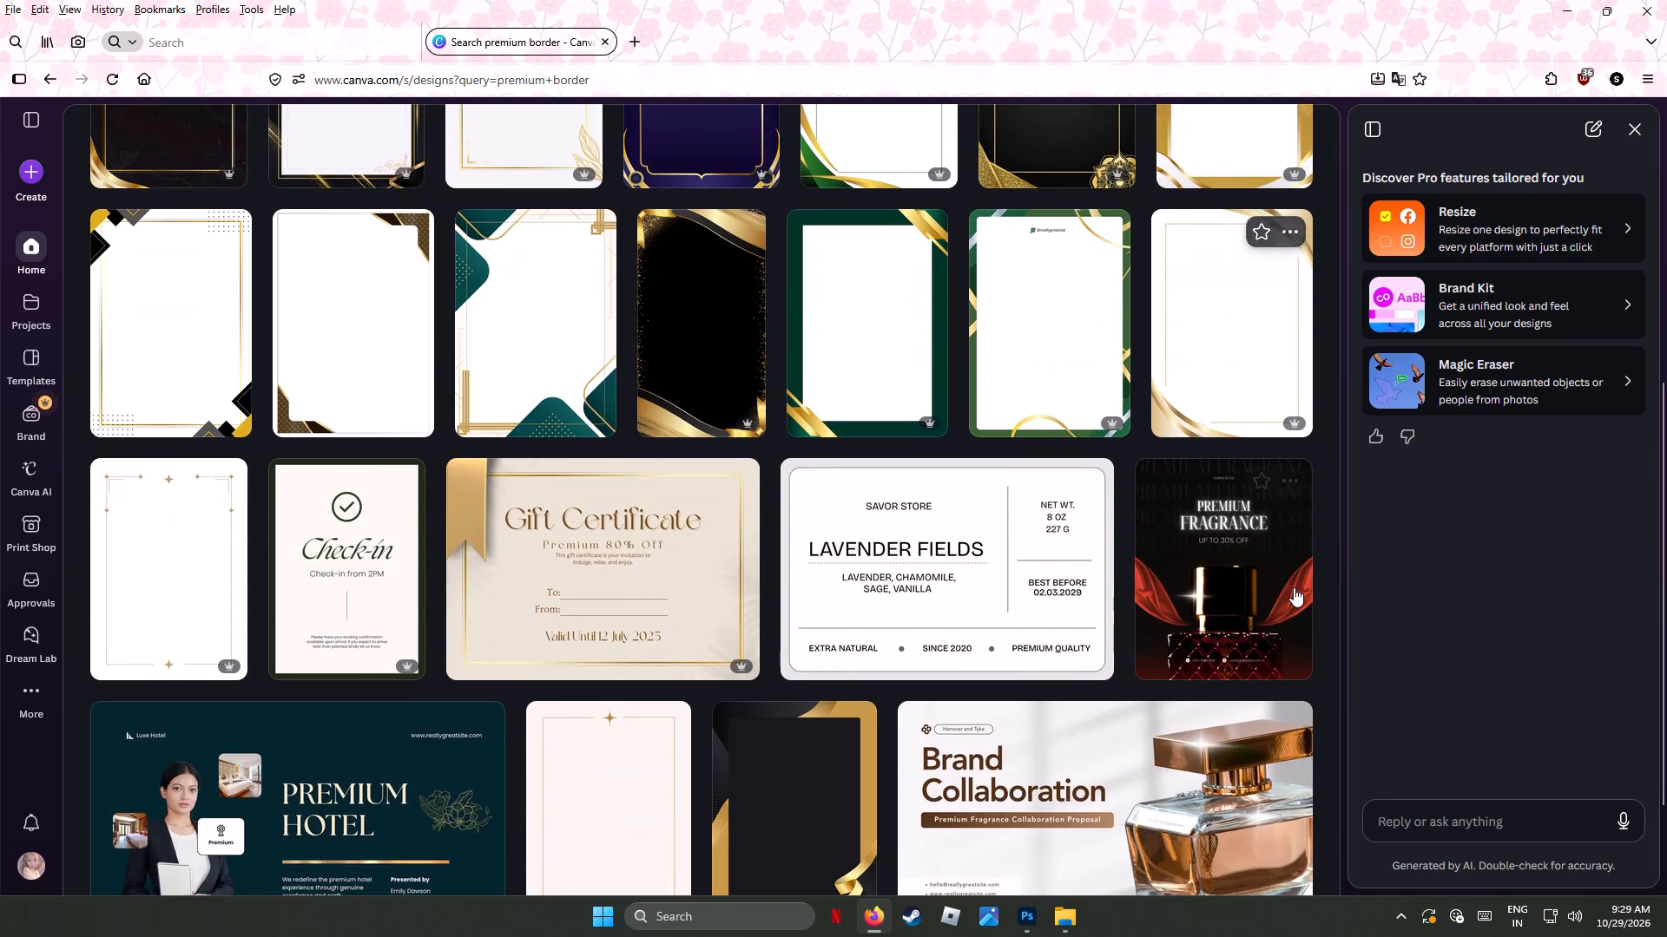
scroll(1294, 587, "down", 2)
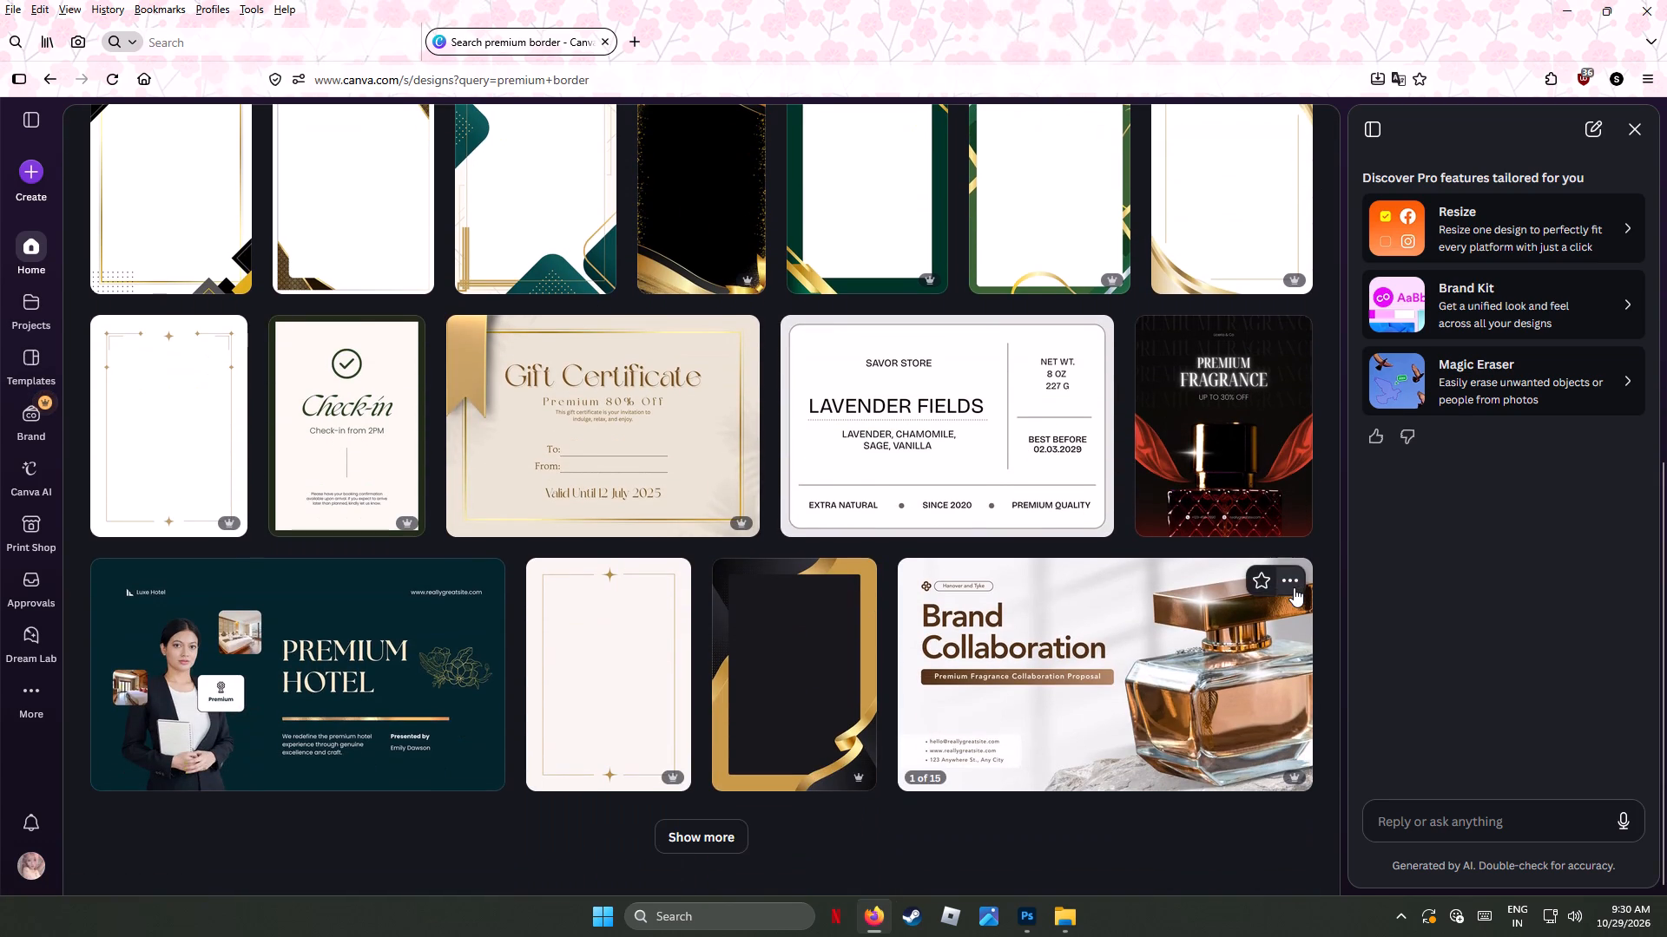
scroll(1294, 587, "down", 4)
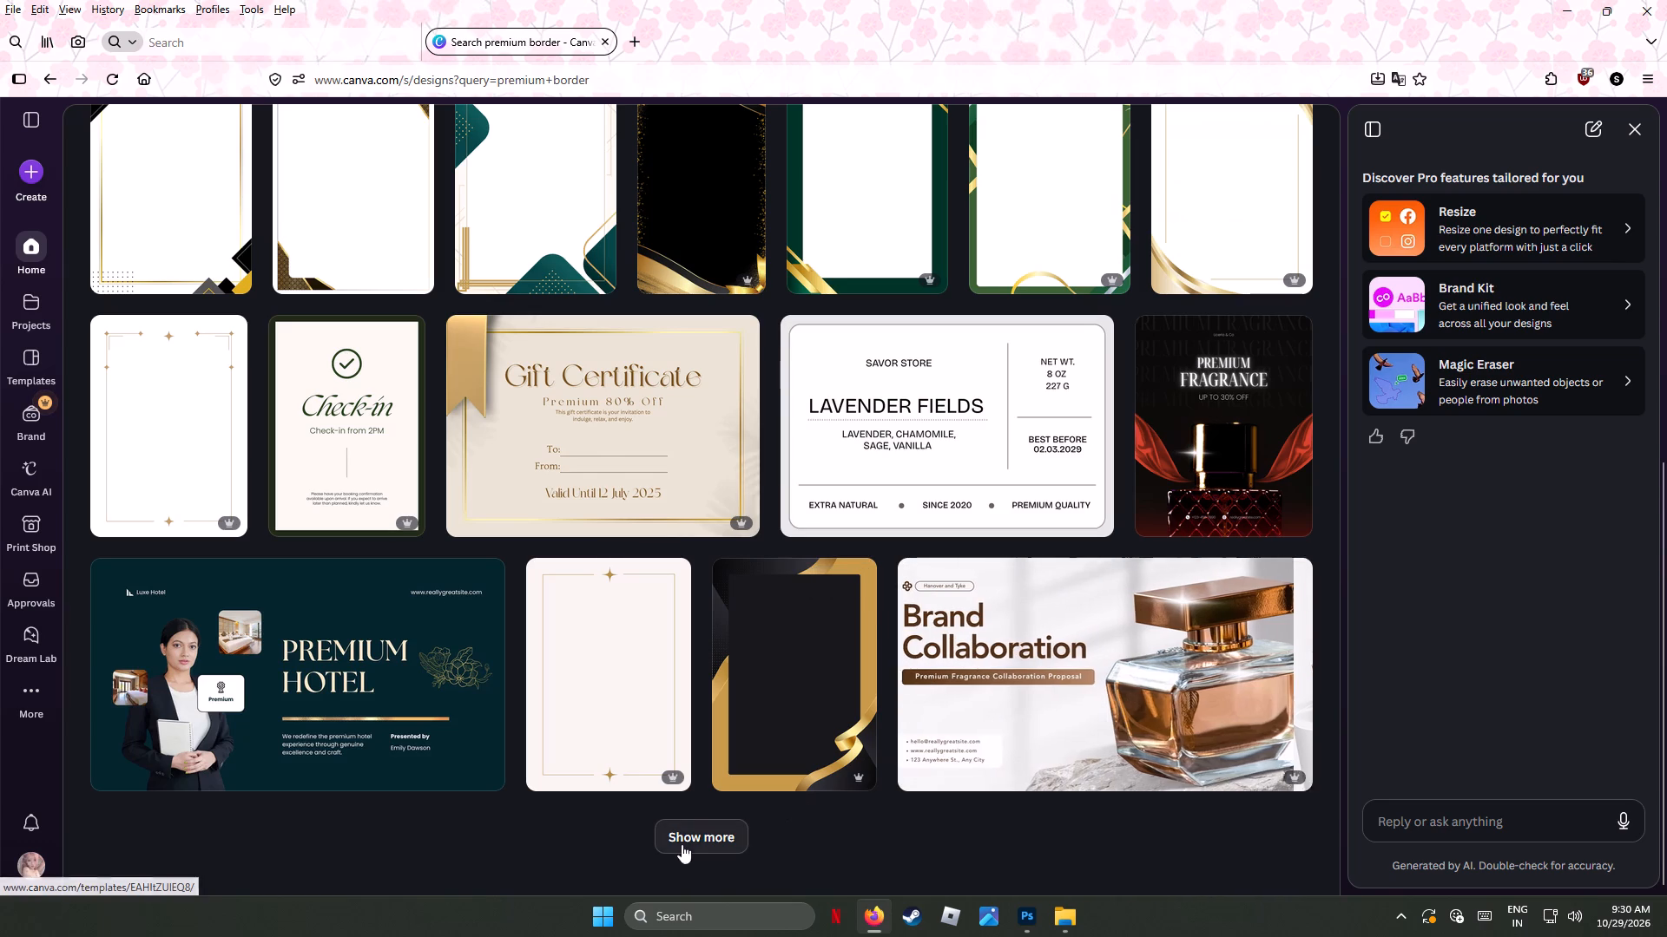
left_click(695, 830)
scroll(1303, 506, "down", 2)
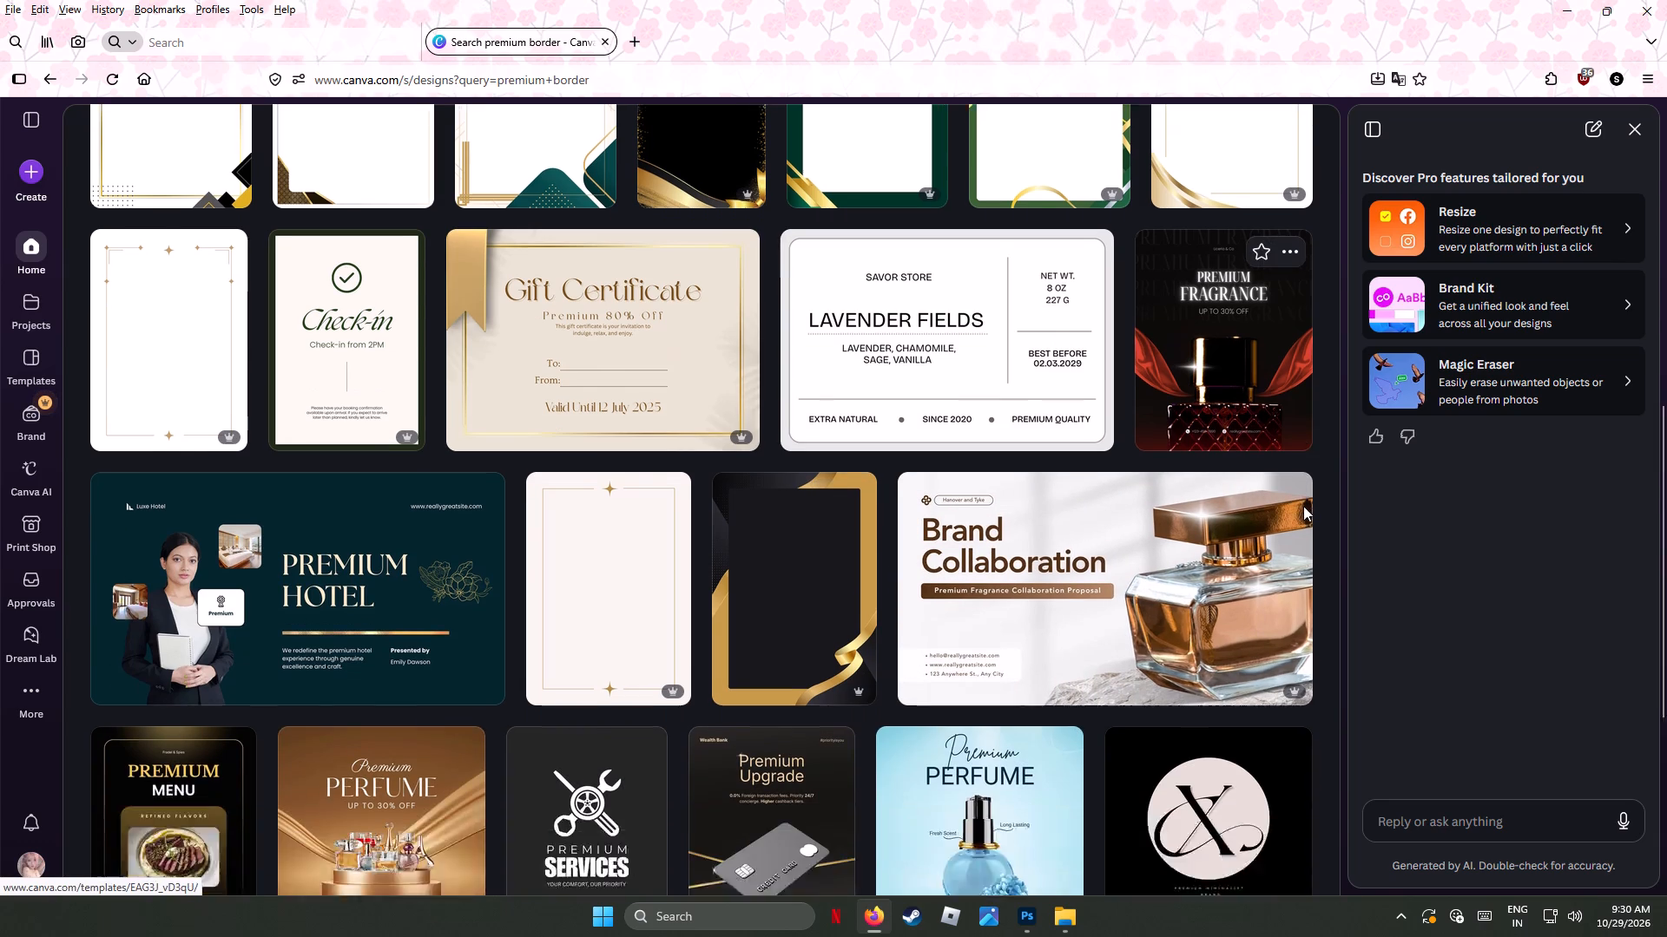
scroll(1303, 506, "down", 5)
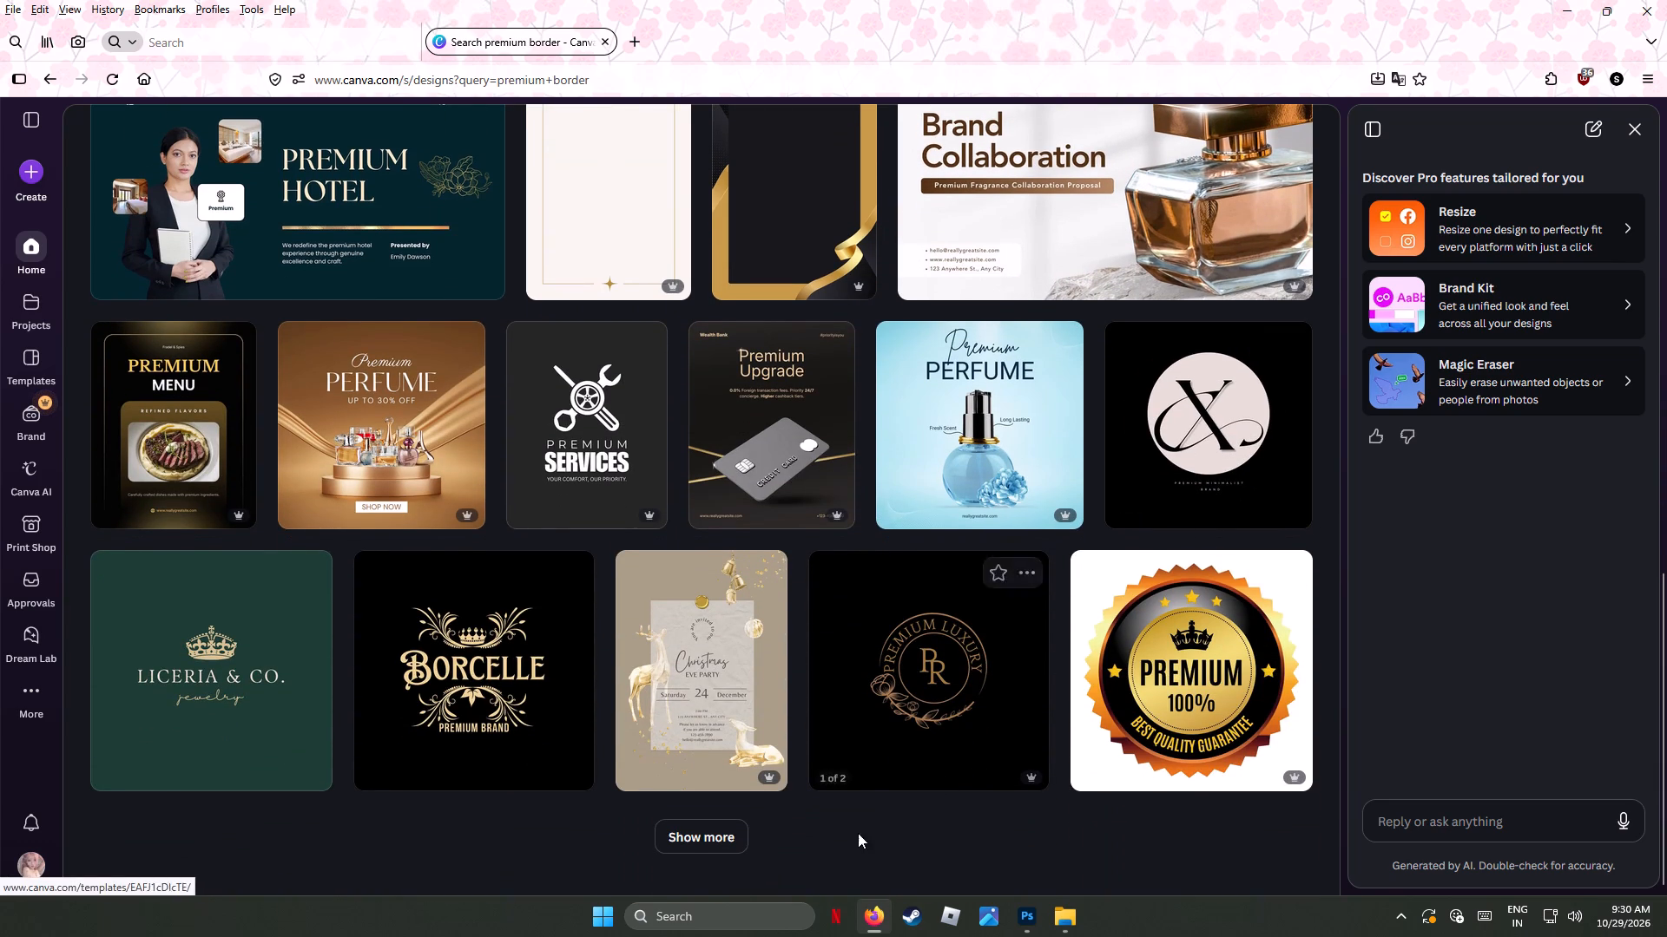
left_click(690, 836)
scroll(952, 685, "down", 3)
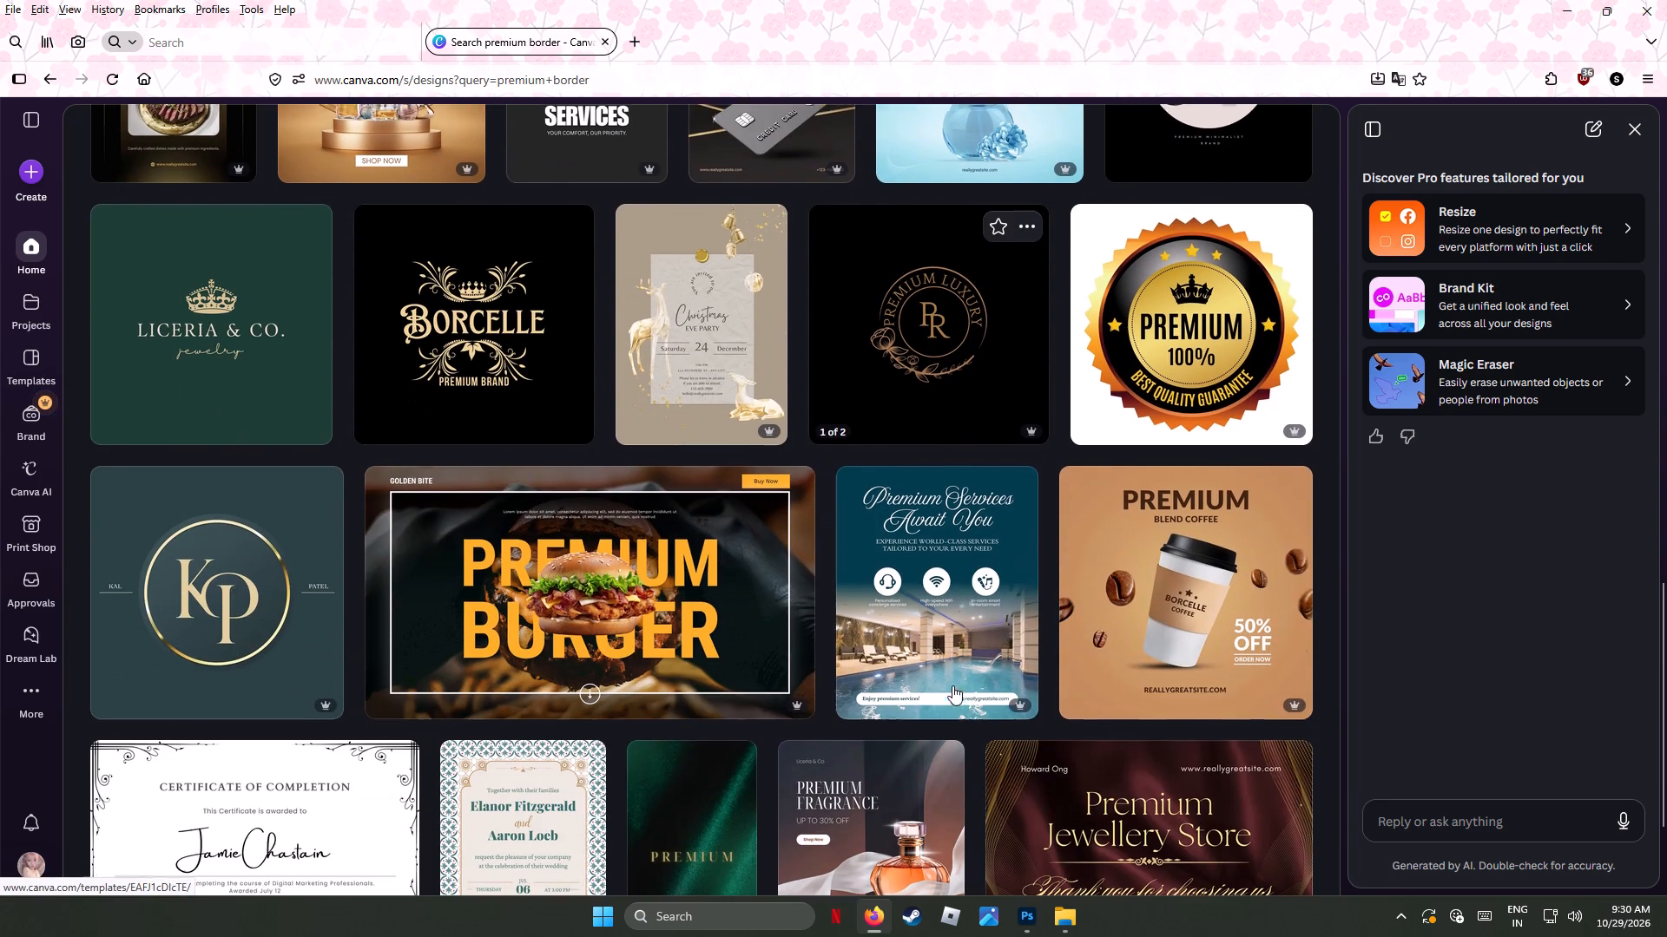
scroll(952, 685, "down", 8)
scroll(952, 685, "up", 4)
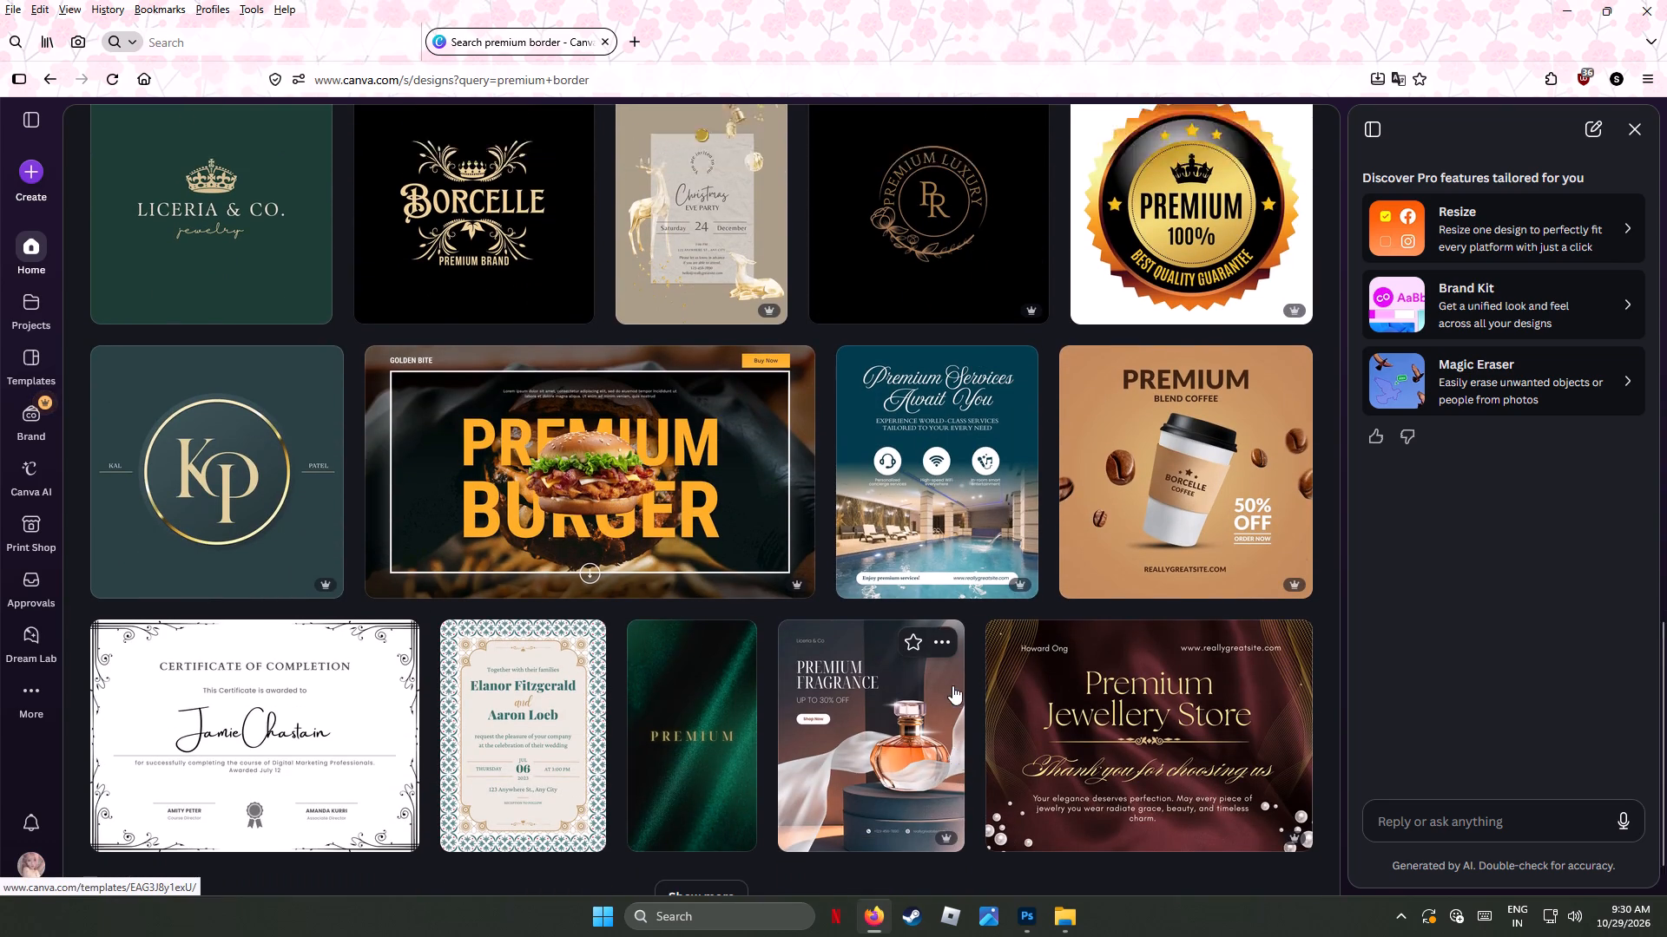
scroll(952, 685, "up", 3)
scroll(952, 685, "down", 2)
scroll(952, 685, "up", 5)
scroll(952, 685, "down", 2)
scroll(952, 685, "up", 4)
scroll(952, 685, "down", 1)
scroll(952, 685, "up", 2)
scroll(952, 685, "down", 2)
scroll(952, 685, "up", 2)
scroll(952, 685, "down", 1)
scroll(952, 685, "up", 2)
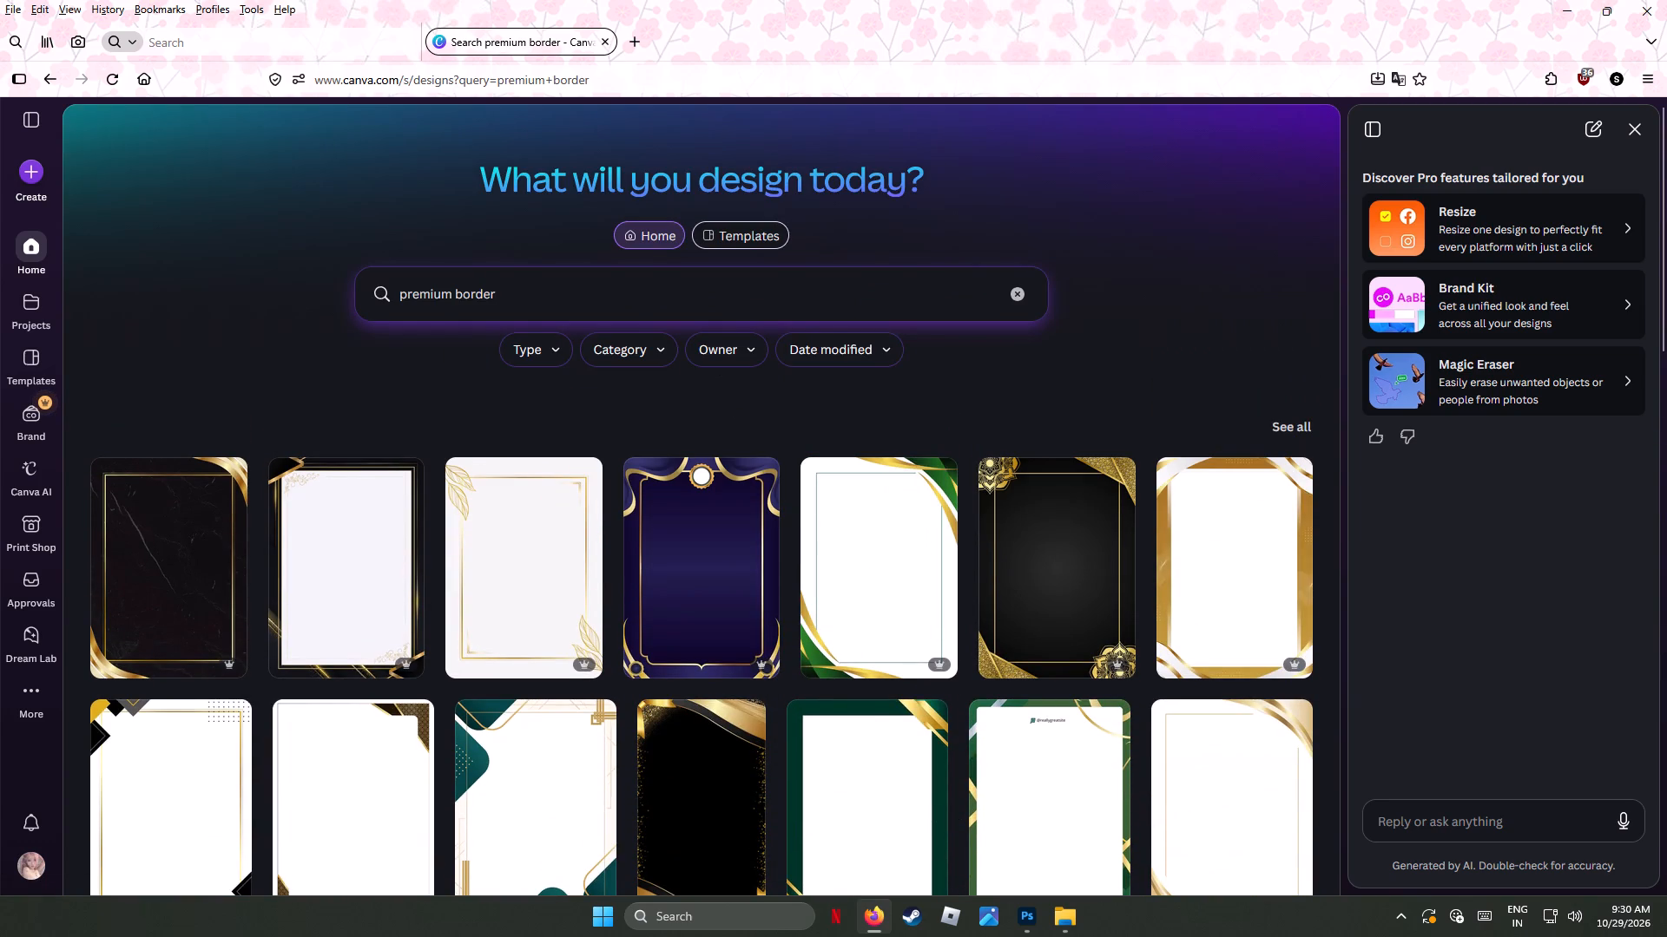
Search Canva for "border" and skim the templates for a suitable frame.
left_click_drag(507, 287, 335, 277)
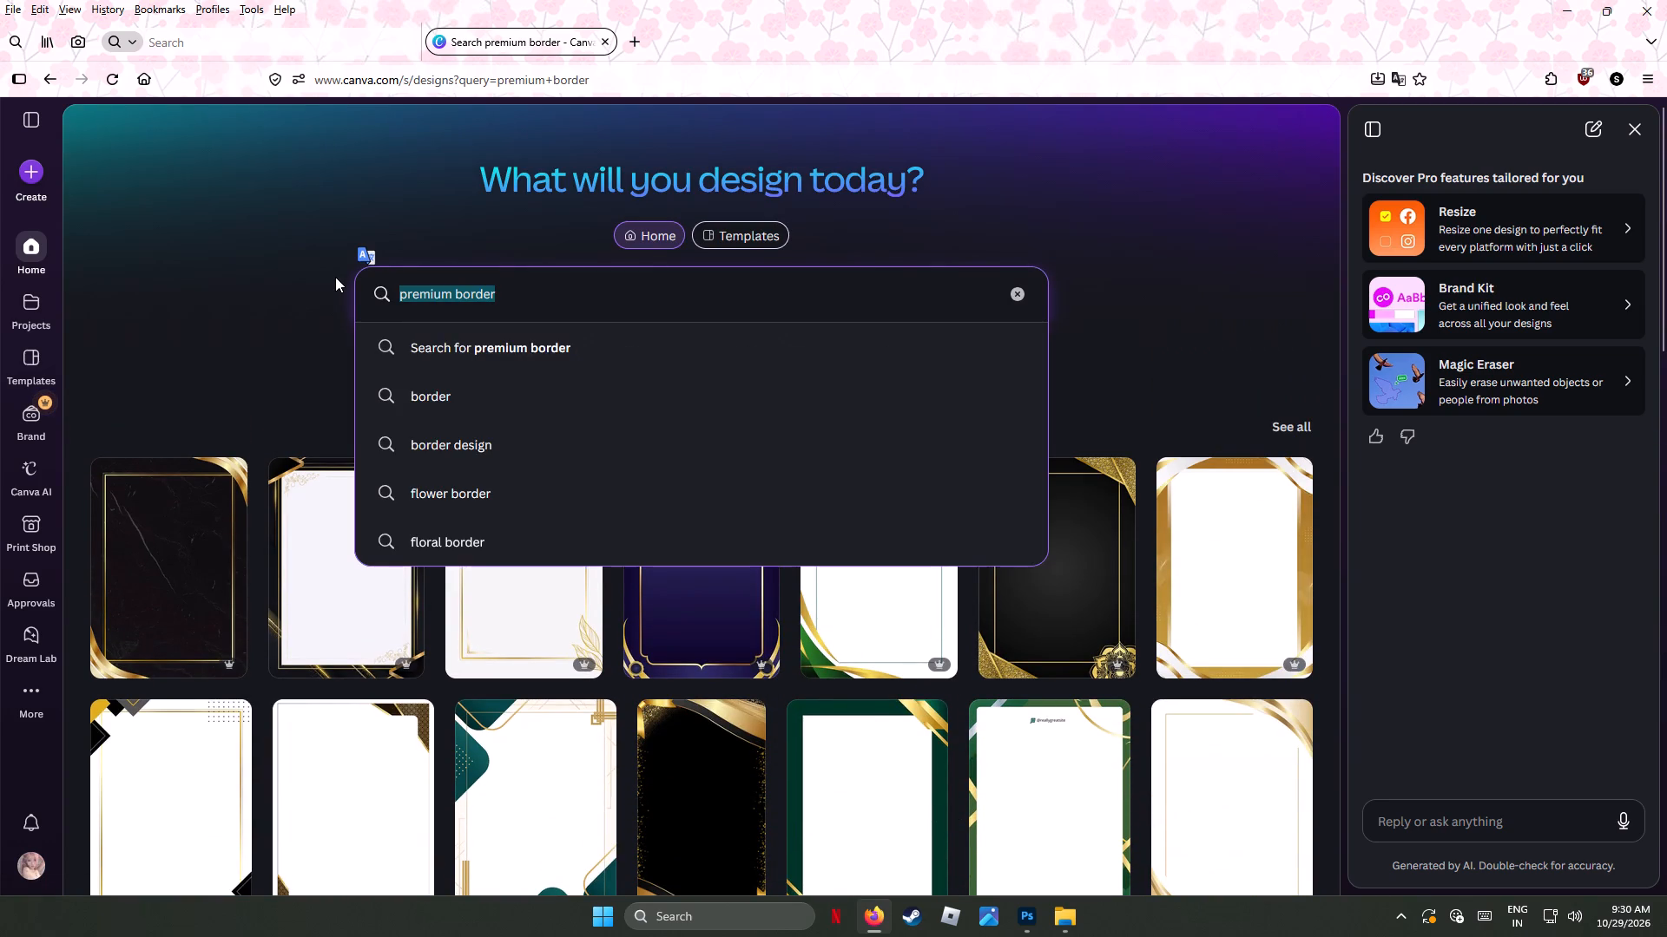
type("border")
key("Return")
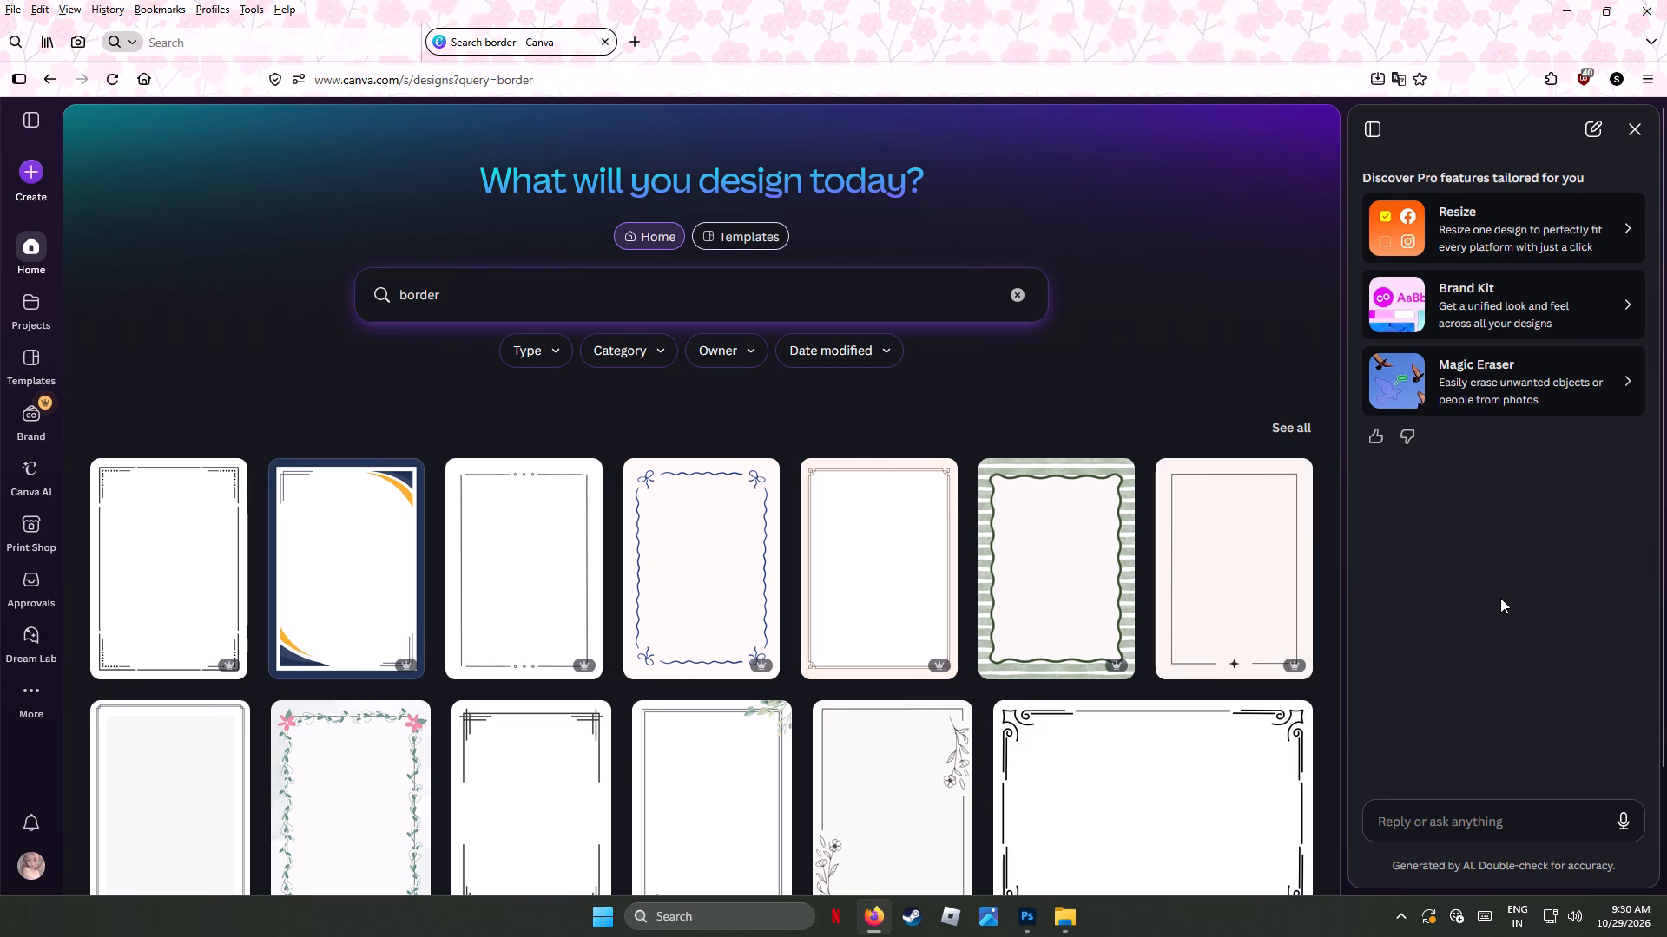
scroll(1498, 596, "down", 2)
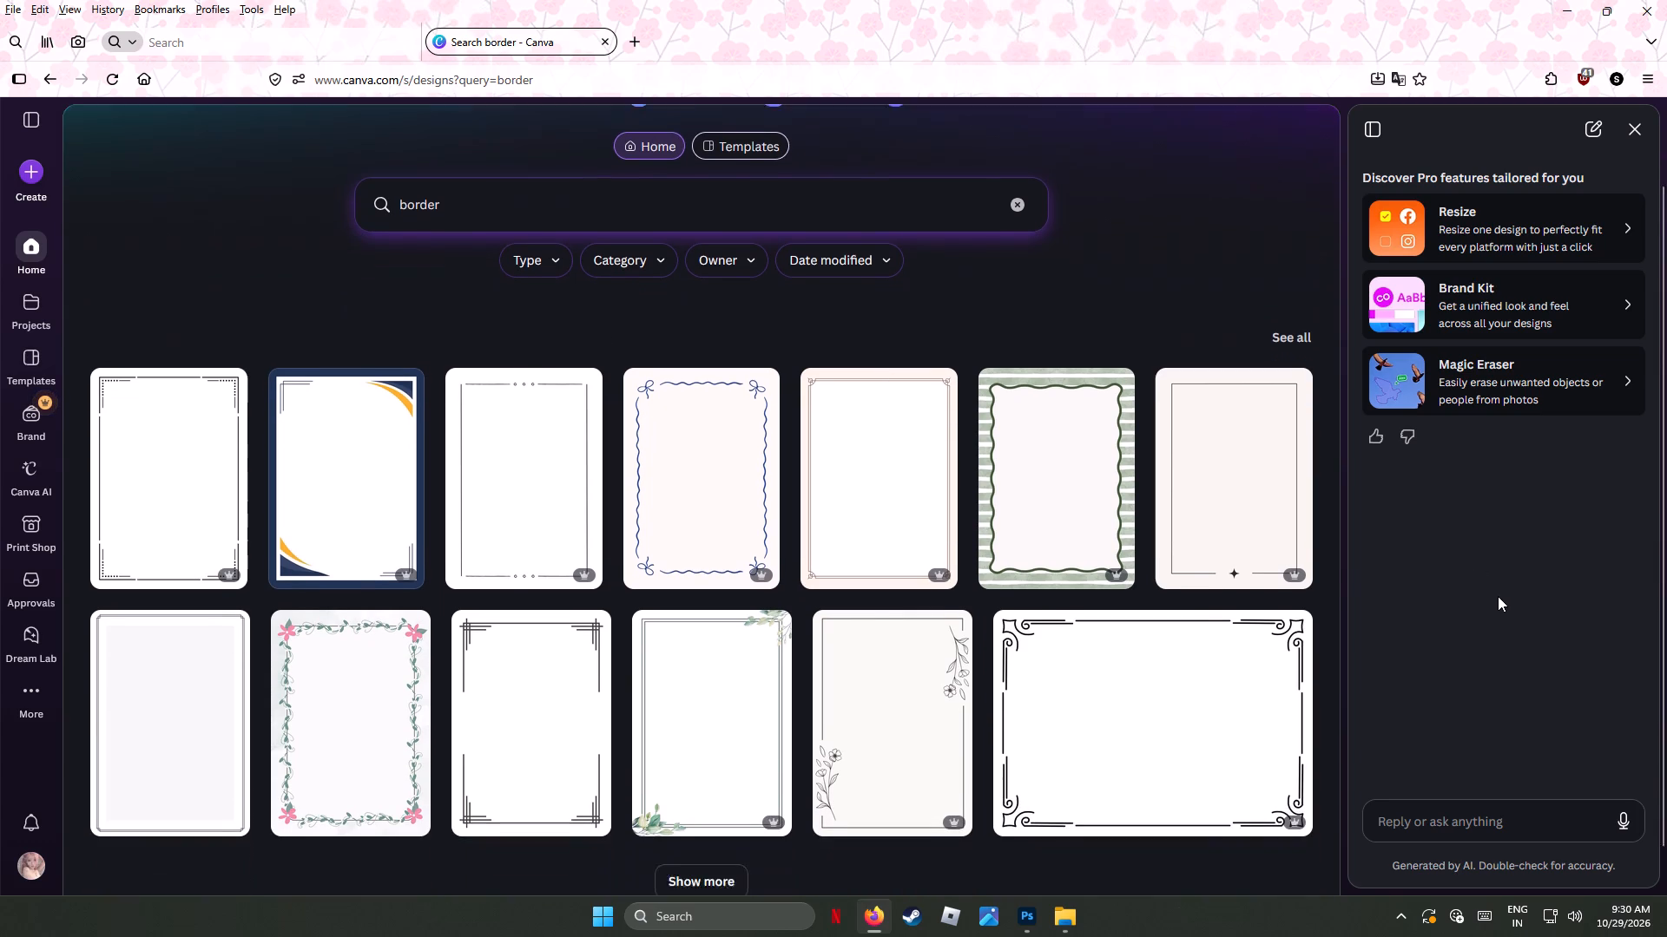
scroll(1498, 596, "down", 6)
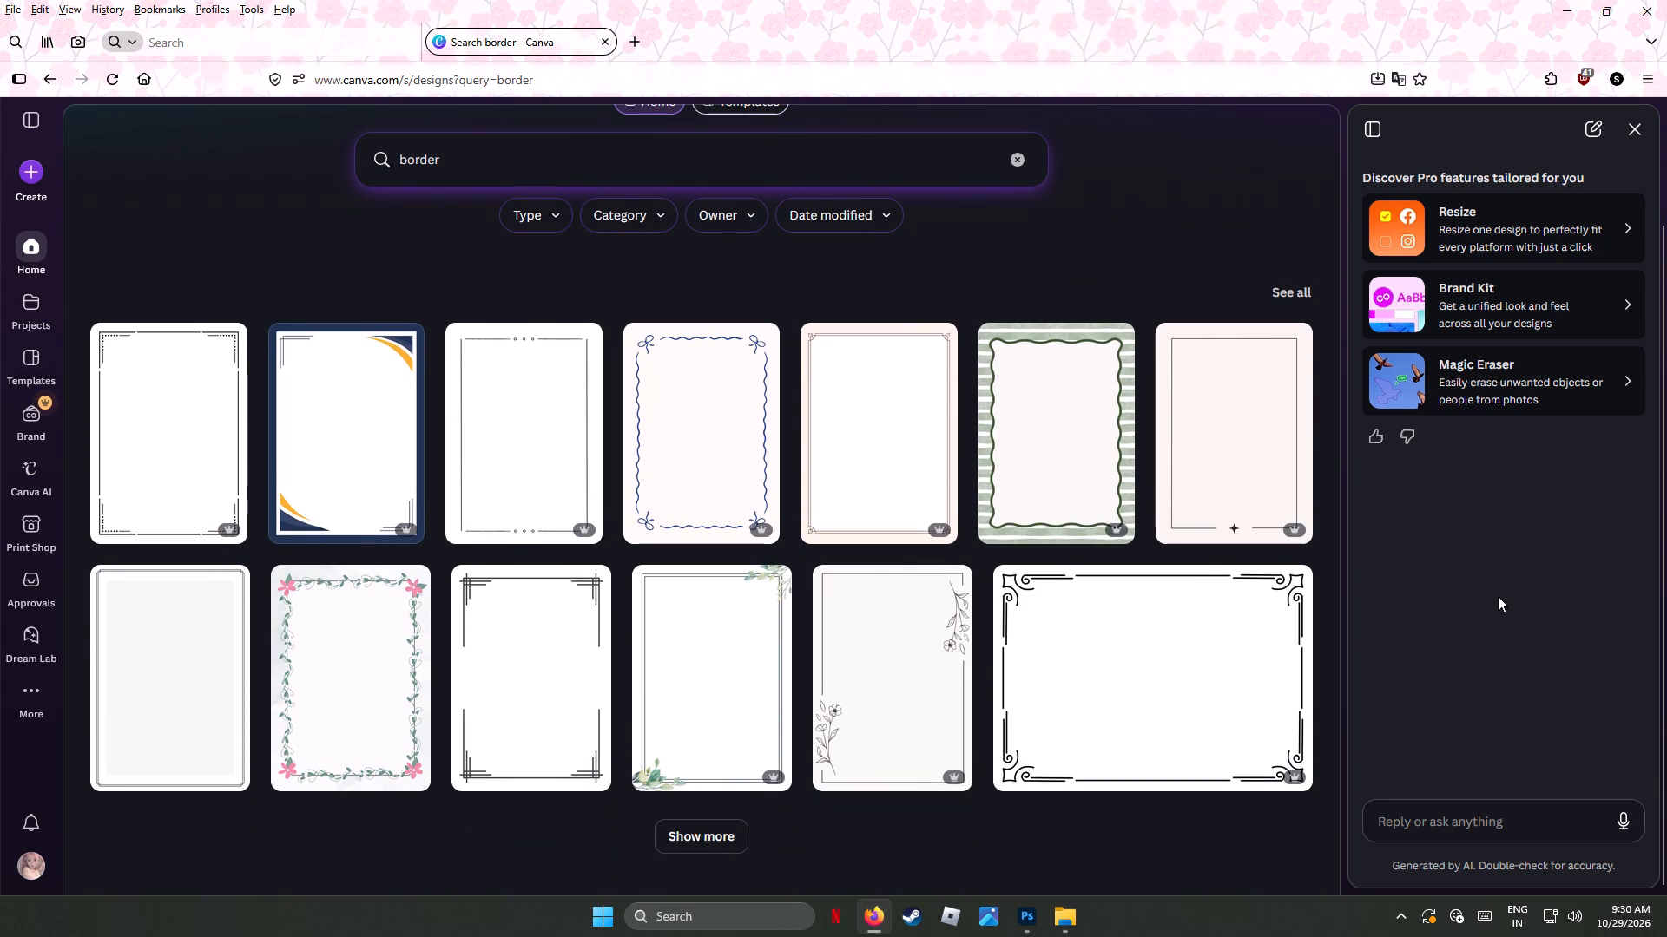
scroll(1498, 596, "up", 4)
scroll(1498, 596, "down", 2)
scroll(1498, 596, "up", 2)
Return to the Google results for "border shapes for photoshop free download" and open Brusheezy's Border Design page.
left_click(49, 76)
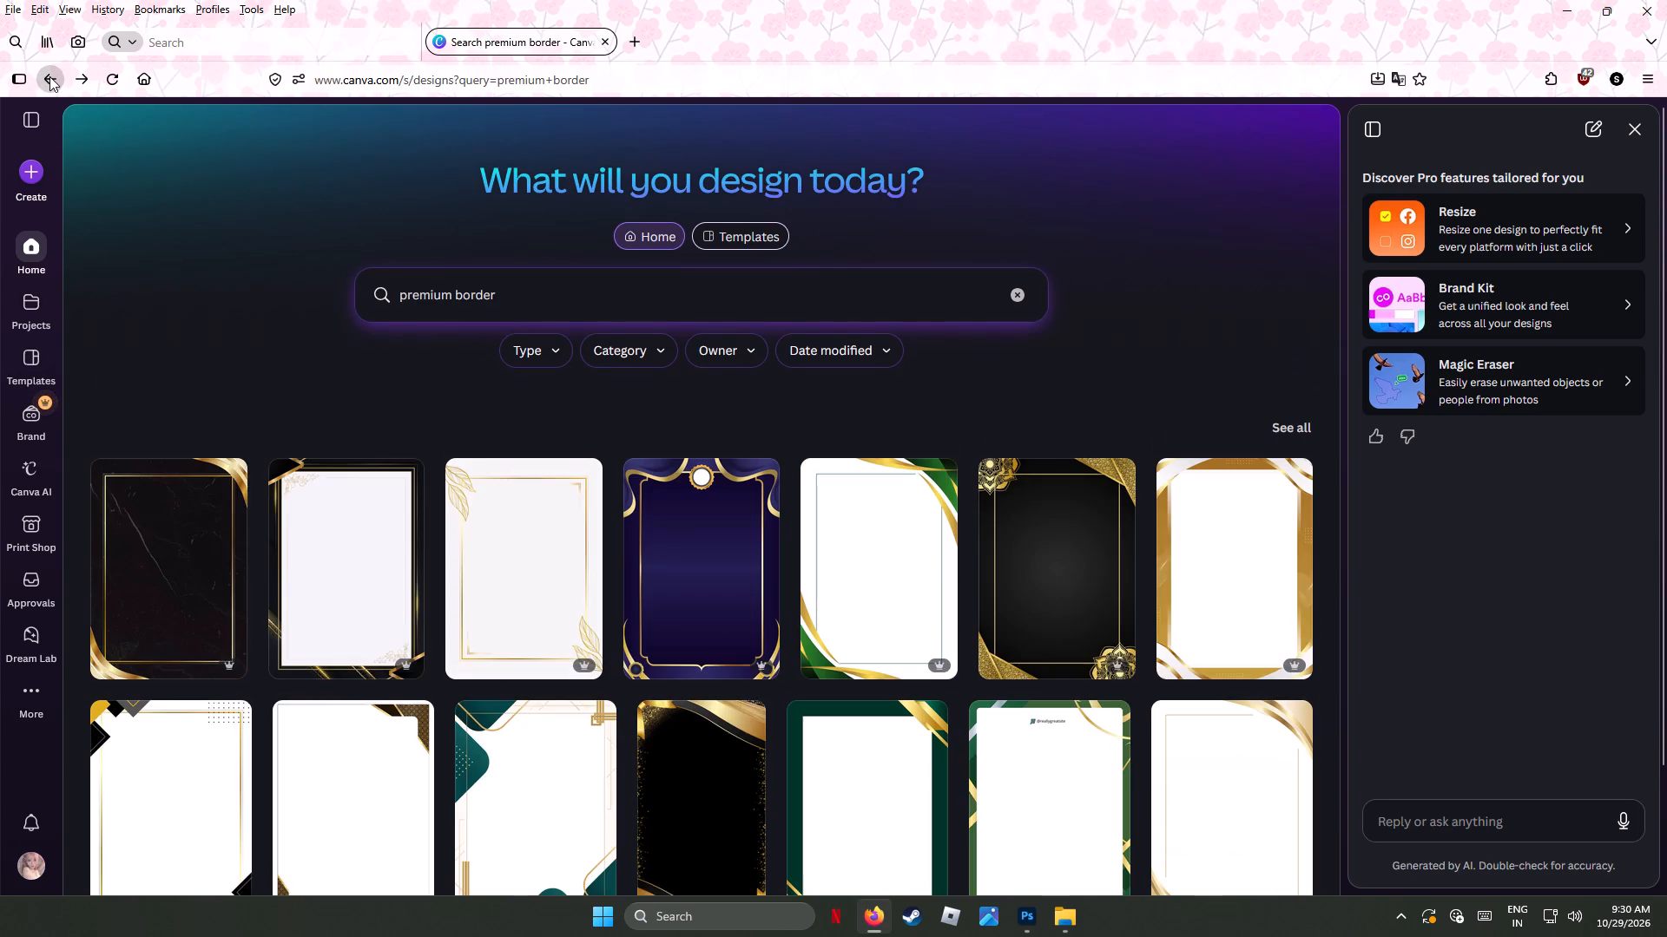
left_click(49, 76)
left_click(49, 76)
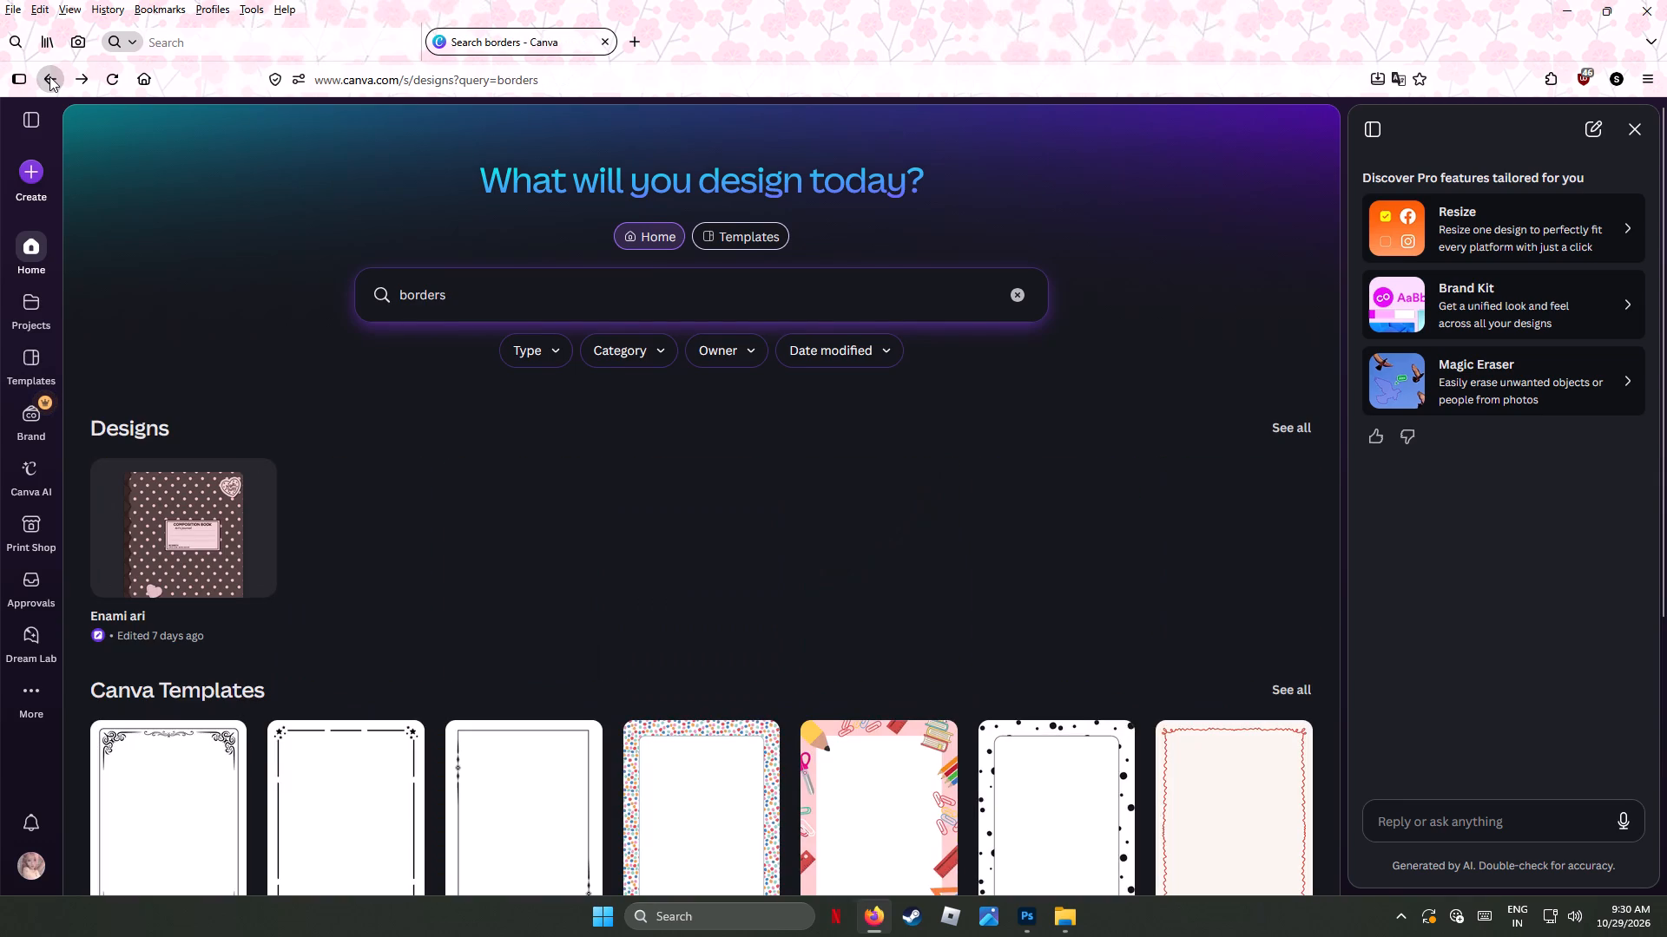
left_click(49, 76)
left_click(49, 76)
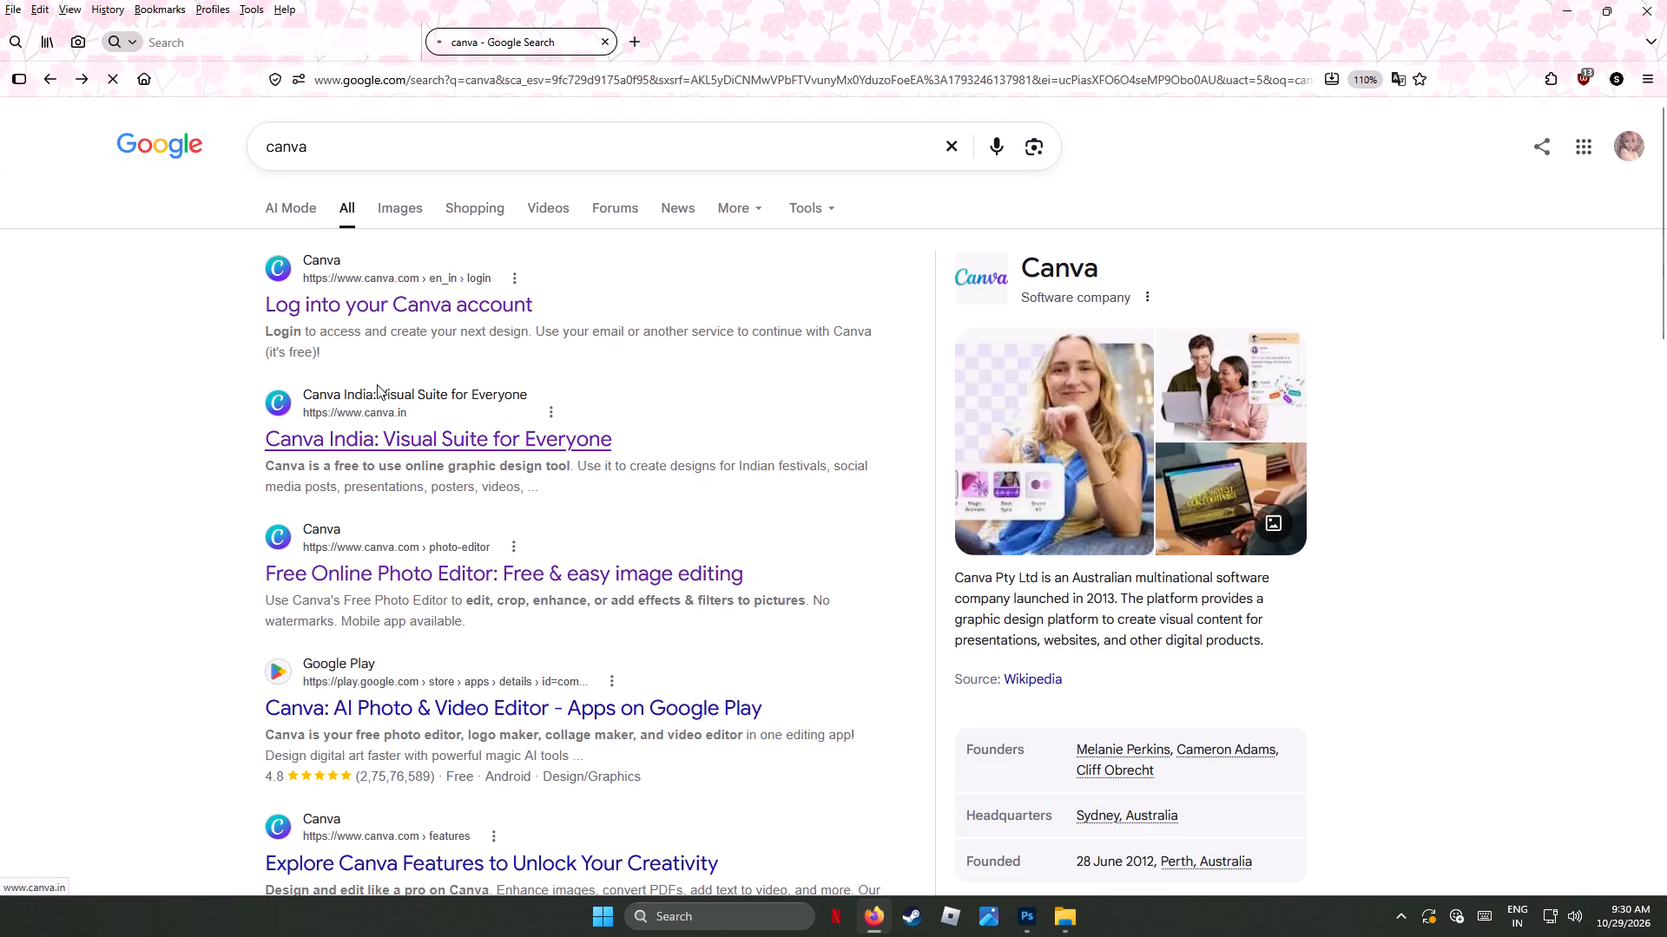
left_click(45, 77)
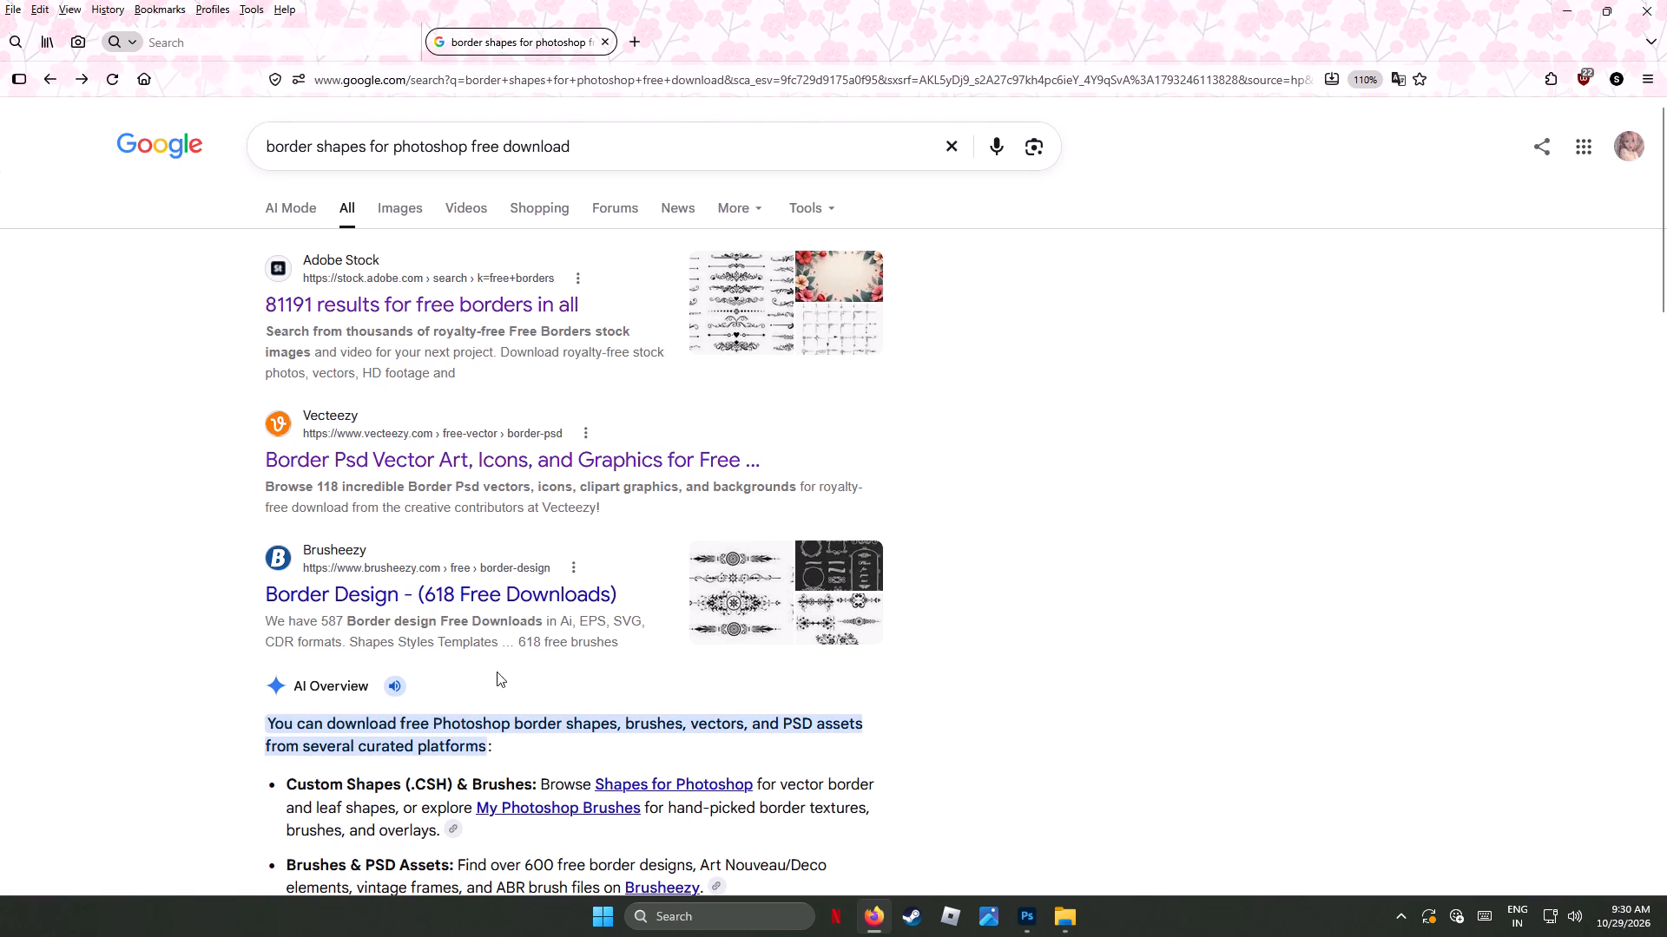
left_click(494, 593)
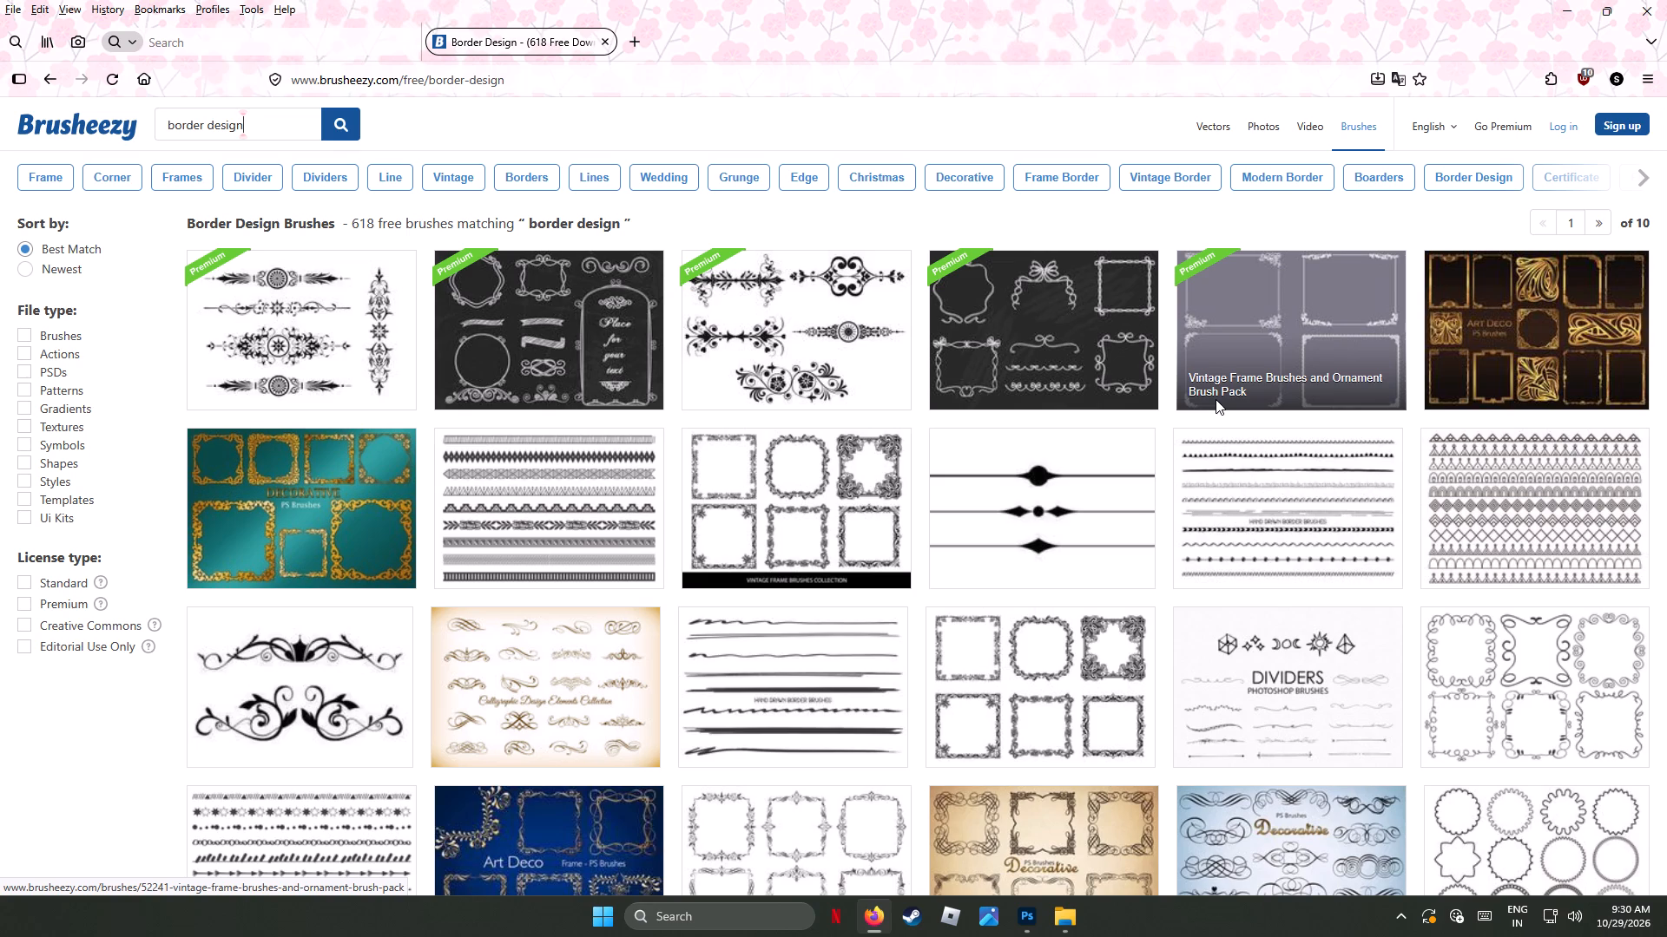
Look through the Brusheezy border design brushes, continuing to page 2, for a frame that suits the banner.
scroll(1216, 399, "down", 4)
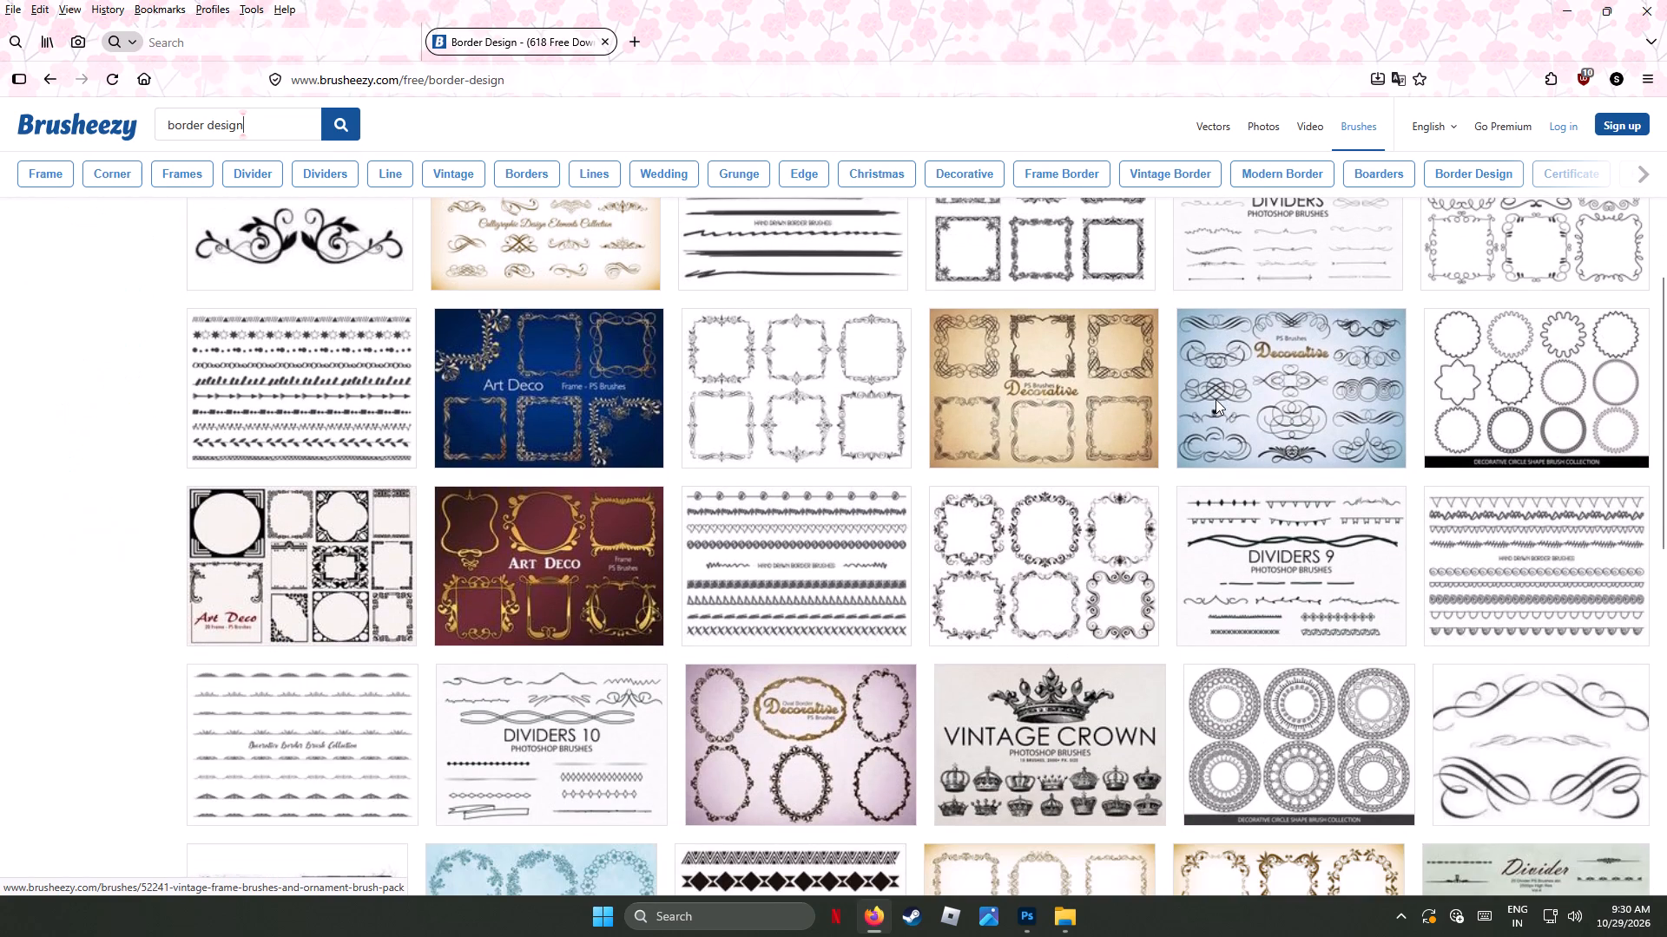
scroll(1216, 399, "up", 2)
scroll(1216, 399, "down", 2)
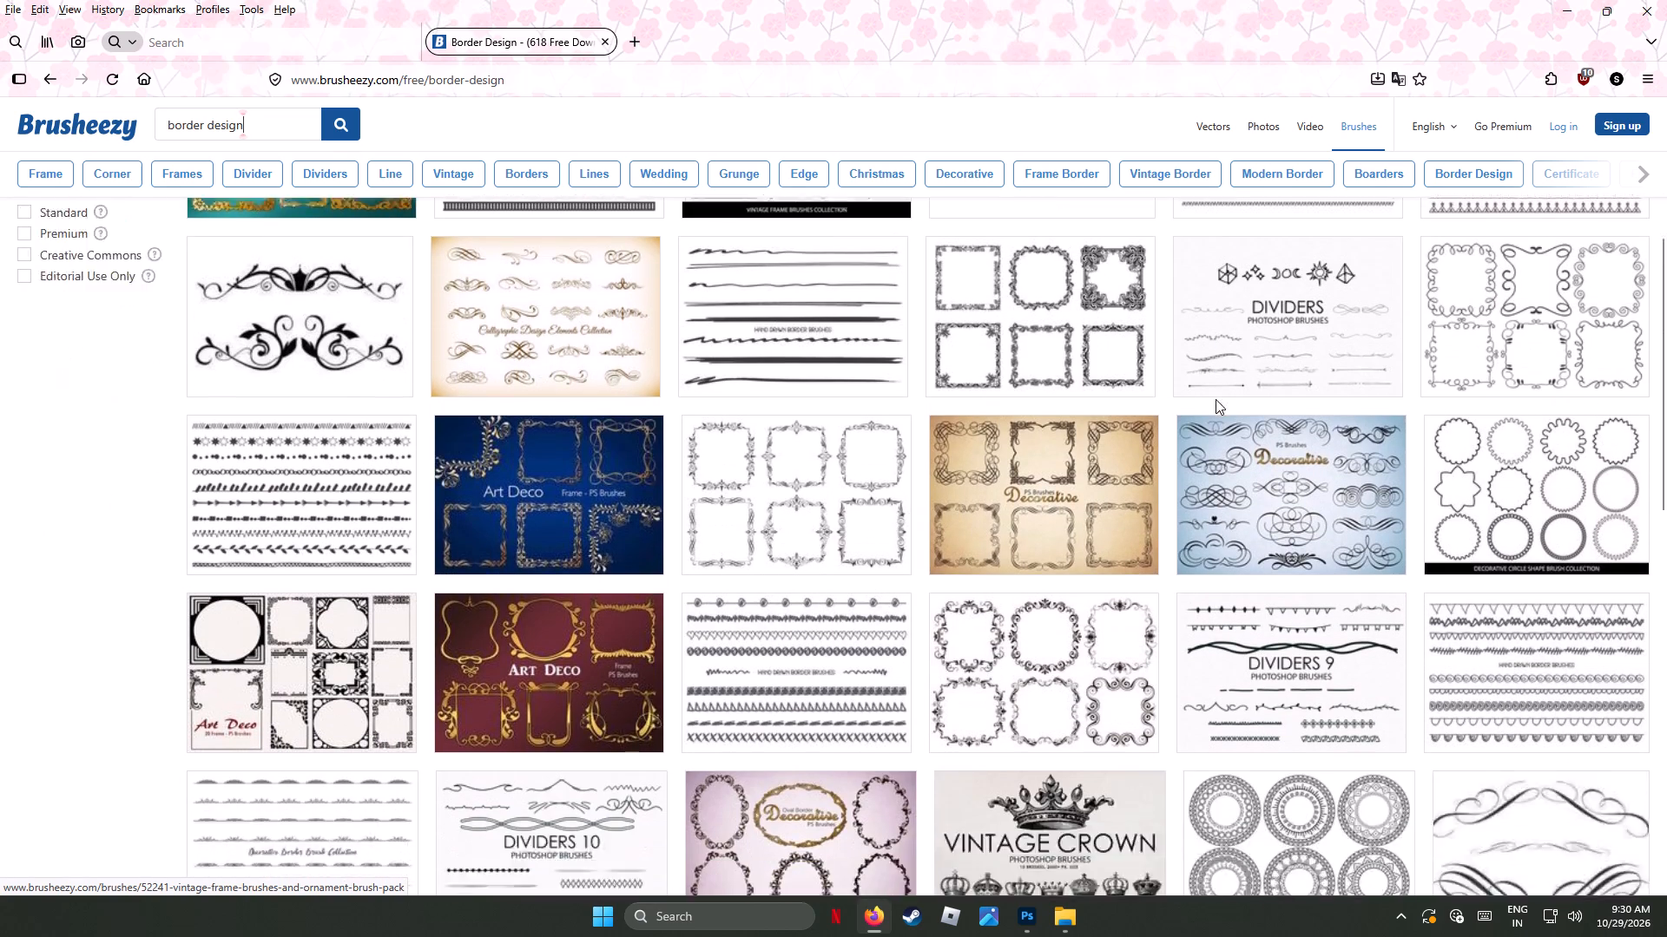
scroll(1216, 399, "down", 3)
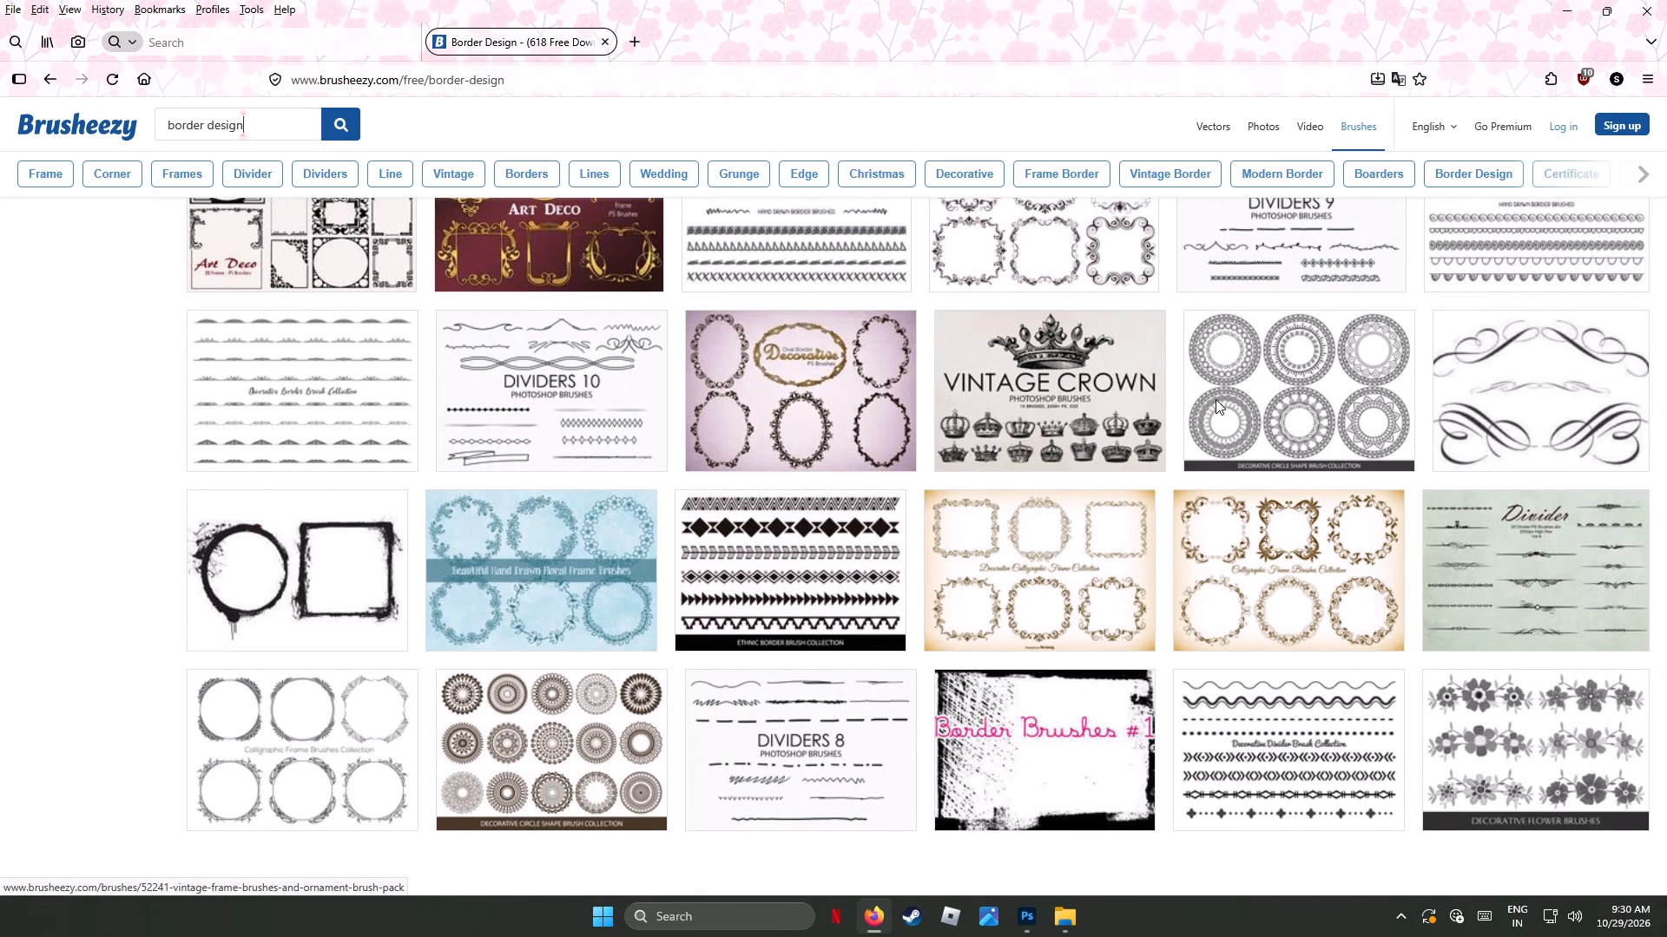
scroll(1216, 399, "down", 4)
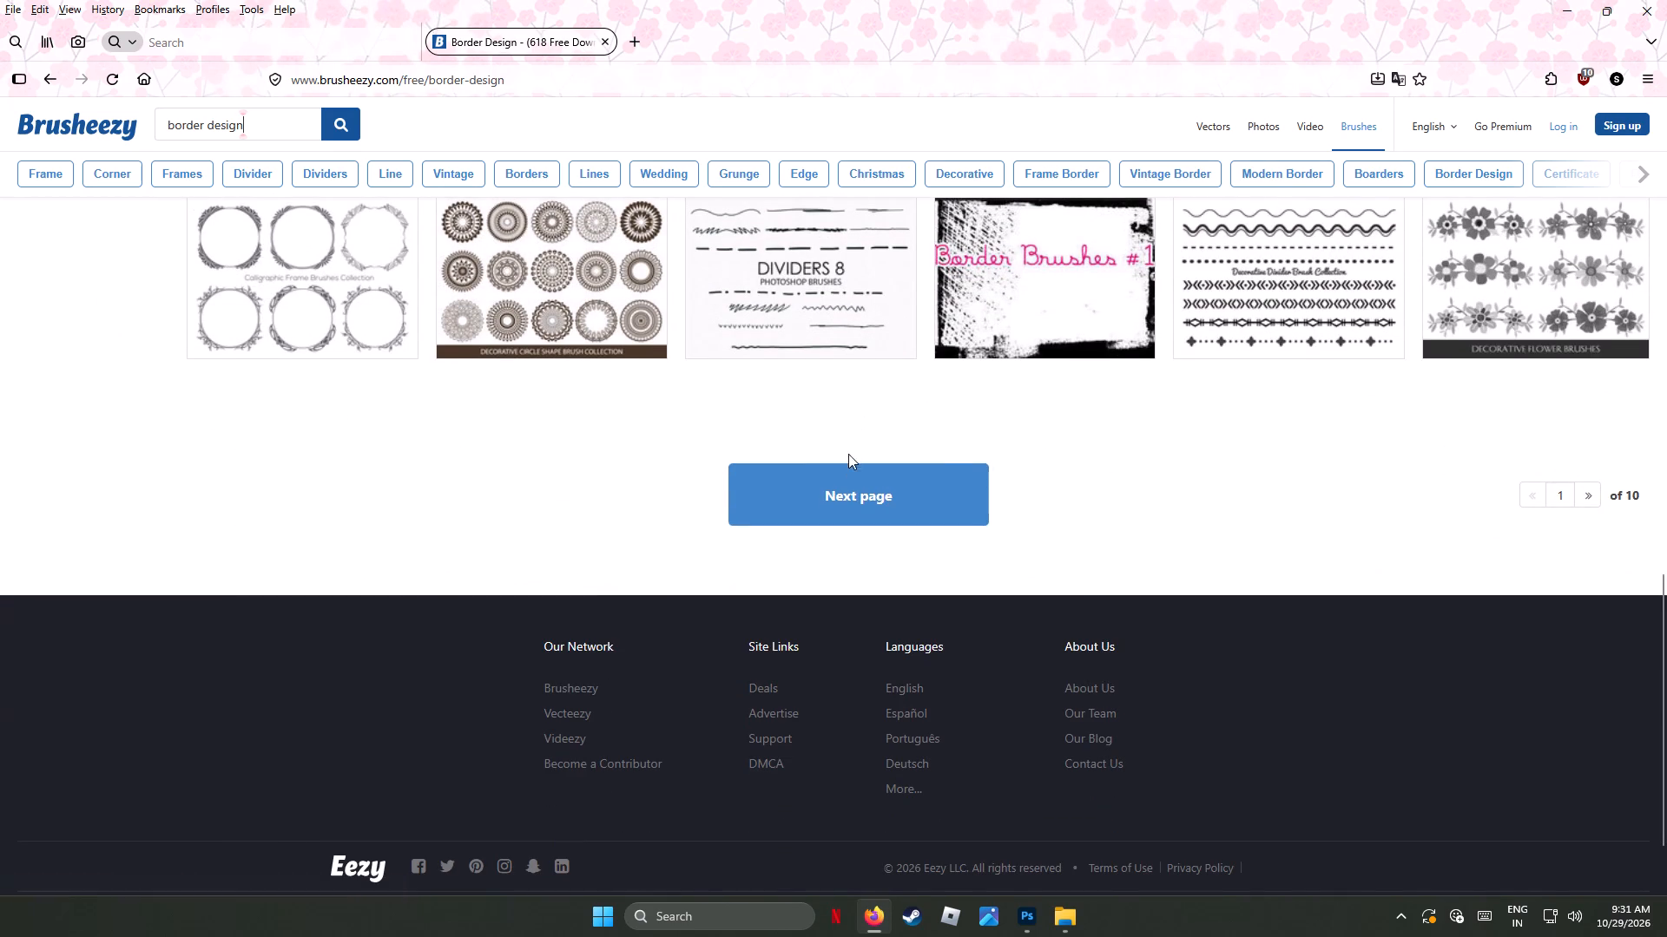
left_click(855, 494)
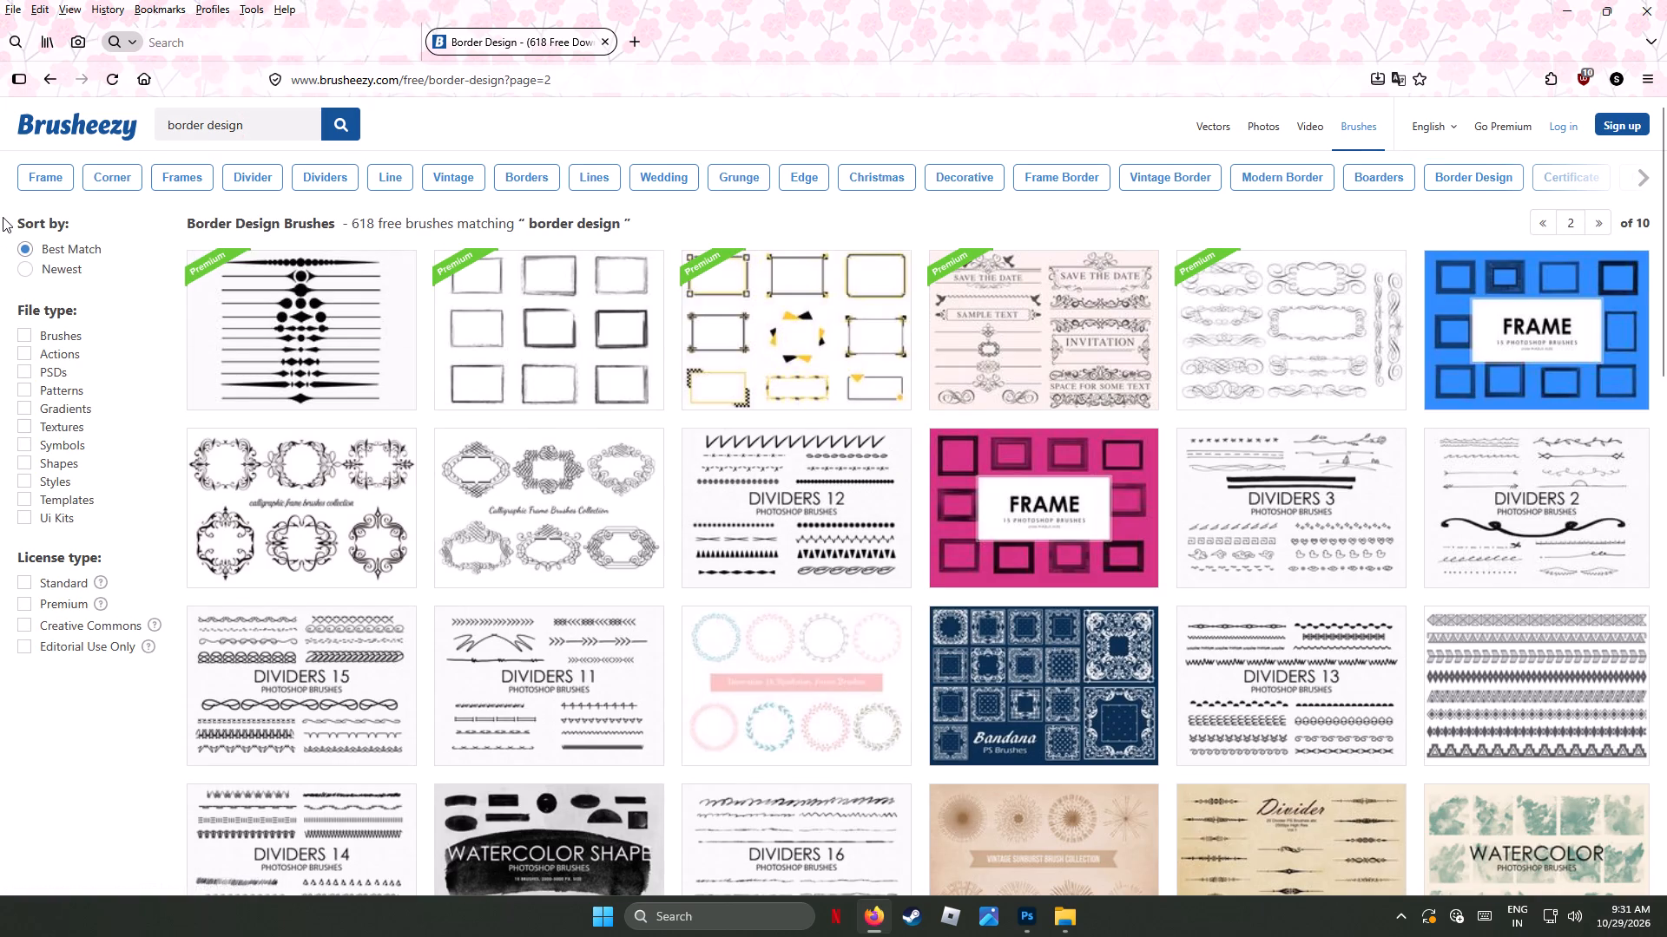
Go back to Google and search images for "rectangular border shapes for photoshop free download".
left_click(53, 82)
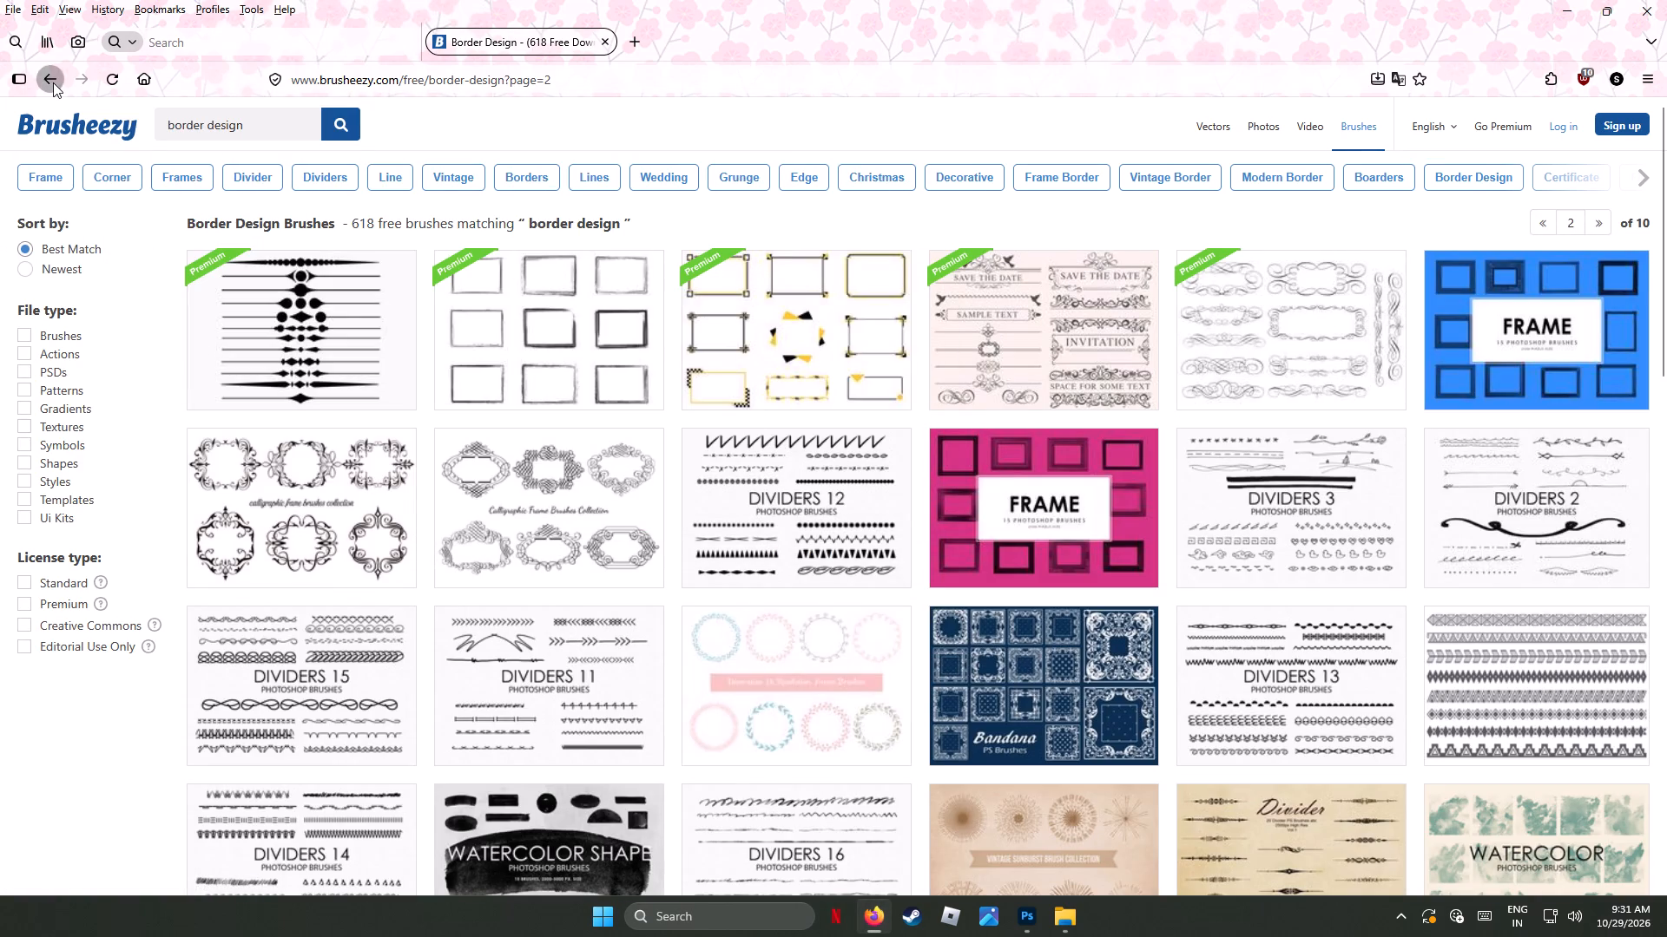
left_click(53, 82)
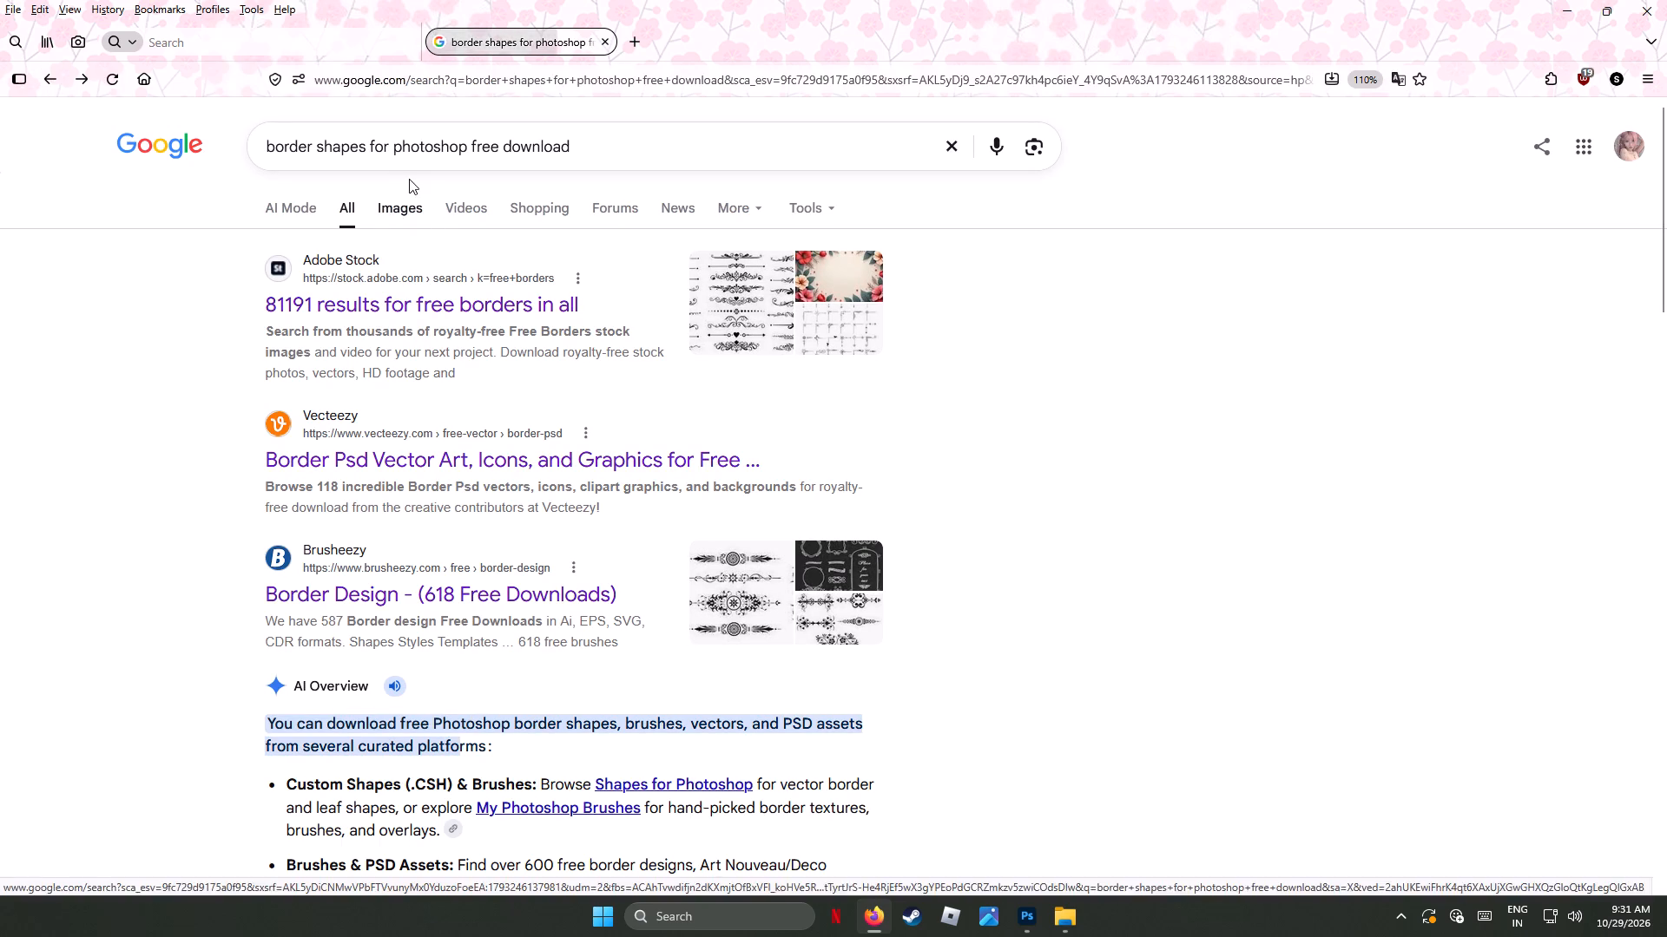
left_click(268, 144)
type("rectan")
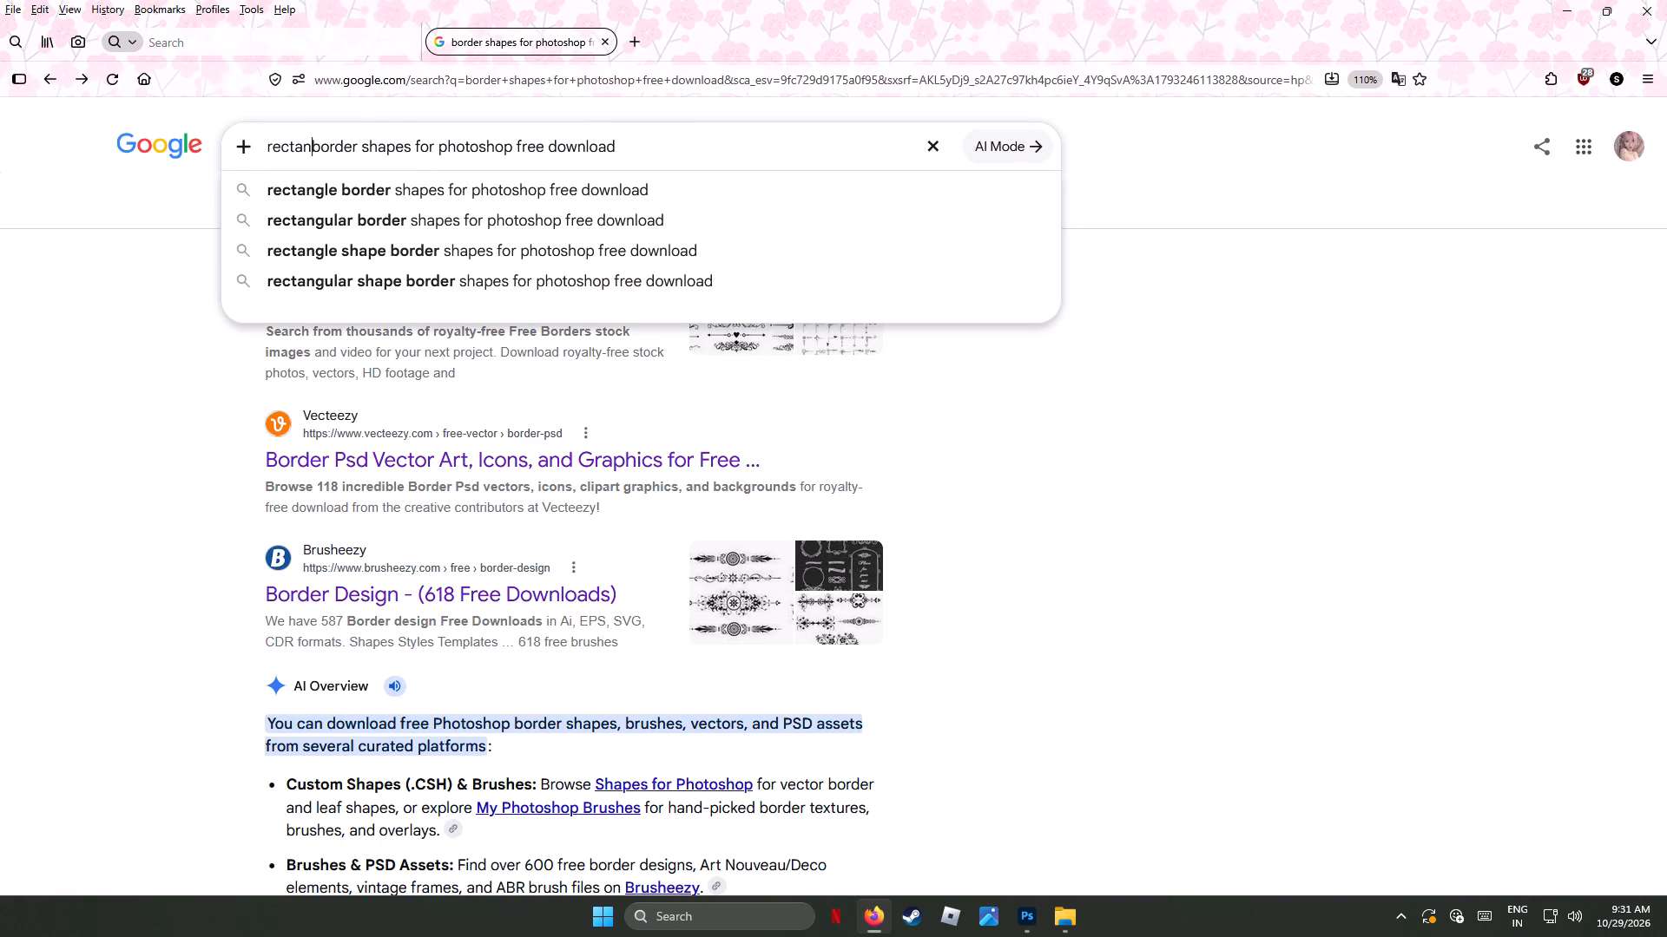
type("gular")
key("space")
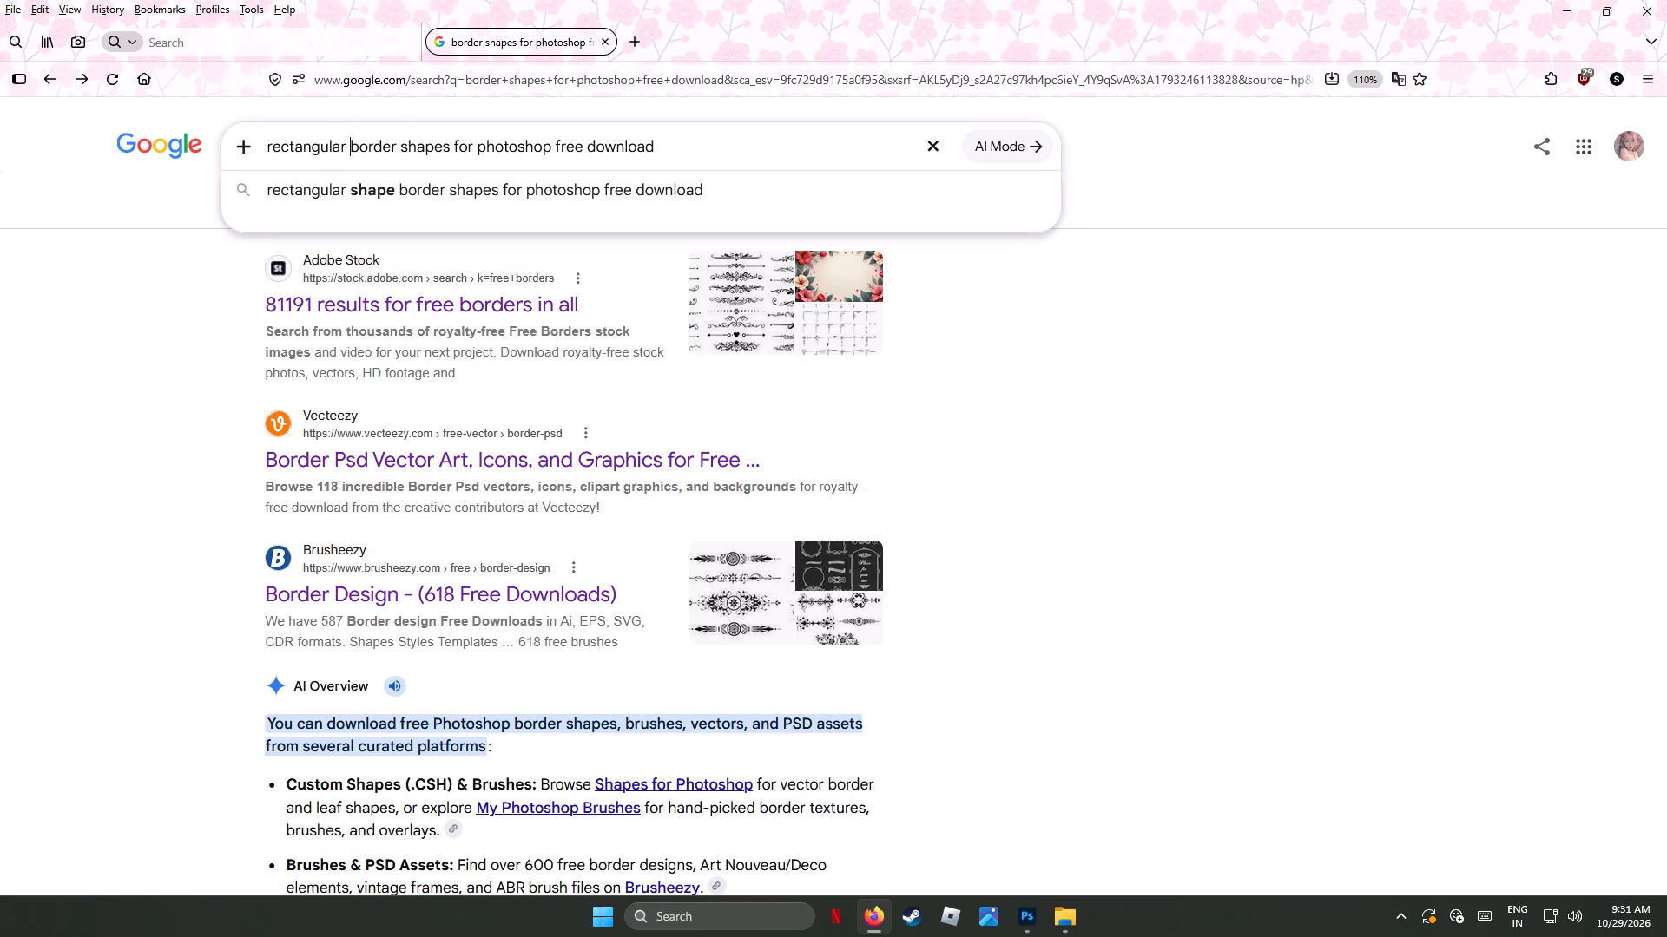
key("Return")
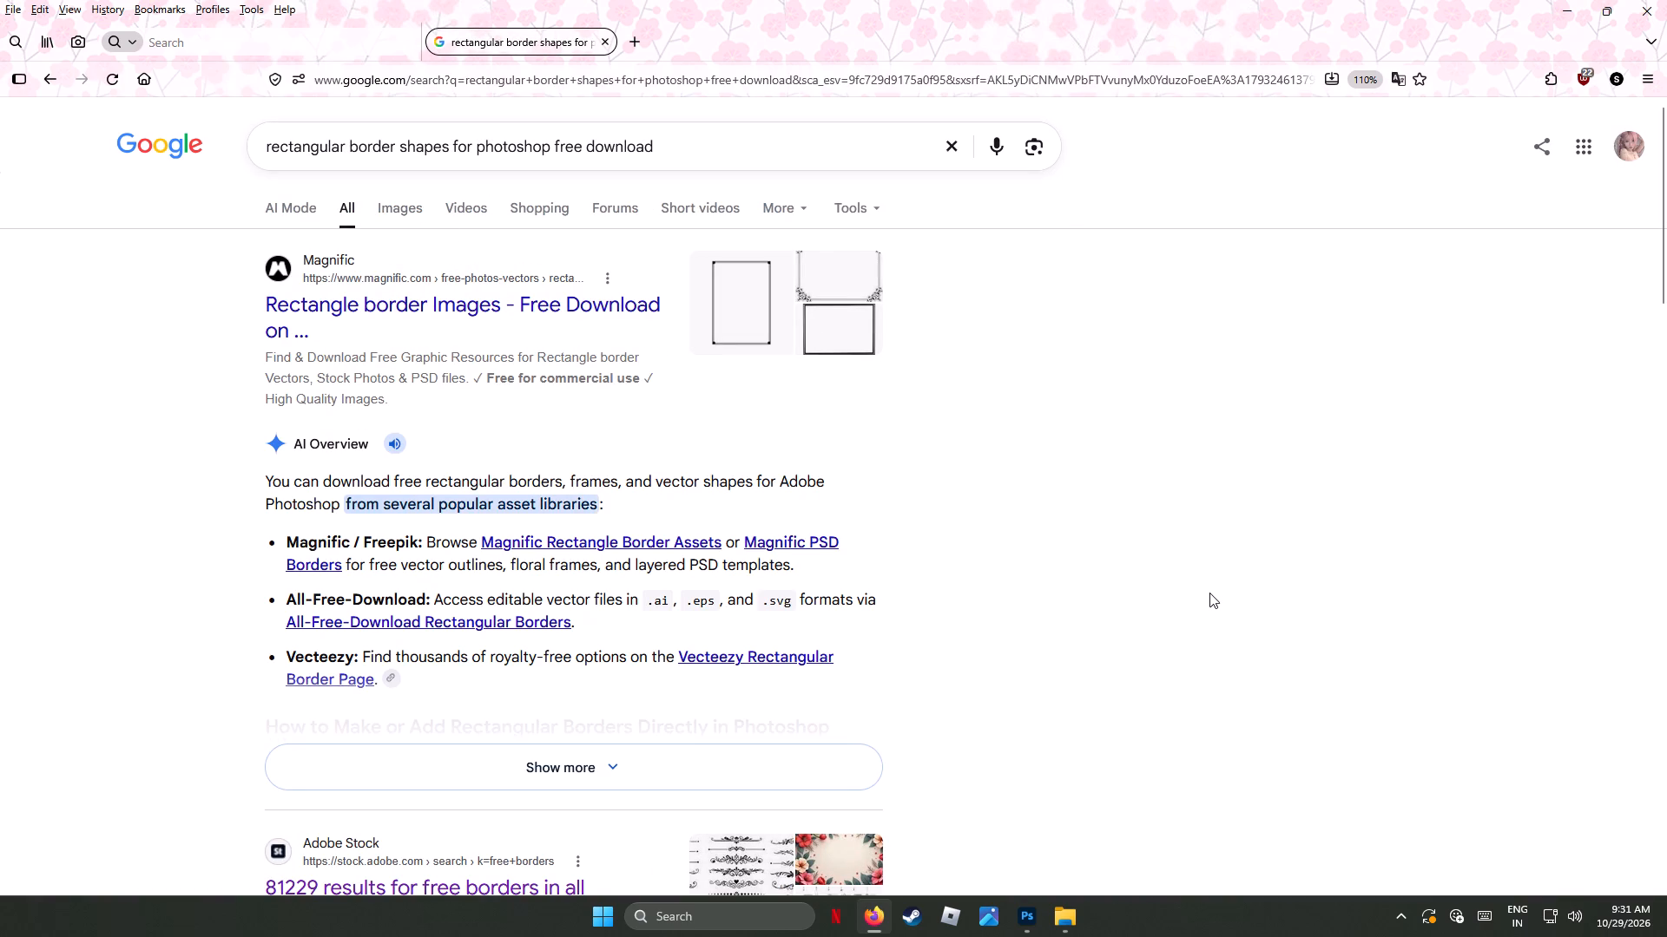
left_click(412, 206)
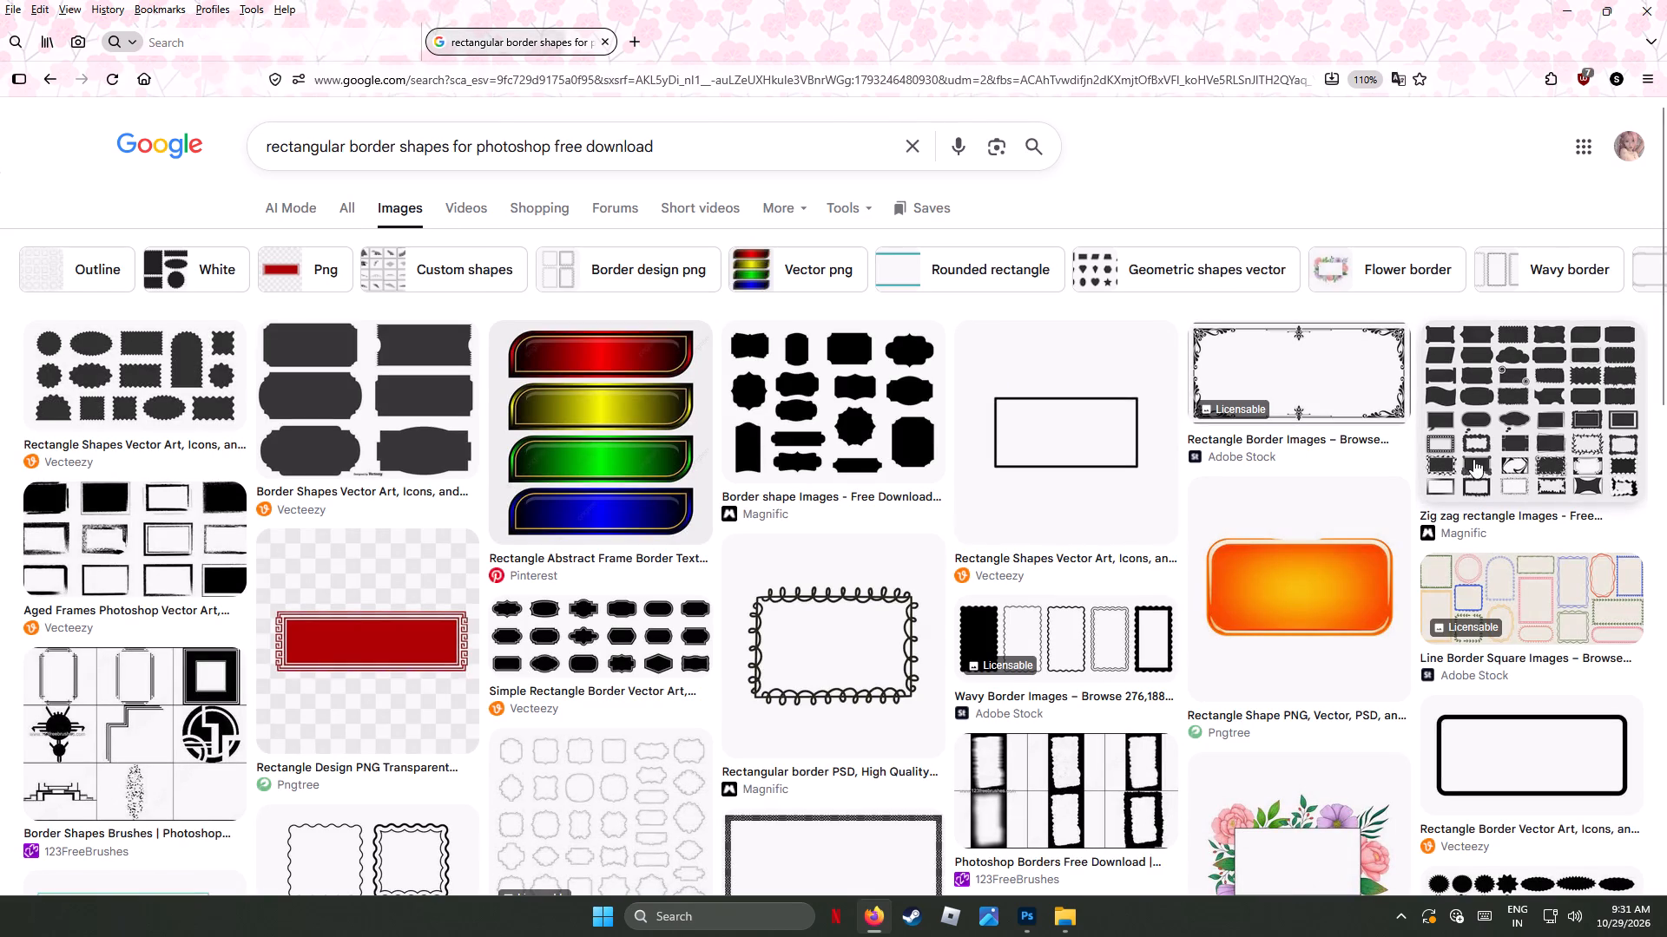
Look through the image results for rectangular border shapes to find an ornamental frame suited to the banner.
scroll(1373, 513, "down", 3)
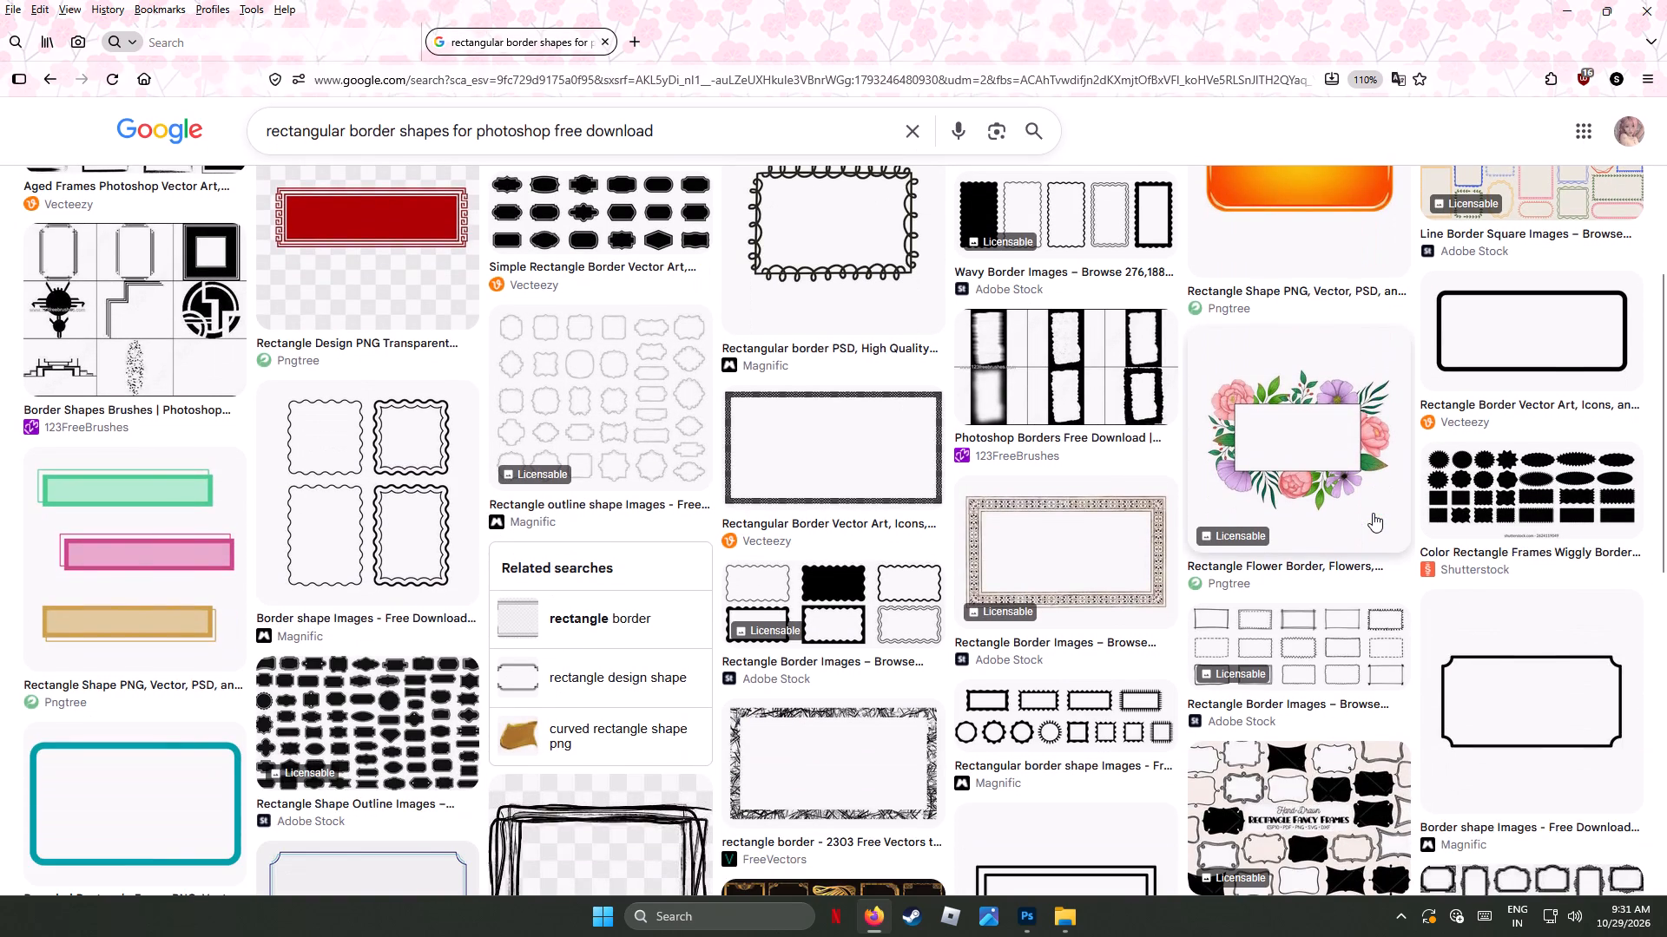
scroll(1373, 512, "down", 4)
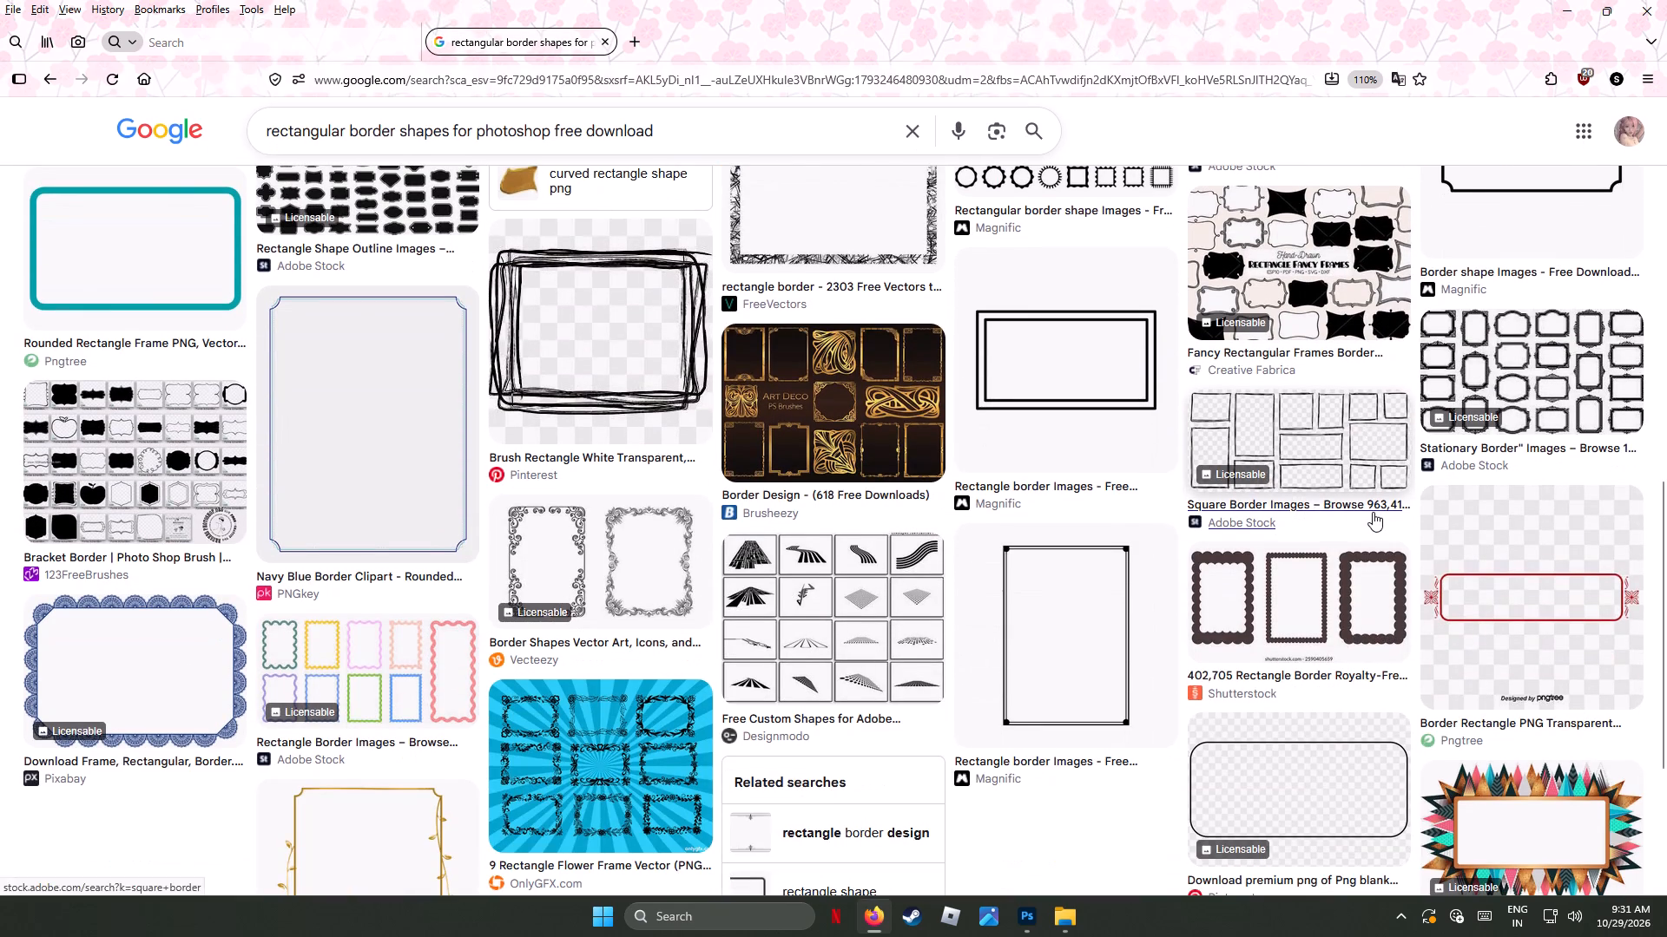
scroll(1373, 512, "down", 4)
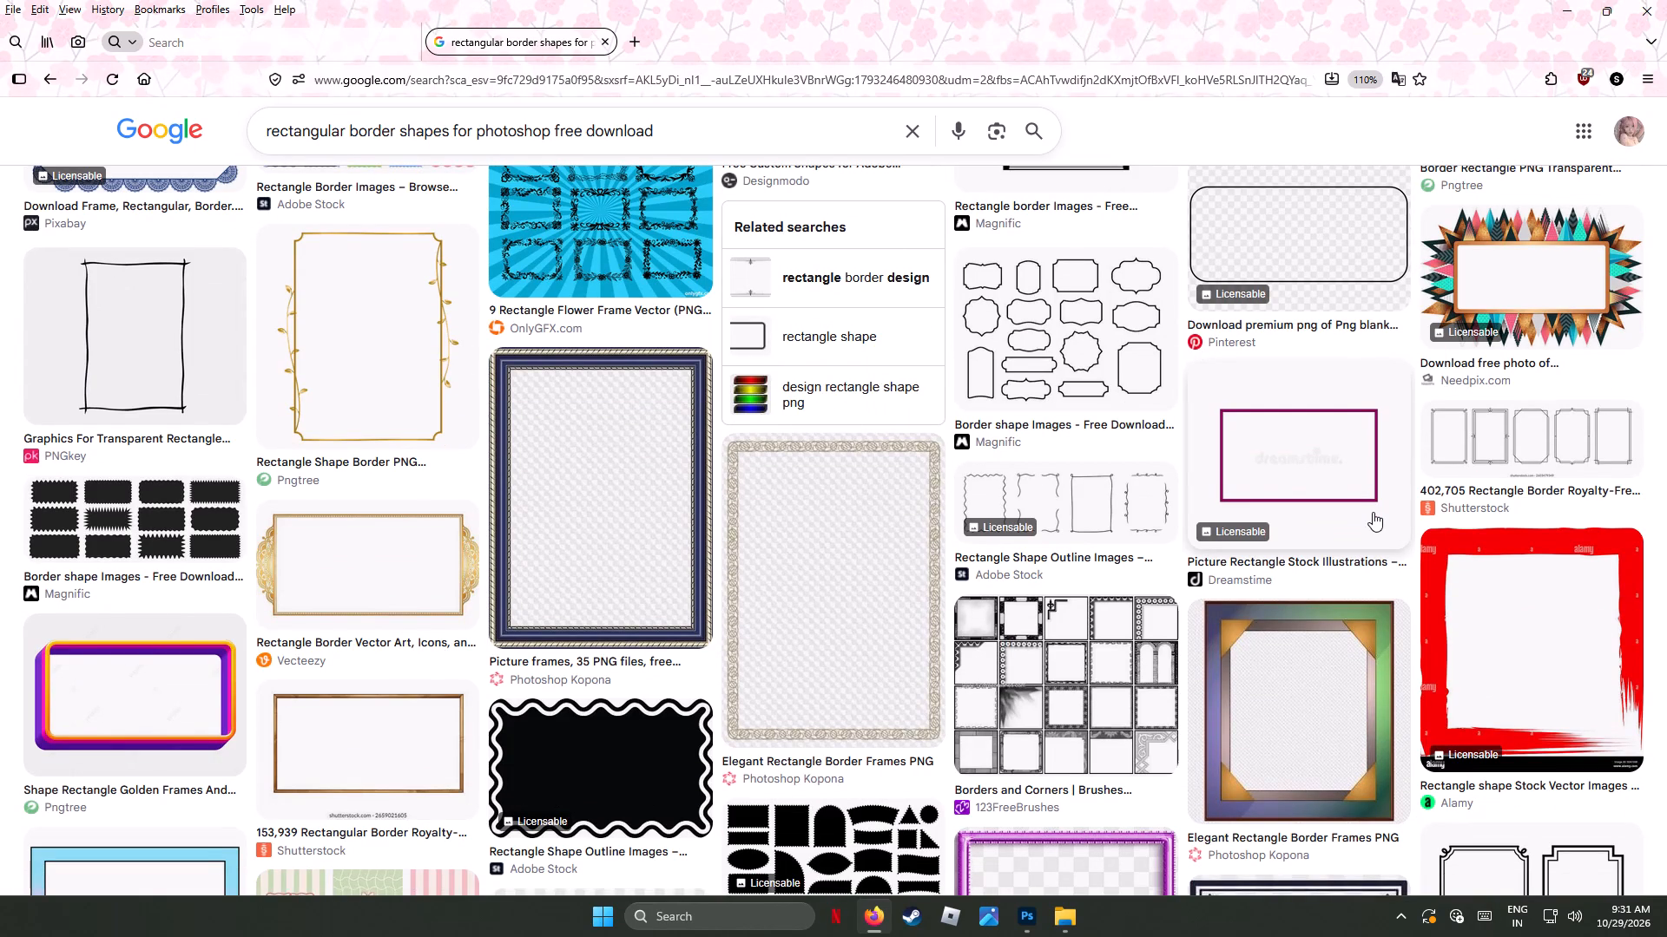
scroll(1373, 512, "down", 2)
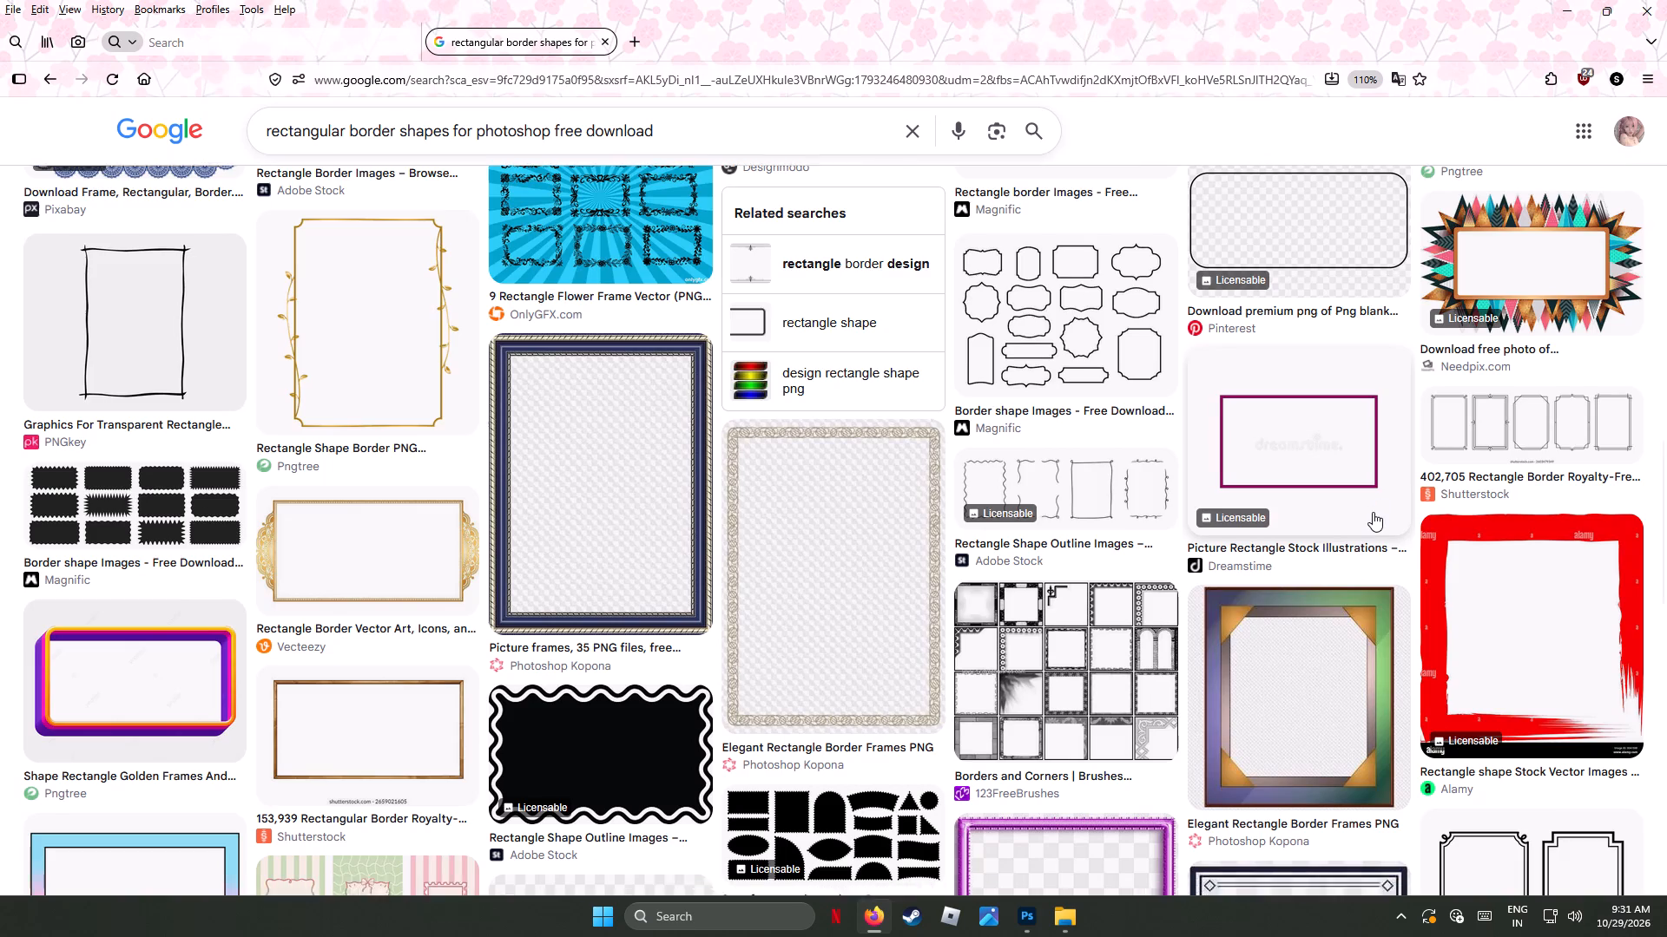
scroll(1373, 512, "down", 2)
scroll(1373, 512, "up", 1)
scroll(1373, 512, "down", 6)
scroll(1373, 512, "up", 7)
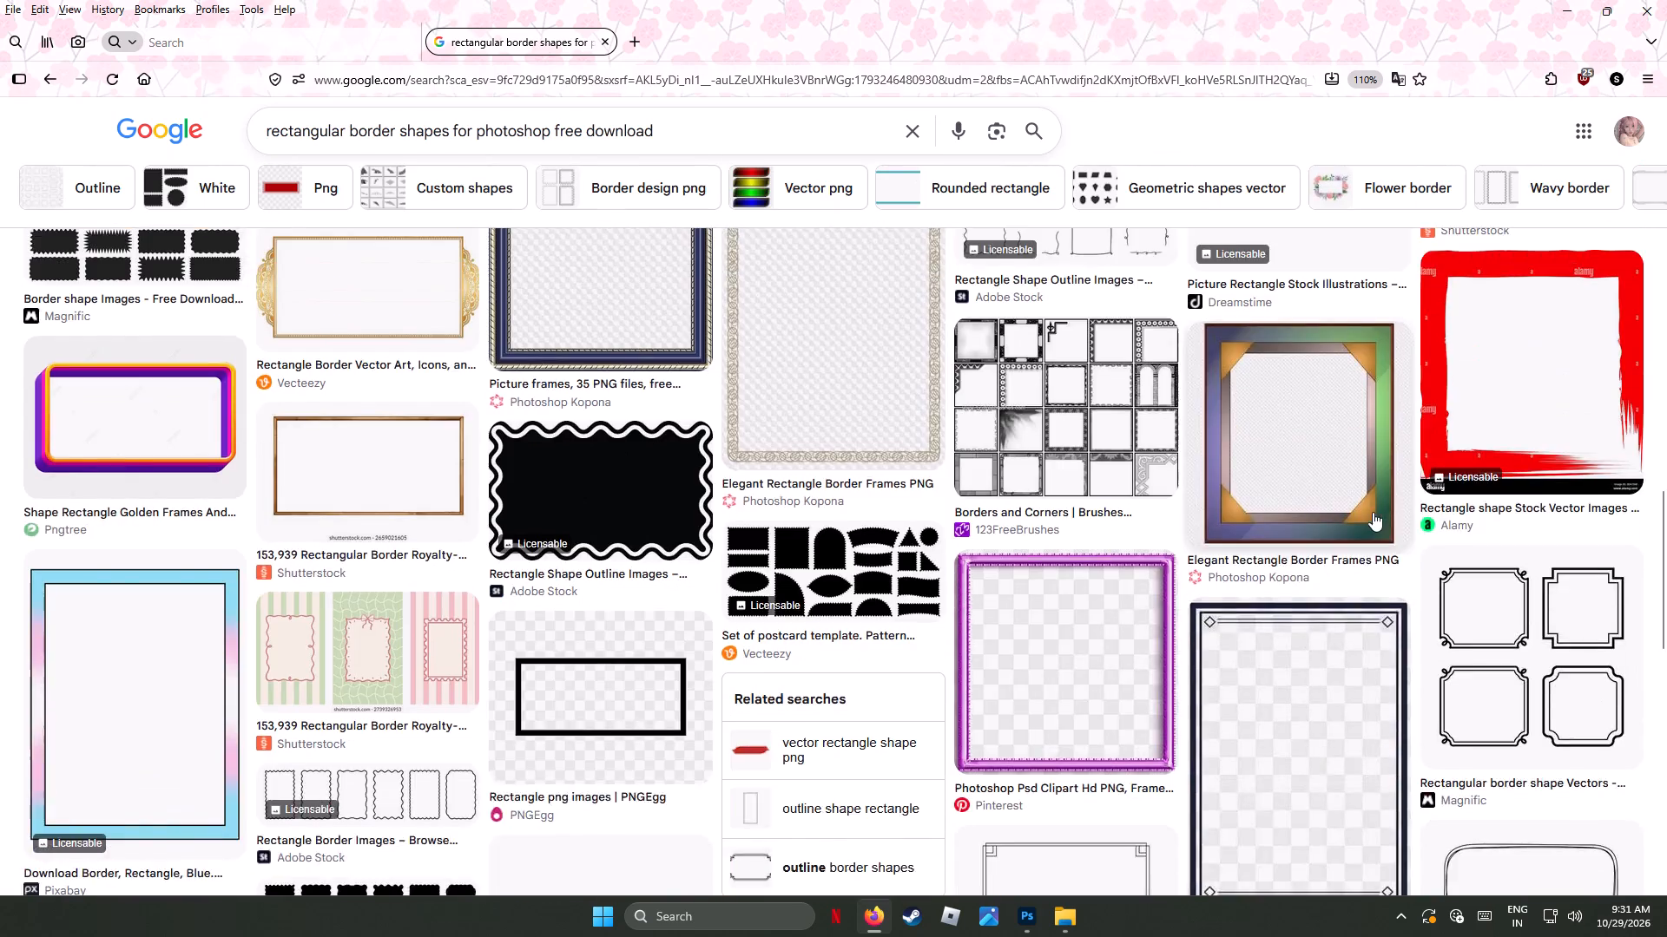
scroll(1373, 512, "up", 10)
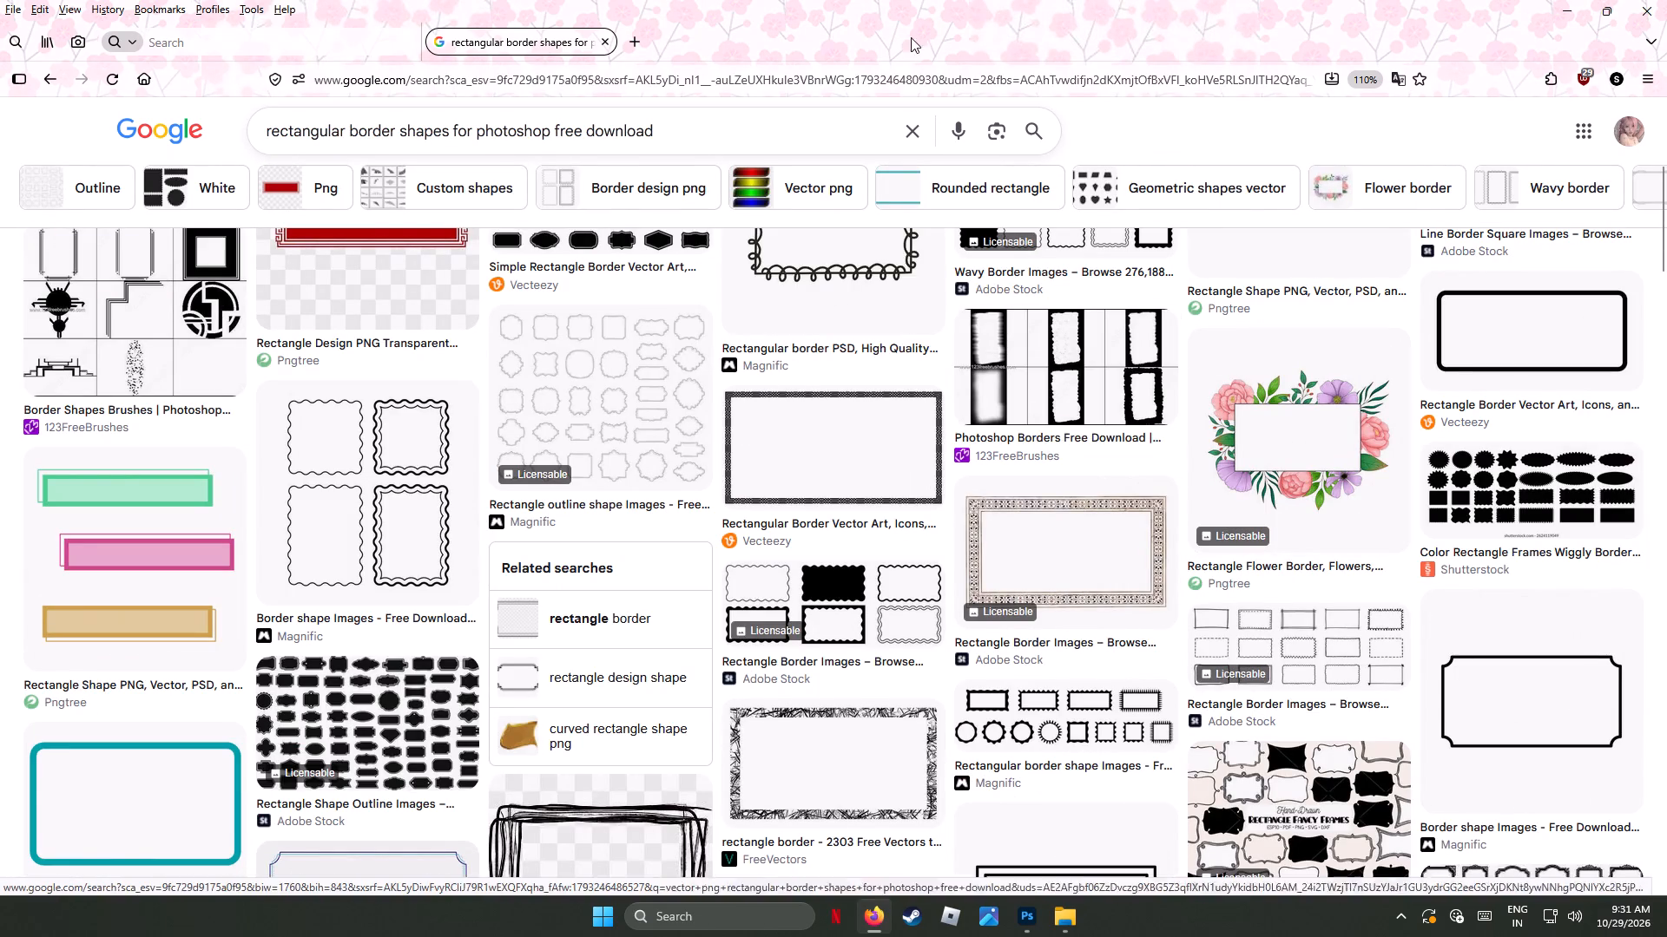
Refine the image search to "elegant rectangular border shapes for photoshop free download".
left_click(267, 133)
key("e")
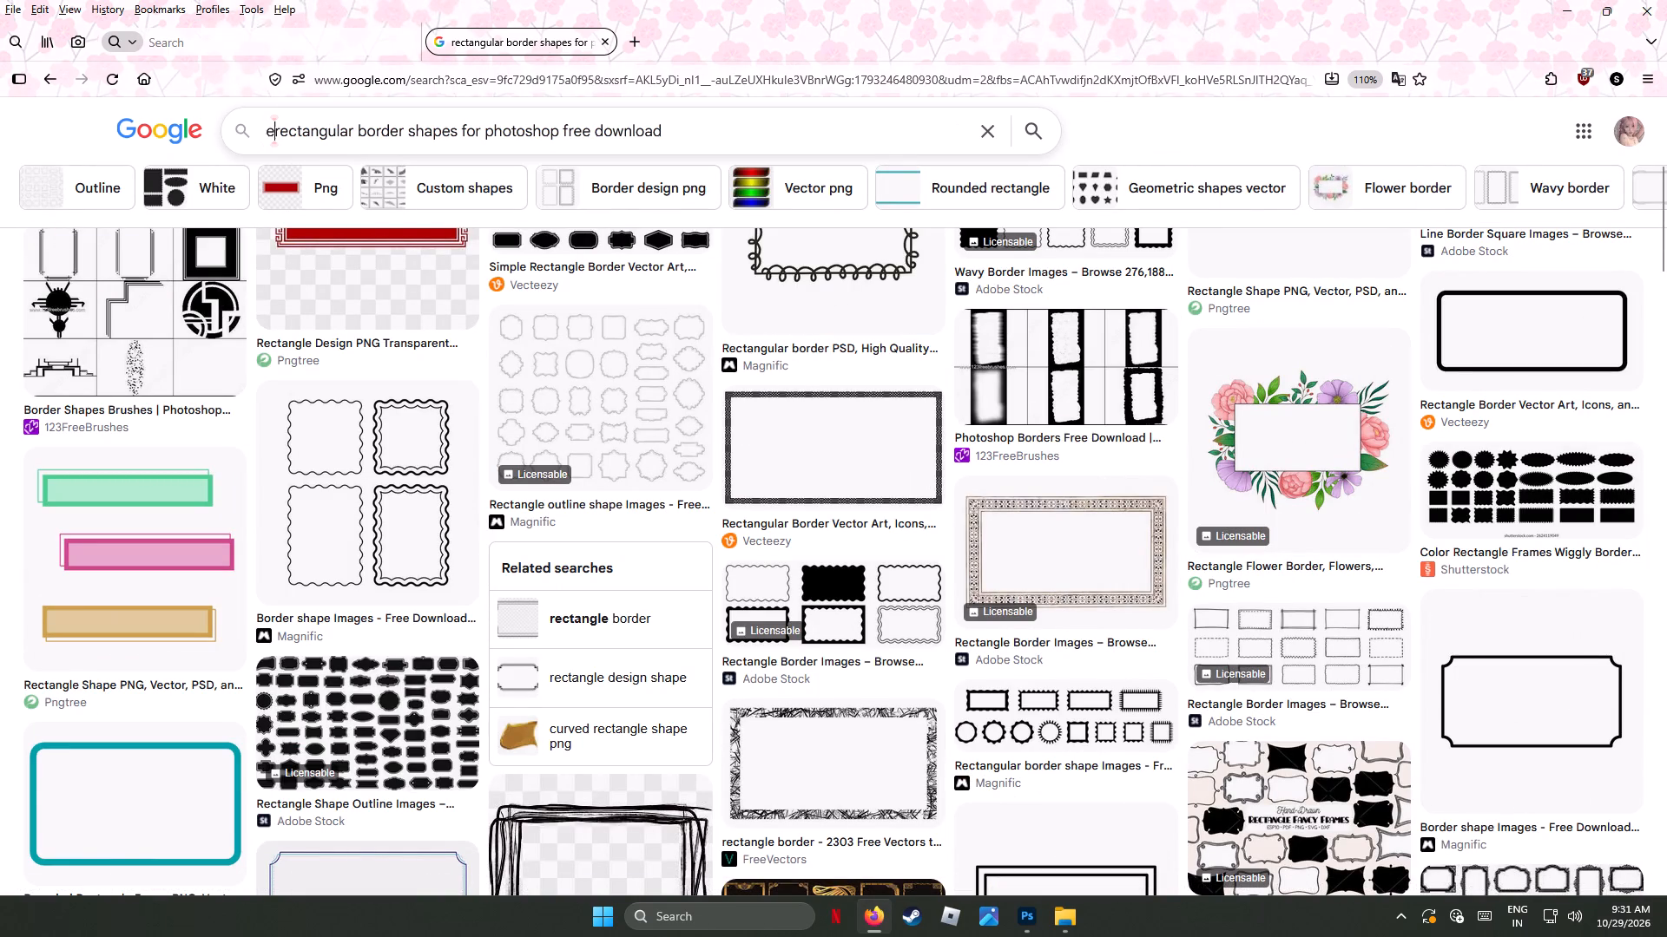
type("legant")
key("space")
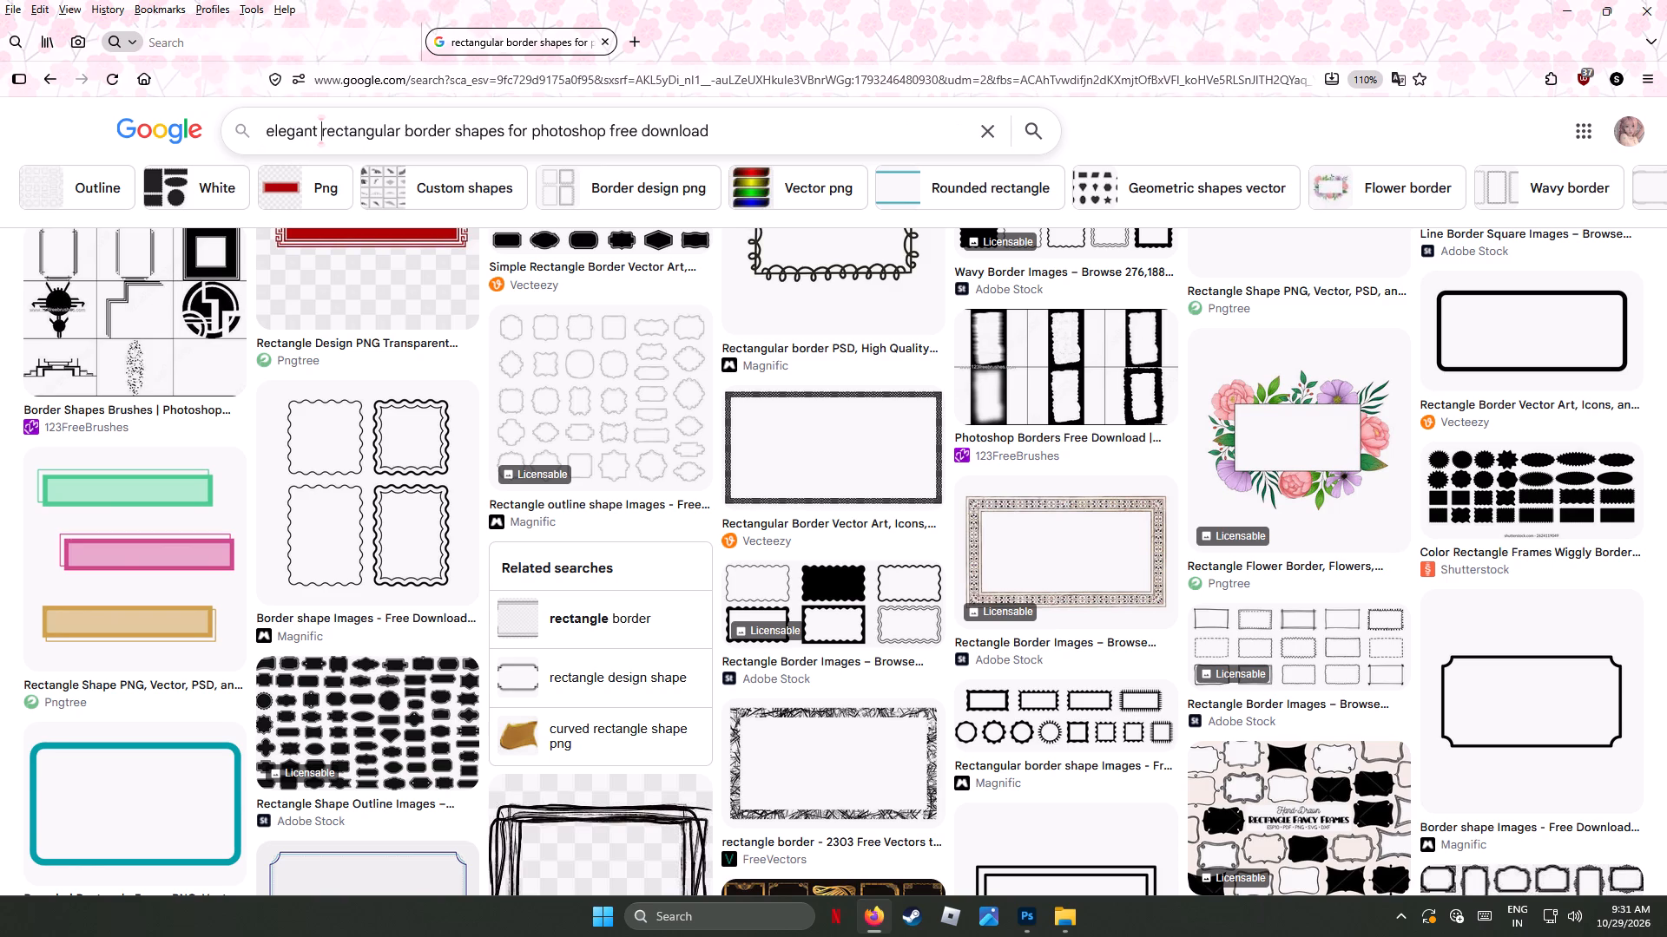
key("Return")
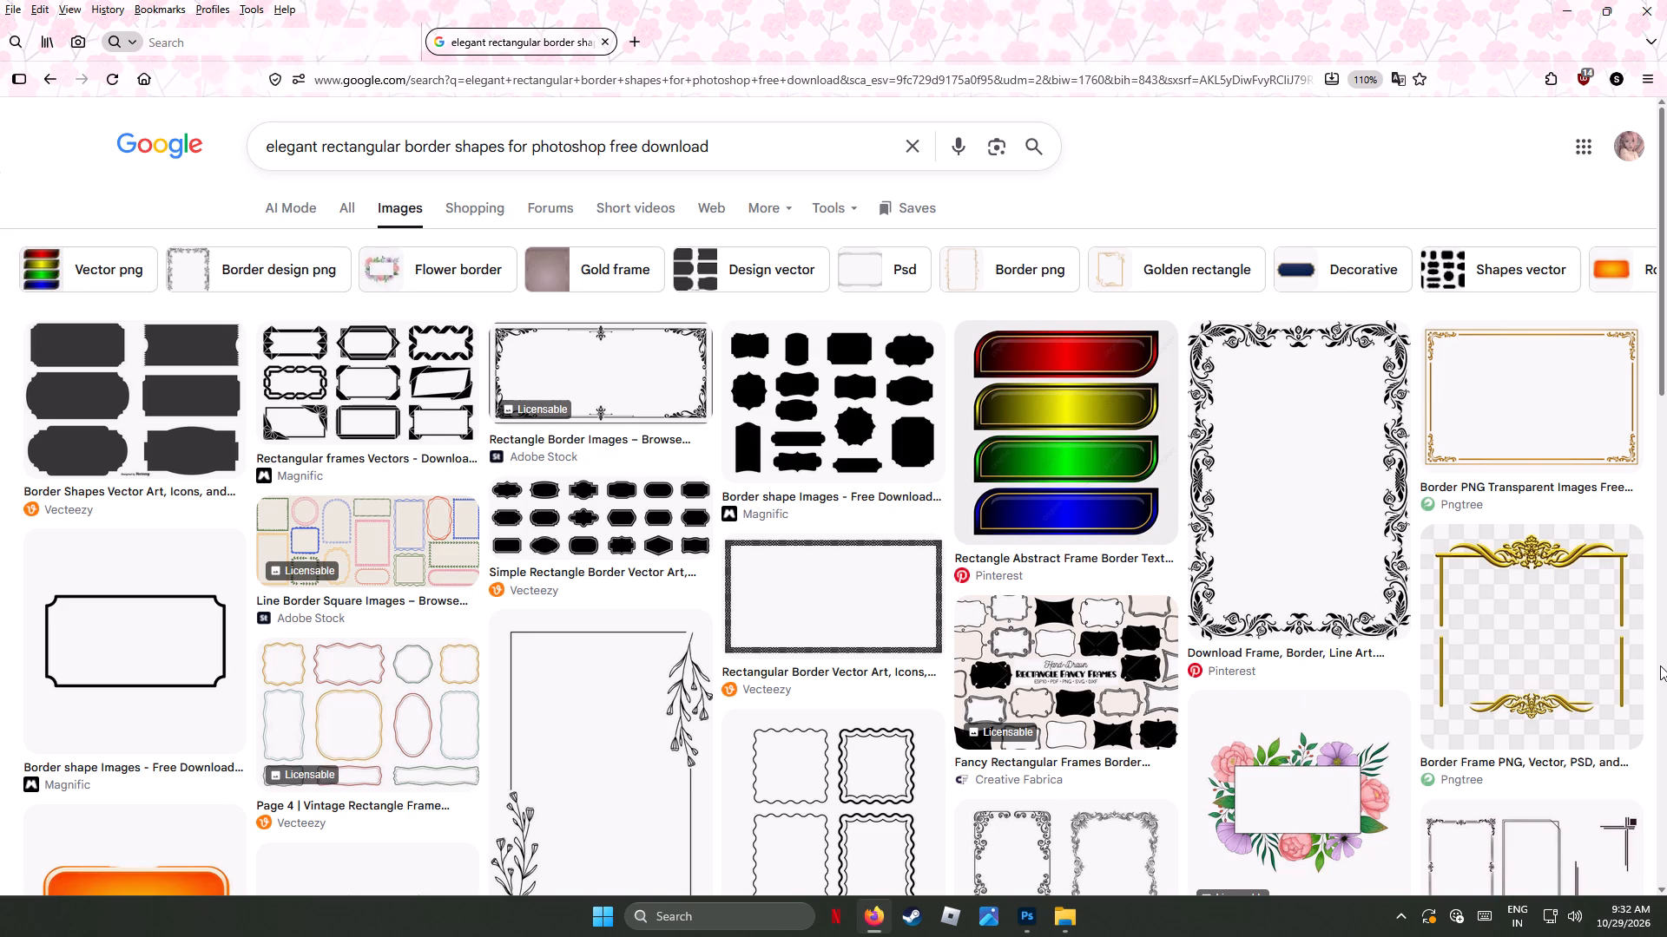
Browse the elegant border results and open the Pinterest source of the "7 Photoshop shapes ideas" image with gold and teal frames.
scroll(1660, 665, "down", 4)
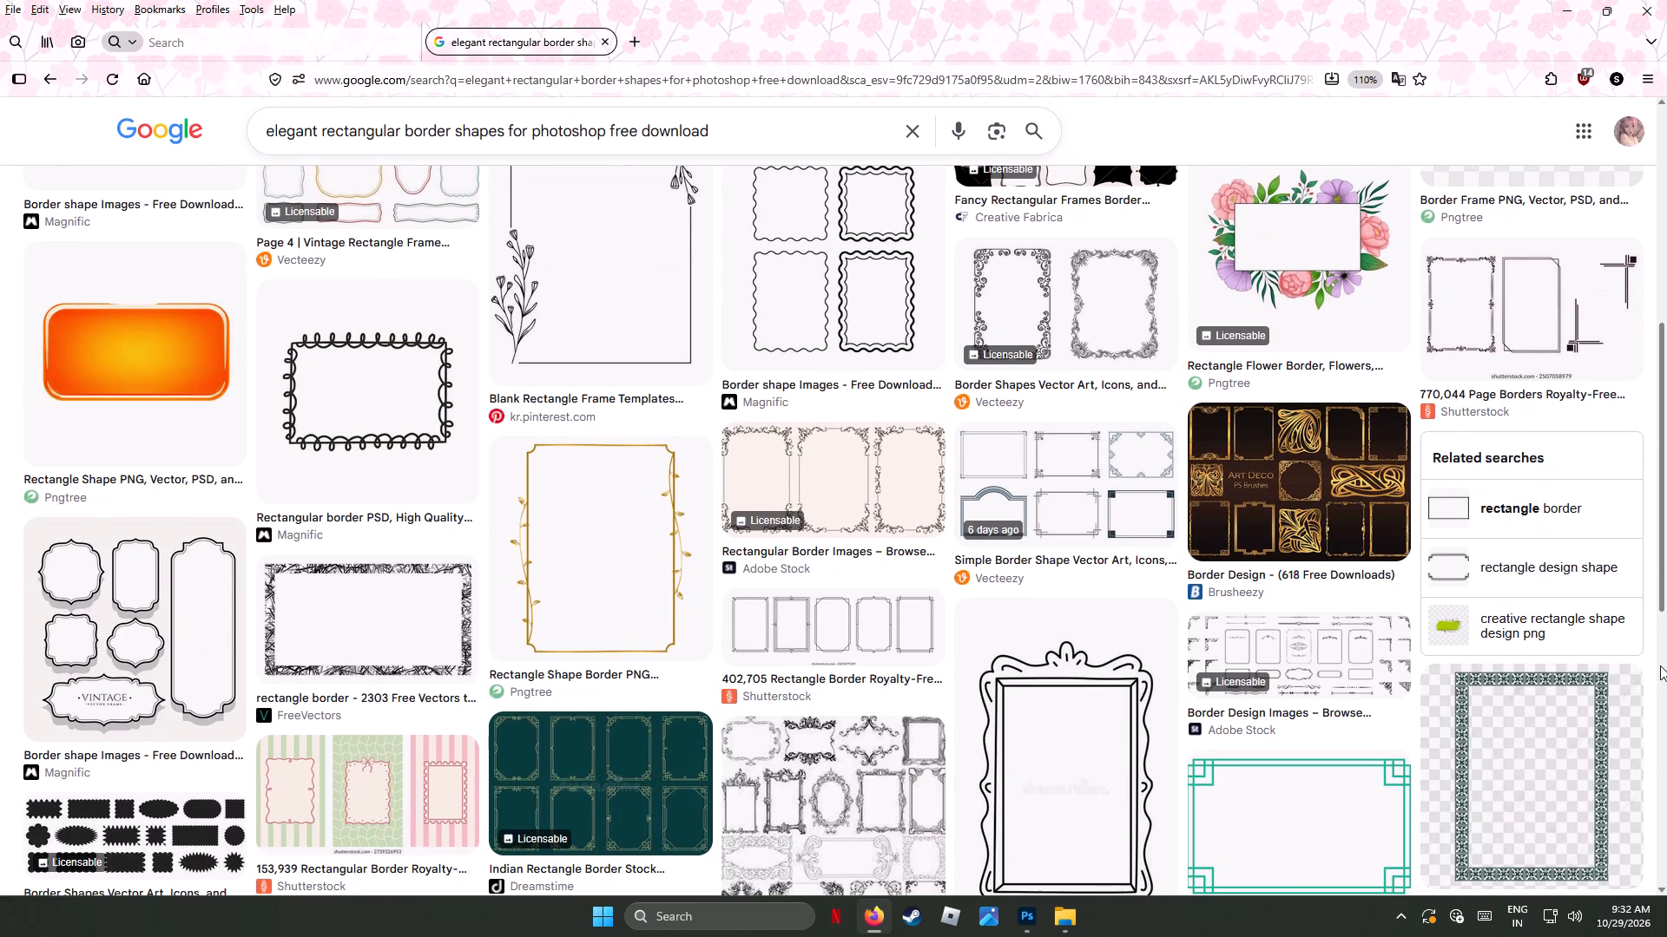
scroll(1660, 665, "down", 2)
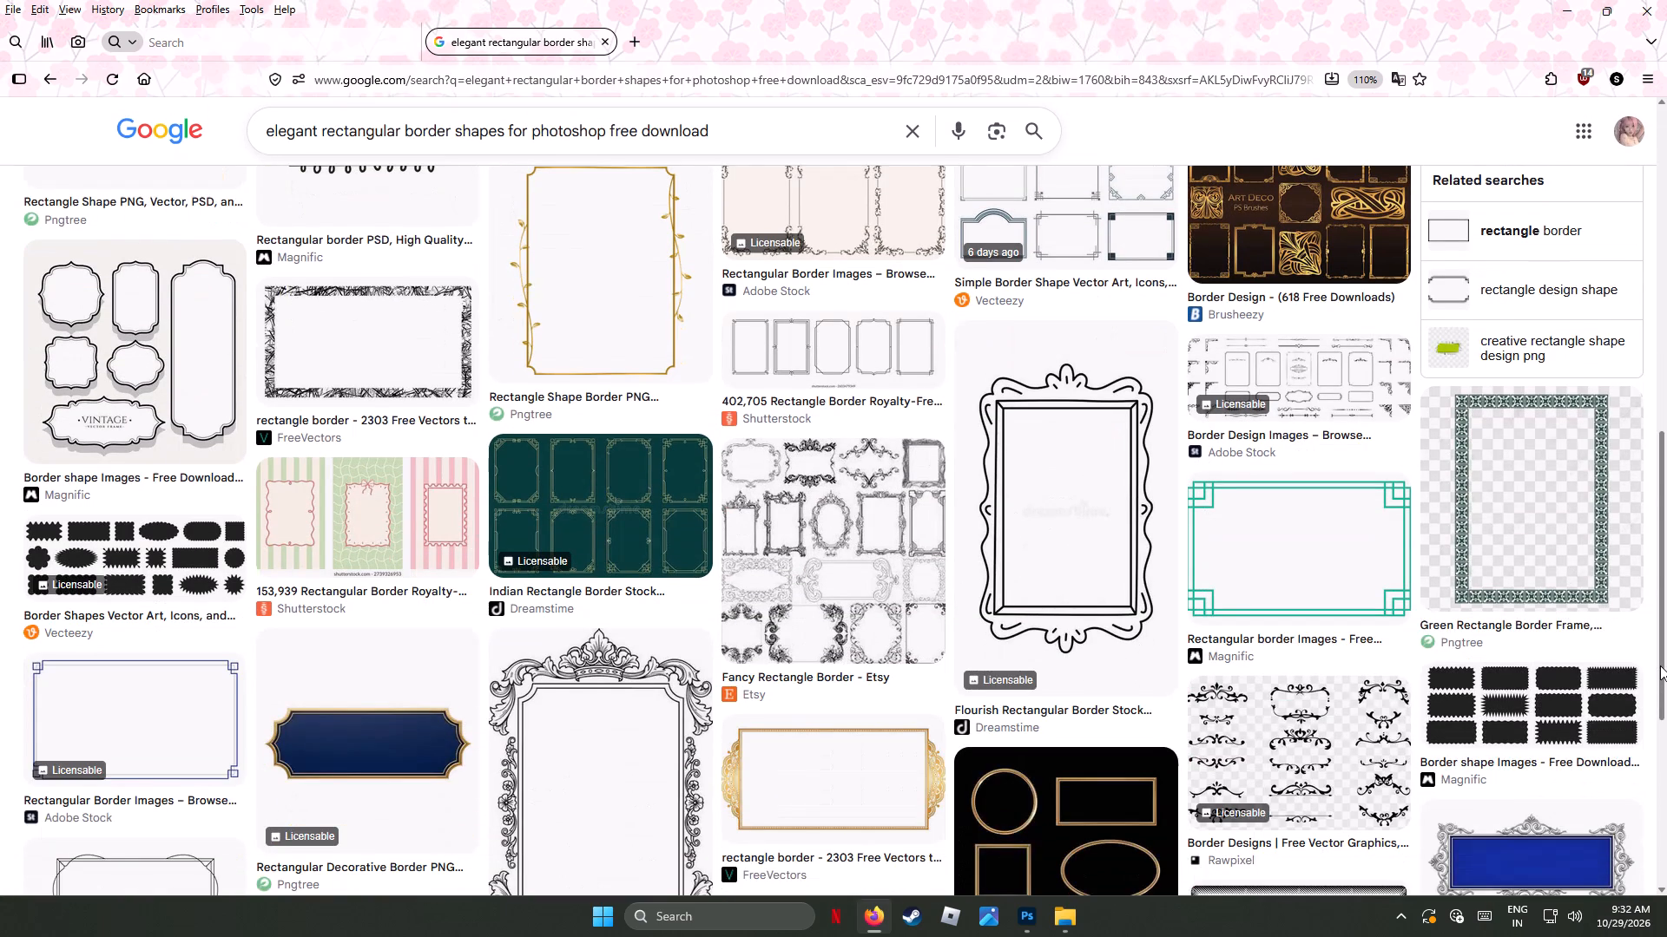
scroll(1660, 665, "down", 2)
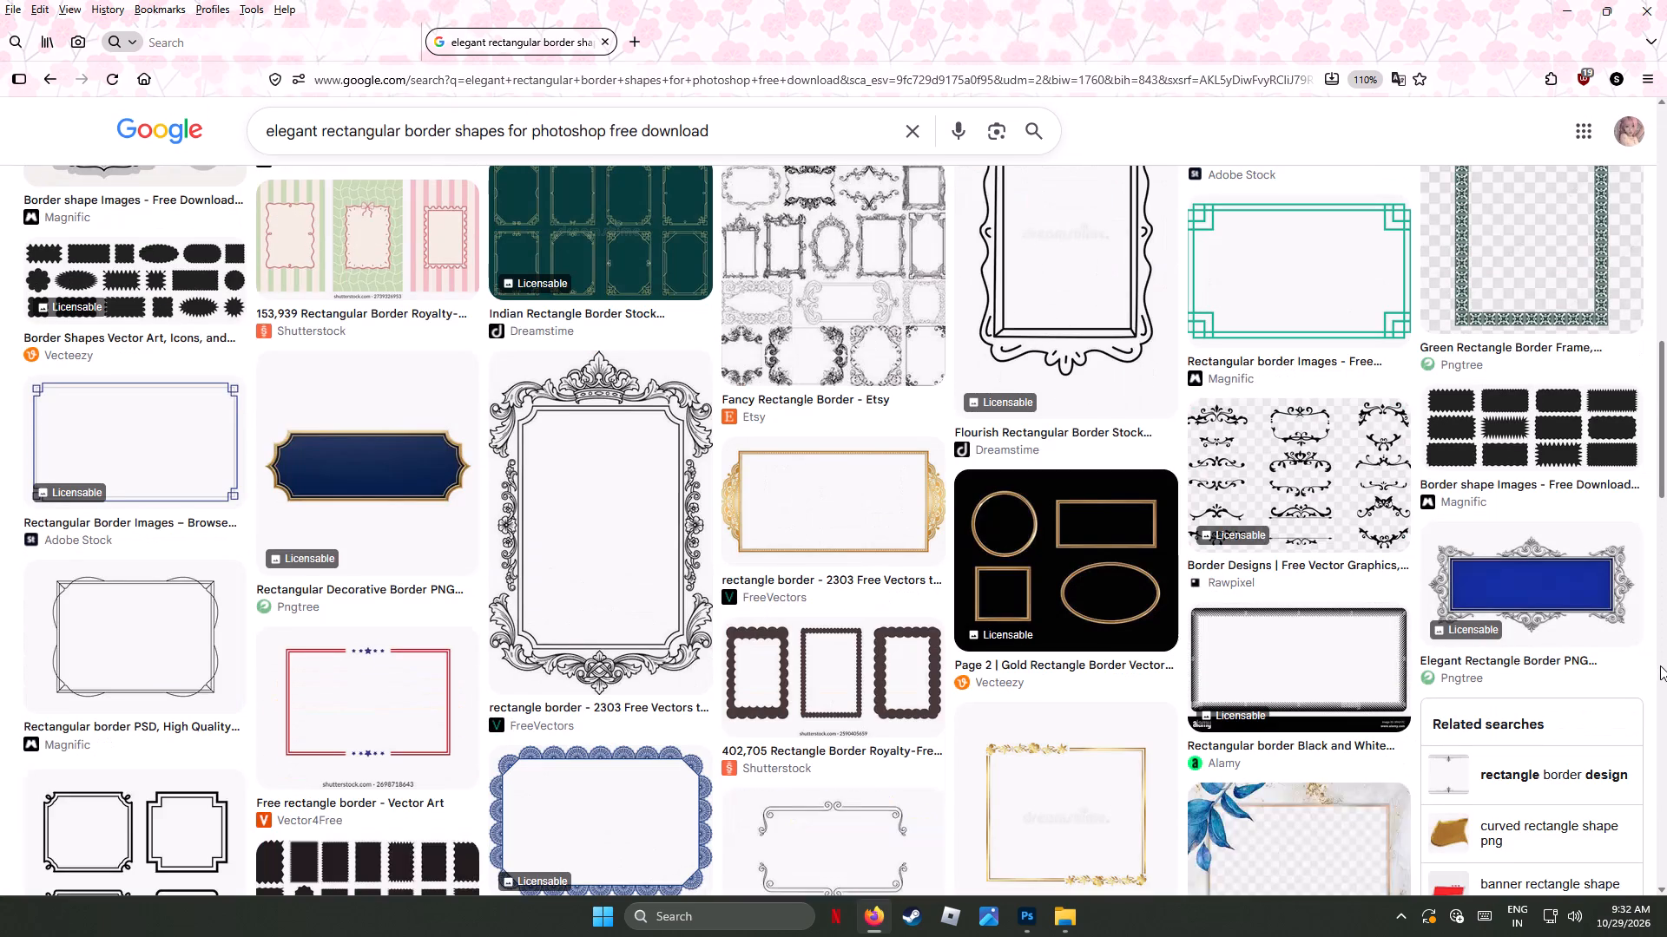
scroll(1660, 665, "down", 2)
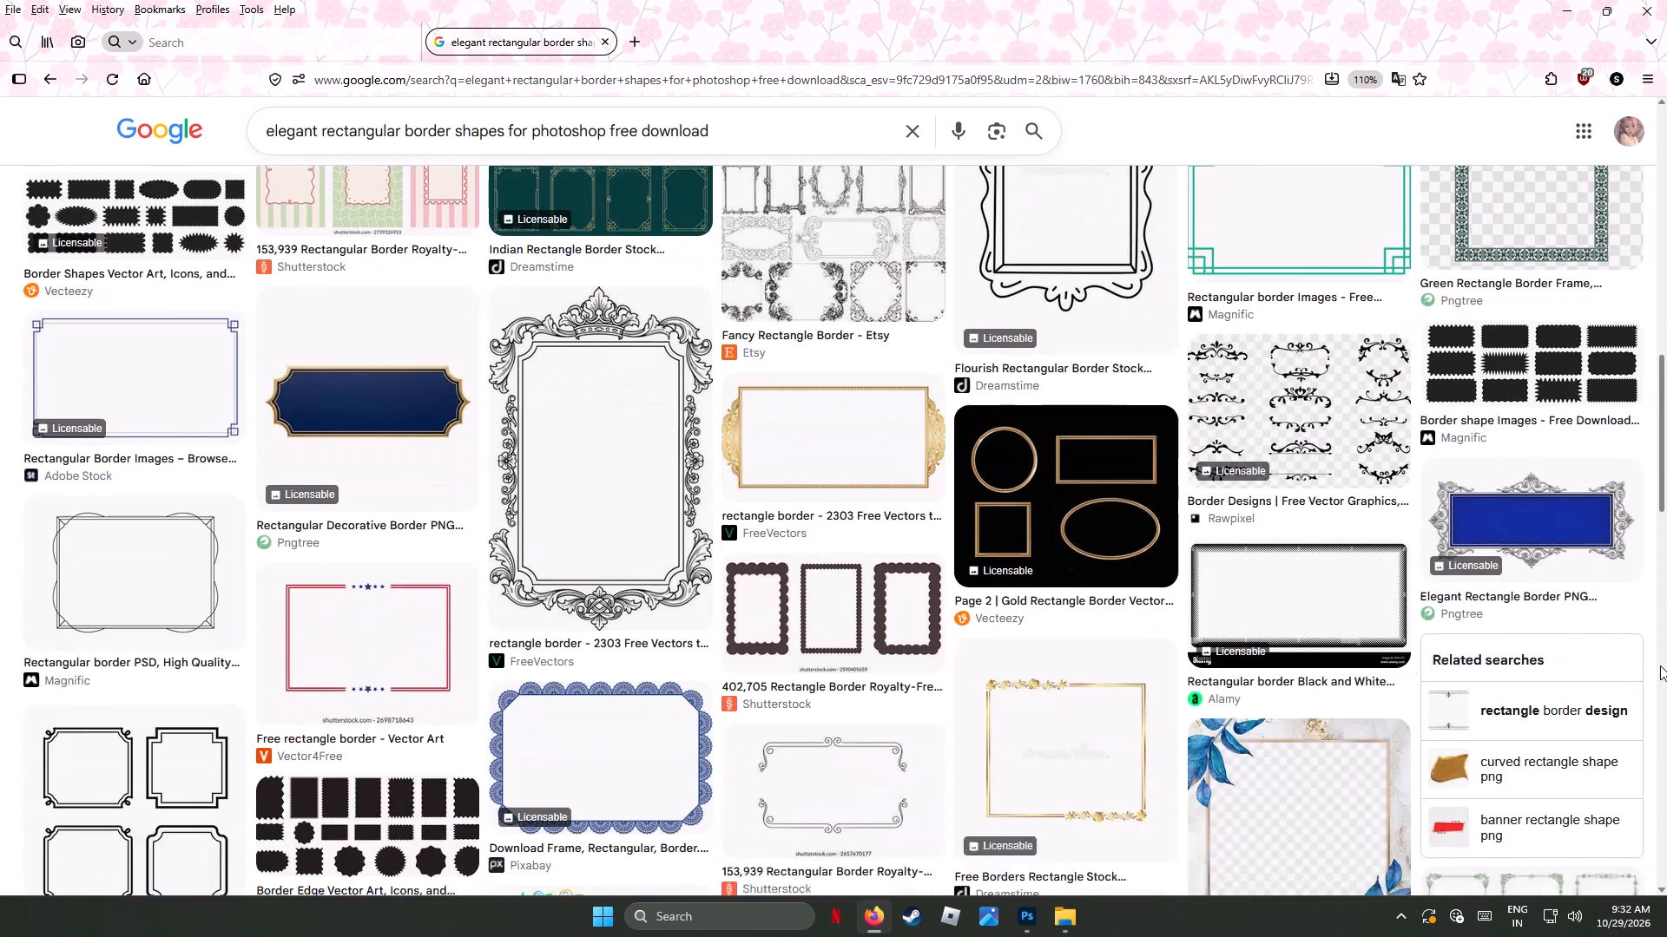
scroll(1660, 665, "down", 4)
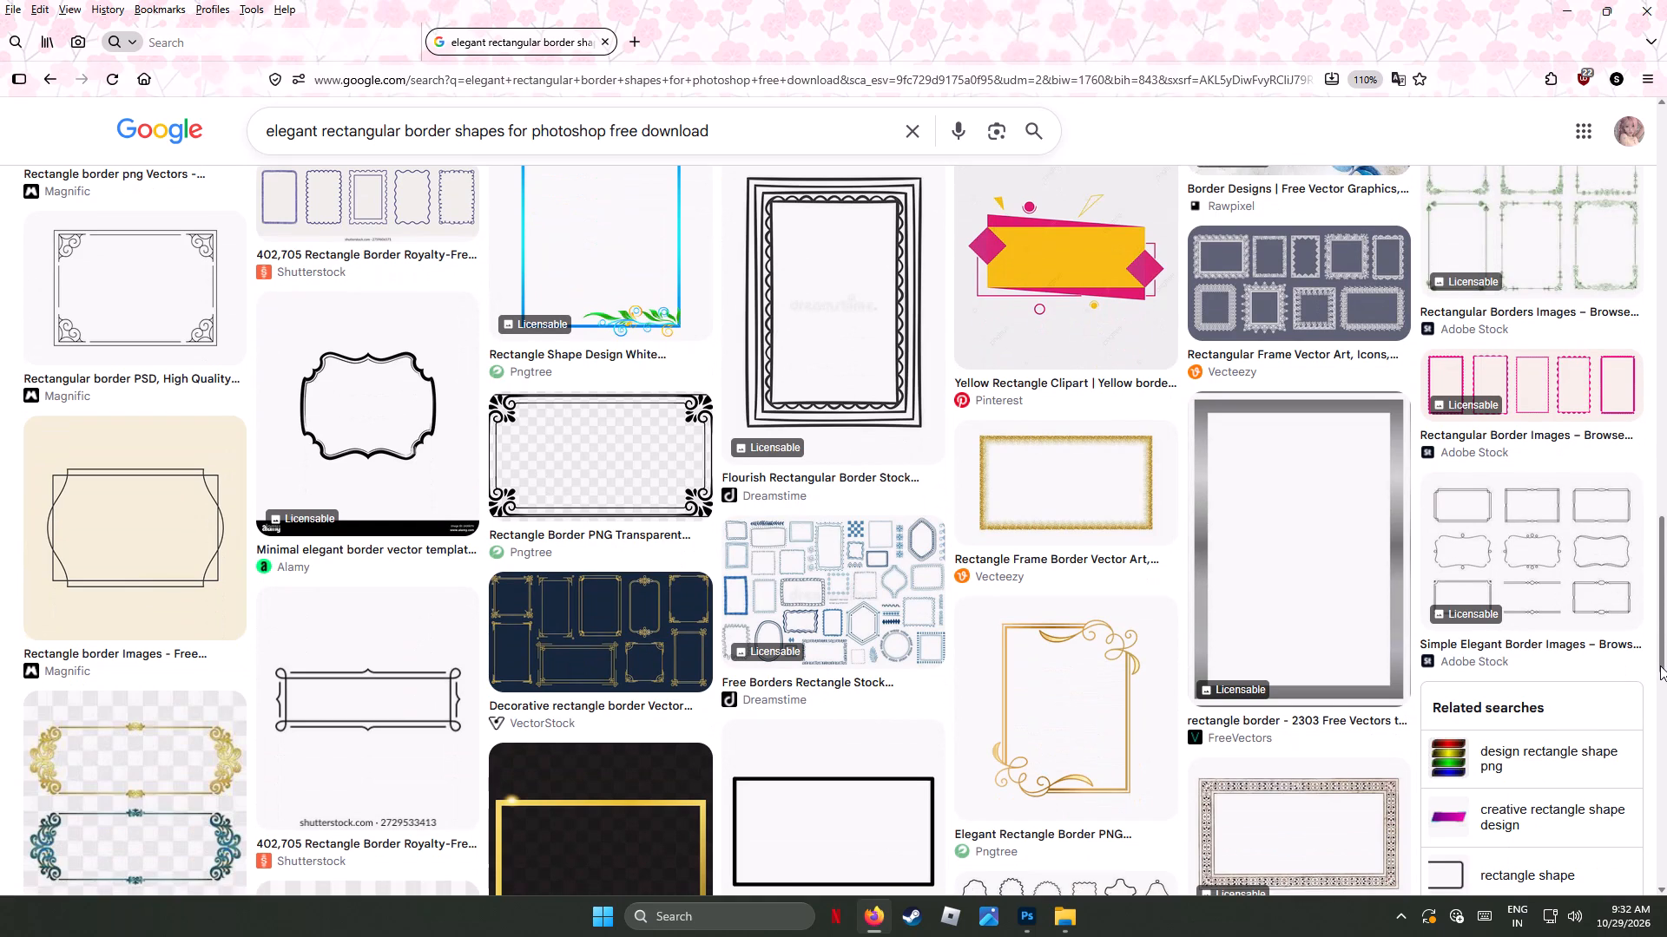
scroll(1638, 668, "down", 2)
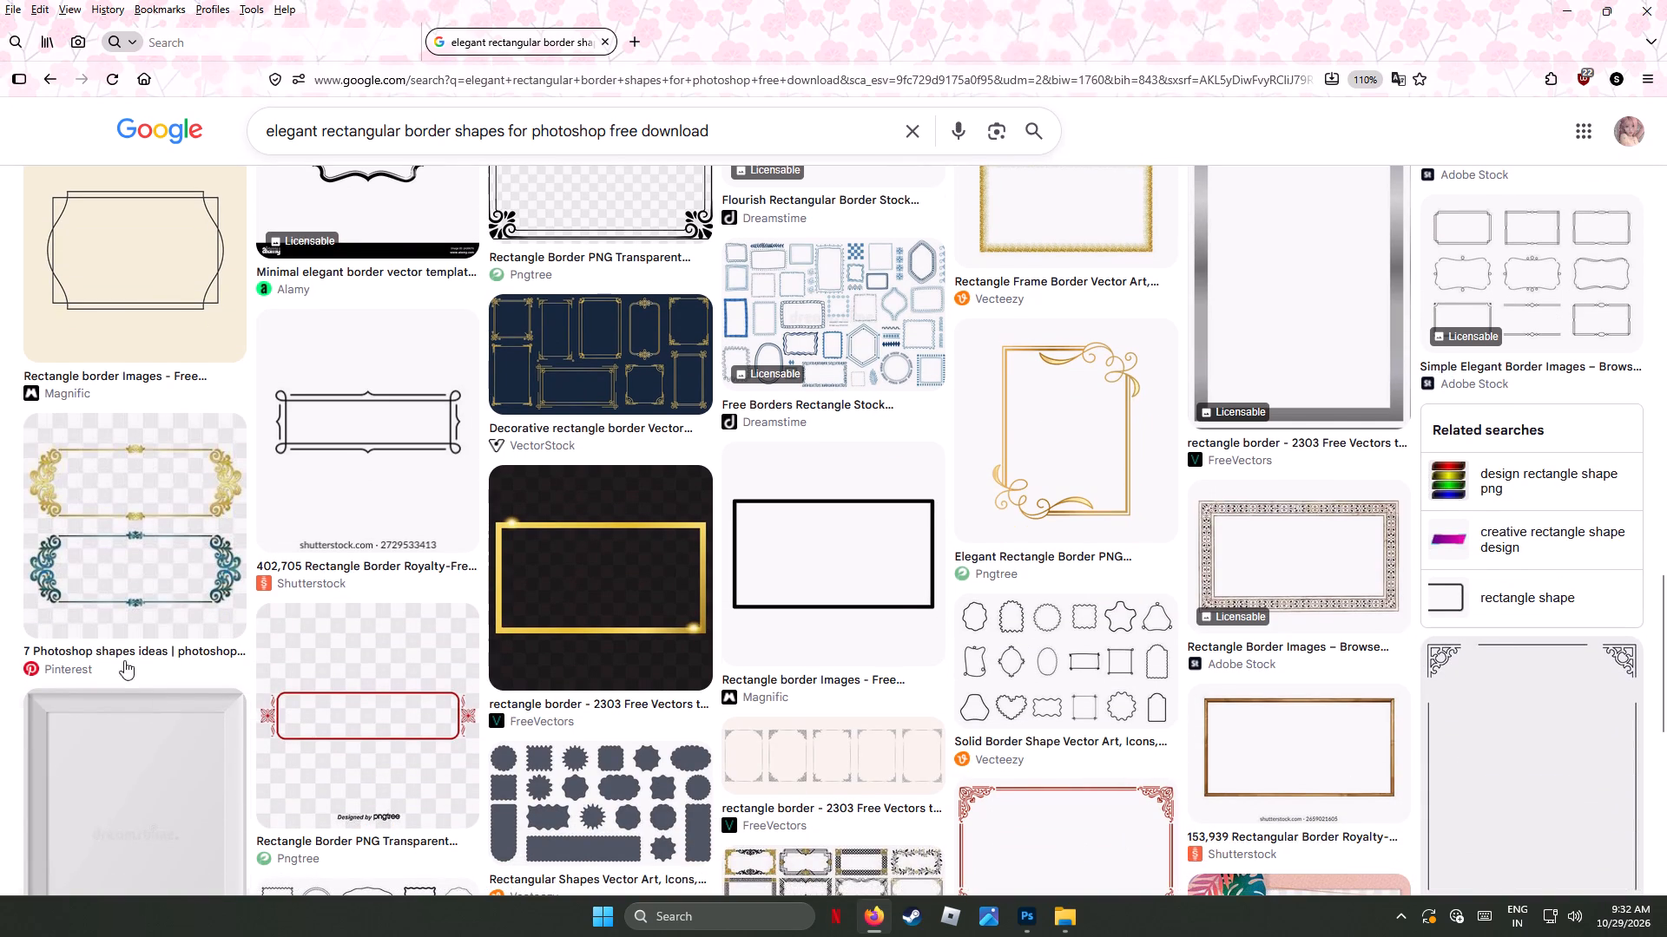
left_click(154, 553)
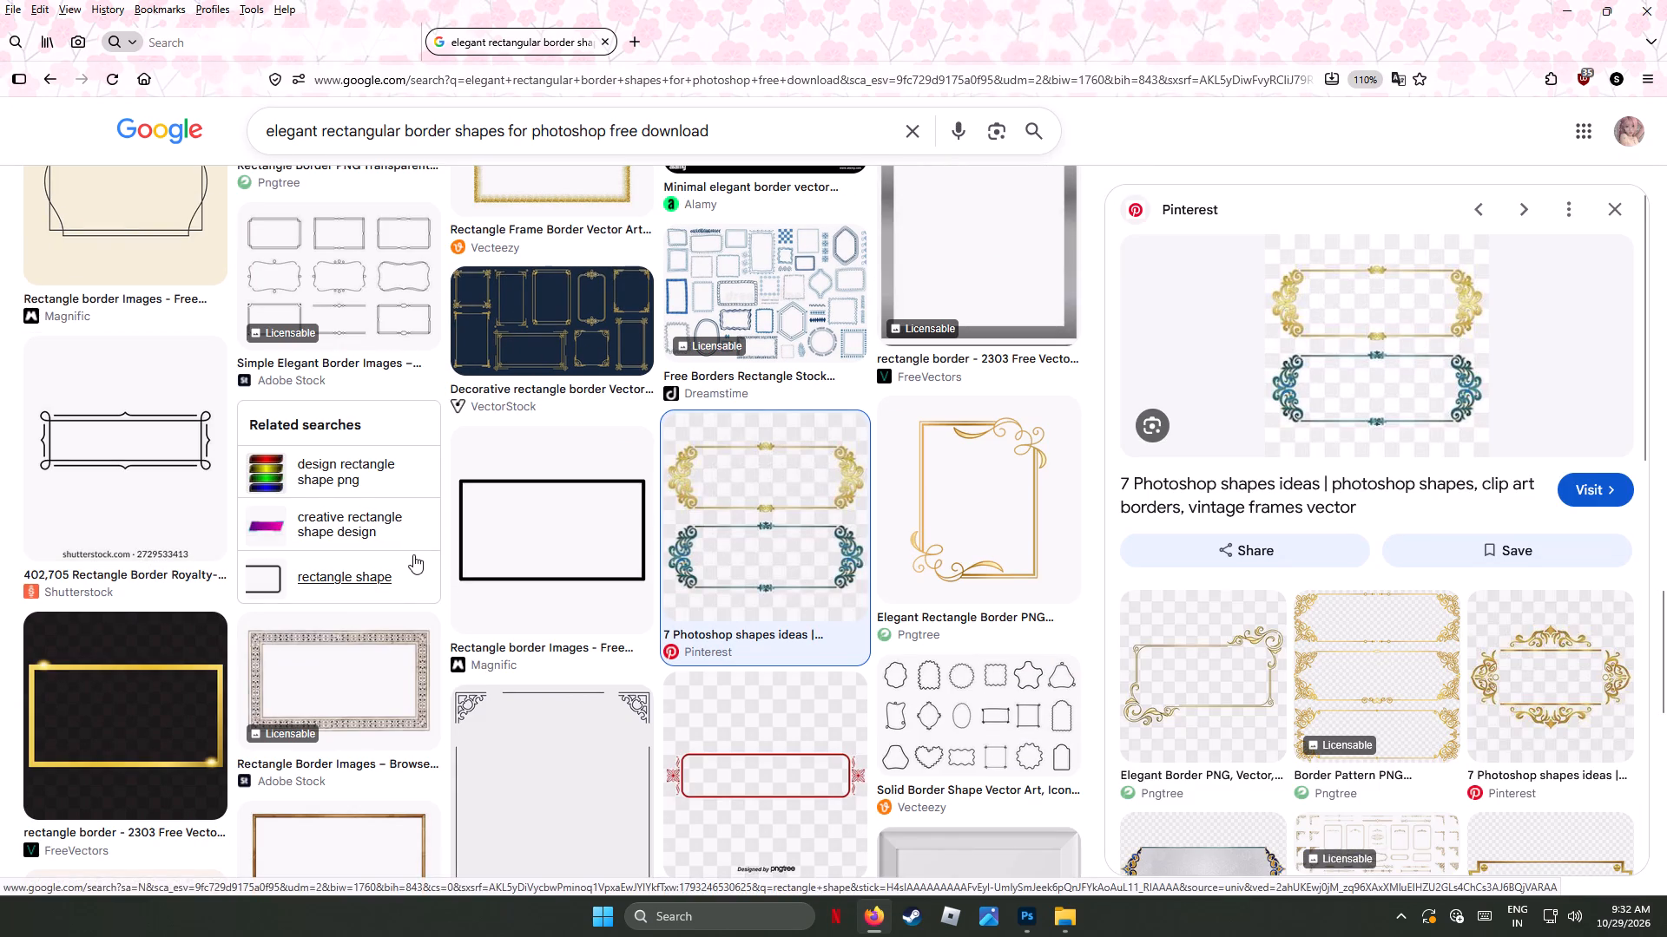
left_click(1588, 489)
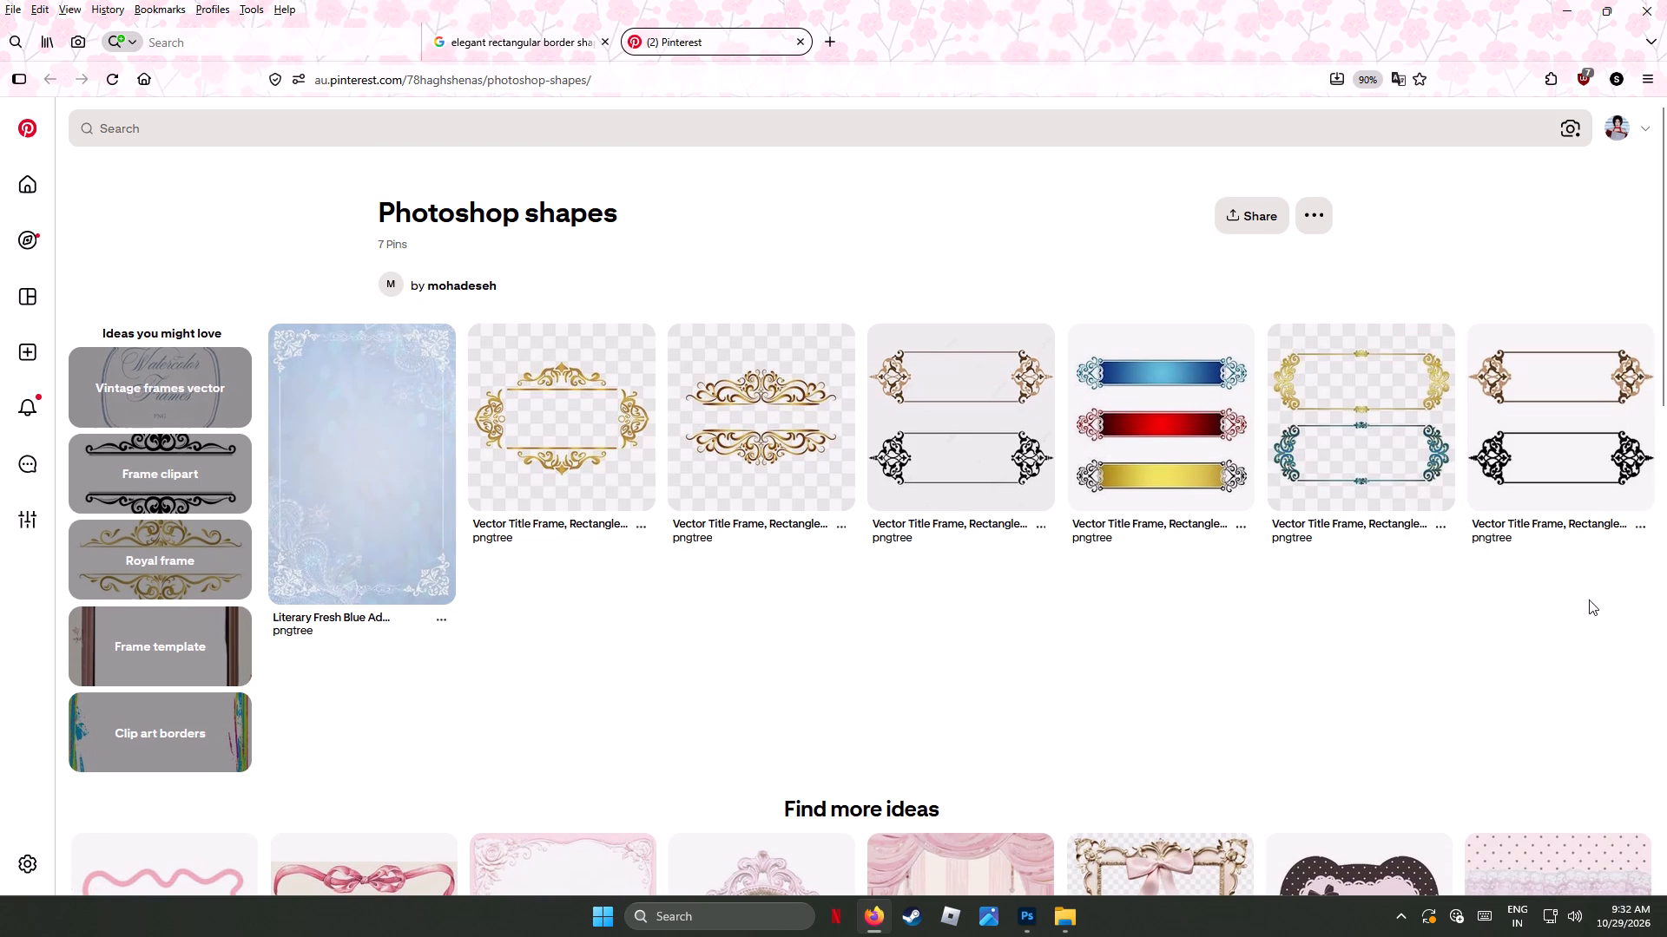
Browse the Photoshop shapes board, open the gold and teal Vector Title Frame pin, and visit its Pngtree source page.
scroll(1596, 614, "down", 4)
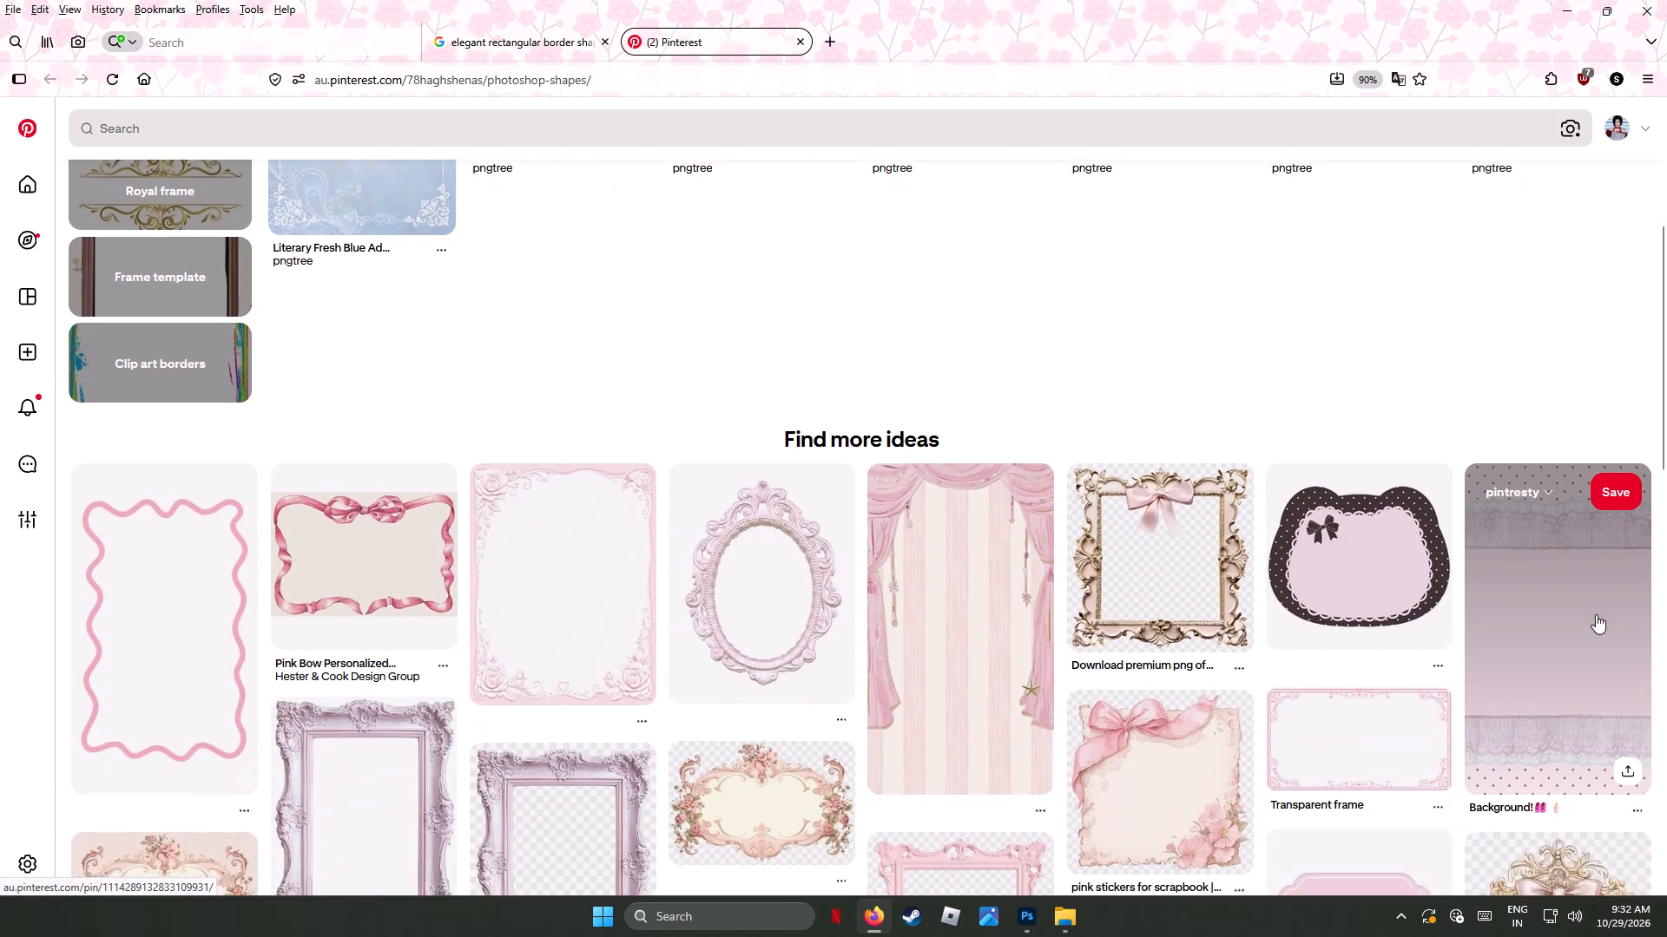
scroll(1596, 614, "down", 2)
scroll(1596, 614, "up", 5)
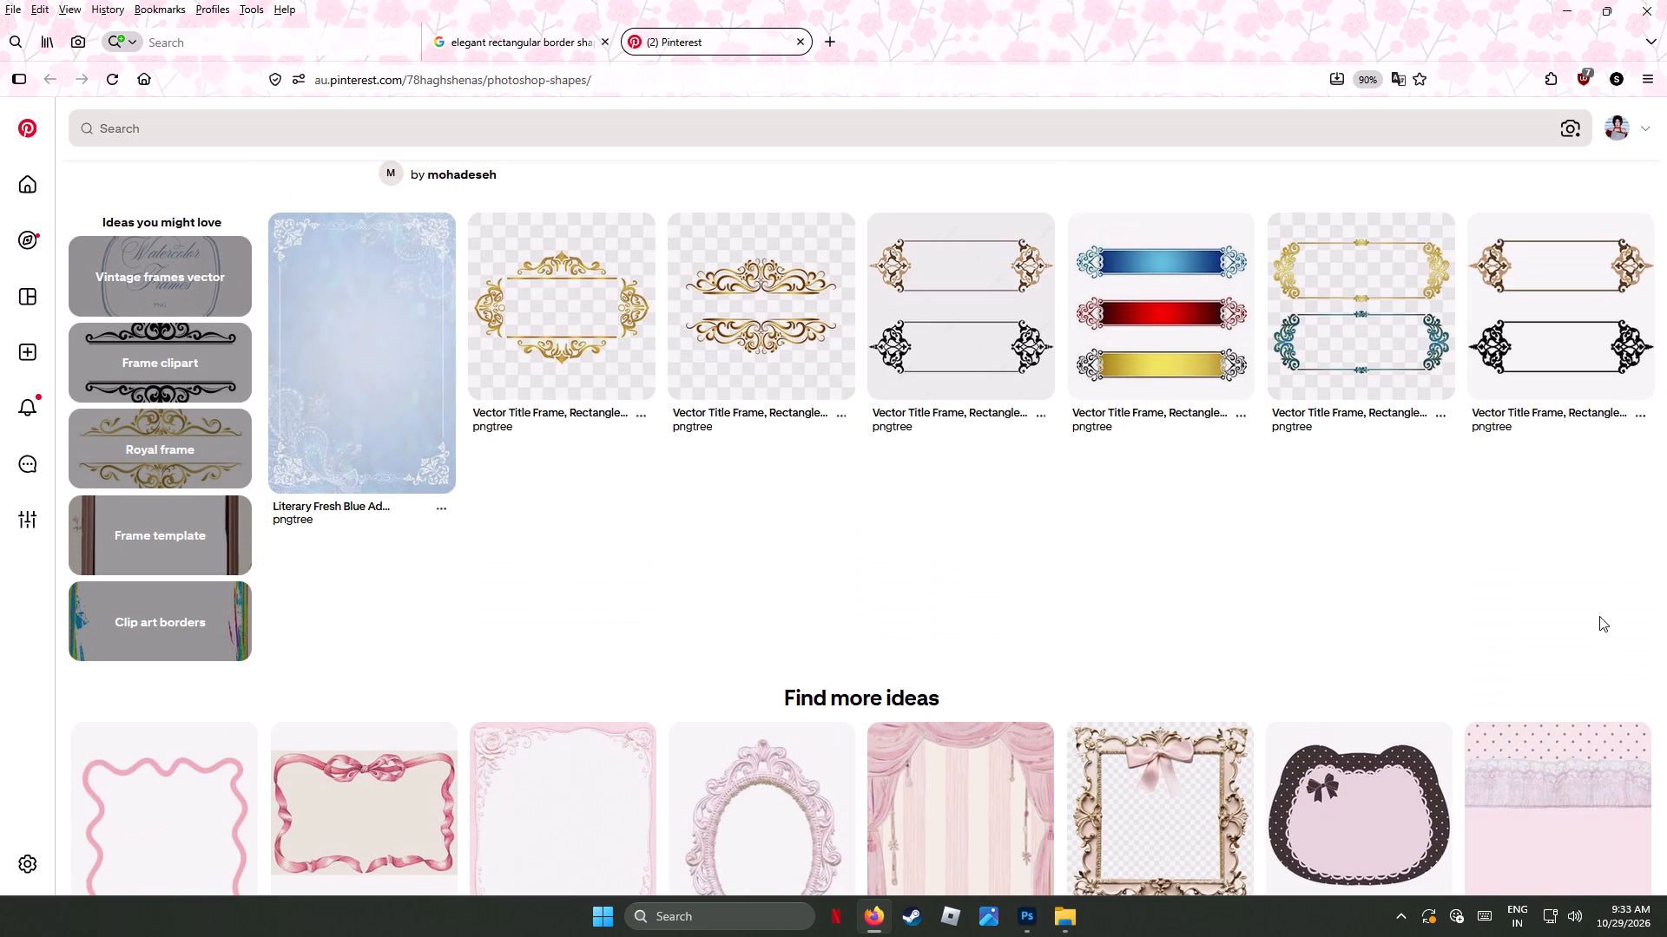
left_click(1400, 336)
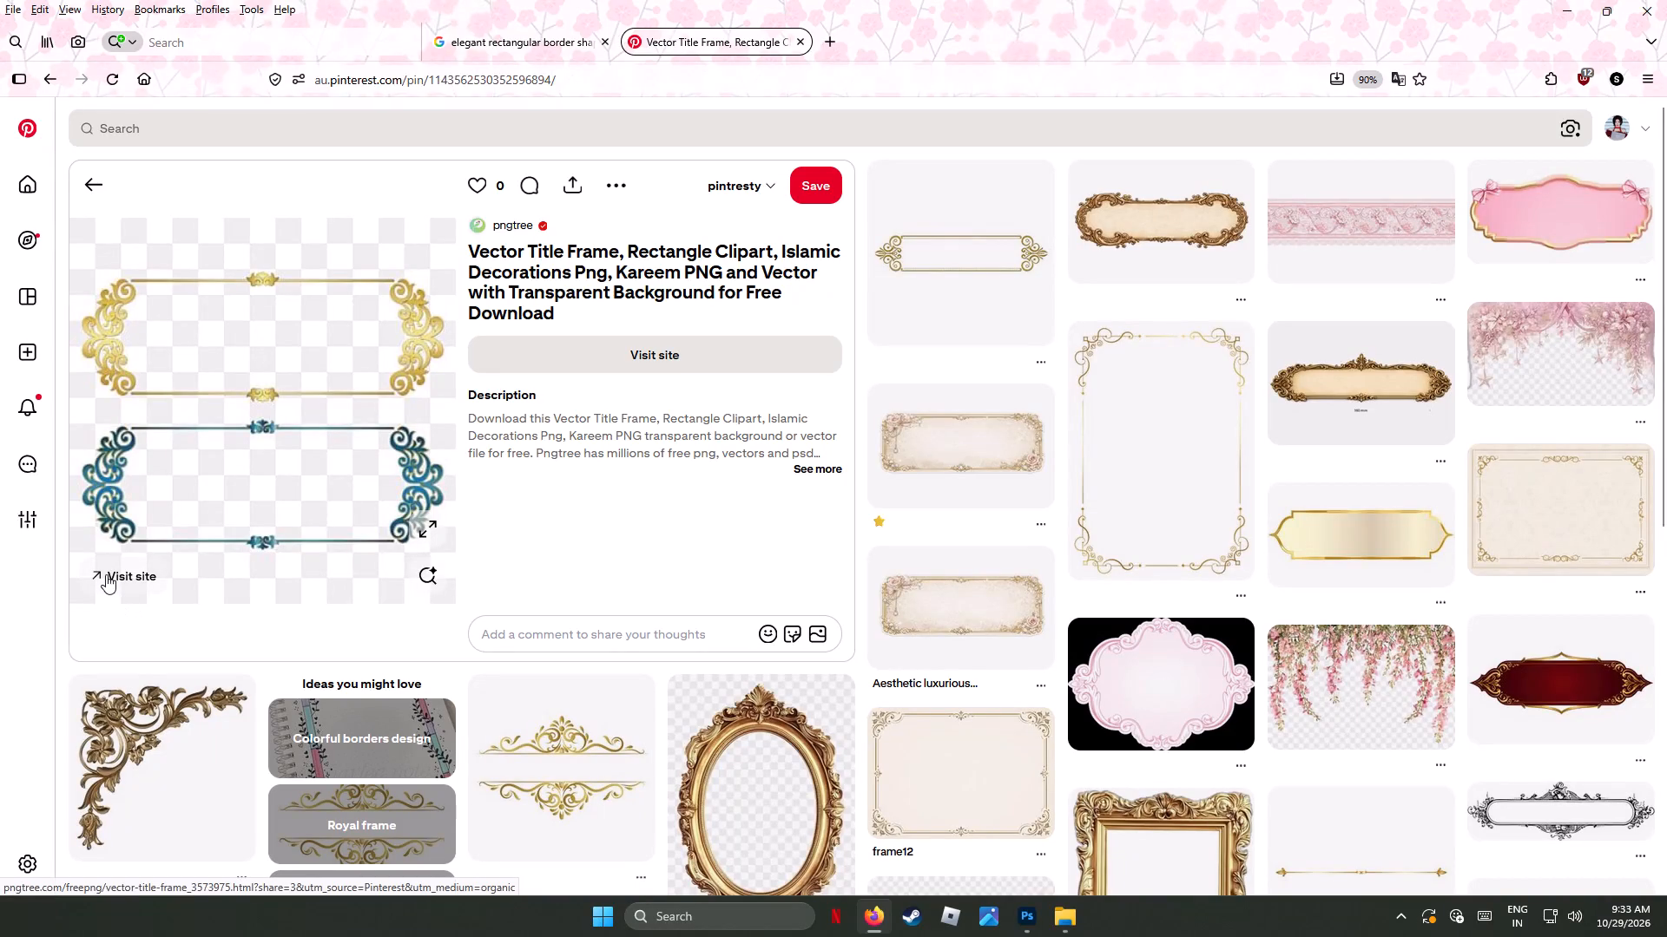
left_click(106, 574)
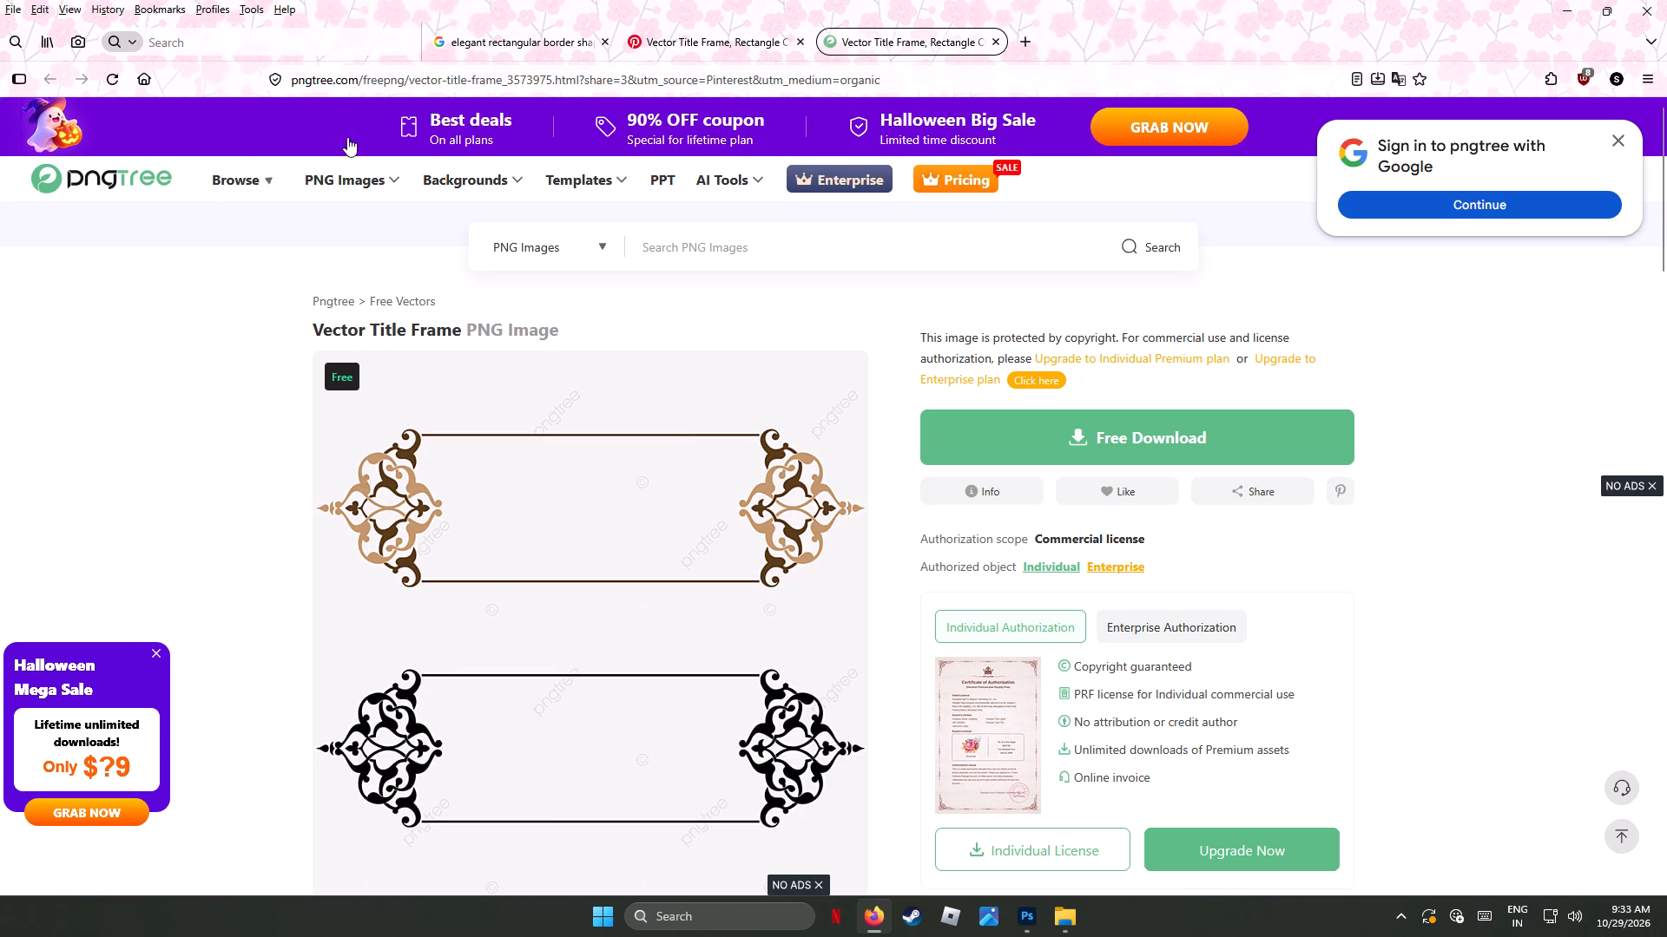
Return to the Pinterest pin and view the related "Aesthetic luxurious background" frame.
left_click(680, 46)
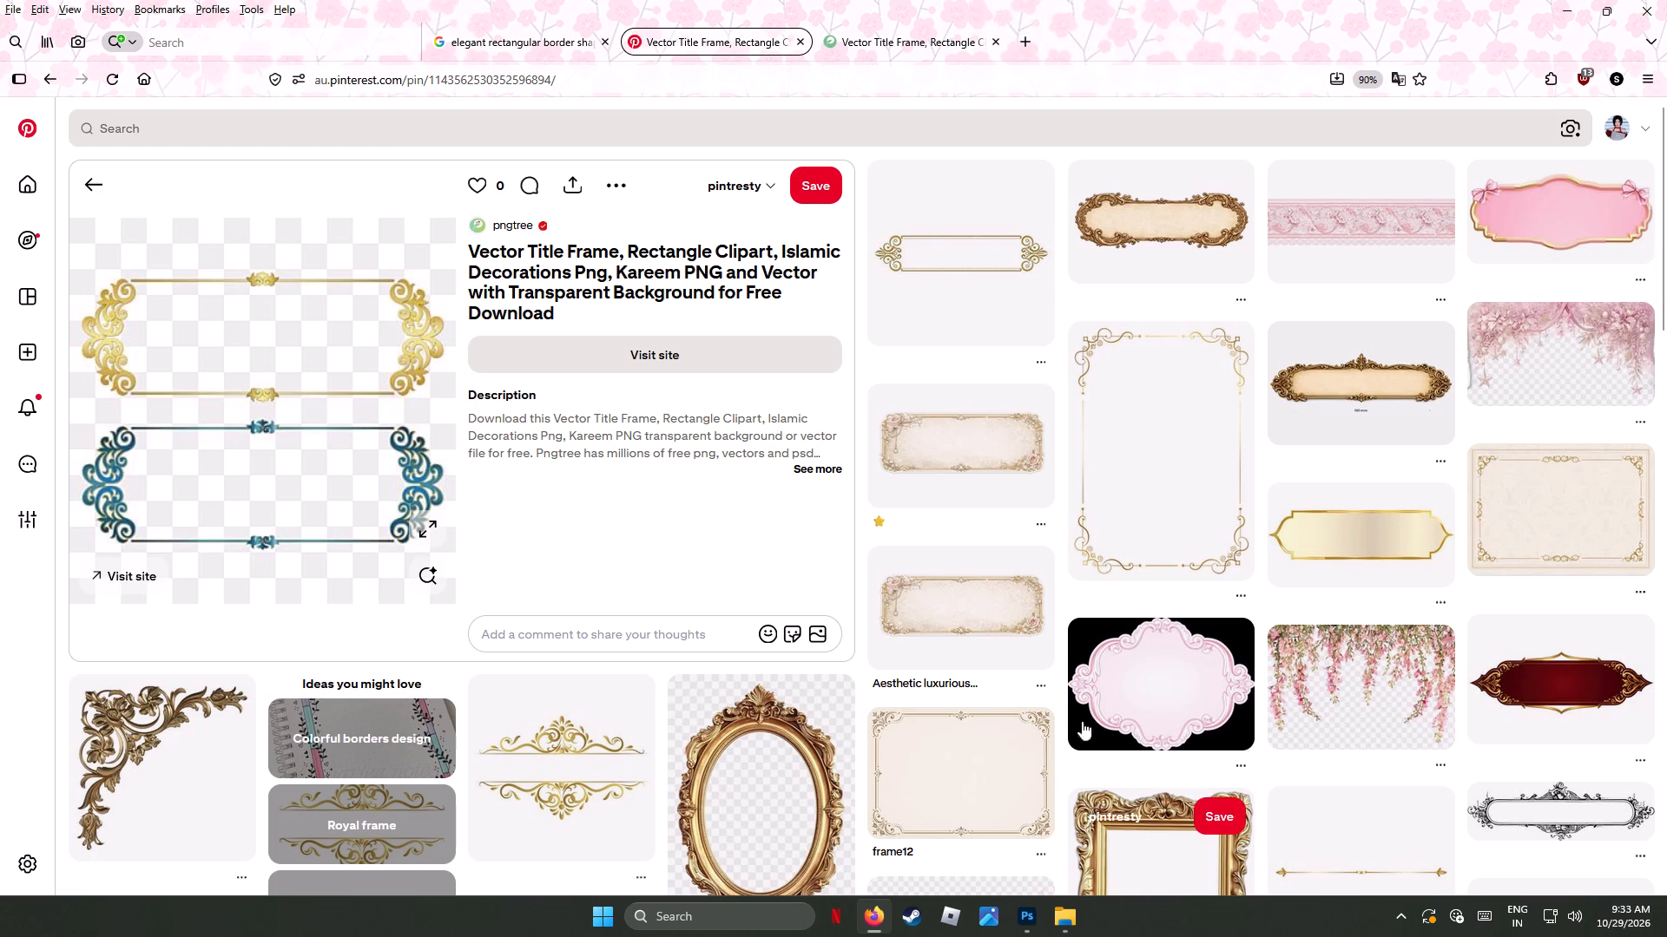
left_click(1000, 597)
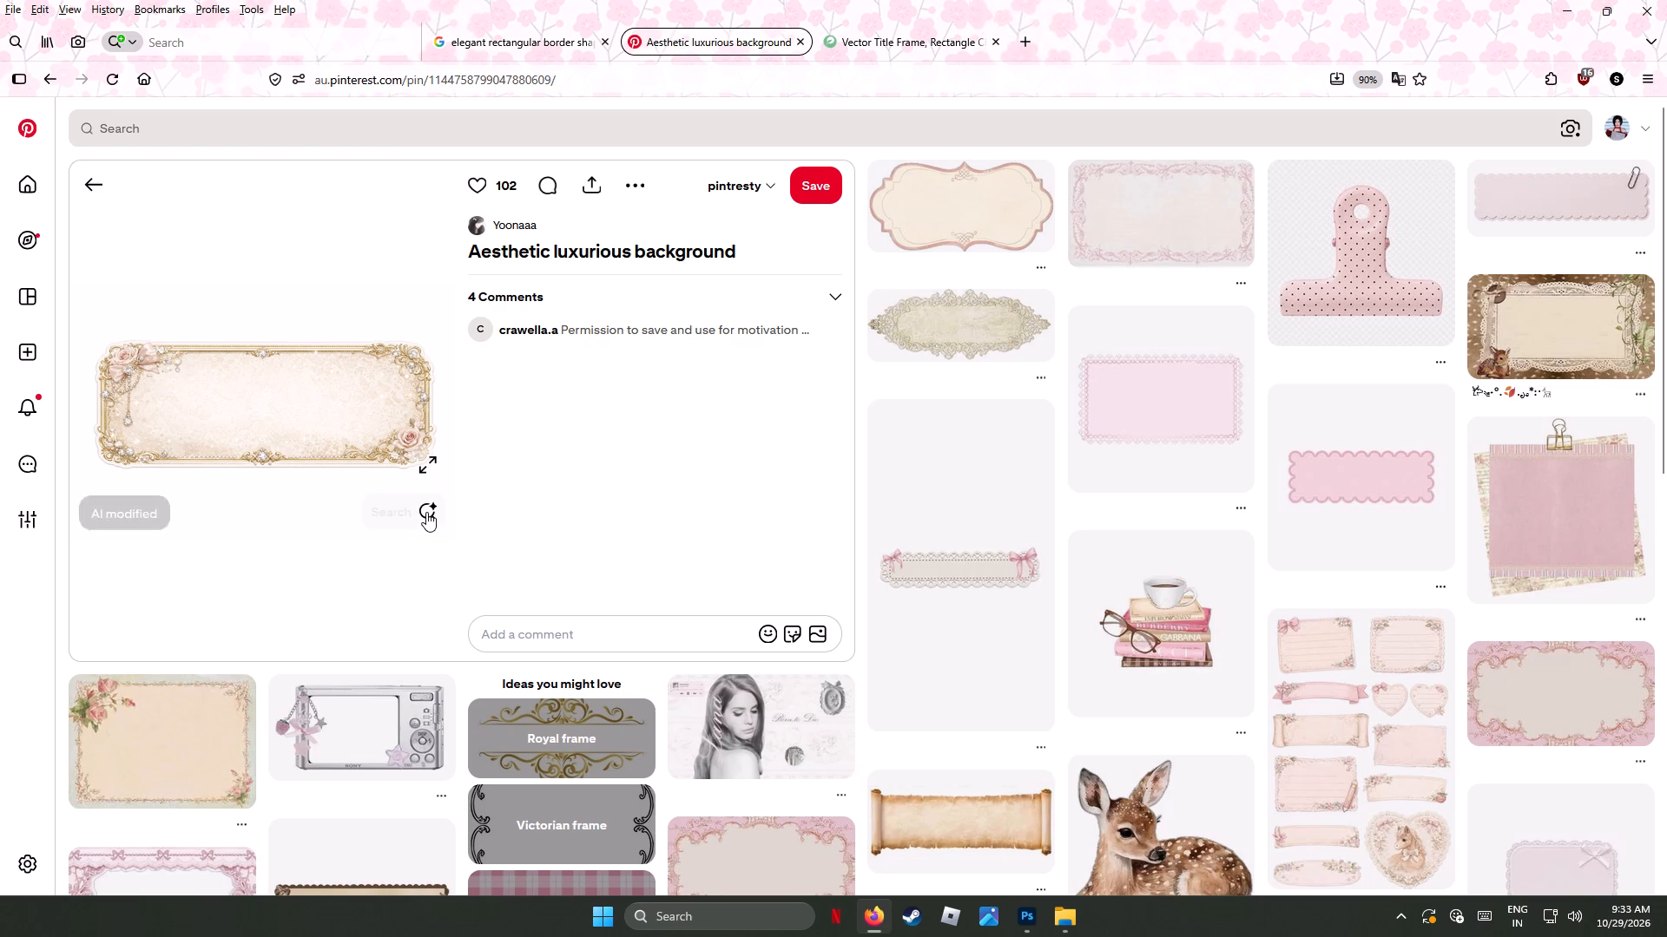
left_click(291, 407)
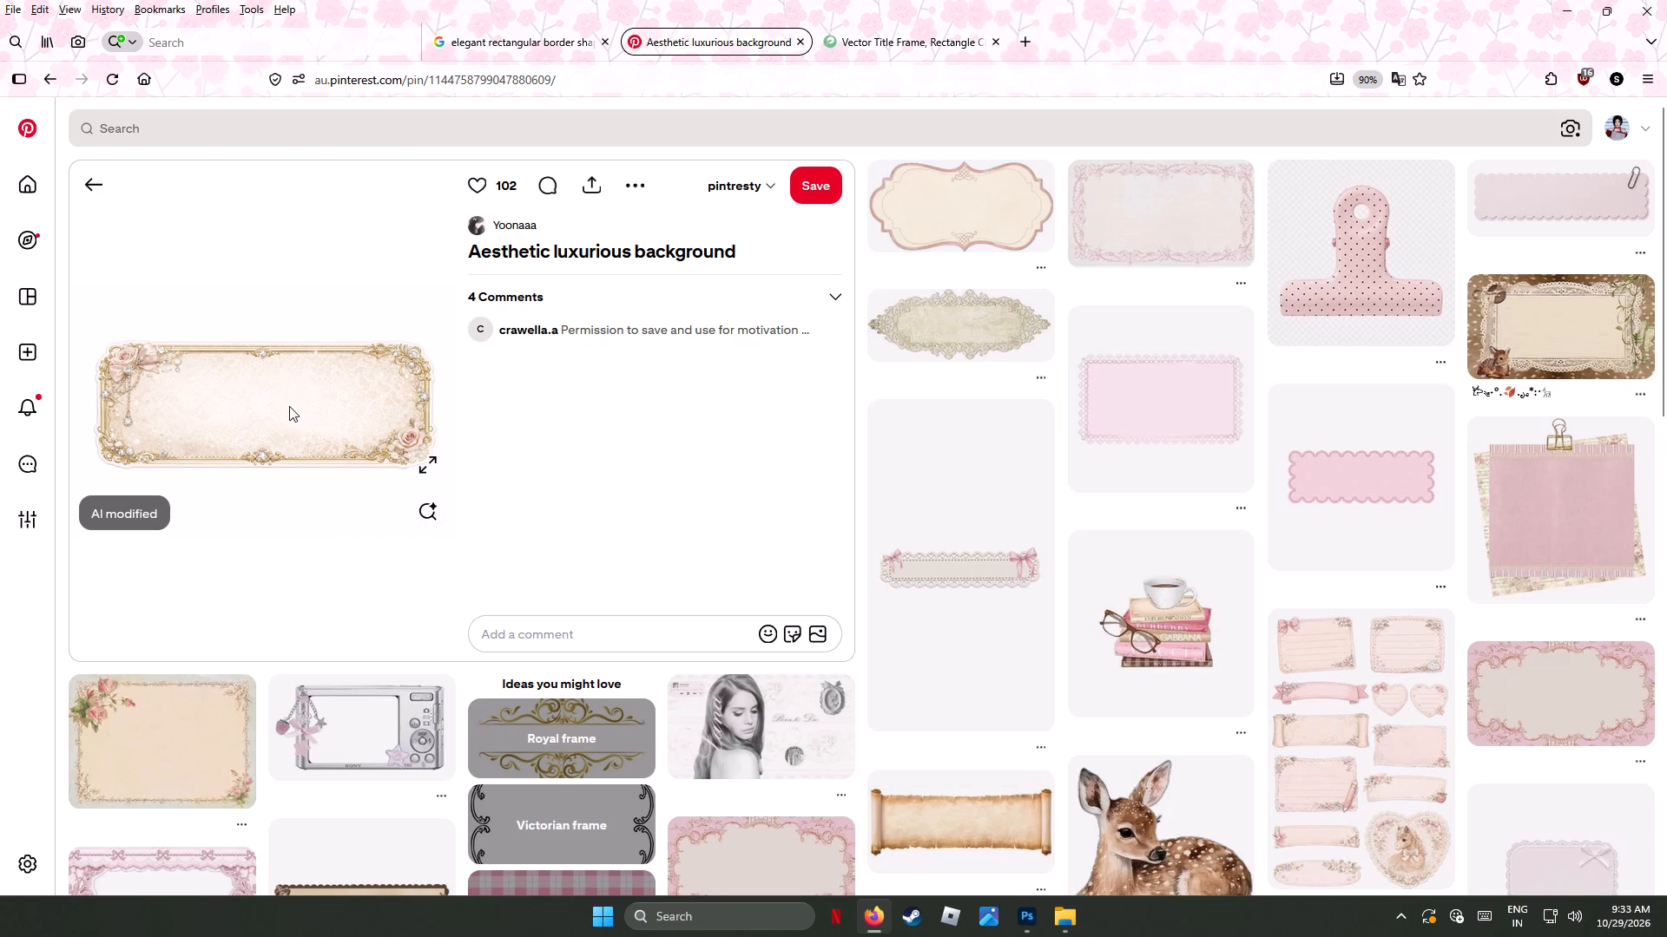
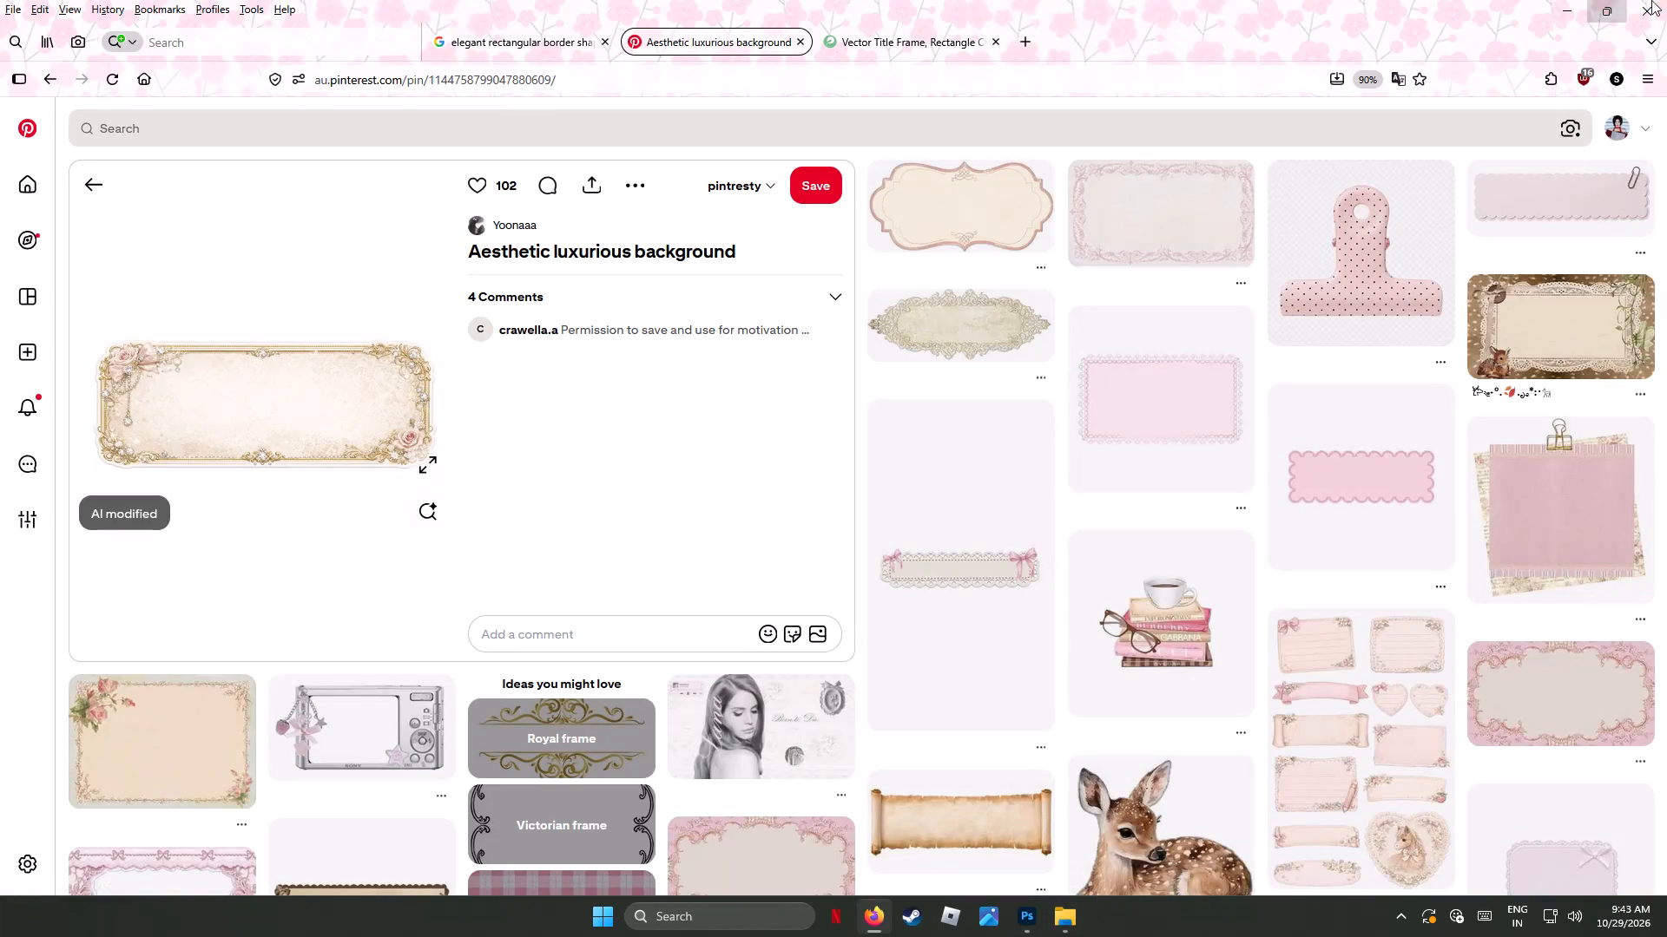
Minimize the browser and find WhatsApp through the Windows search to switch to it.
left_click(1566, 6)
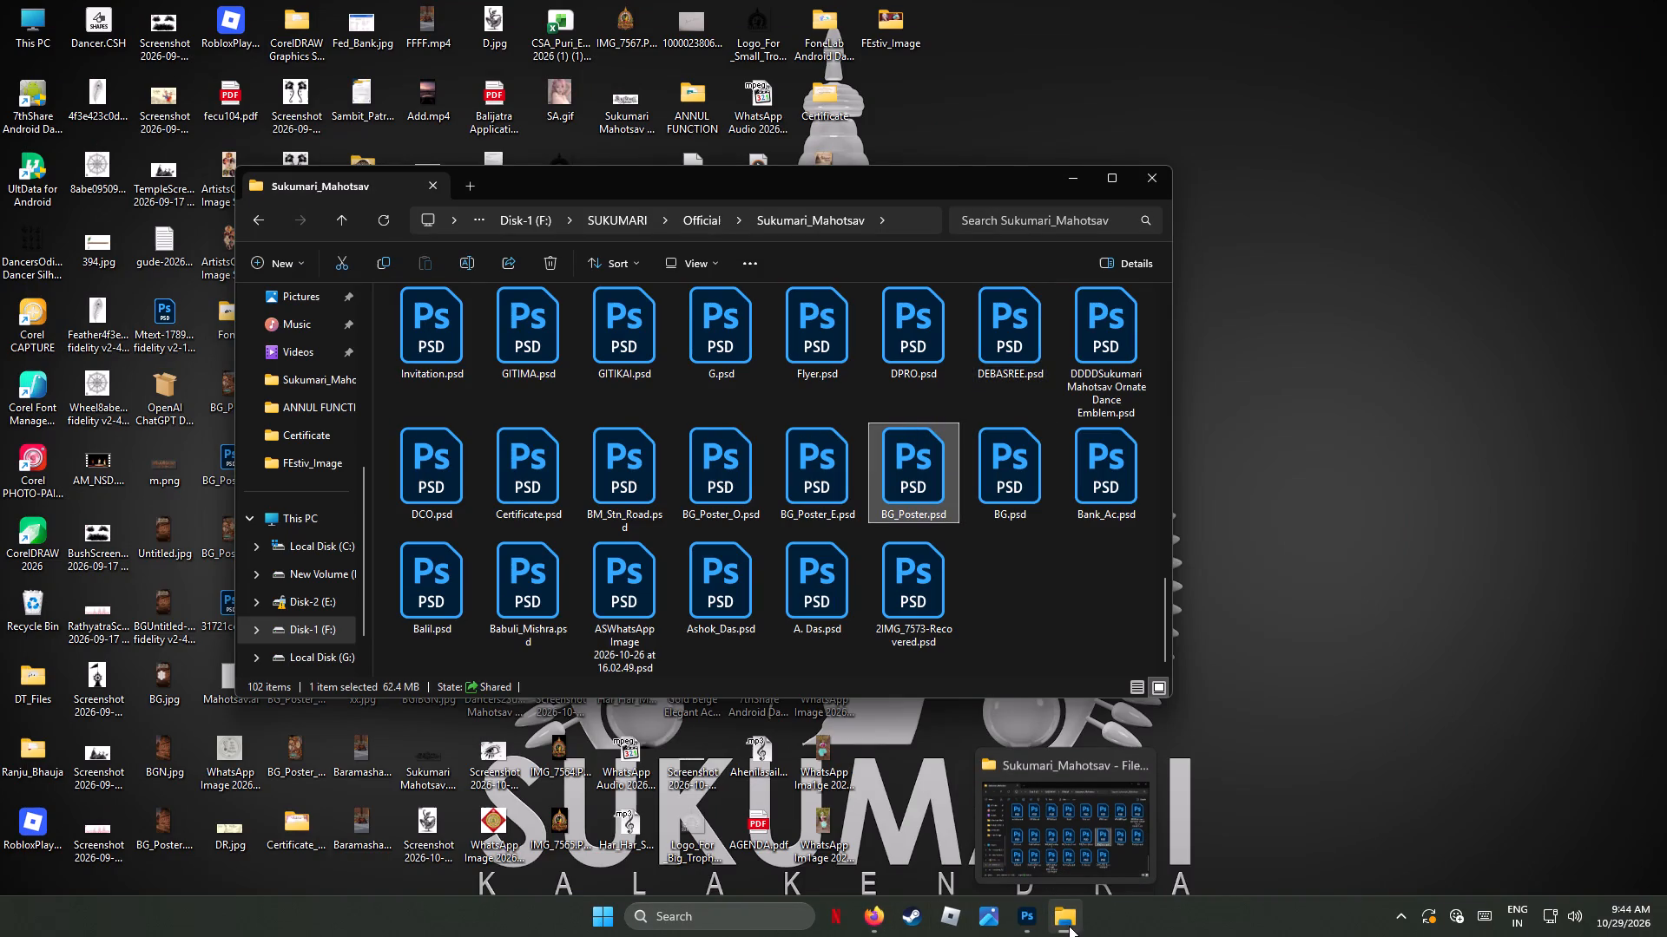
left_click(672, 916)
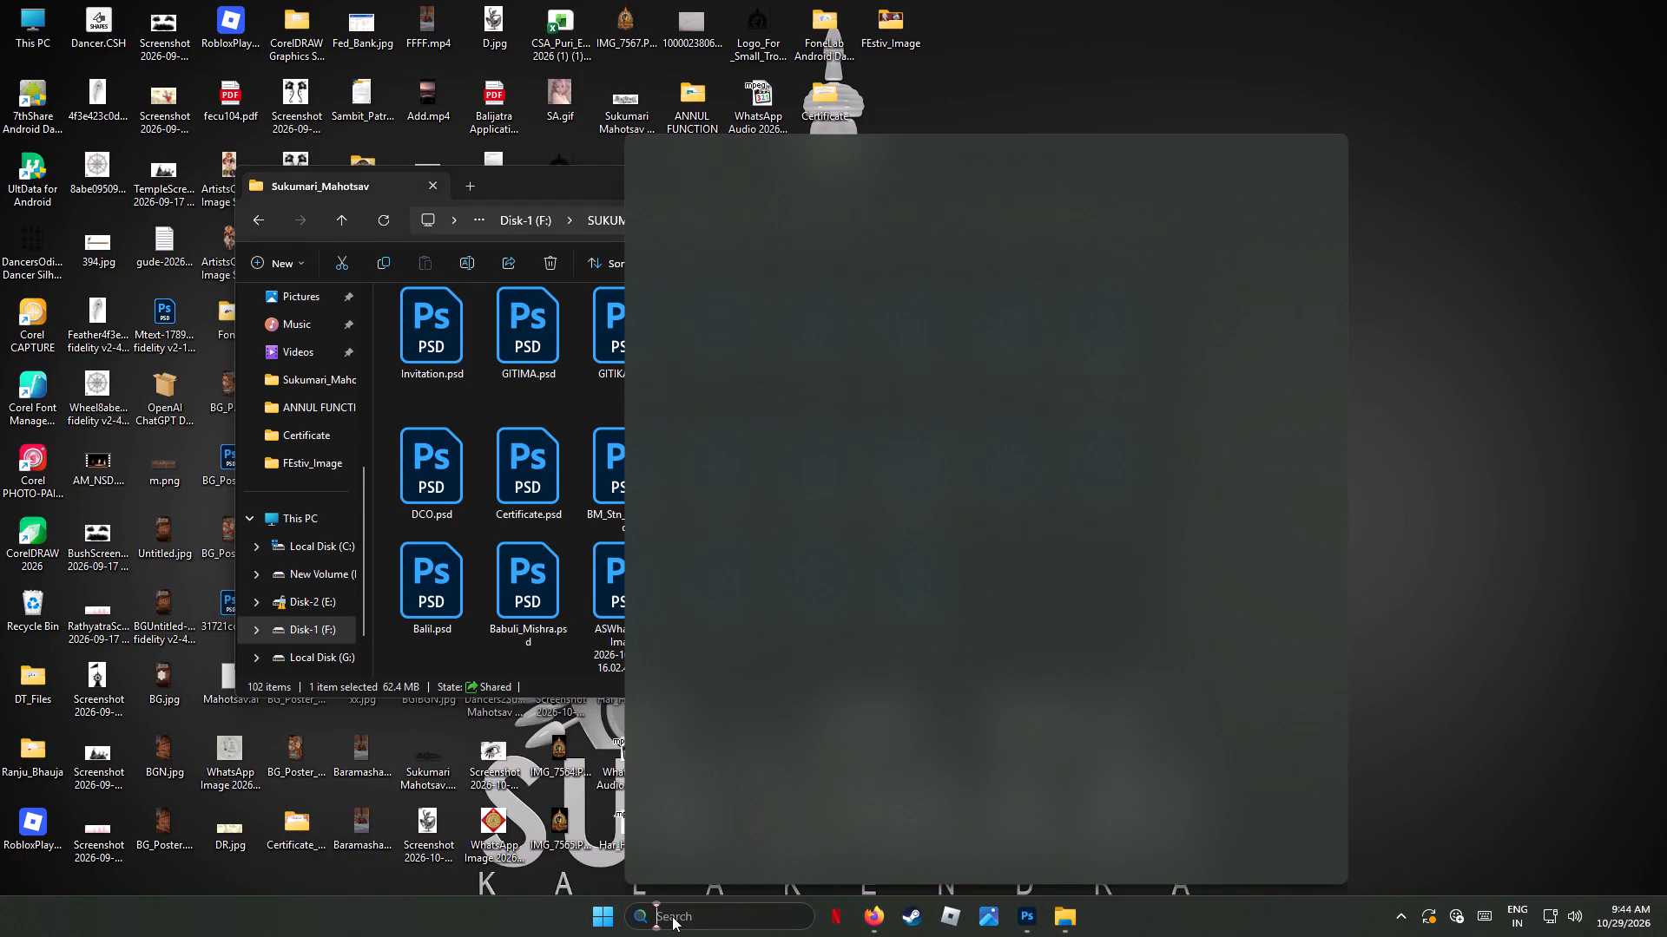
key("w")
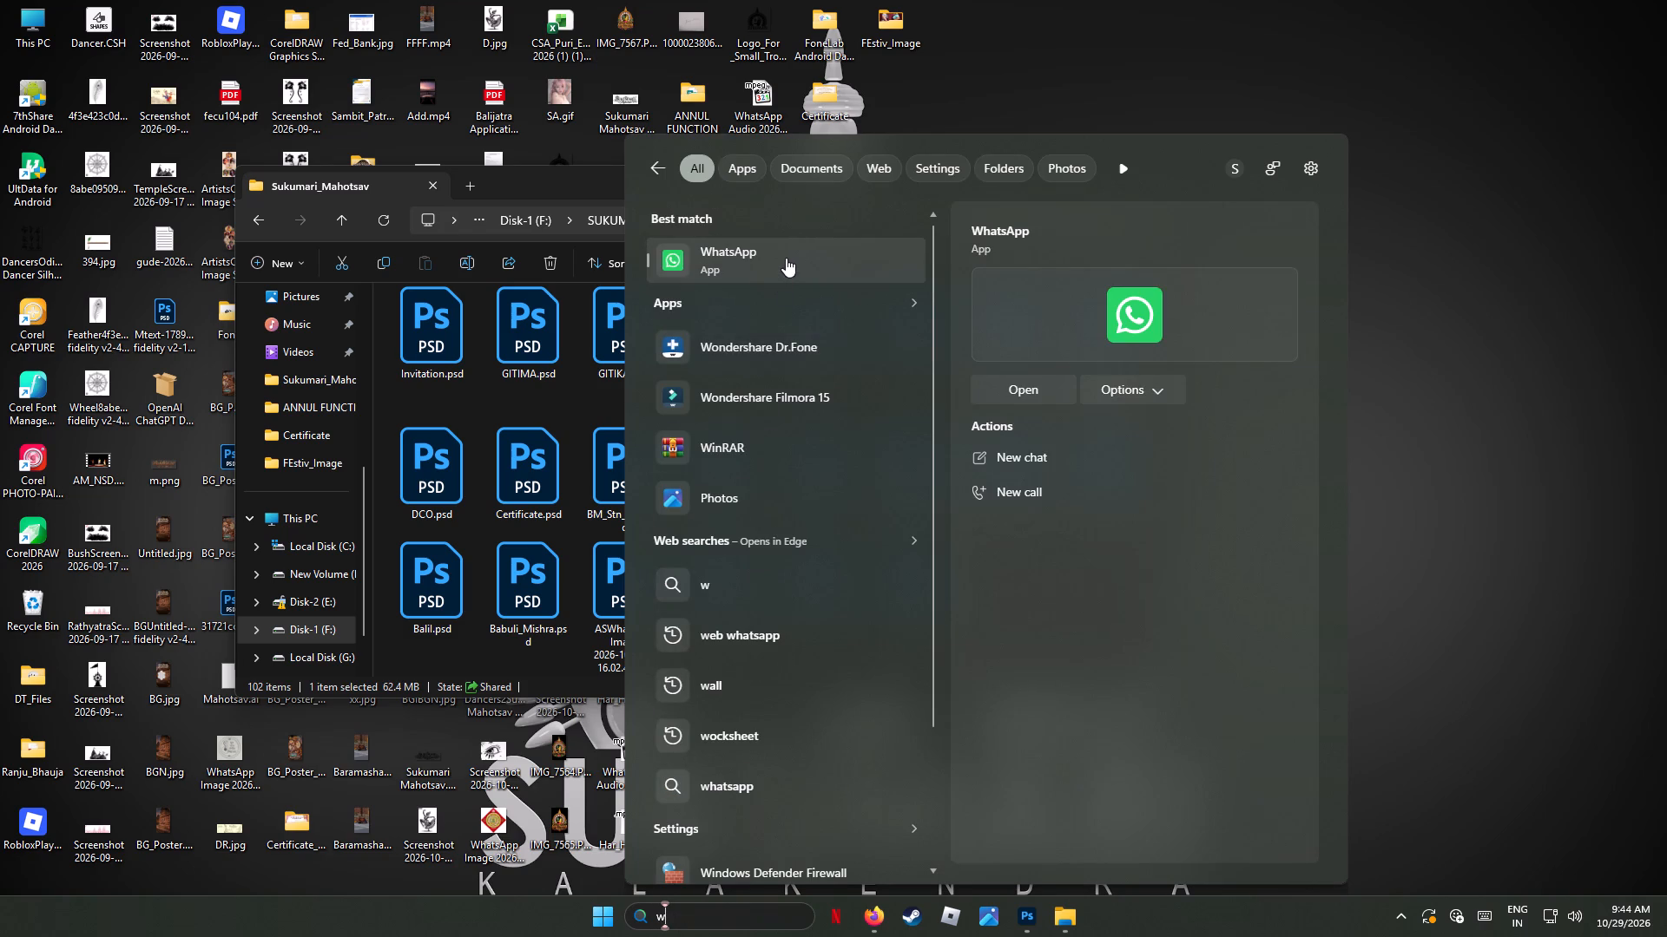
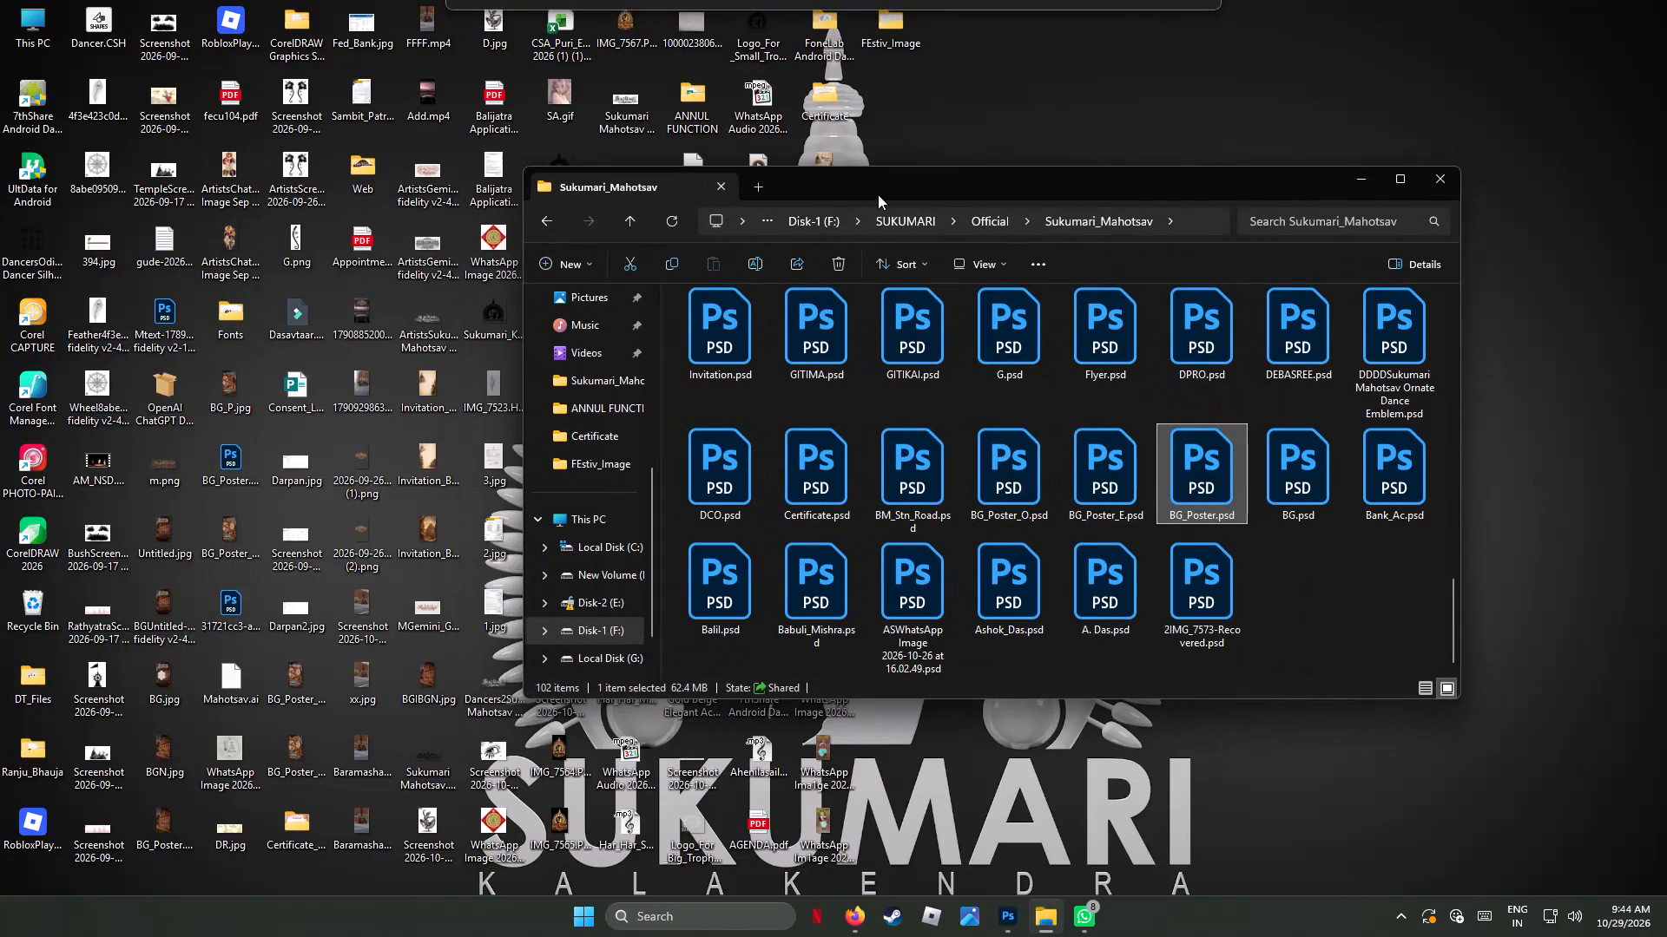
Open the FEstiv_Image folder and browse its ornamental border images to the black scrollwork frame, IMG_7984.PNG.
left_click(1437, 178)
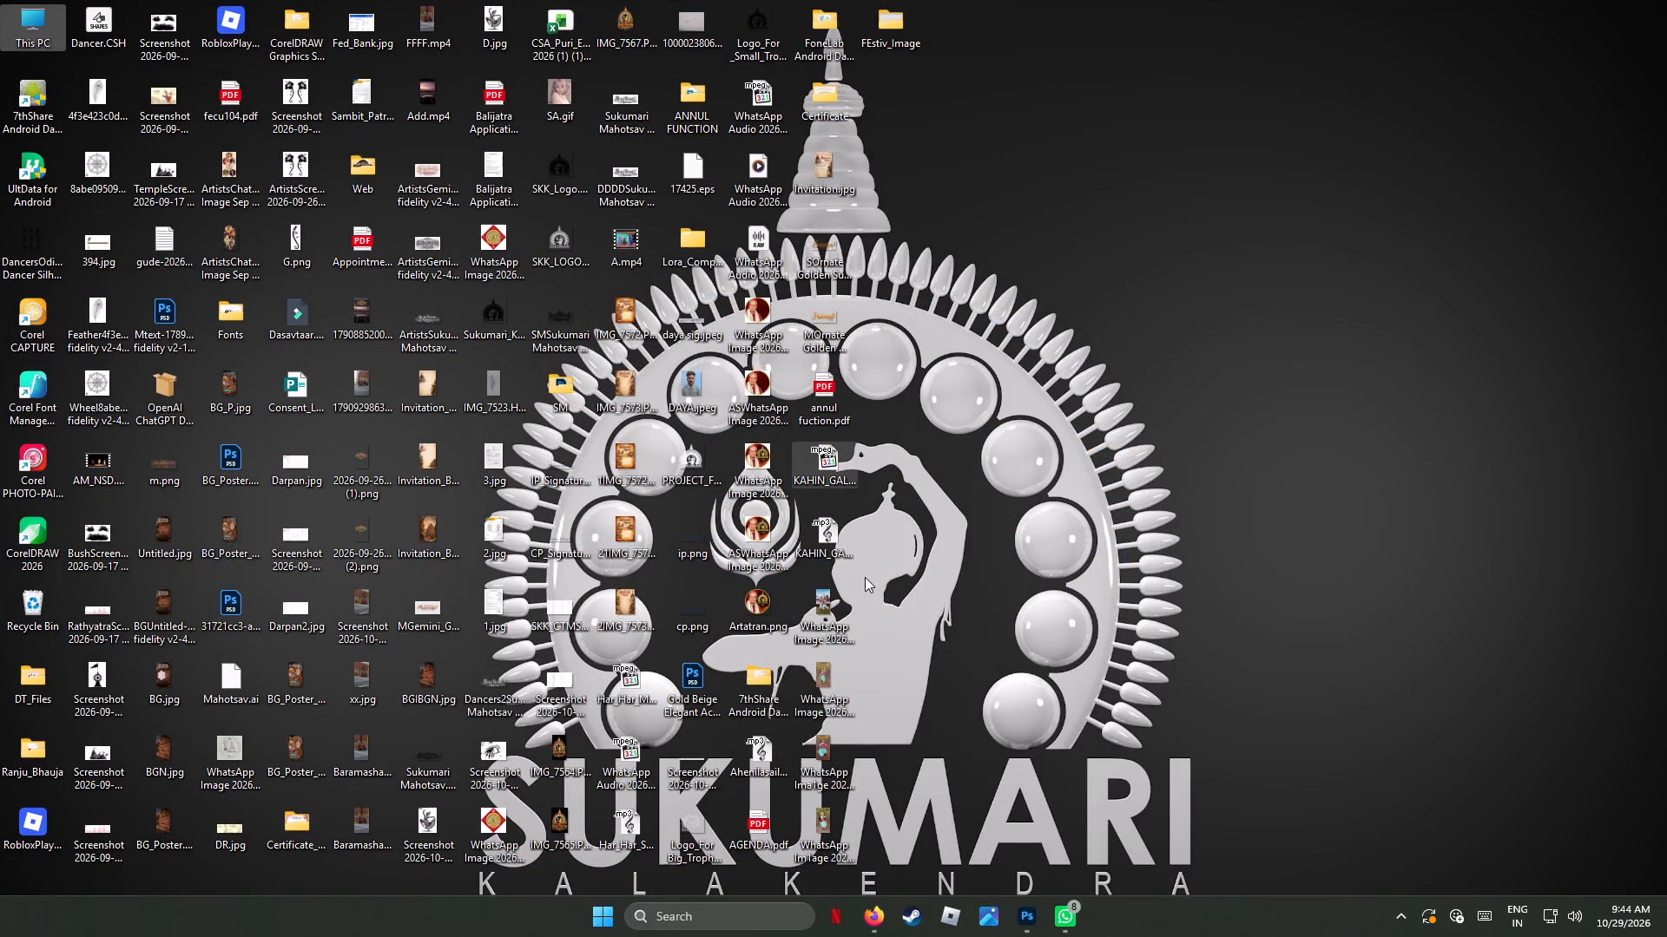
double_click(893, 21)
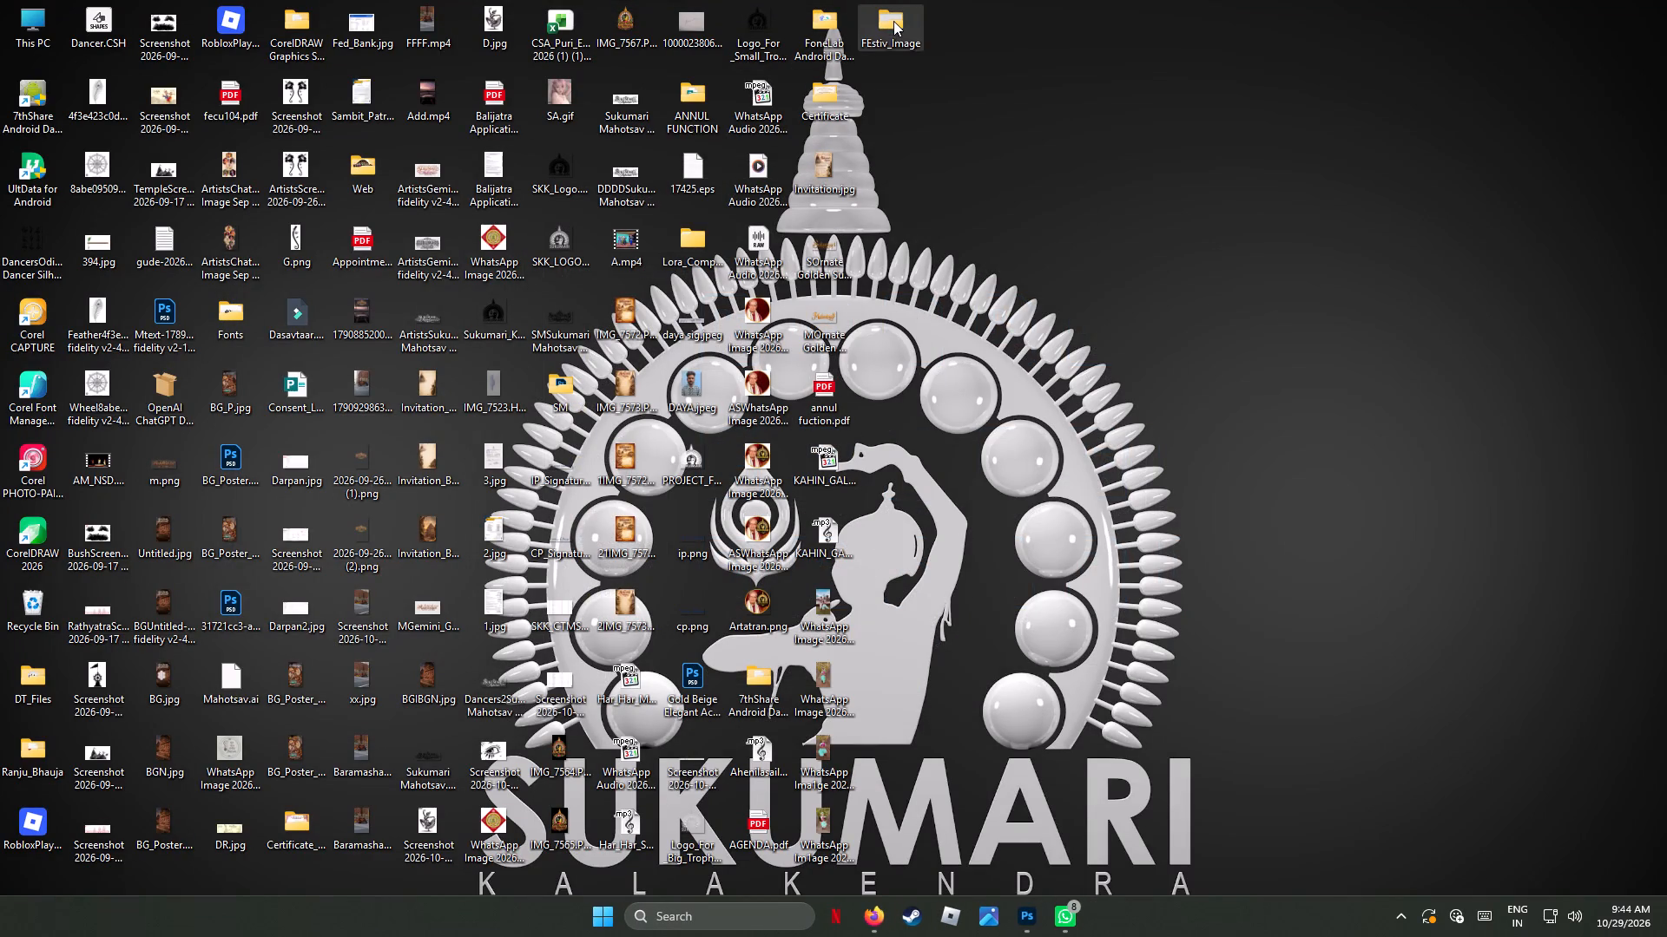
double_click(732, 455)
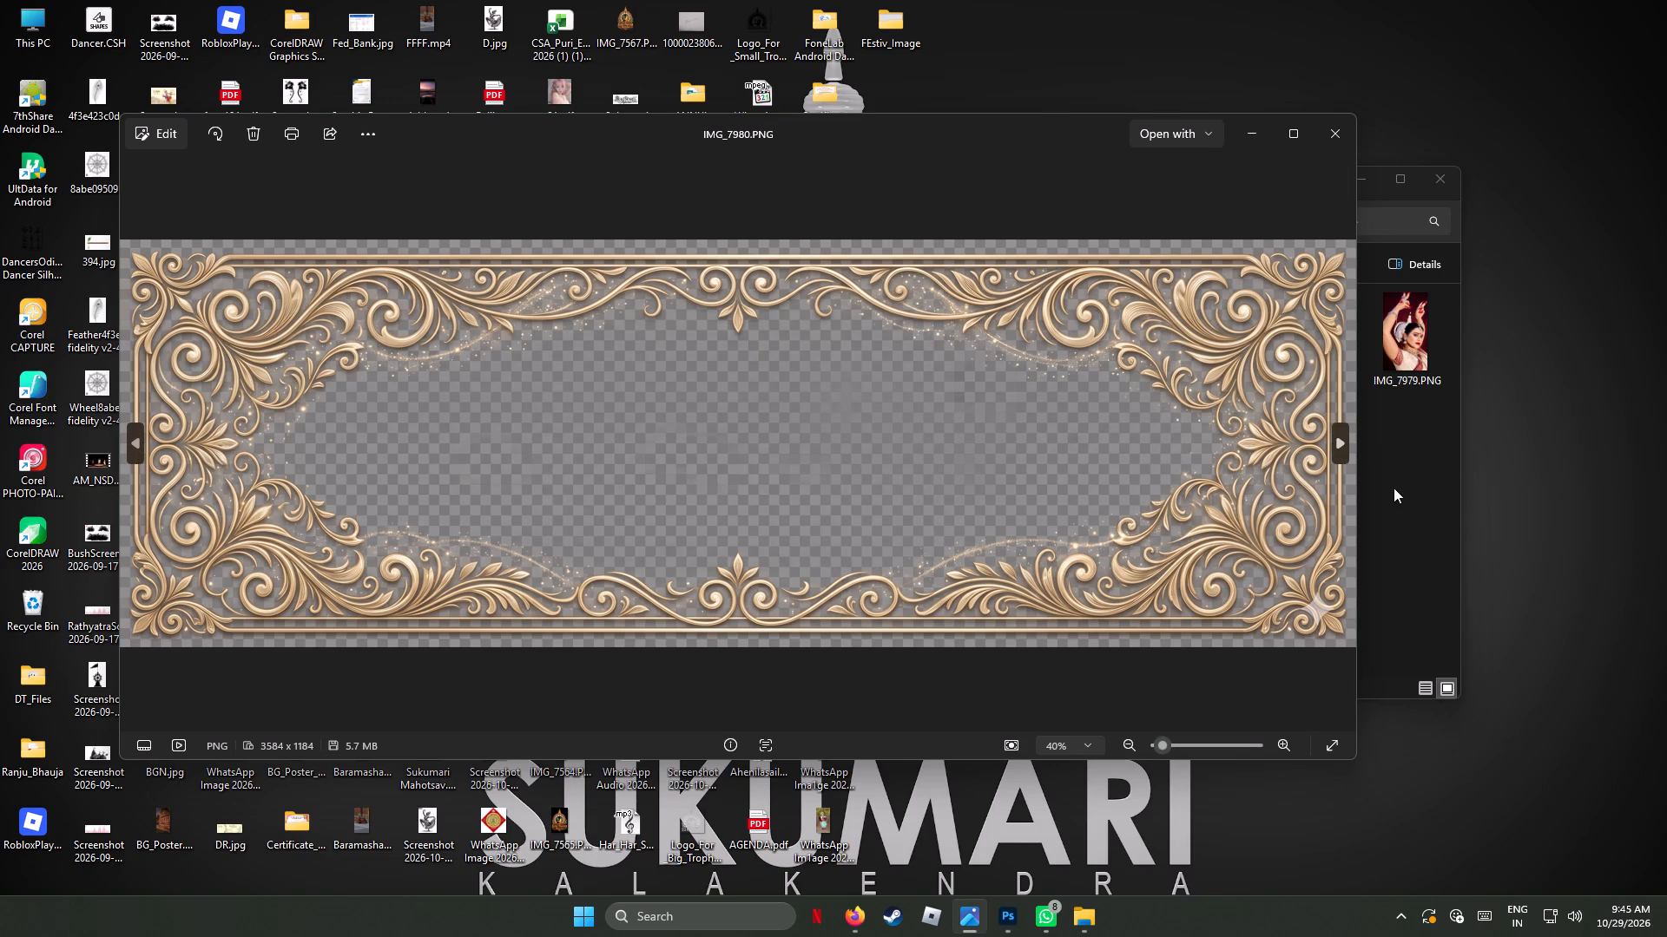
left_click(1336, 442)
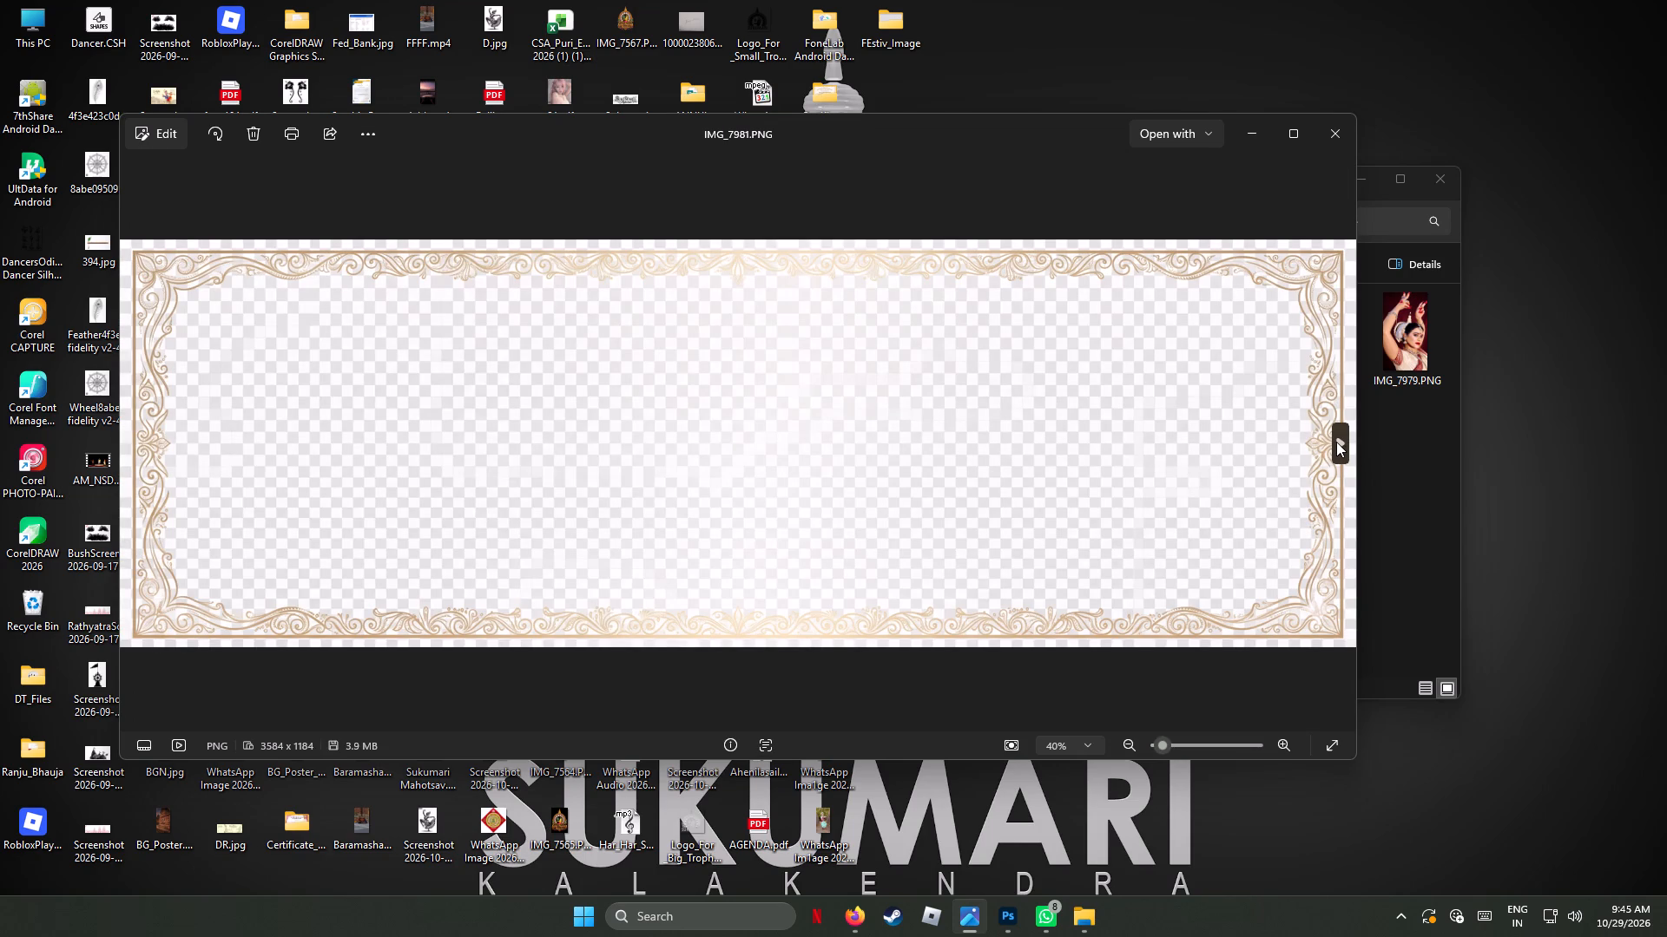
left_click(1336, 442)
left_click(1336, 442)
left_click(1336, 442)
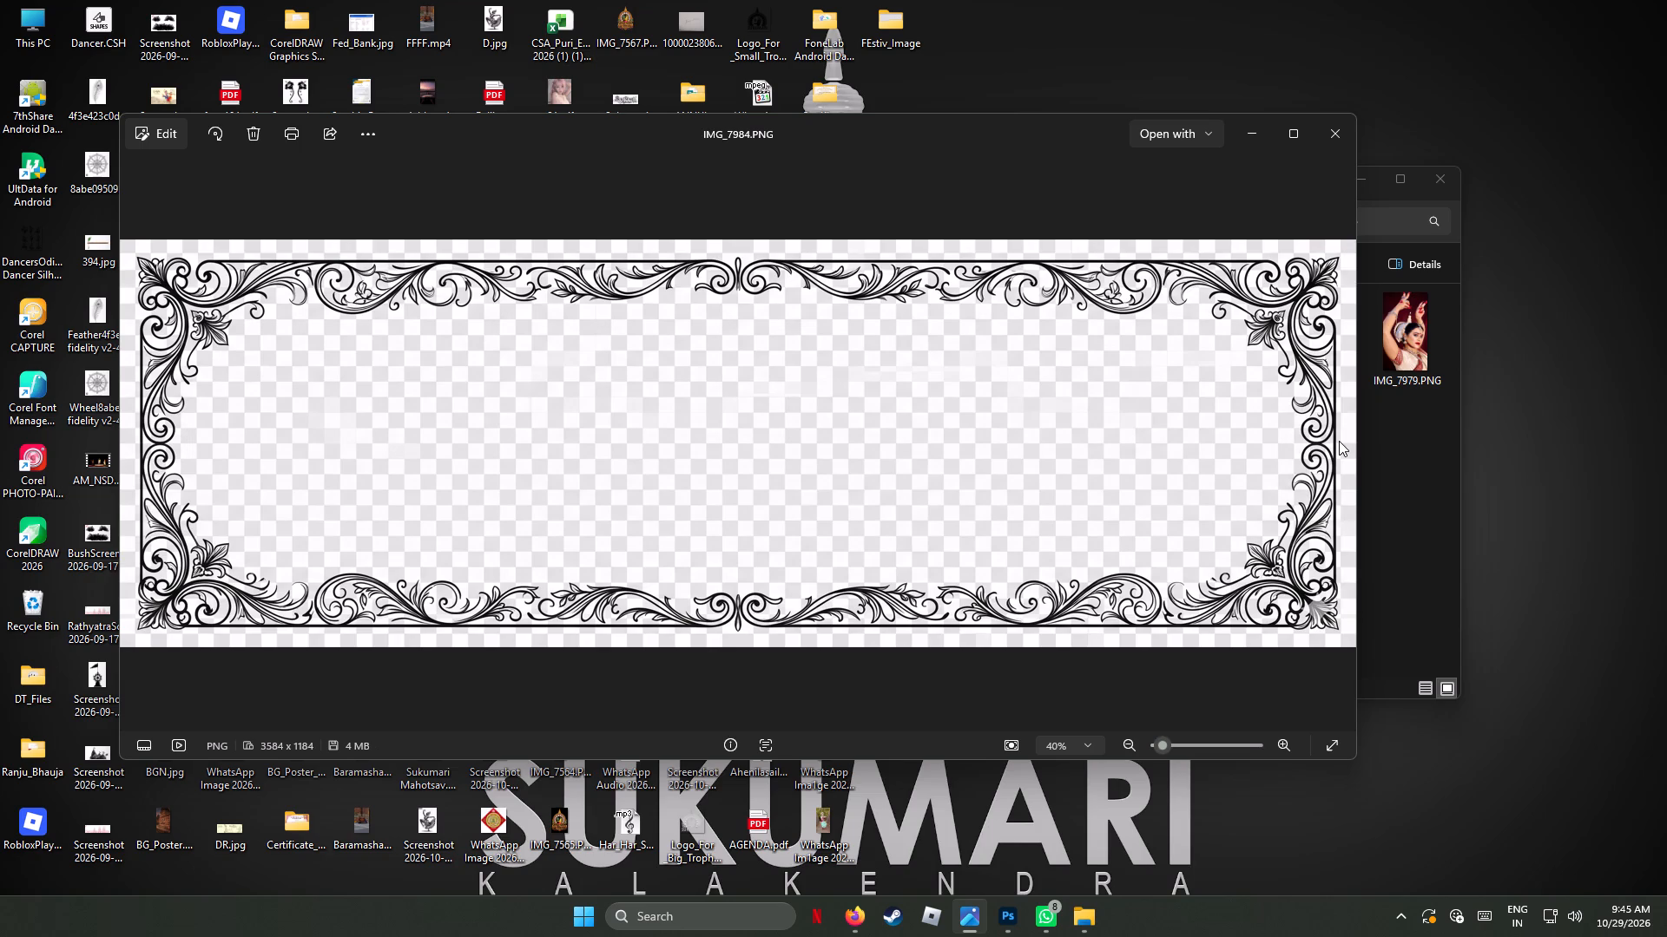
Open IMG_7984.PNG in Adobe Photoshop 2025, choosing that app for this one time only.
right_click(771, 421)
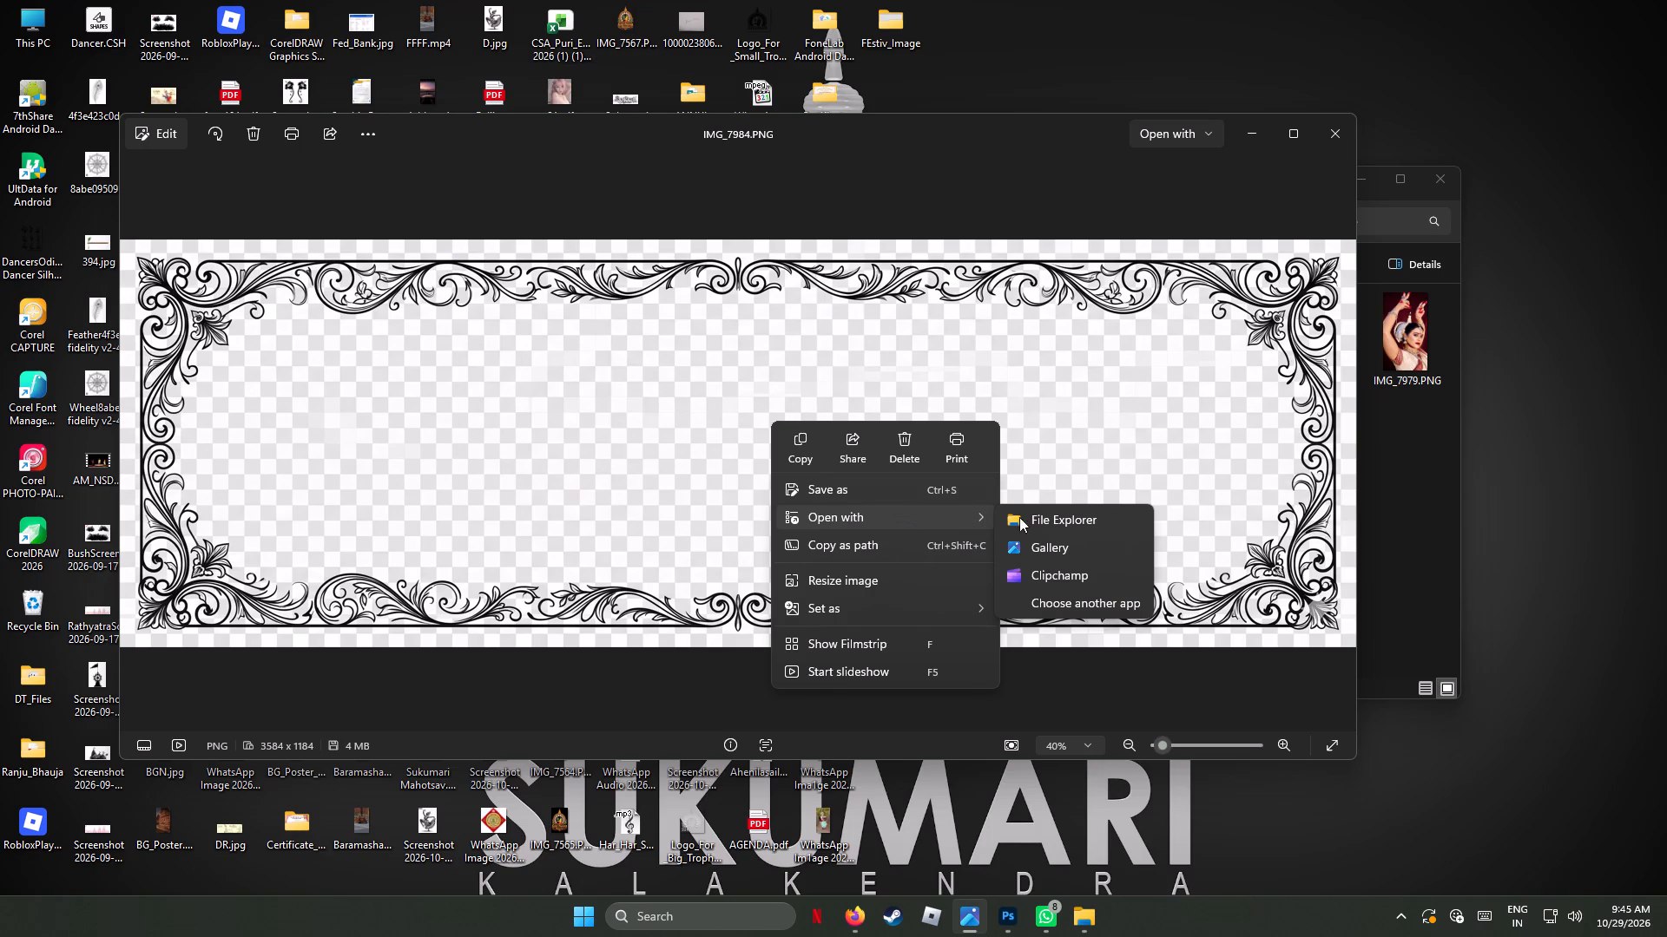
left_click(1085, 605)
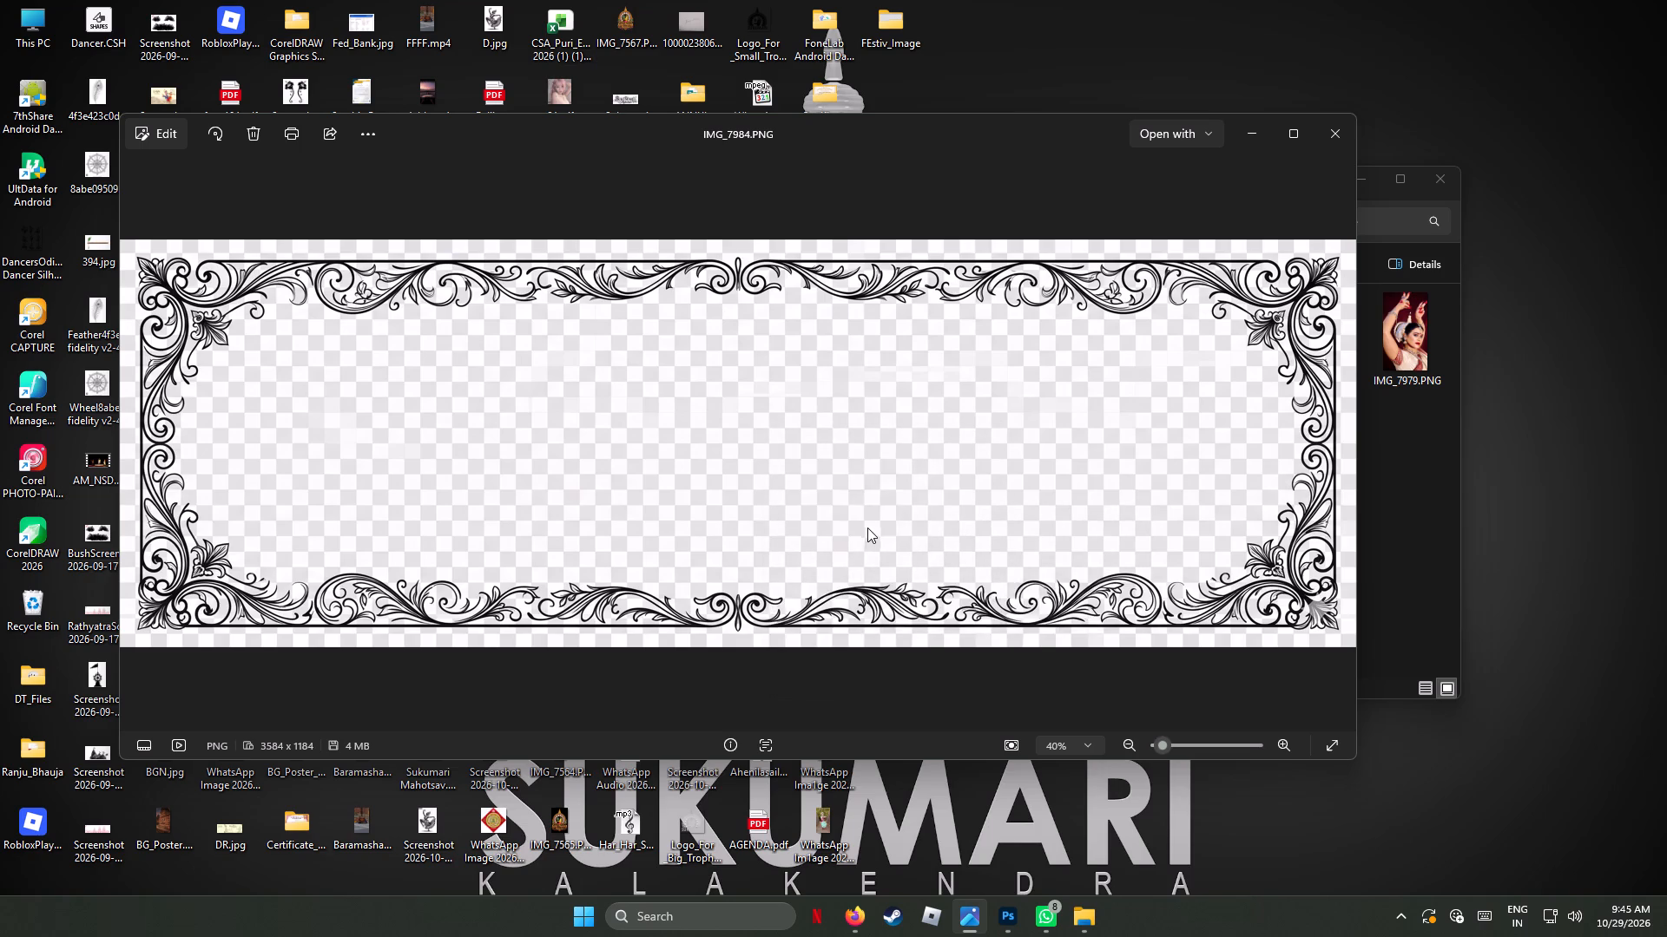
left_click(760, 397)
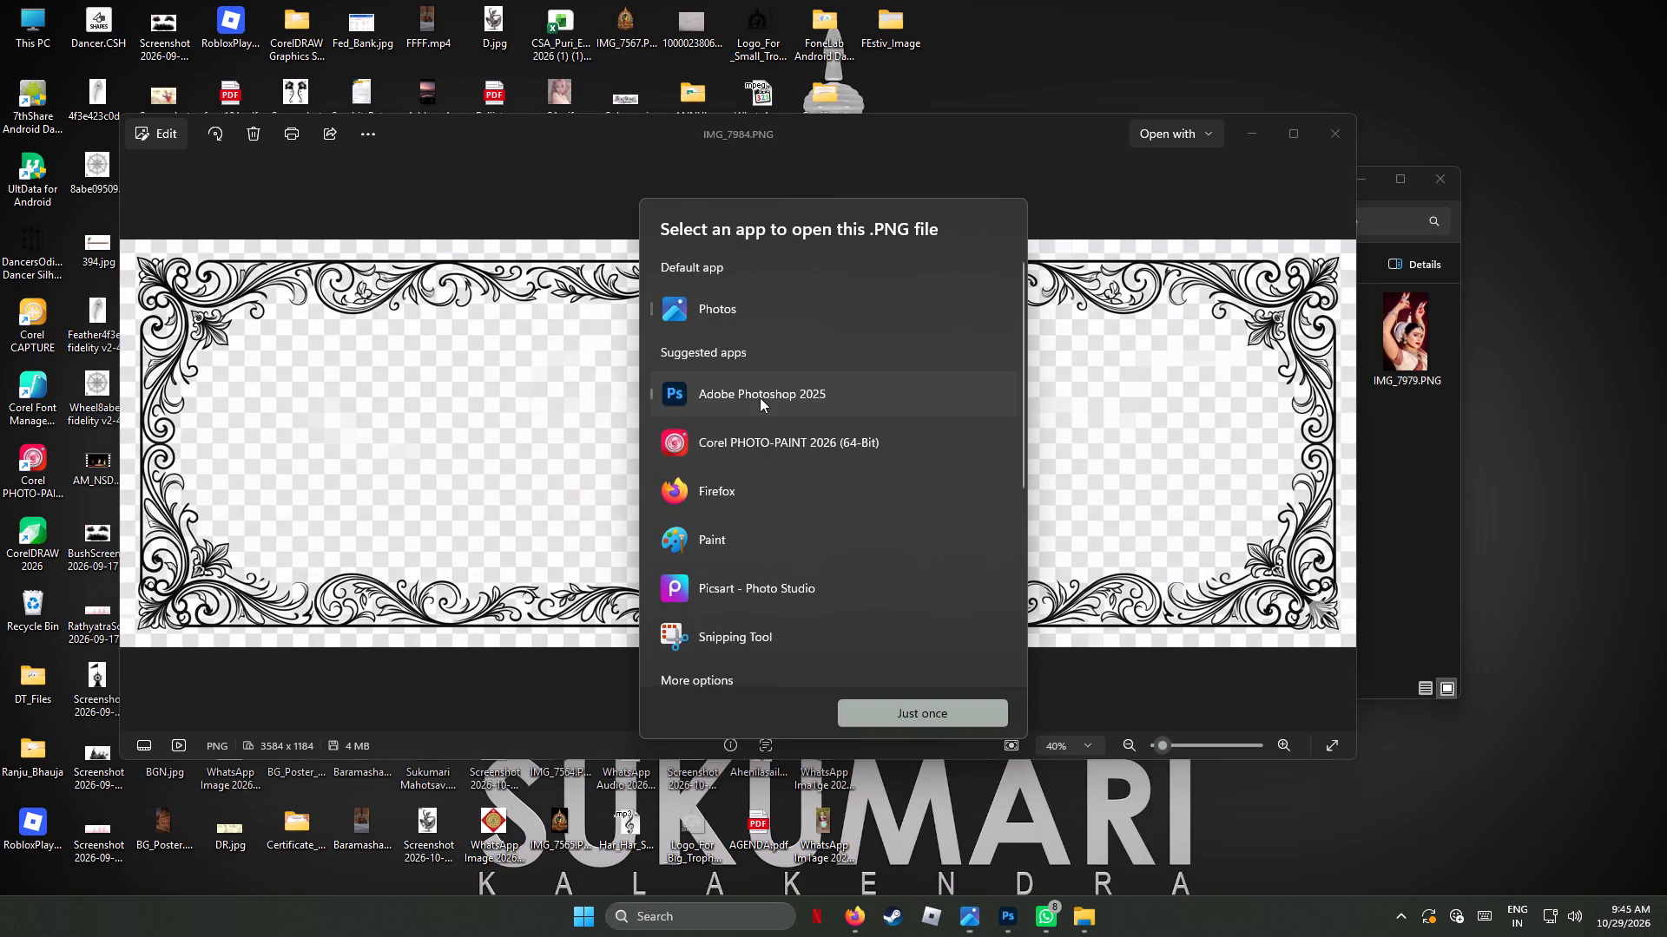
left_click(950, 714)
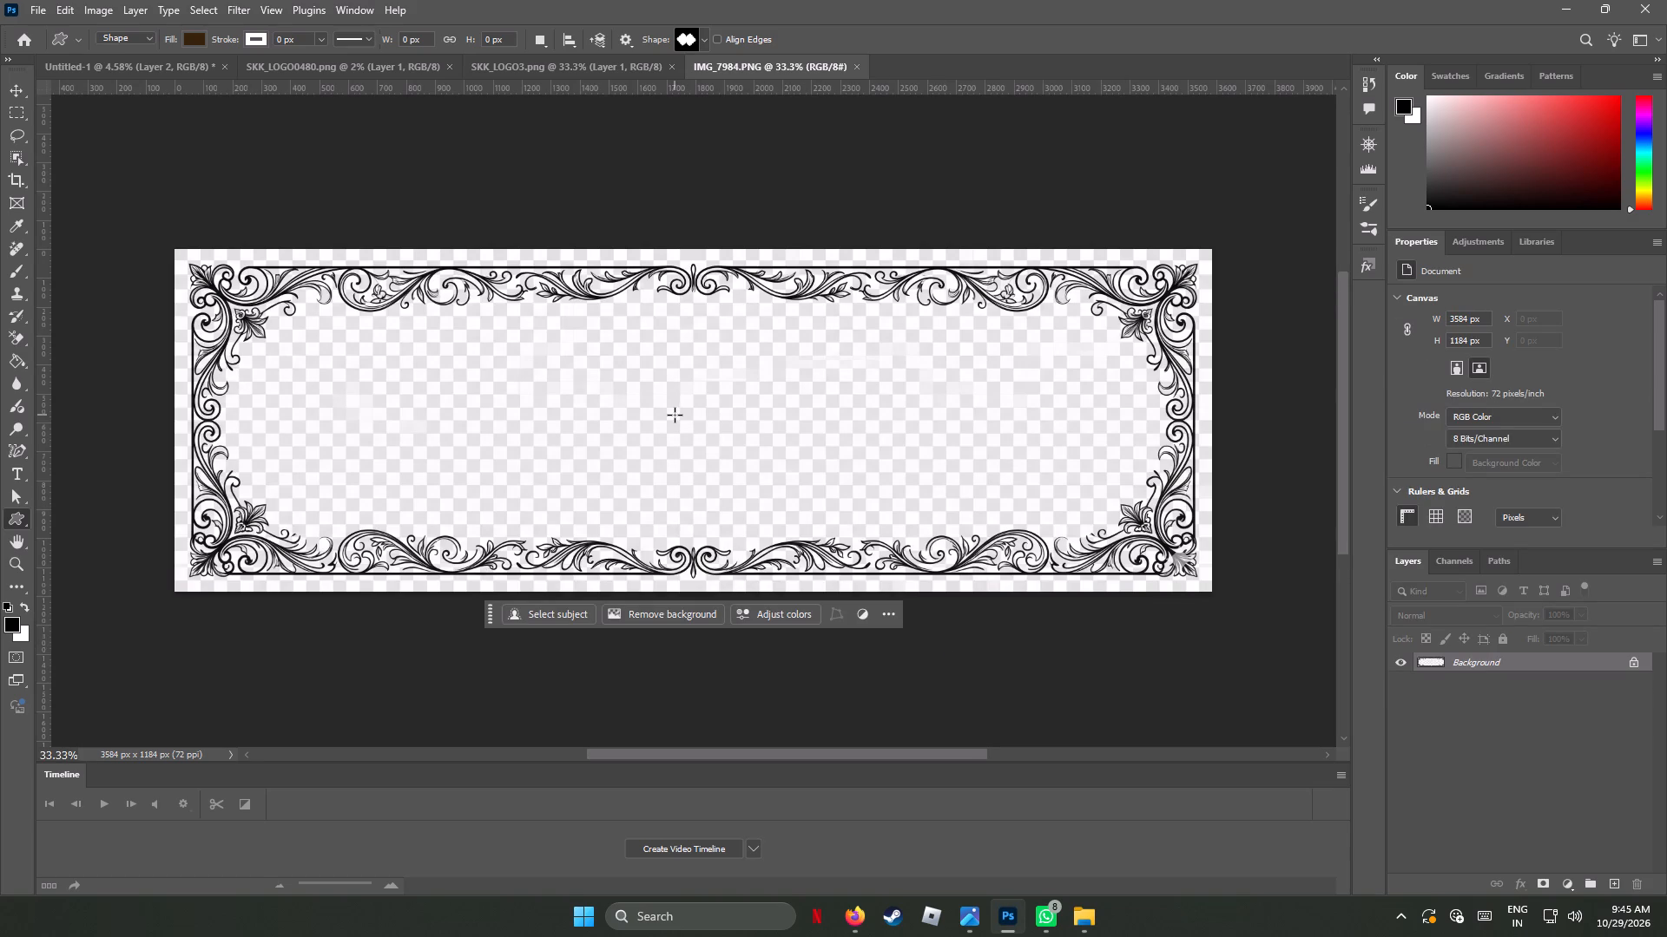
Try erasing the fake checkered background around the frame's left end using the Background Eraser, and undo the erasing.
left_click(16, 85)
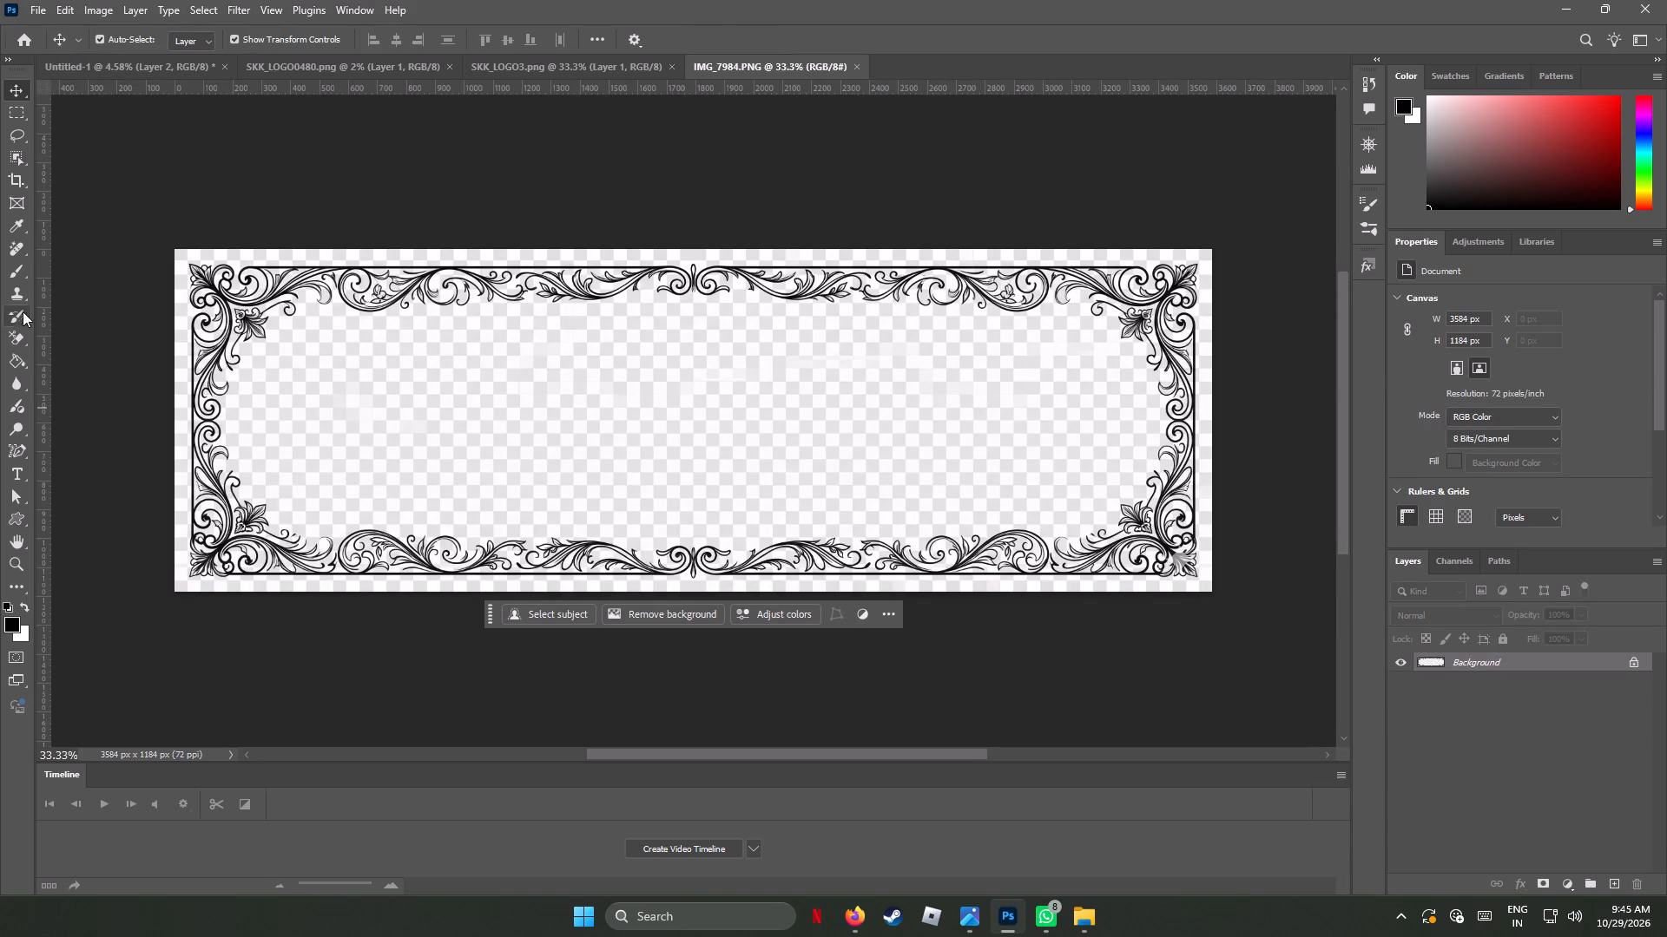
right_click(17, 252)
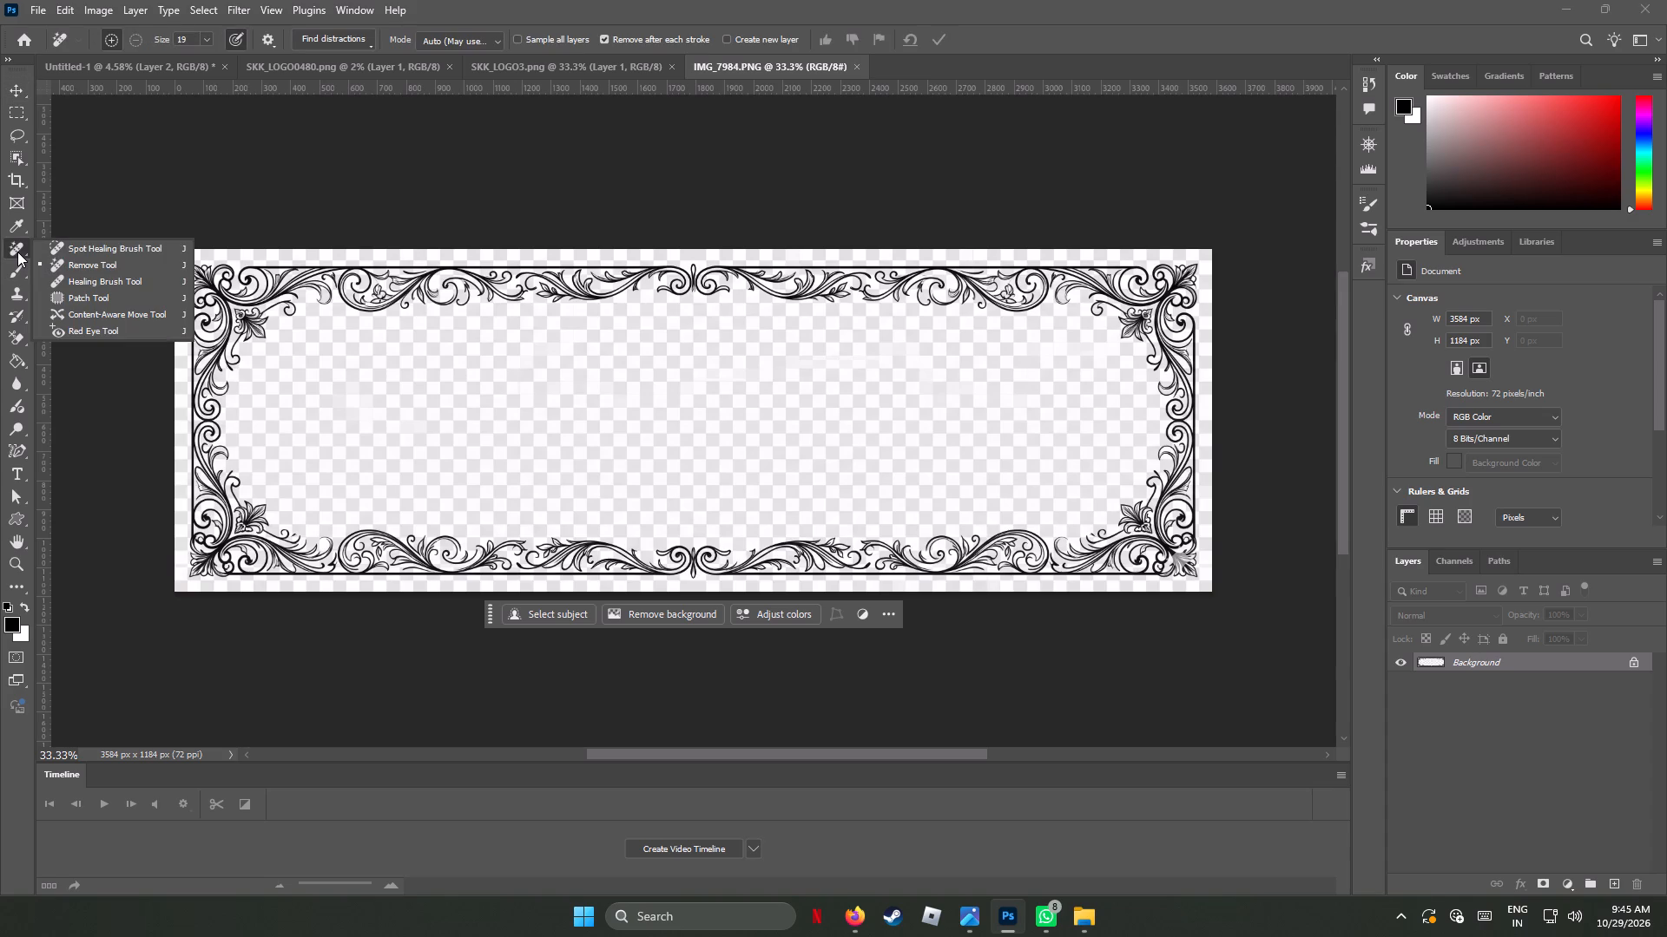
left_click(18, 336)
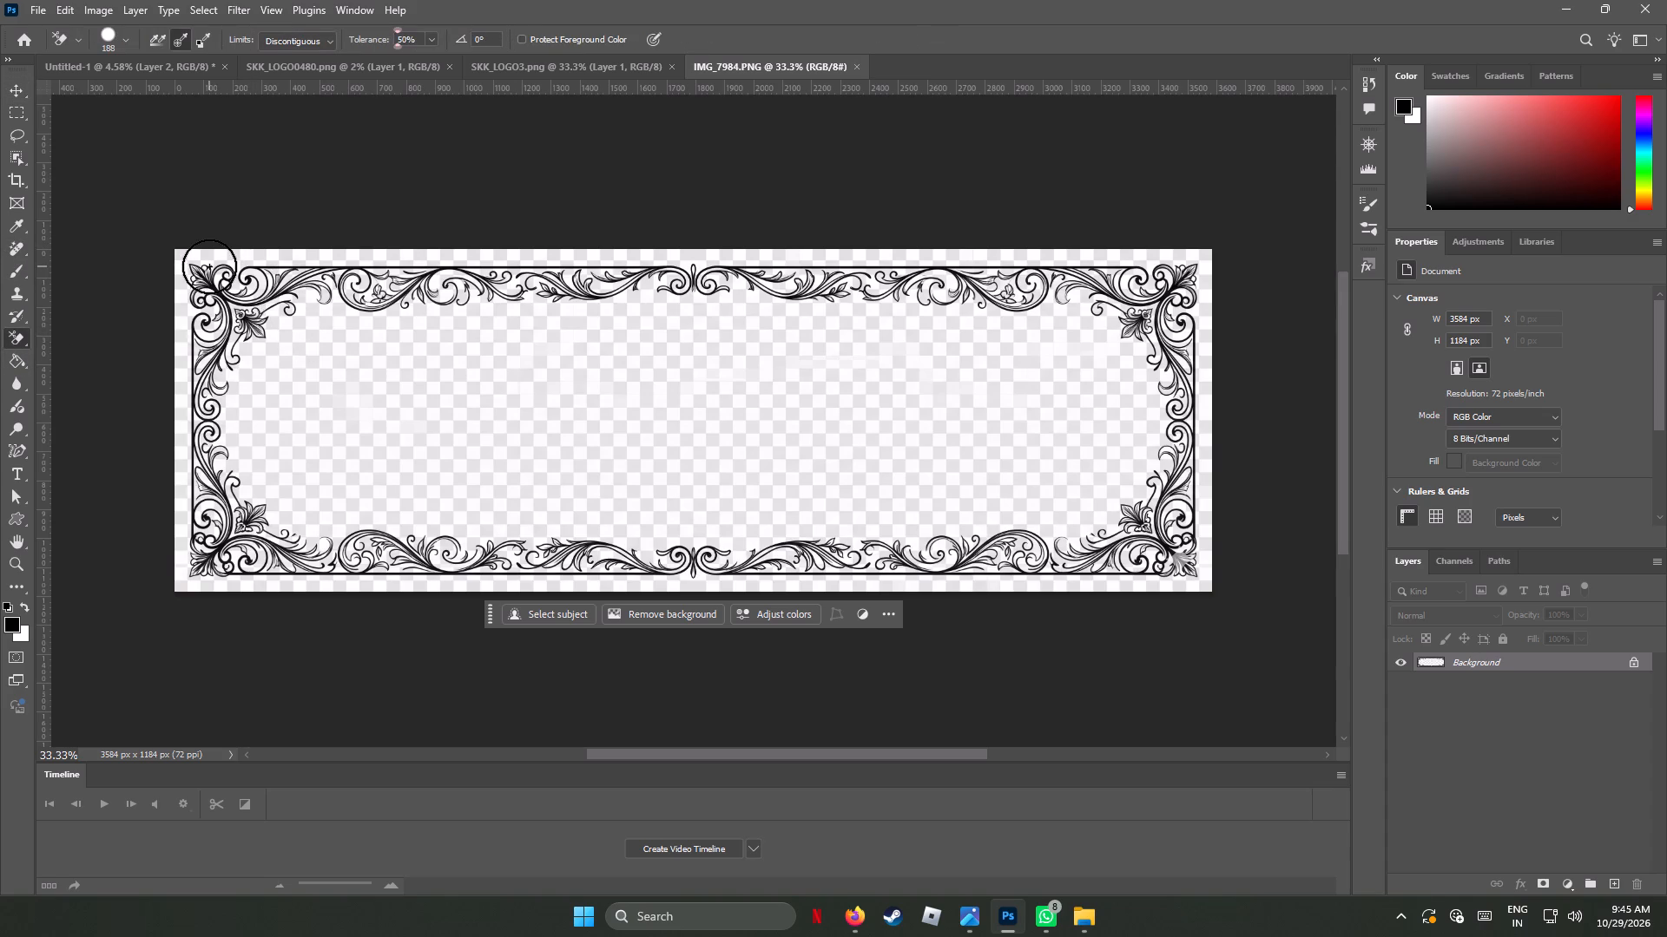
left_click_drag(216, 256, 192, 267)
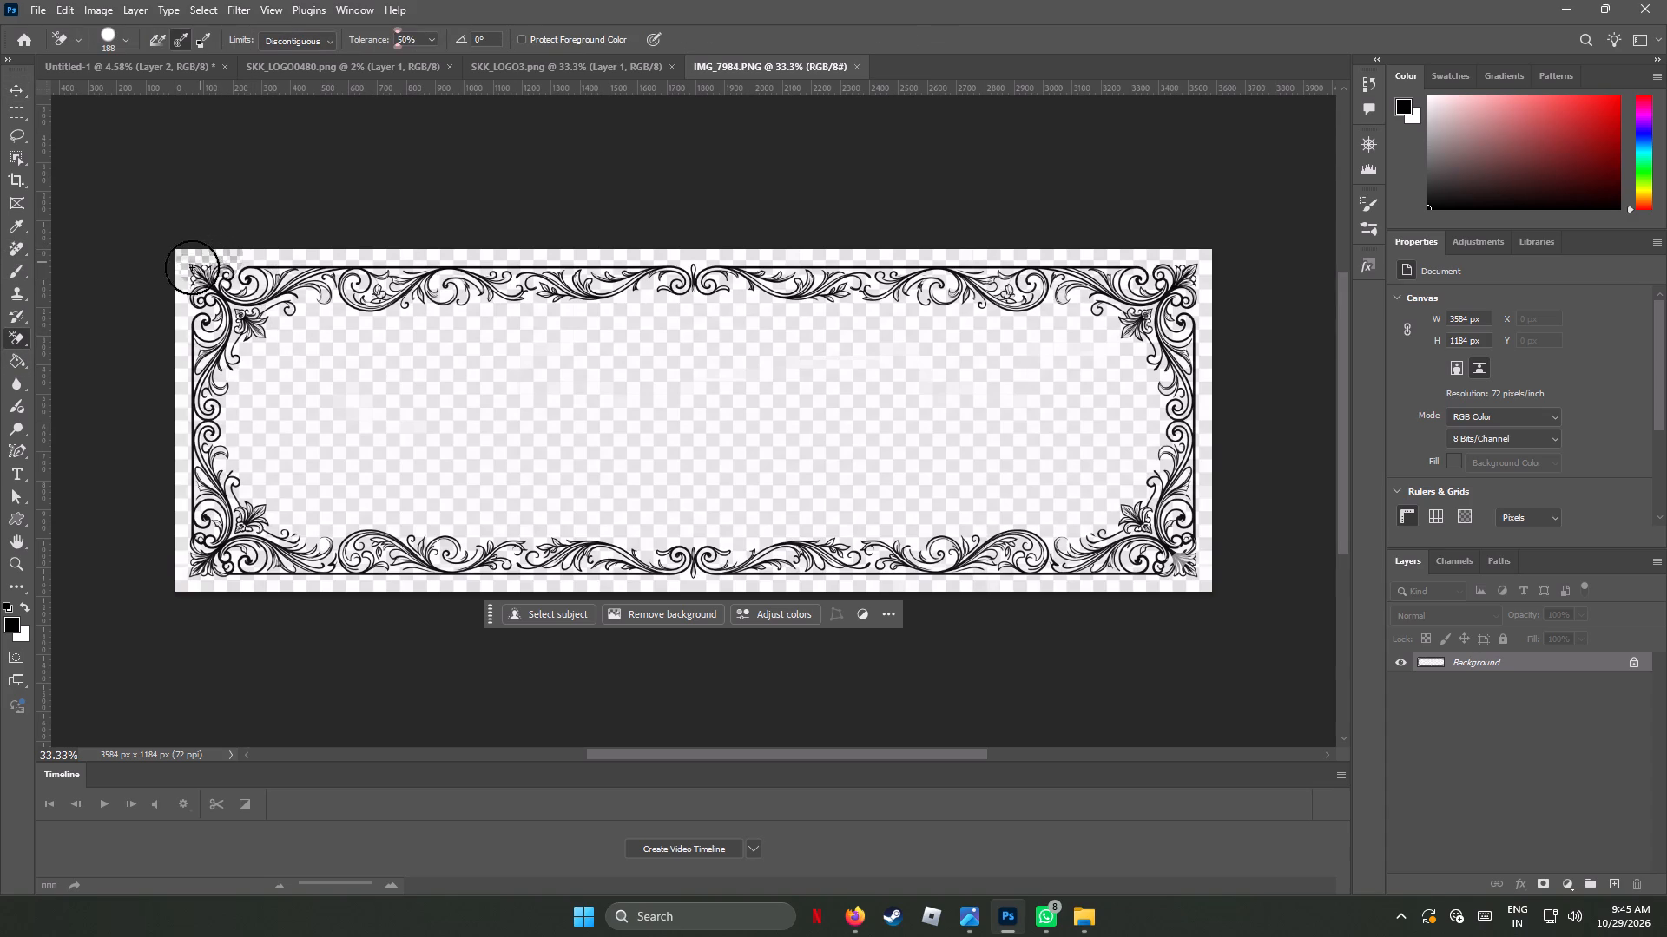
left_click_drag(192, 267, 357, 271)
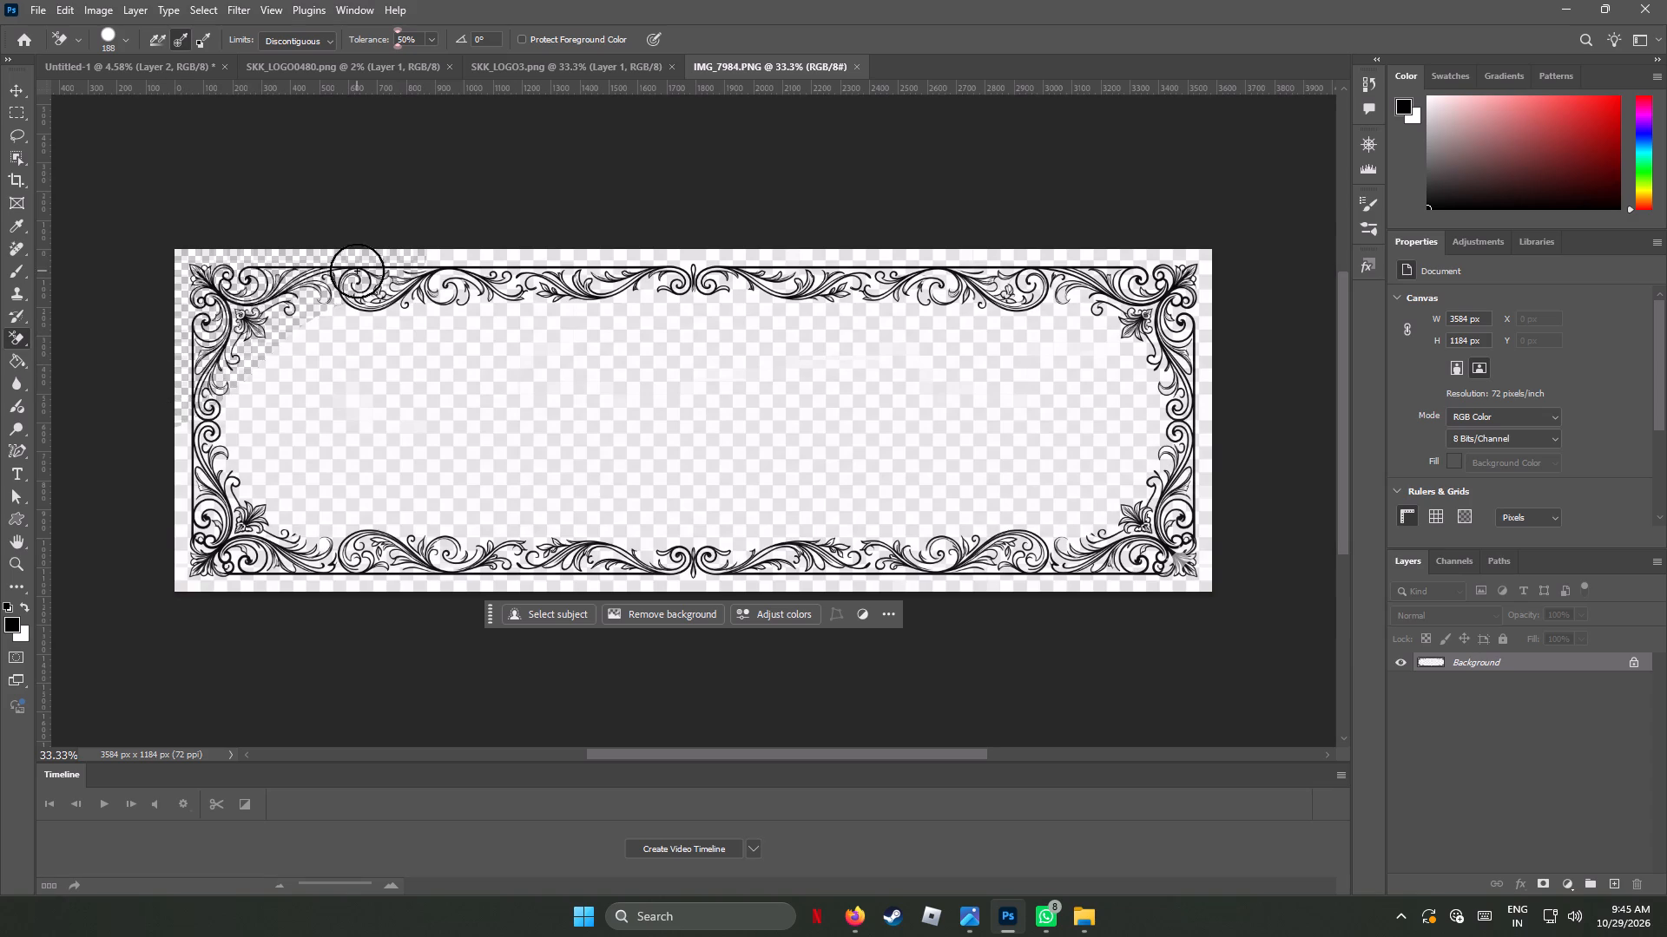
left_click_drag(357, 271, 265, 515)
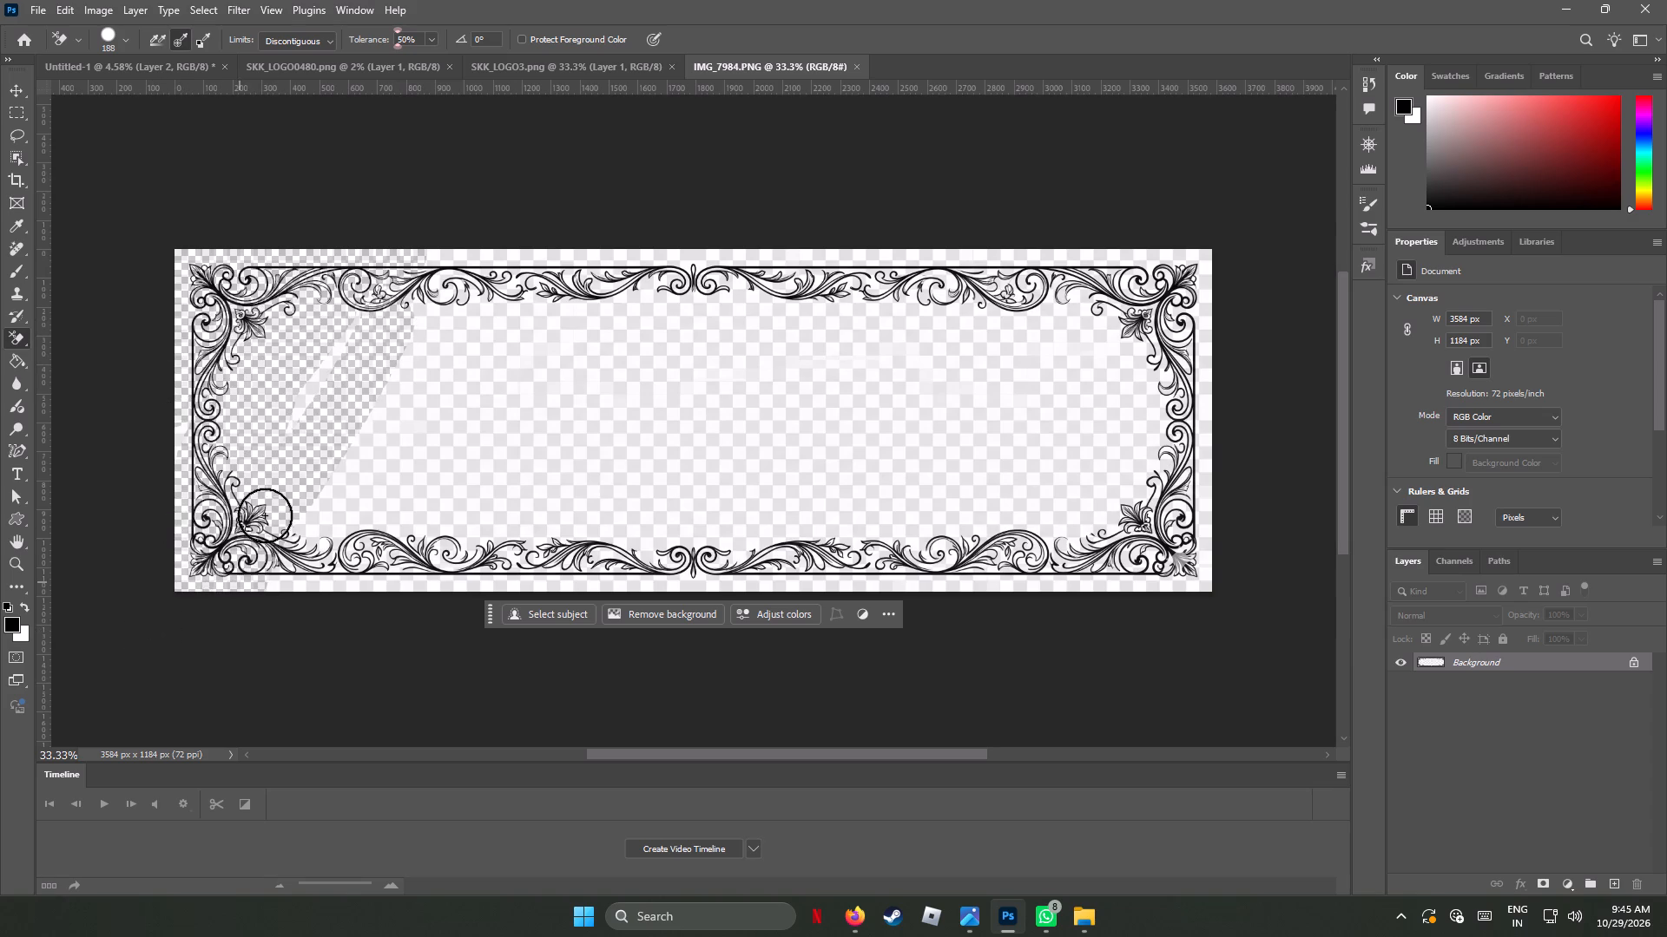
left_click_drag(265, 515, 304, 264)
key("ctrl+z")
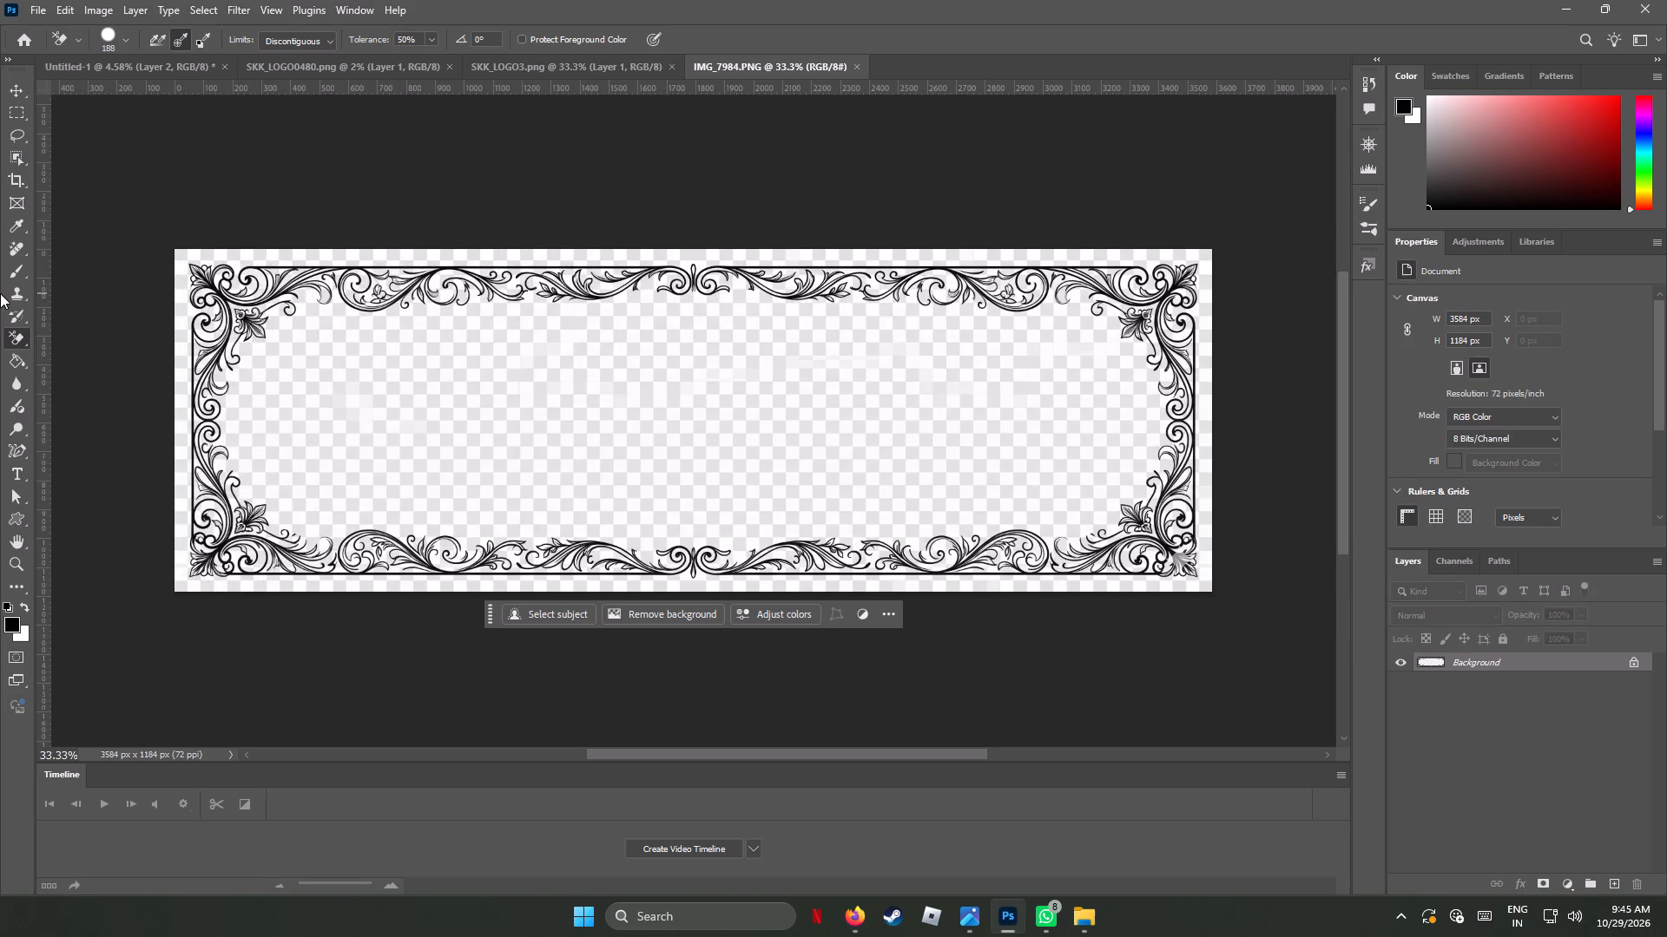
Set the Background Eraser brush size to 1613 px and erase the fake checkered background across the whole frame.
left_click(123, 38)
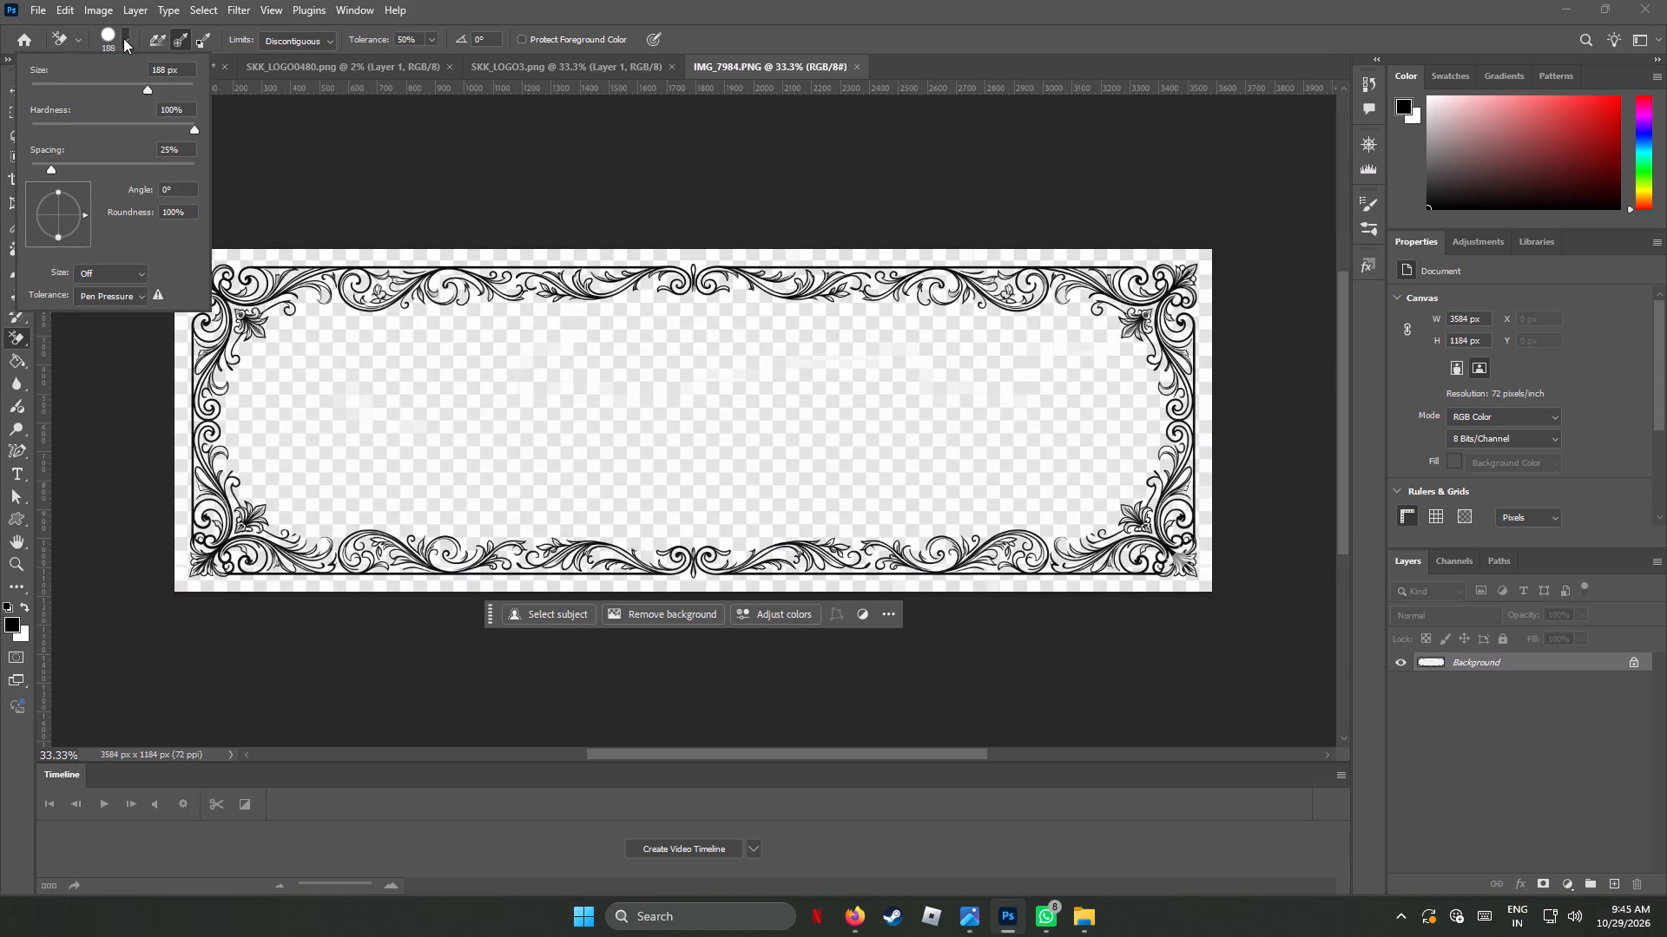
left_click(170, 84)
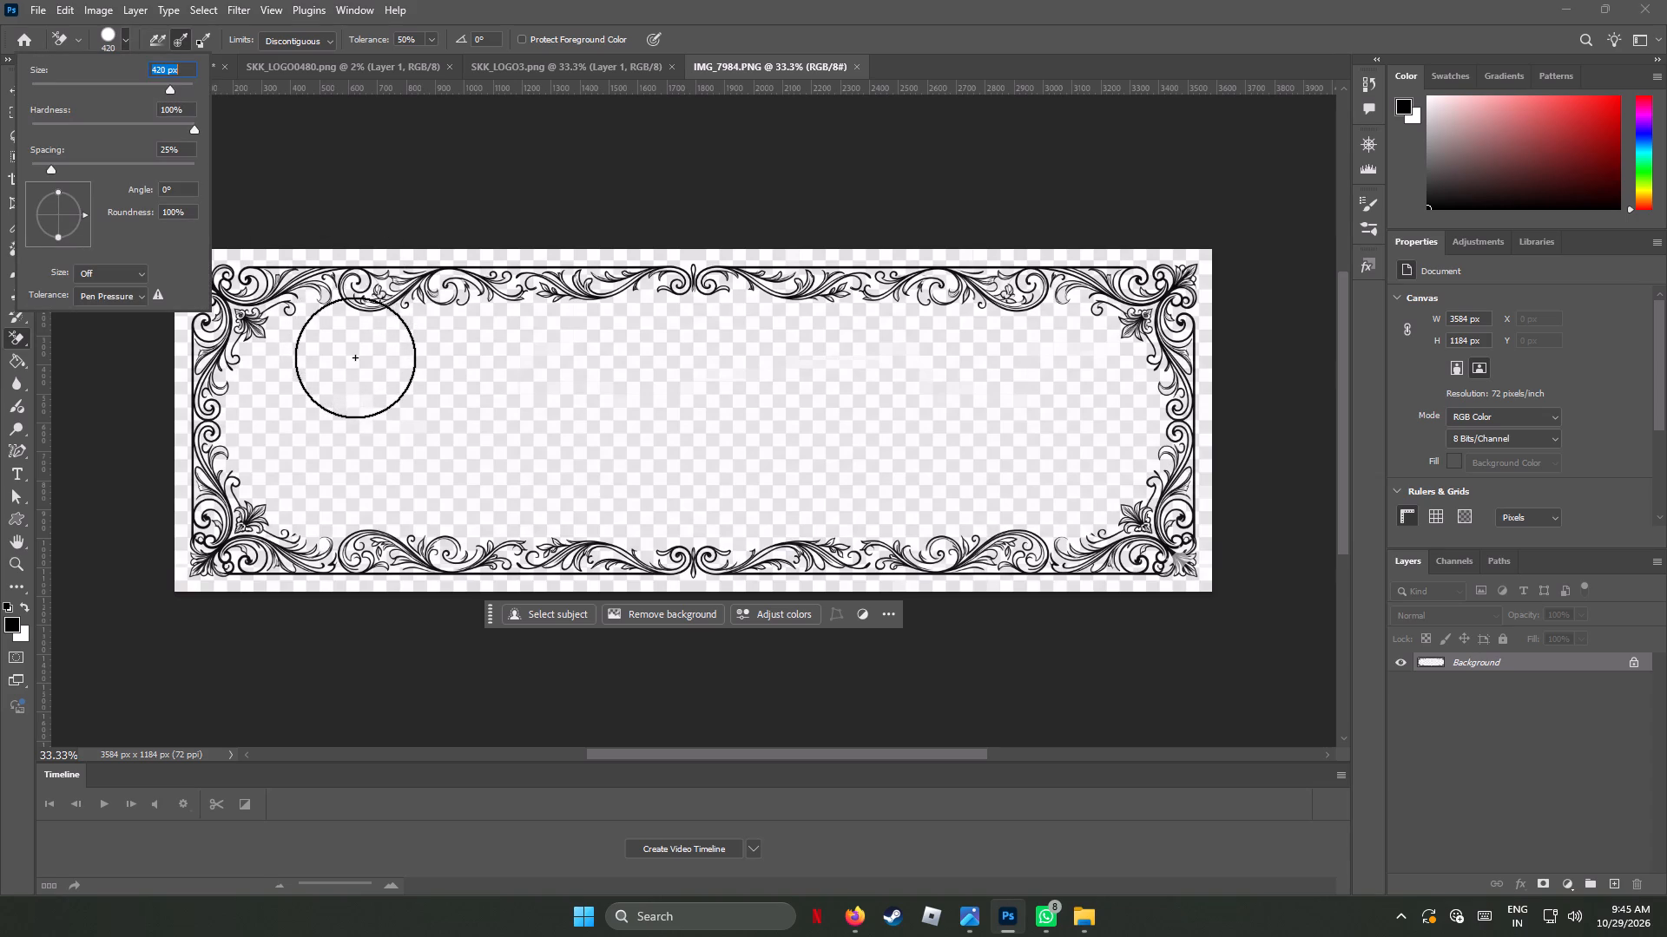
left_click(181, 82)
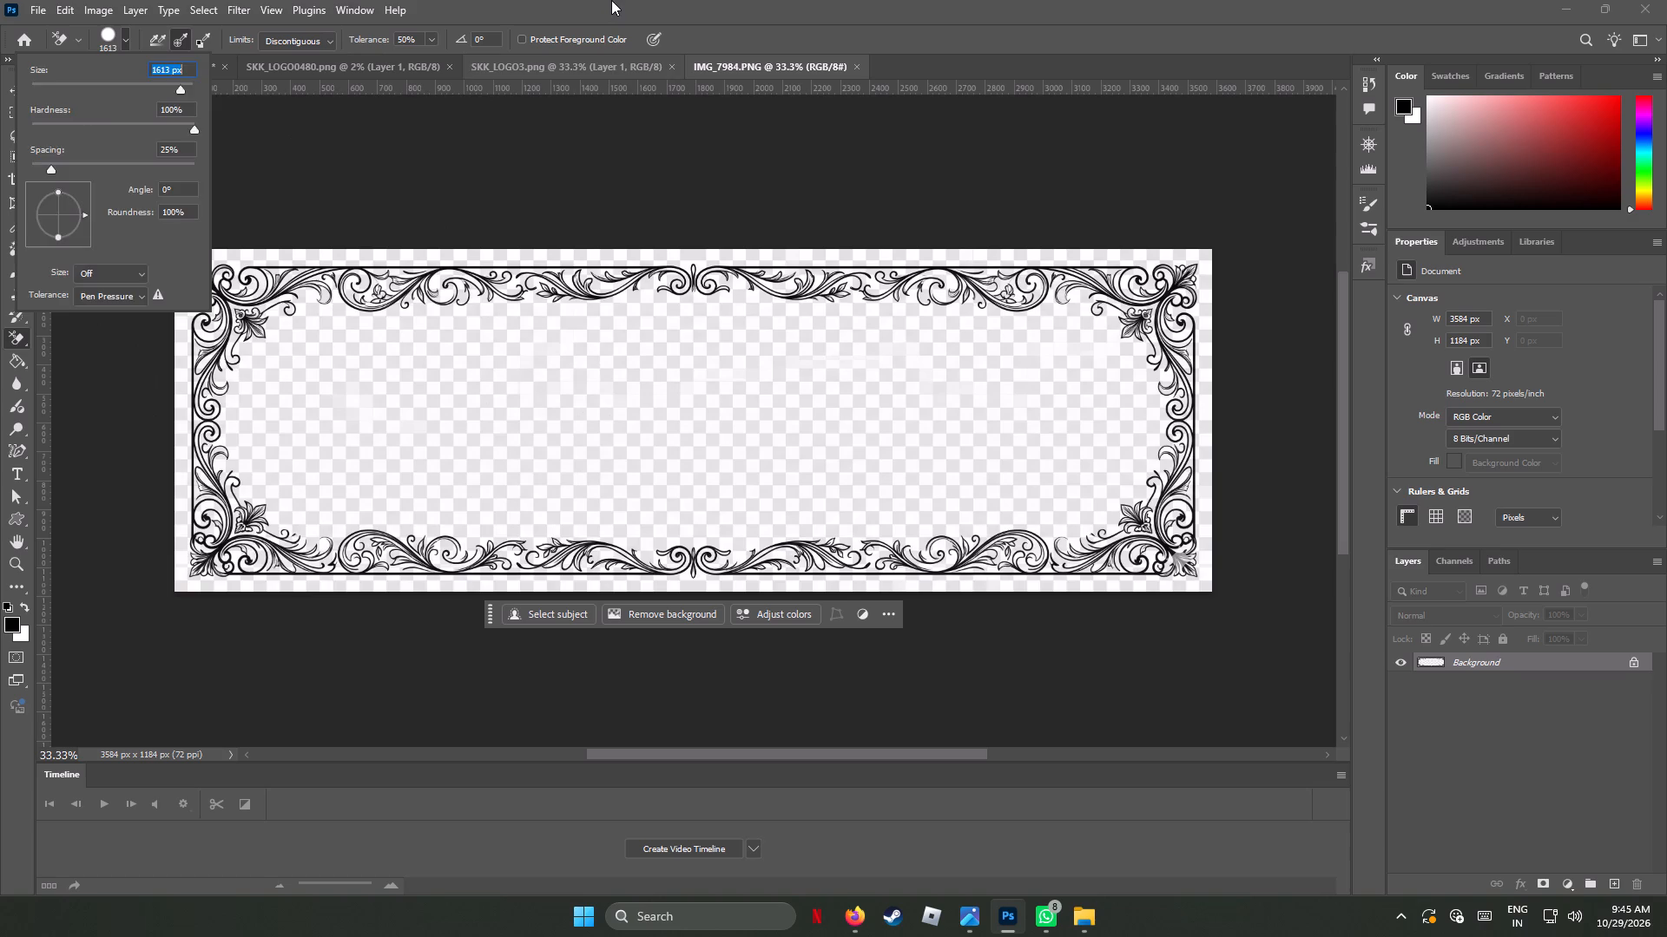
left_click(615, 0)
left_click_drag(399, 405, 394, 407)
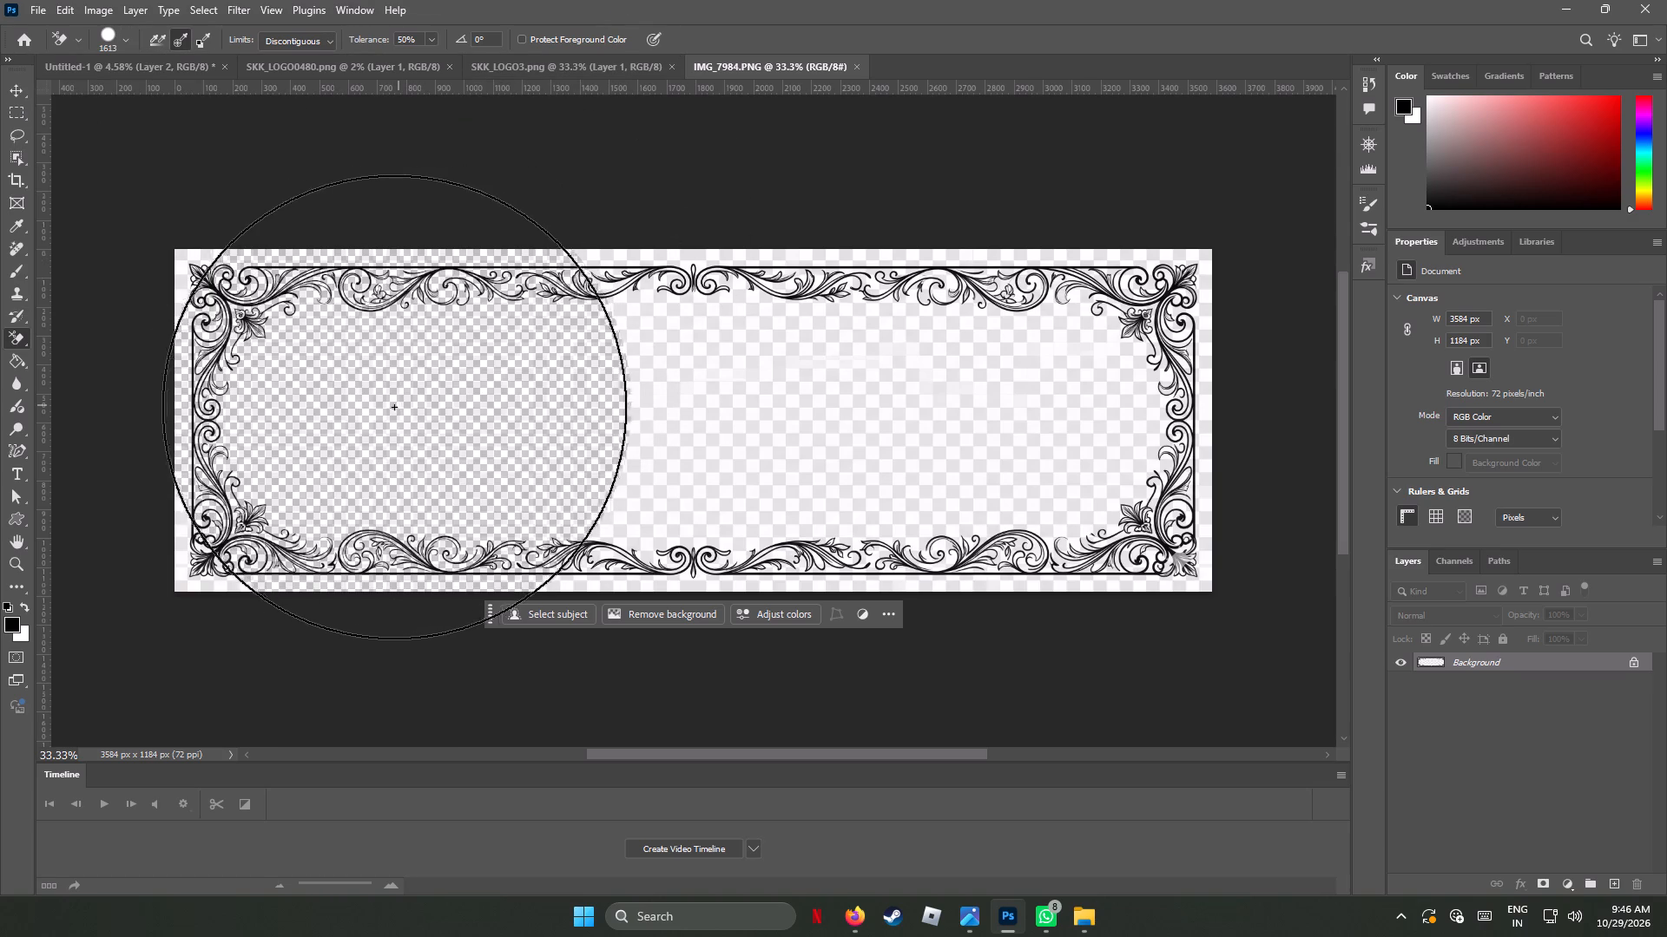
left_click_drag(394, 407, 1147, 294)
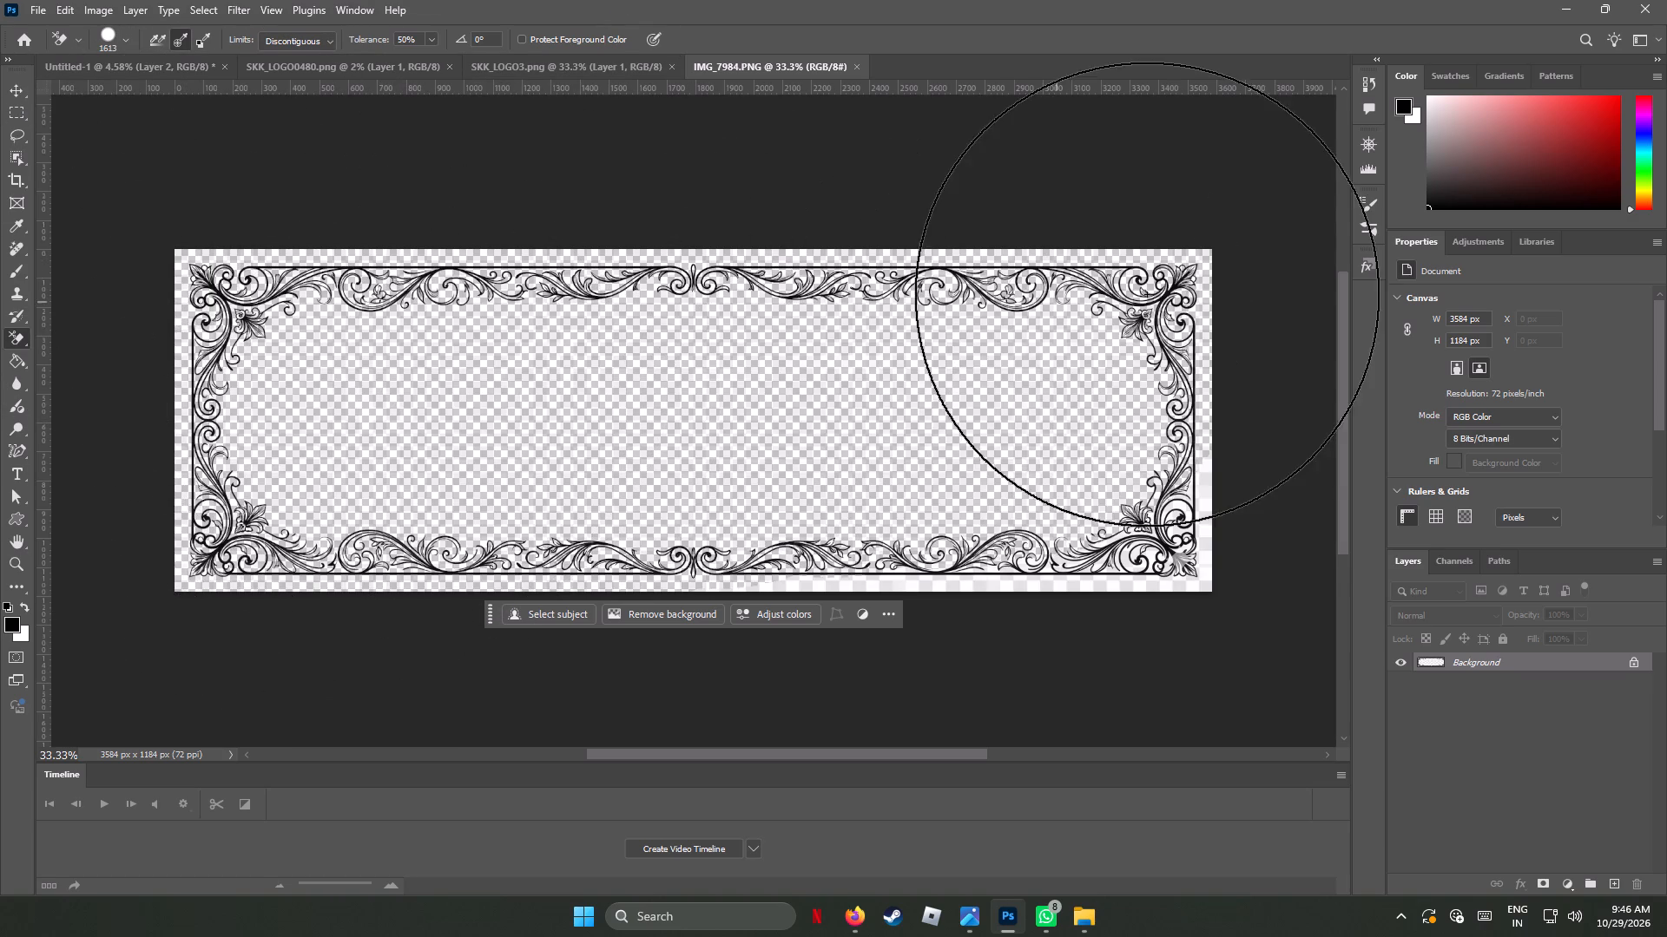
left_click_drag(1147, 294, 541, 285)
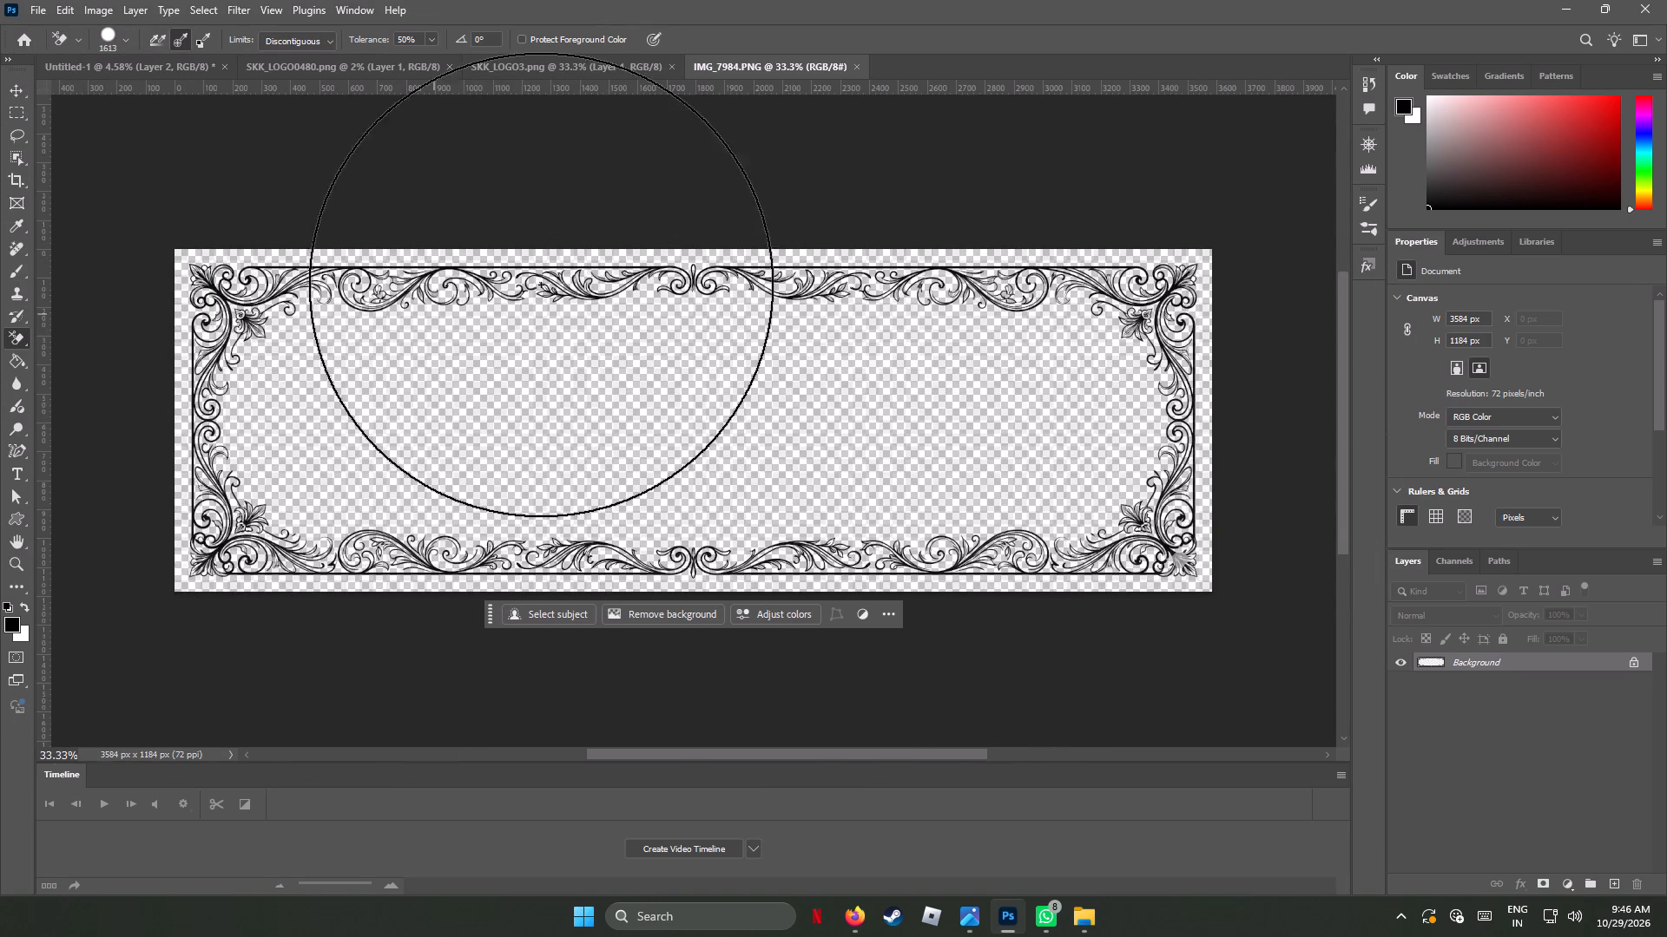
left_click_drag(541, 285, 1176, 560)
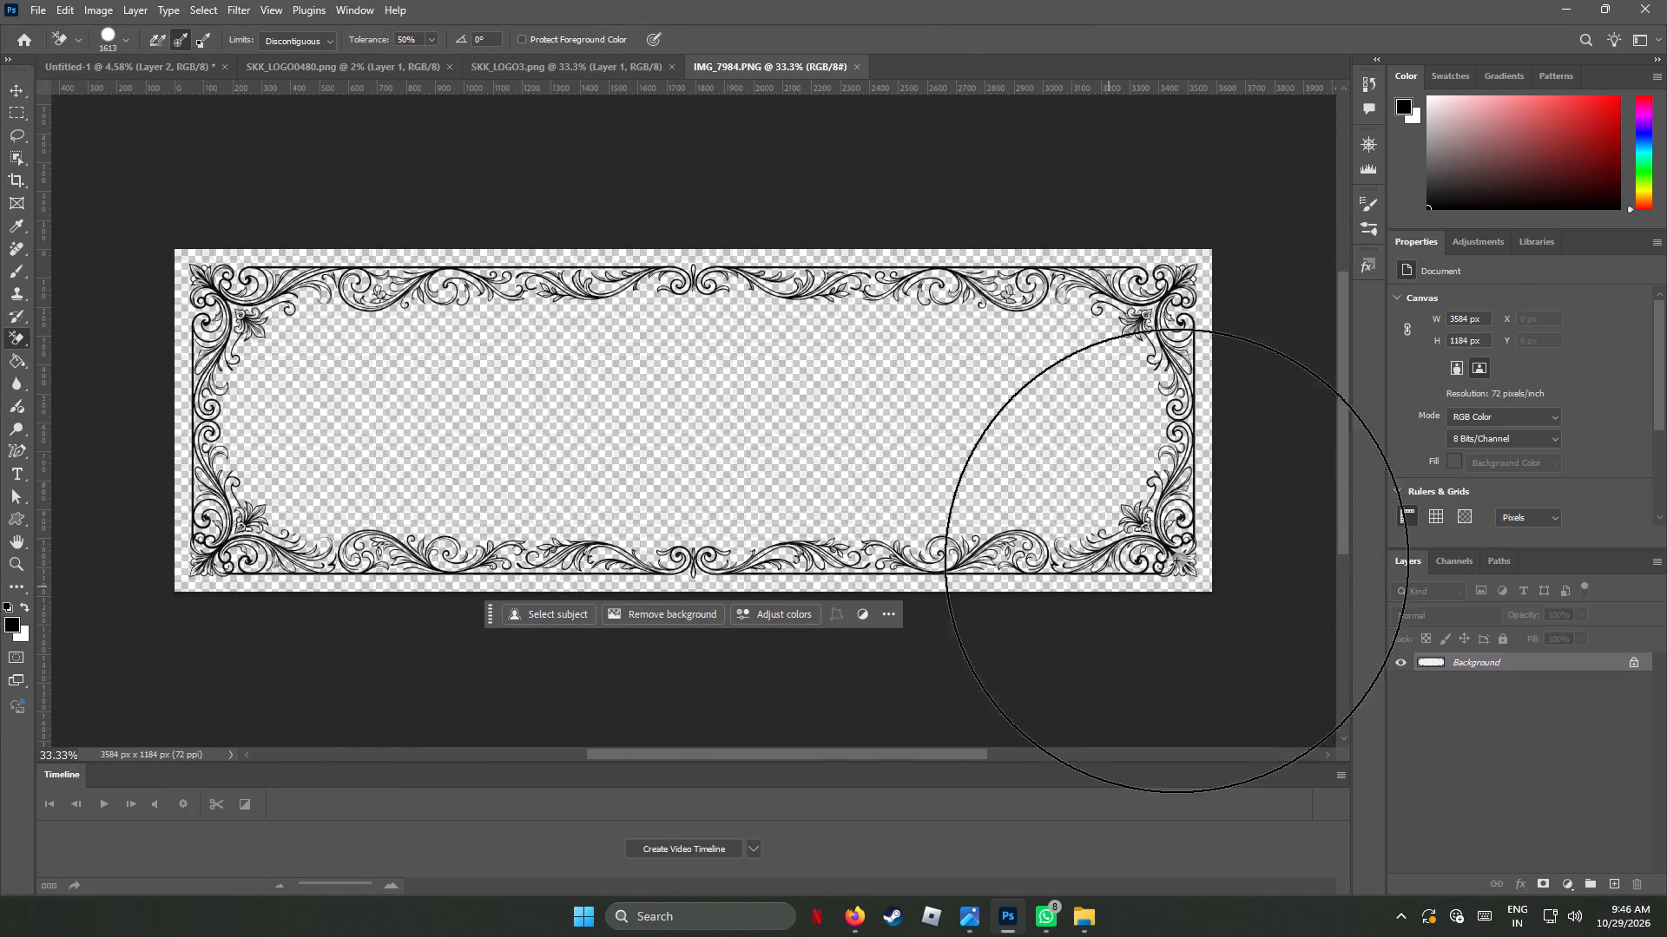
left_click_drag(1176, 560, 1332, 604)
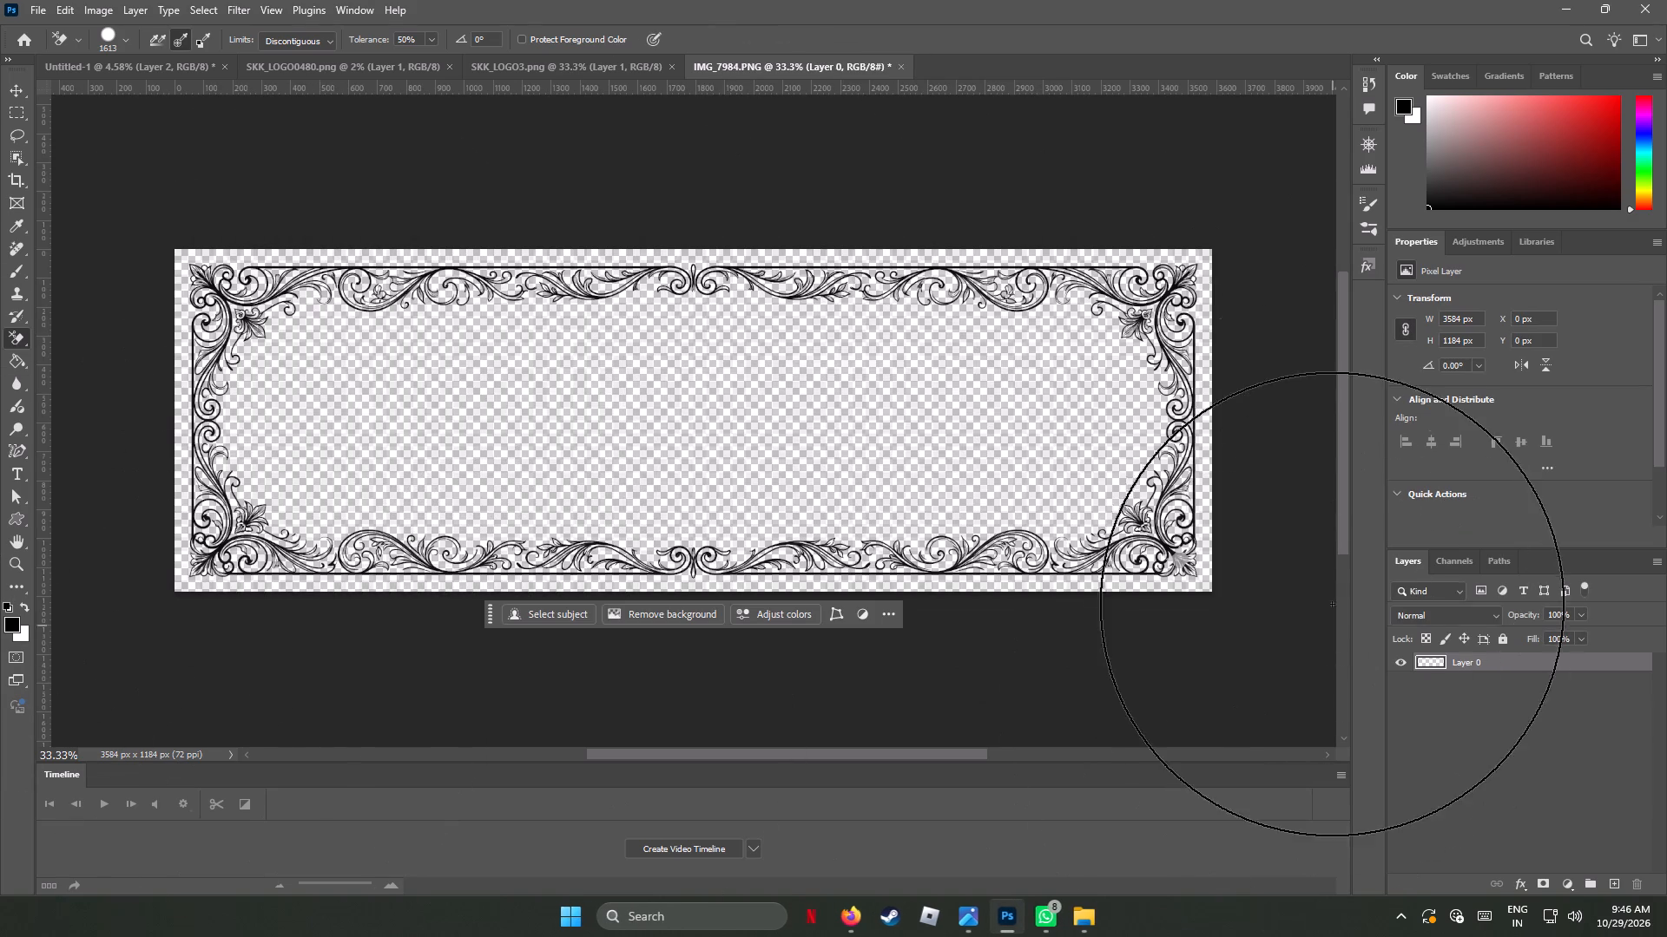
left_click_drag(1332, 604, 16, 327)
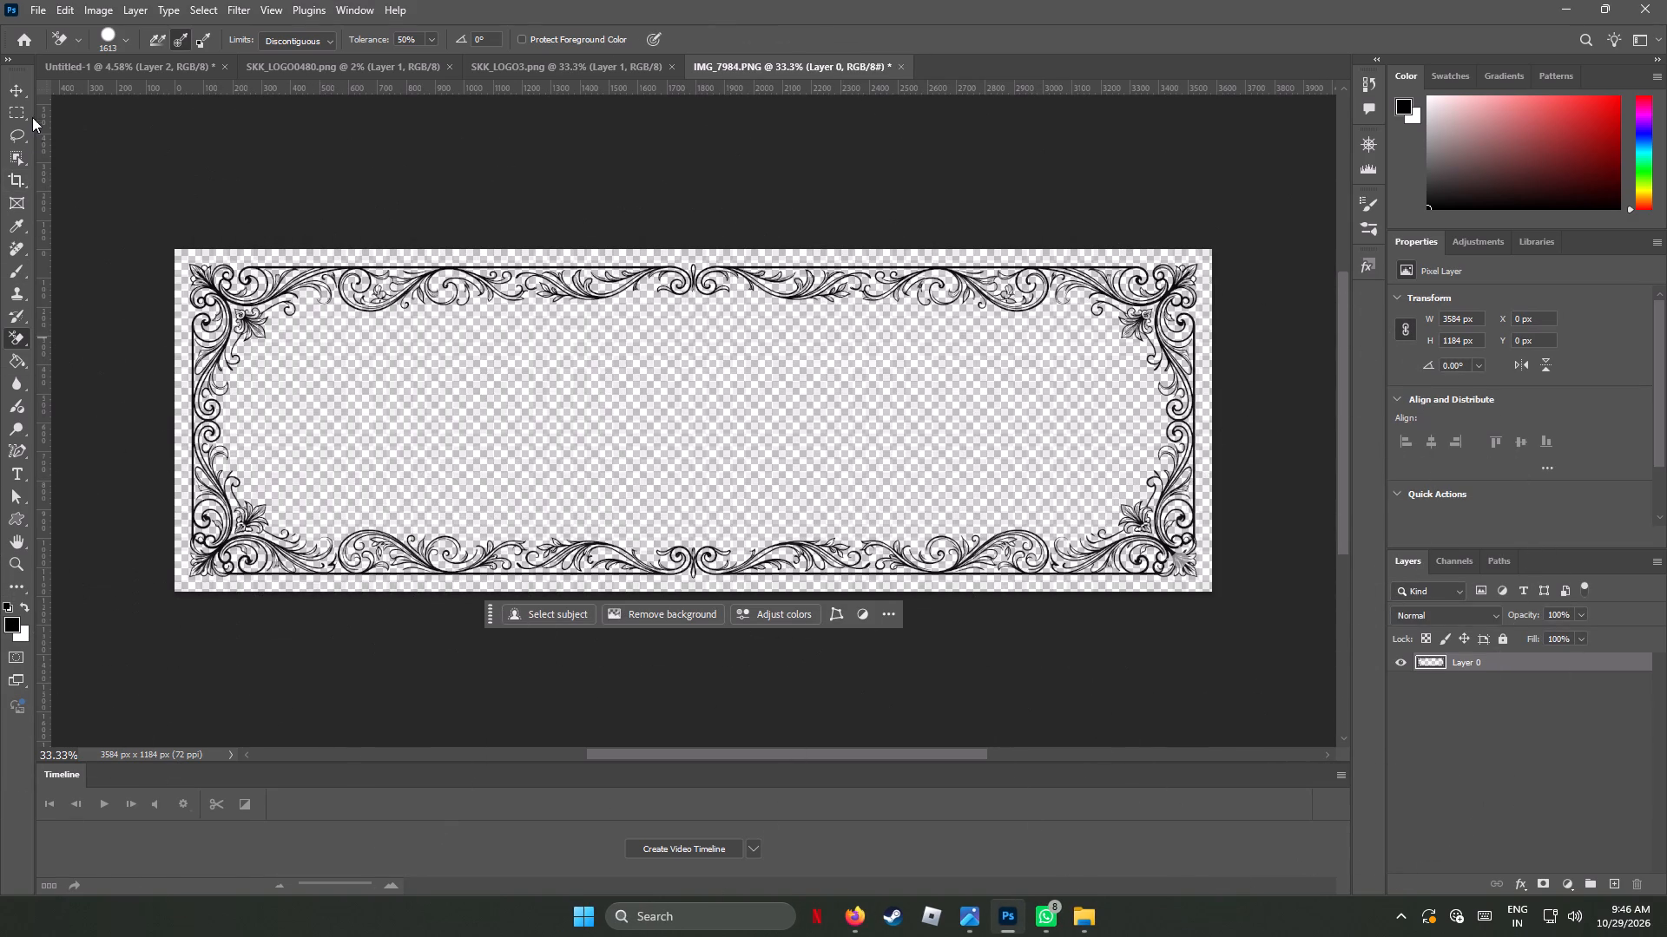
Copy the cleaned ornamental frame and paste it into the Untitled-1 banner document.
left_click(16, 84)
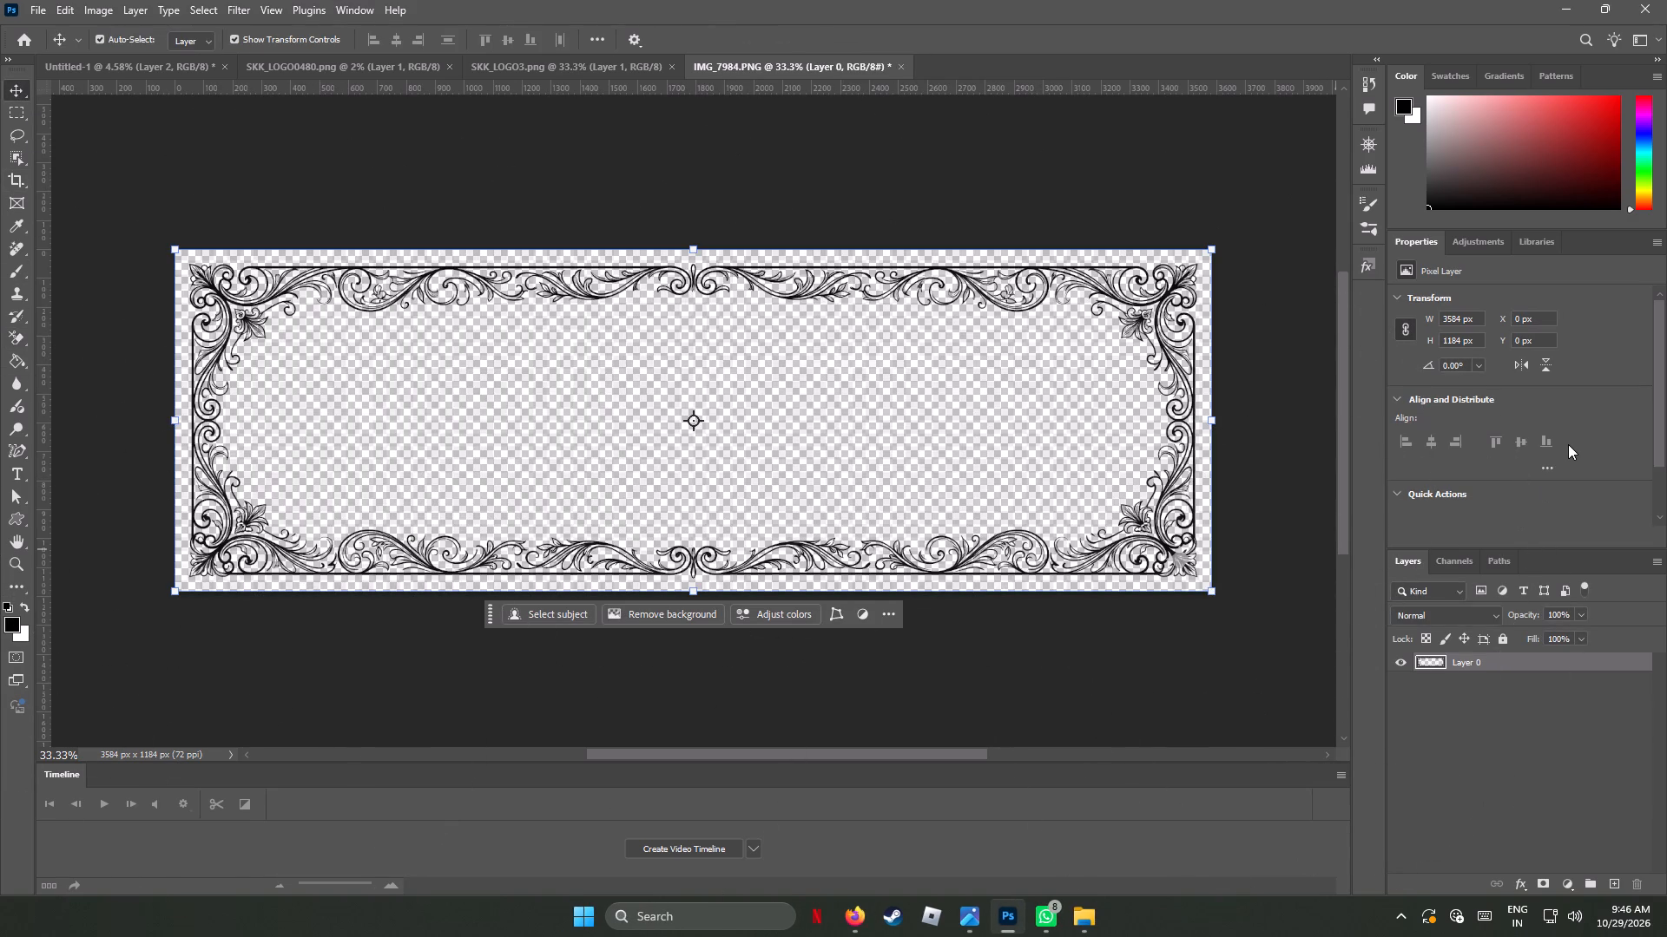
key("ctrl+c")
left_click(149, 66)
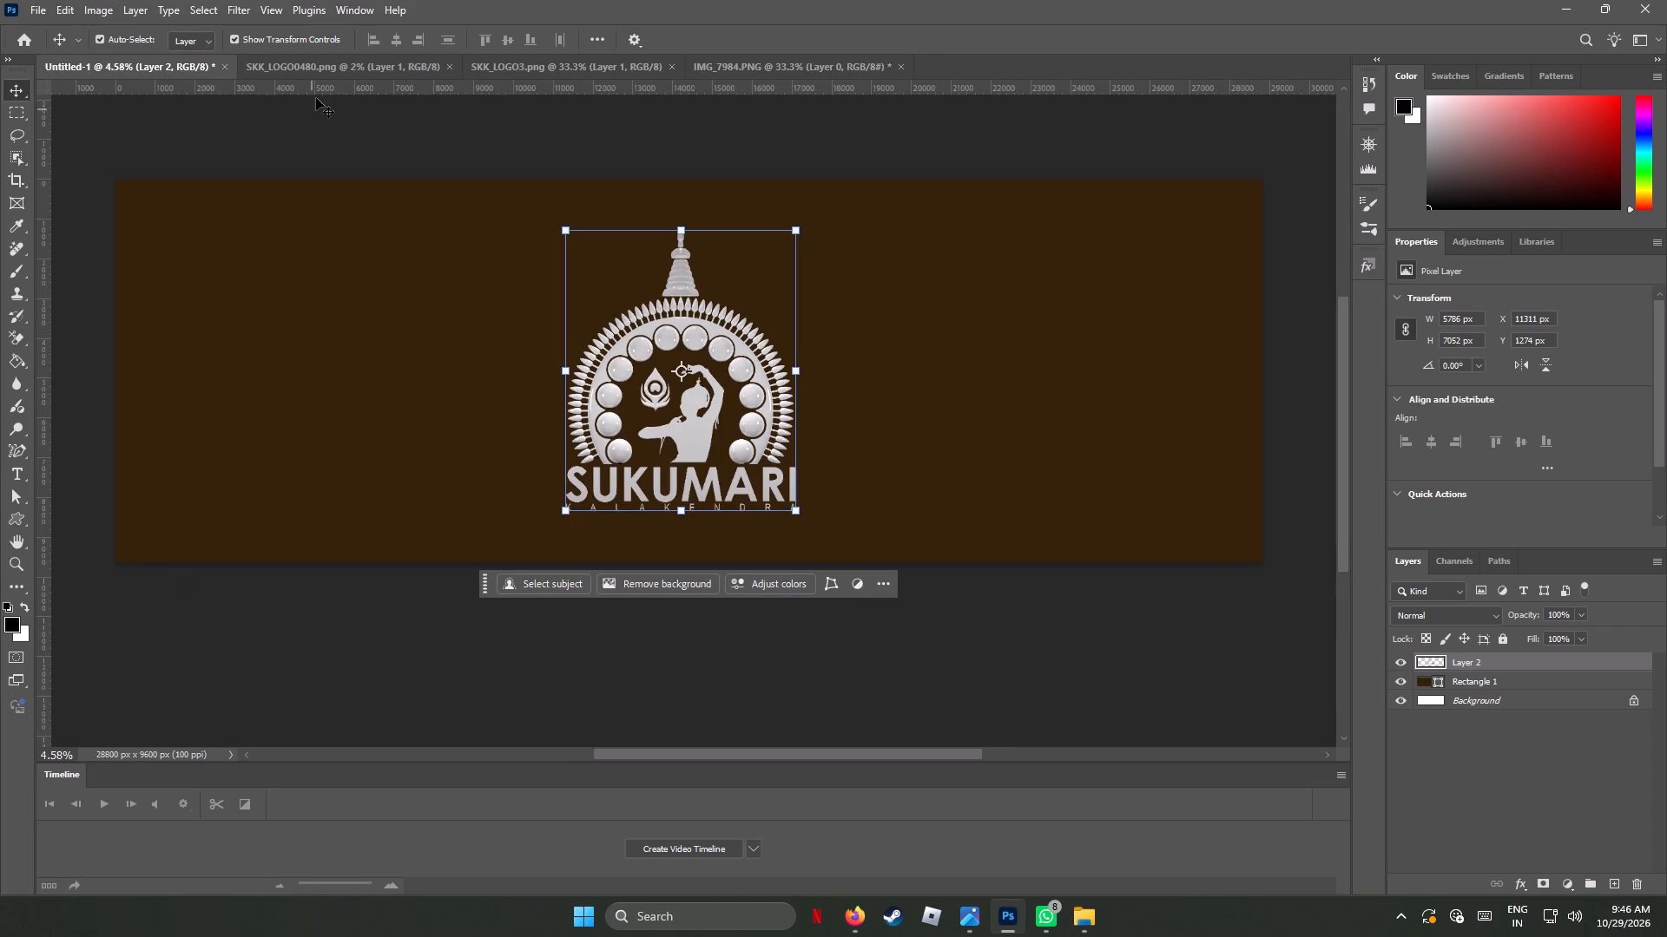
left_click(325, 64)
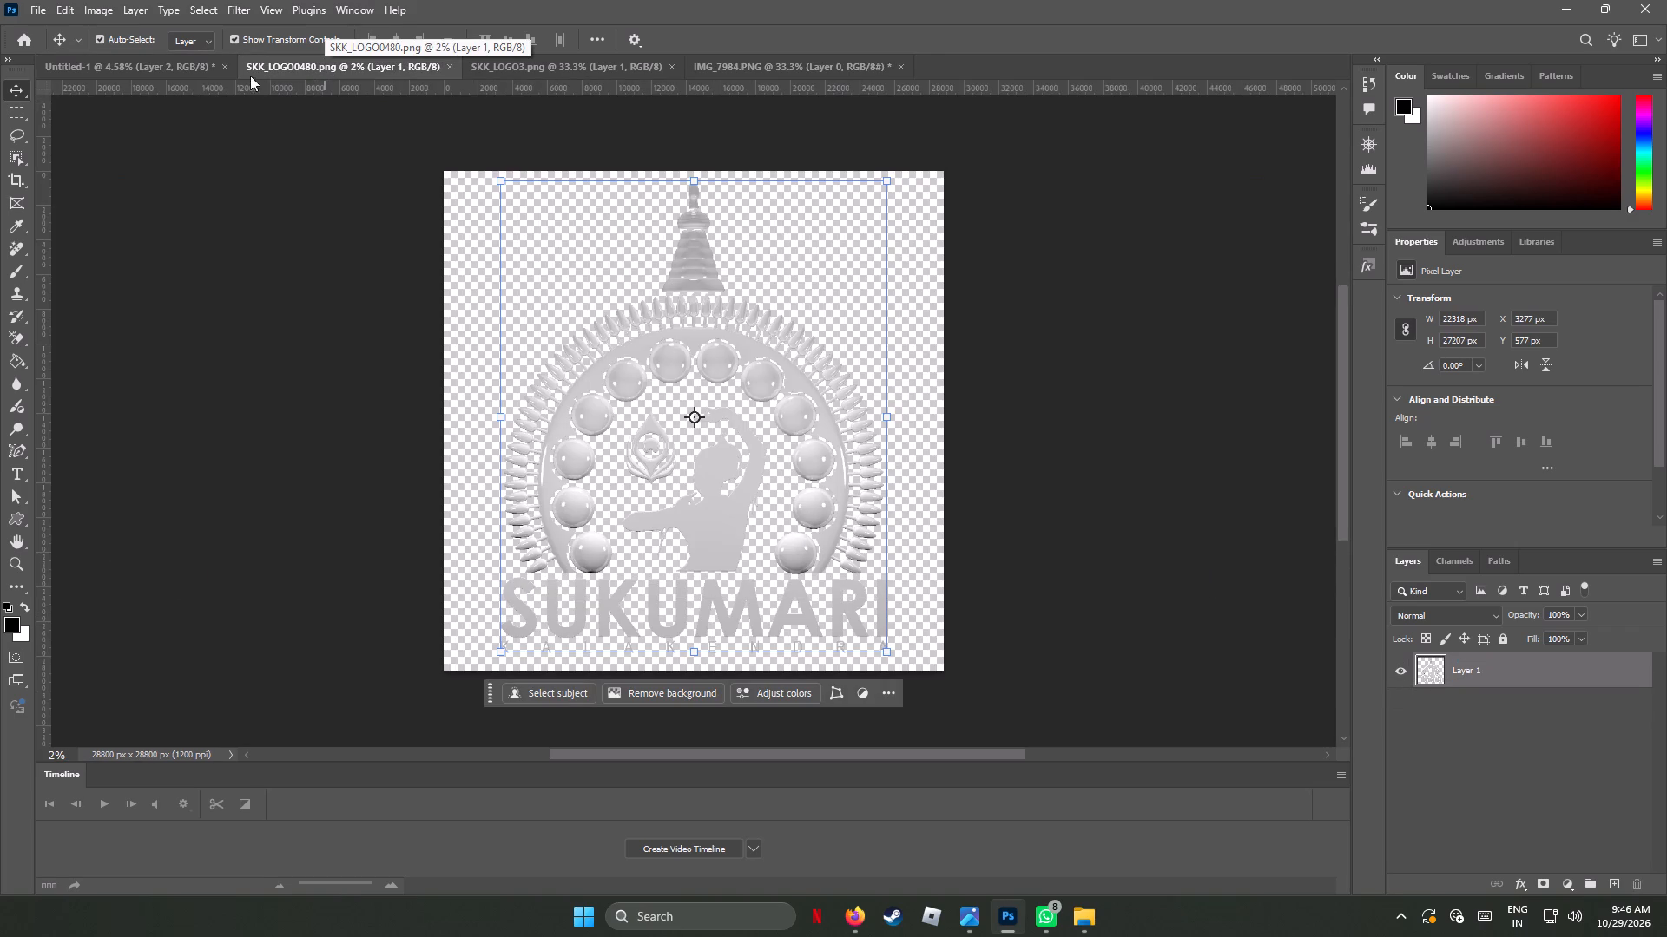
left_click(185, 66)
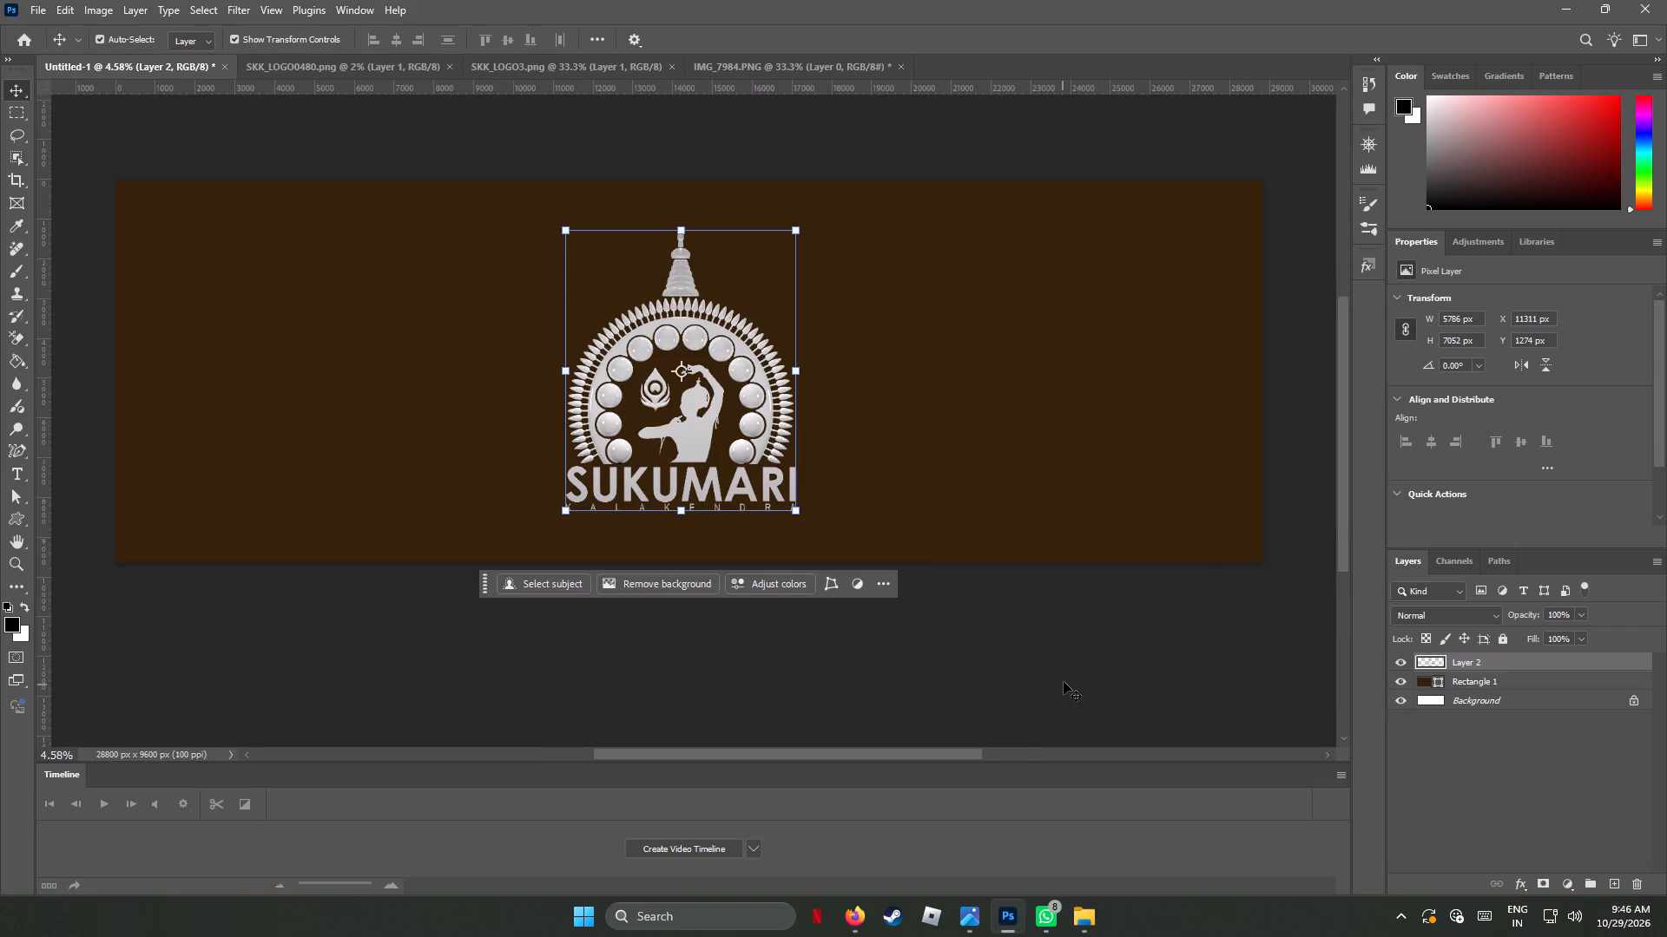
left_click(1064, 682)
key("ctrl+v")
key("ctrl+v")
key("ctrl+v")
key("ctrl+v")
key("ctrl+v")
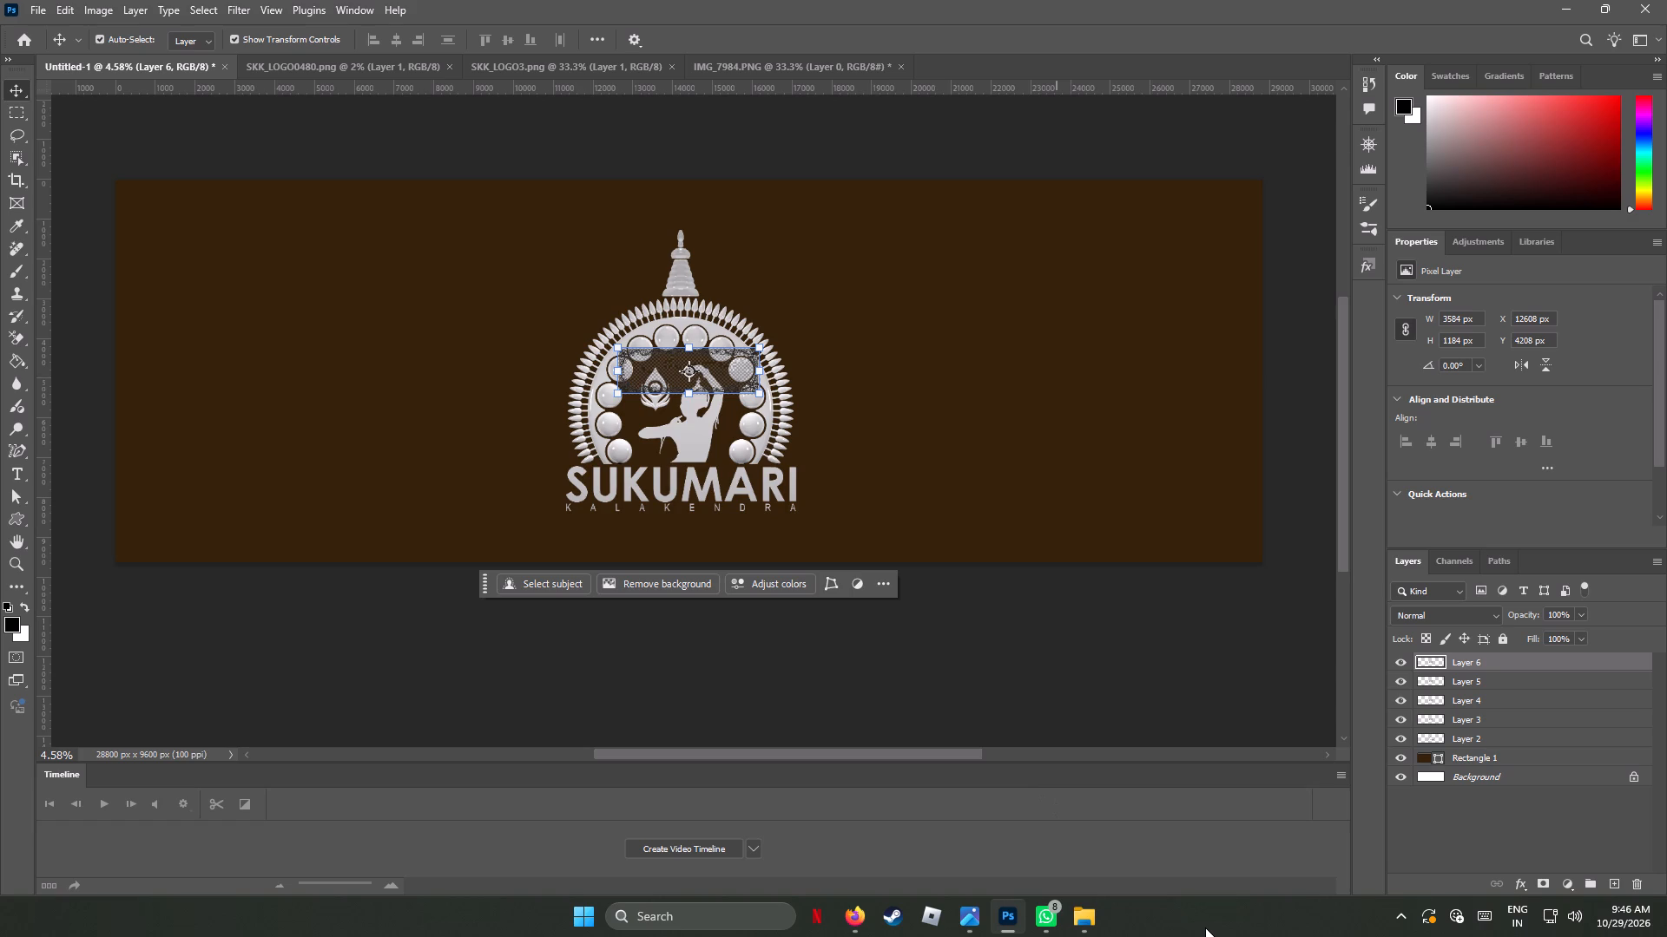
Delete the pasted frame layers, Layer 3 to Layer 6, from the Untitled-1 banner, checking which they are by hiding them.
key("Delete")
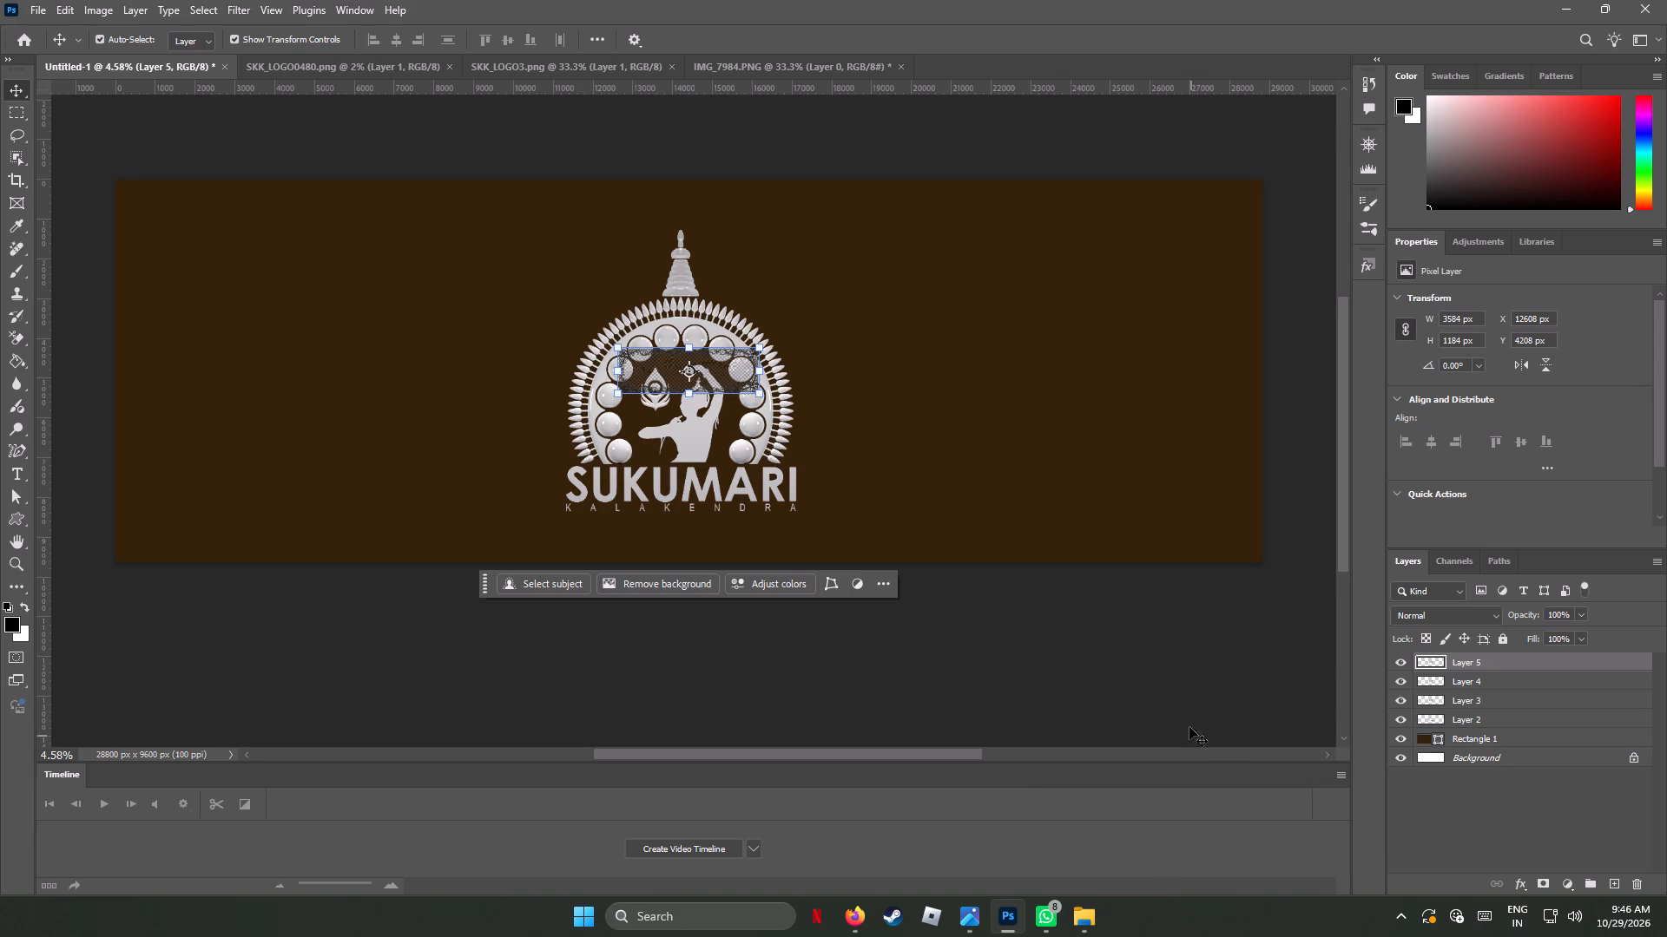
left_click(1401, 662)
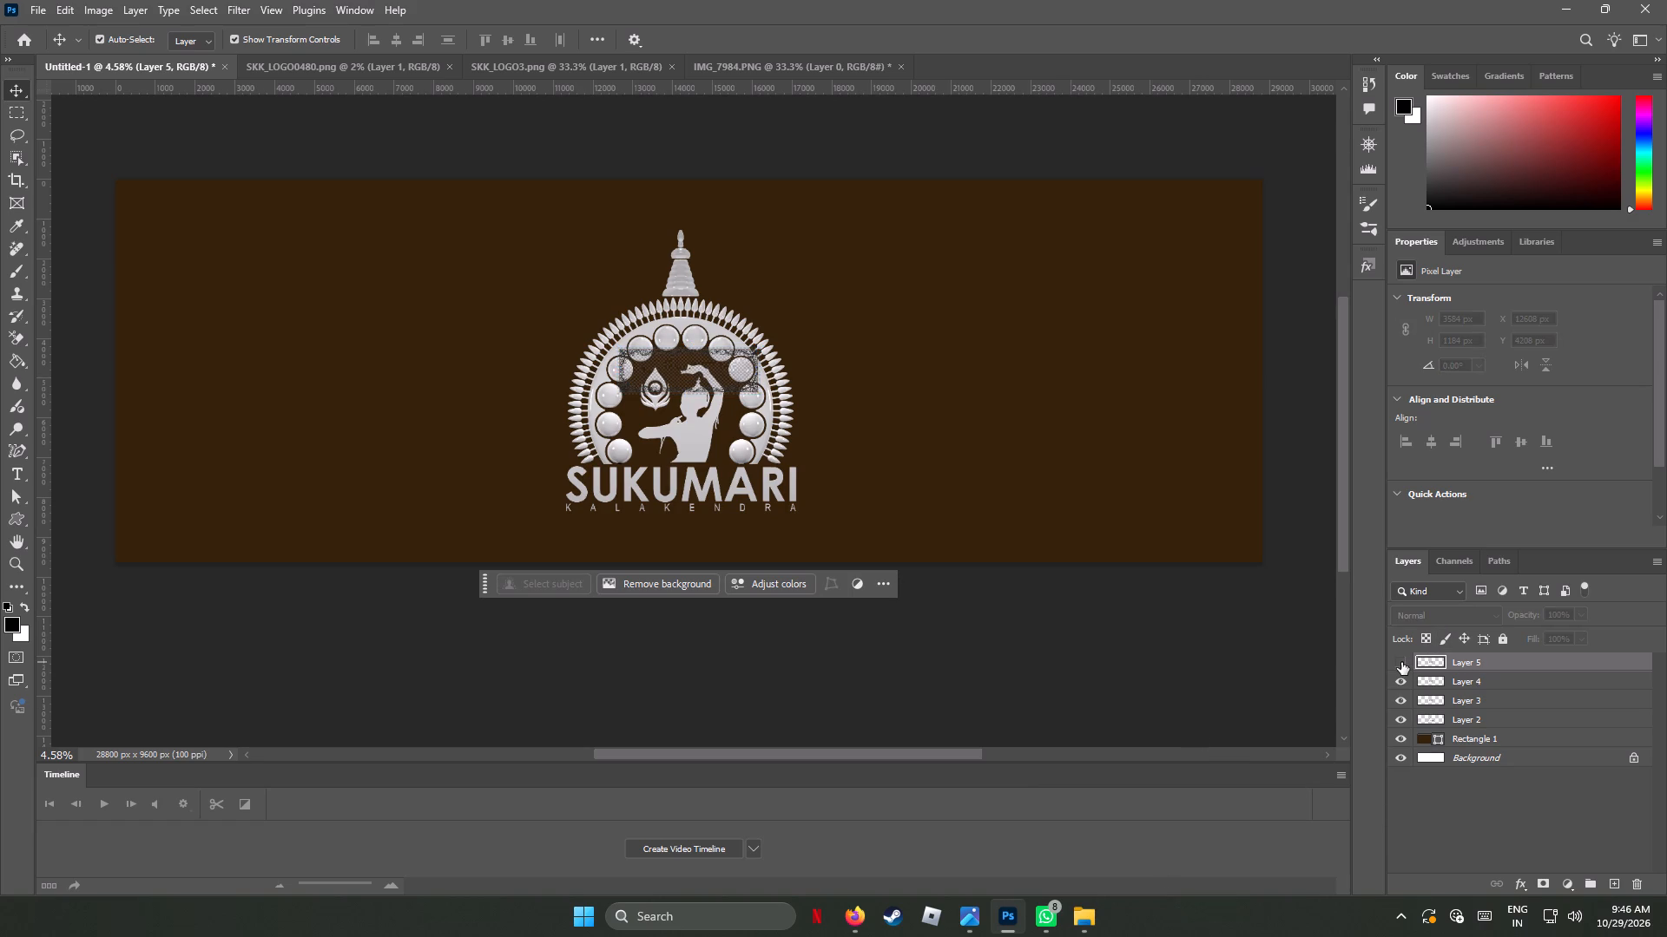
left_click(1401, 662)
left_click(1401, 662)
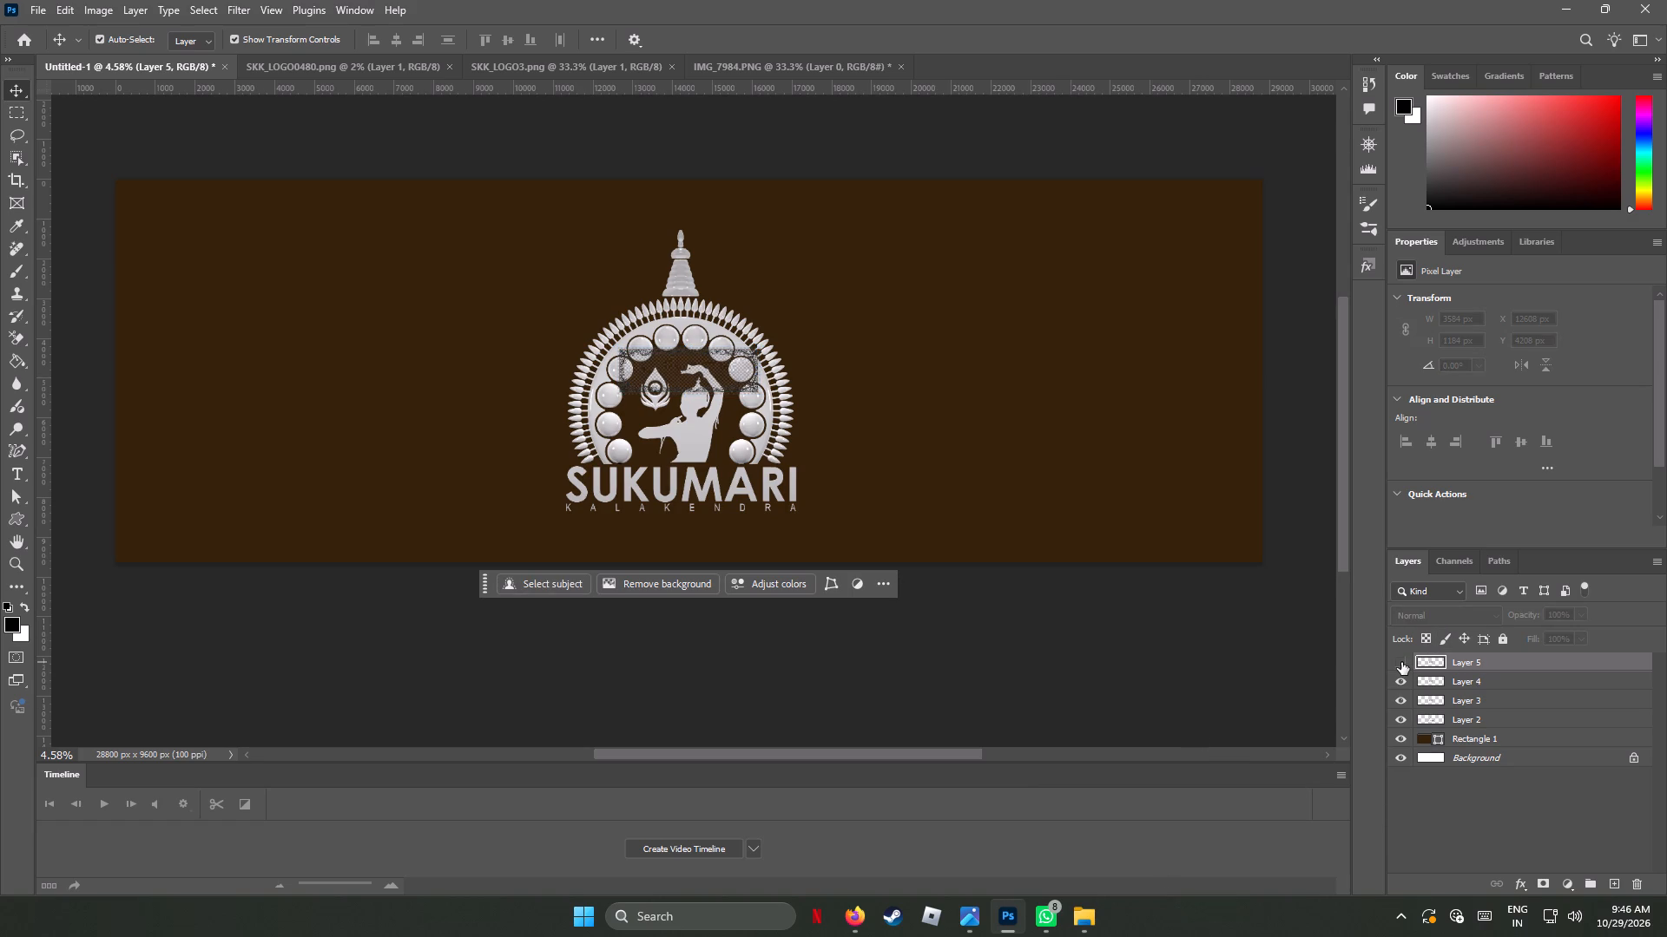
left_click(1400, 680)
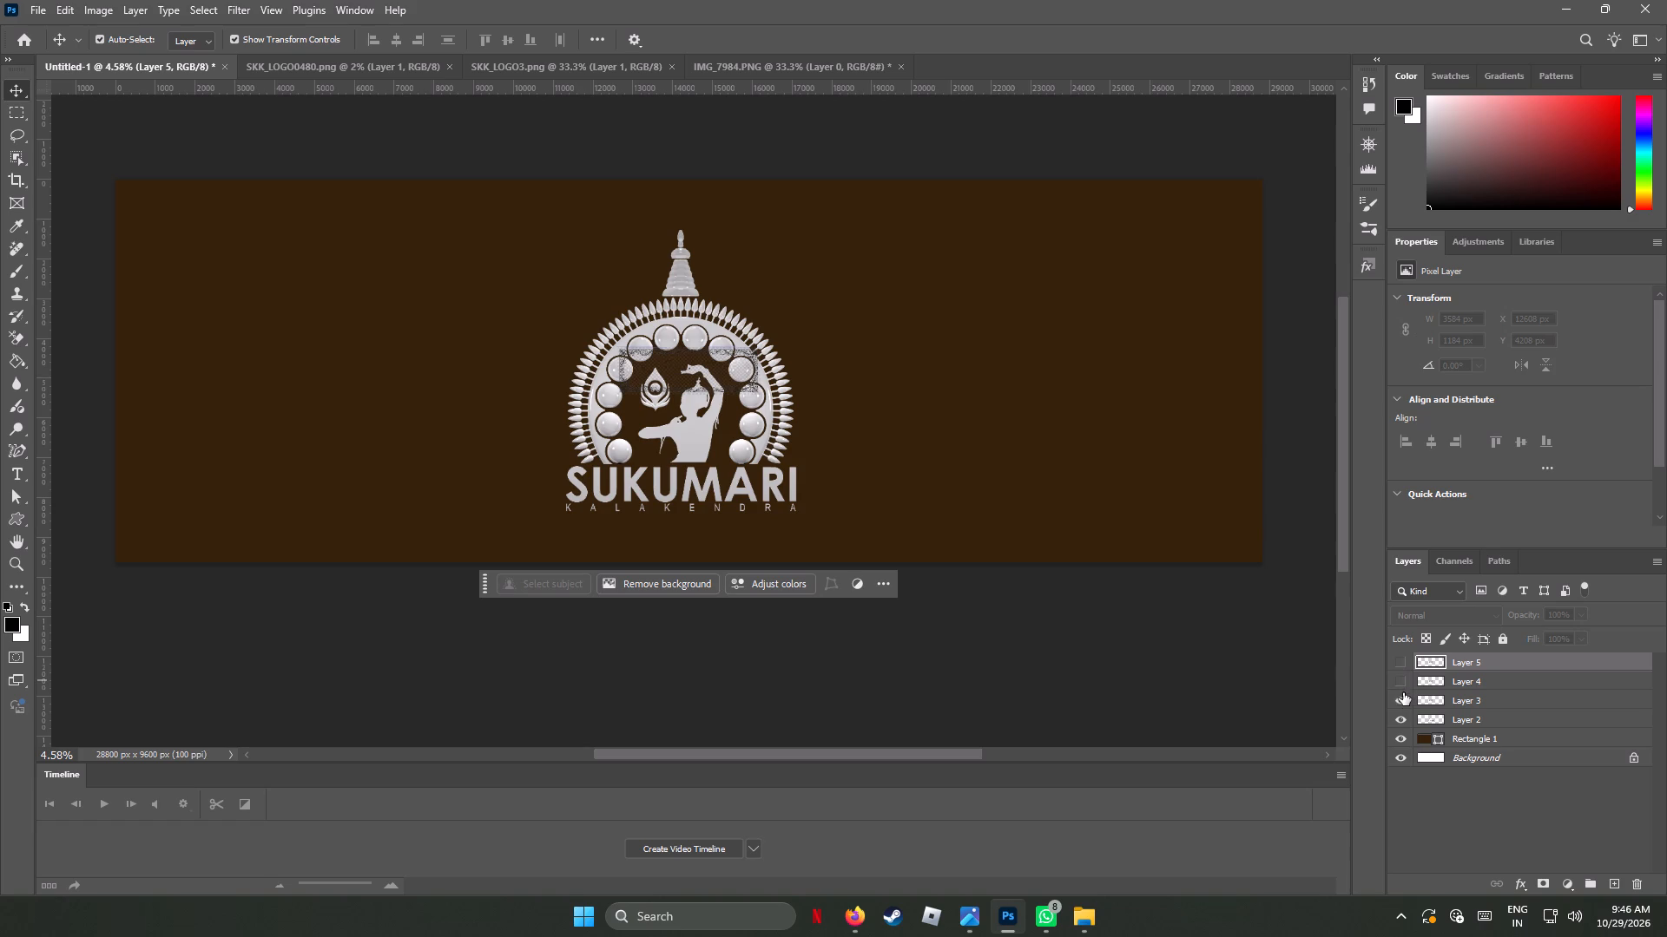
left_click(1403, 698)
left_click(1459, 698)
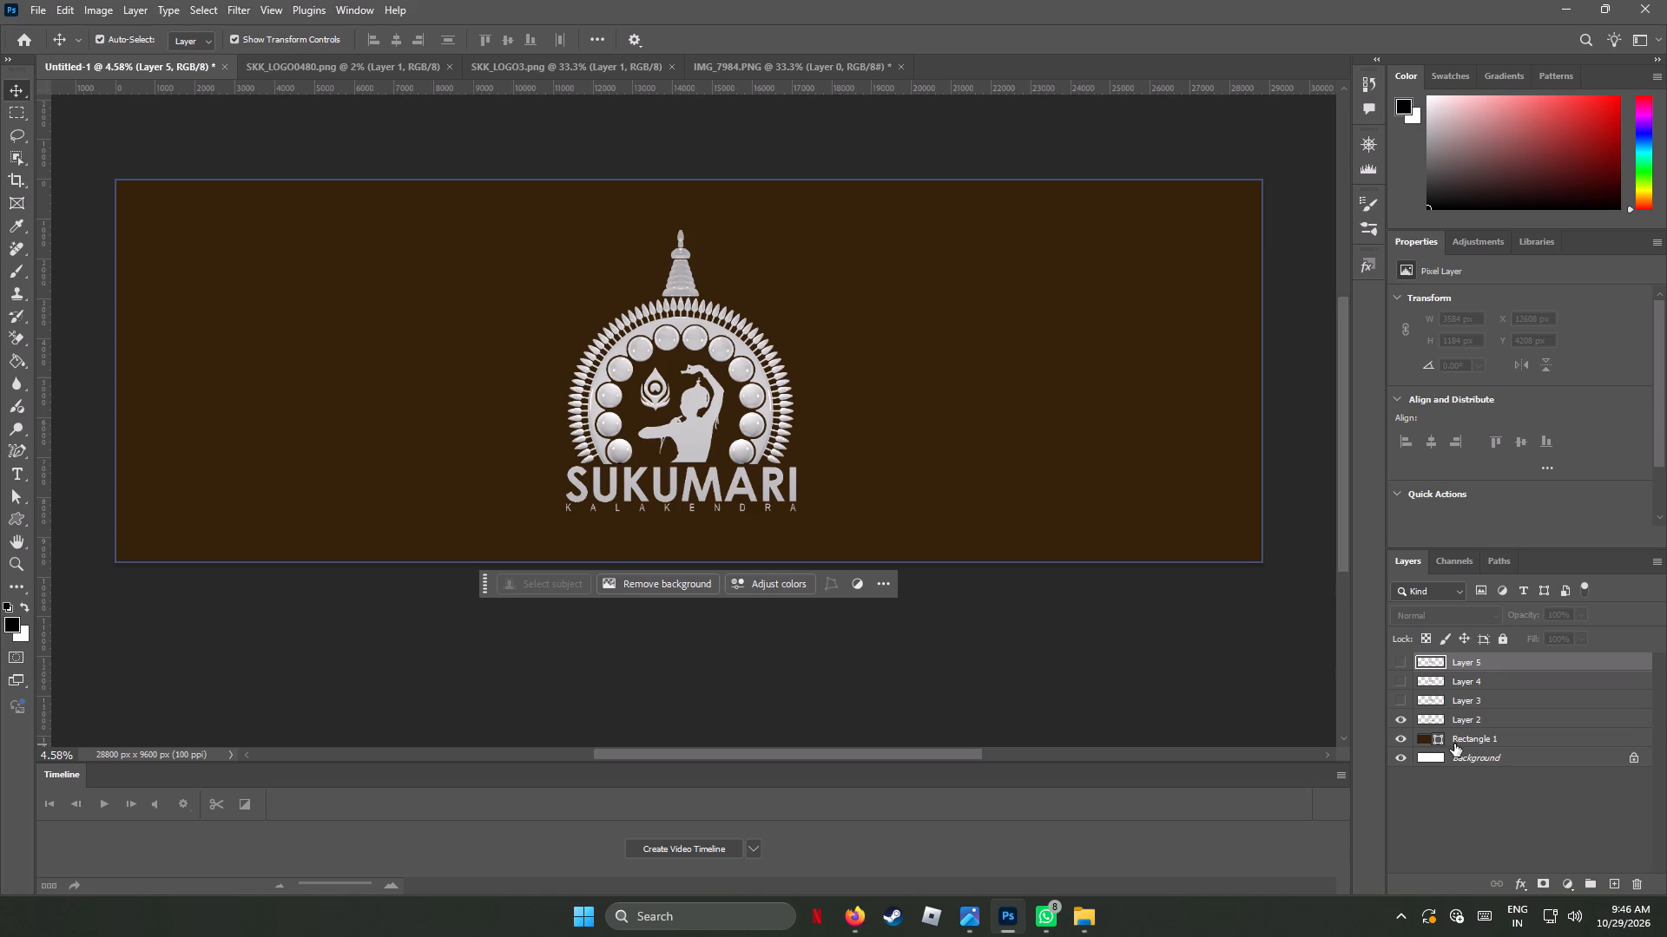
left_click(1470, 700, "shift")
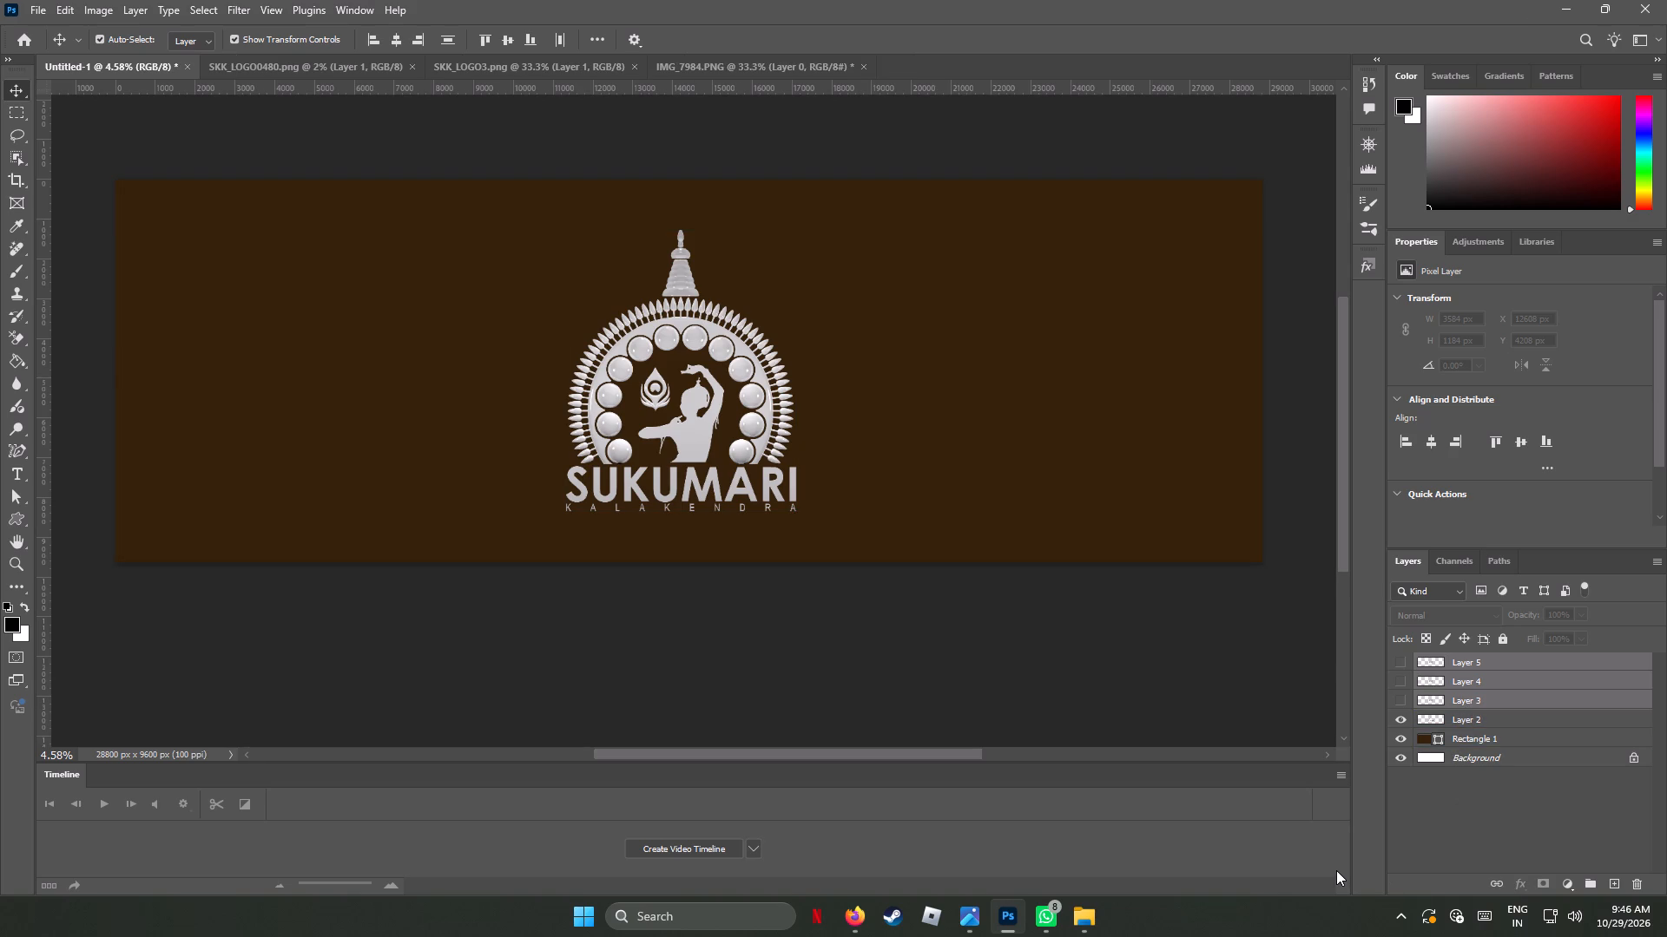
key("Delete")
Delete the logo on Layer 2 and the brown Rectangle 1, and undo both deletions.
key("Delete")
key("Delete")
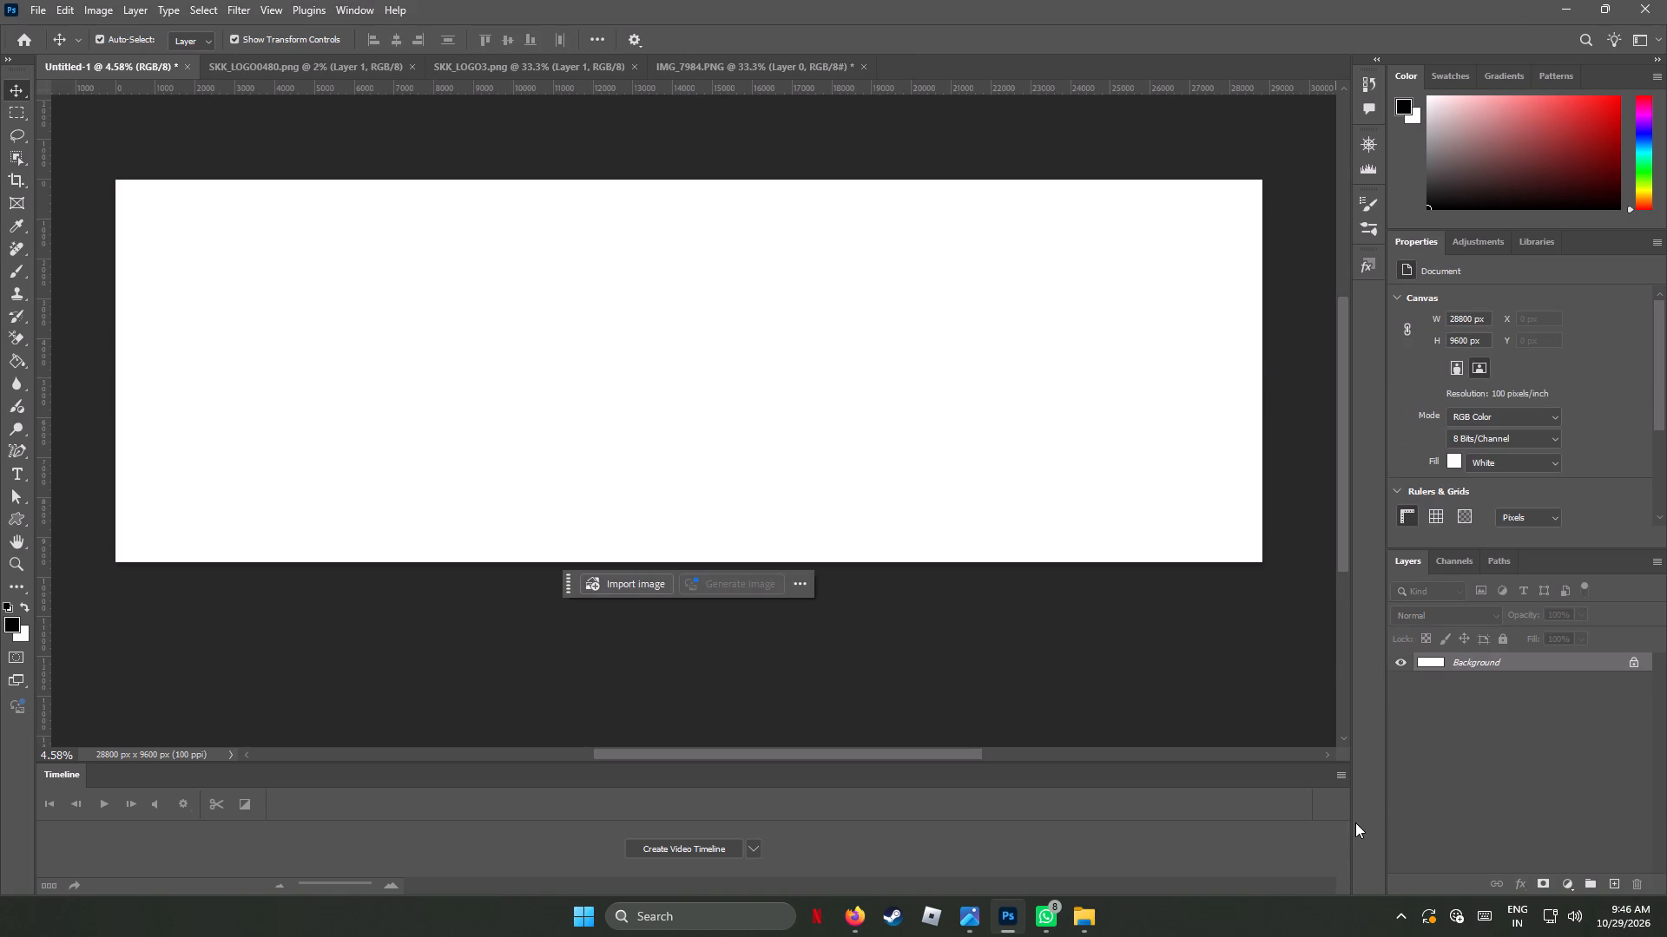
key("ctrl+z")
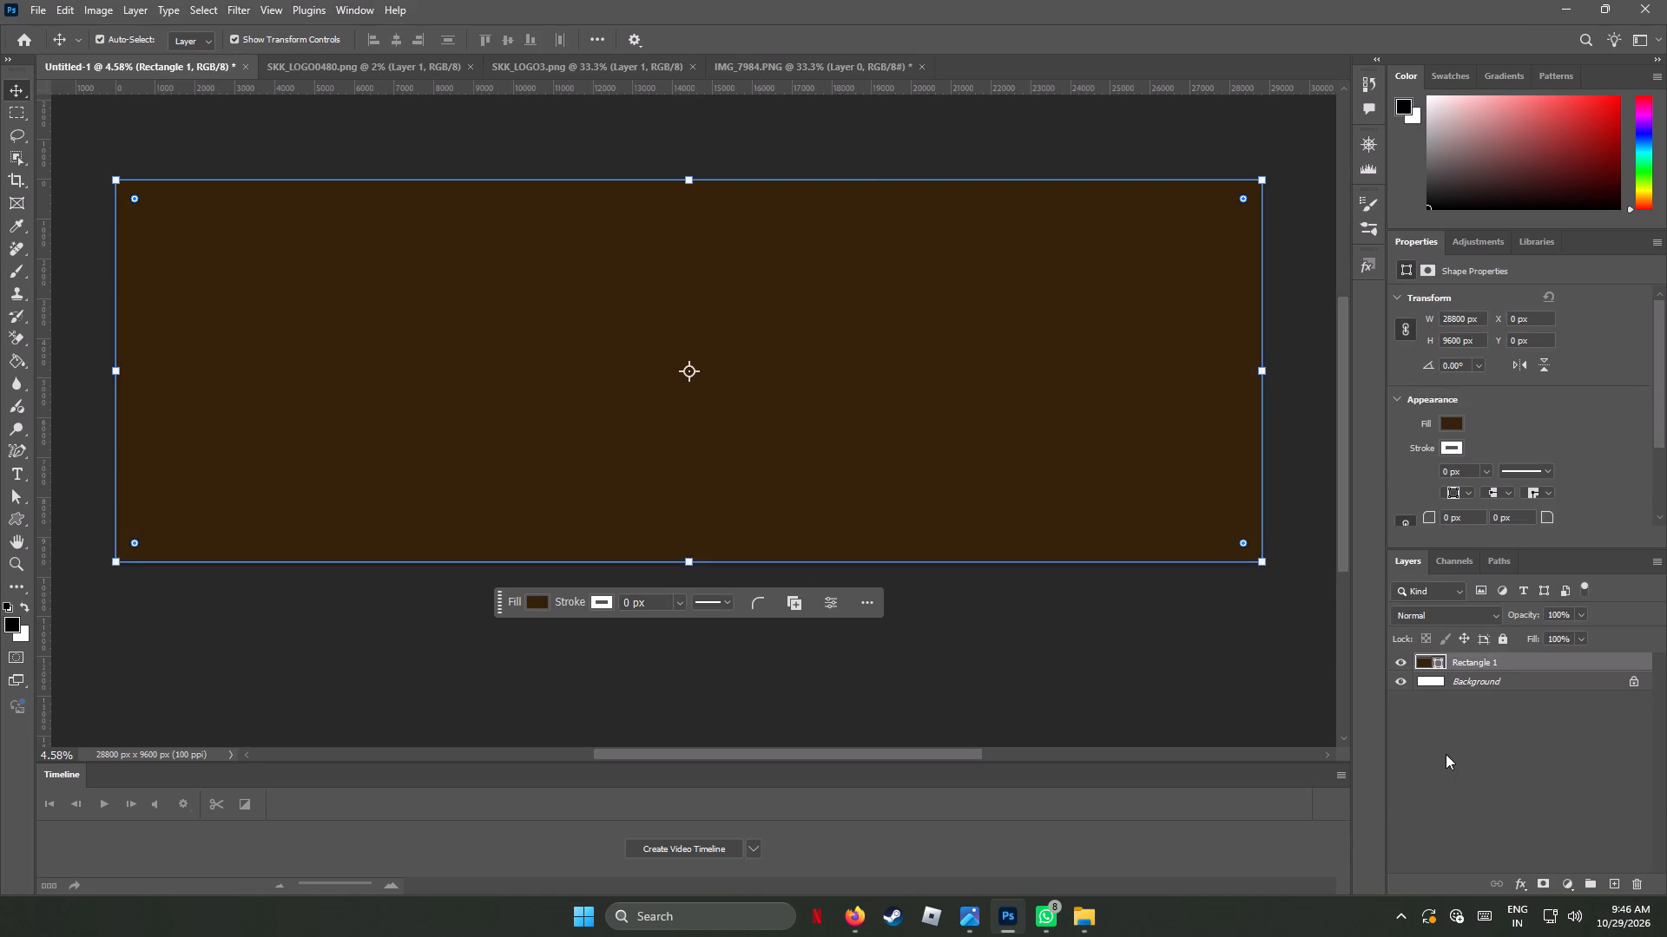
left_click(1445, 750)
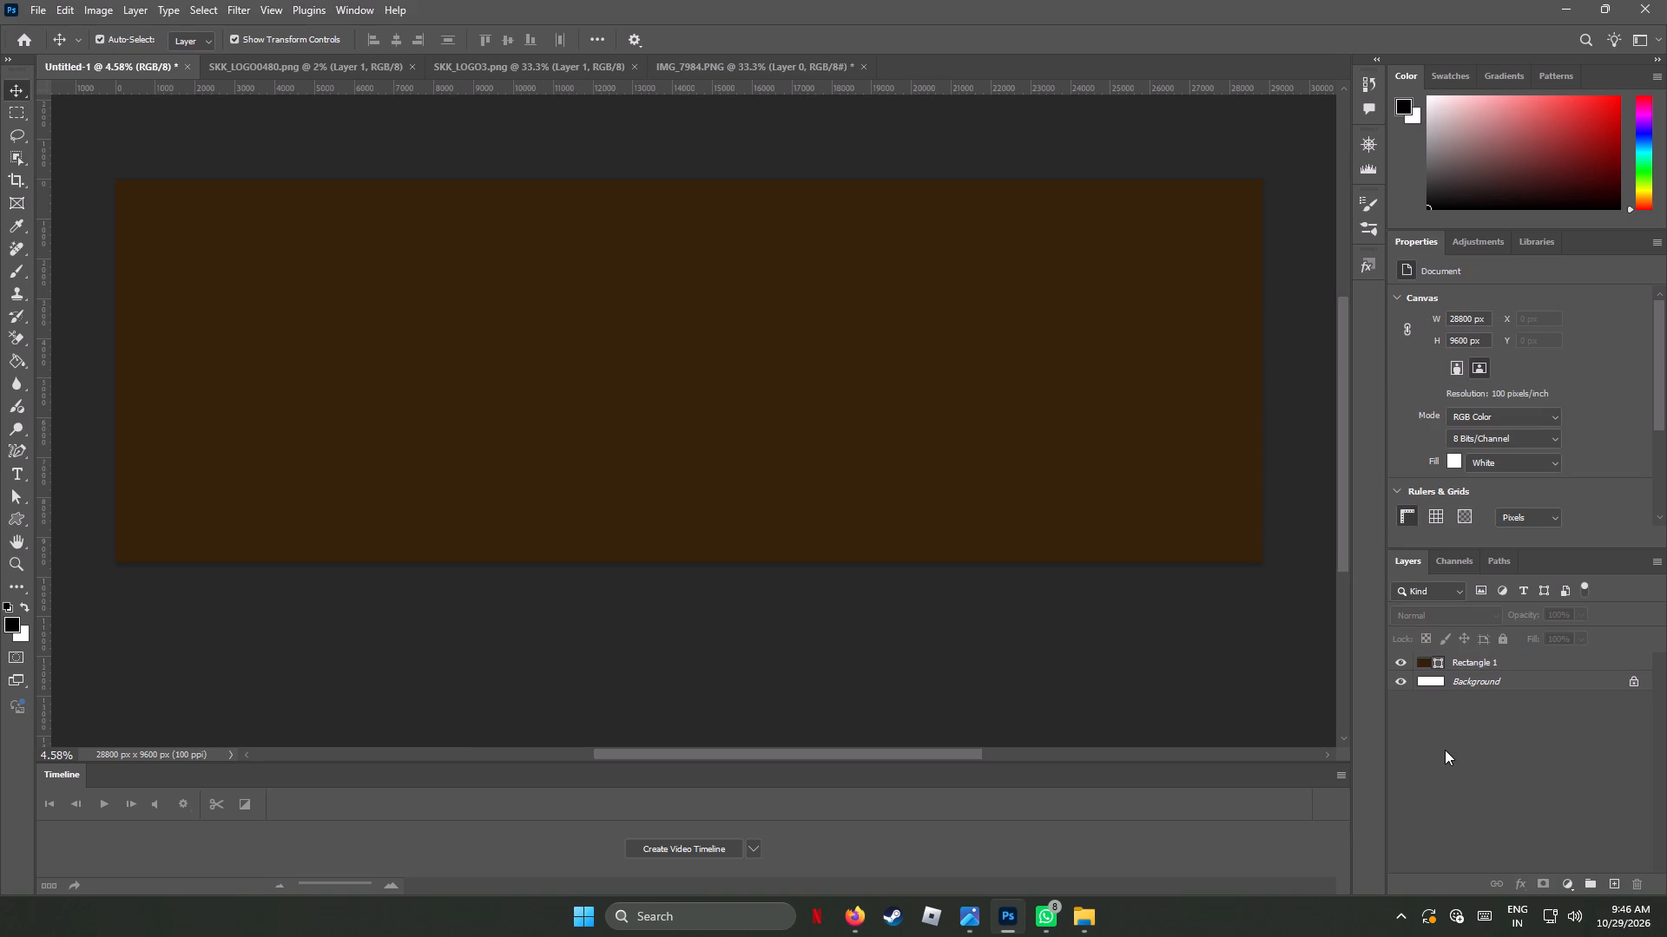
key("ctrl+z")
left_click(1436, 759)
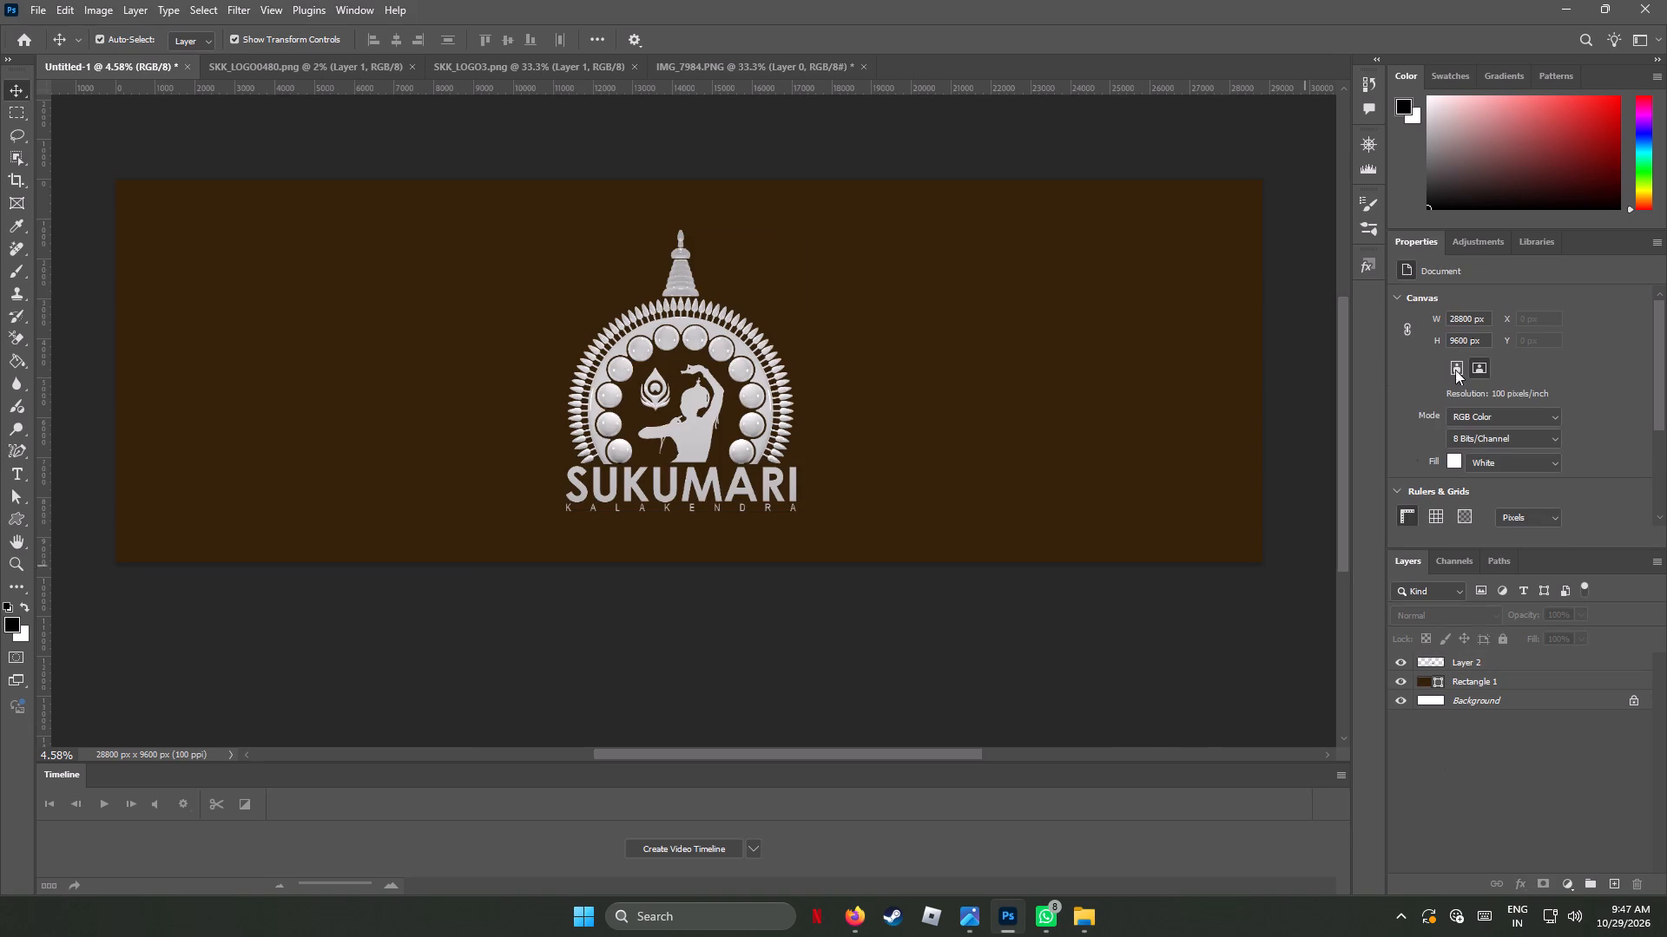
Minimise Photoshop and close the IMG_7984.PNG preview in Photos.
left_click(1568, 11)
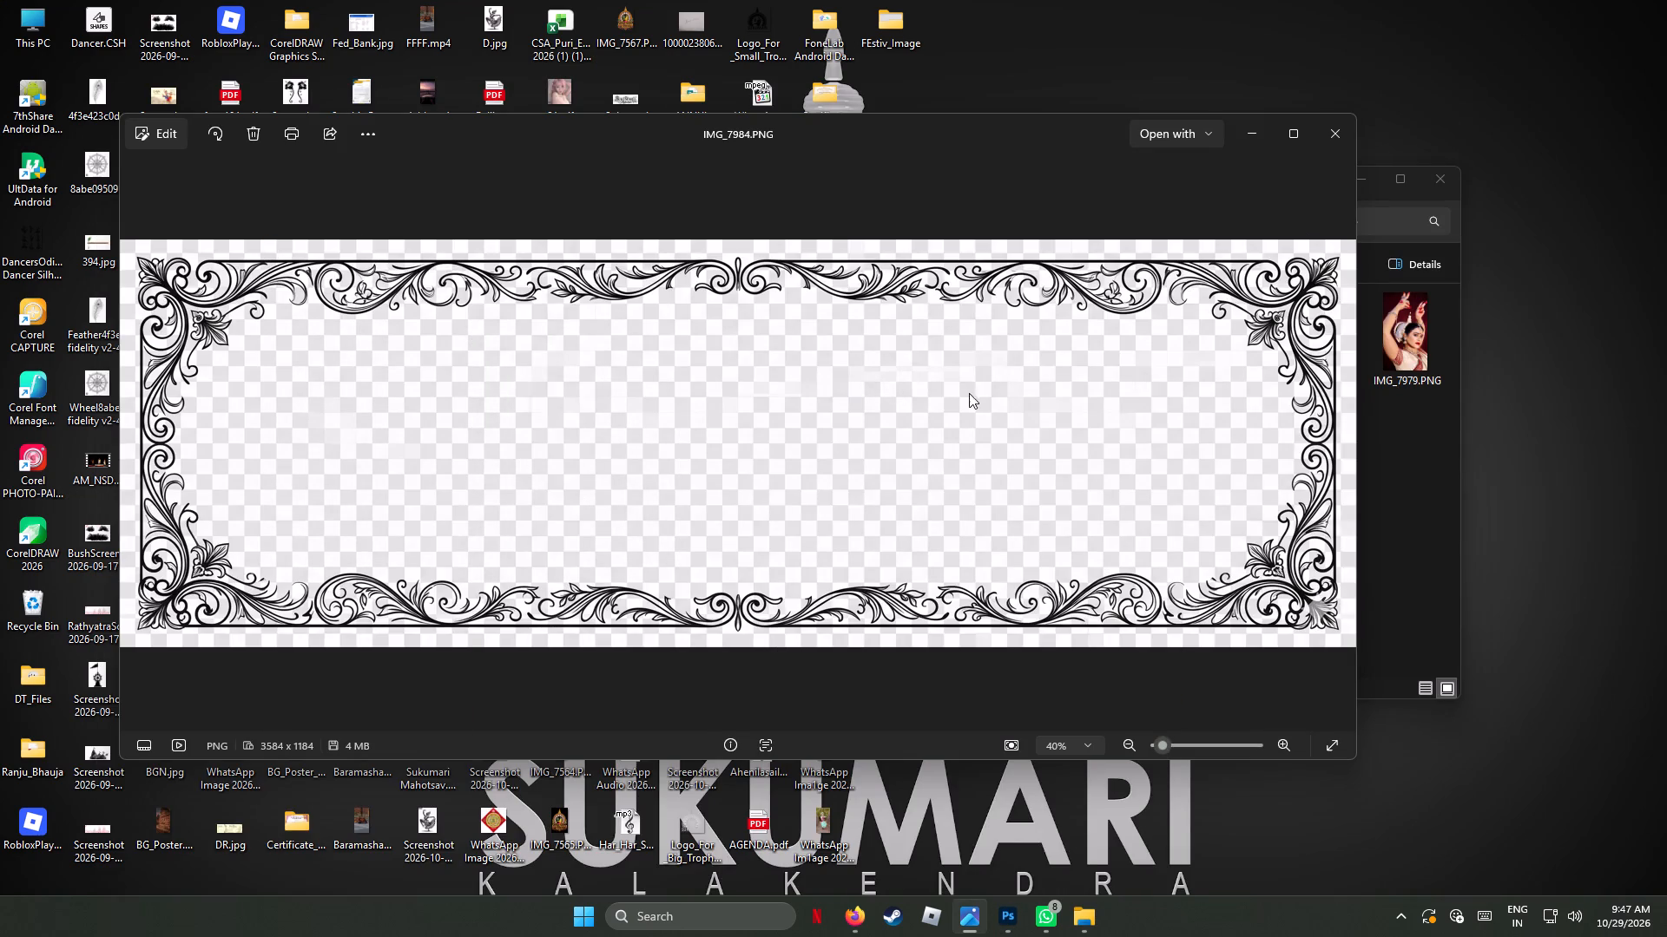
left_click(1336, 134)
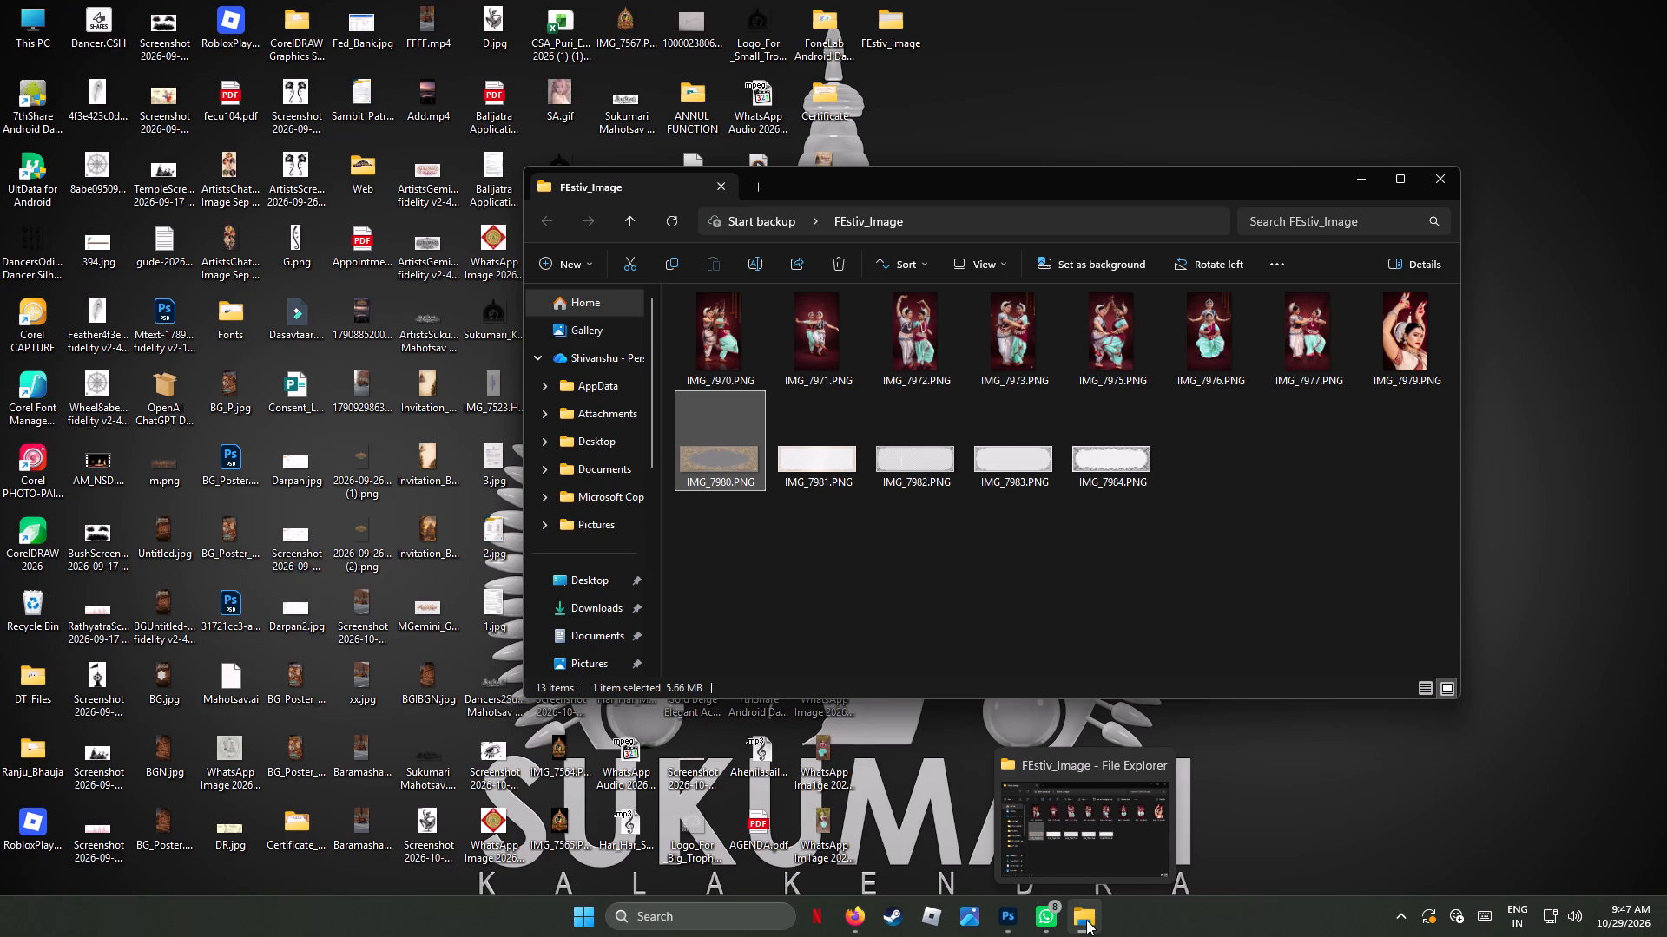
Return to Photoshop and close the SKK_LOGO3.png and SKK_LOGO0480.png documents.
left_click(1015, 914)
left_click(735, 67)
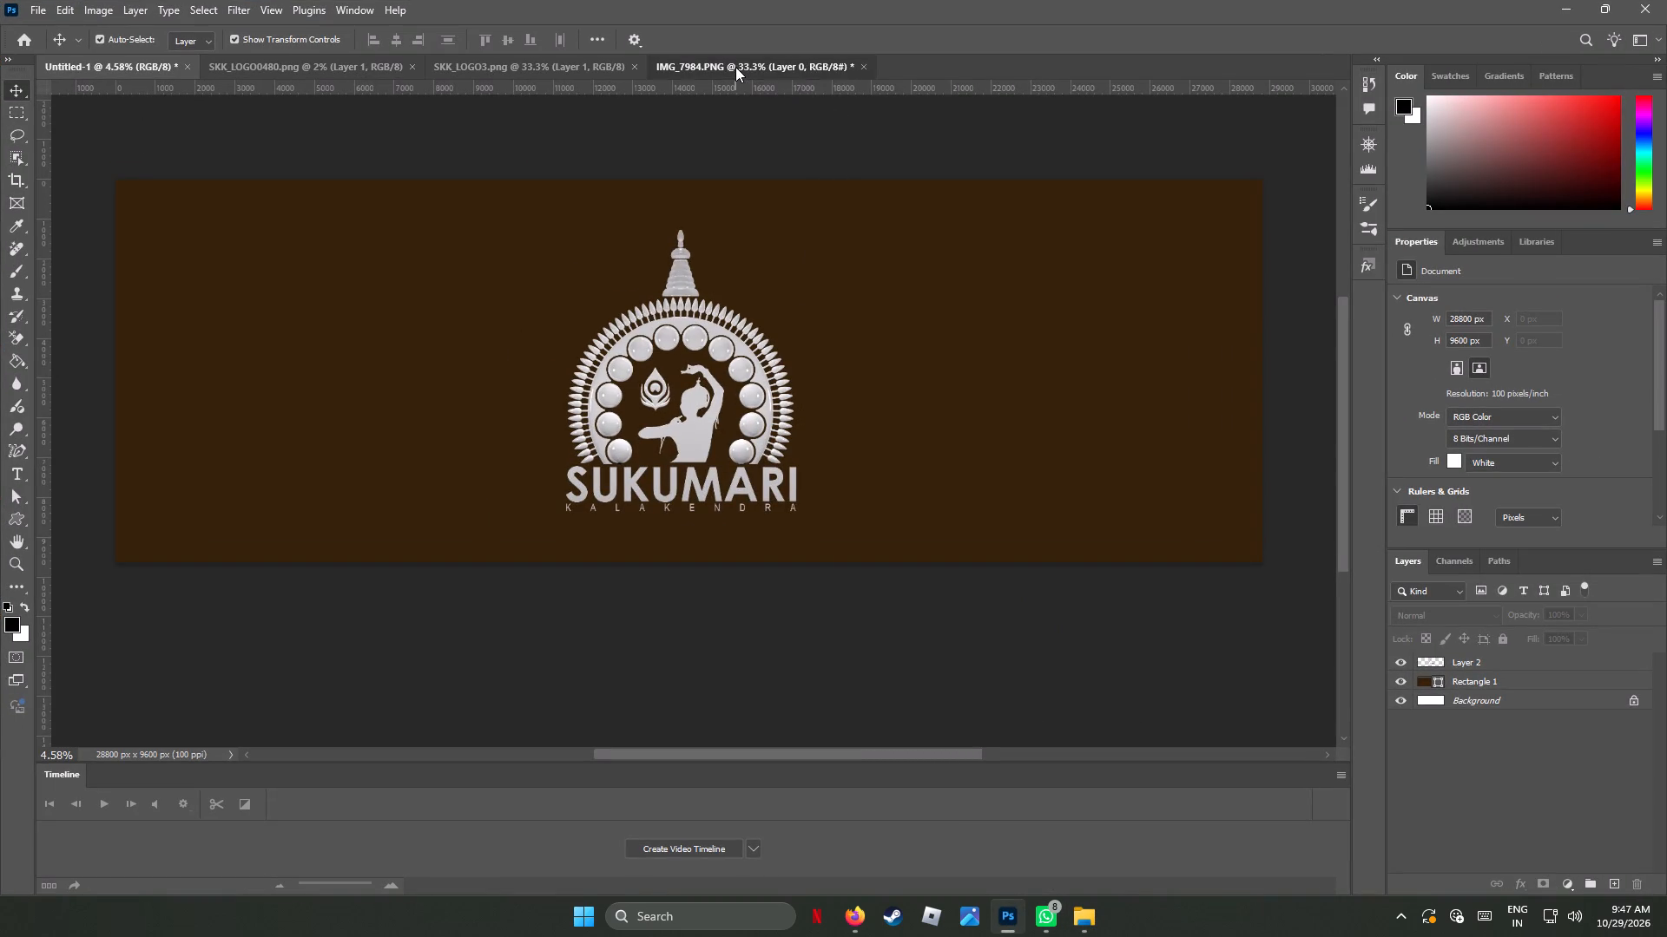
left_click(577, 66)
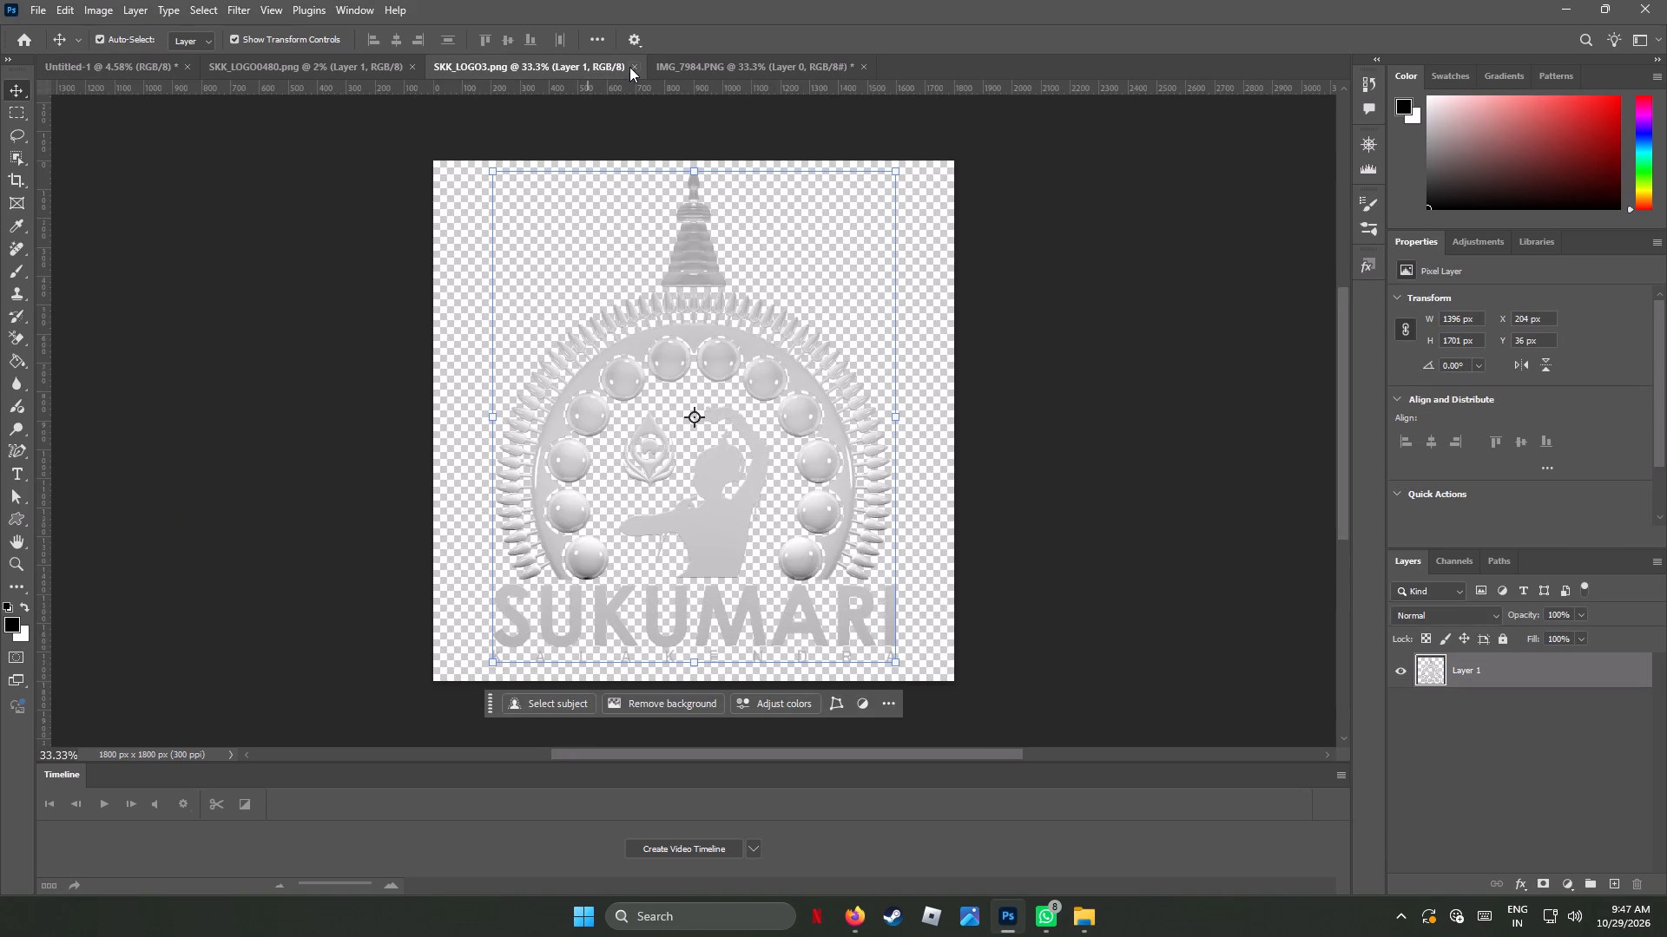
left_click(629, 67)
left_click(411, 66)
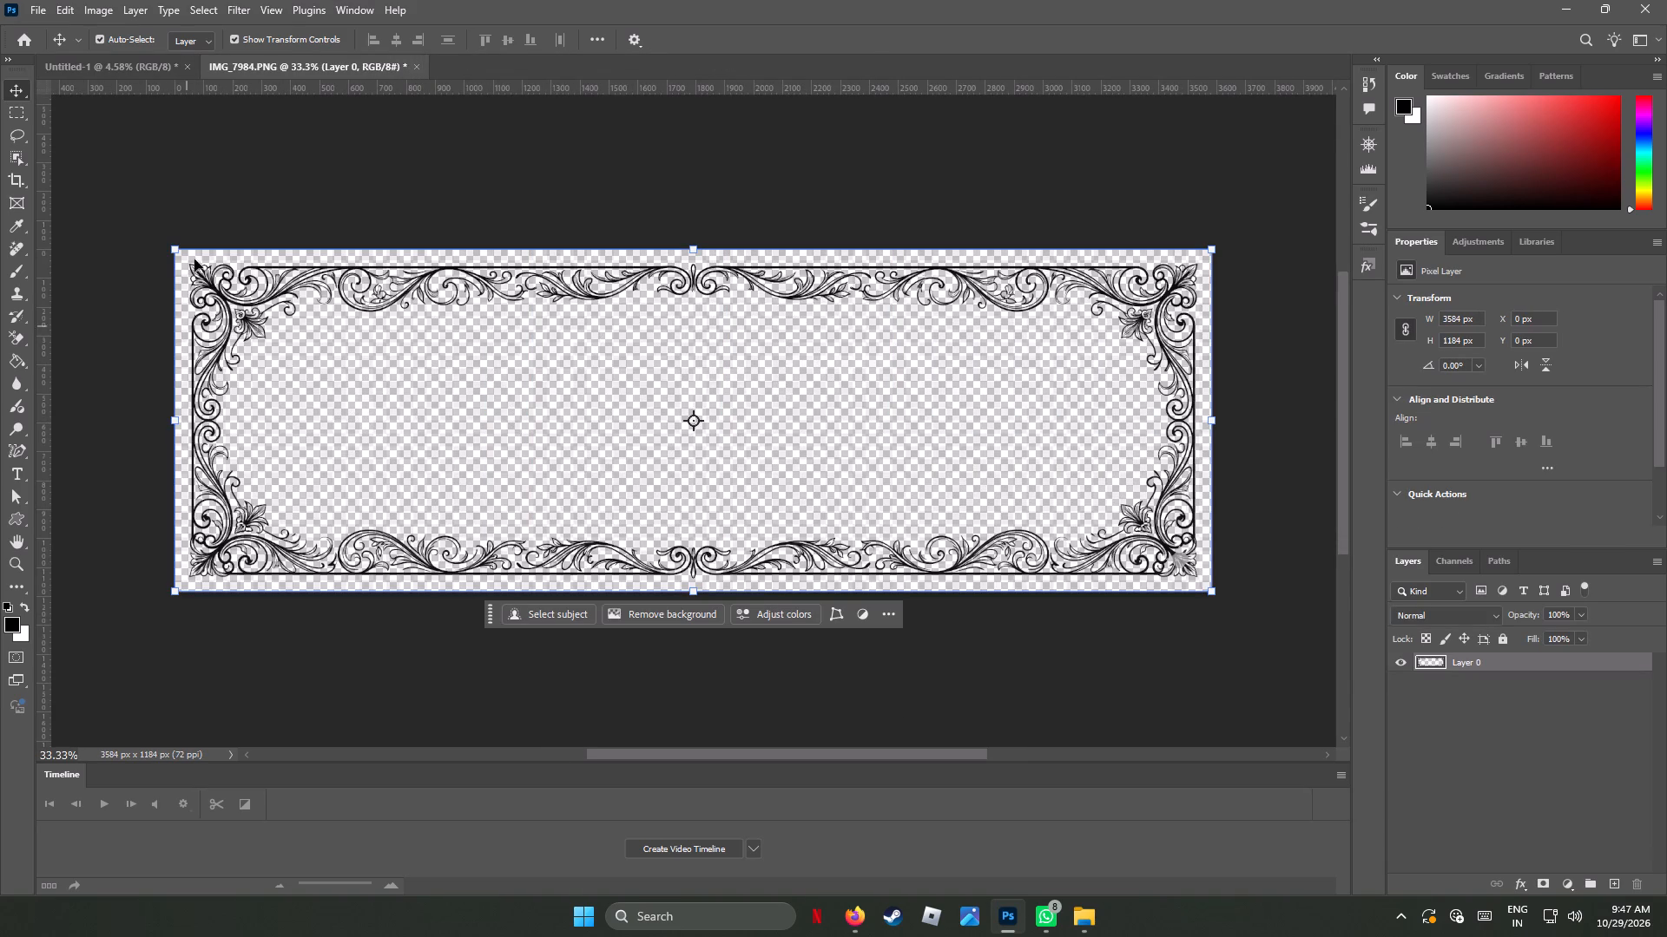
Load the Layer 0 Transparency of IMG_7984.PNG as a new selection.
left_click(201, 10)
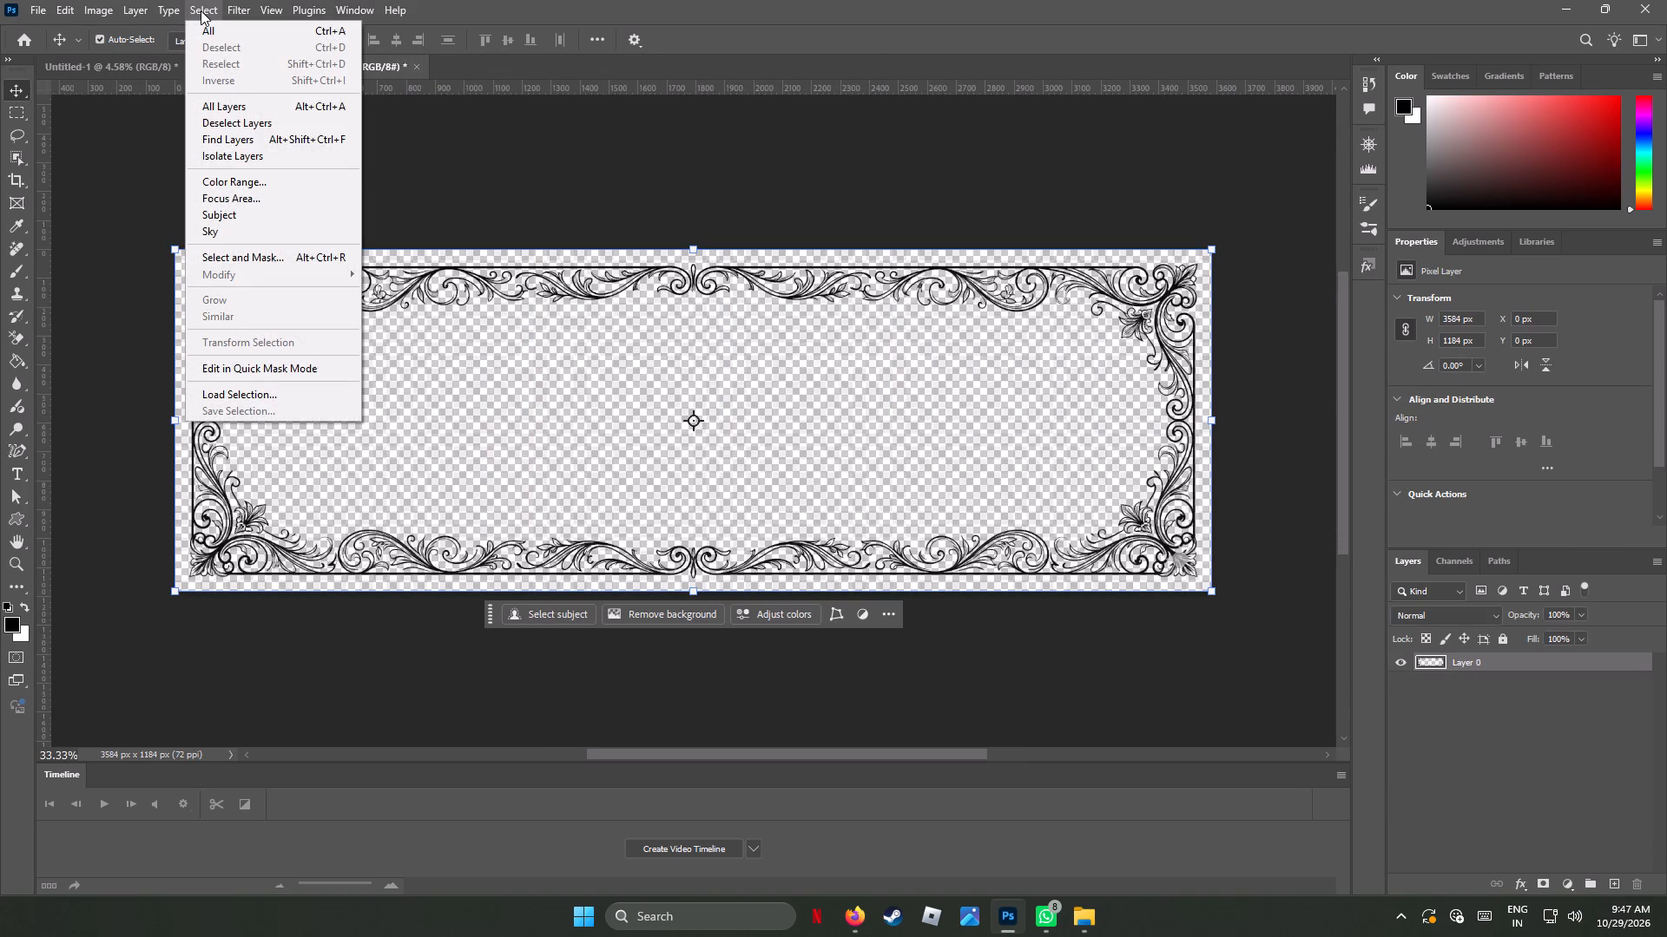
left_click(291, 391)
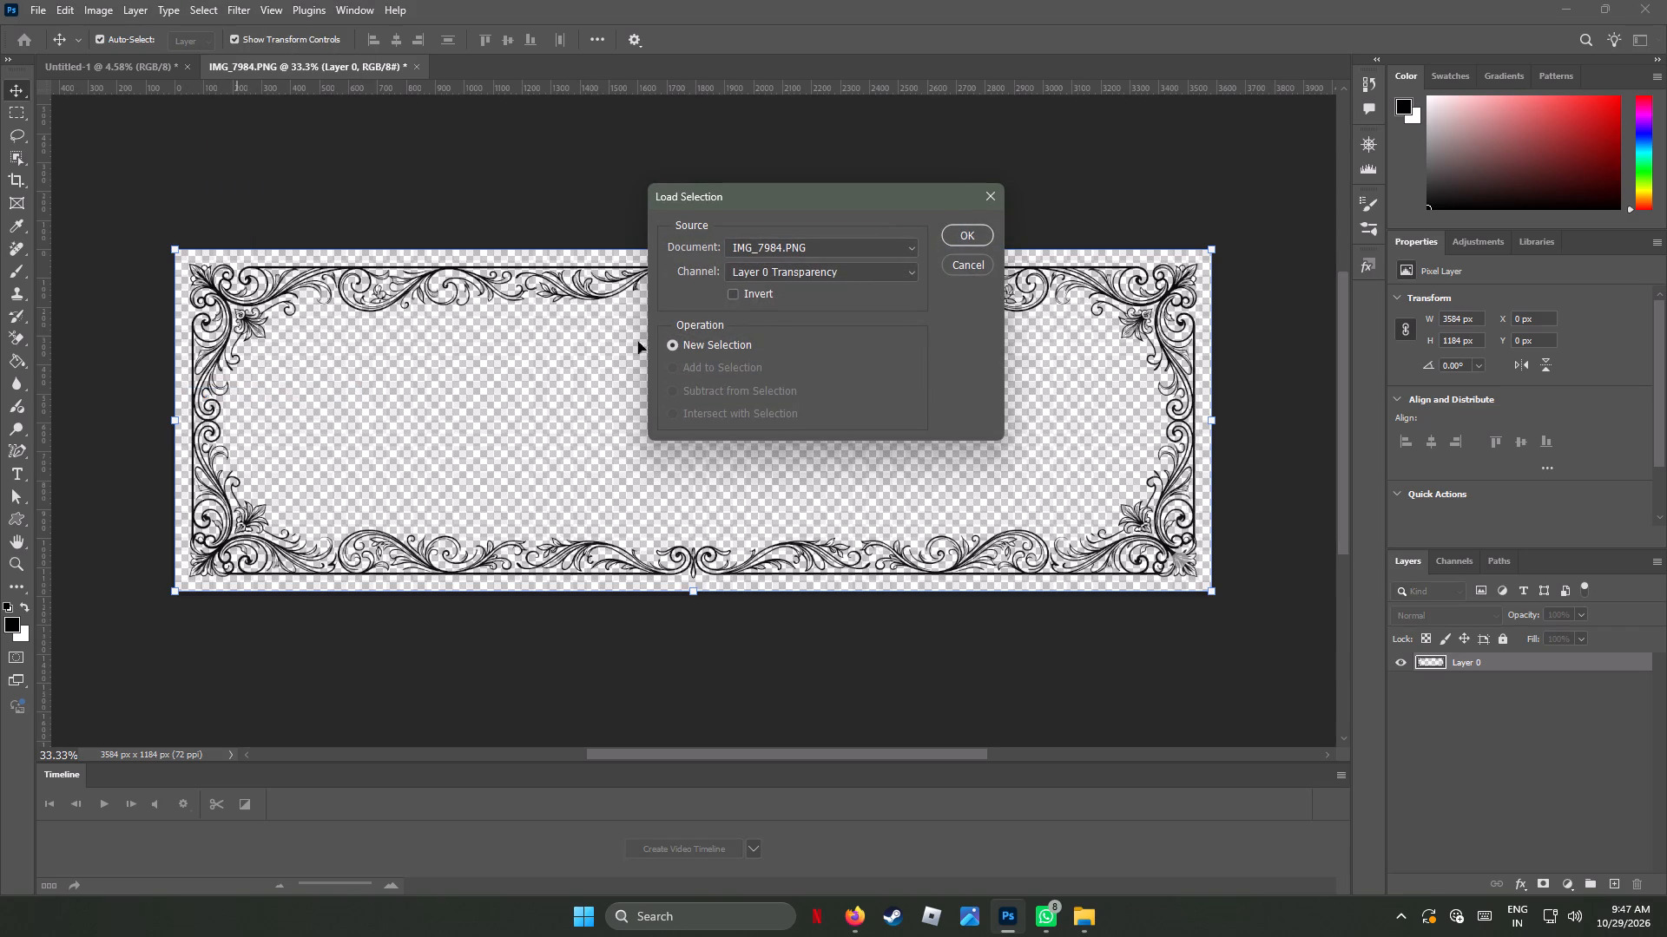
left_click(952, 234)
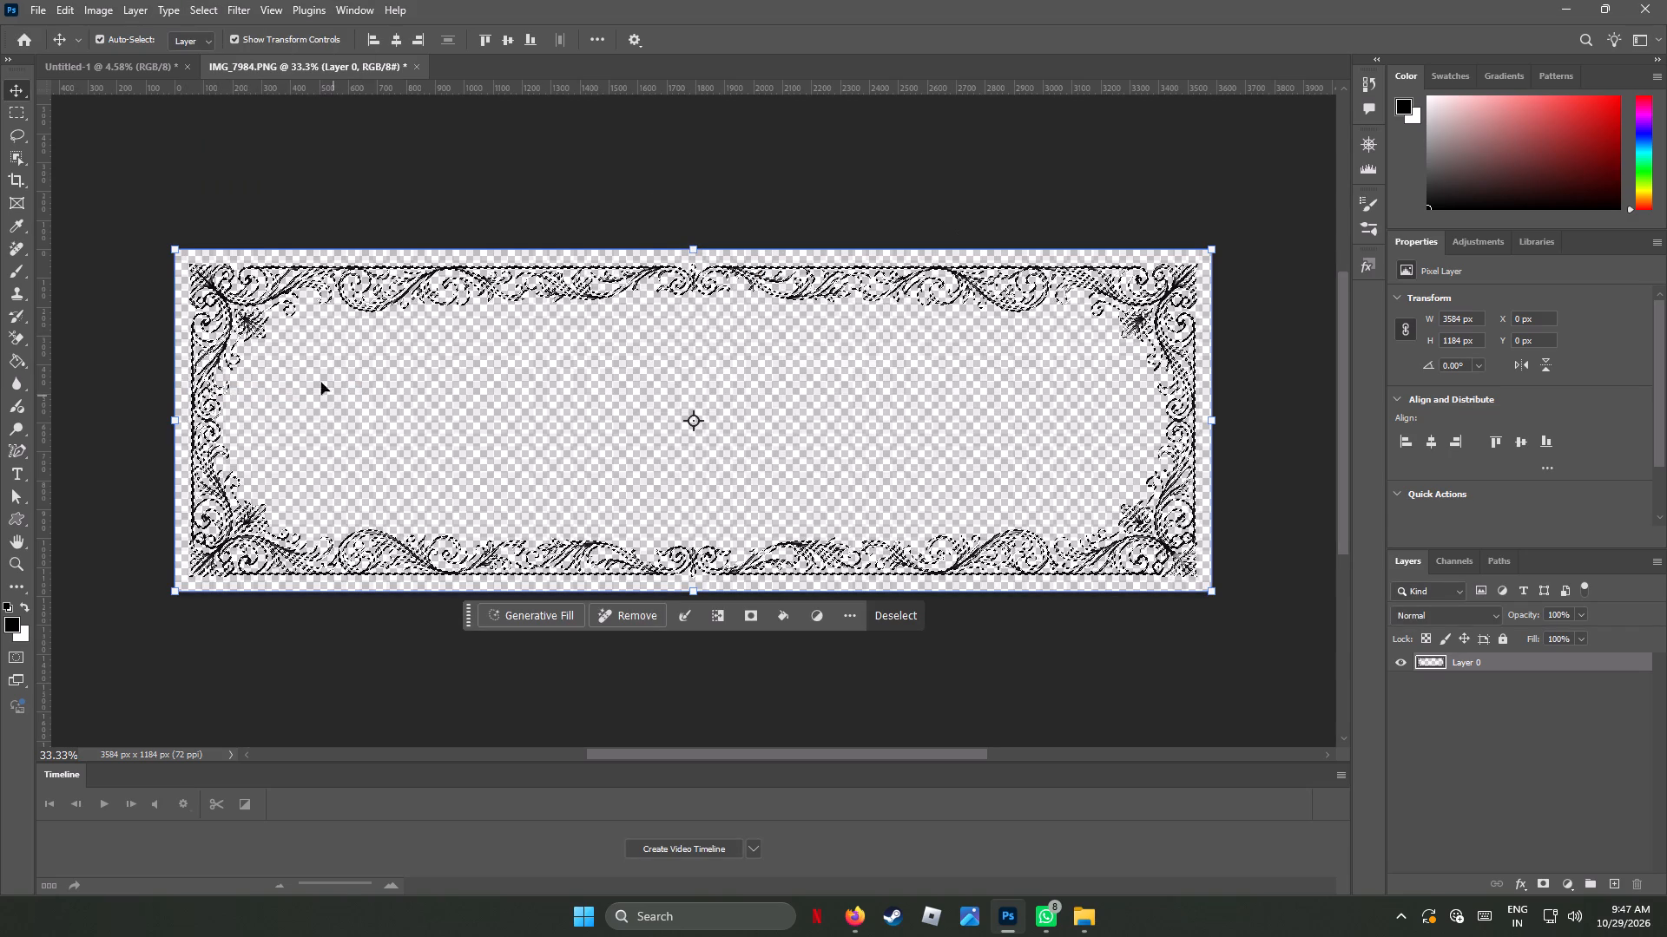
Examine up close how the selection follows the line work of the frame's upper scroll ornaments.
scroll(320, 341, "up", 10, "alt")
scroll(381, 293, "up", 4, "alt")
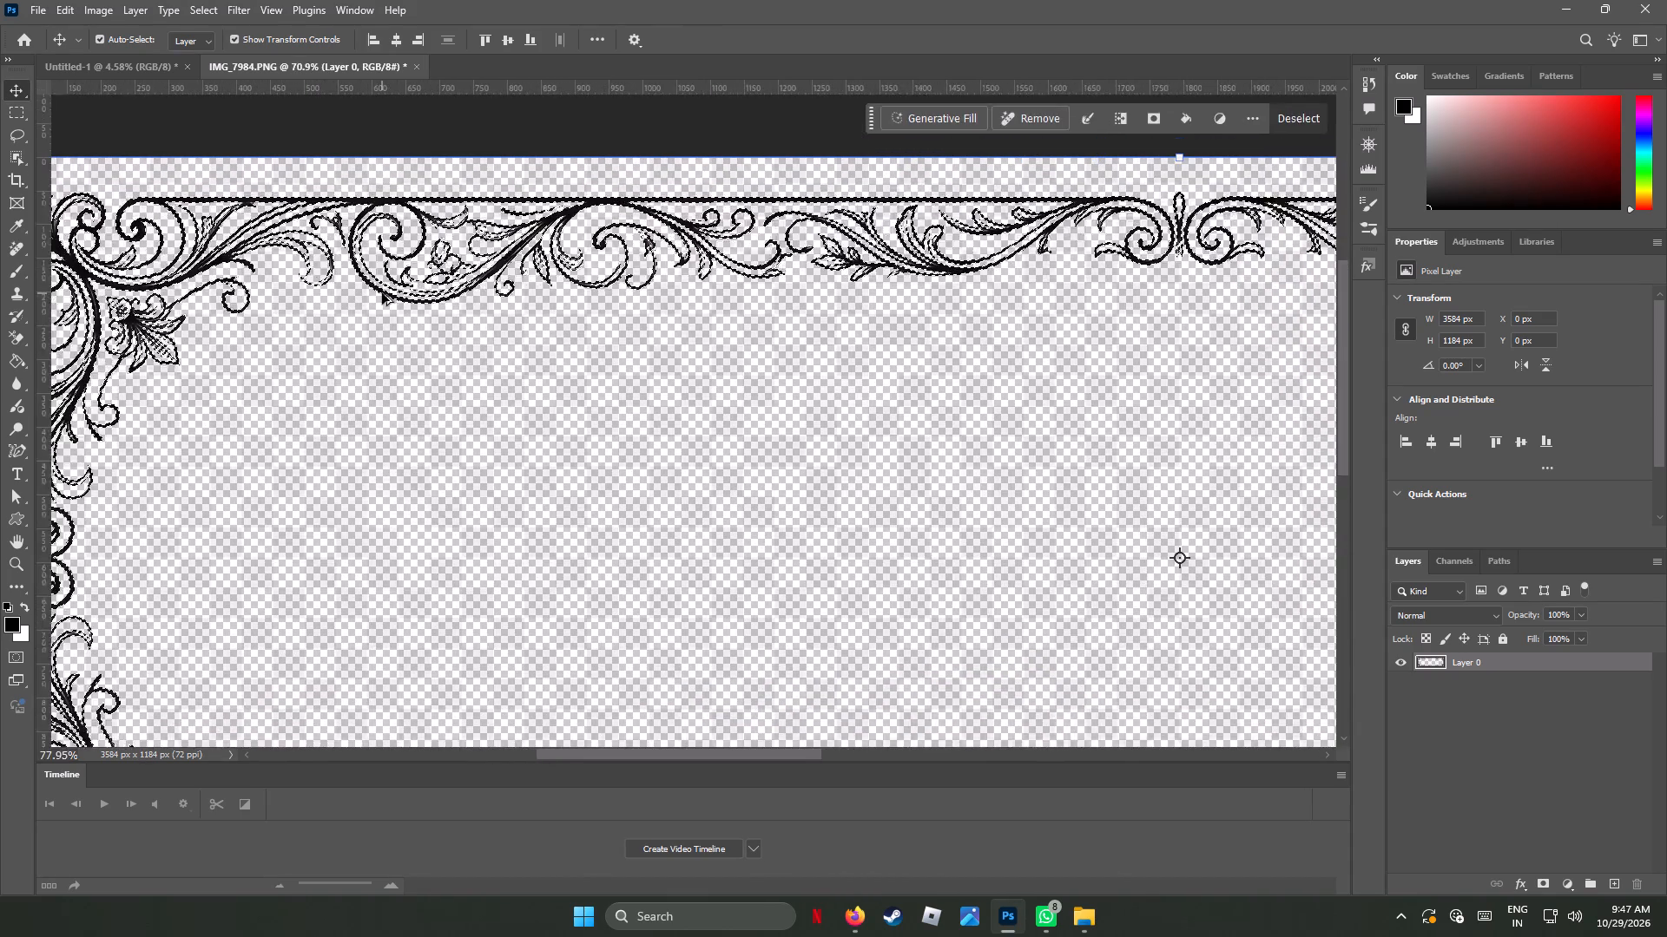
scroll(382, 293, "up", 3, "alt")
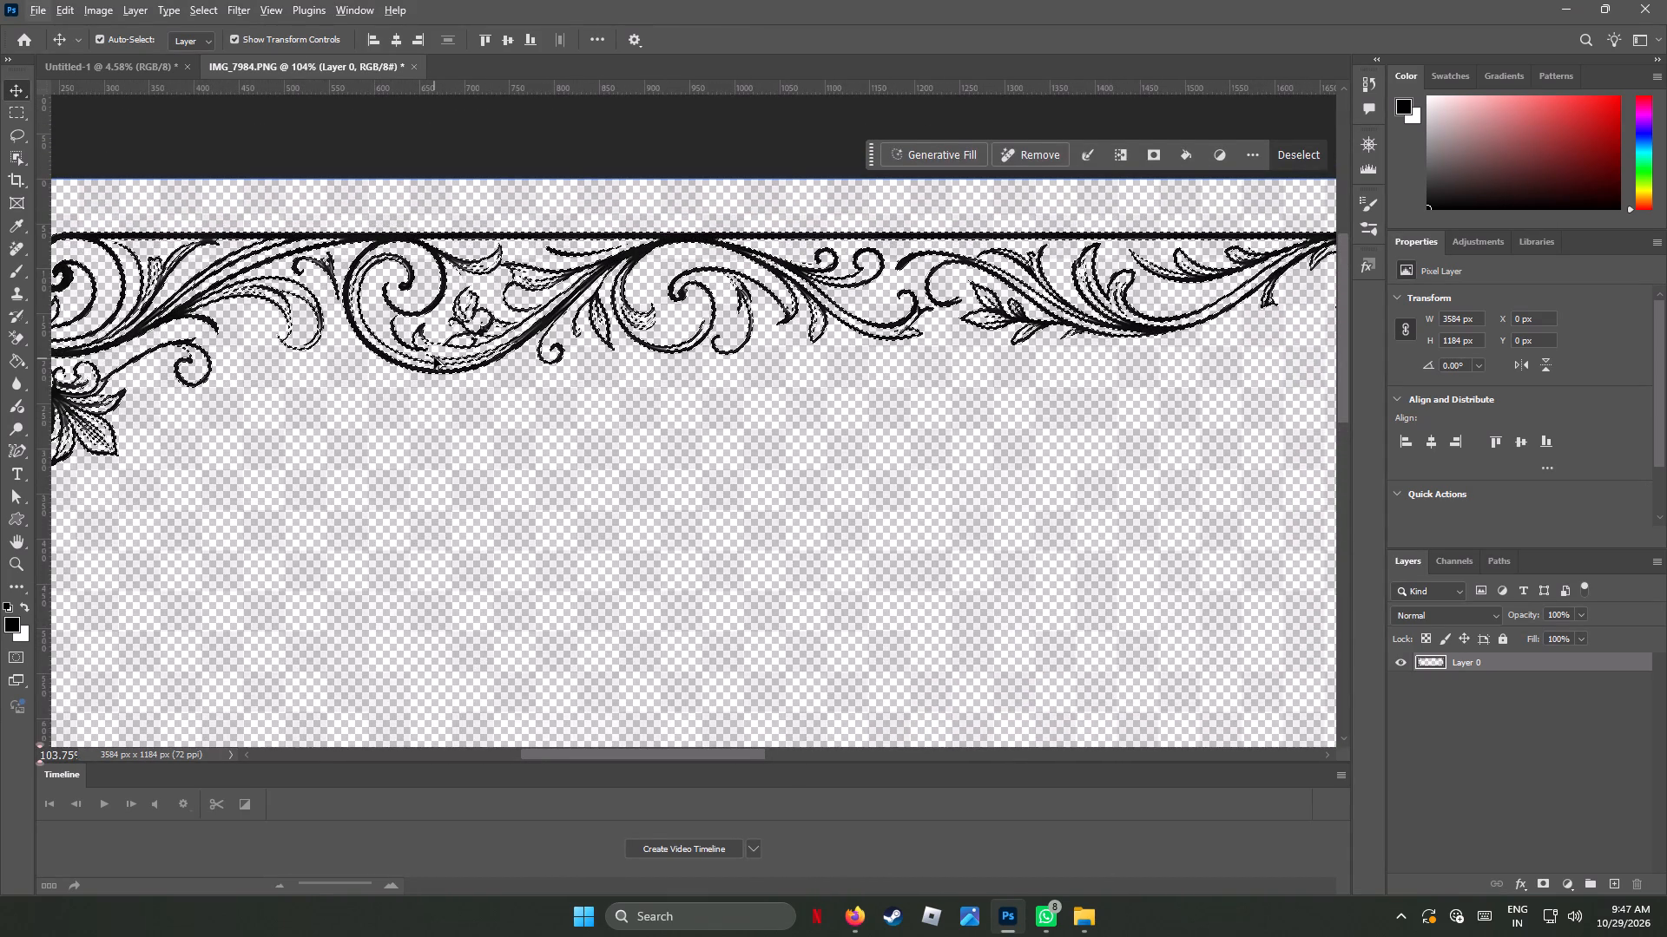
scroll(434, 357, "up", 17, "alt")
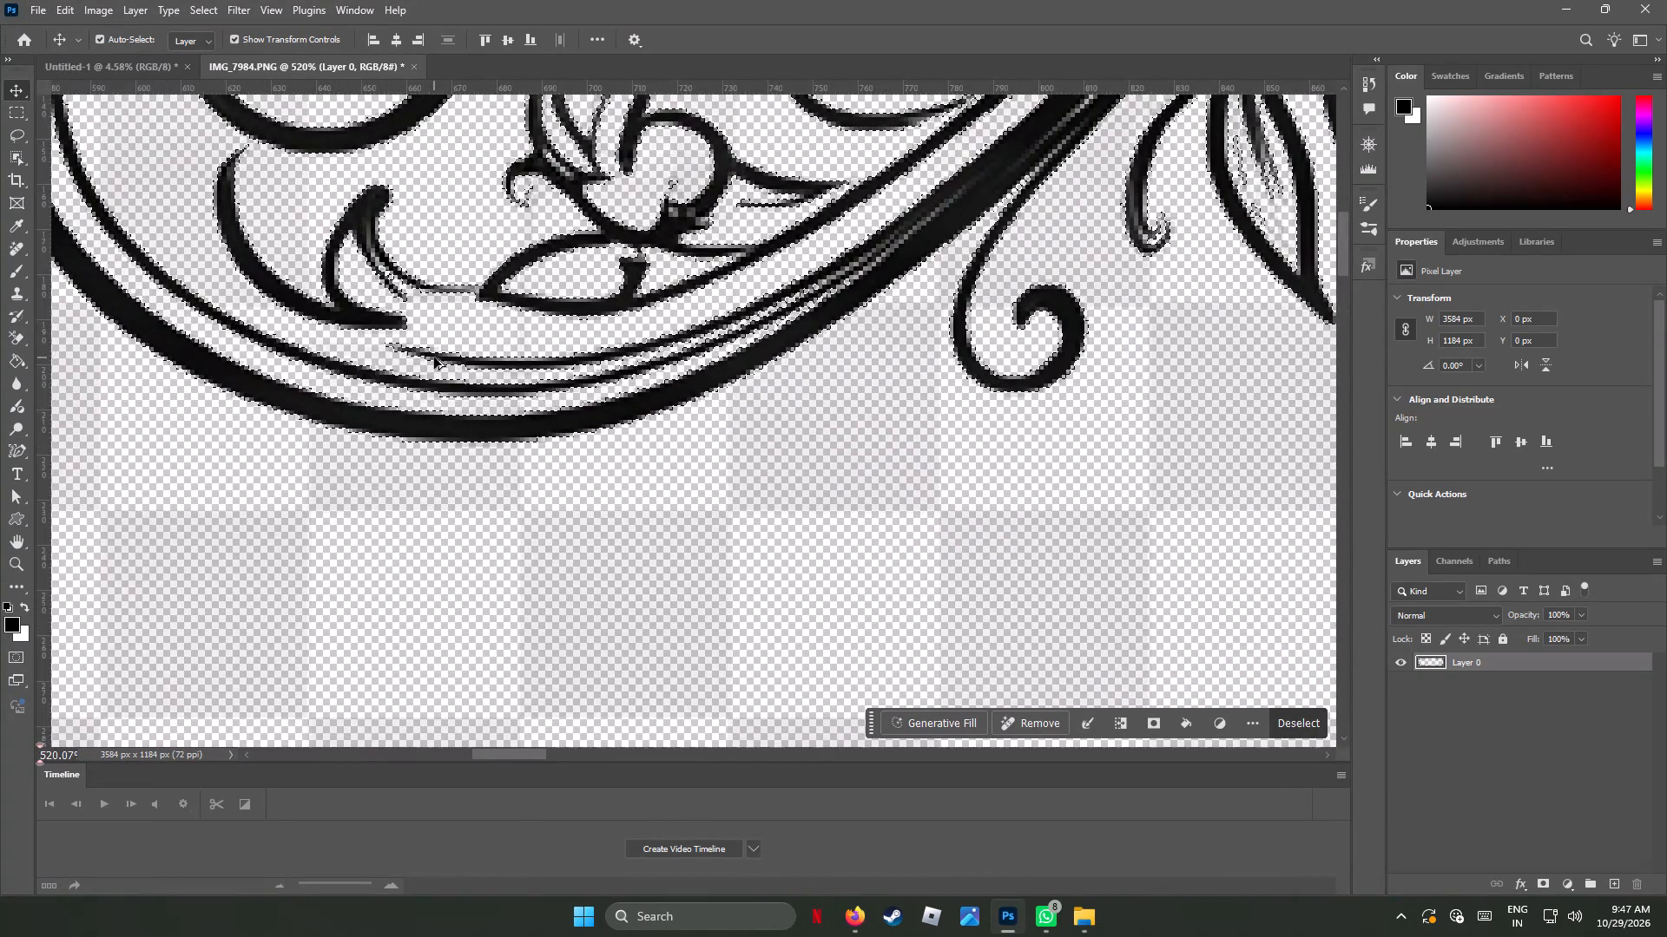
scroll(434, 357, "down", 9, "alt")
scroll(432, 357, "up", 1, "alt")
scroll(431, 357, "down", 8, "alt")
scroll(430, 357, "up", 2, "alt")
scroll(430, 357, "down", 4, "alt")
scroll(430, 357, "up", 1, "alt")
scroll(430, 357, "down", 1, "alt")
scroll(430, 357, "up", 3, "alt")
scroll(430, 357, "down", 2, "alt")
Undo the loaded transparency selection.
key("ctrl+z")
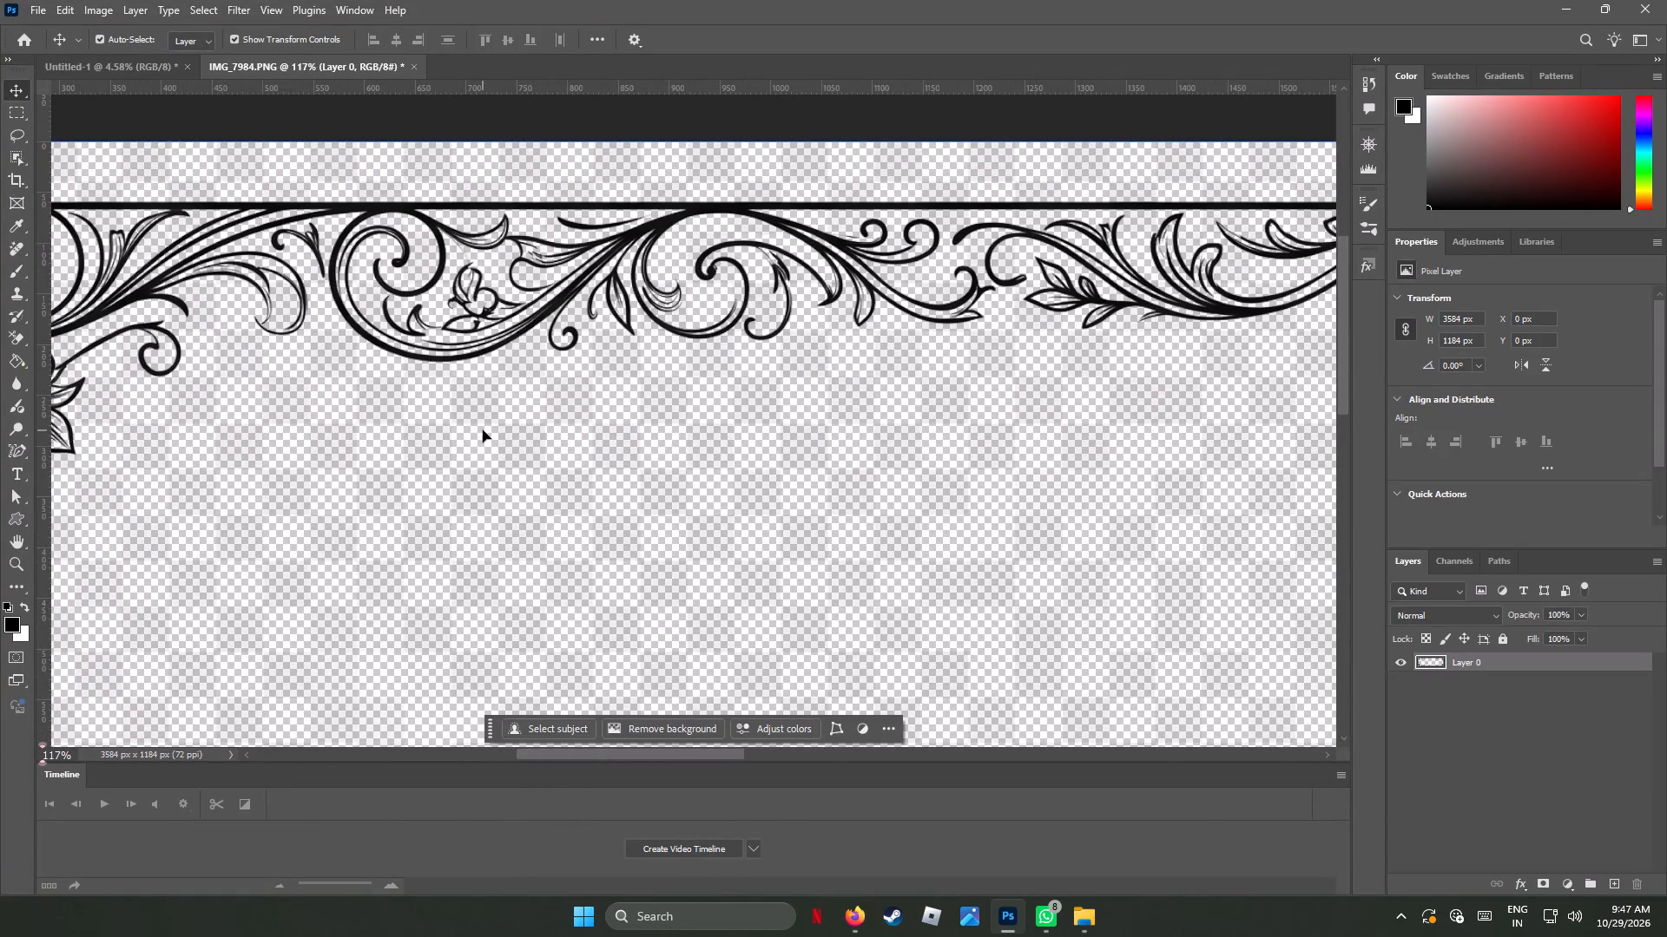
Close the IMG_7984.PNG document without saving its changes.
left_click(414, 64)
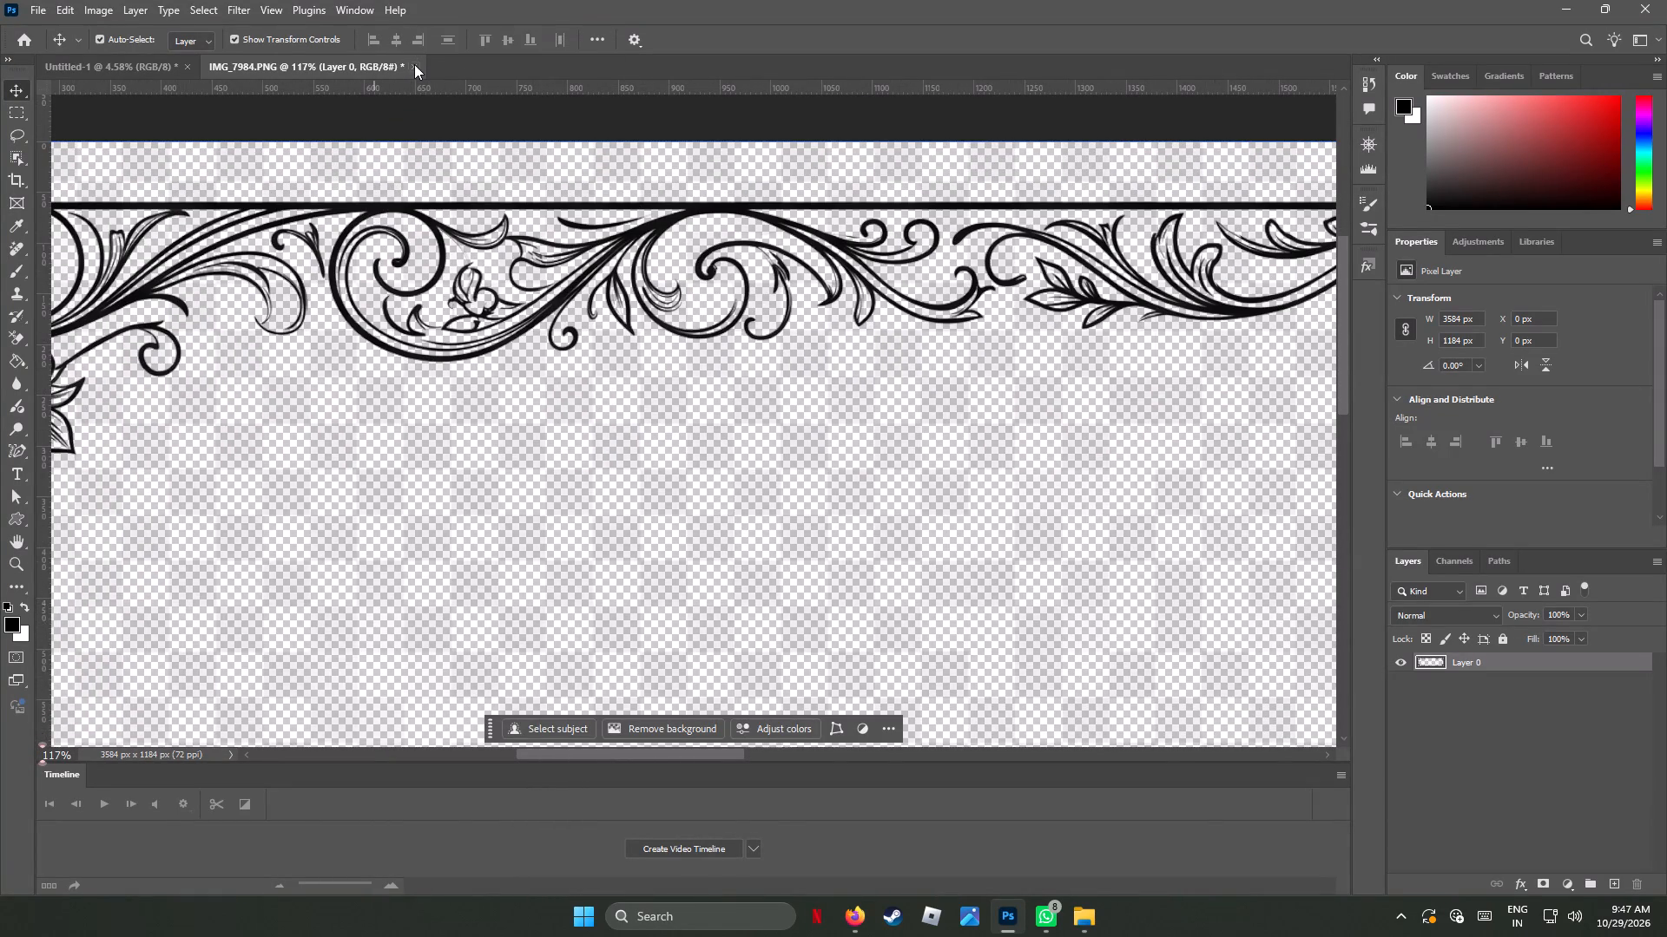
left_click(830, 344)
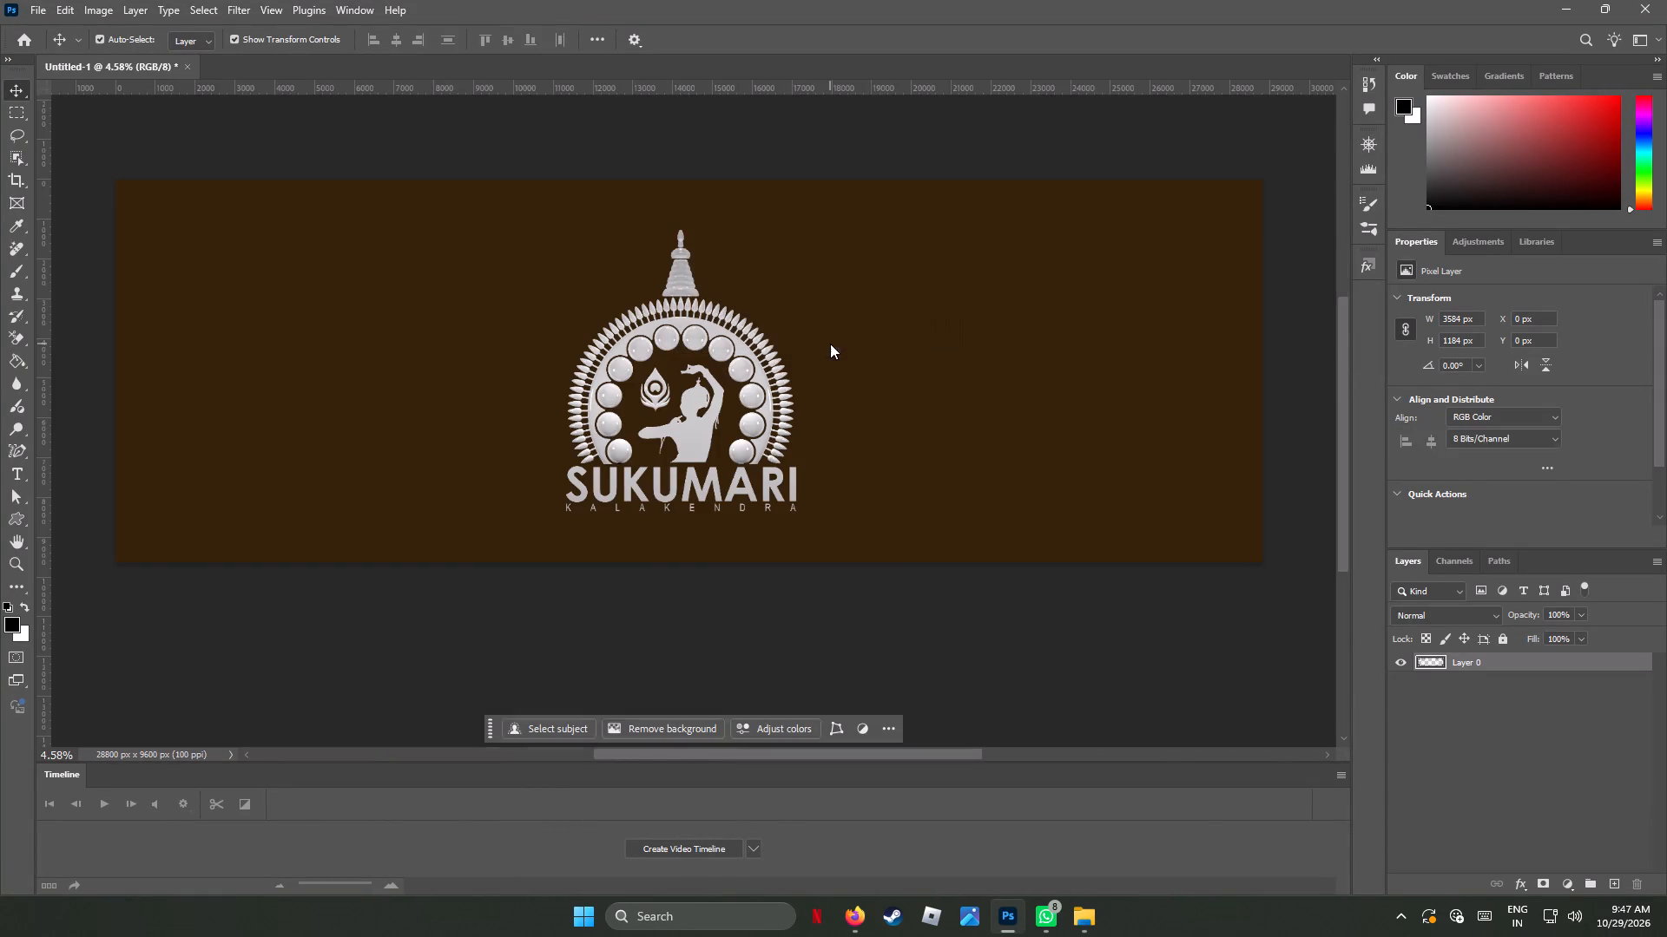
Switch to the FEstiv_Image folder and preview the ornamental frames IMG_7984.PNG and IMG_7983.PNG for comparison.
left_click(1565, 7)
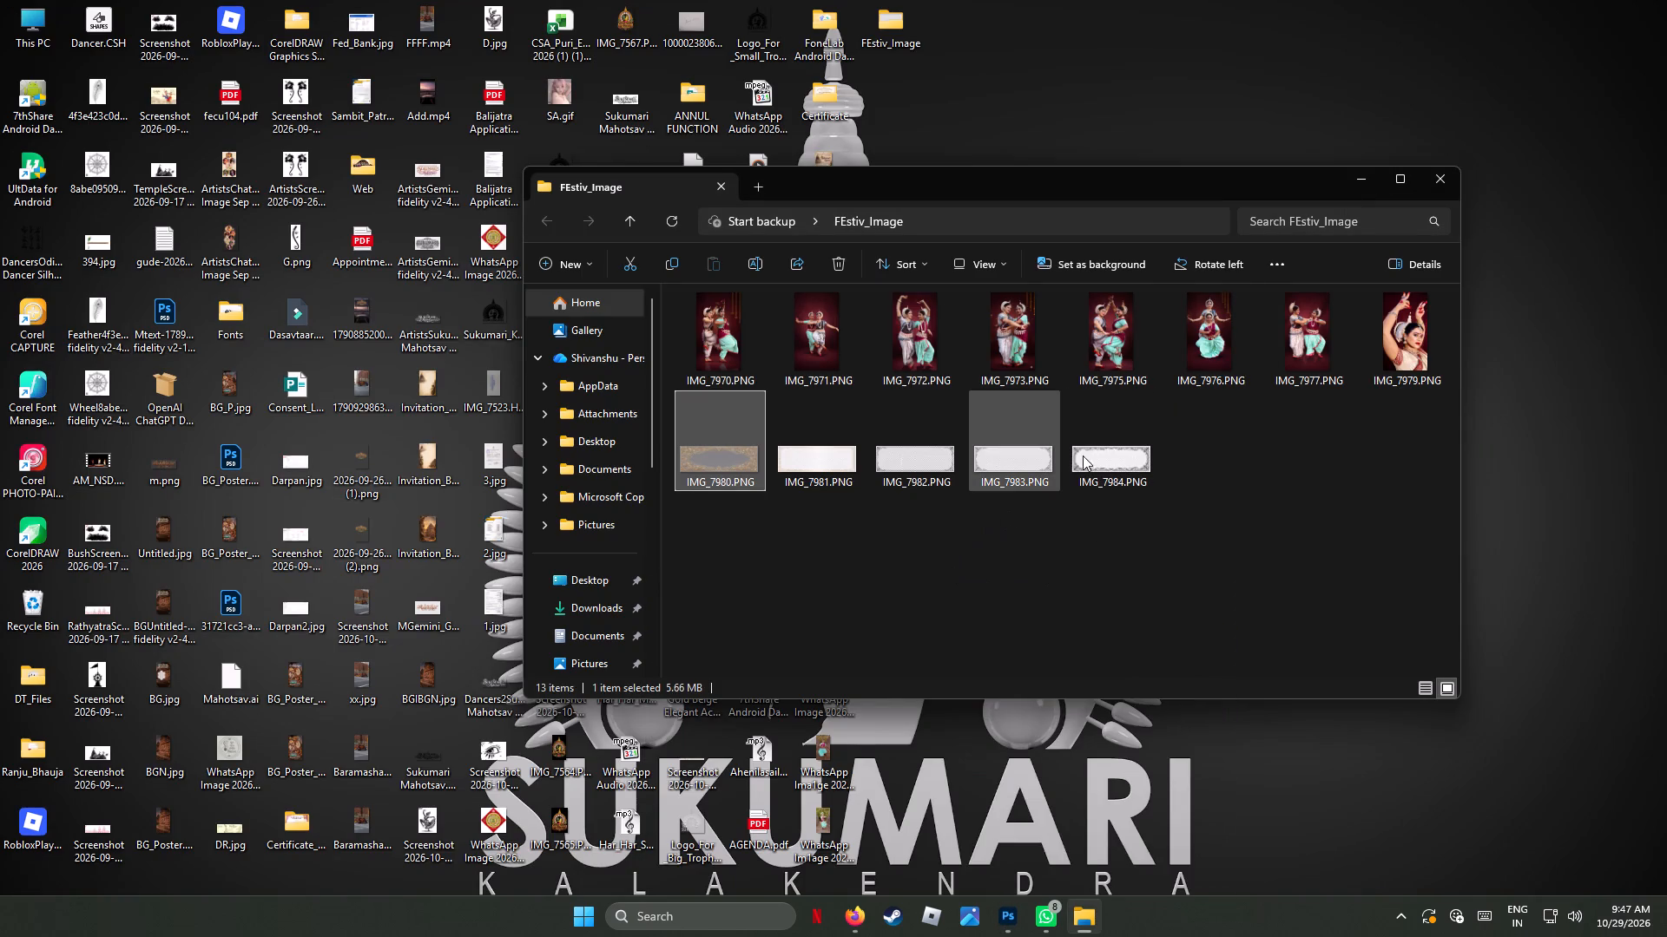
double_click(1120, 450)
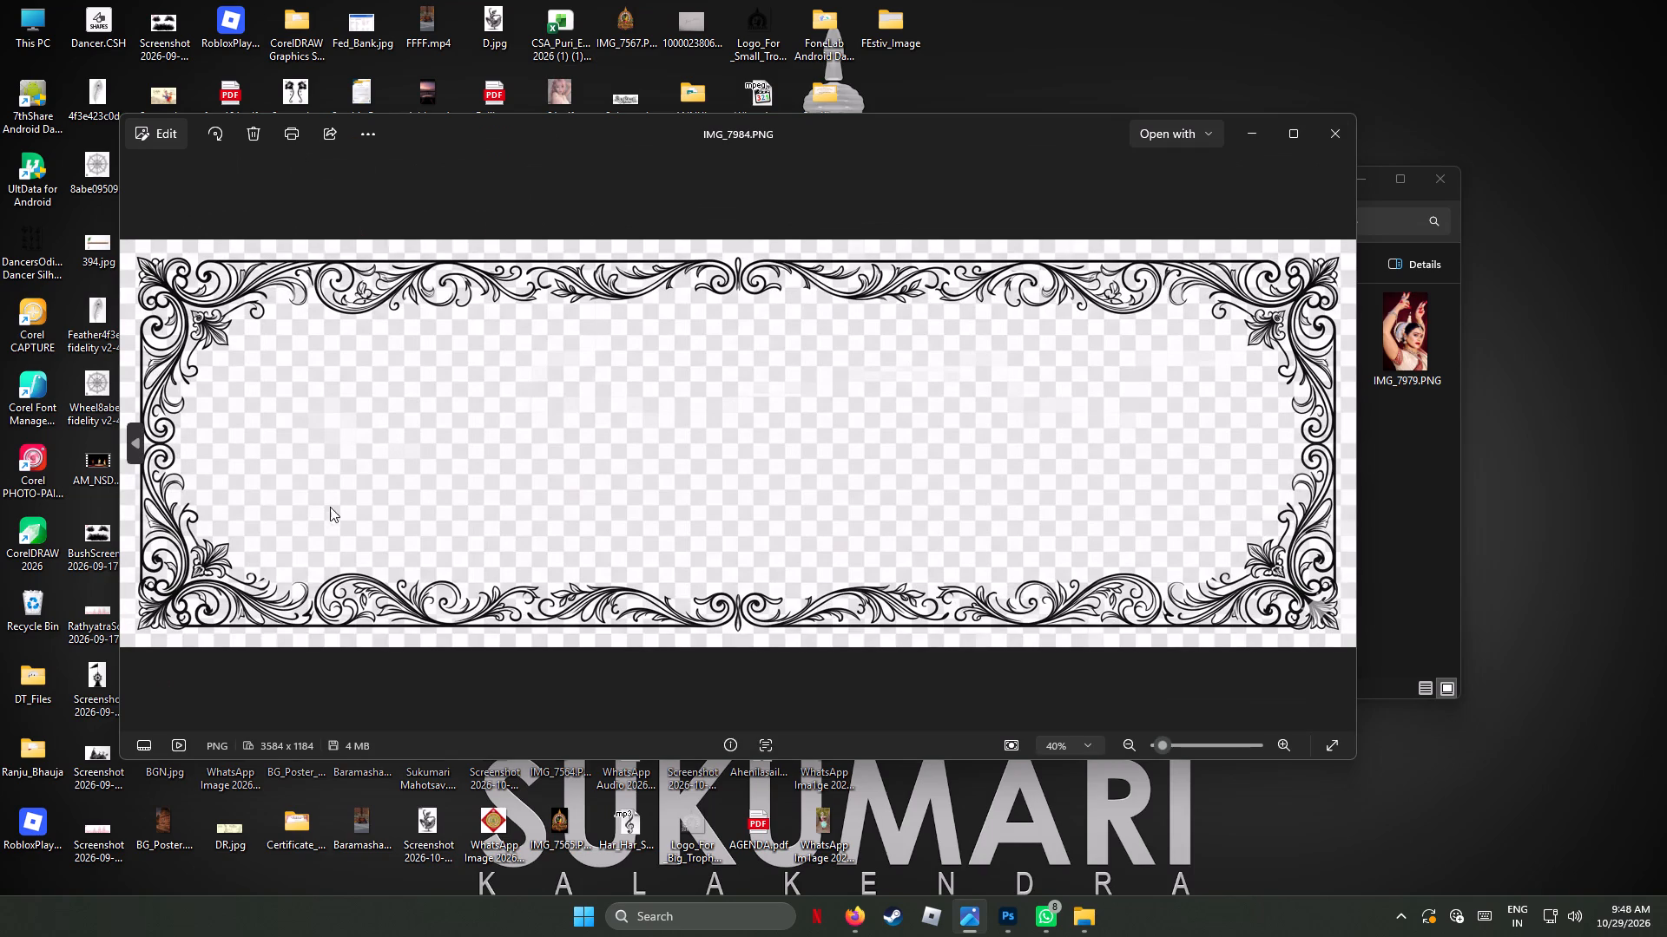
left_click(134, 436)
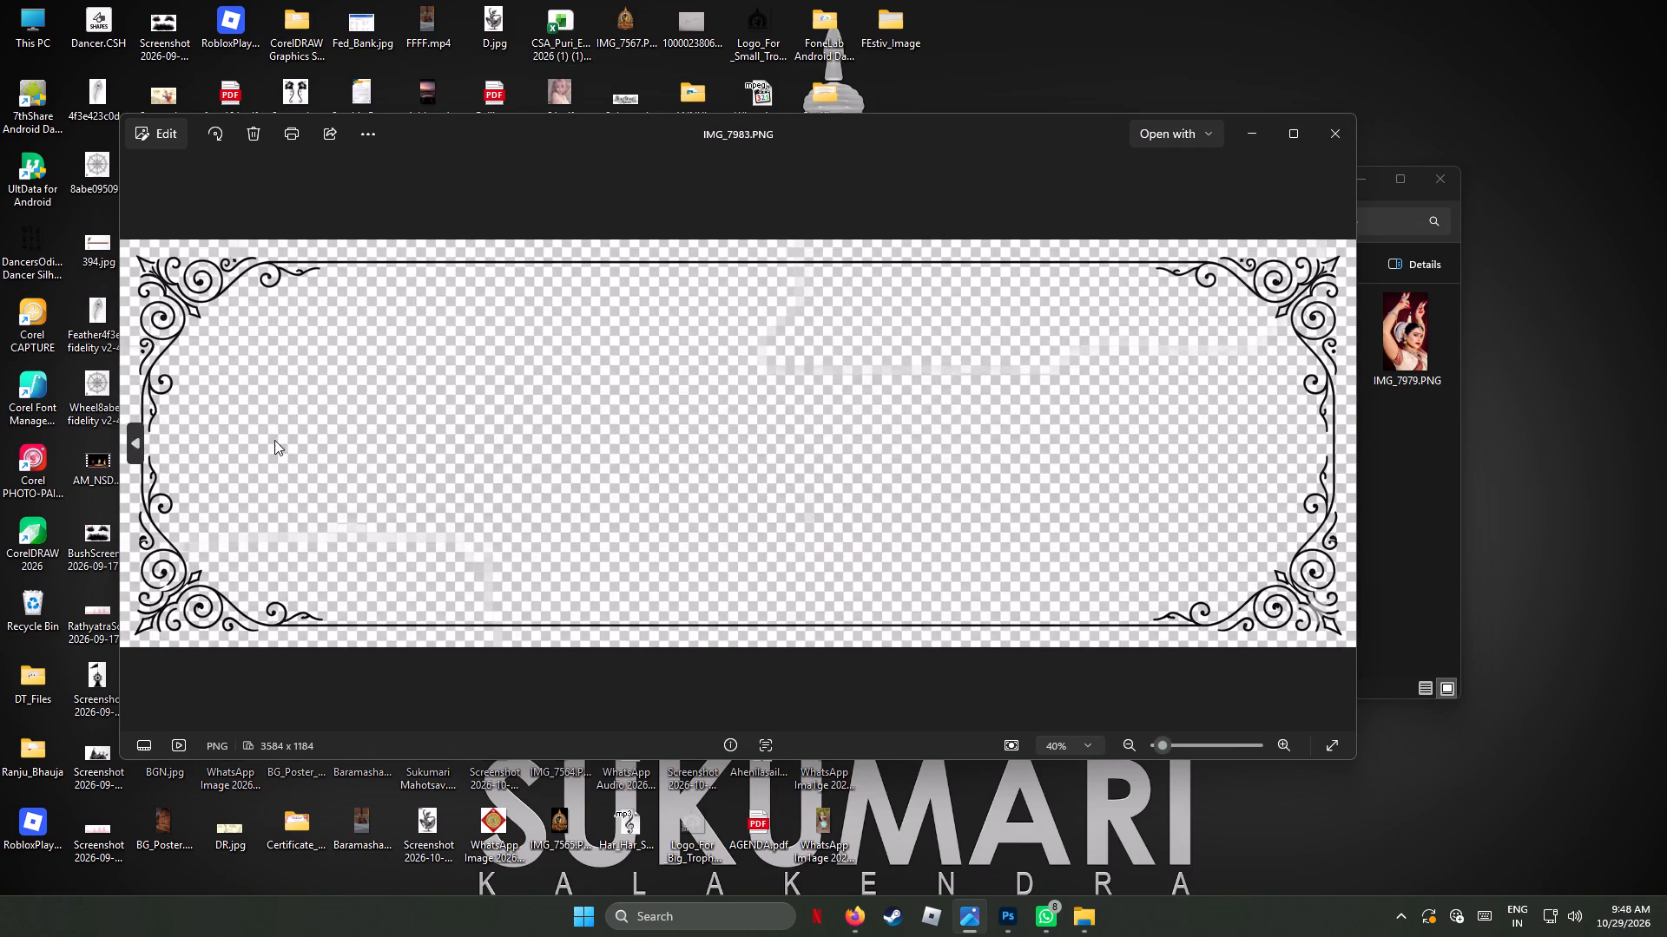
left_click(1334, 135)
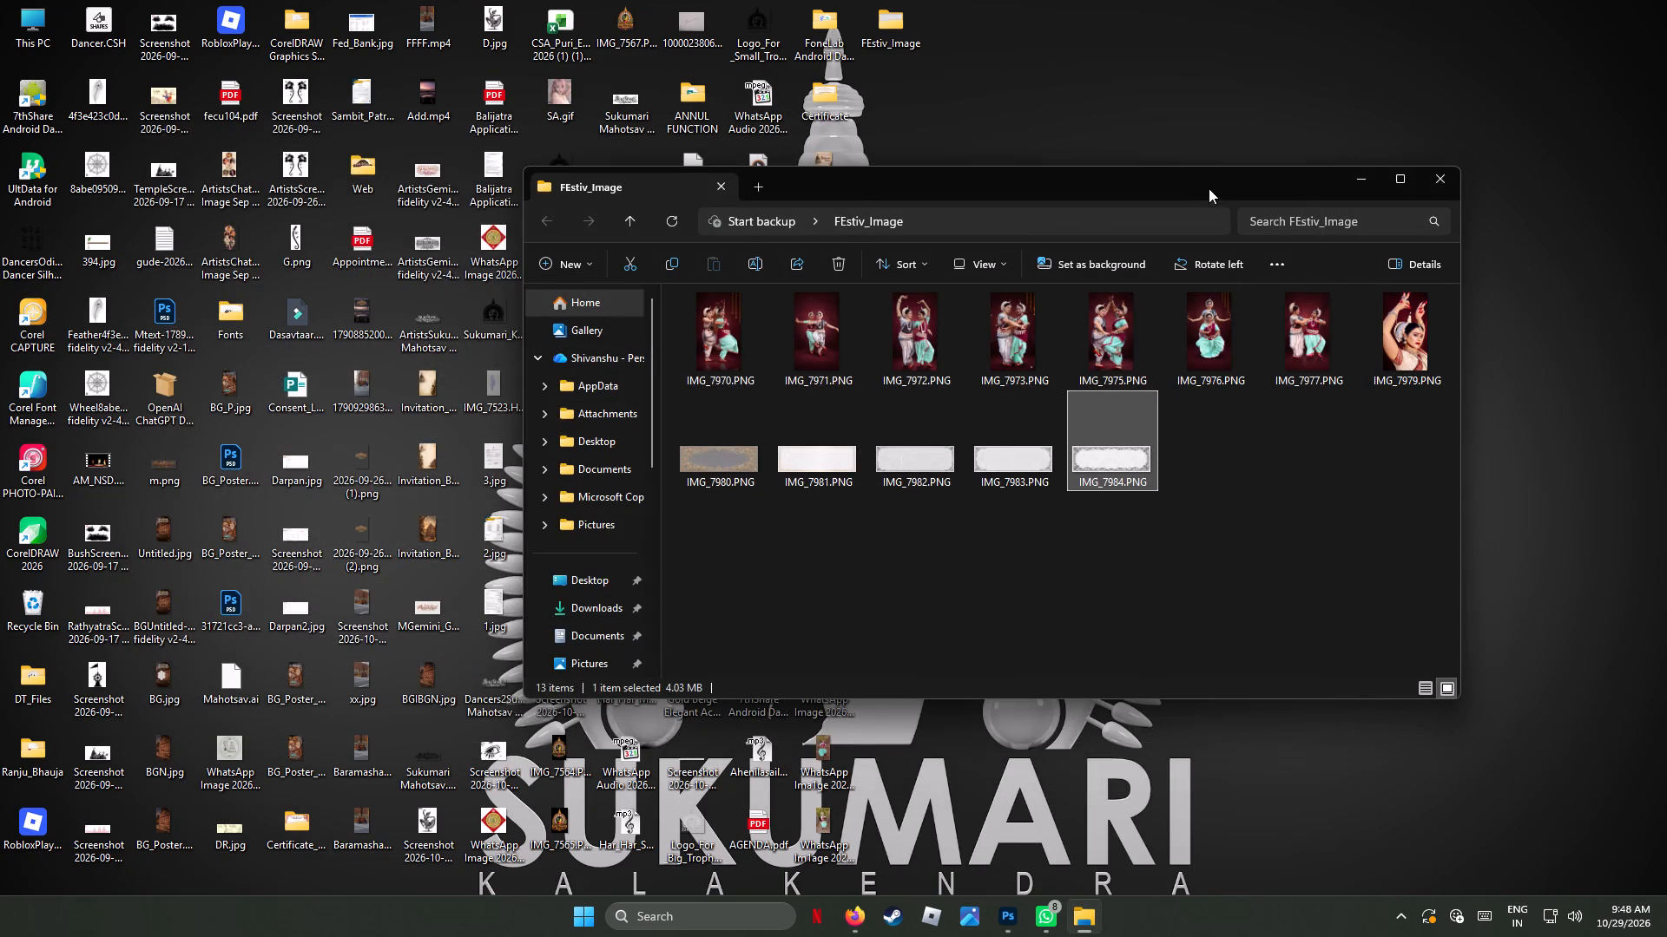
Move the FEstiv_Image folder window aside and launch Gigapixel Pro for upscaling the IMG_7984.PNG border.
left_click_drag(1210, 186, 630, 90)
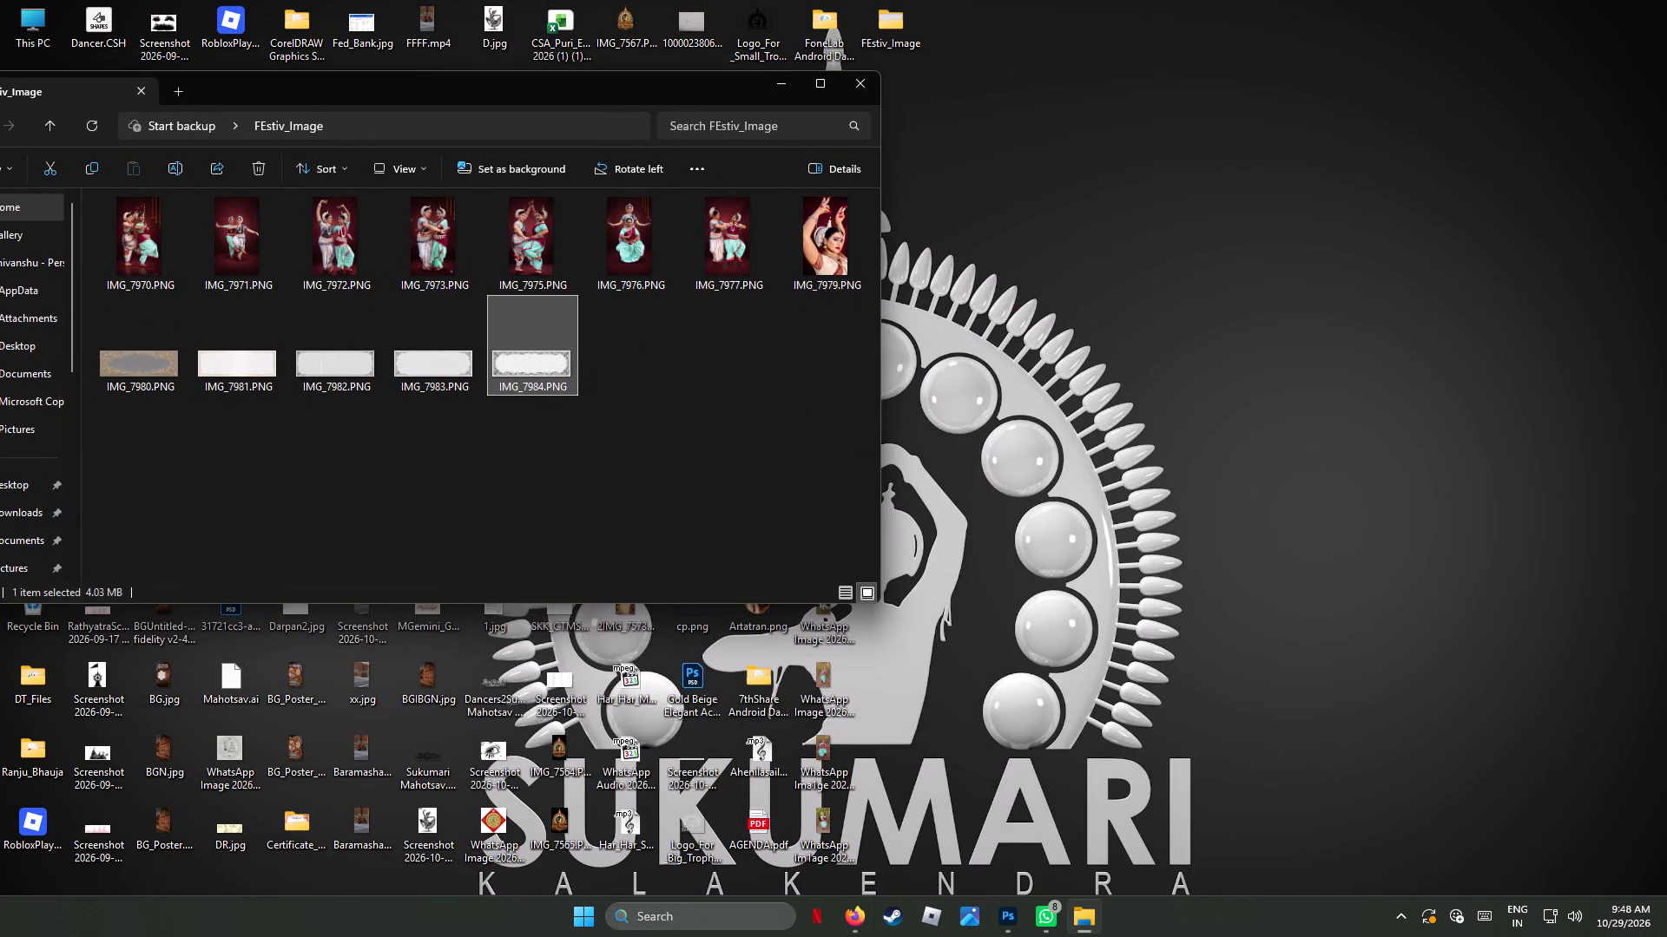
left_click(770, 914)
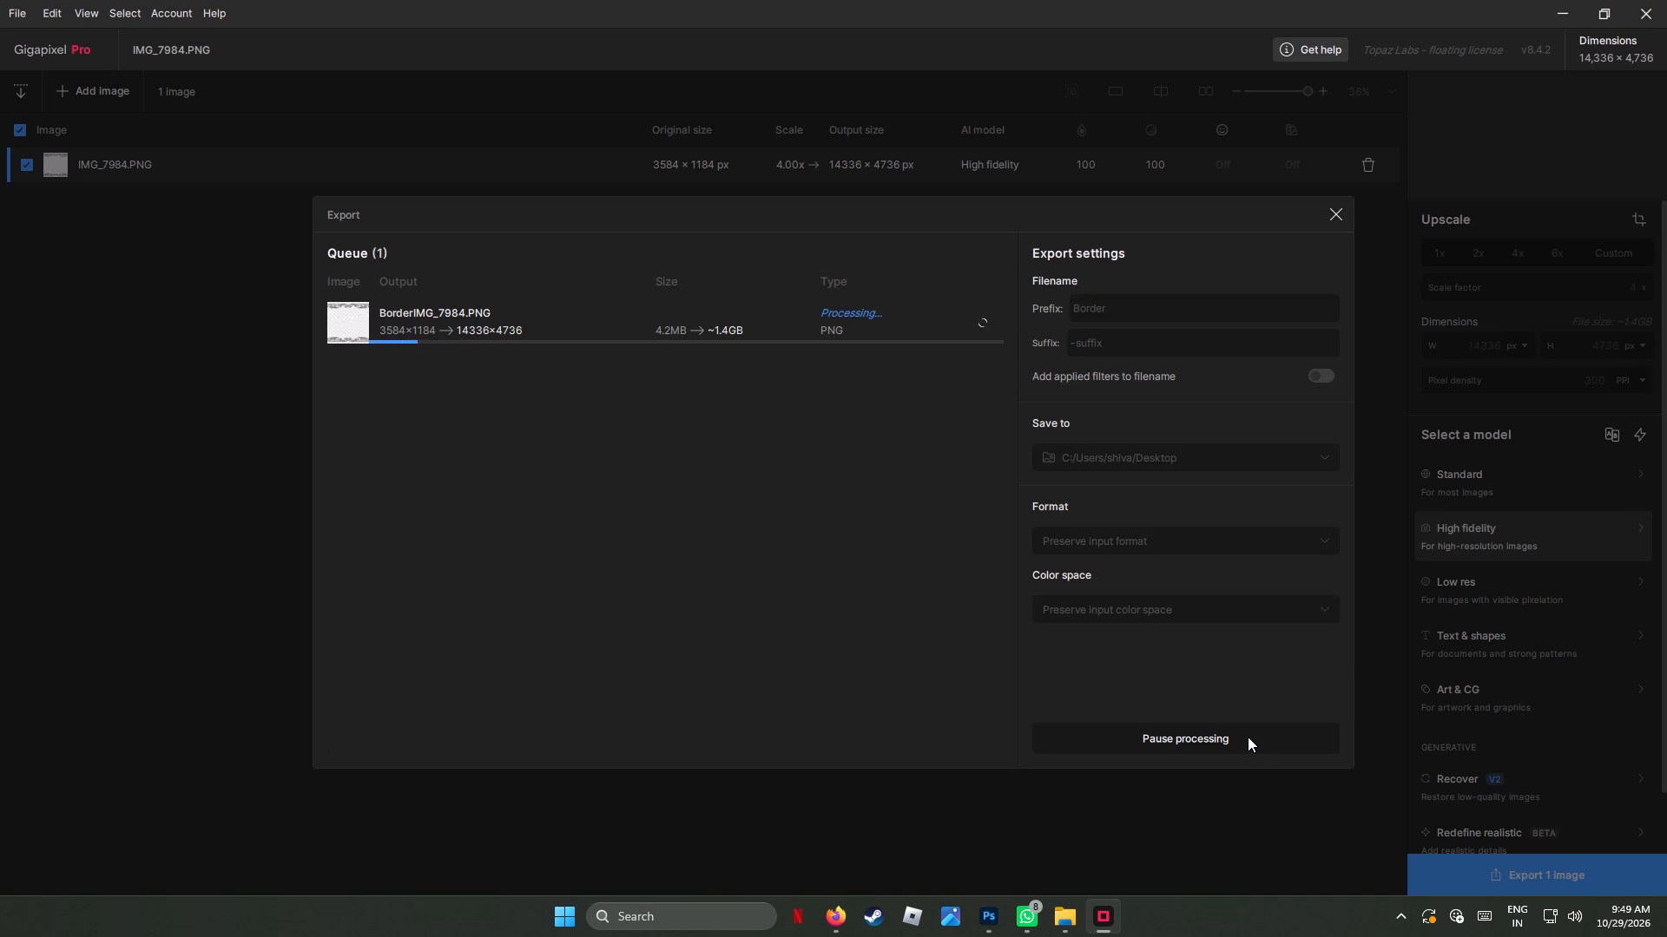
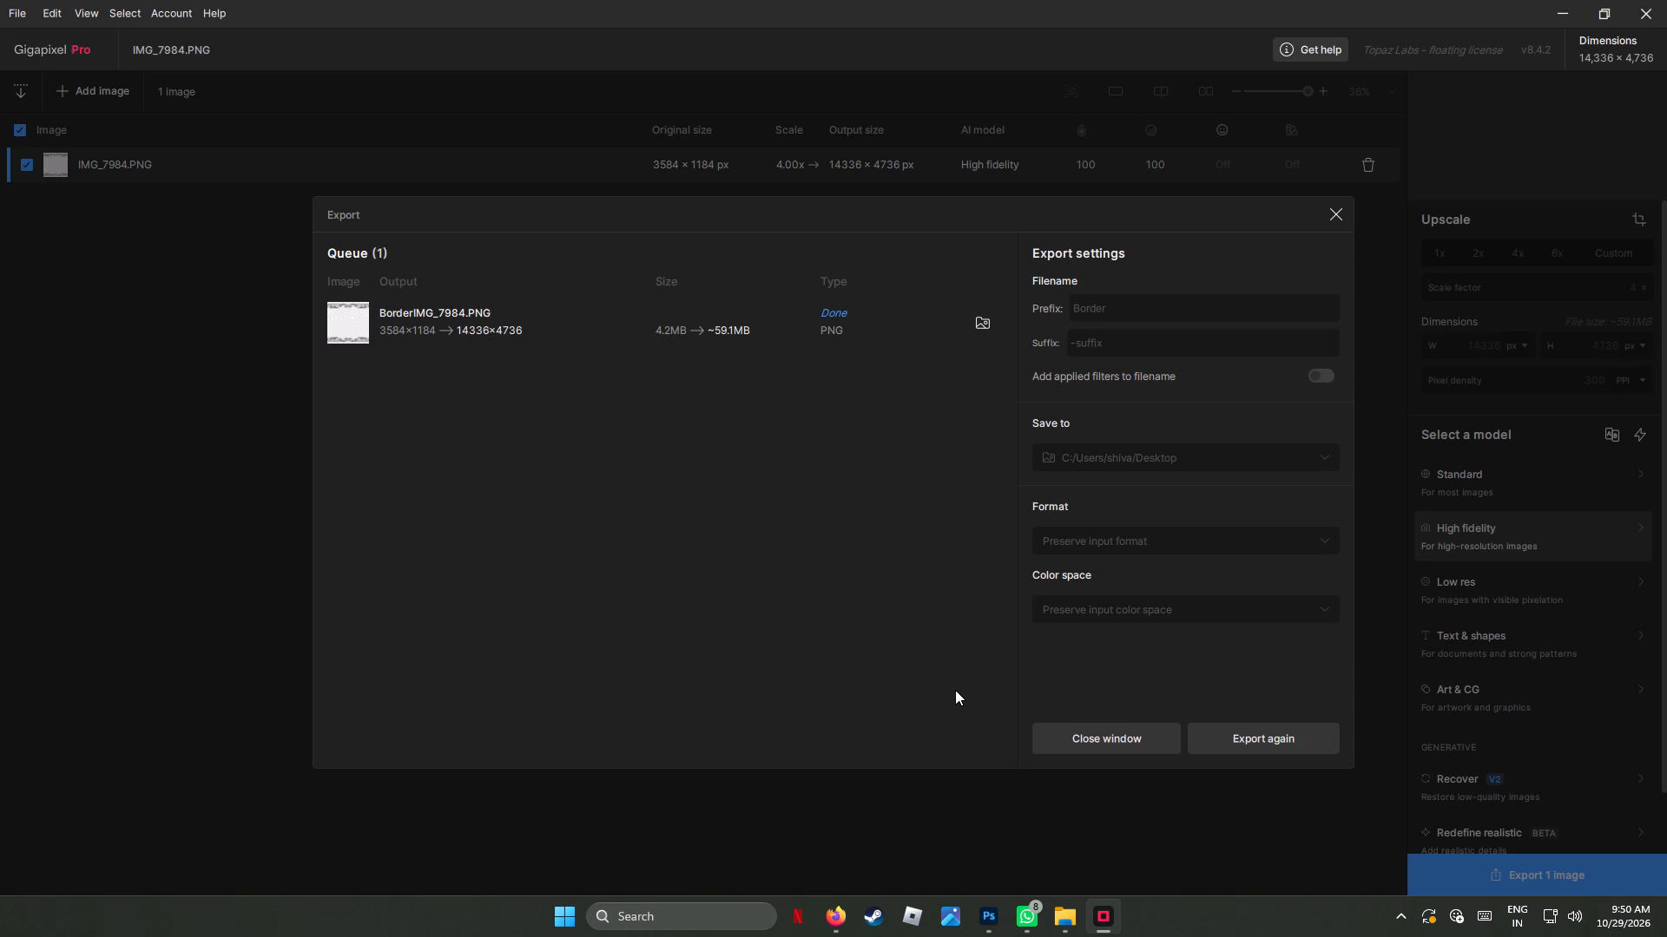
Dismiss the finished frame export and exit Topaz Gigapixel AI.
left_click(1130, 743)
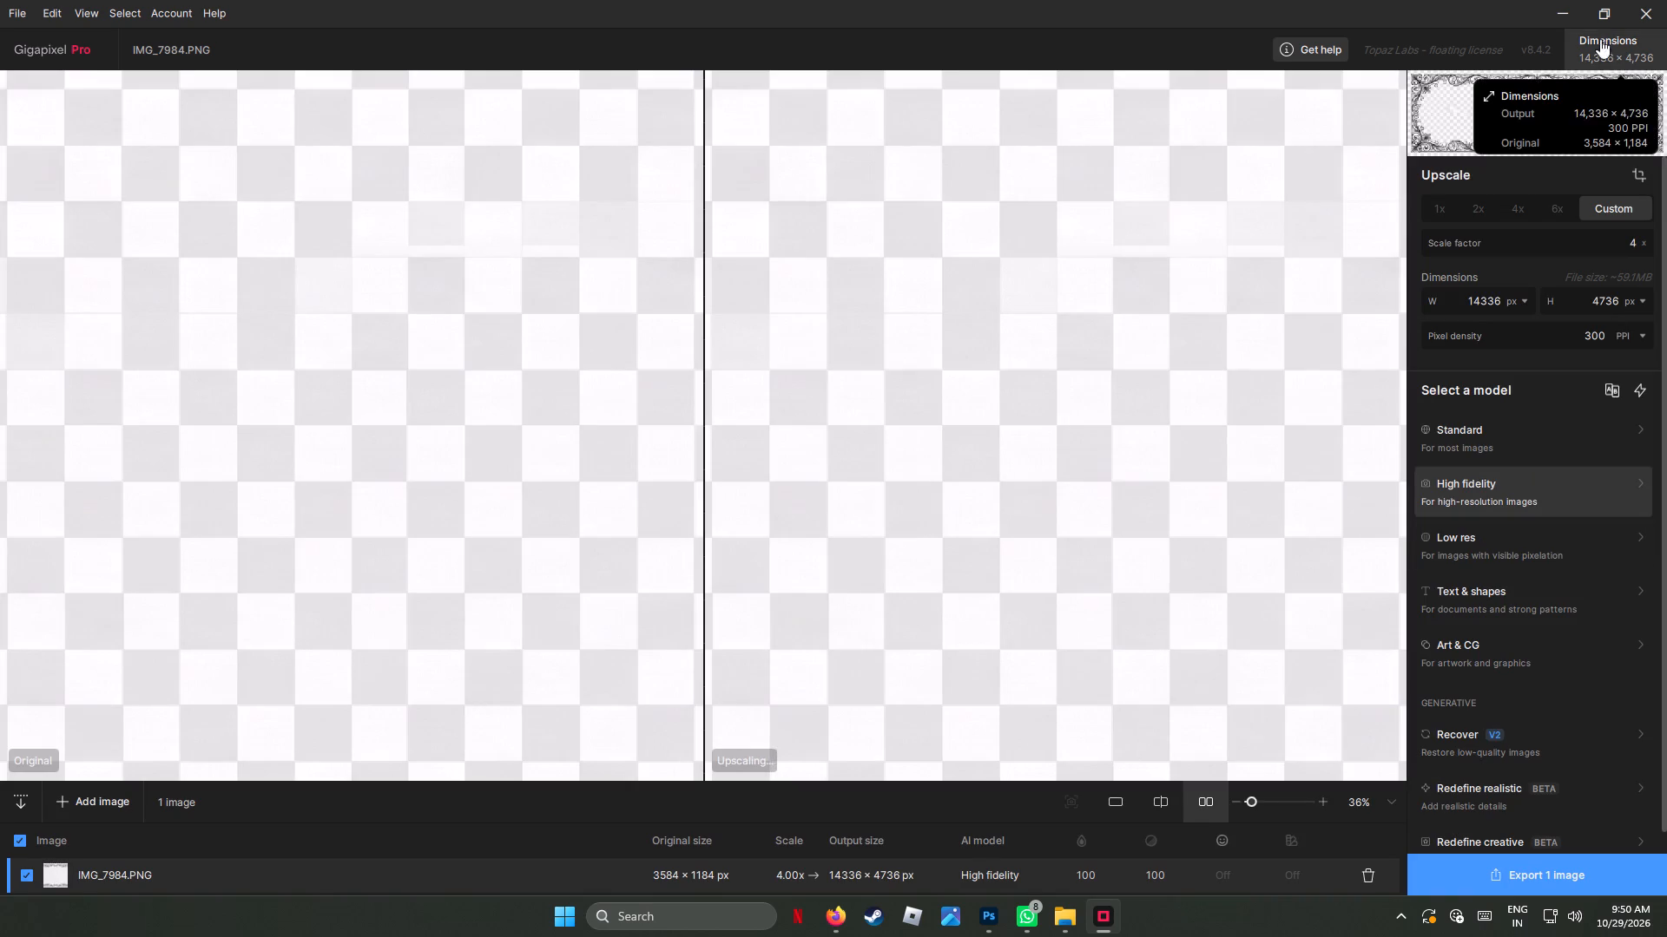
left_click(1643, 16)
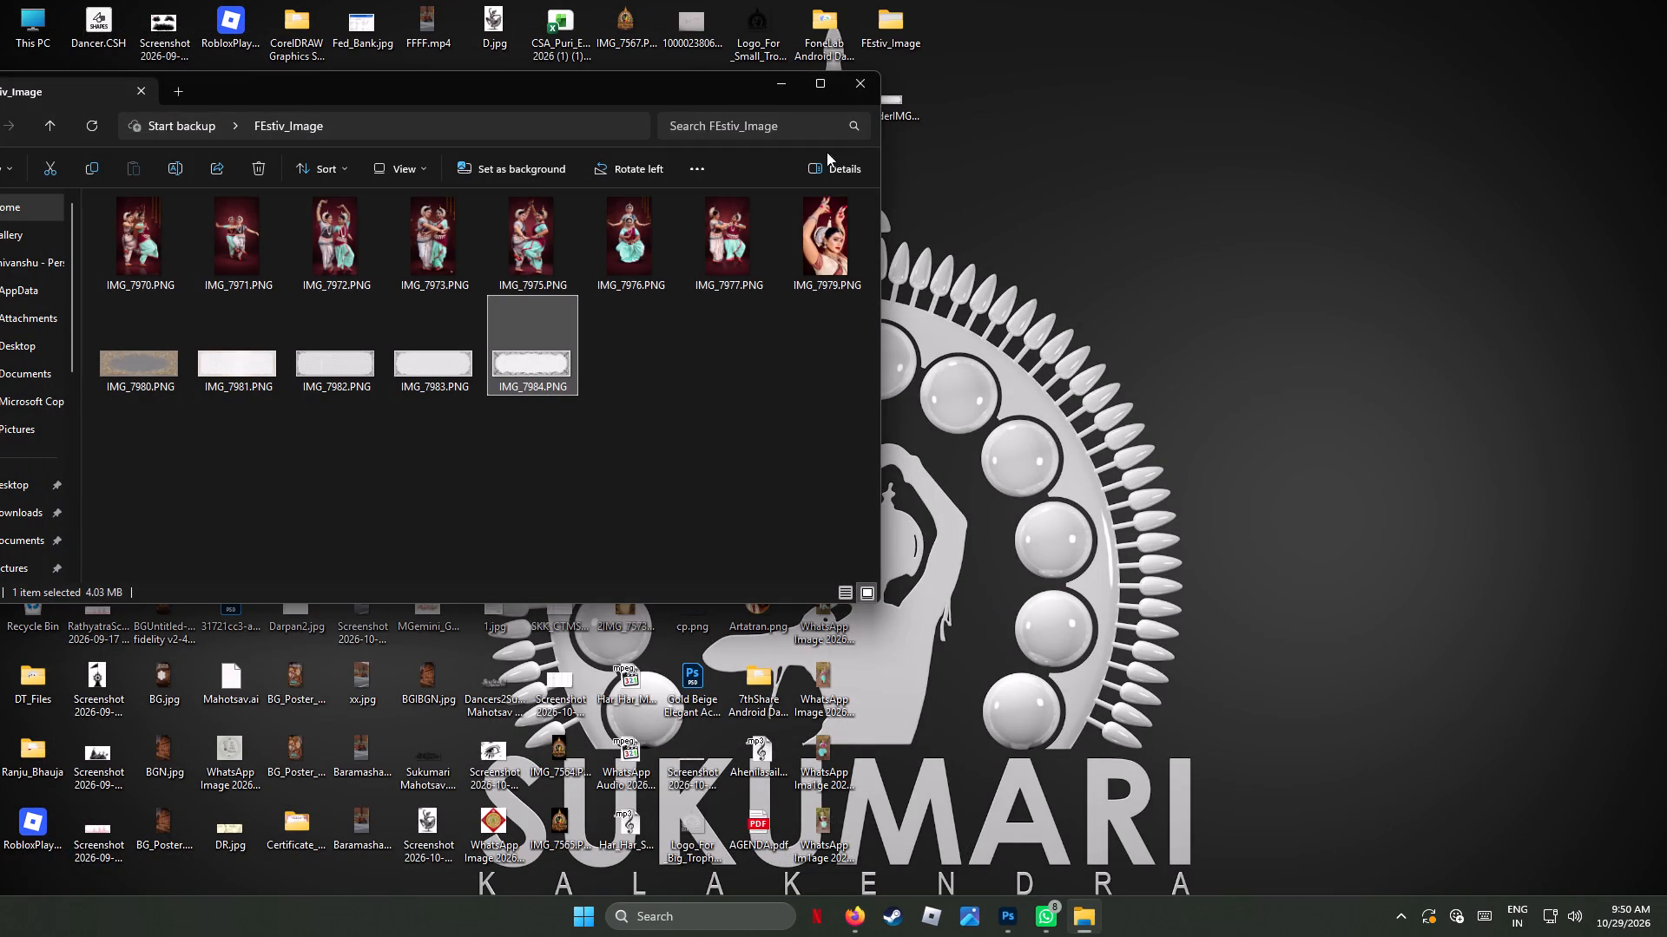
Open the exported BorderIMG_7984.PNG from the Desktop in Adobe Photoshop 2025.
left_click_drag(715, 84, 641, 101)
right_click(883, 98)
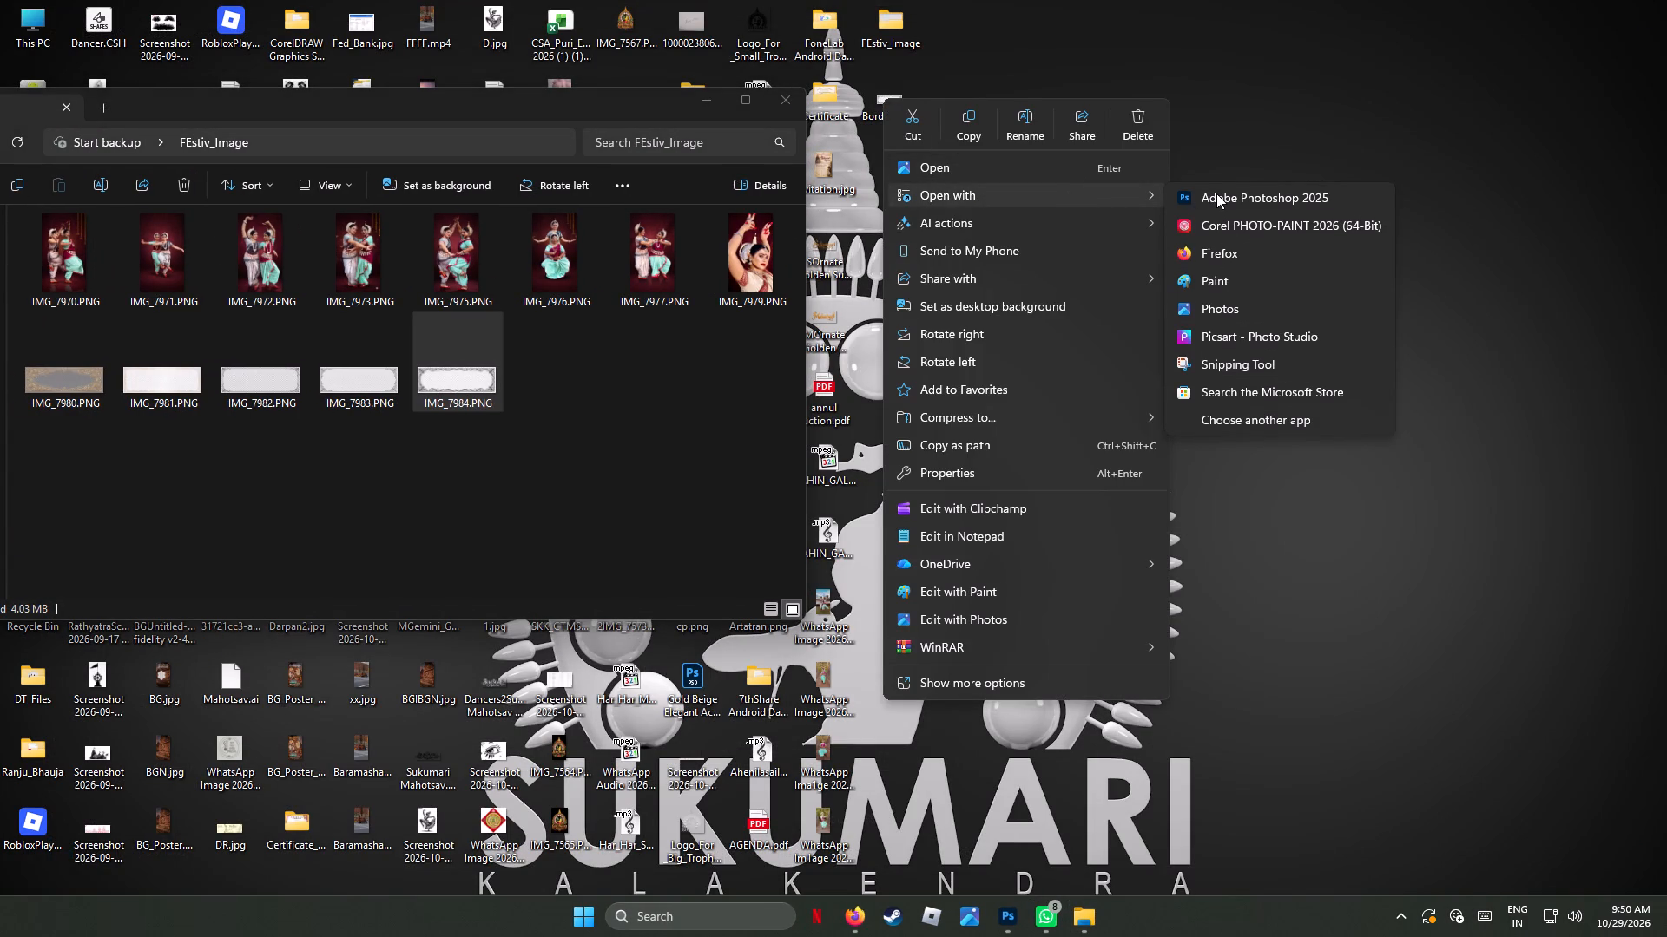
left_click(1216, 193)
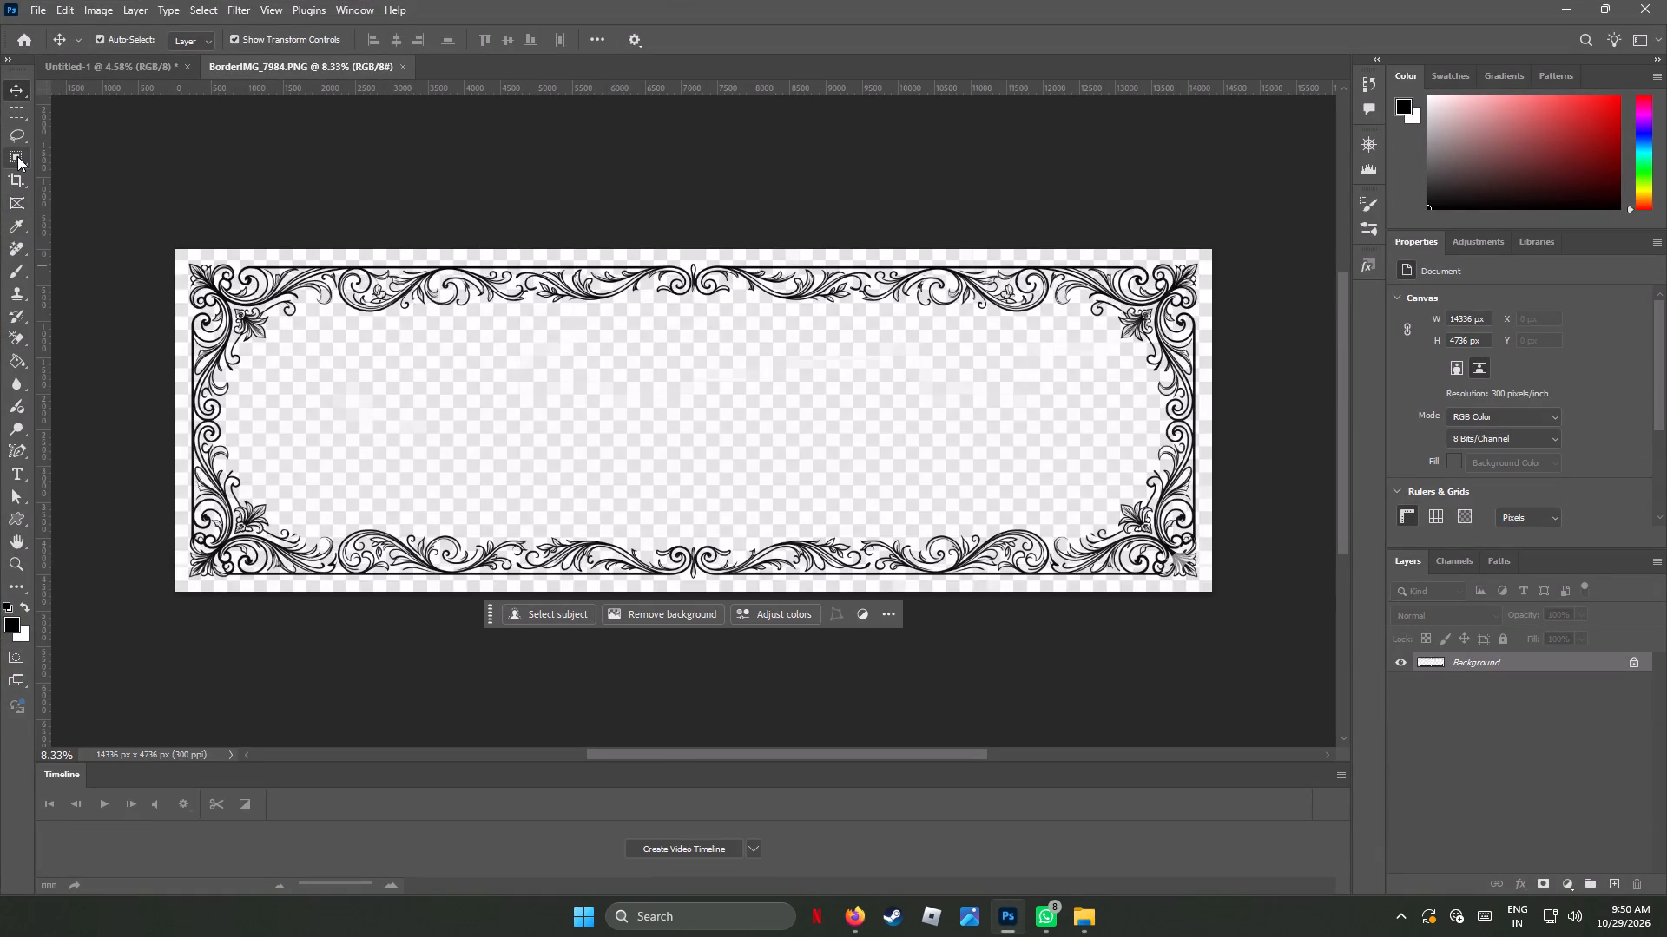
Set up the Background Eraser with a brush size of 5000 px.
left_click(16, 340)
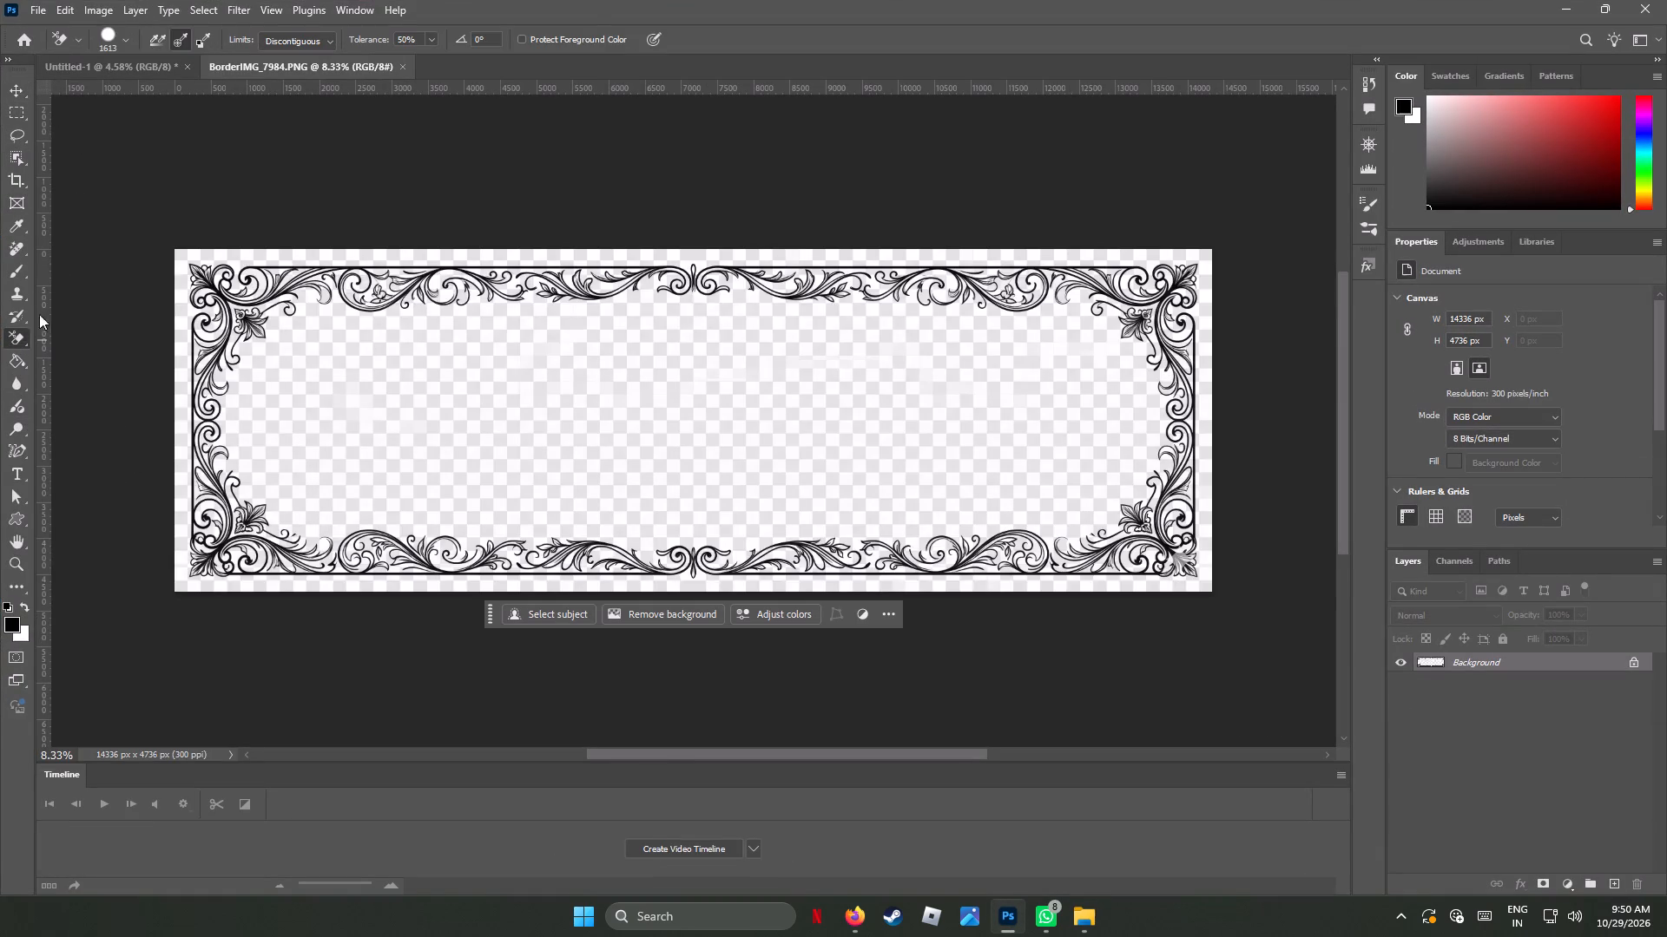
left_click(124, 38)
left_click(179, 88)
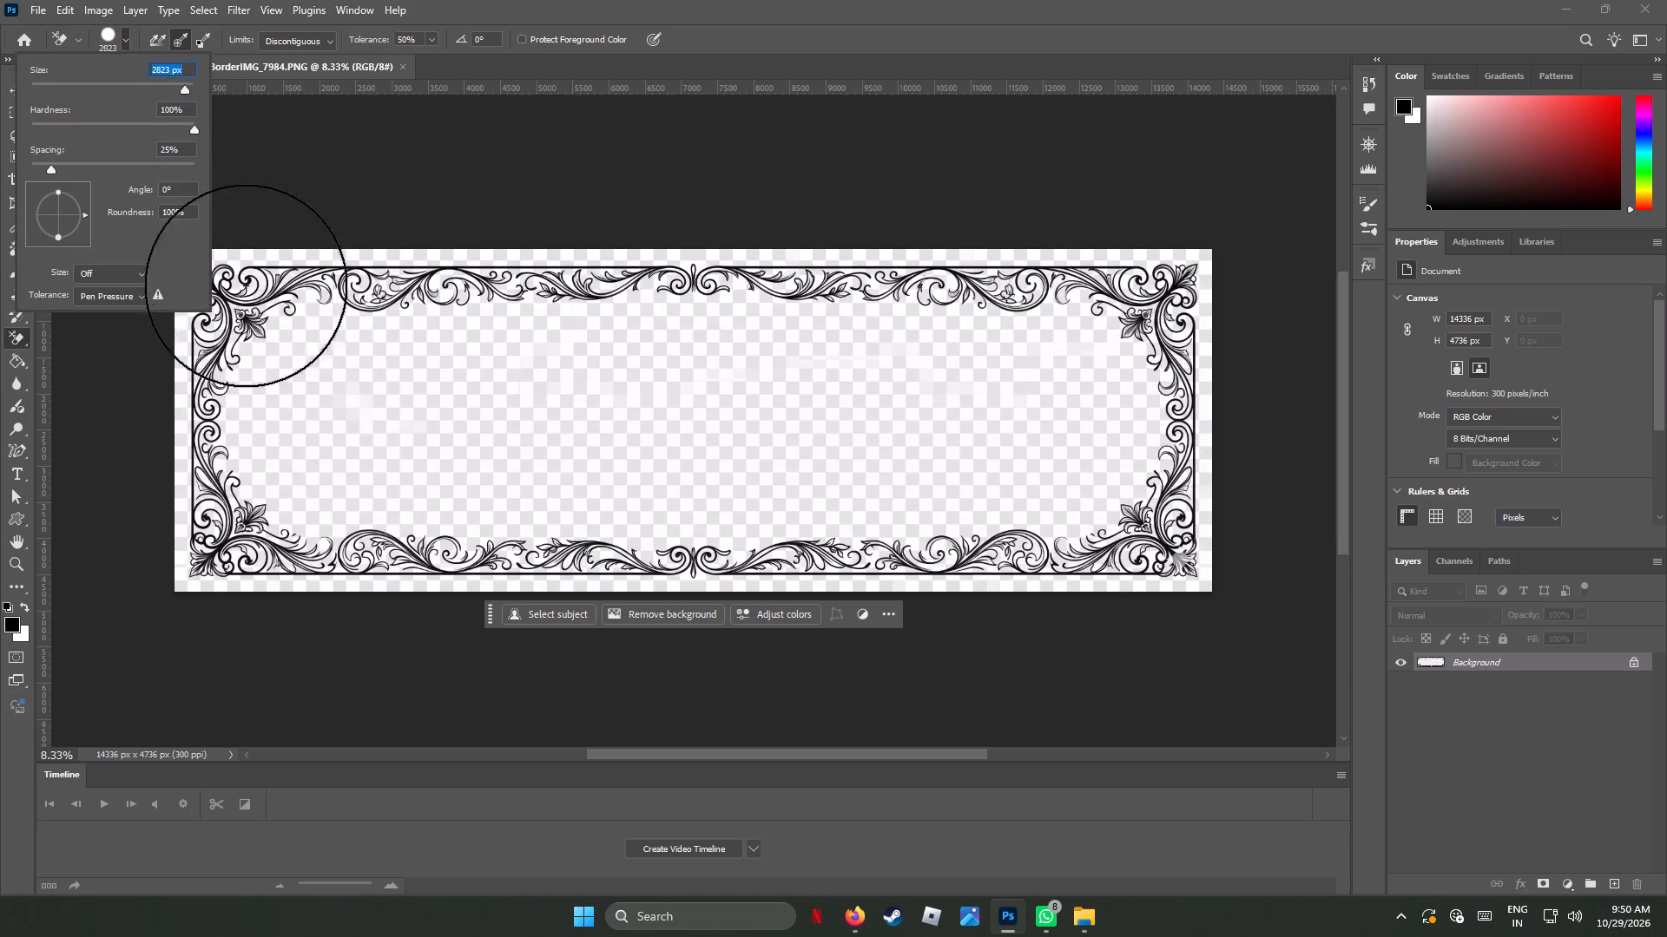
left_click_drag(184, 87, 211, 77)
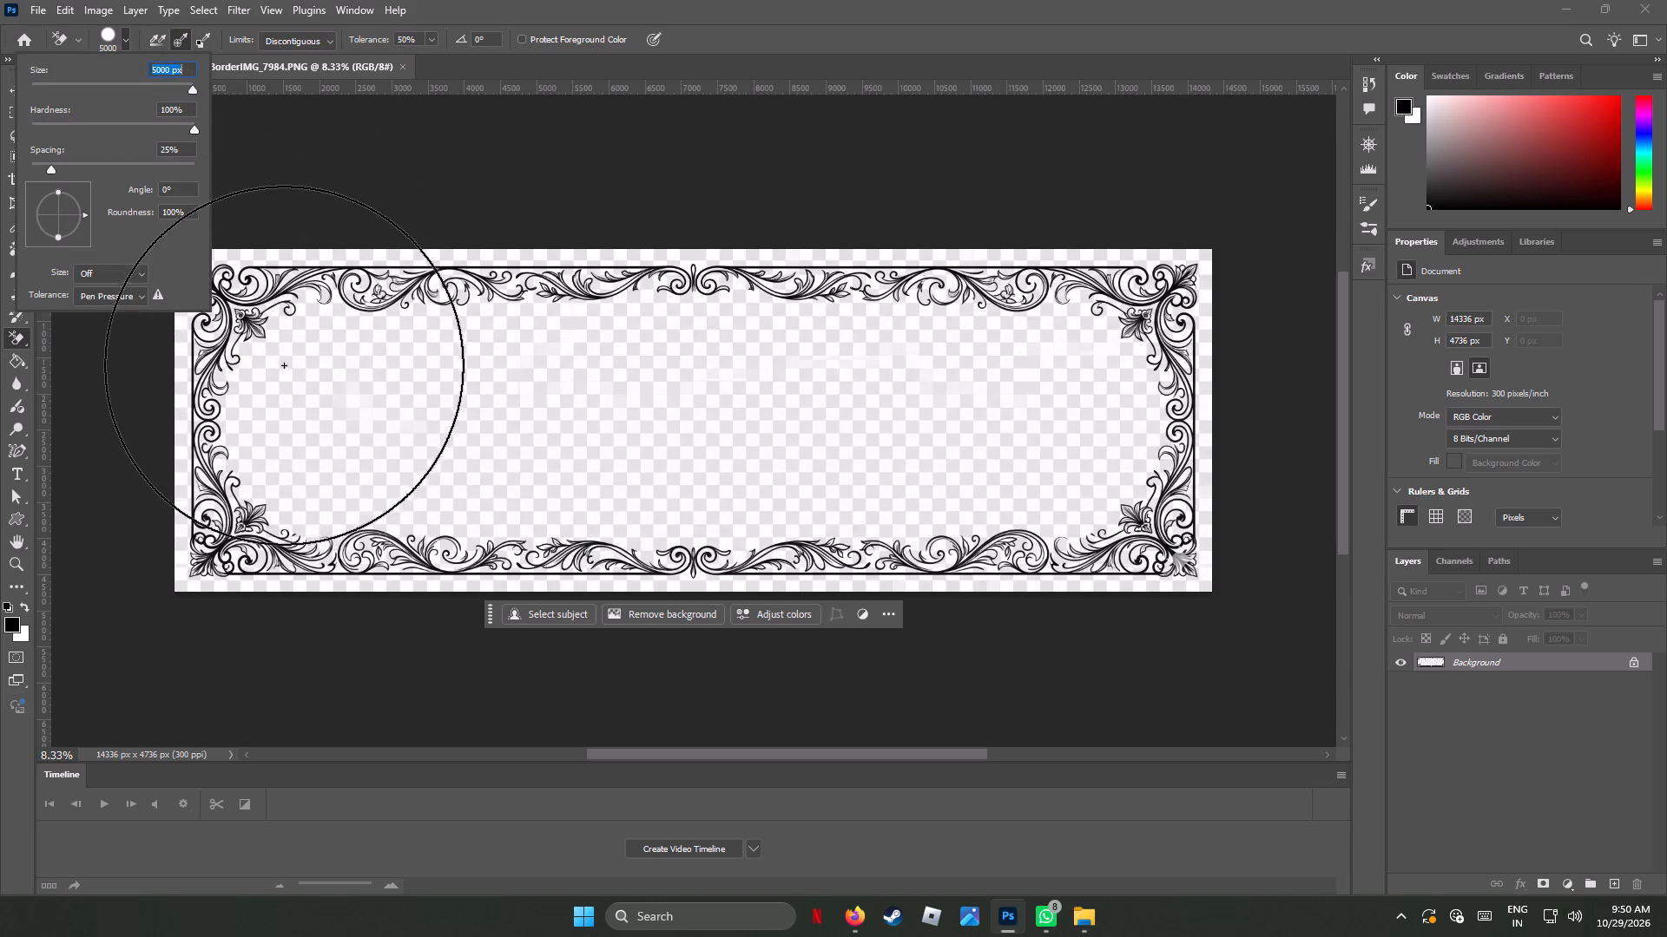
left_click(580, 0)
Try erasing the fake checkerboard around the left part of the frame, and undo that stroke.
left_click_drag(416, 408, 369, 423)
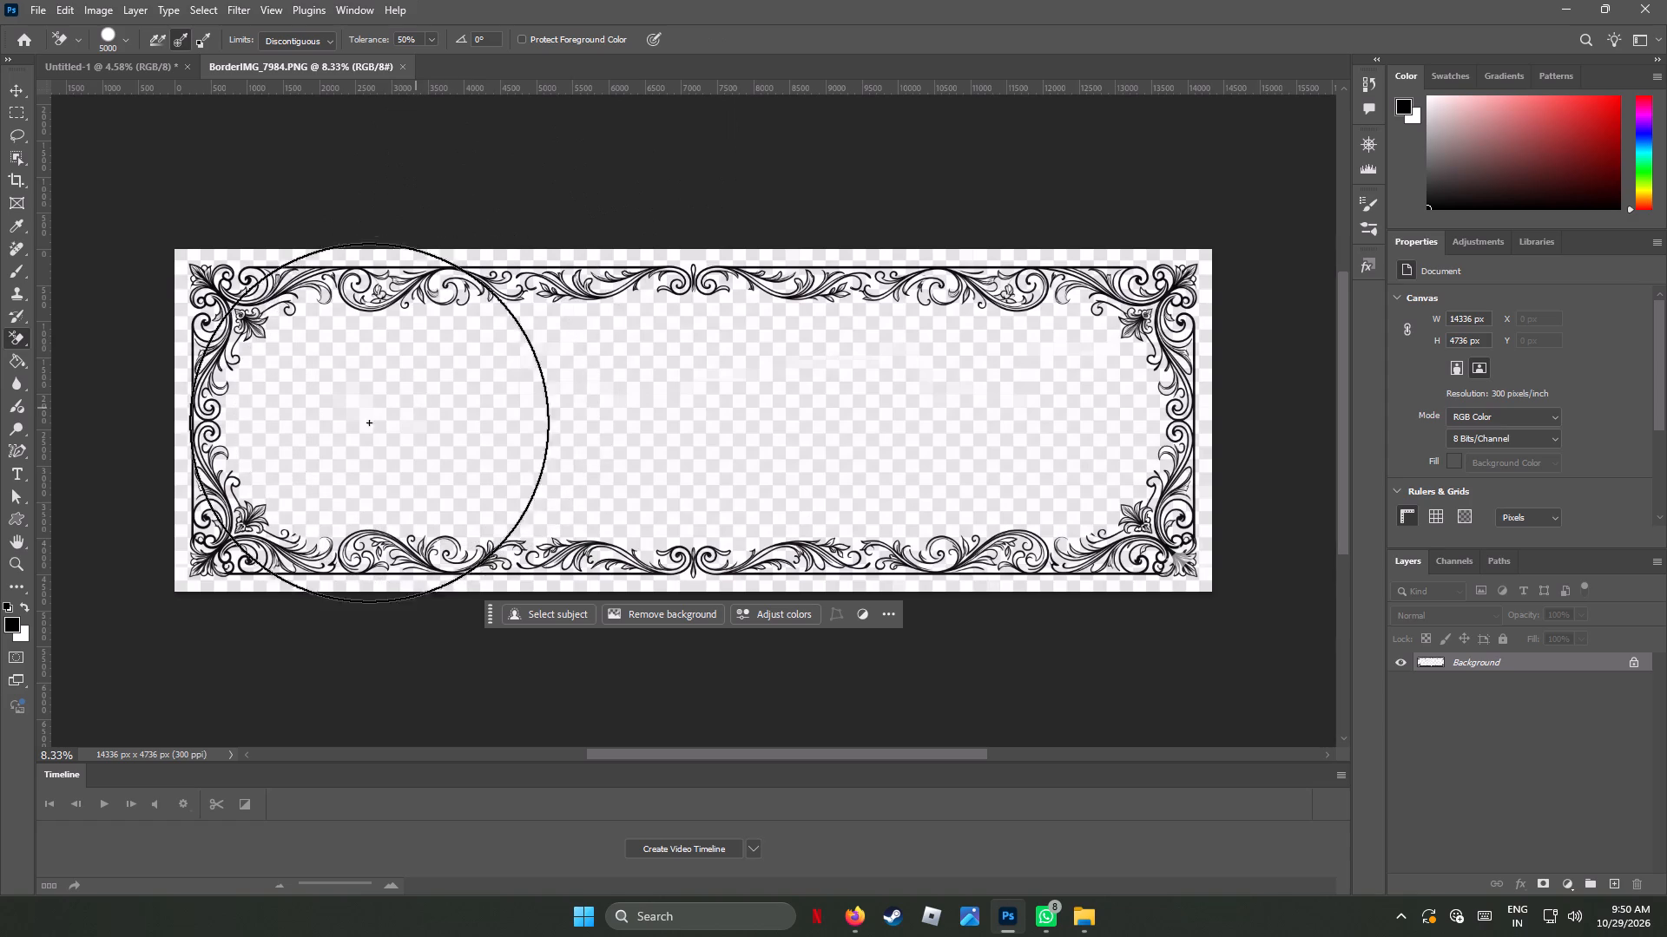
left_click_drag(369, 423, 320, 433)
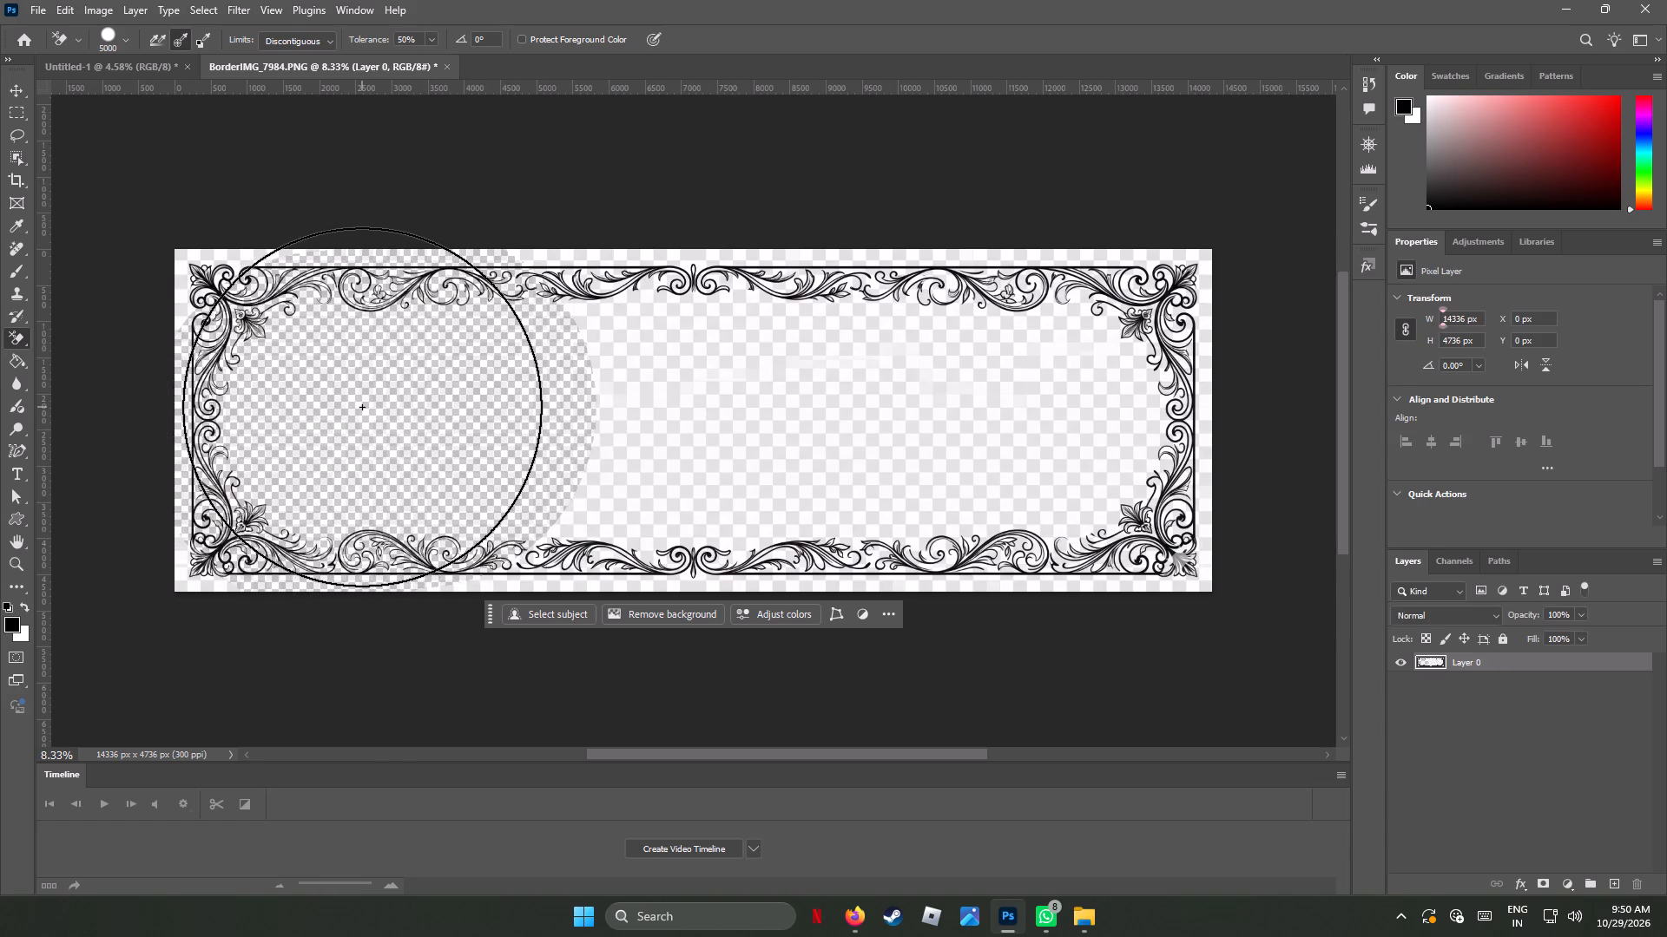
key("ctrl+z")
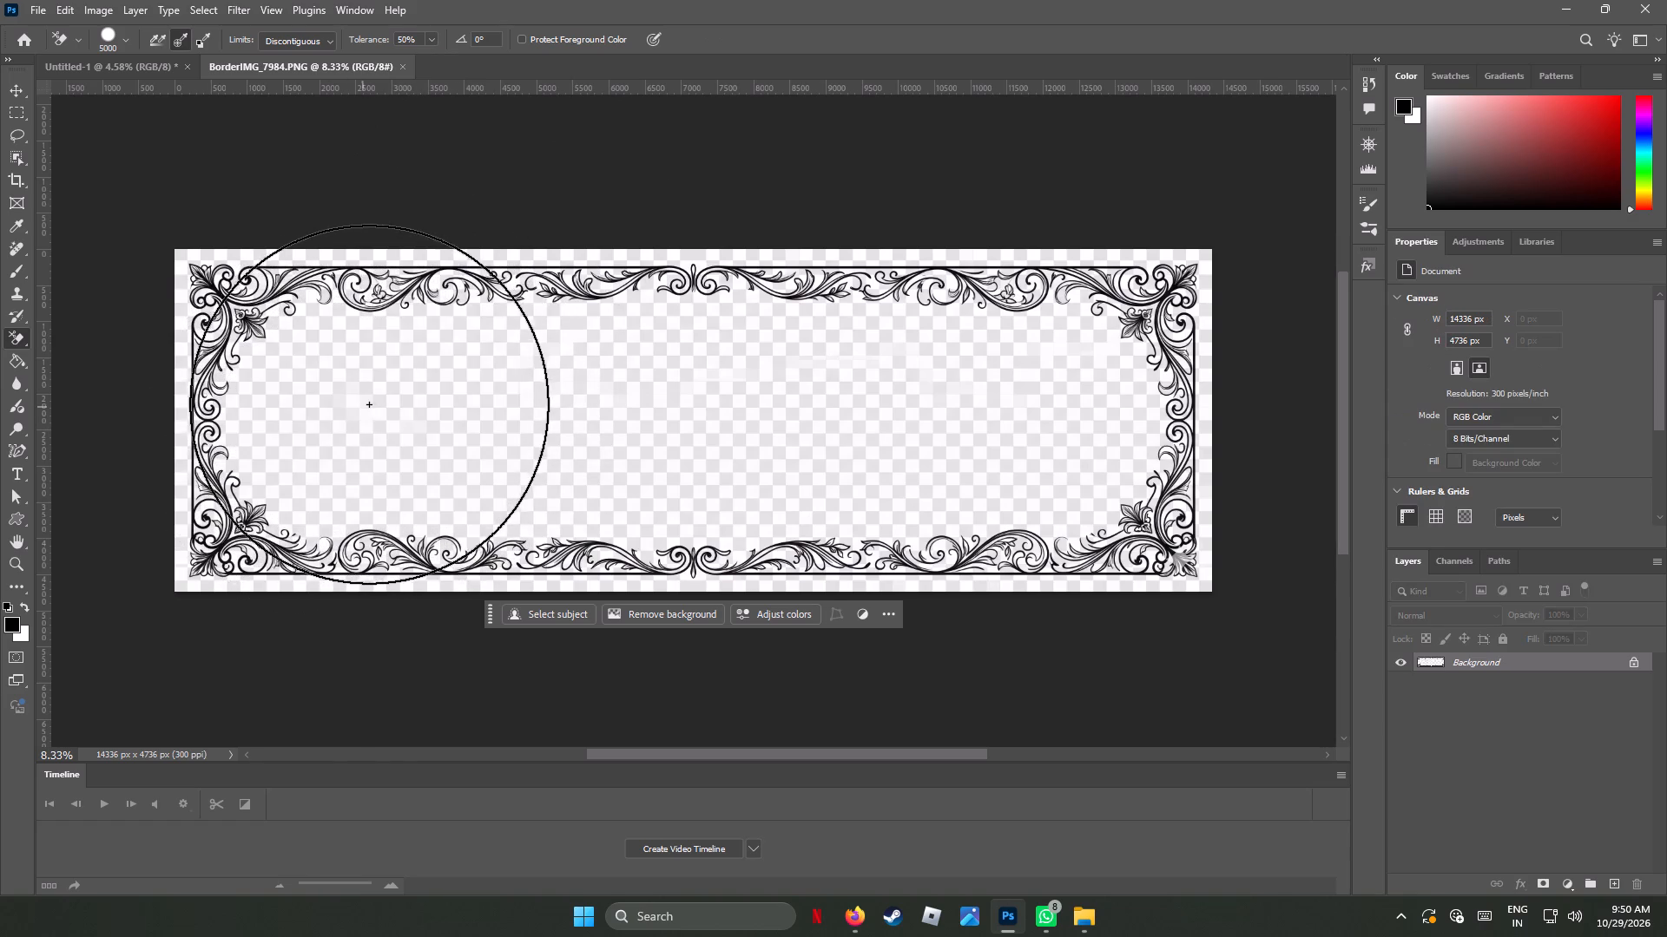
Erase the fake checkerboard background across the whole frame image with the Background Eraser, keeping the black ornament.
left_click_drag(372, 403, 348, 551)
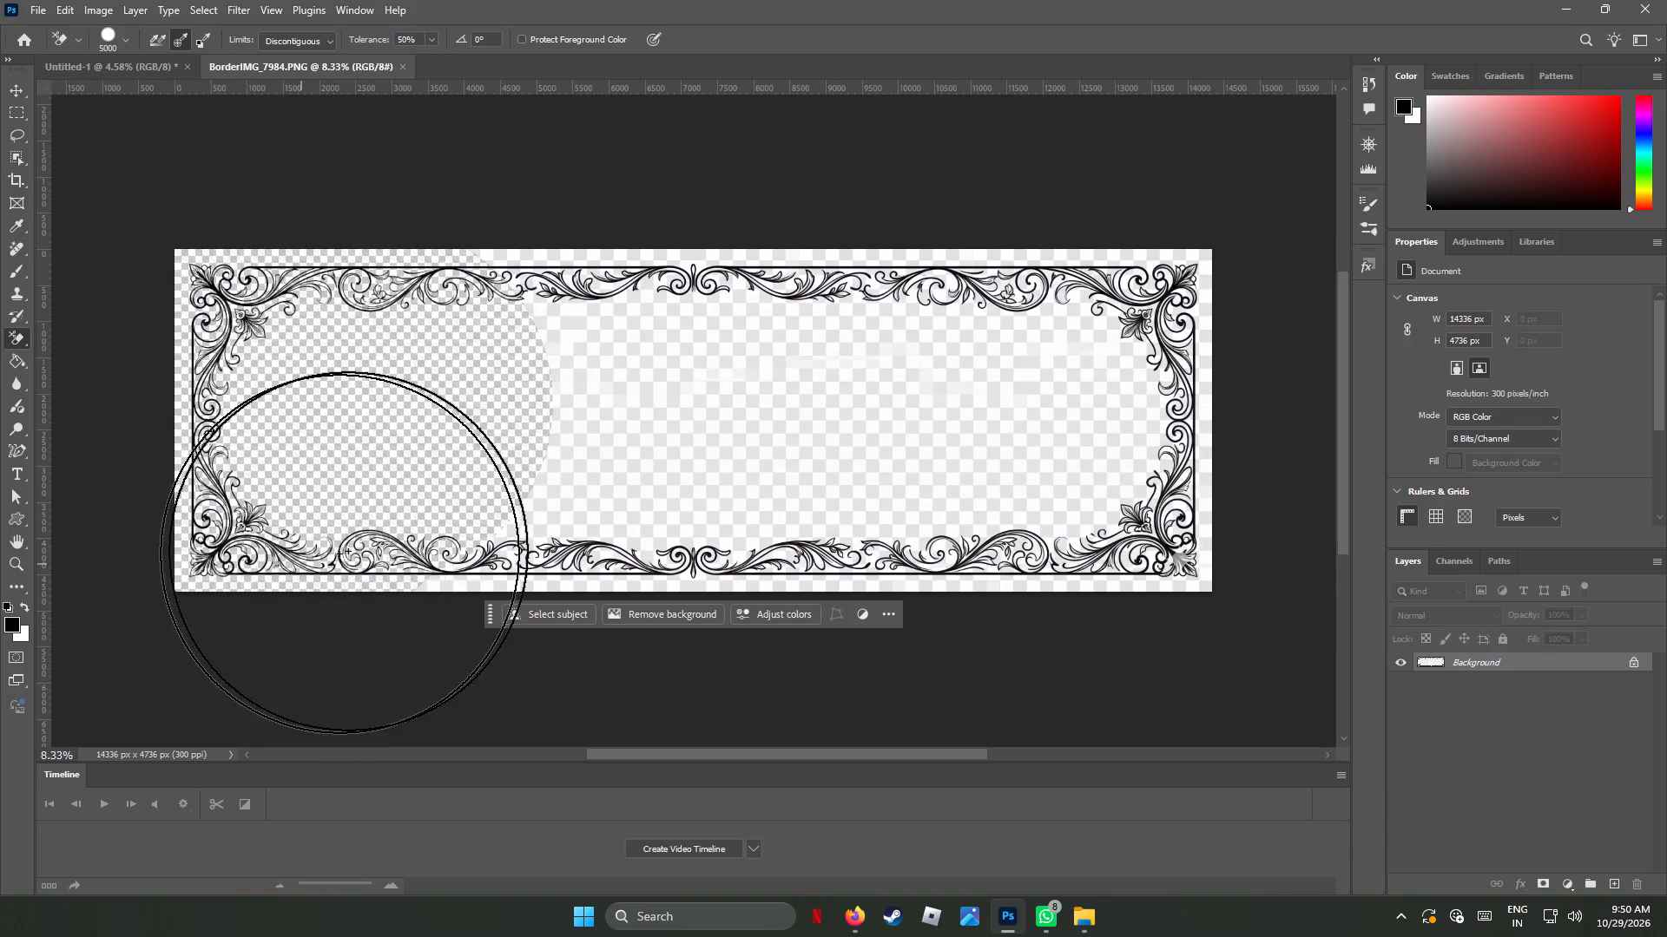
left_click_drag(348, 551, 1235, 228)
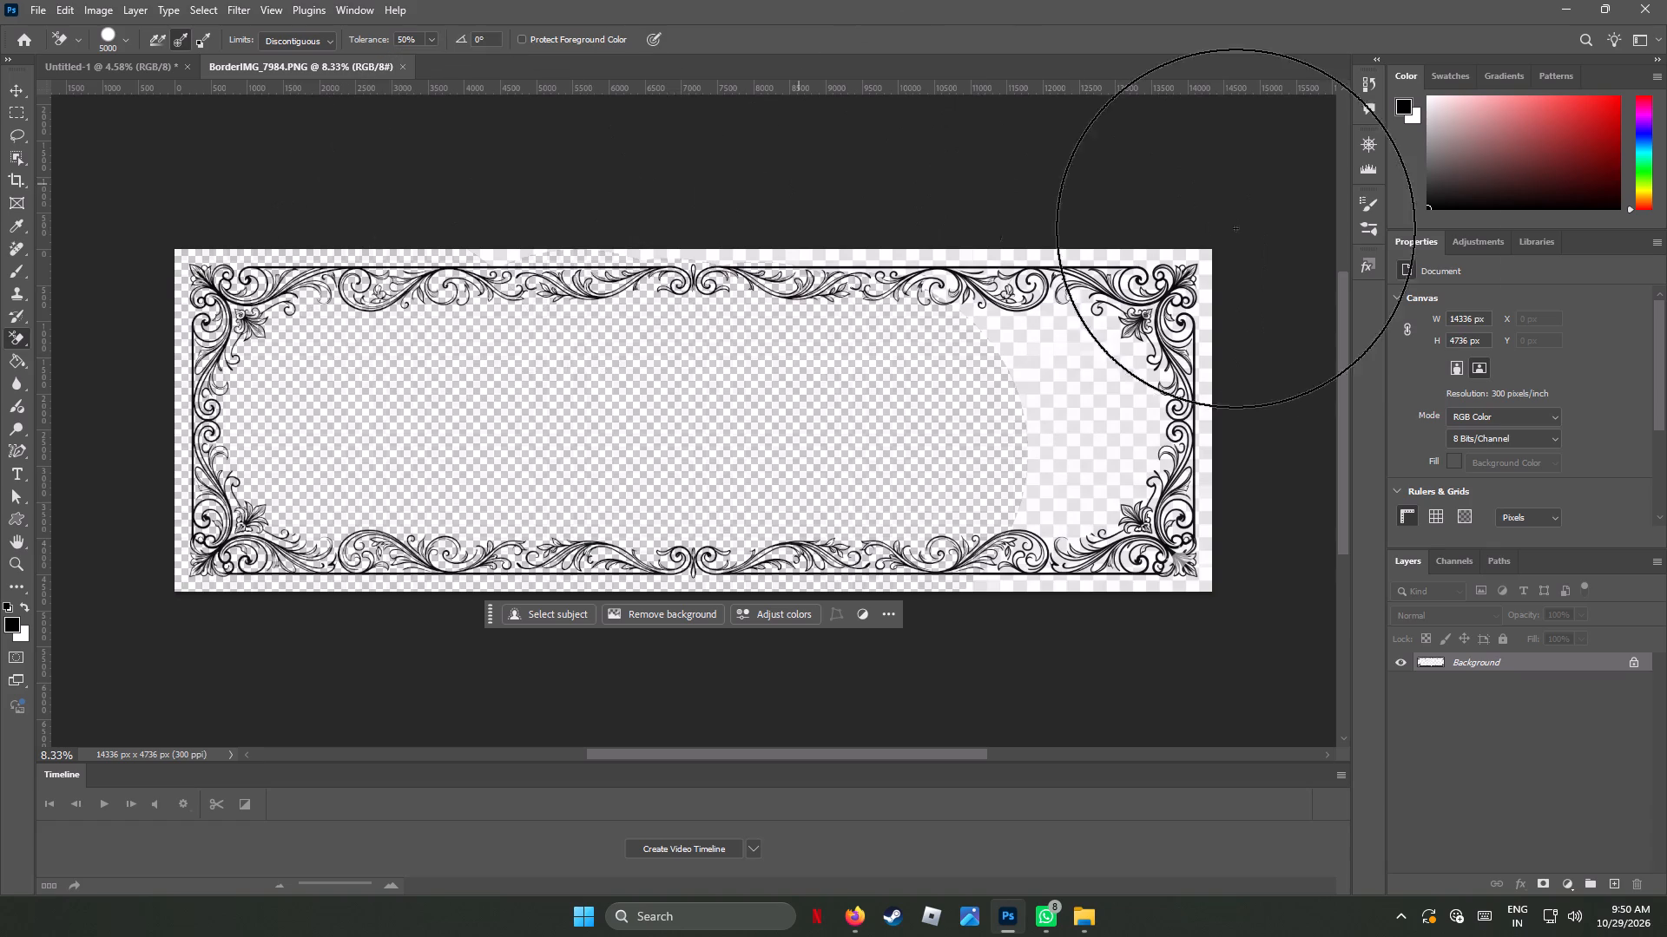
left_click_drag(1235, 228, 1233, 410)
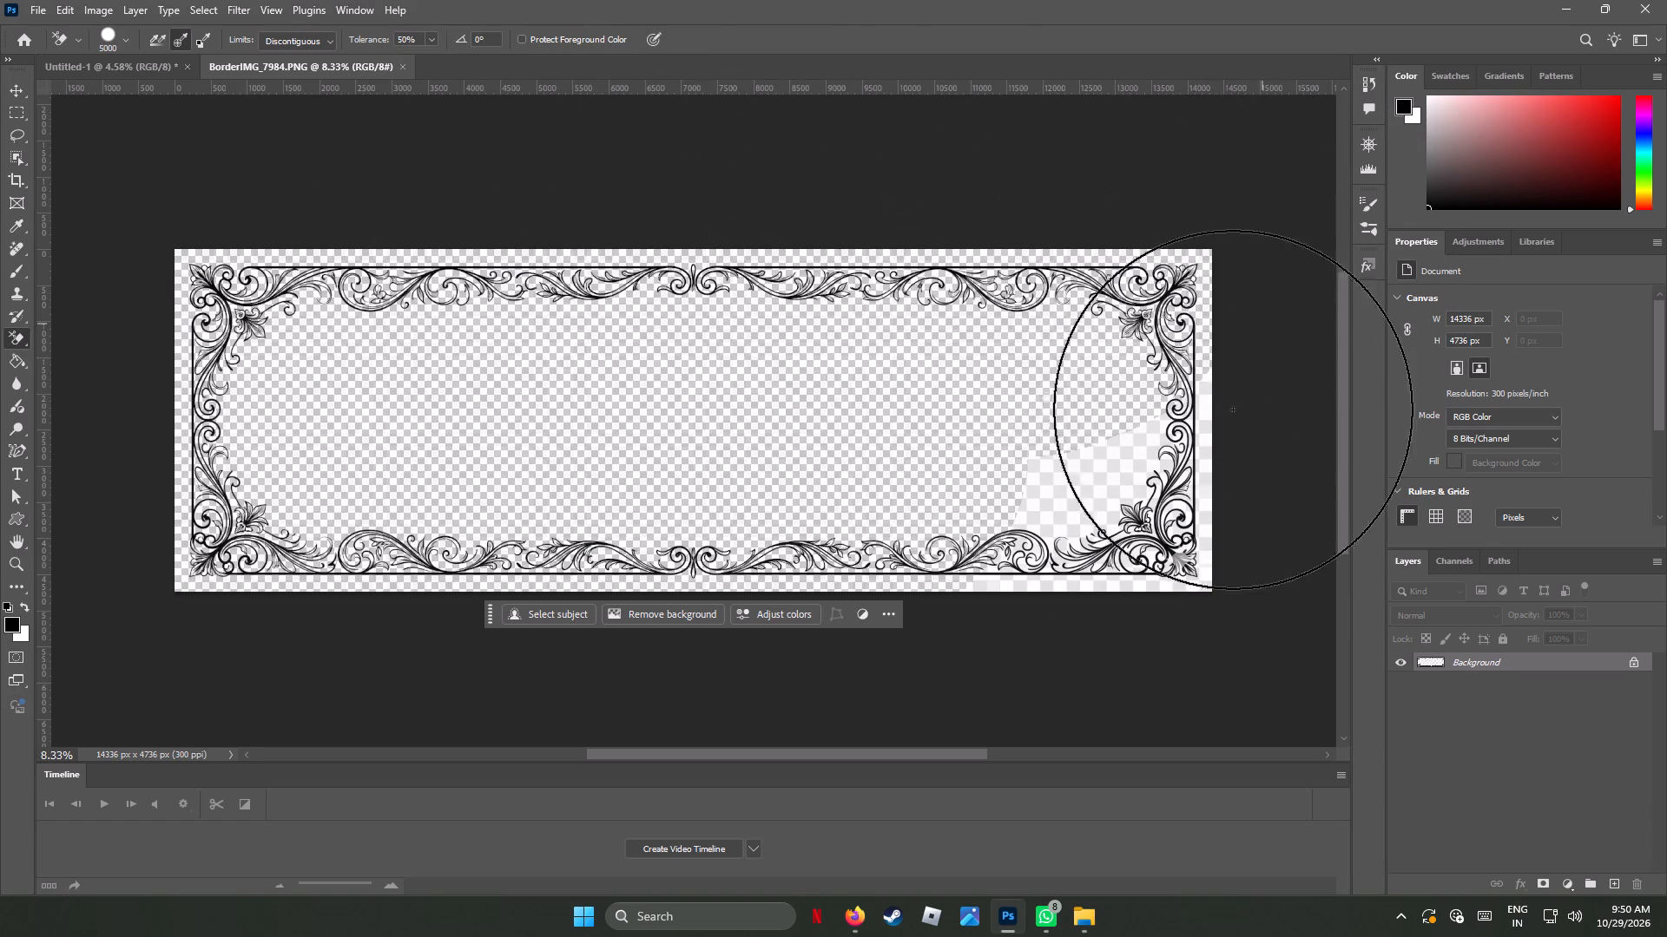
left_click_drag(1233, 410, 735, 594)
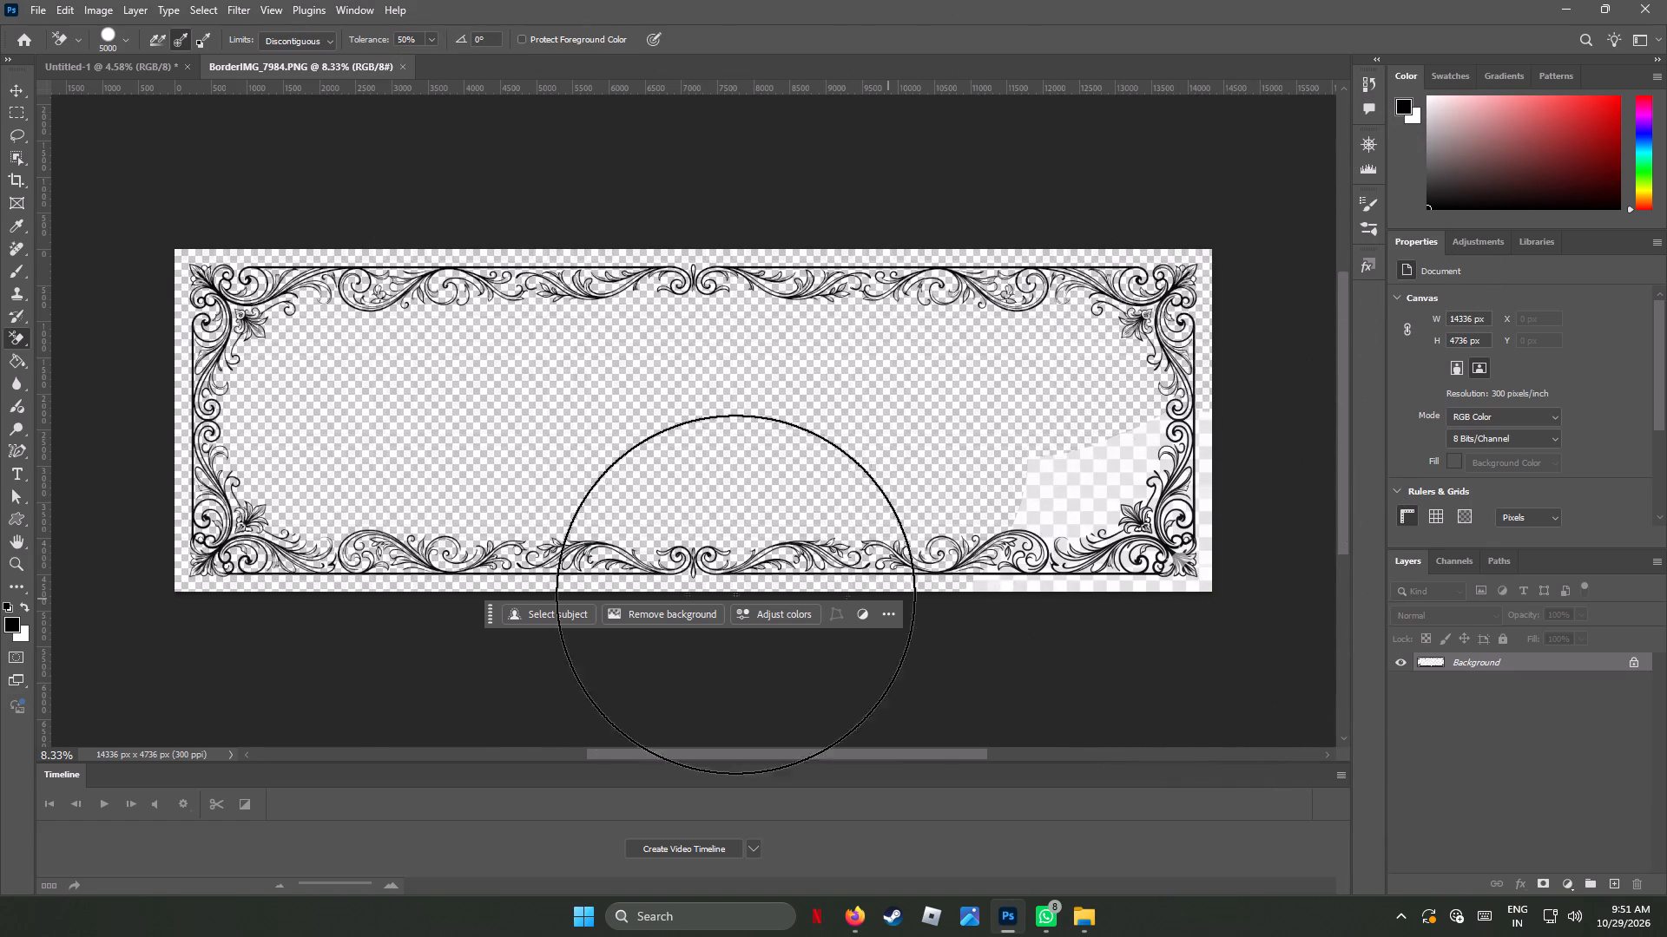
left_click_drag(735, 594, 1046, 580)
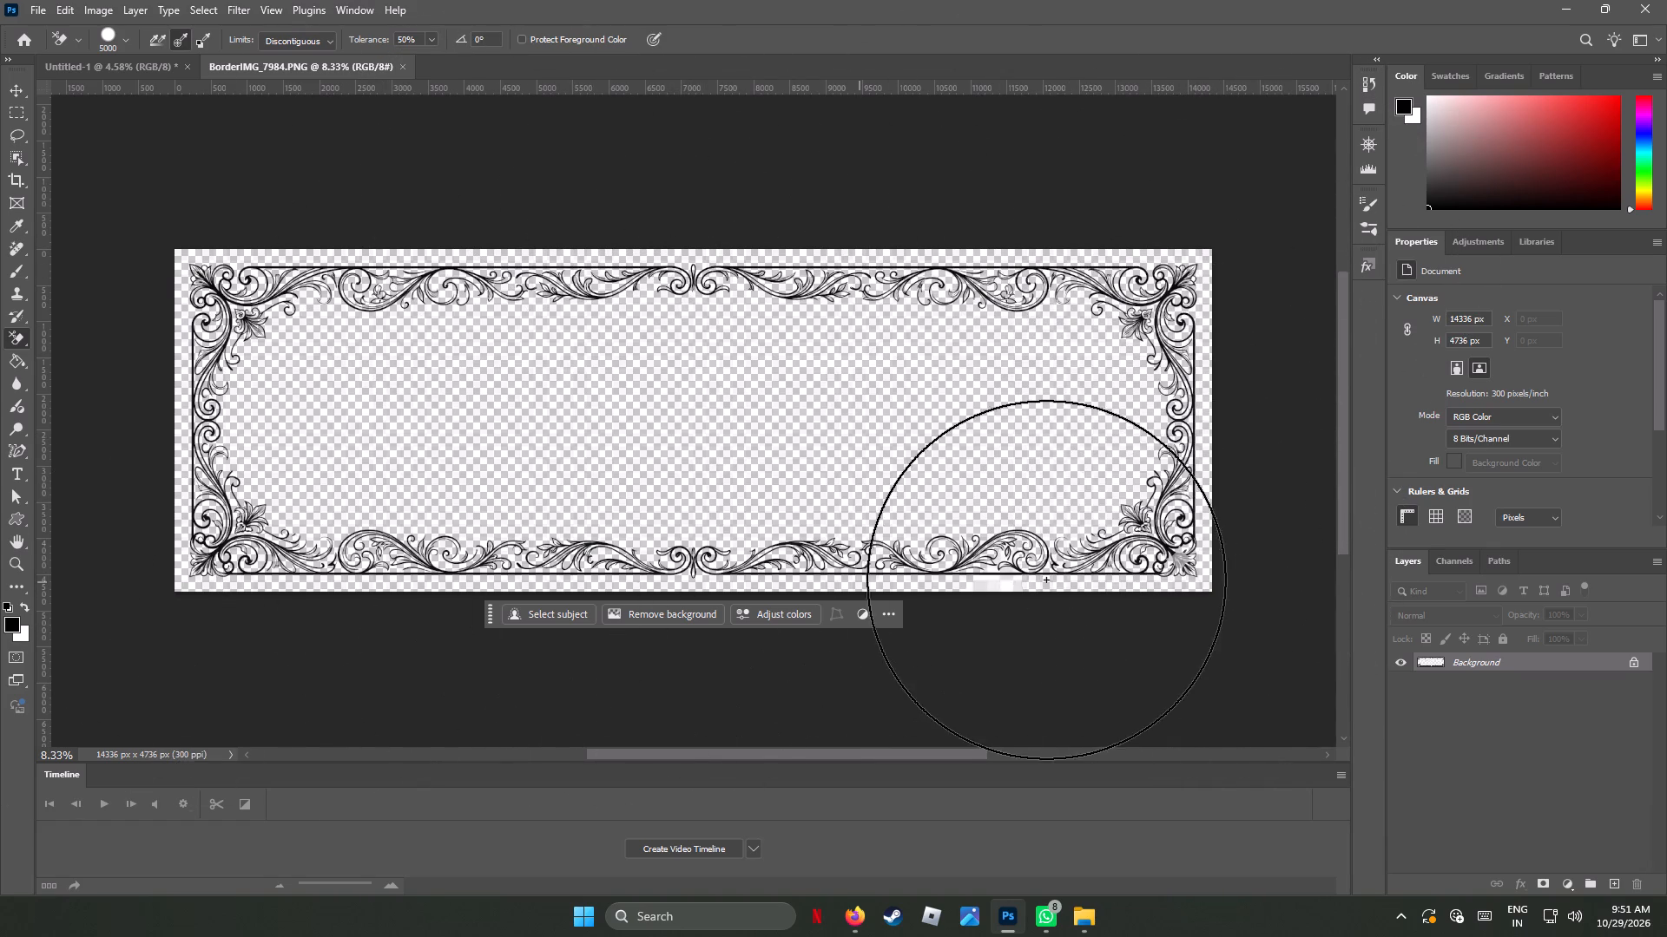
left_click_drag(1046, 580, 132, 620)
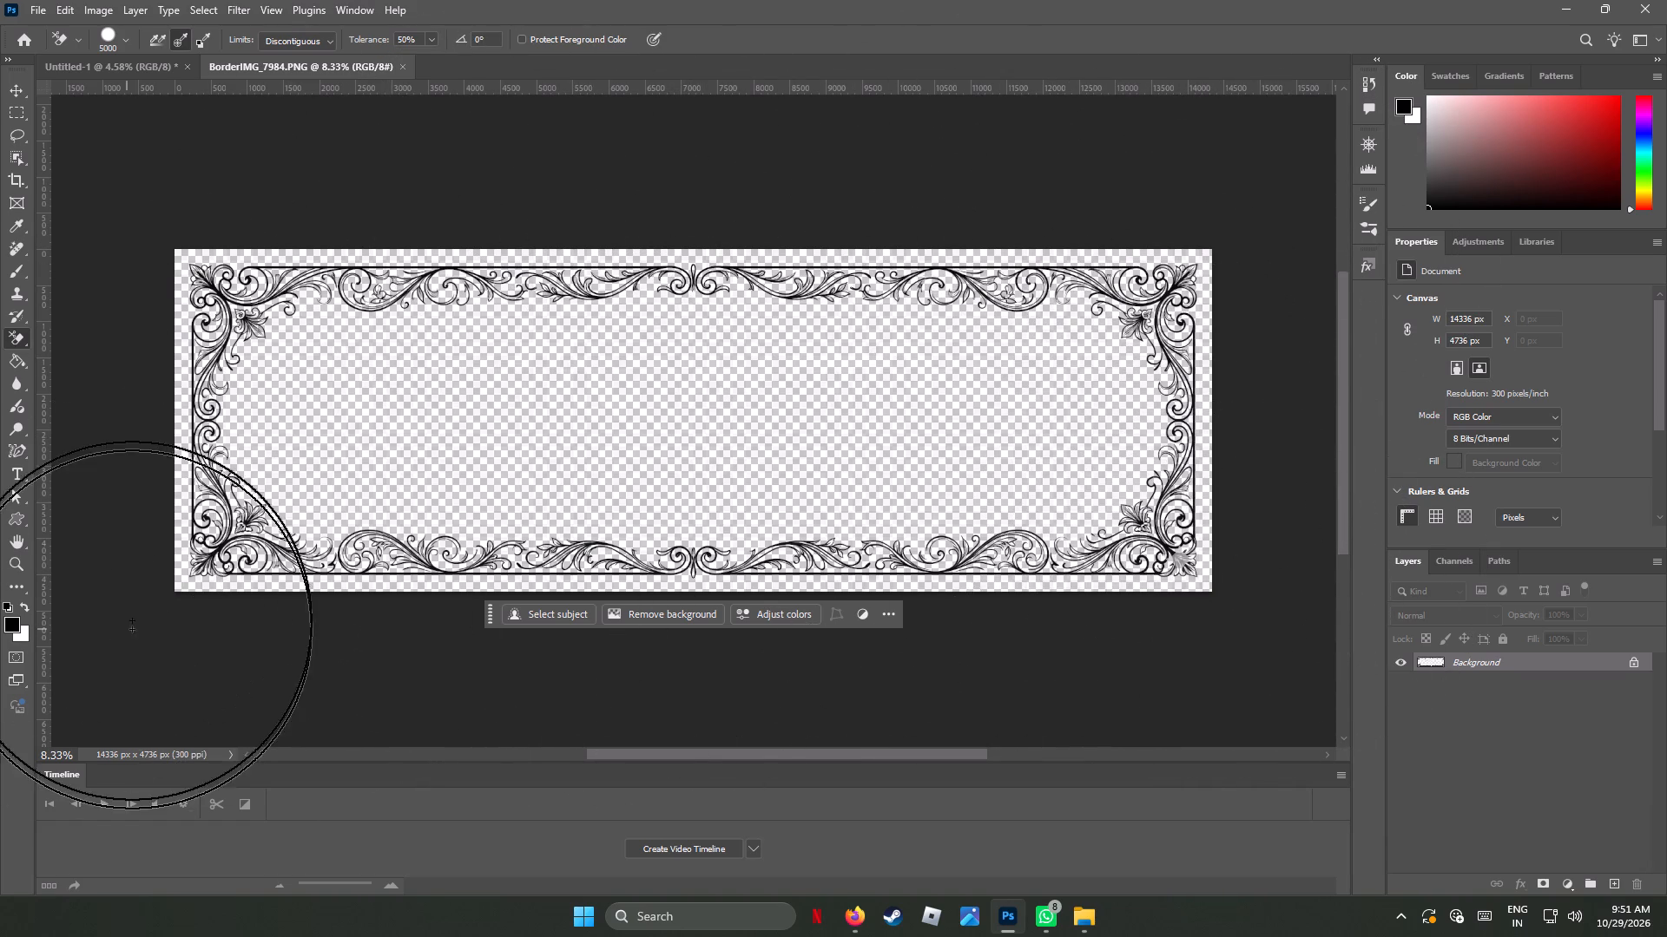
left_click_drag(132, 620, 190, 547)
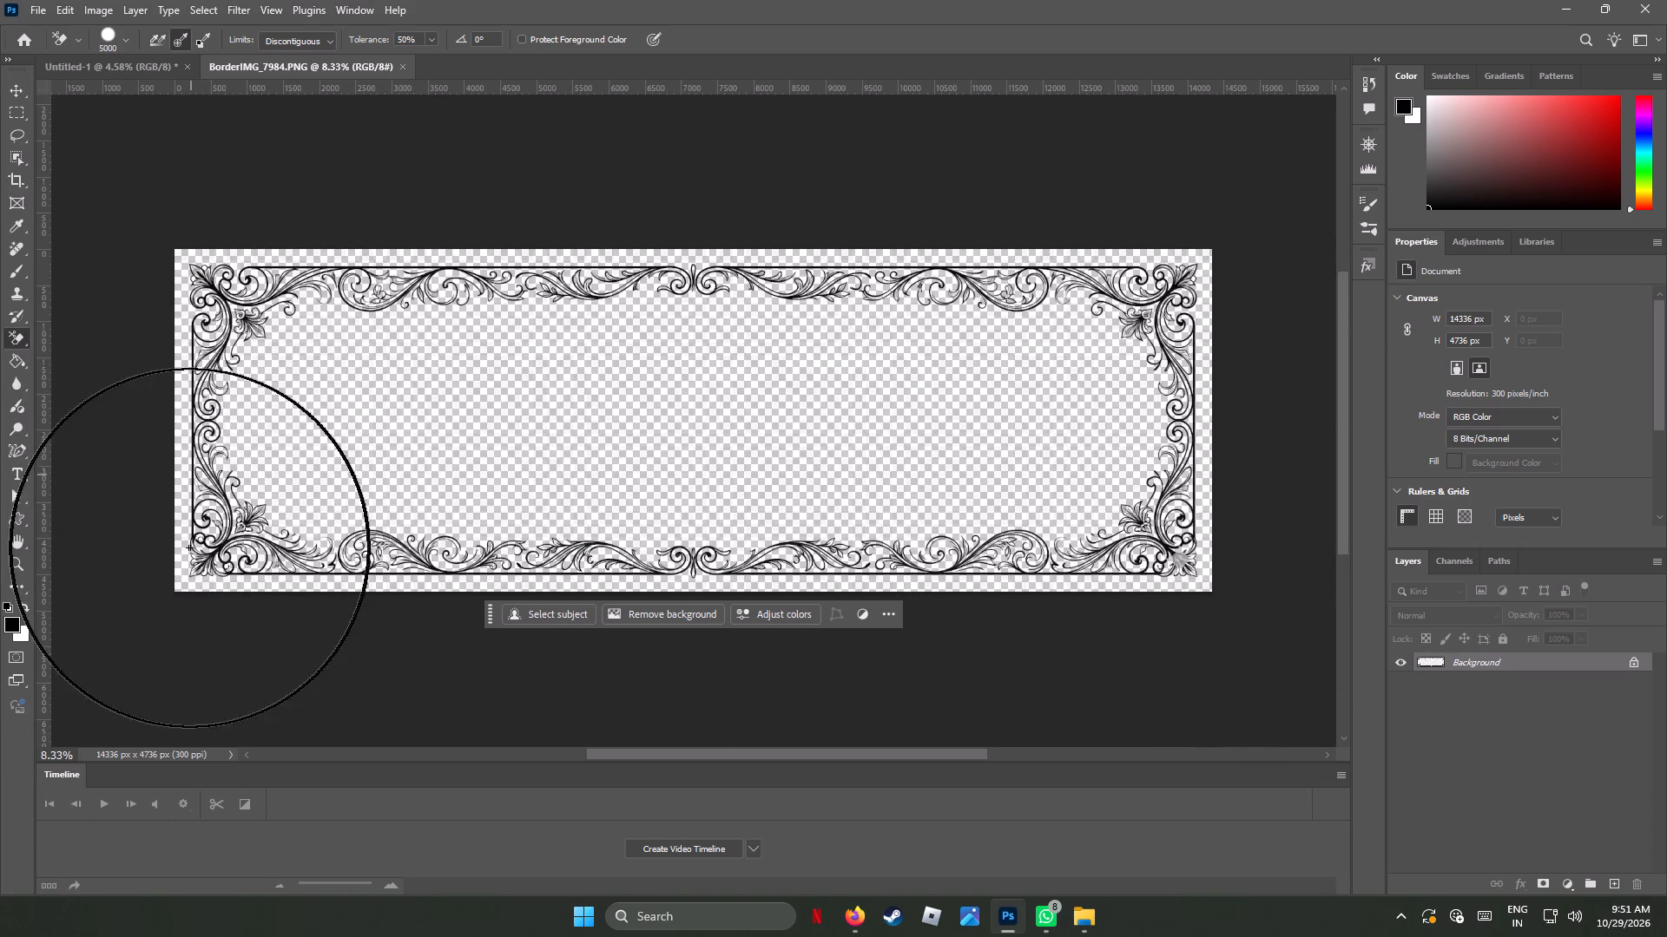
left_click_drag(190, 547, 68, 293)
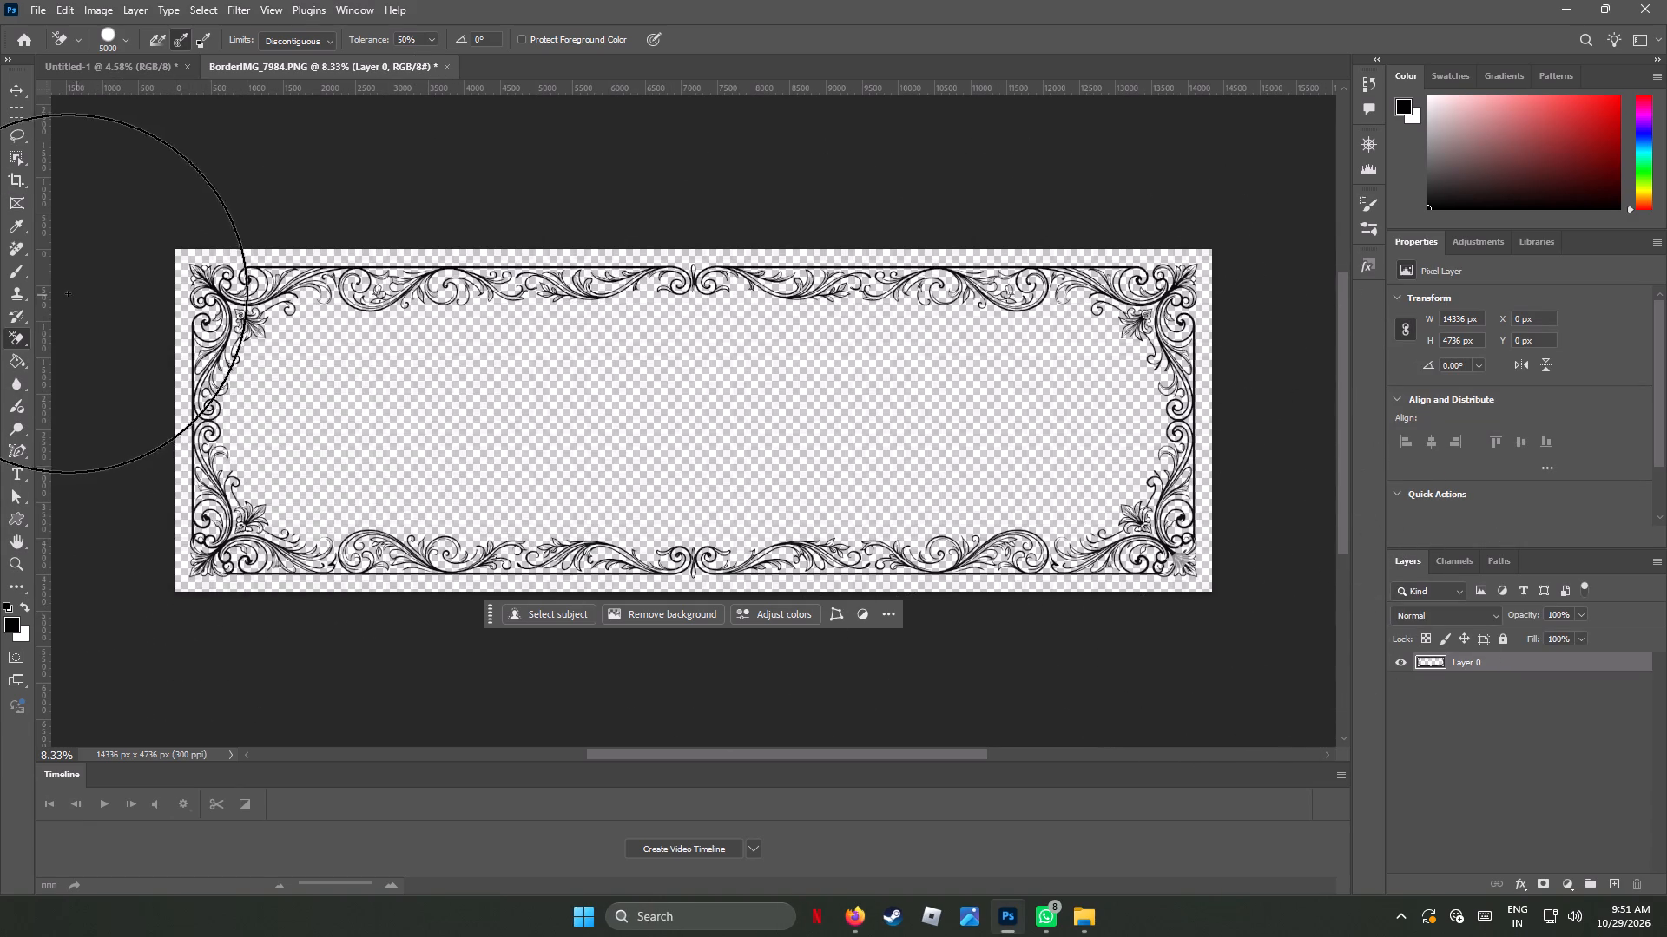
left_click_drag(68, 293, 744, 275)
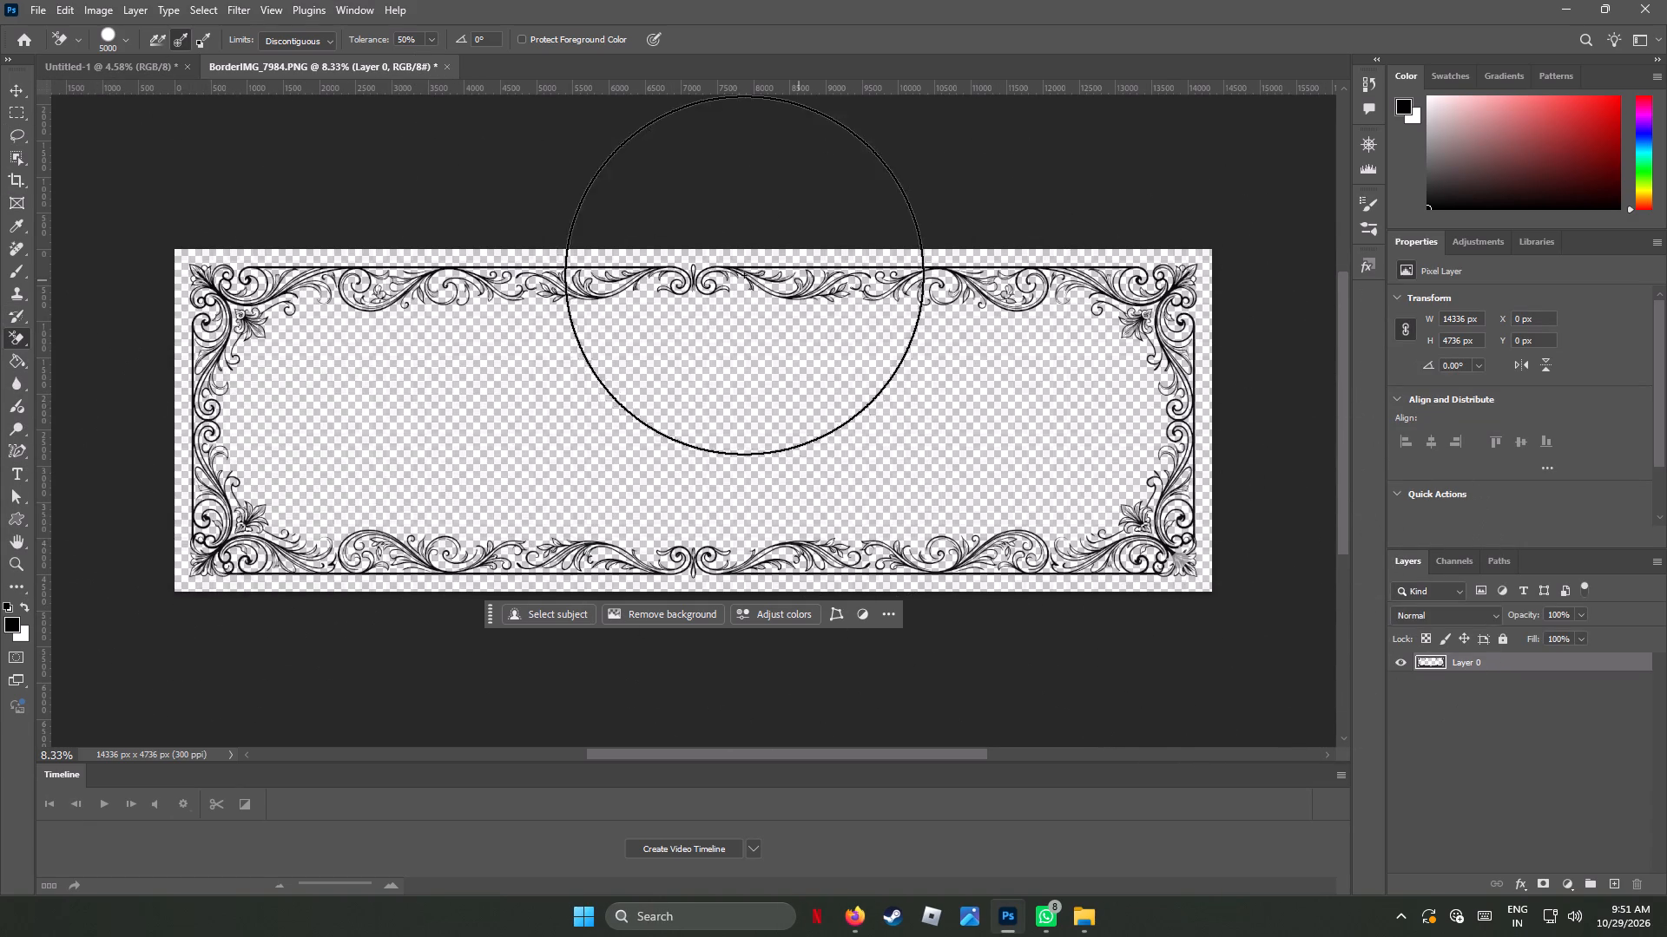
left_click_drag(744, 275, 66, 519)
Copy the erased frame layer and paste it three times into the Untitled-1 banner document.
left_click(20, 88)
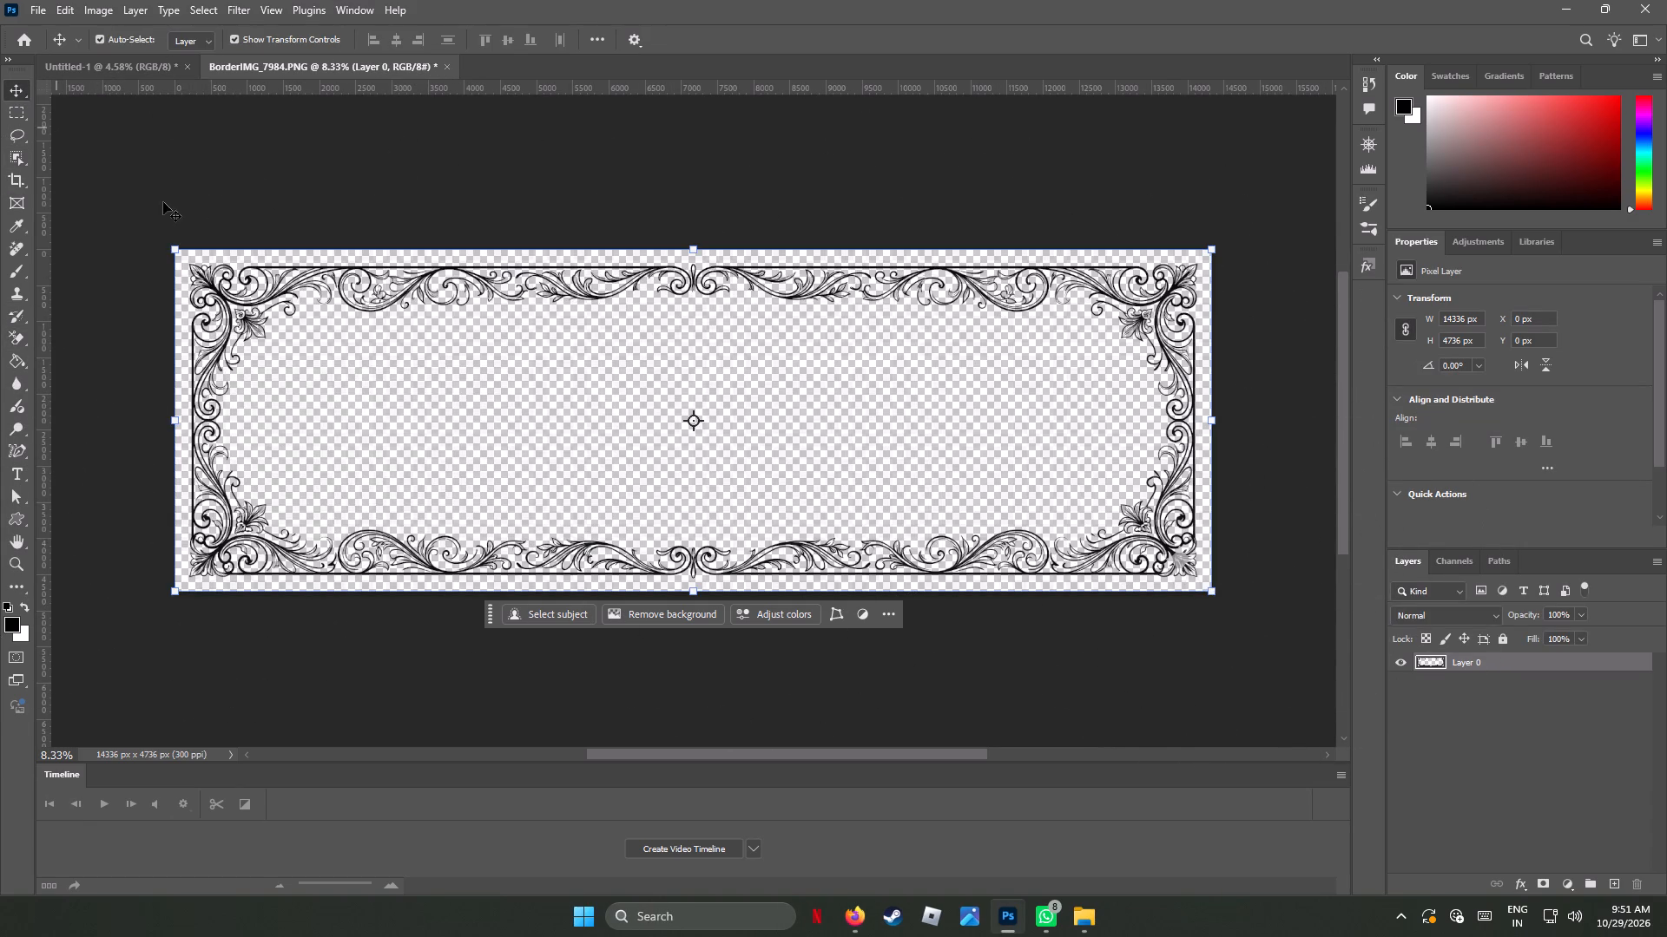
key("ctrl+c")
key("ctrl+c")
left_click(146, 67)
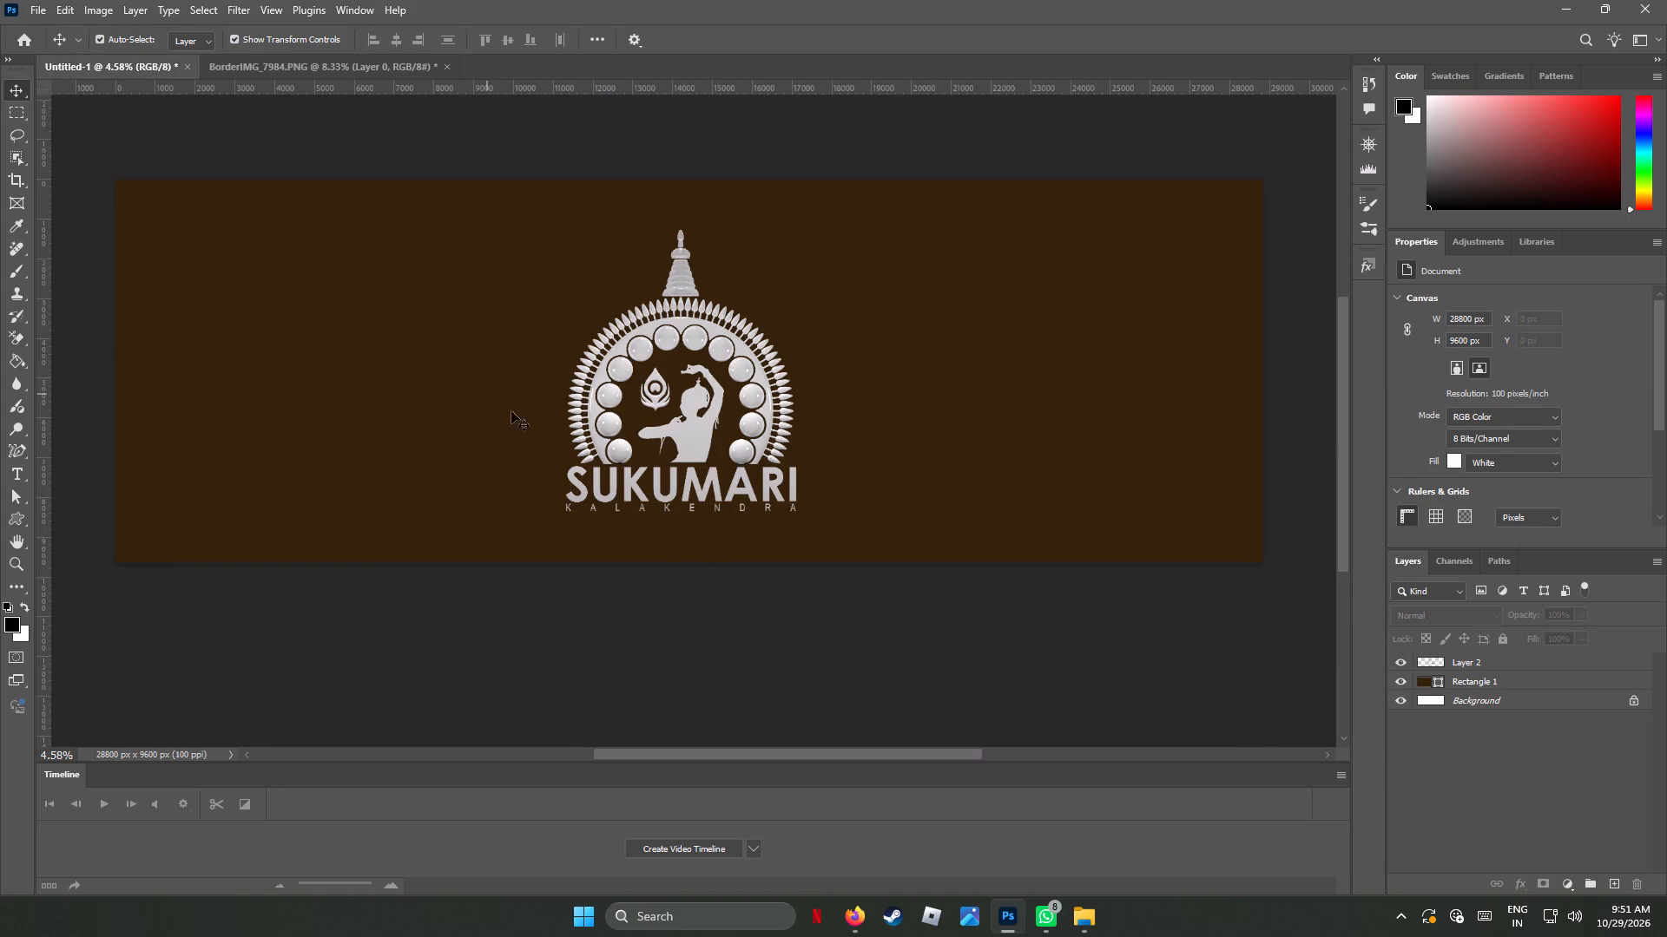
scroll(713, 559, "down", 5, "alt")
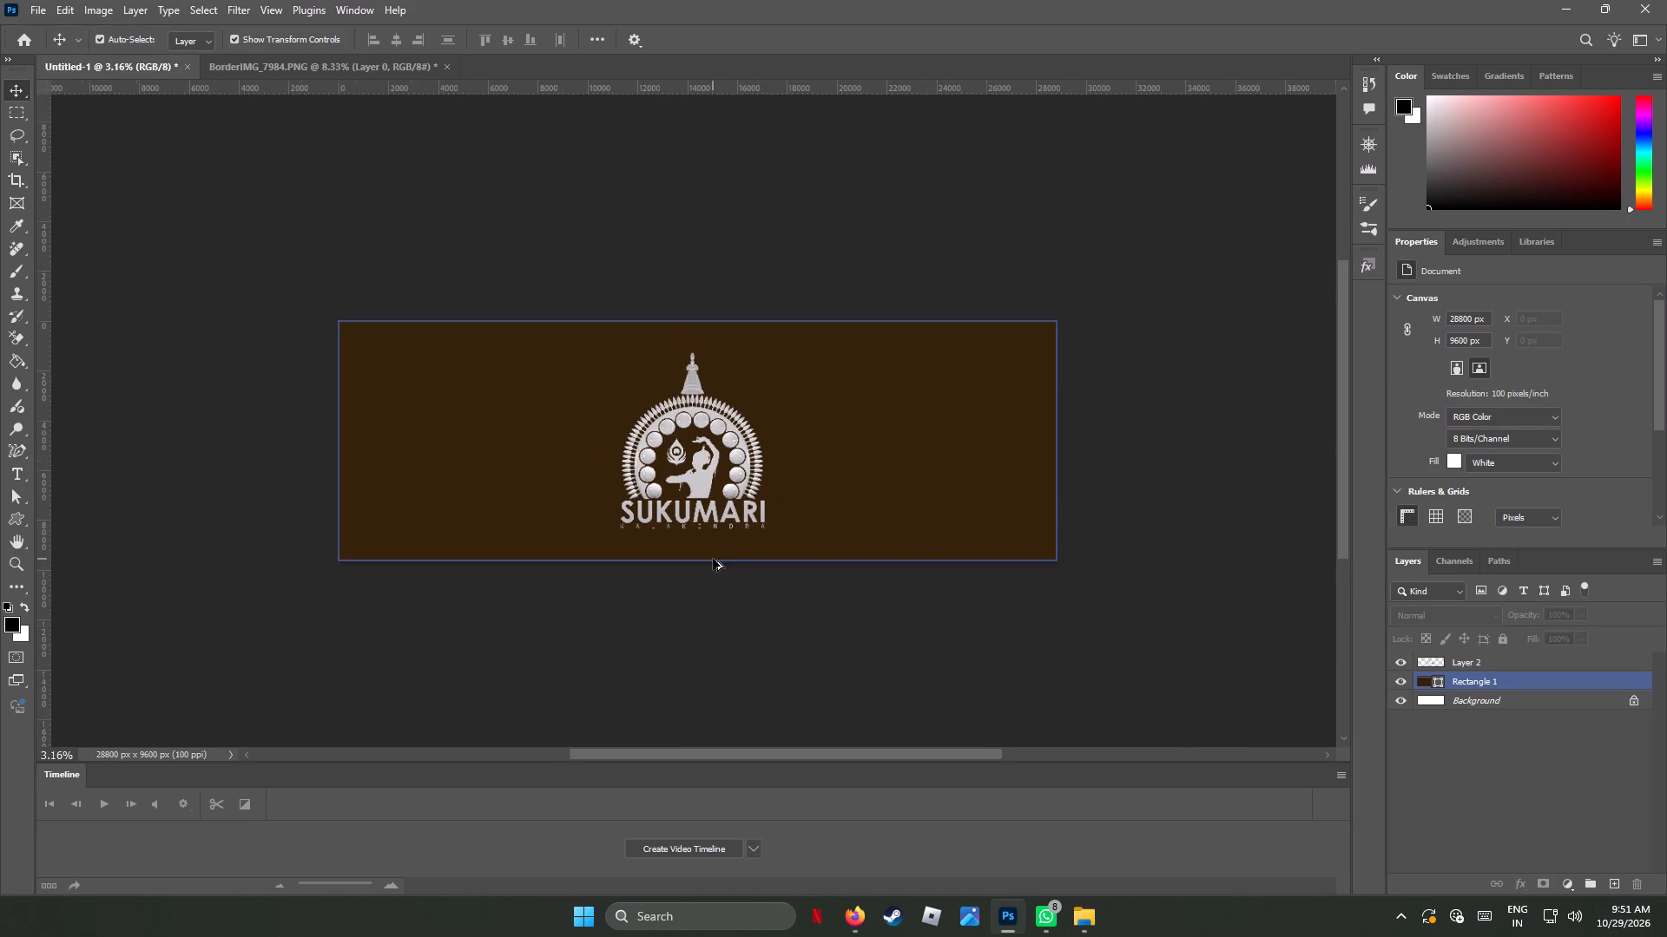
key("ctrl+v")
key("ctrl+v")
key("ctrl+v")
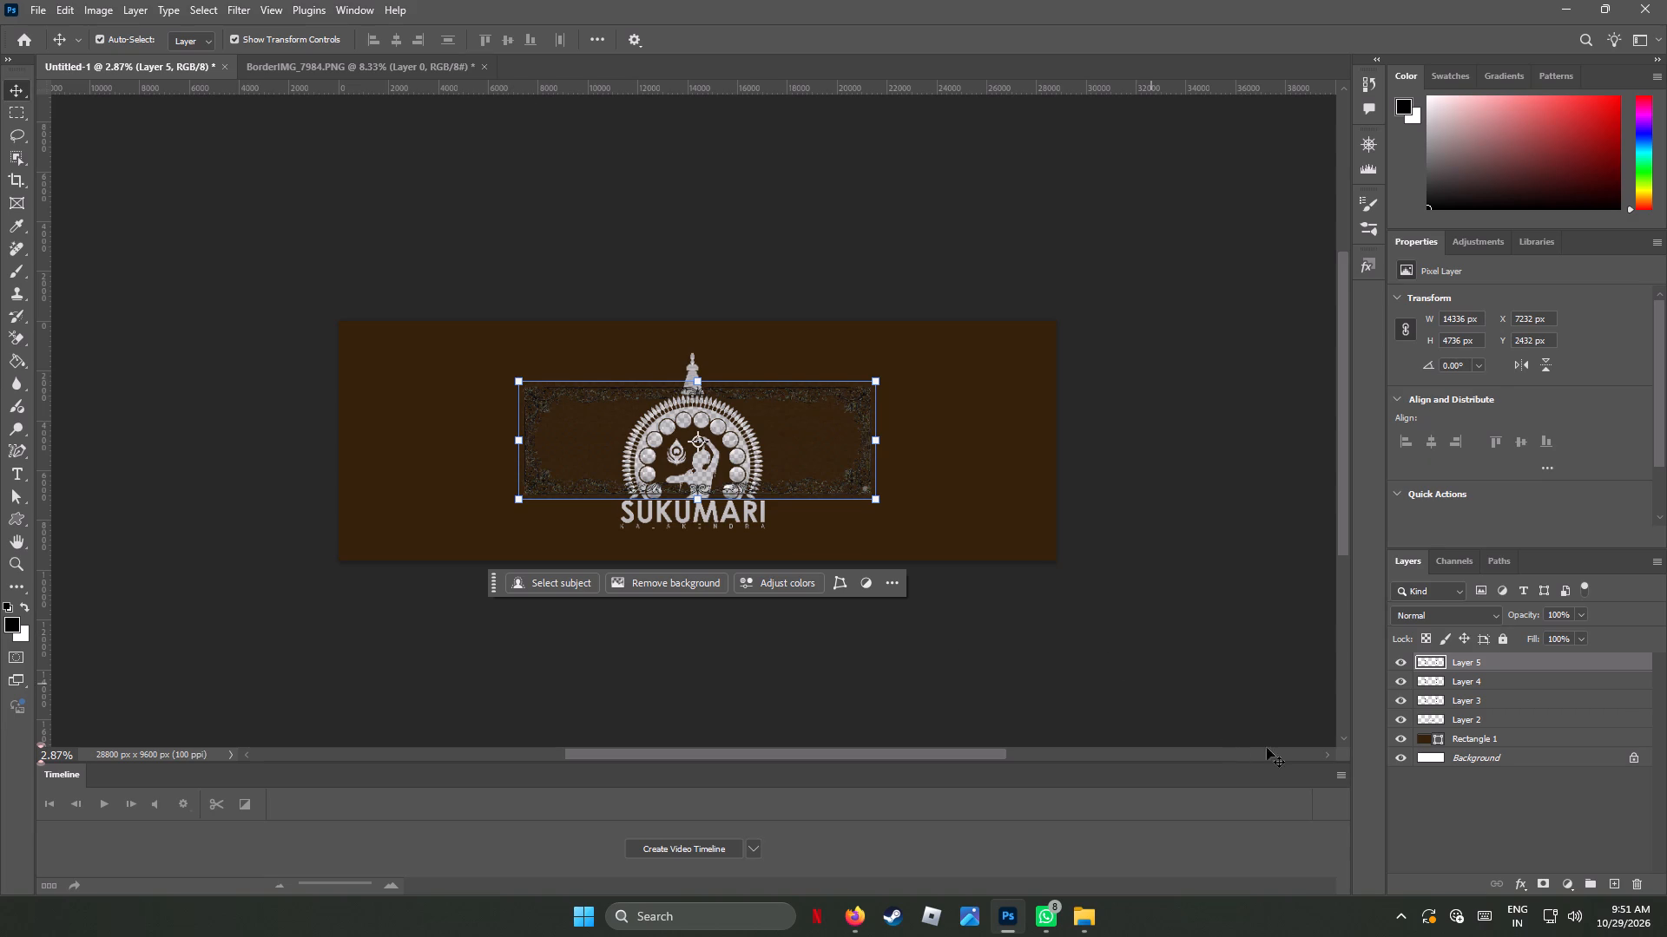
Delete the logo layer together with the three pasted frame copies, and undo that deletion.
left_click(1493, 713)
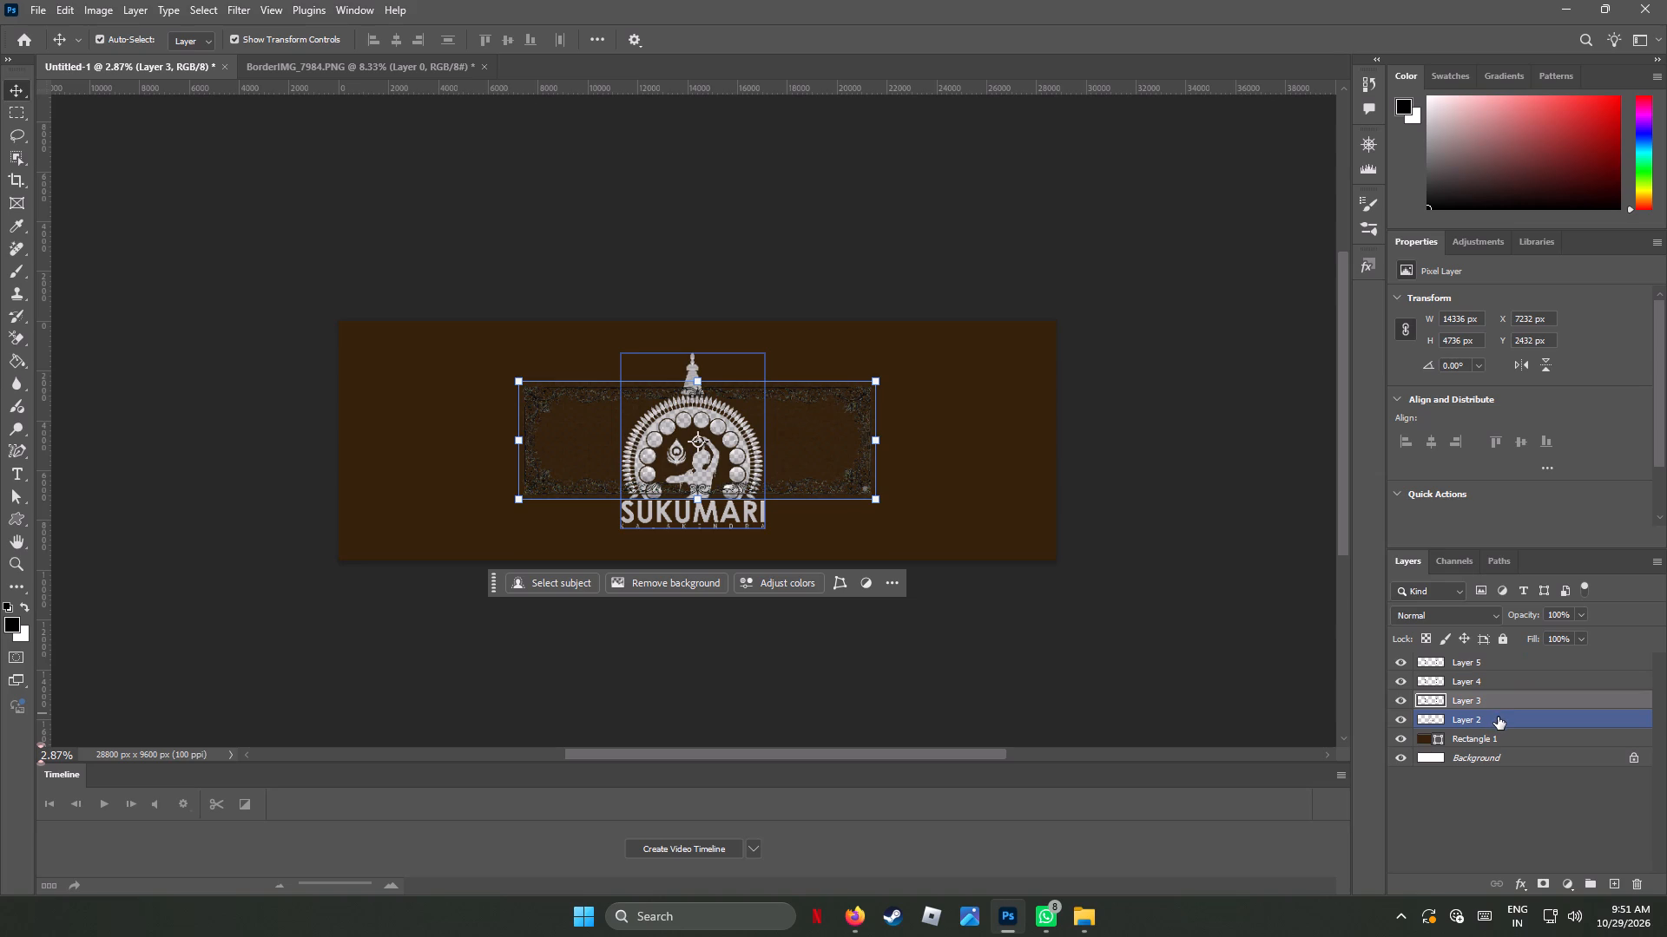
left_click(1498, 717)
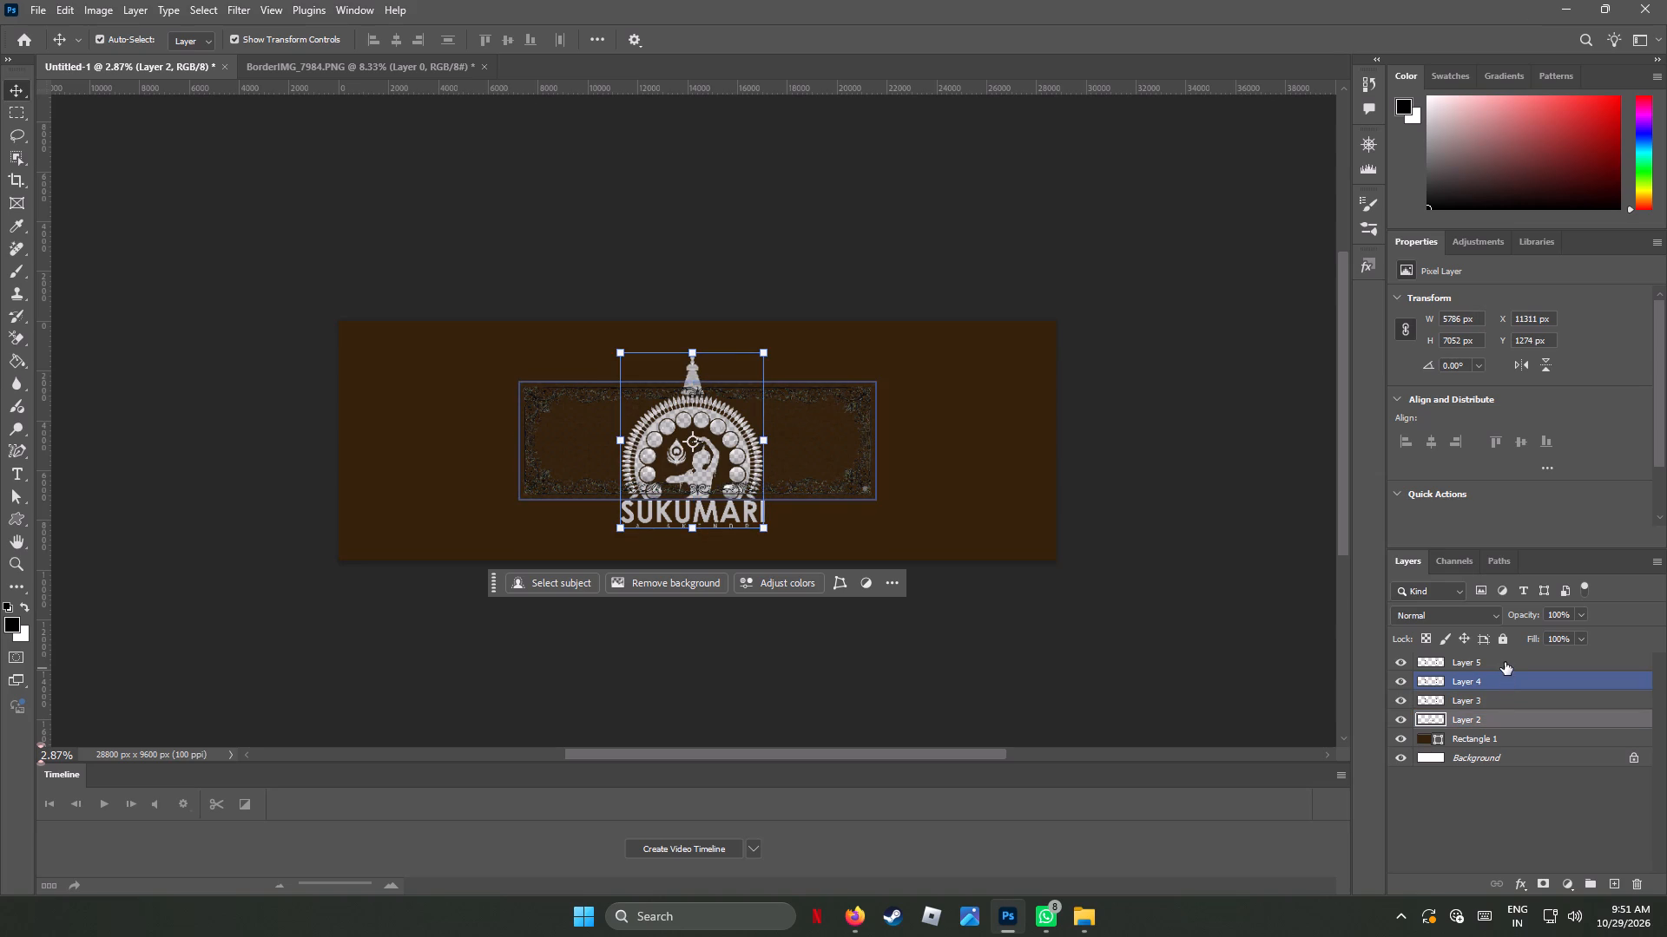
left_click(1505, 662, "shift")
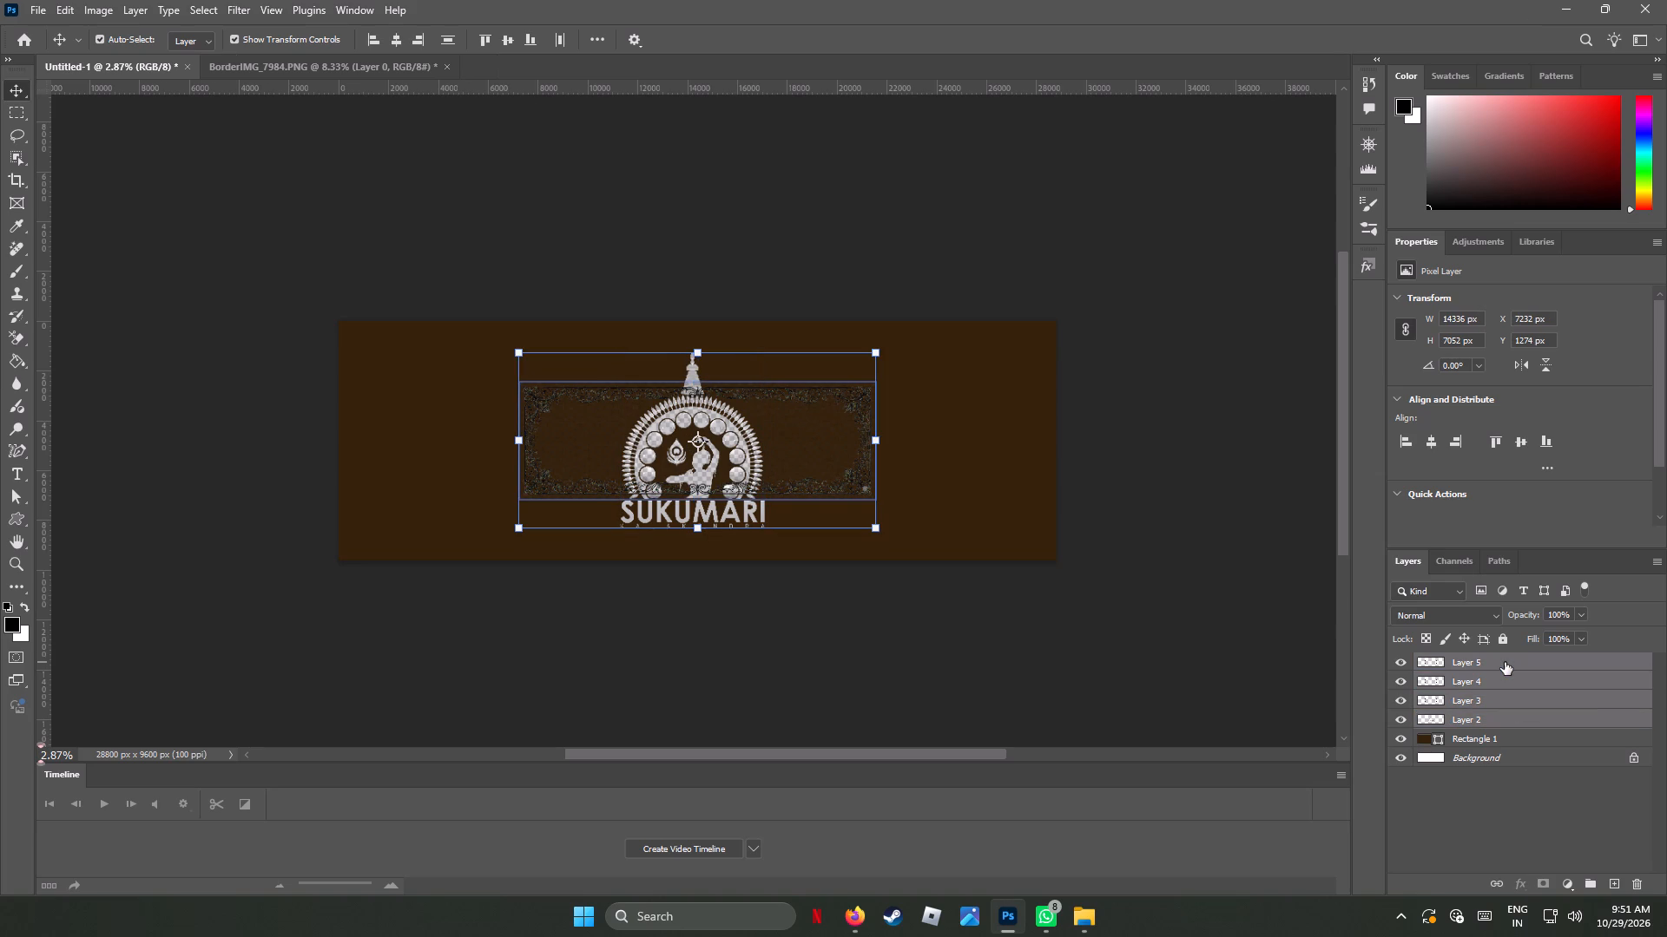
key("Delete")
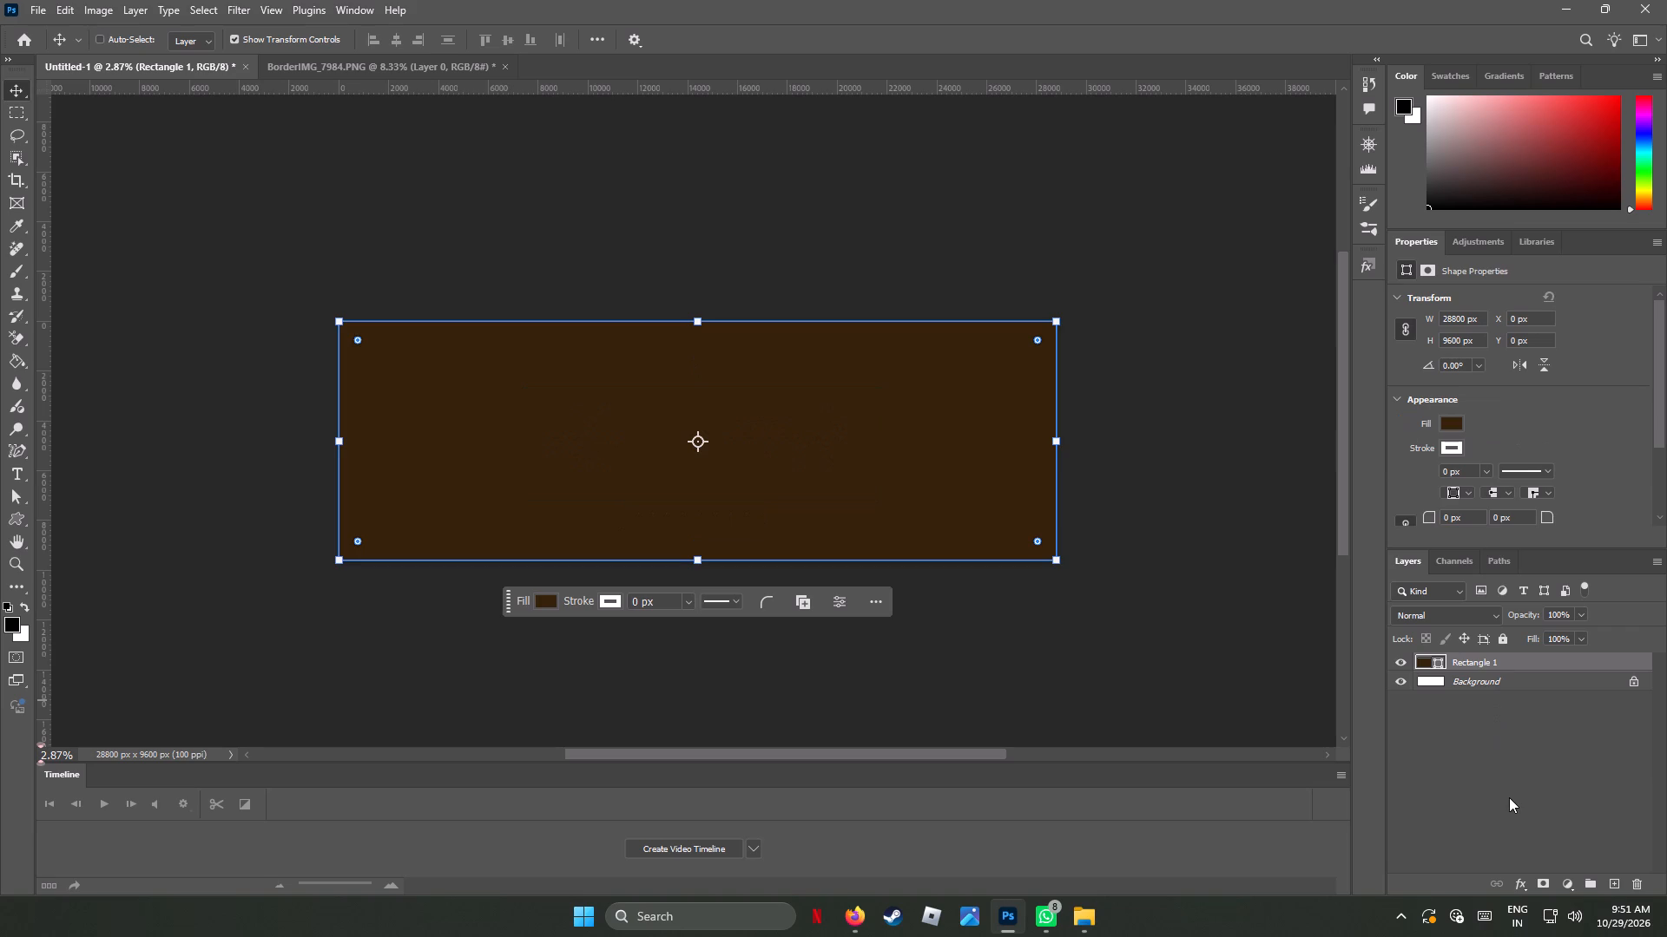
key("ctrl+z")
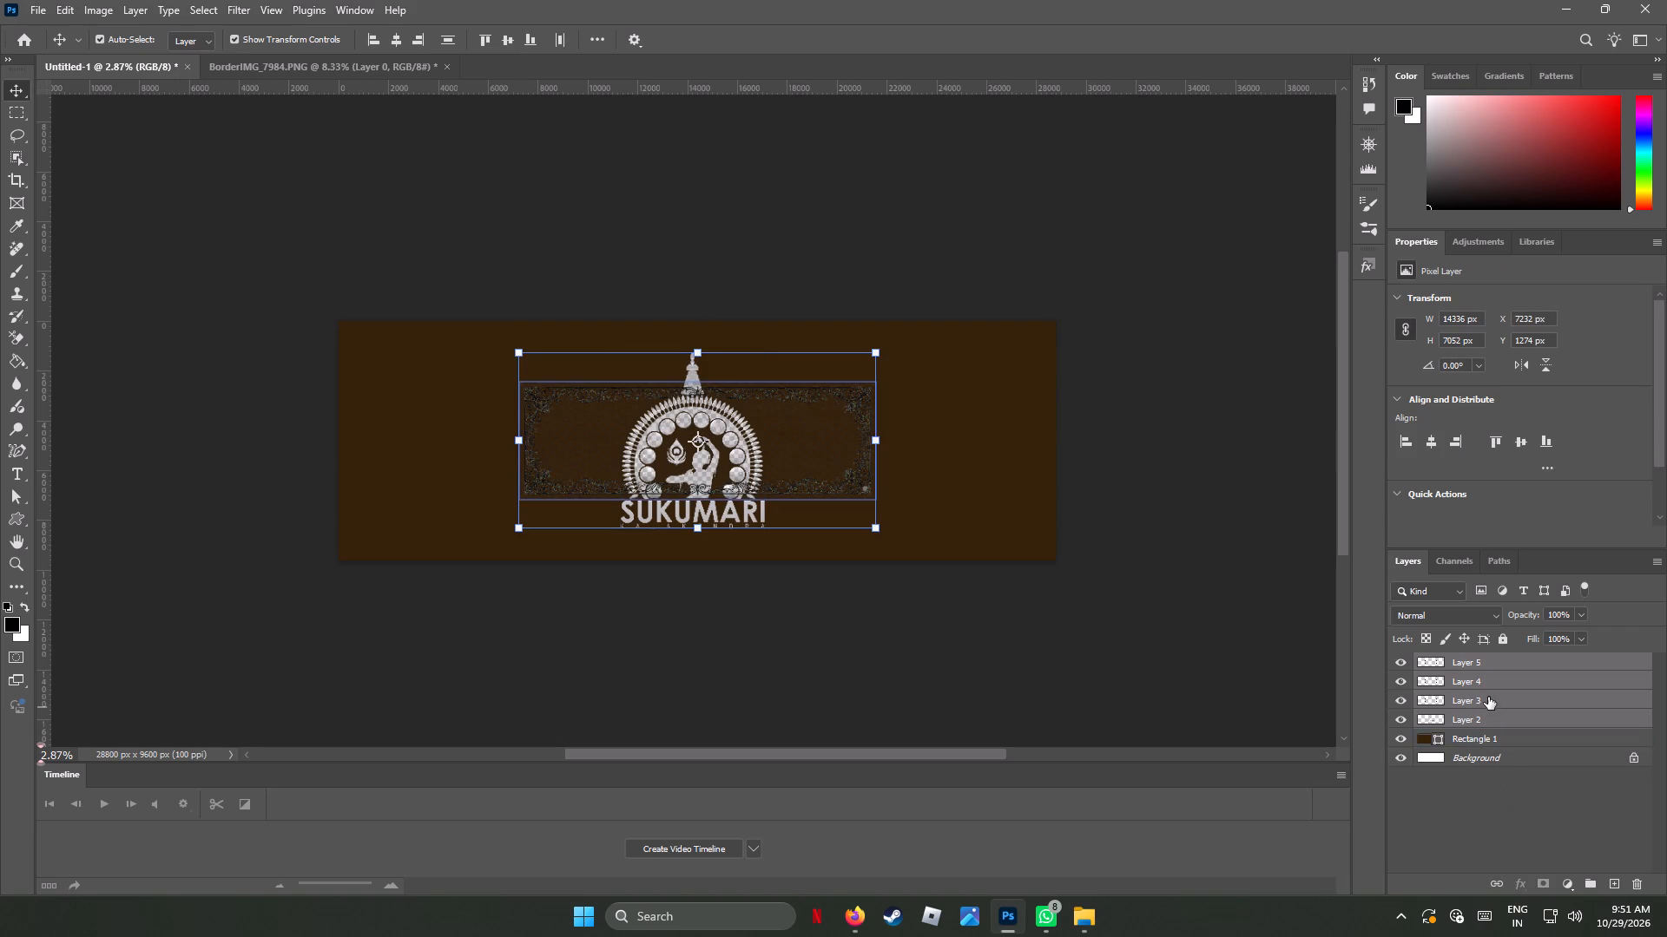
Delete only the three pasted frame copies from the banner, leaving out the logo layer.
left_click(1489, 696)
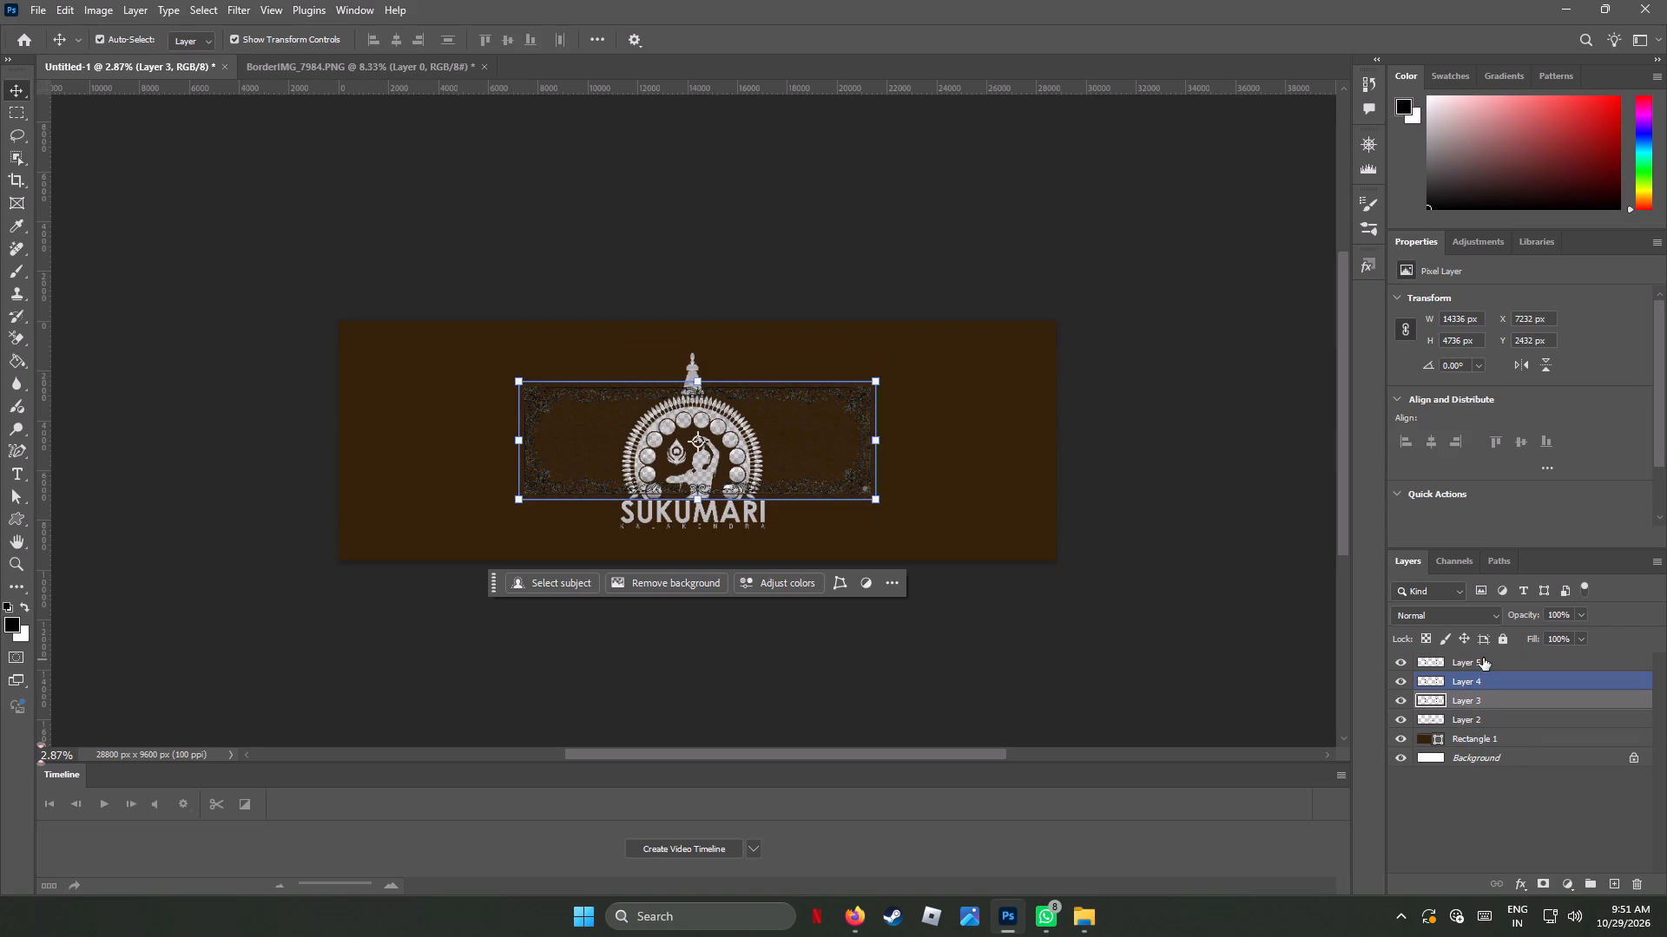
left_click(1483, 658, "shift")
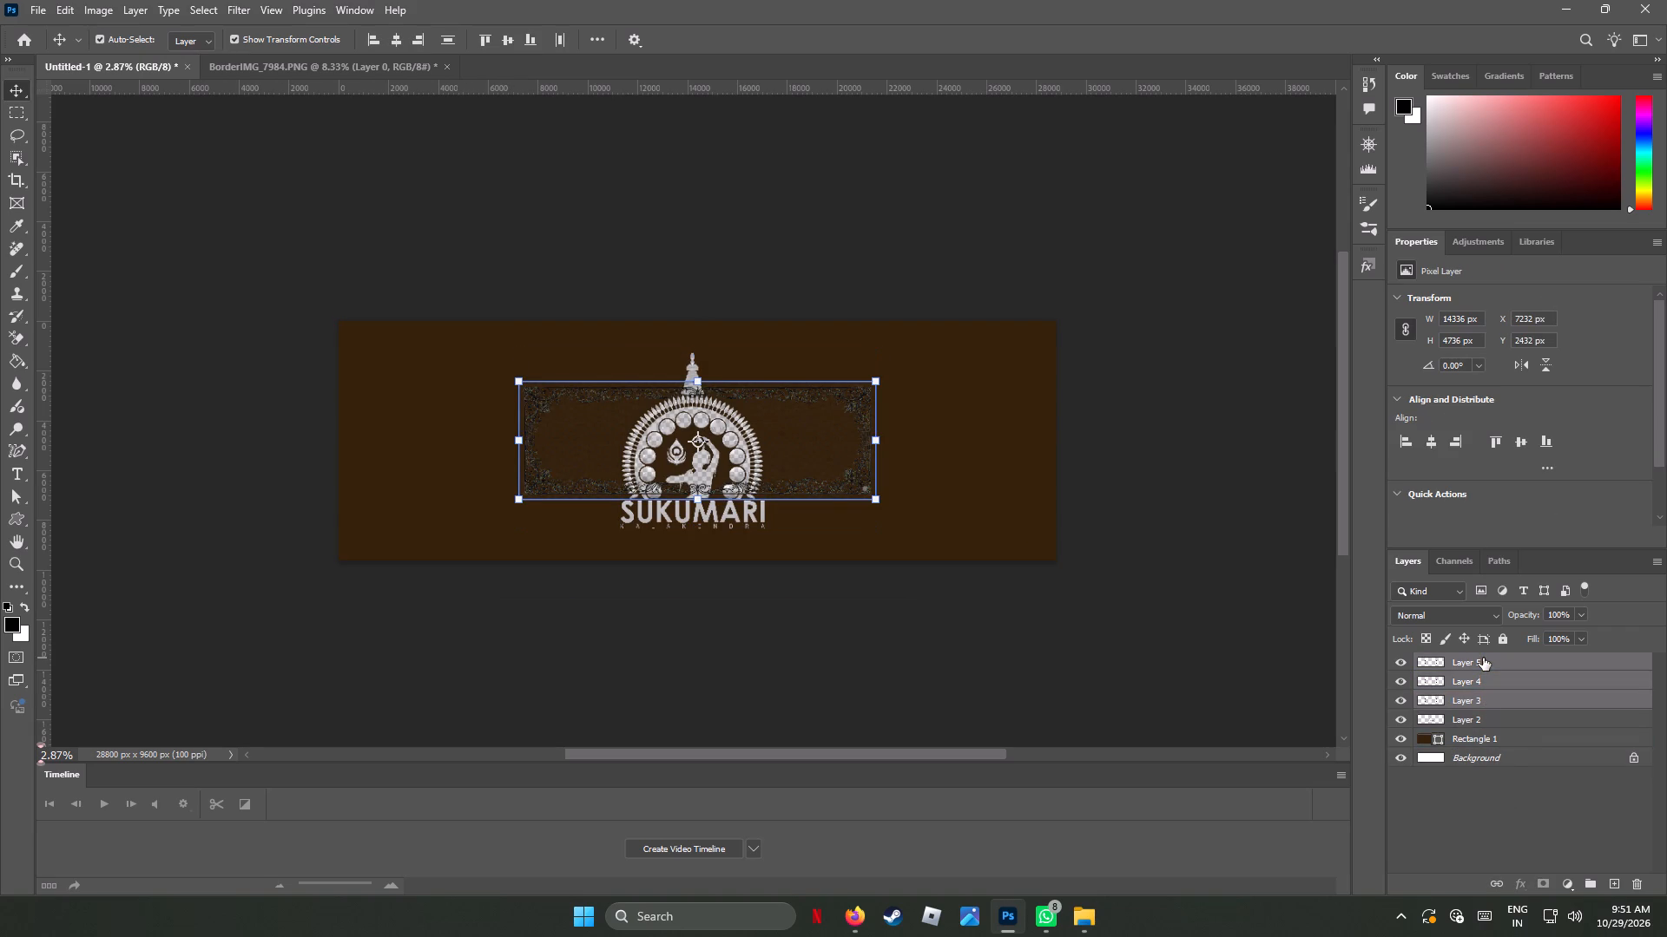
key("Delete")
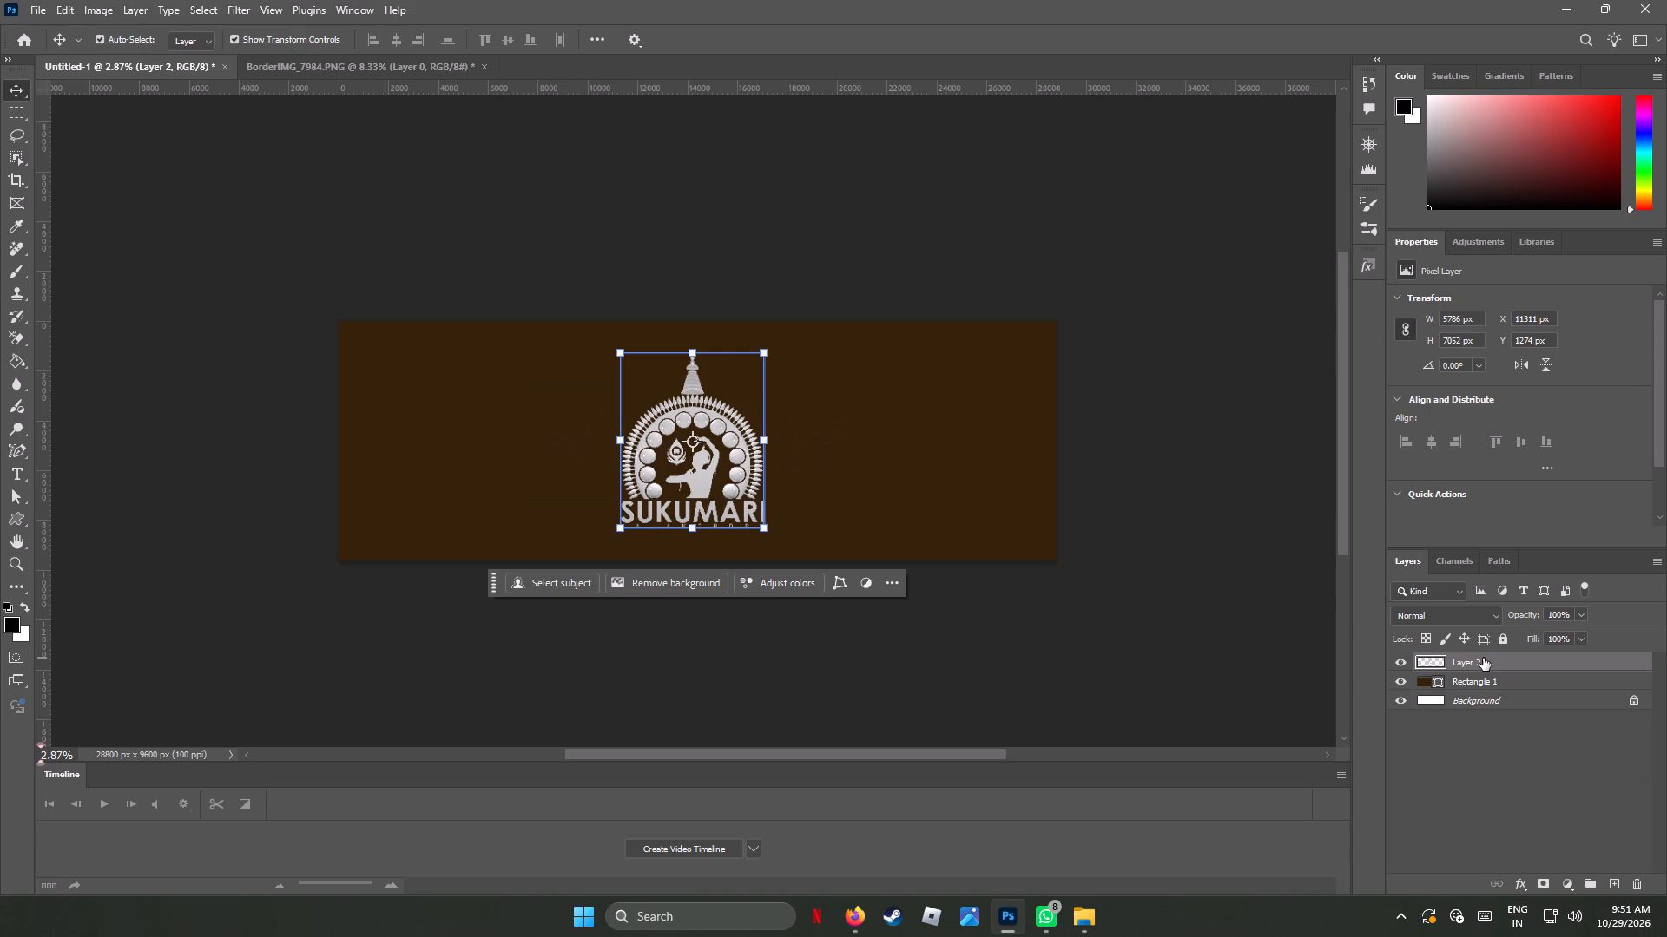
Minimise Photoshop and launch Topaz Gigapixel AI again.
left_click(1569, 10)
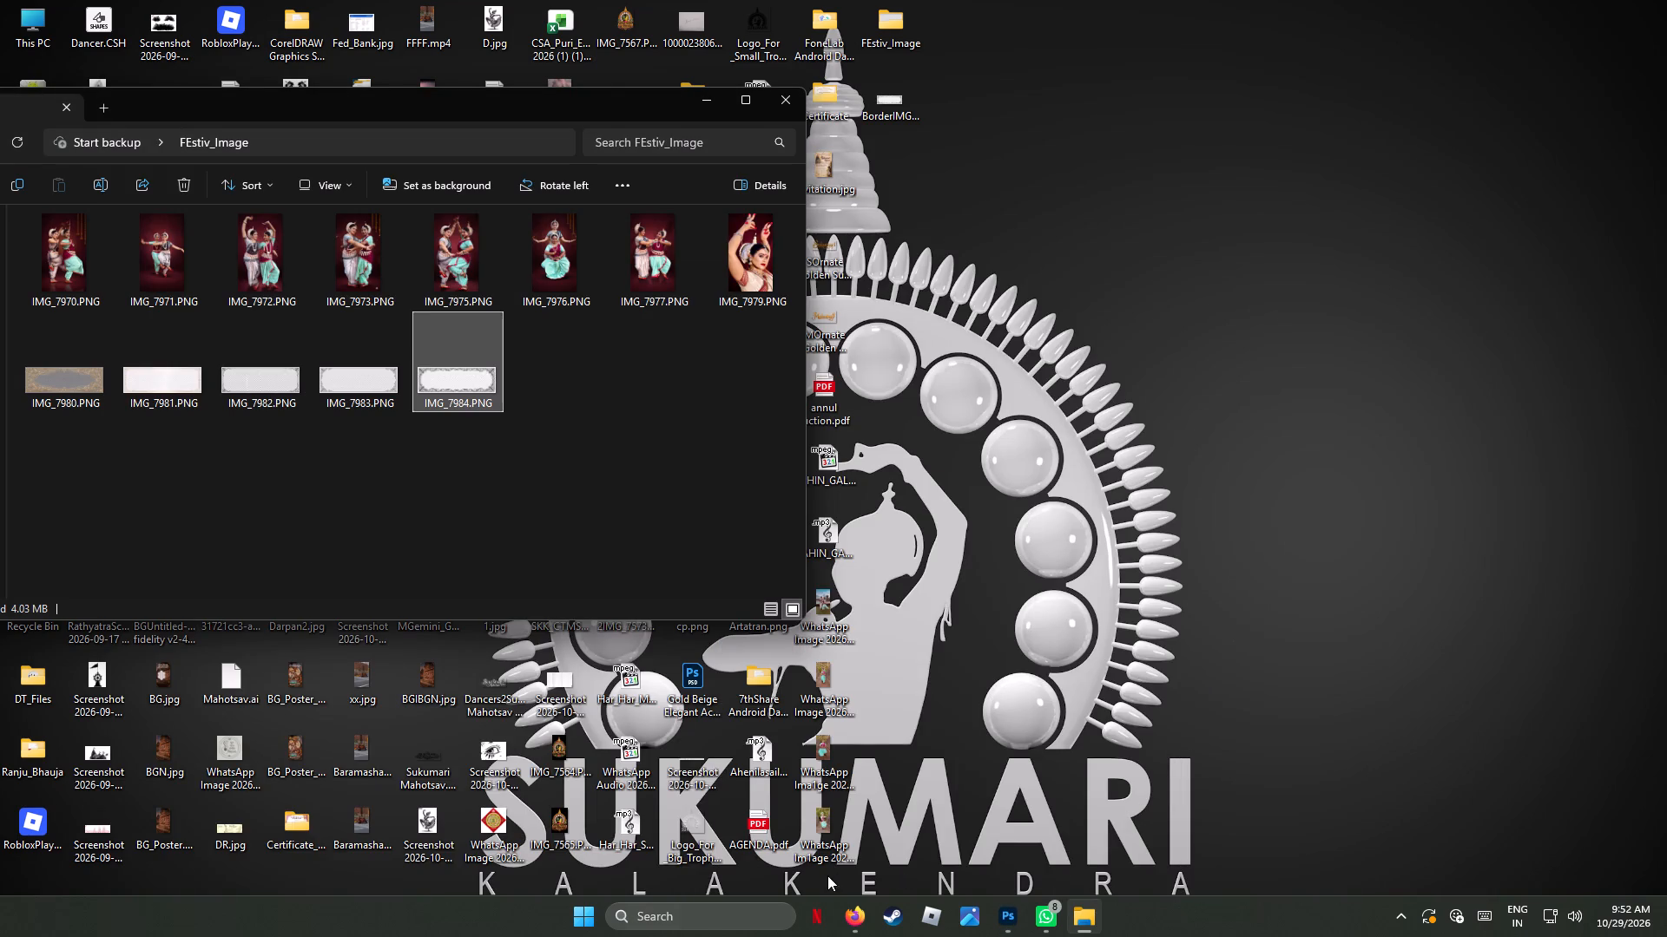
left_click(717, 925)
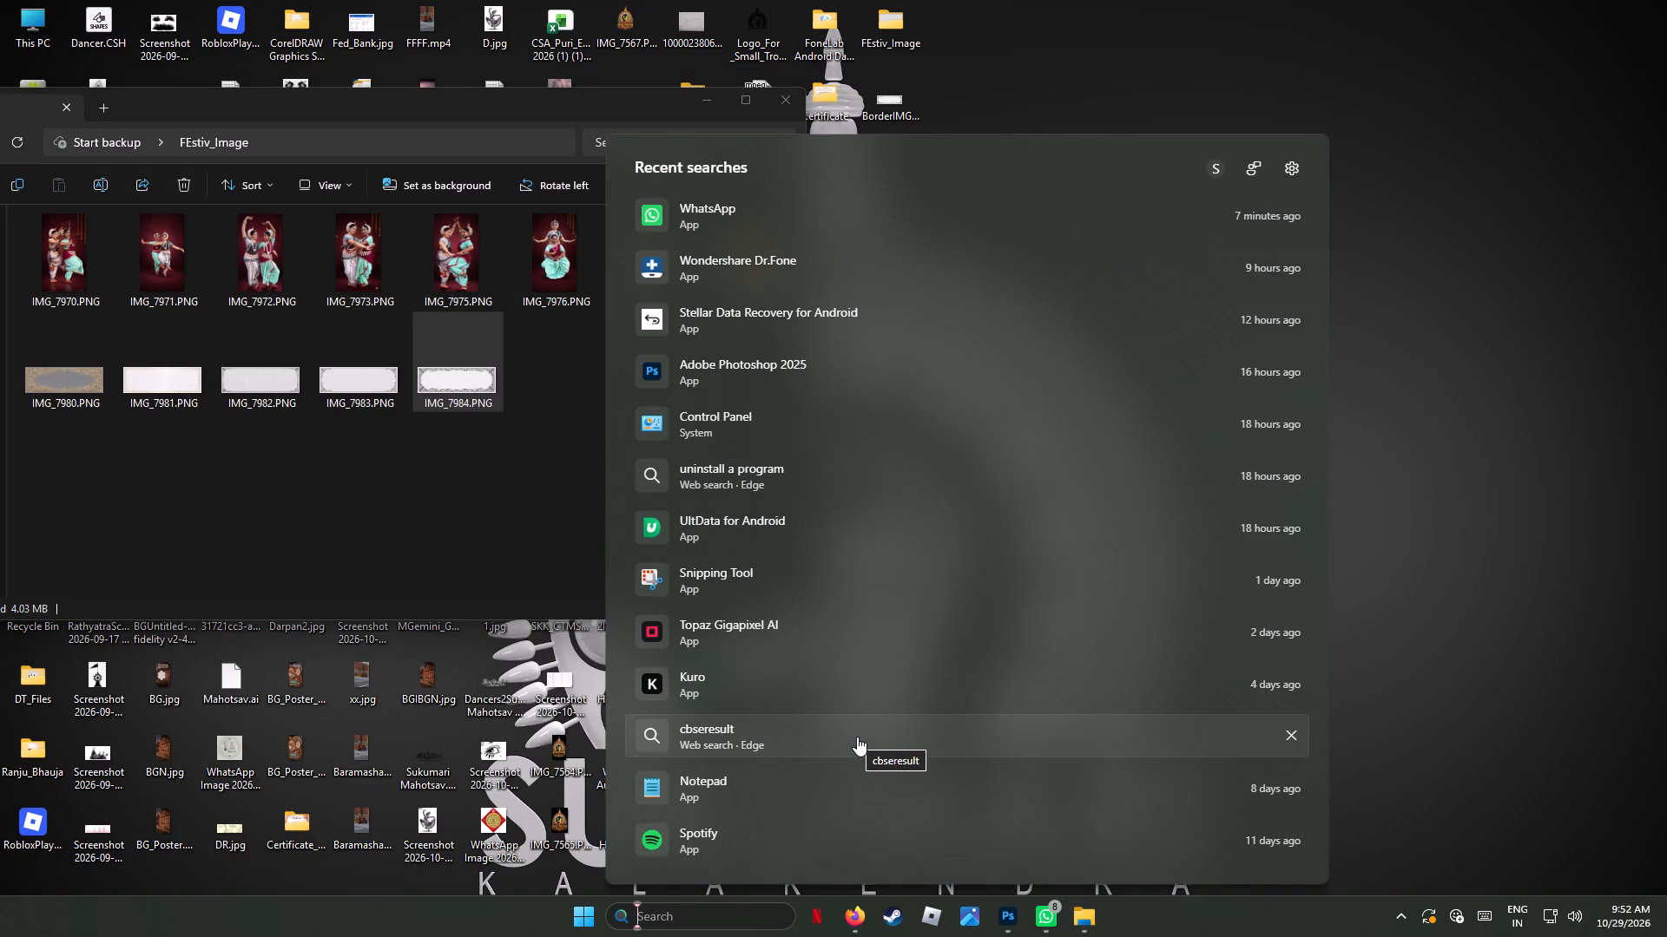
left_click(737, 622)
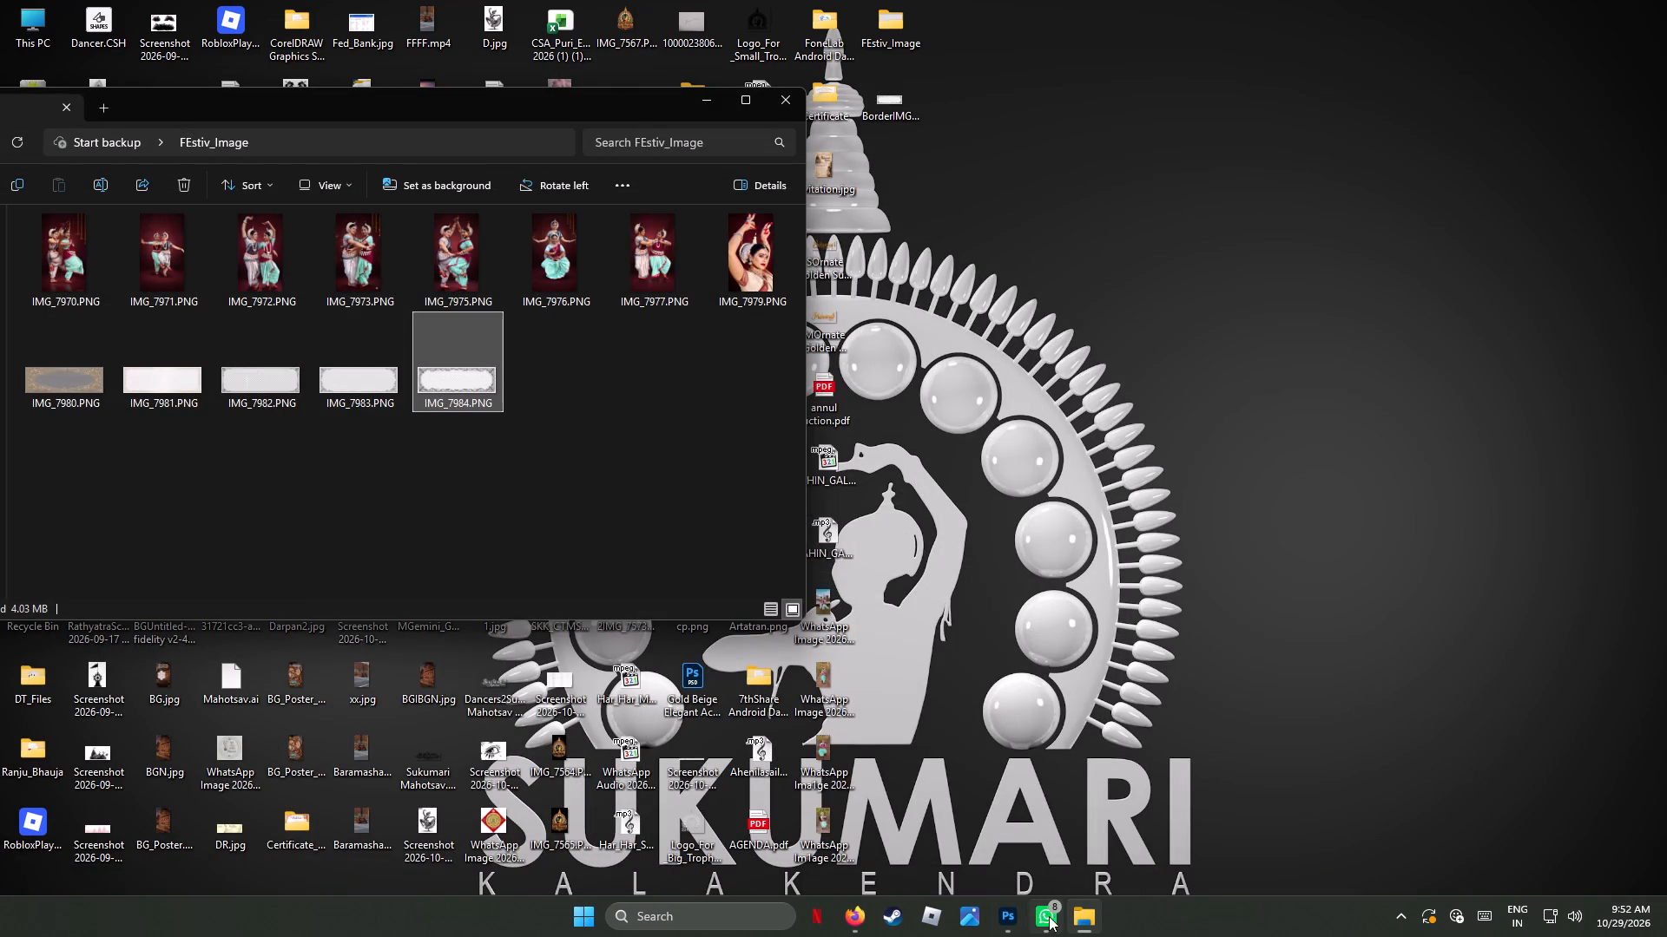
Switch to Photoshop and examine the line quality of the erased frame in BorderIMG_7984.PNG, especially its upper-left corner ornament.
left_click(1015, 926)
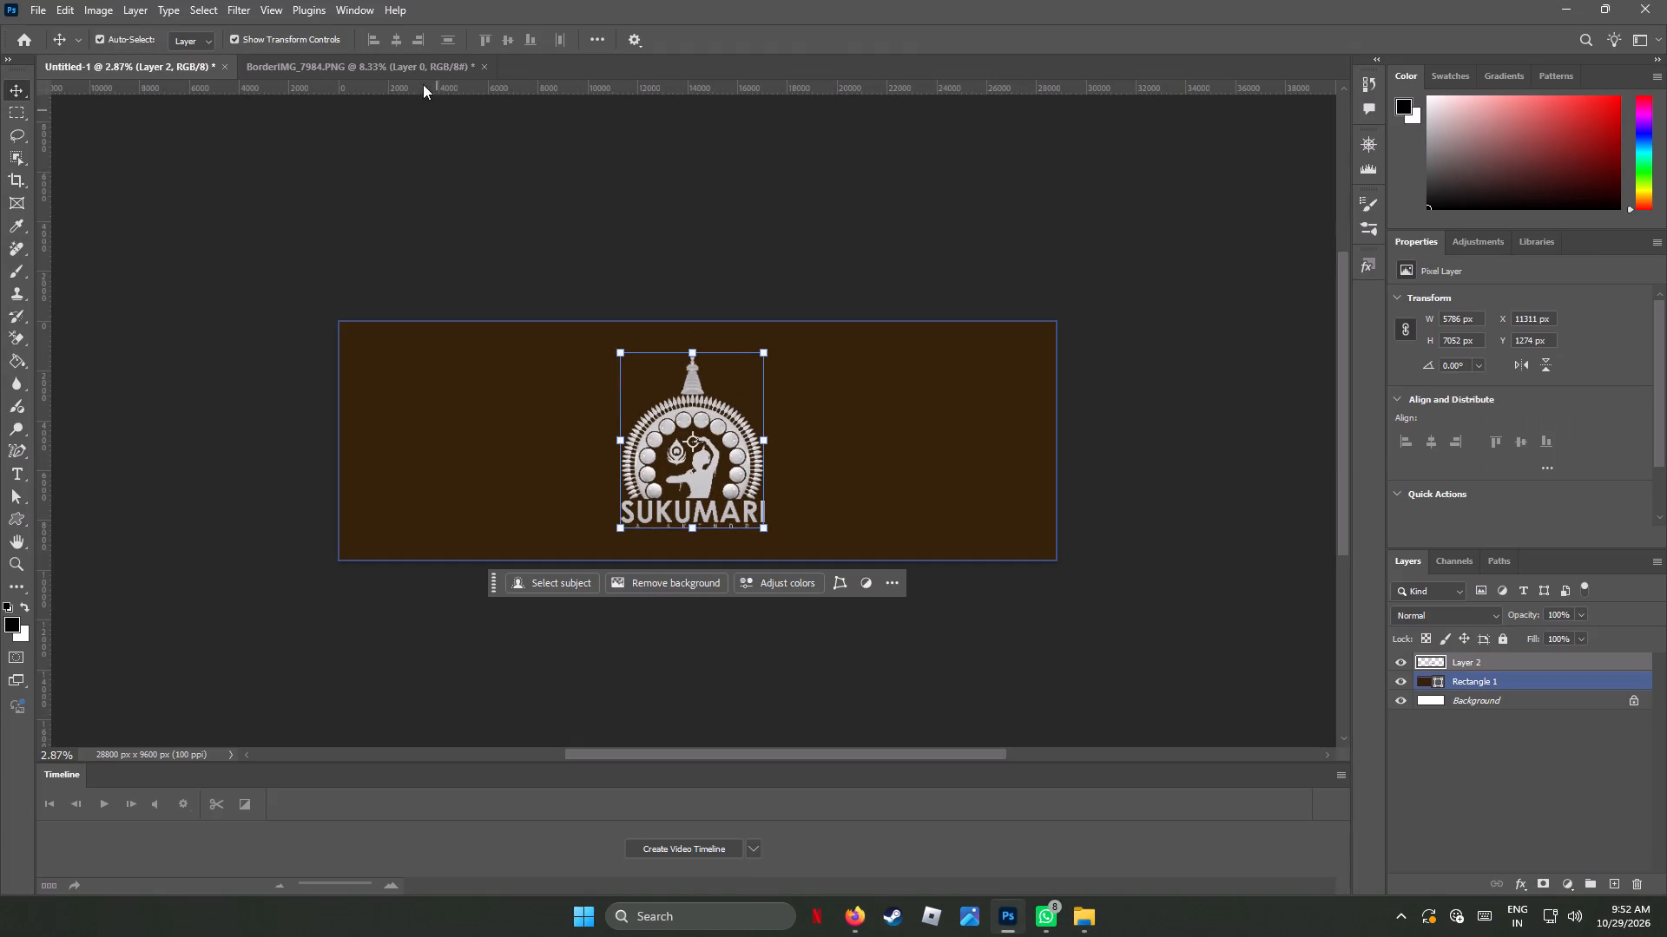
left_click(415, 69)
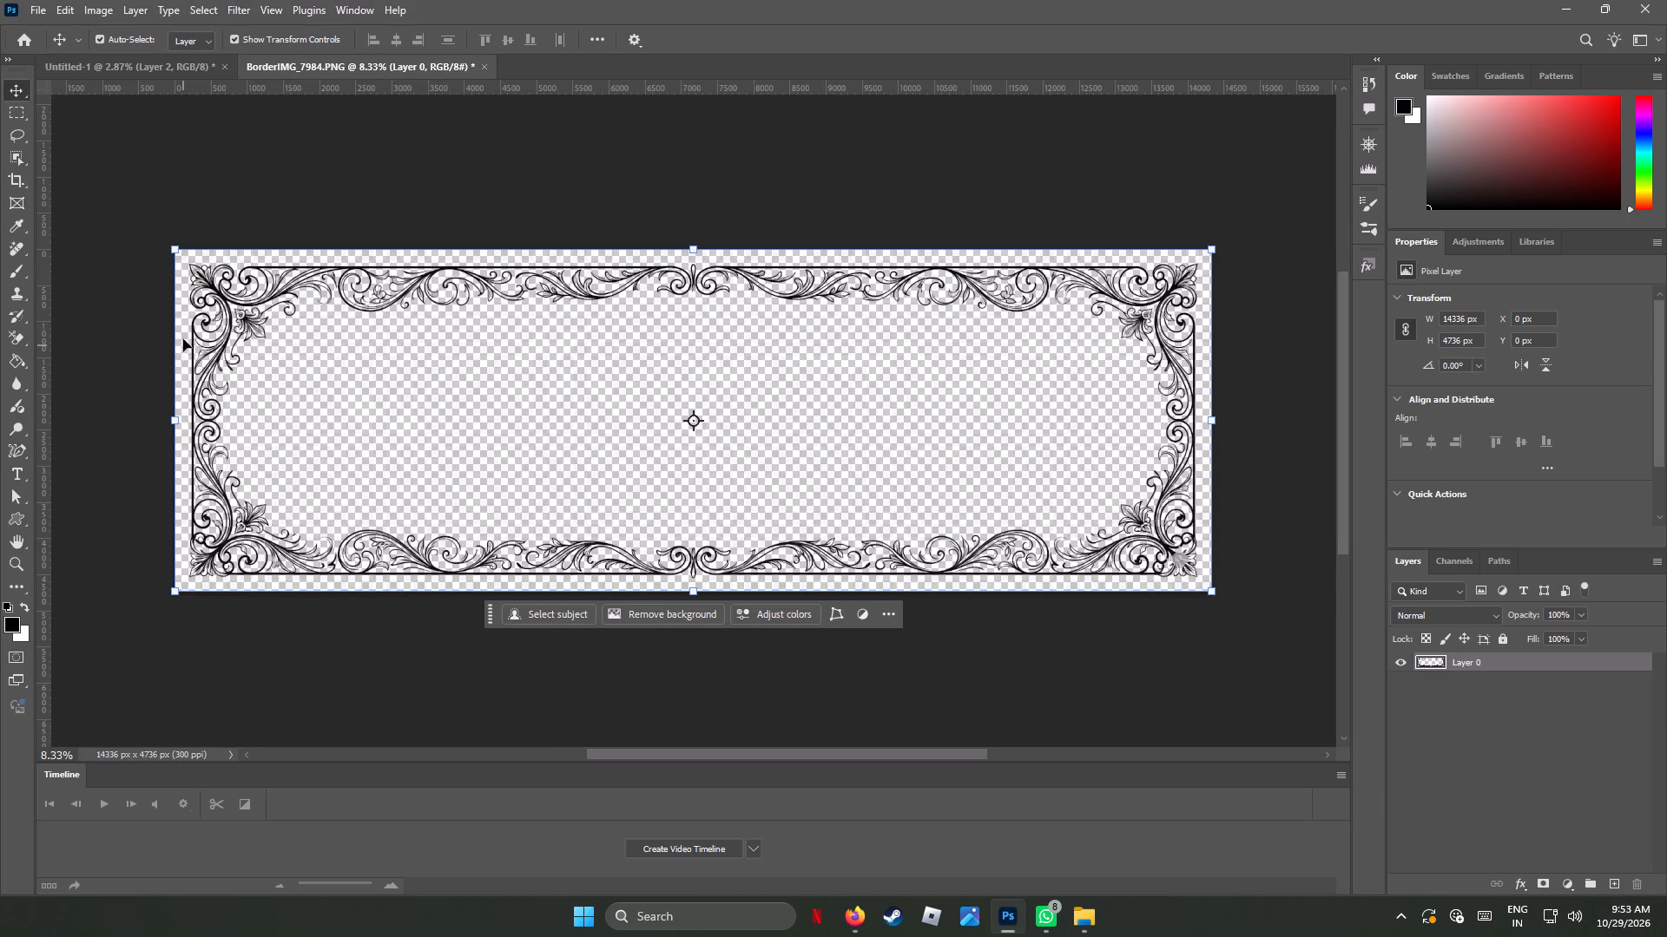
scroll(200, 269, "up", 5, "alt")
scroll(200, 269, "down", 1, "alt")
scroll(200, 269, "up", 3, "alt")
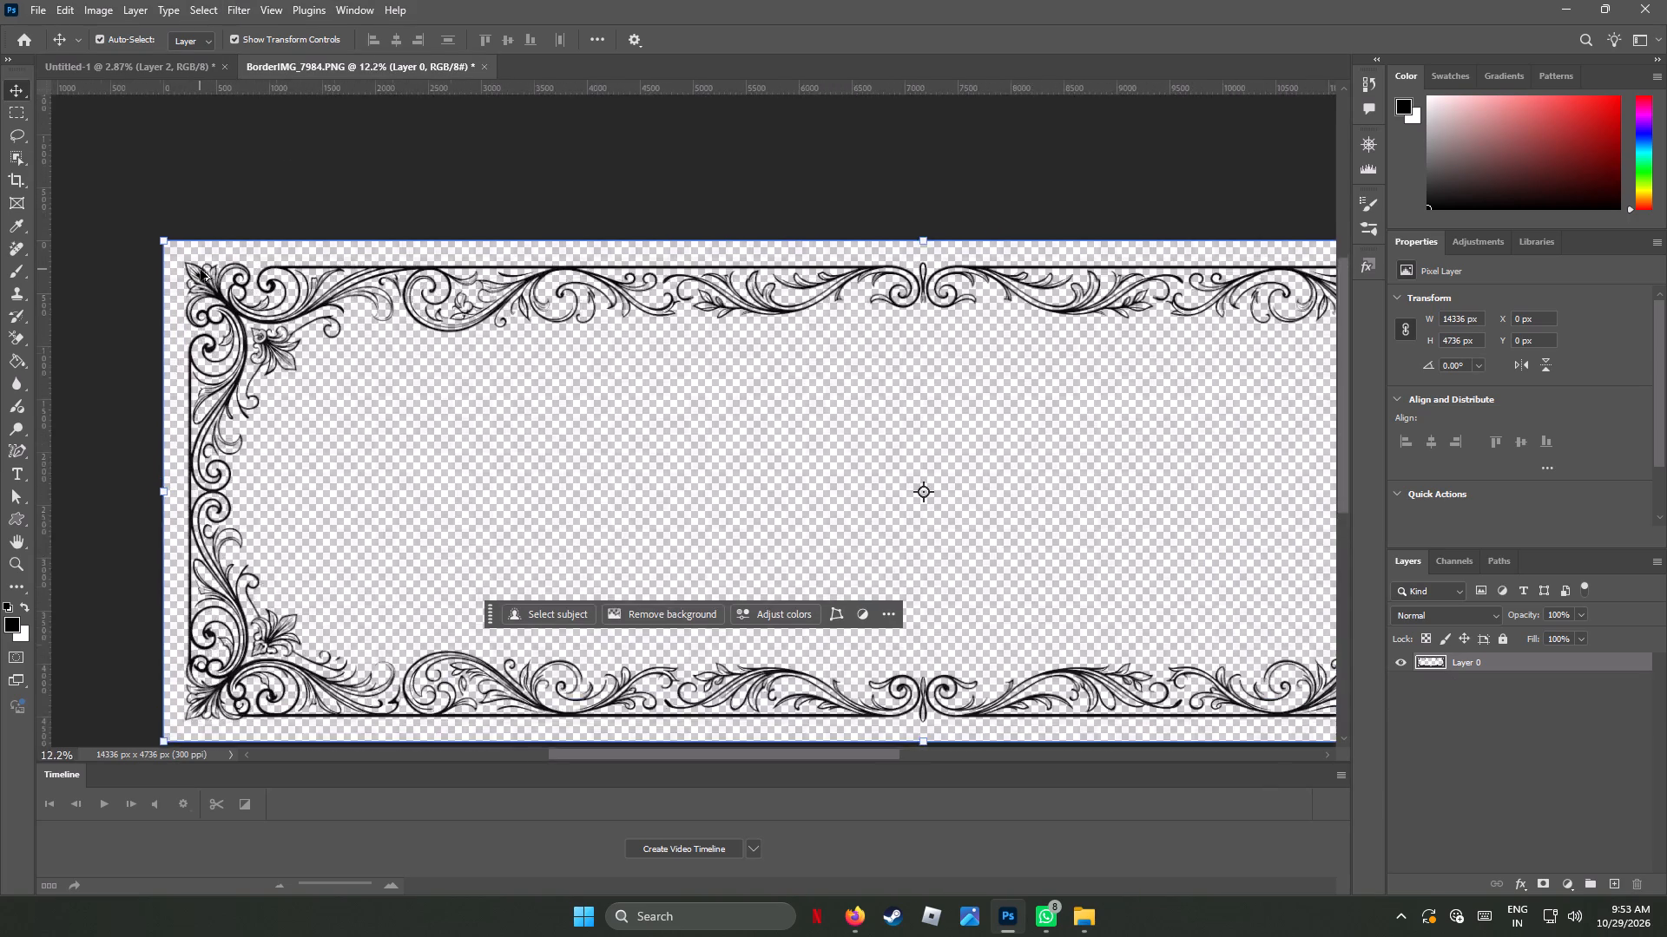
scroll(267, 312, "up", 9, "alt")
scroll(193, 259, "up", 2, "alt")
scroll(193, 259, "down", 1, "alt")
scroll(193, 259, "up", 2, "alt")
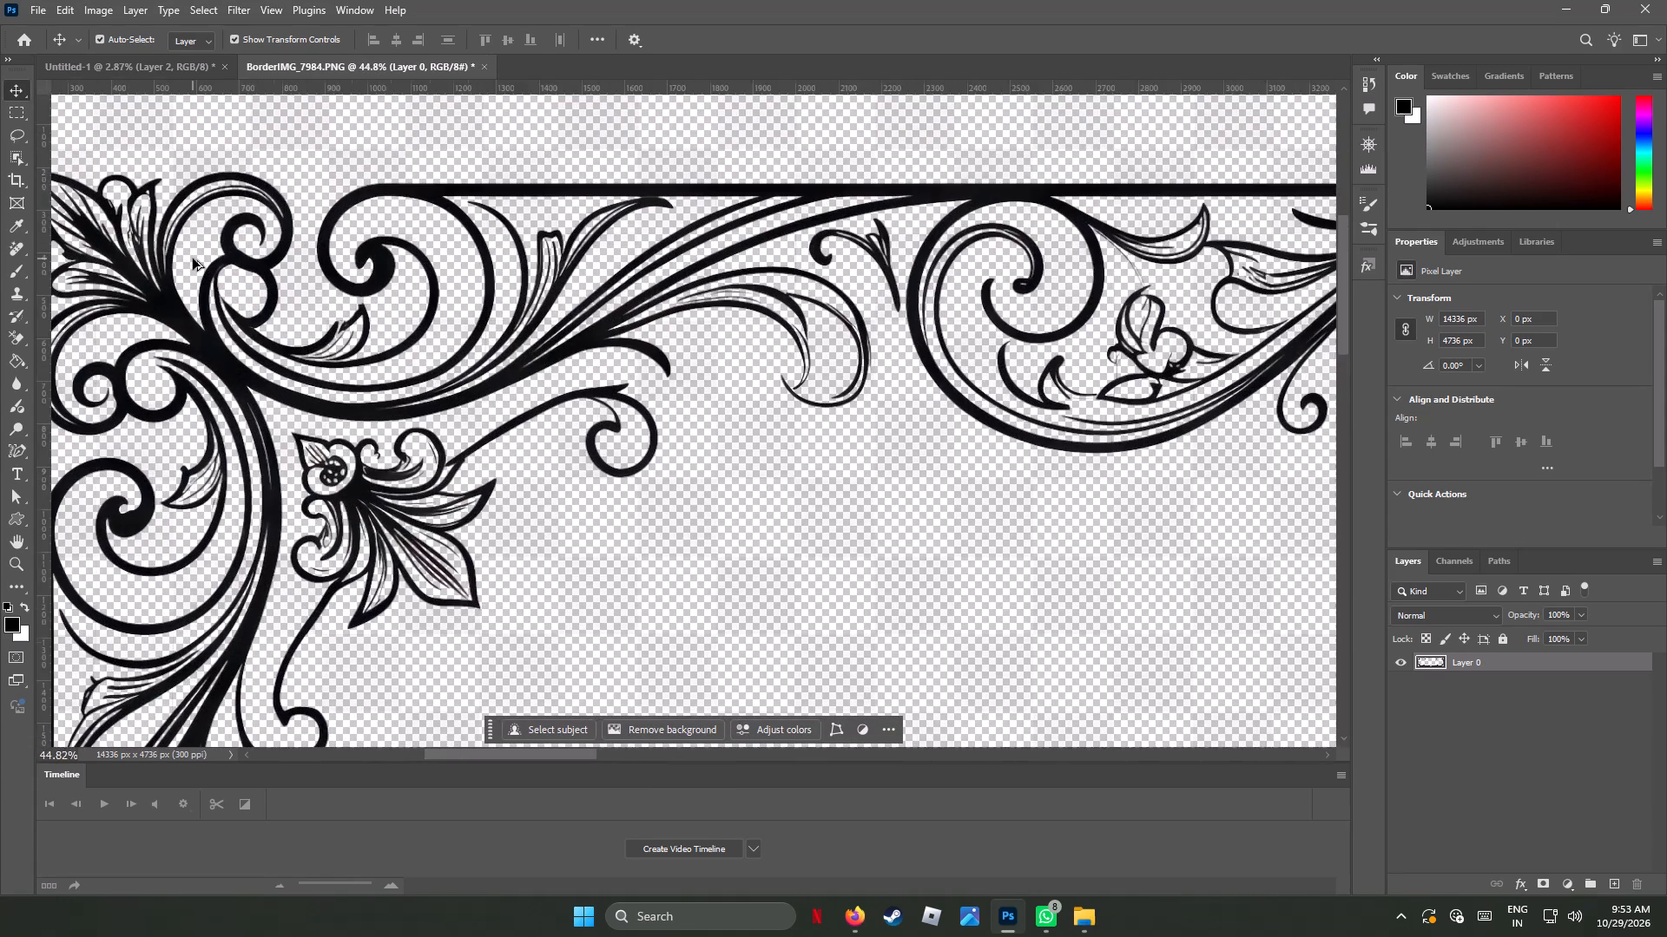
scroll(193, 259, "down", 8, "alt")
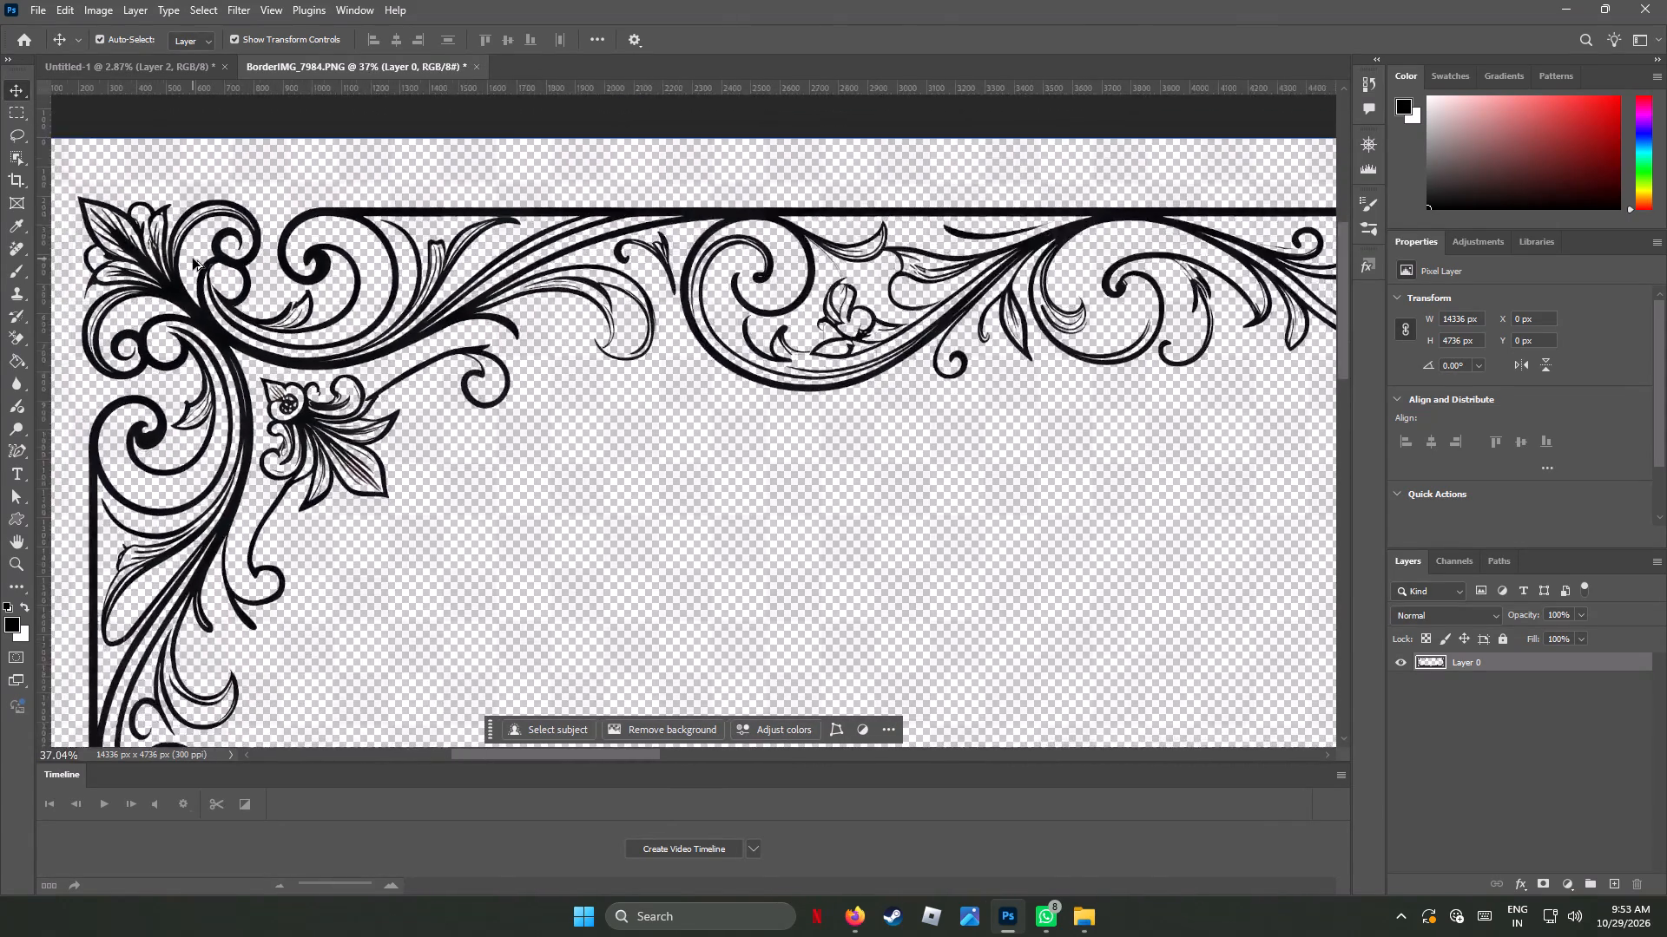
scroll(193, 259, "down", 11, "alt")
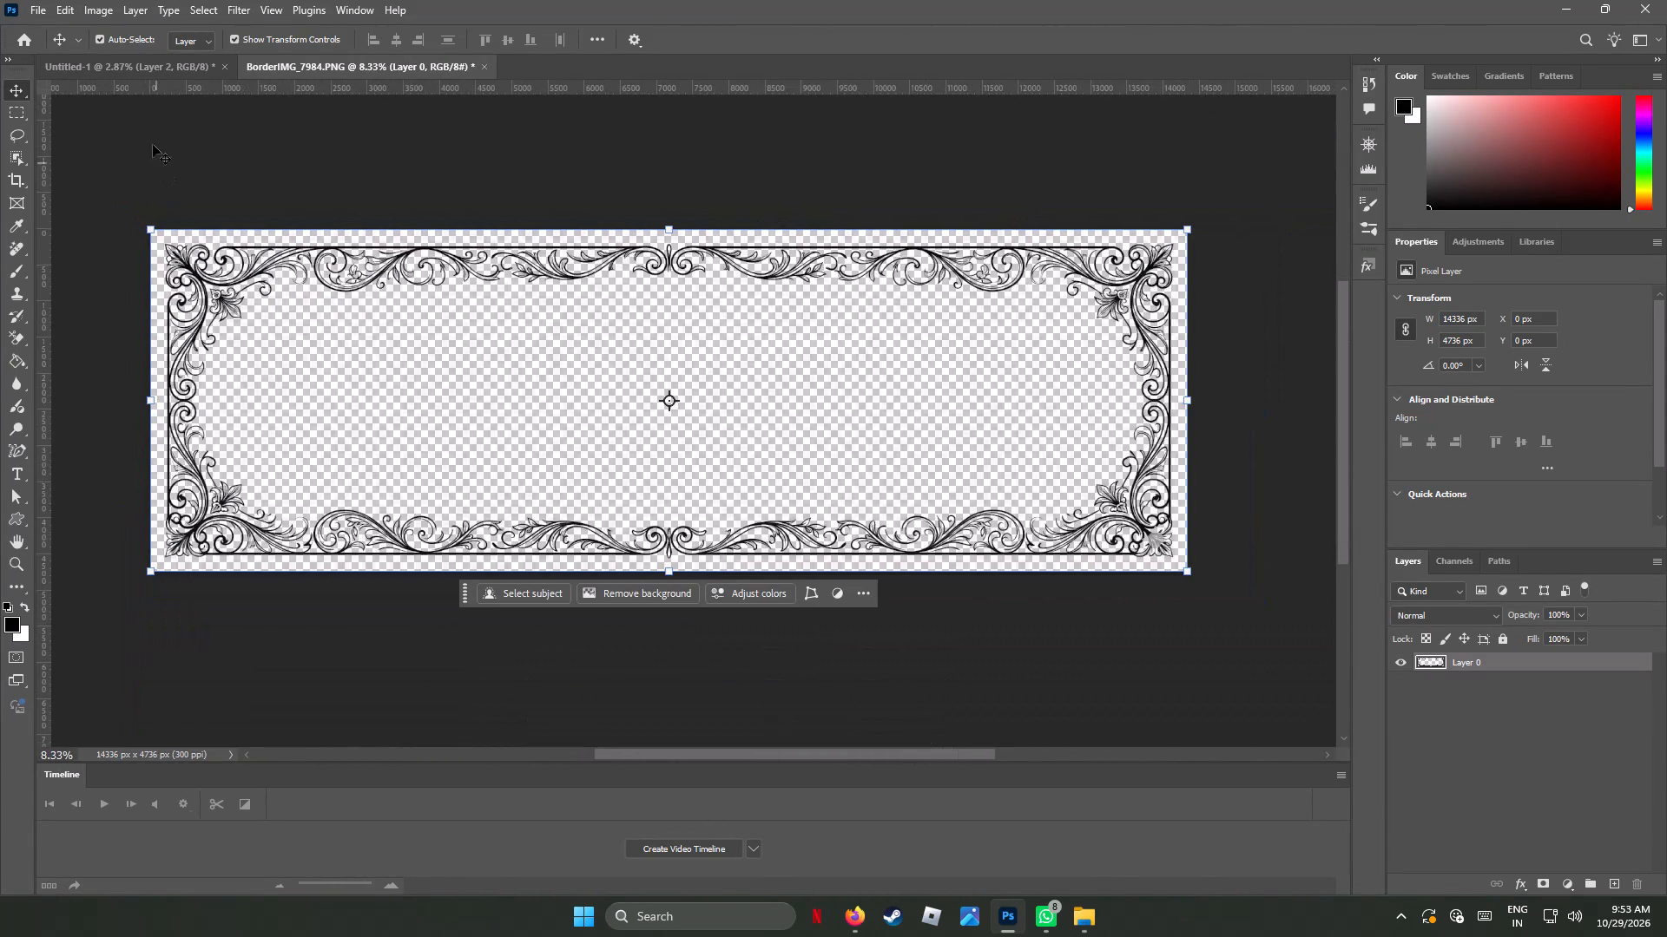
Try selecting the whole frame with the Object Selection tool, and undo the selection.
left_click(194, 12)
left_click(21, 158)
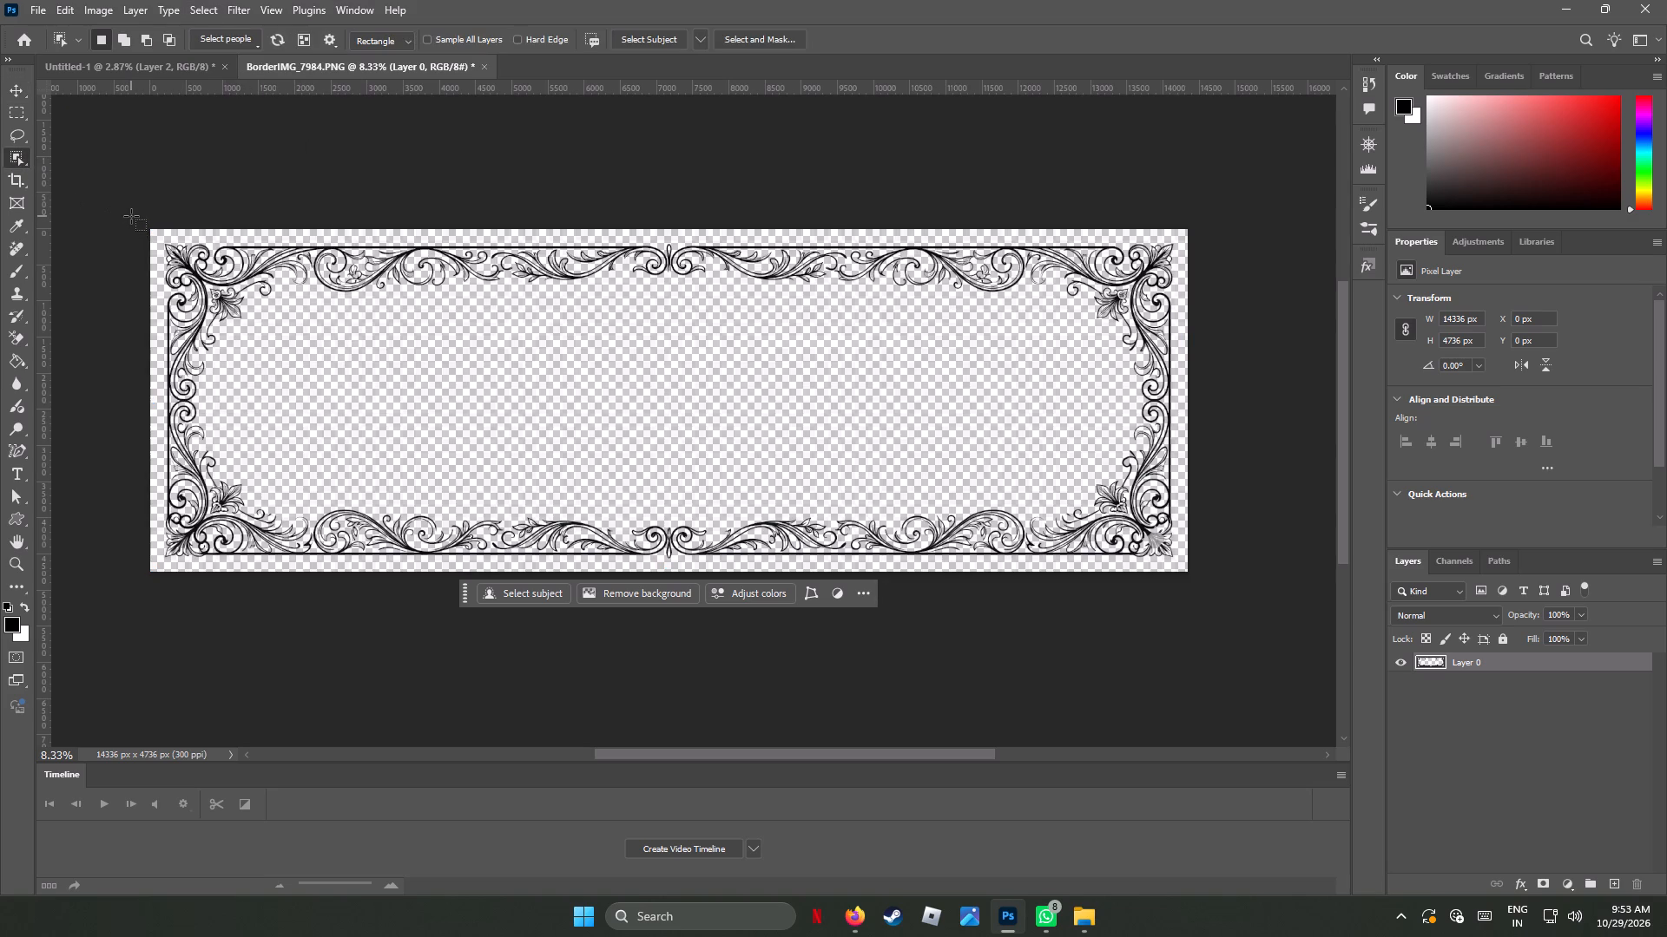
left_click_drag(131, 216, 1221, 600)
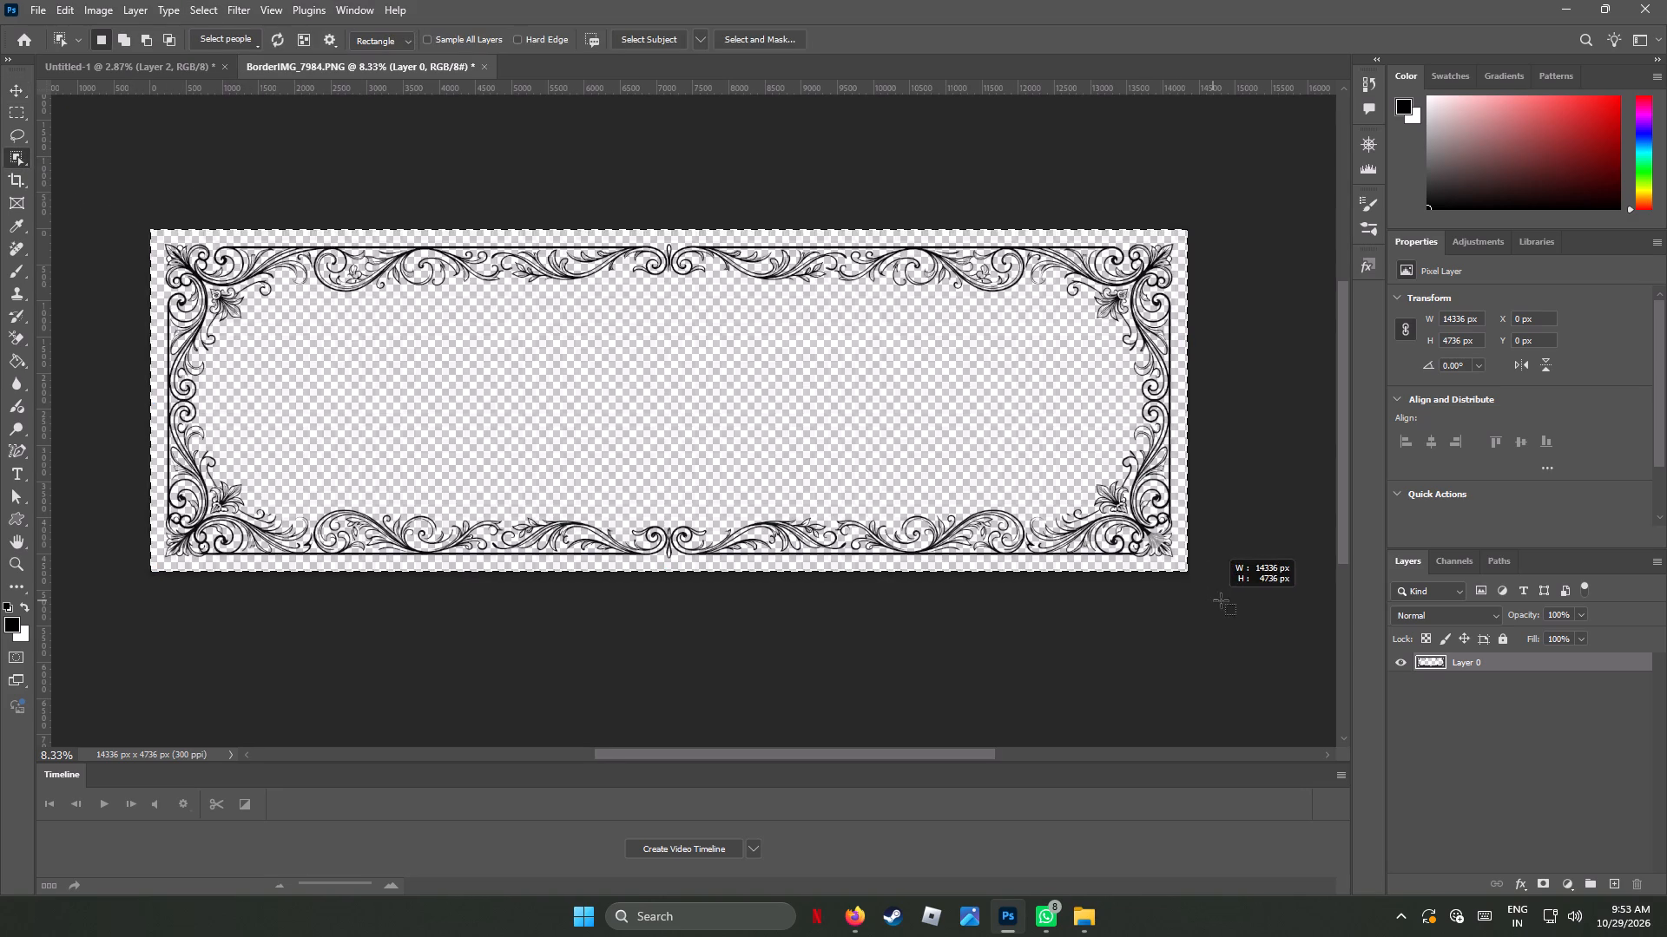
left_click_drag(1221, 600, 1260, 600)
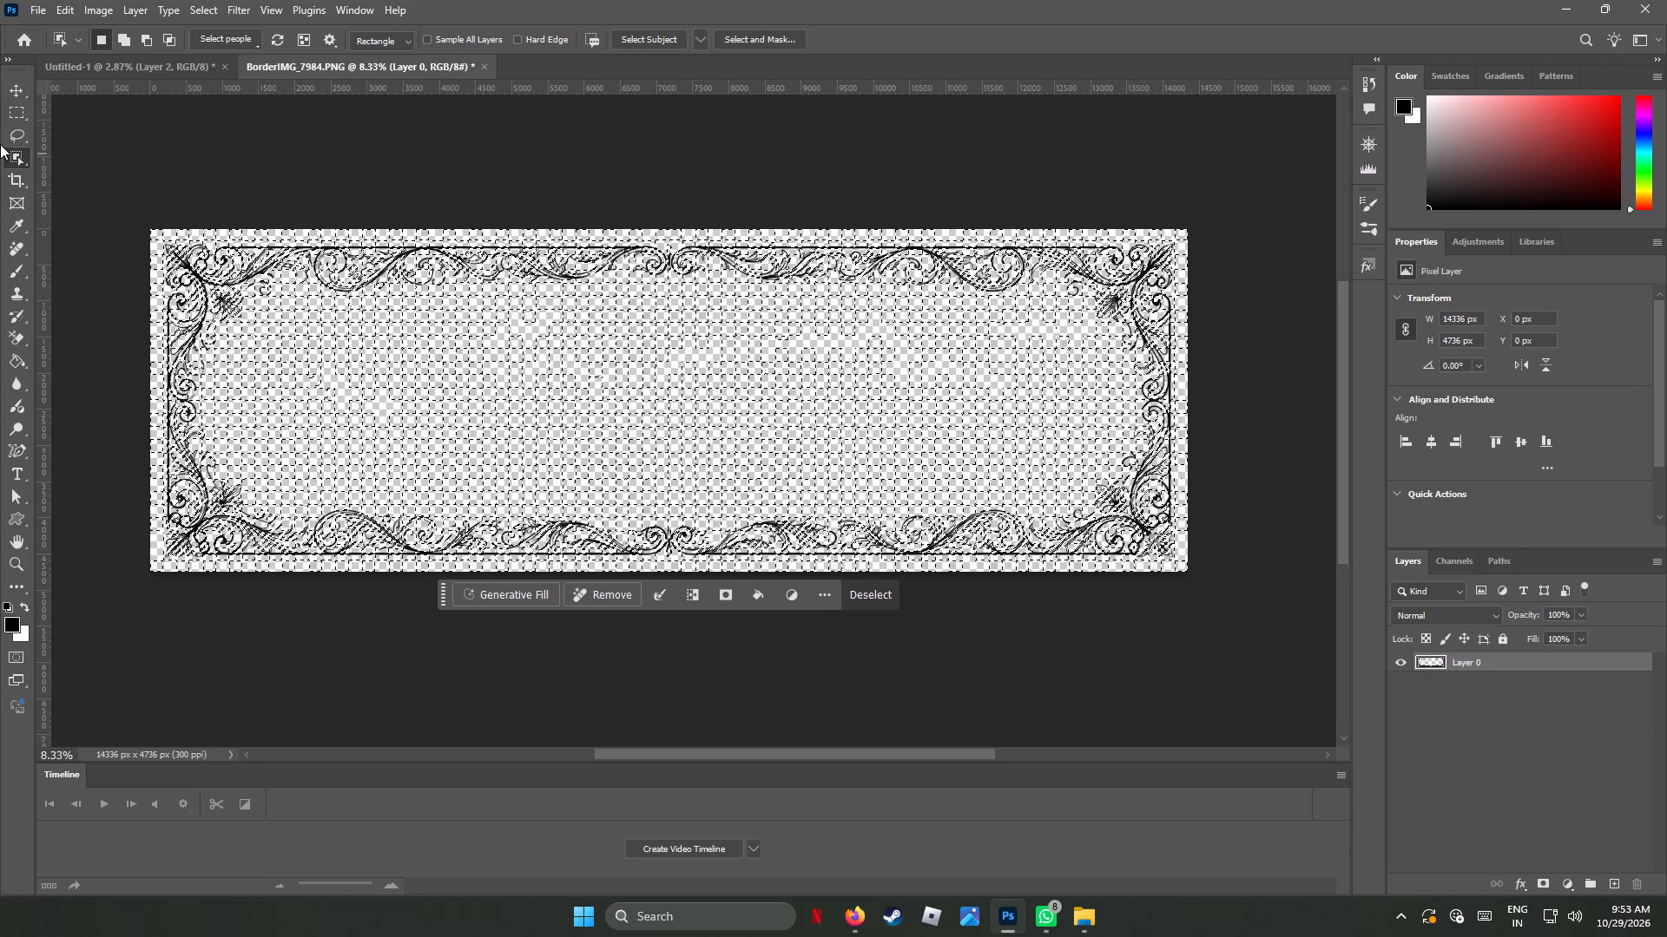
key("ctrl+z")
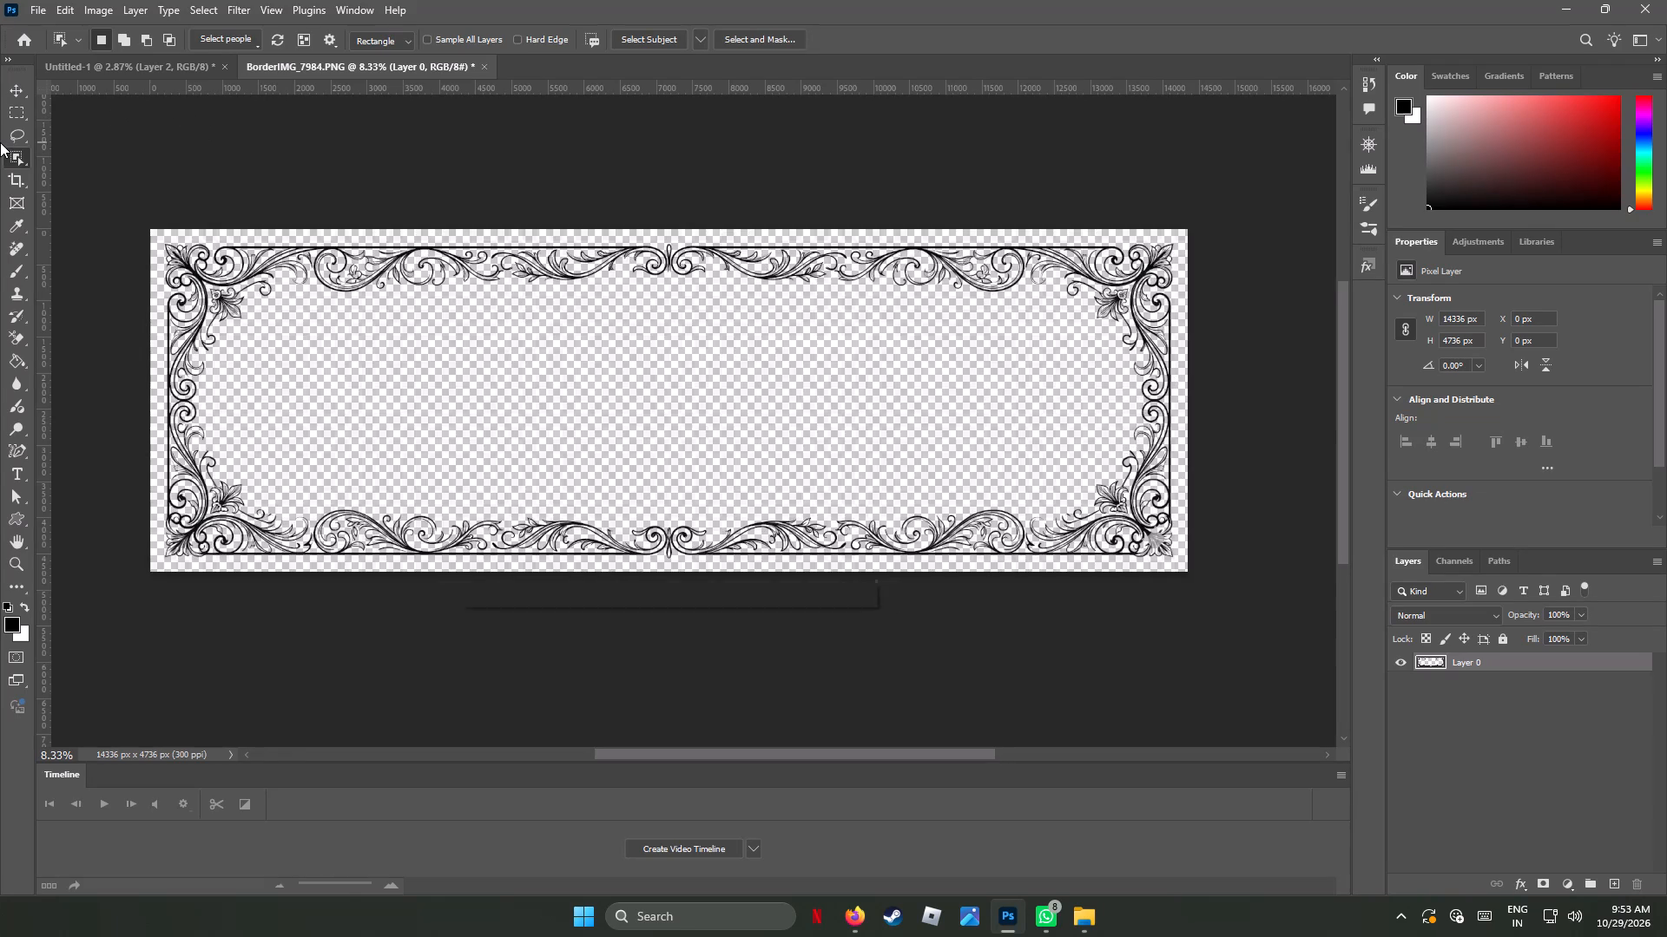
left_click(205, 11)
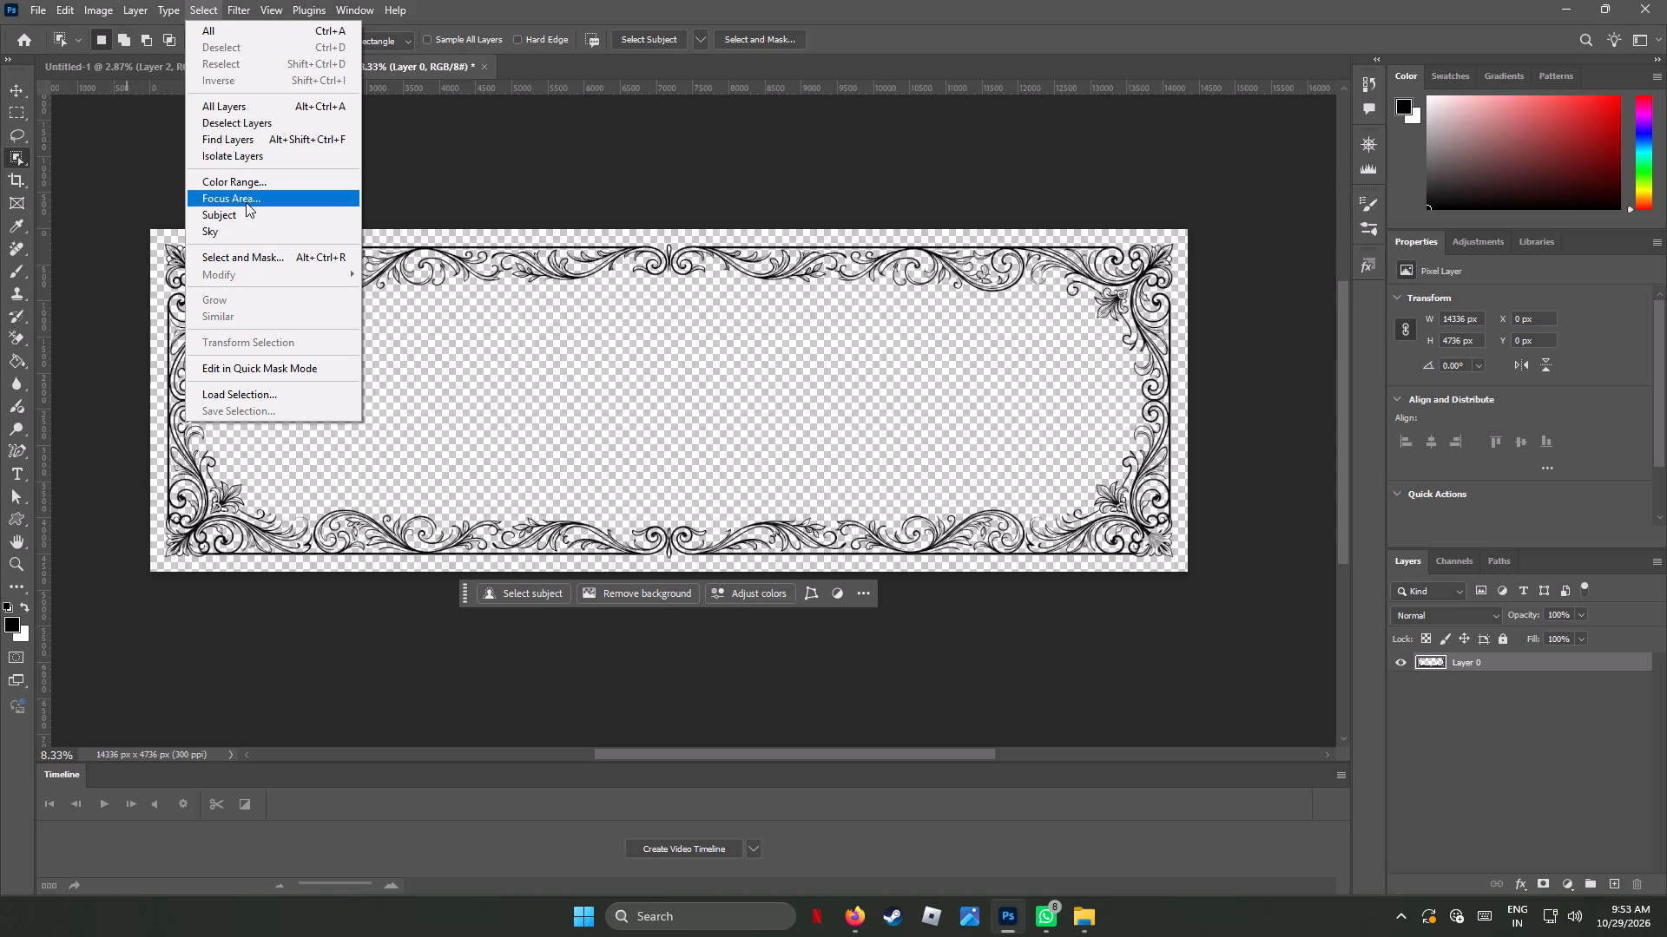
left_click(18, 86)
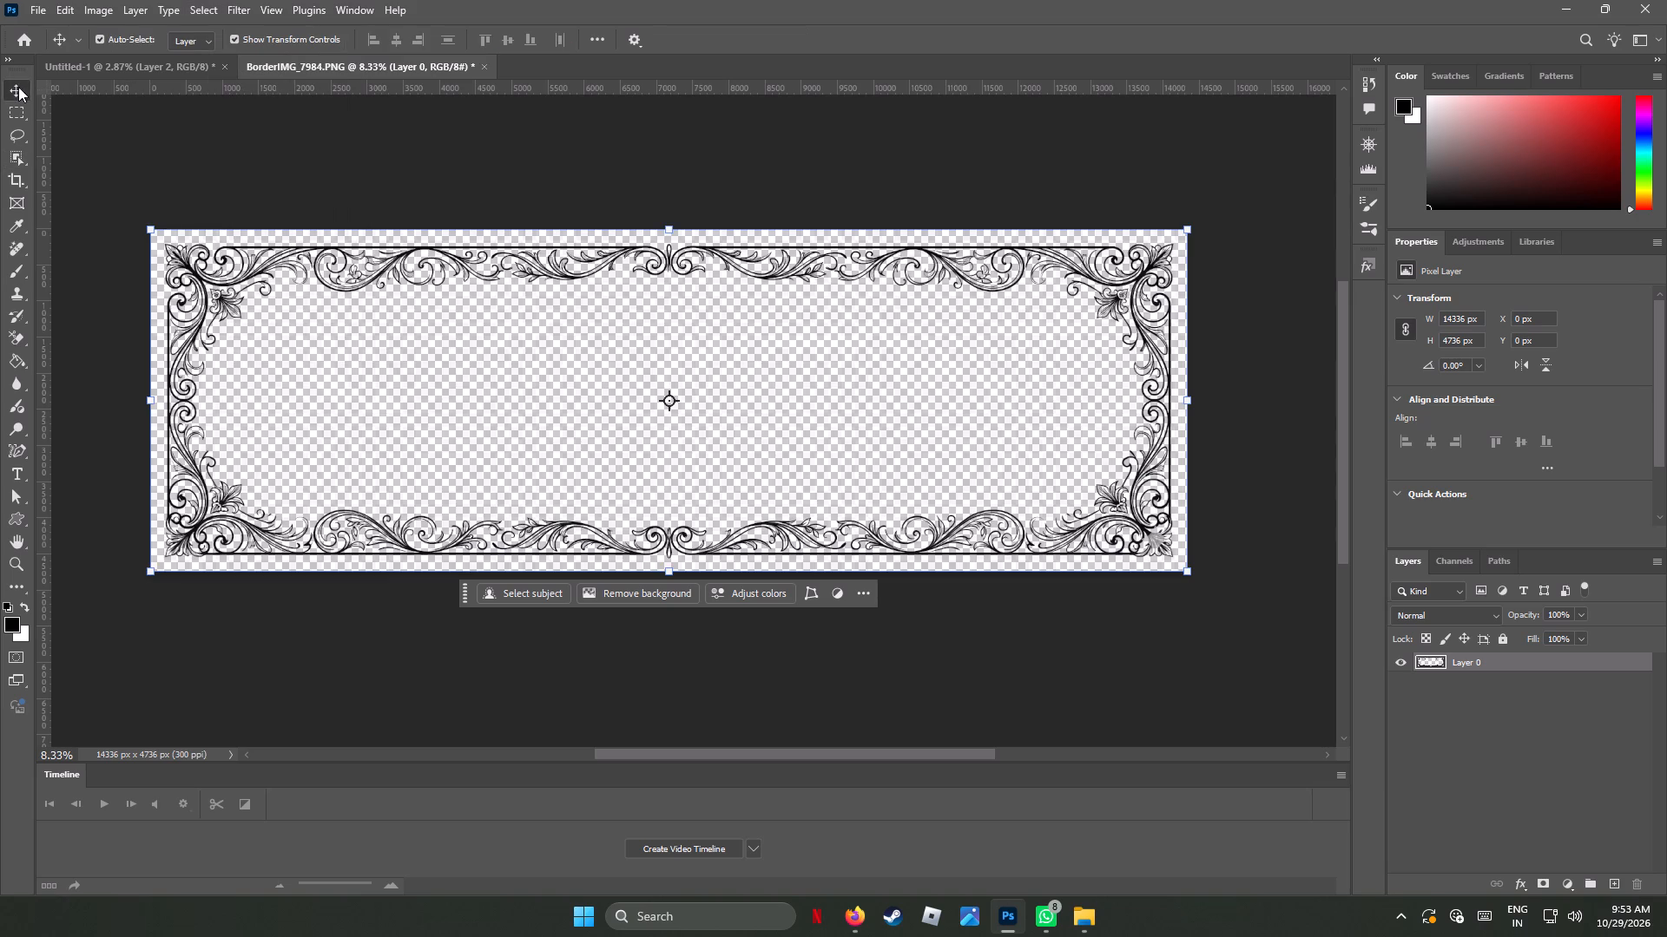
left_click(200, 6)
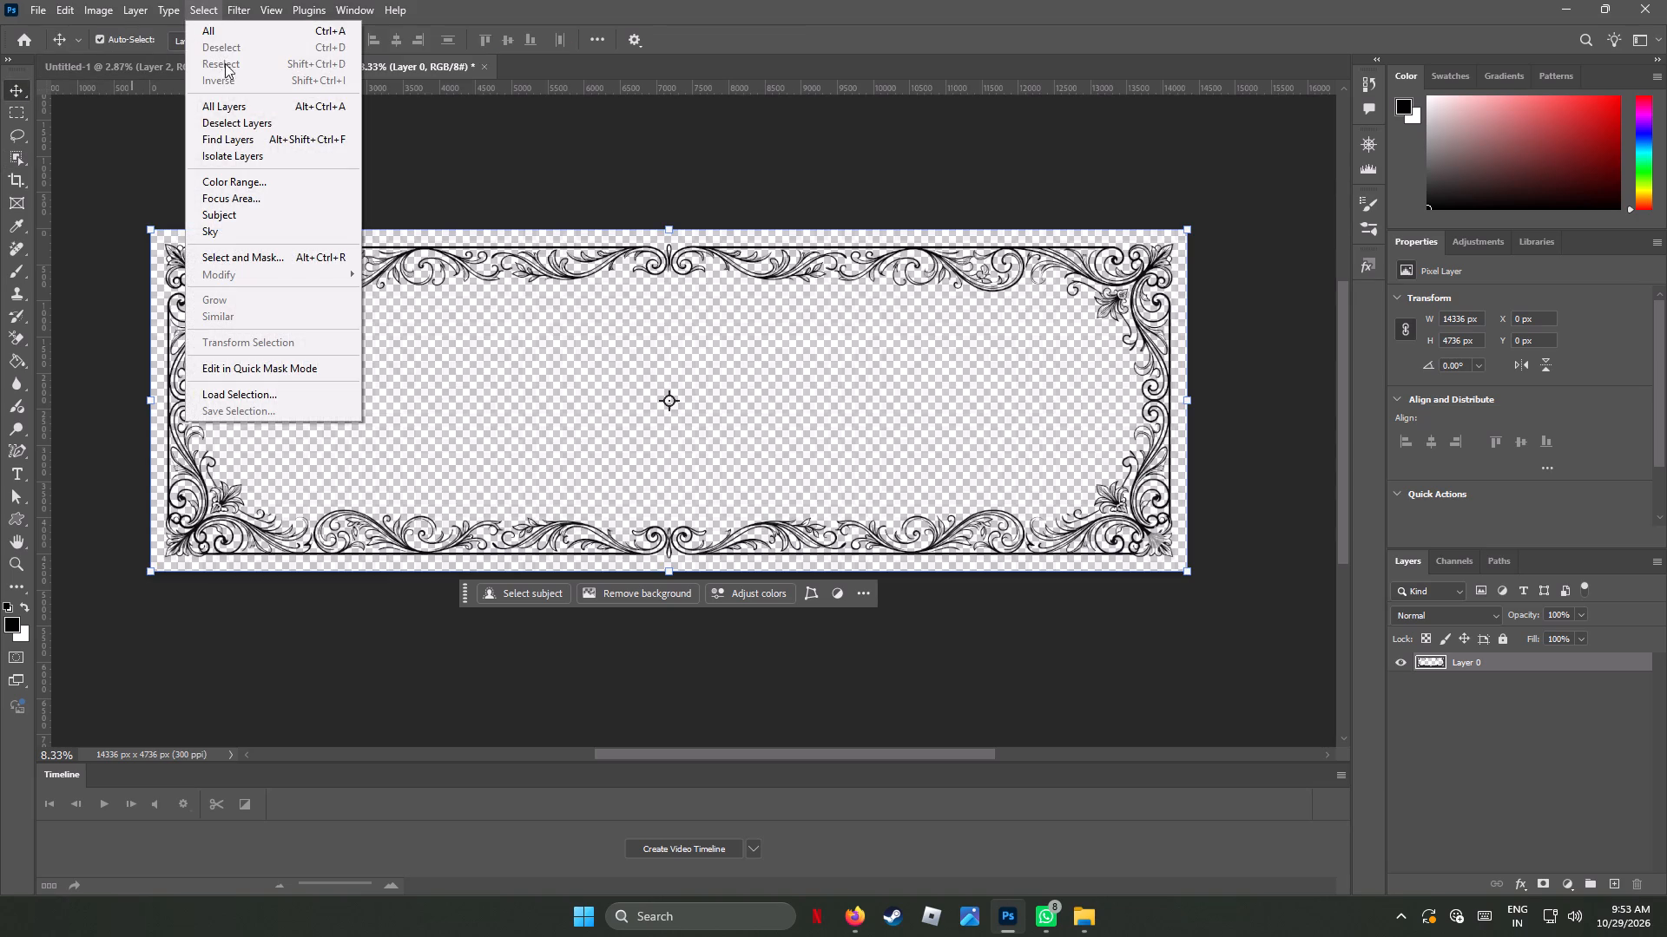
Close the BorderIMG_7984.PNG document without saving its changes.
left_click(485, 68)
left_click(817, 338)
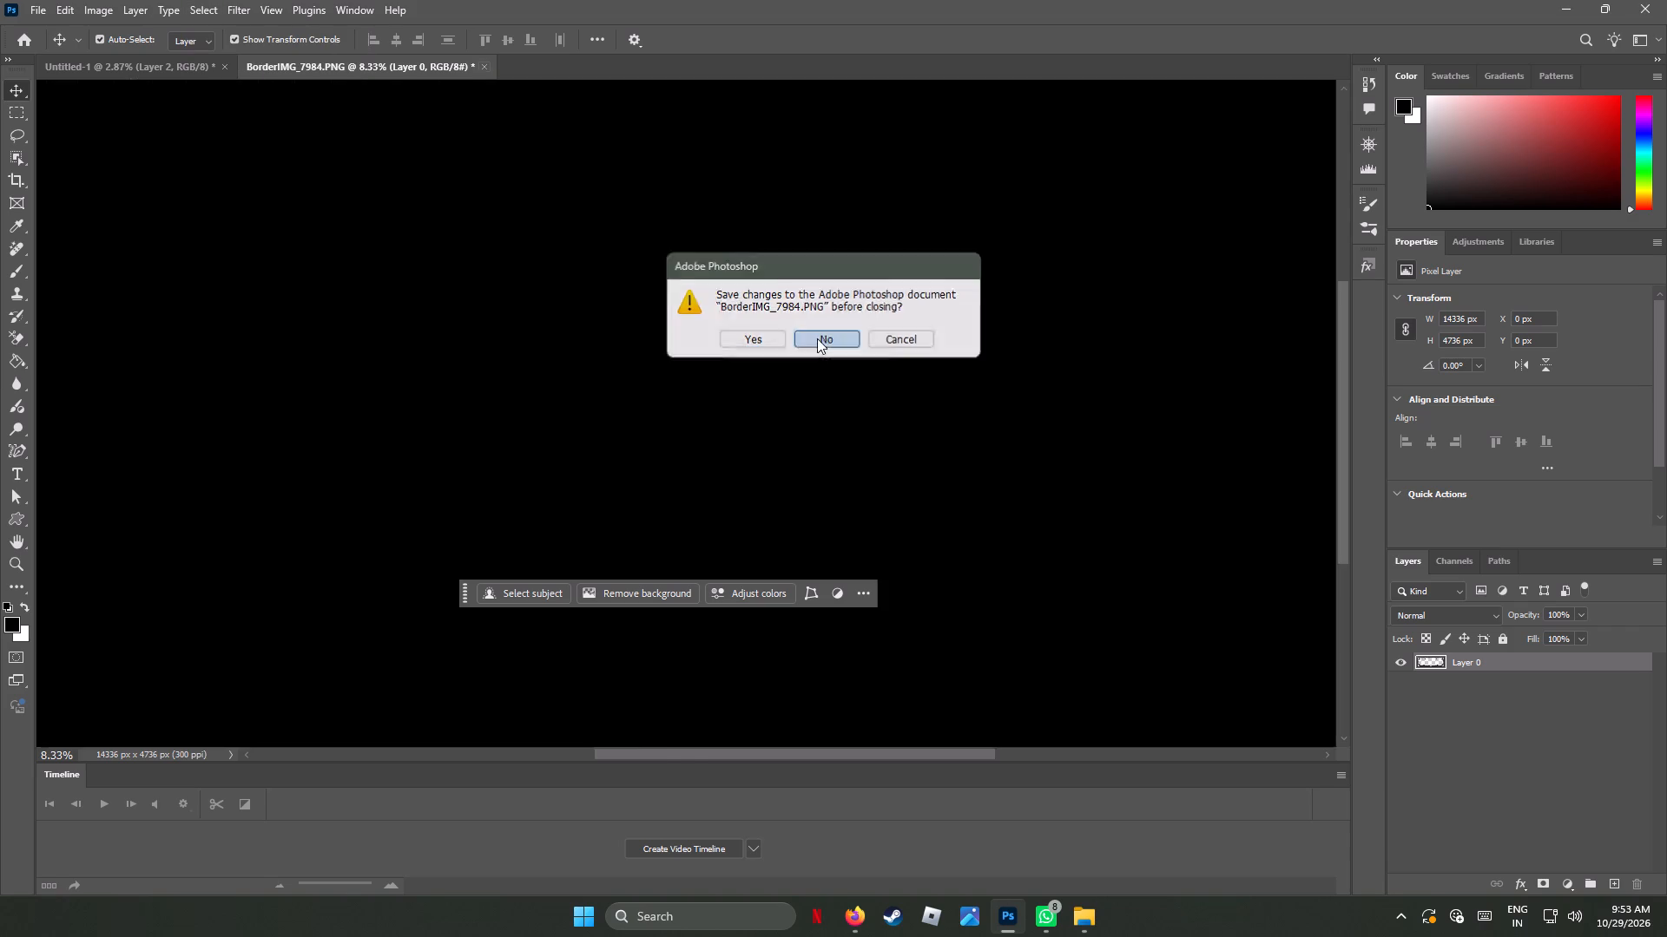
Open the original IMG_7984.PNG from the FEstiv_Image folder in Photoshop.
left_click(1560, 2)
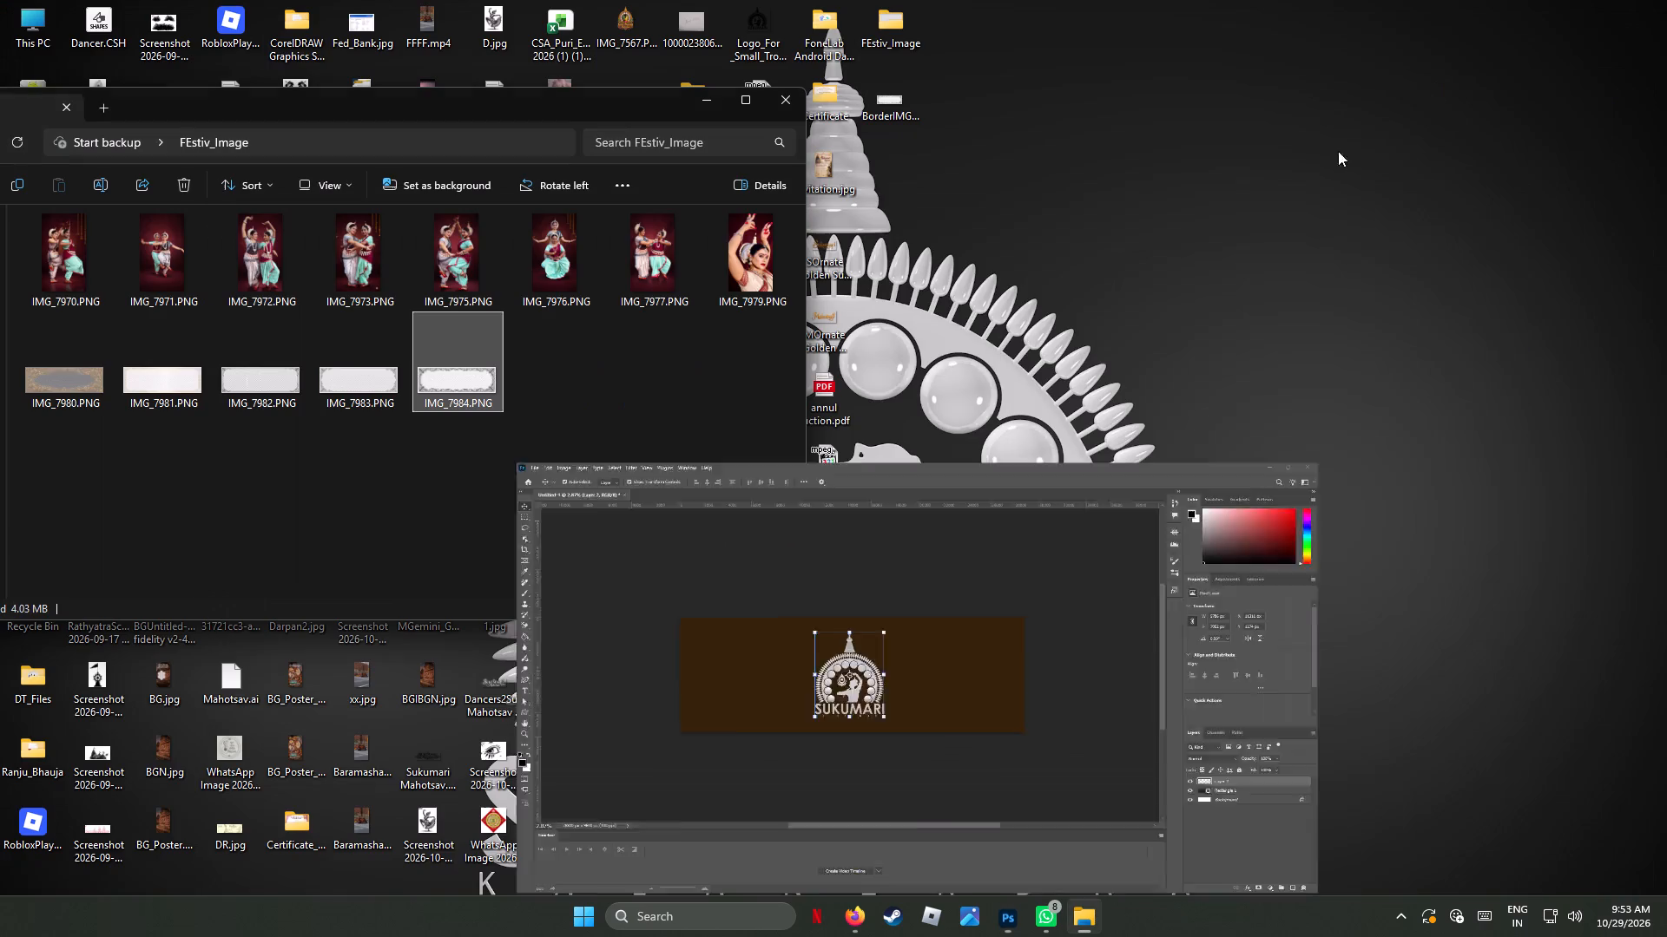
right_click(461, 370)
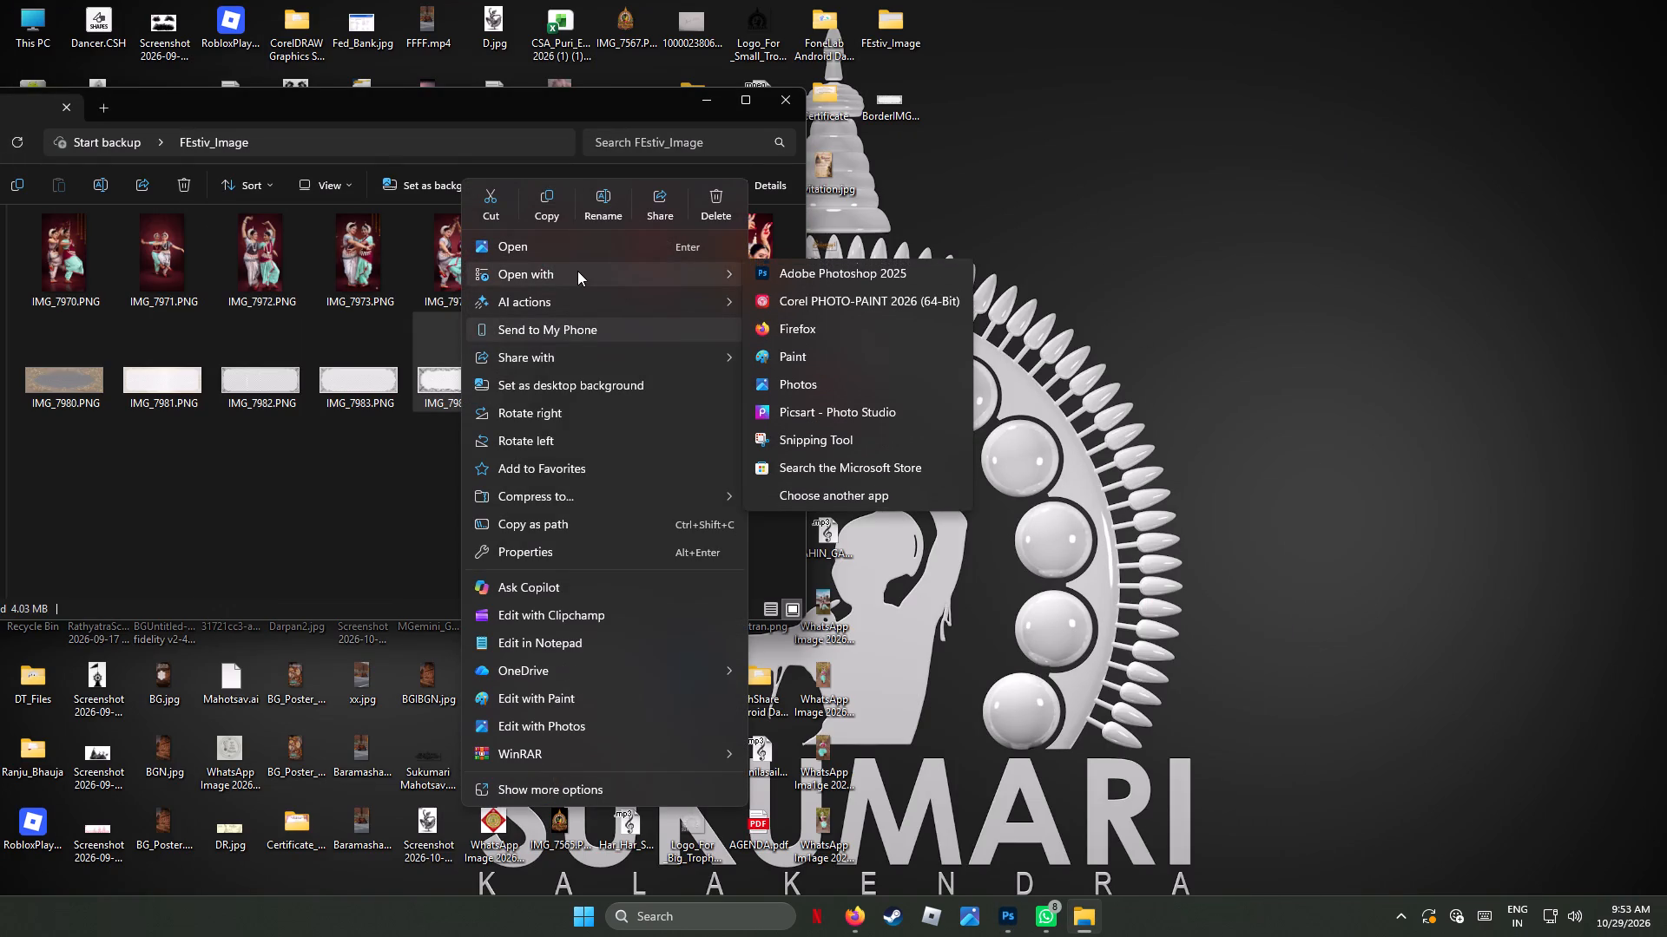
left_click(782, 276)
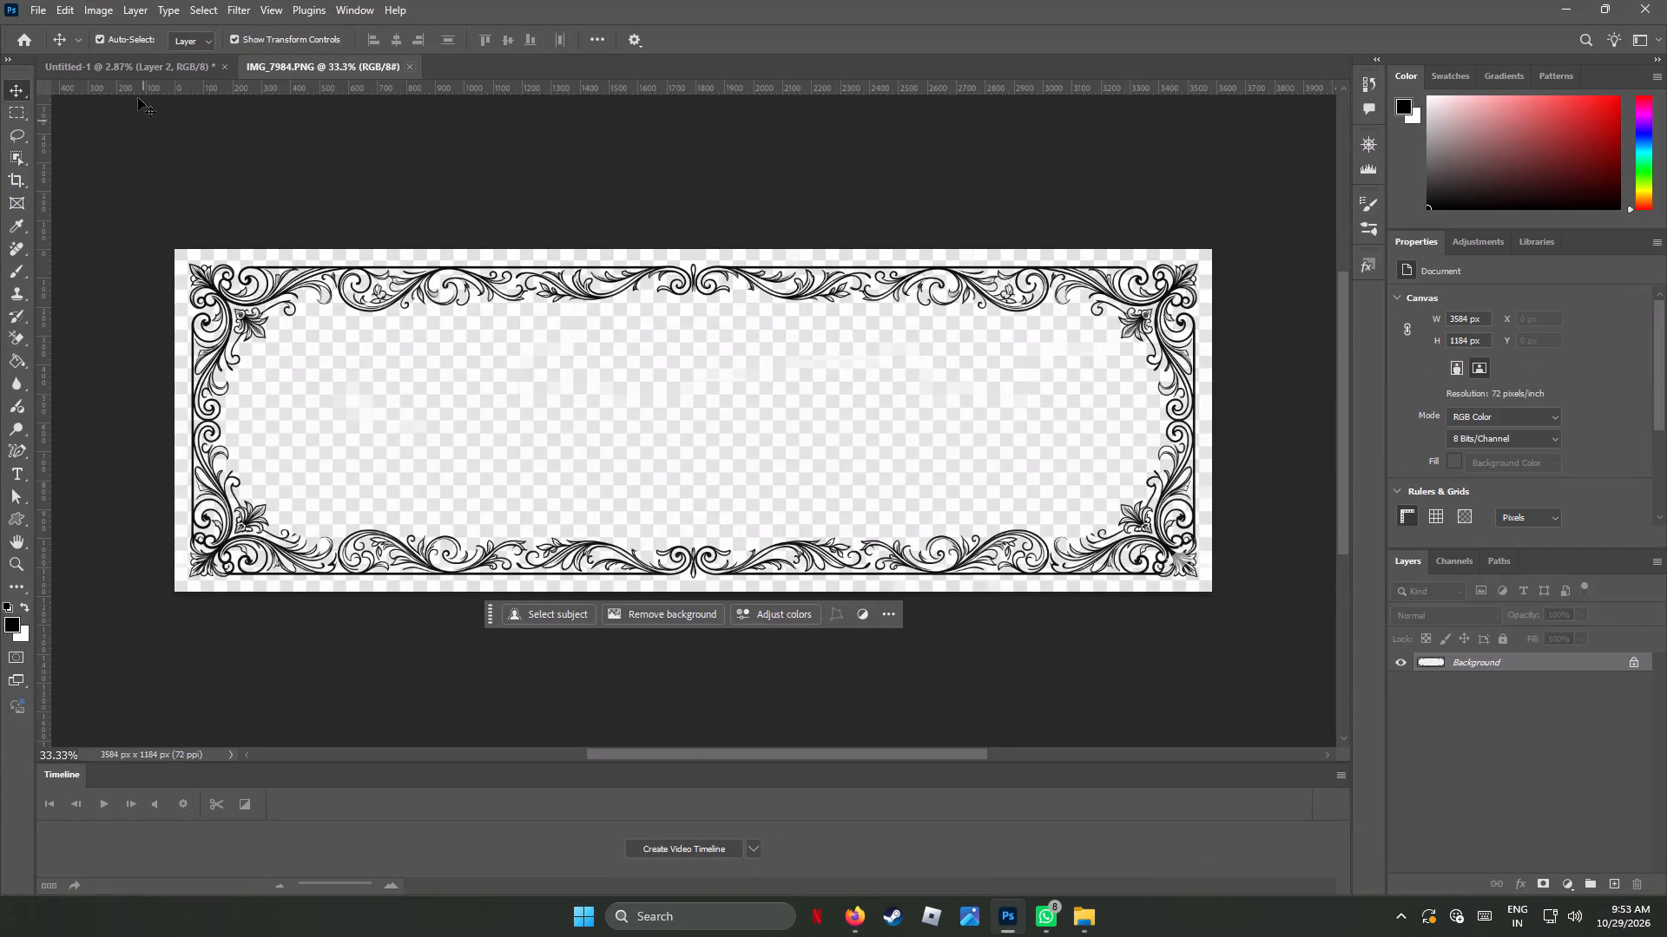
Start a Brightness/Contrast adjustment on the frame image and set Contrast to 100.
left_click(94, 10)
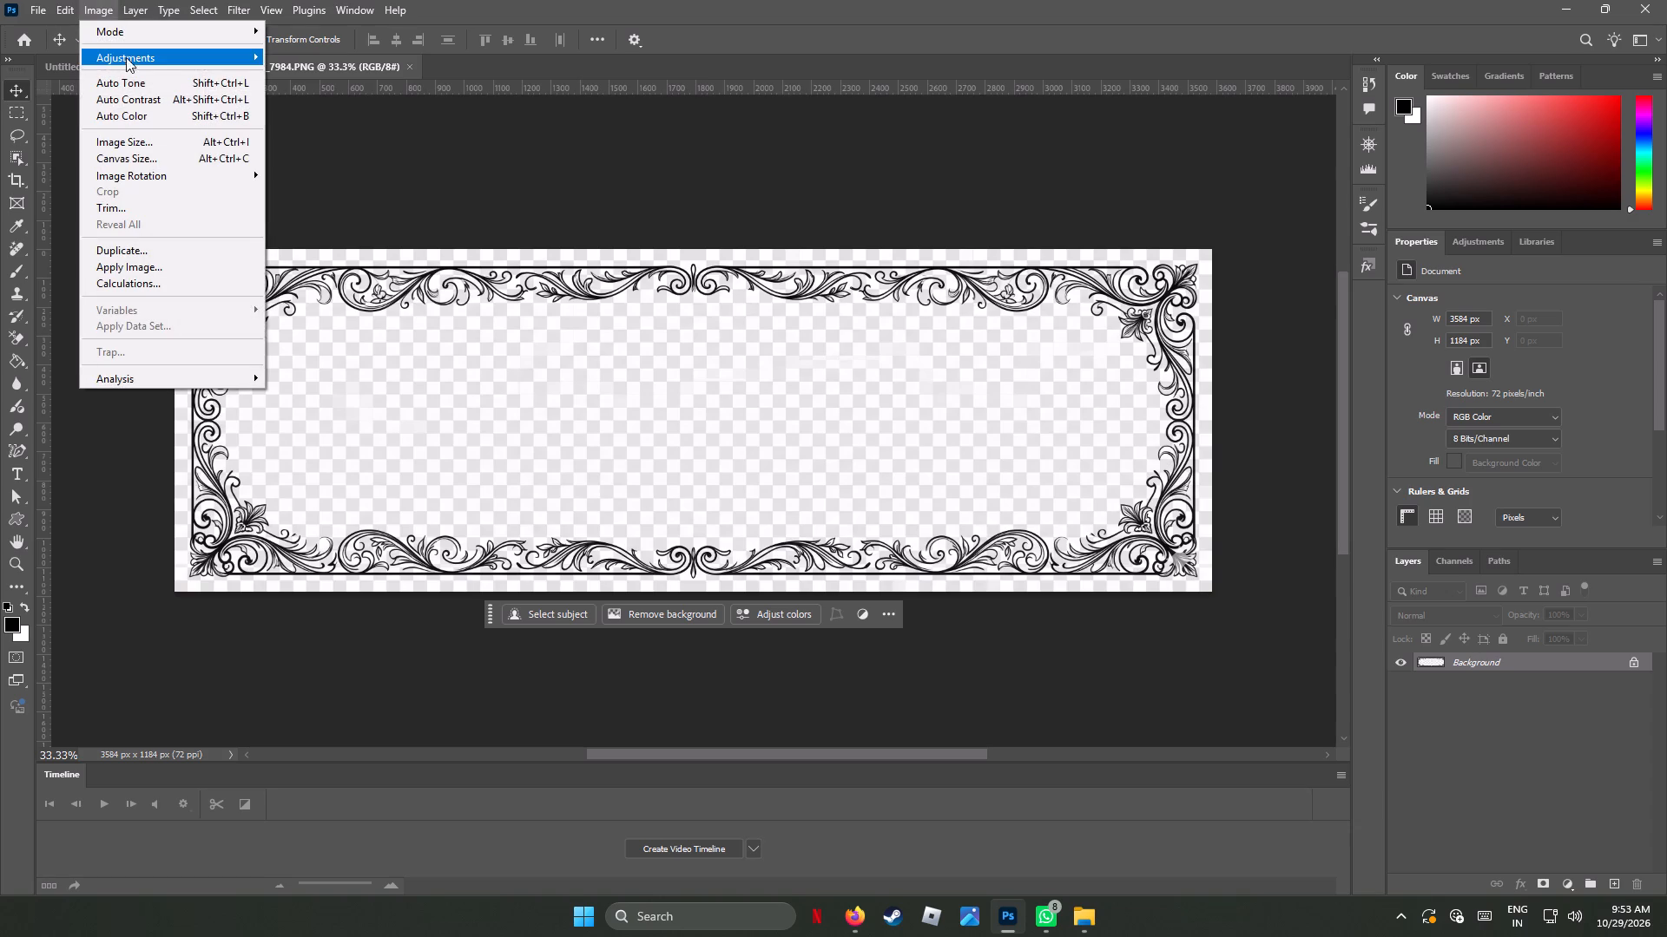
left_click(296, 56)
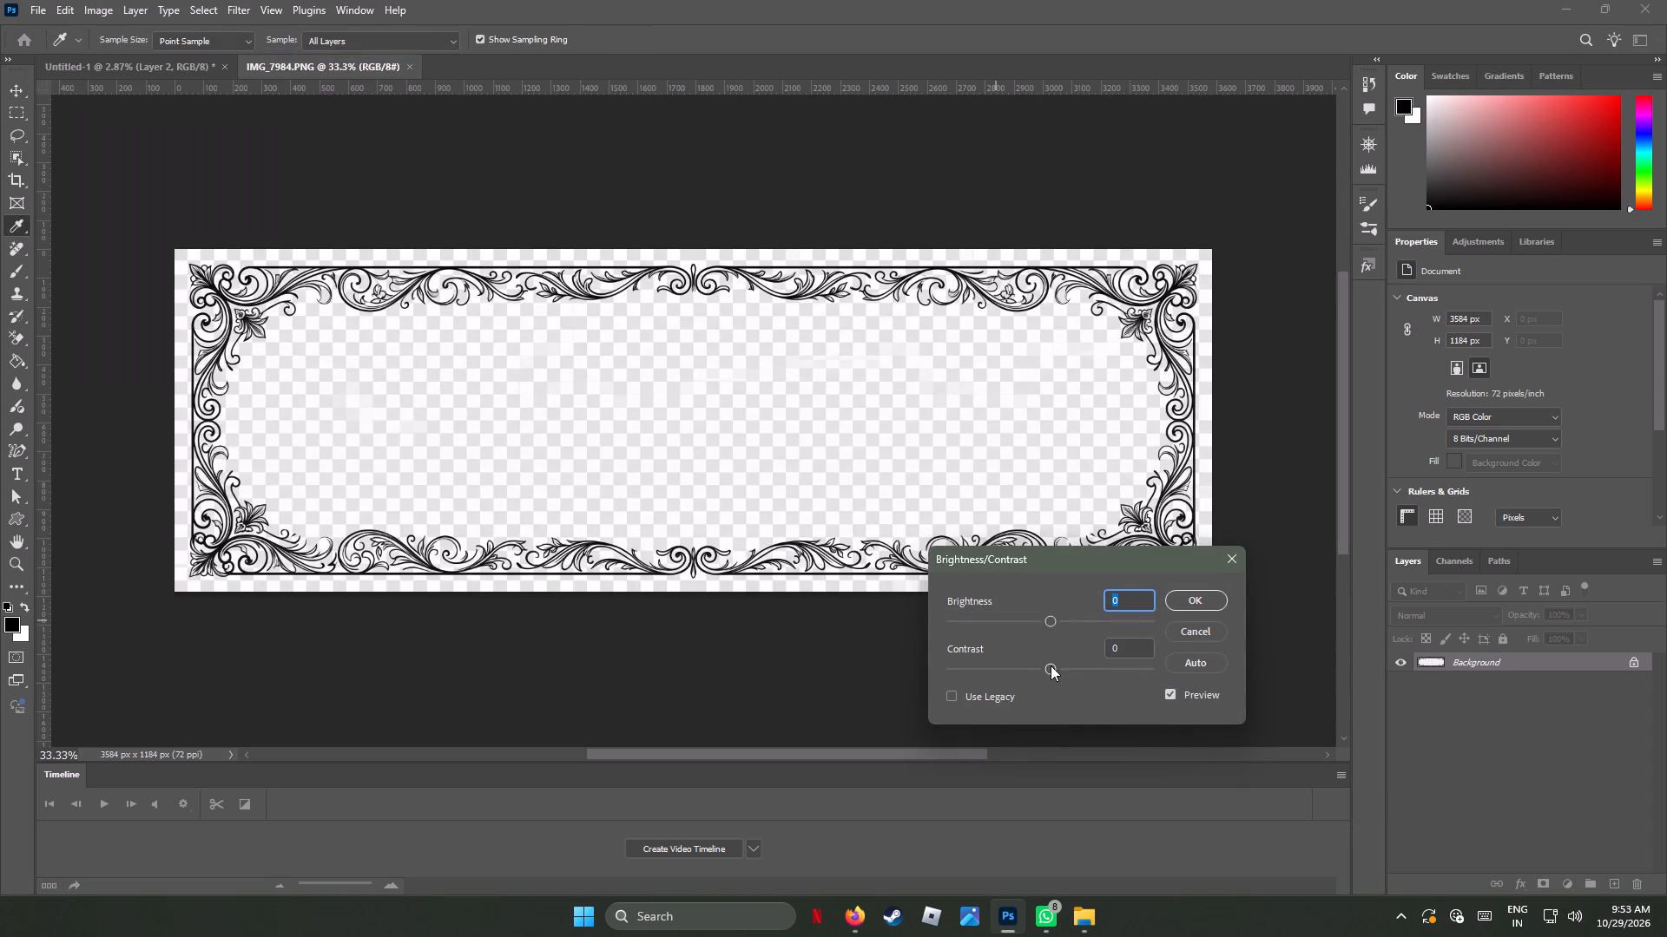
left_click_drag(1051, 666, 1257, 672)
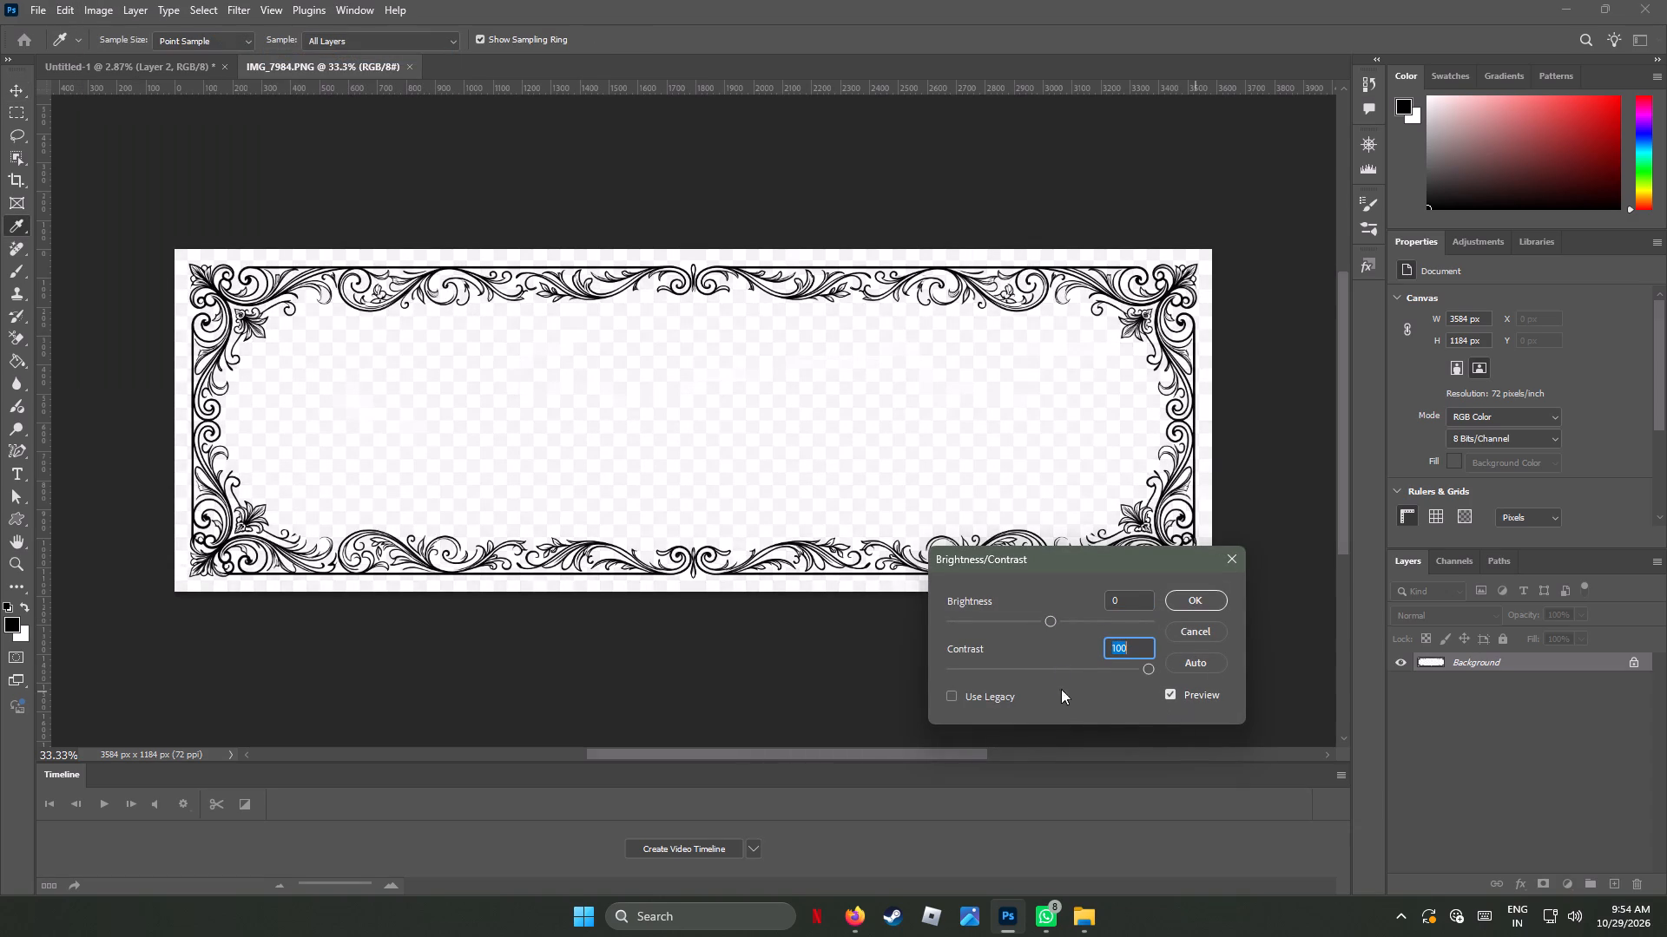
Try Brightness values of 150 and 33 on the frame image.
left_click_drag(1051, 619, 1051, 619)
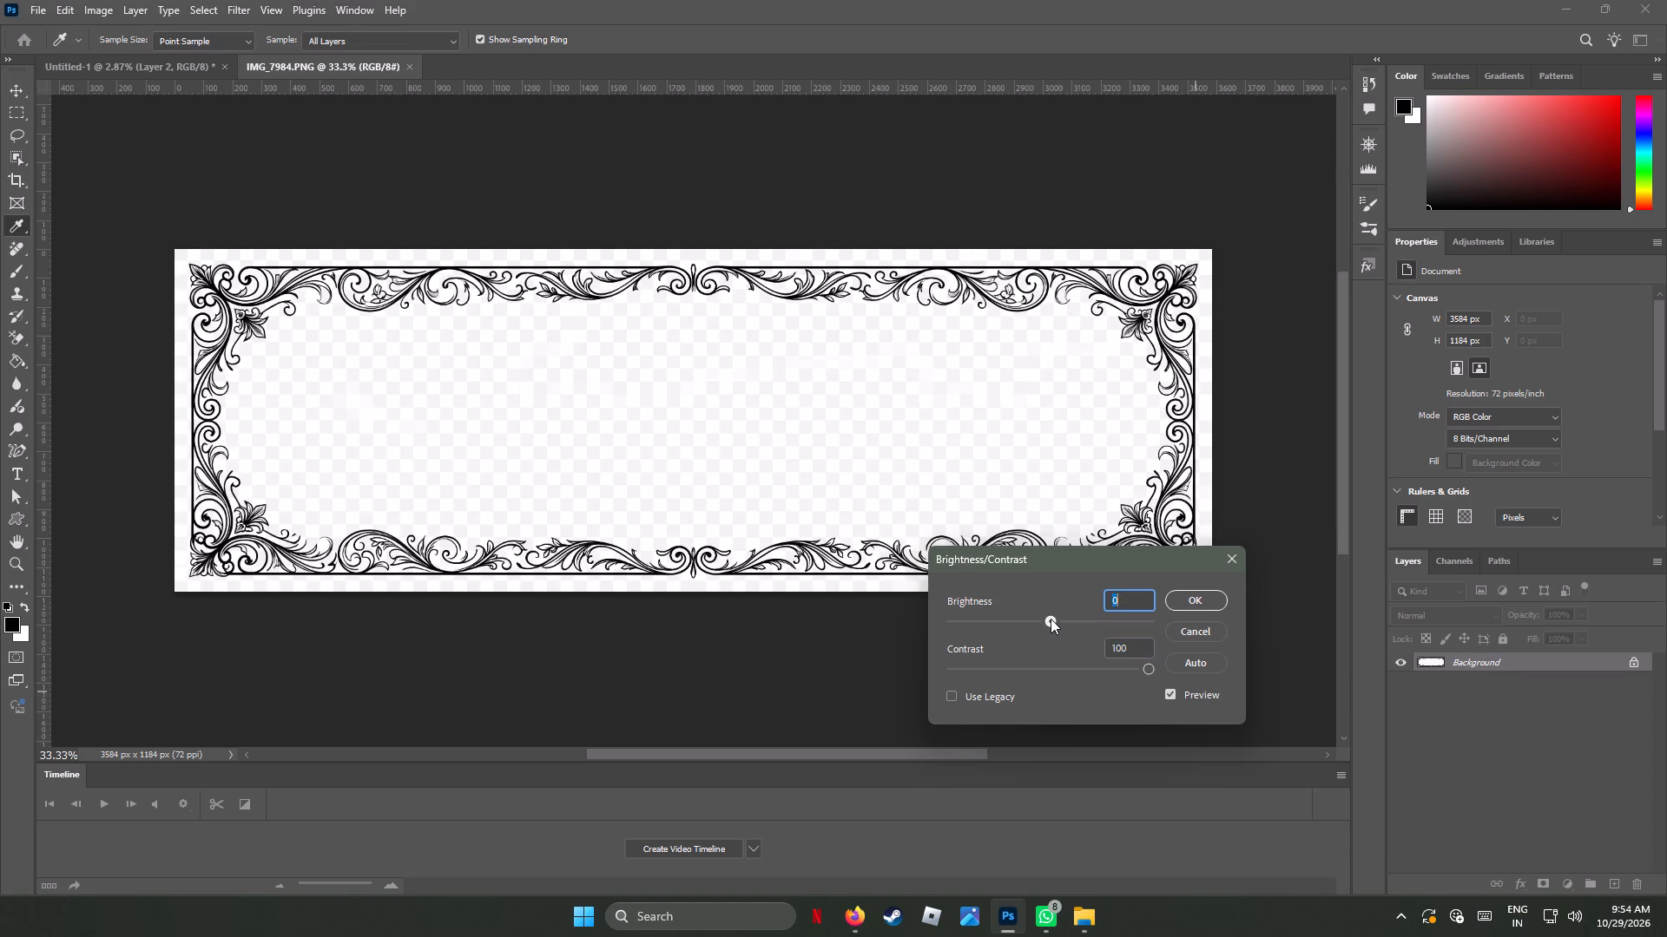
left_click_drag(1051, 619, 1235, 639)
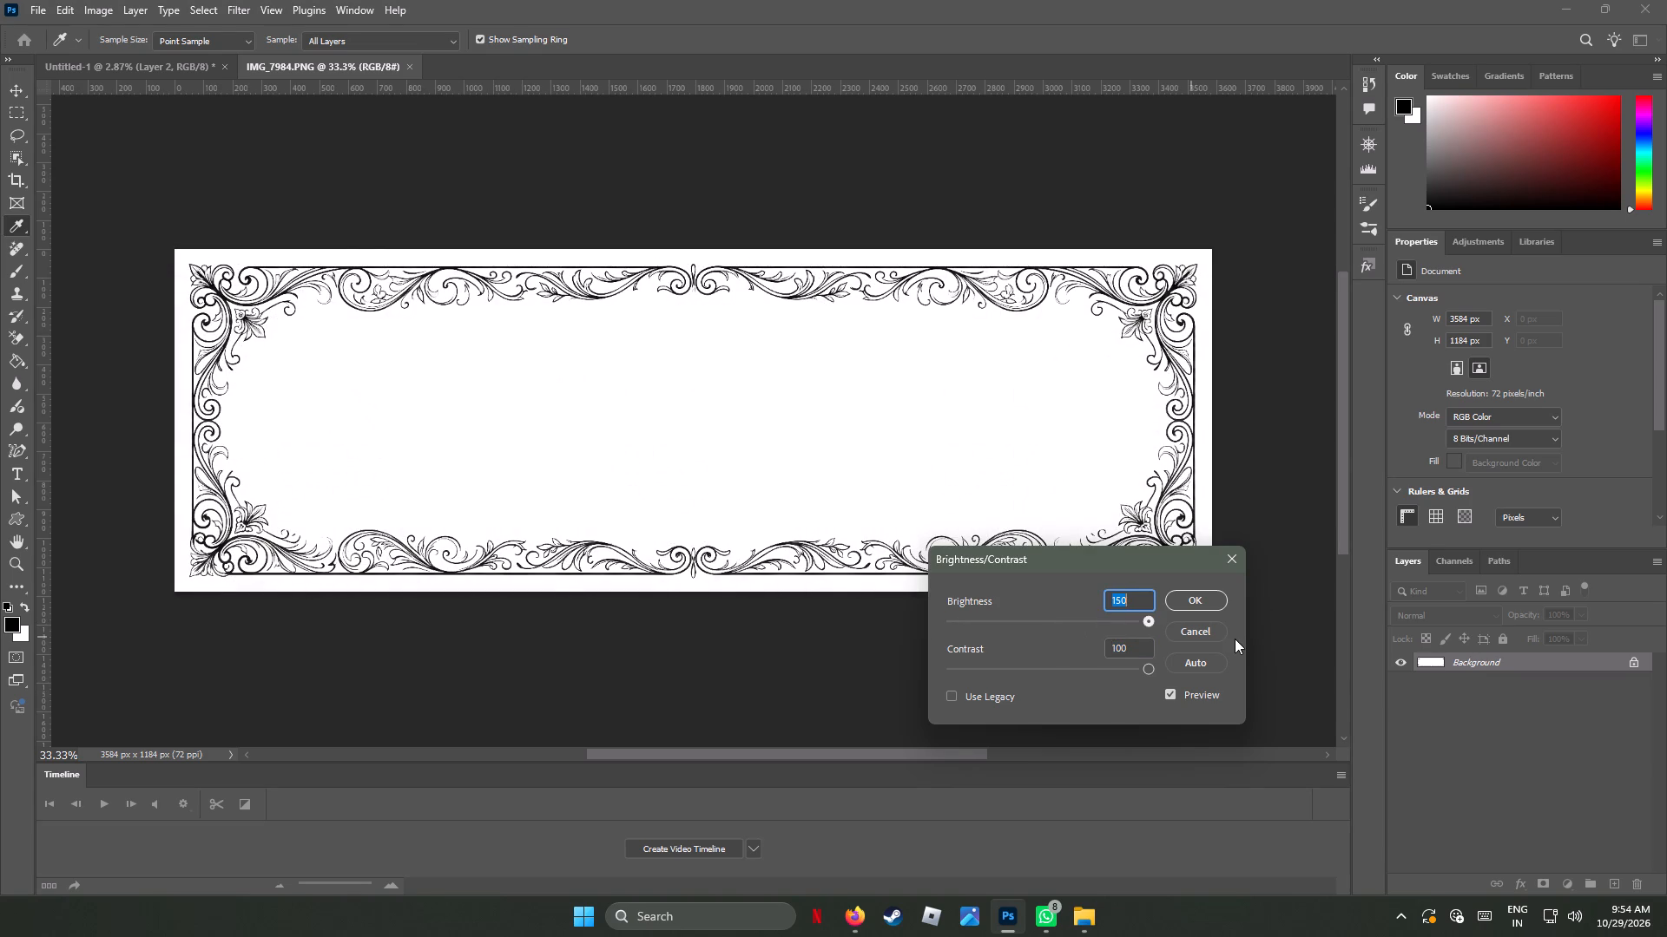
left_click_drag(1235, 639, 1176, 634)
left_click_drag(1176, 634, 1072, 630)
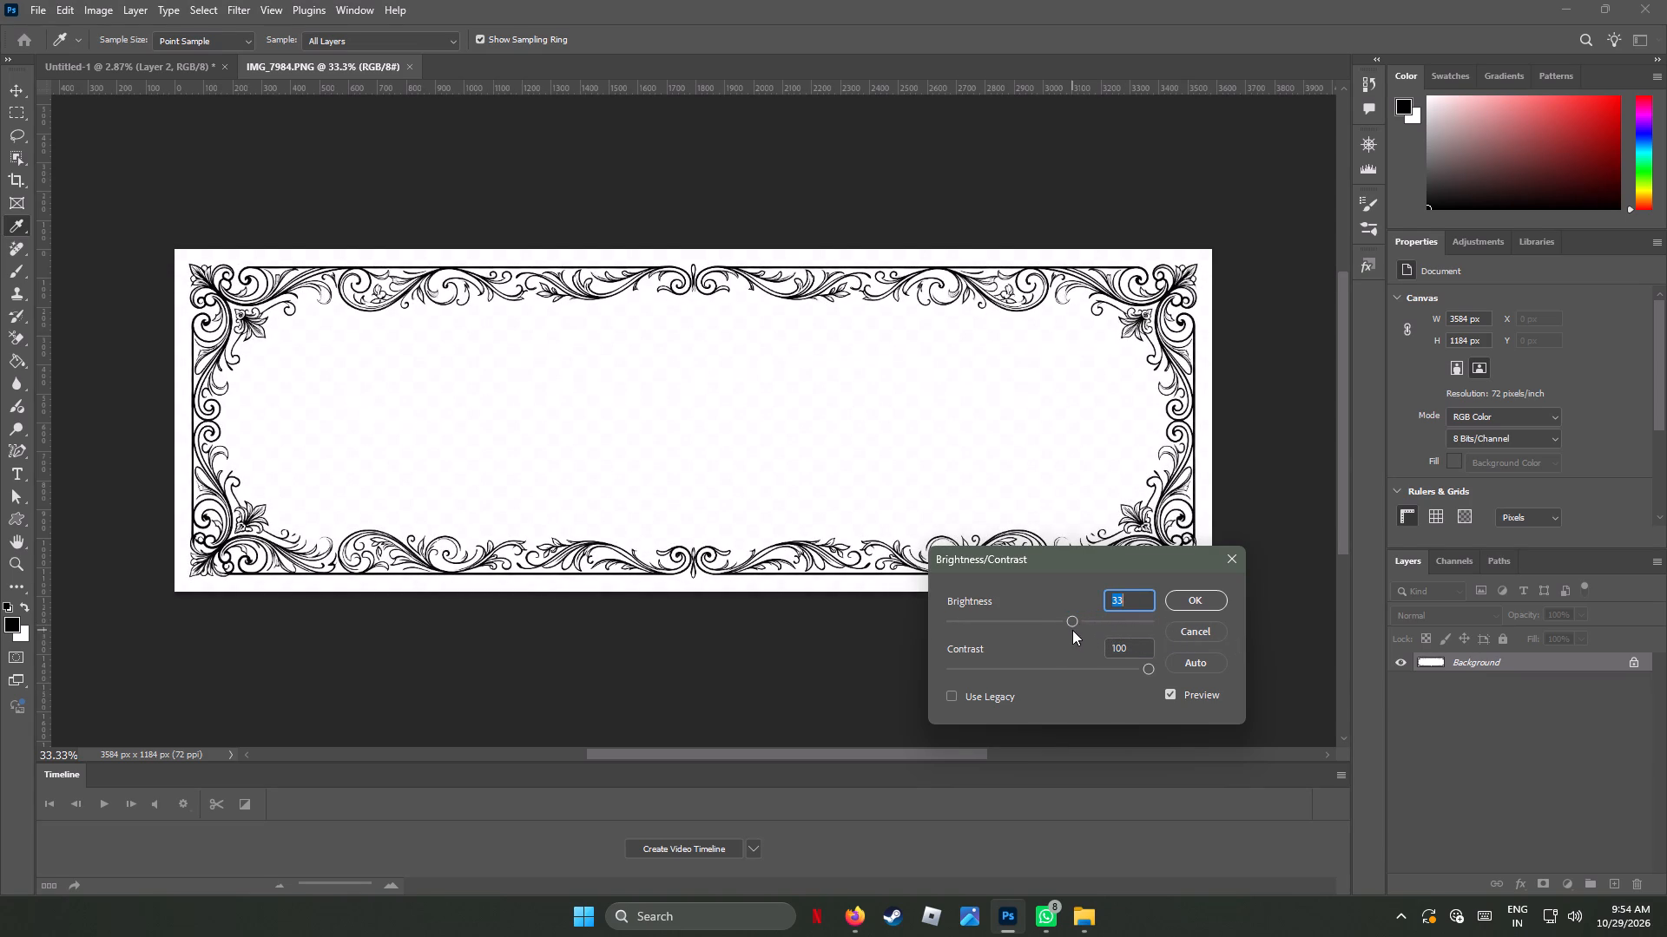
Set Brightness to 0 and apply the Brightness/Contrast adjustment to the frame image.
left_click_drag(1127, 600, 1044, 601)
key("0")
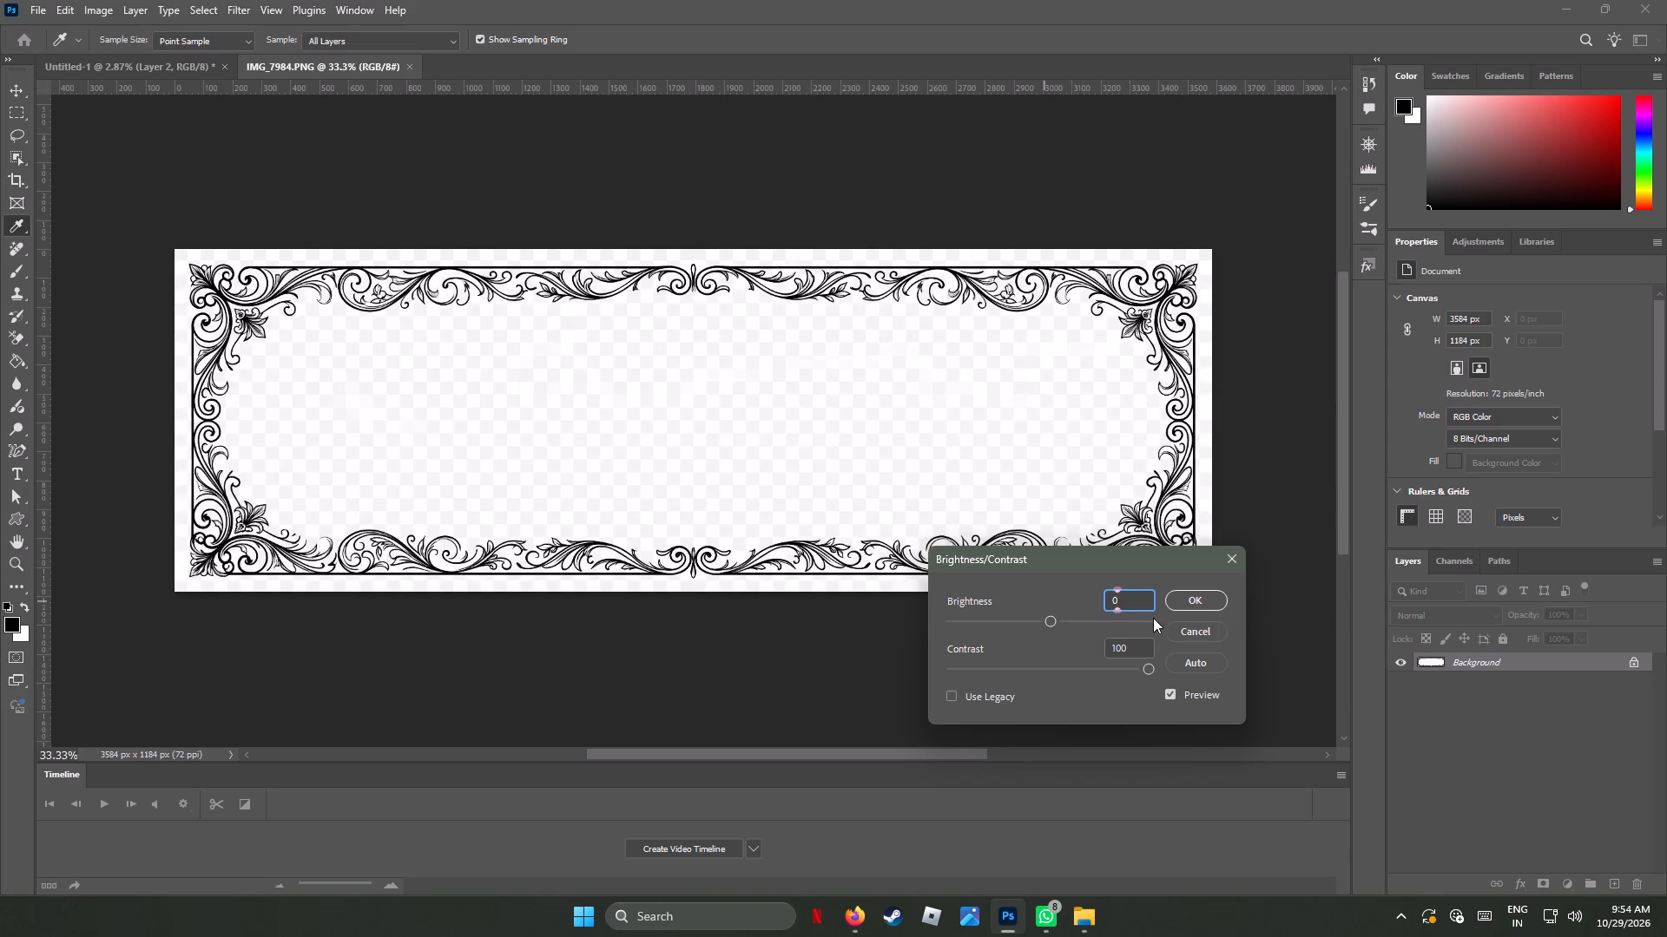
left_click(1171, 603)
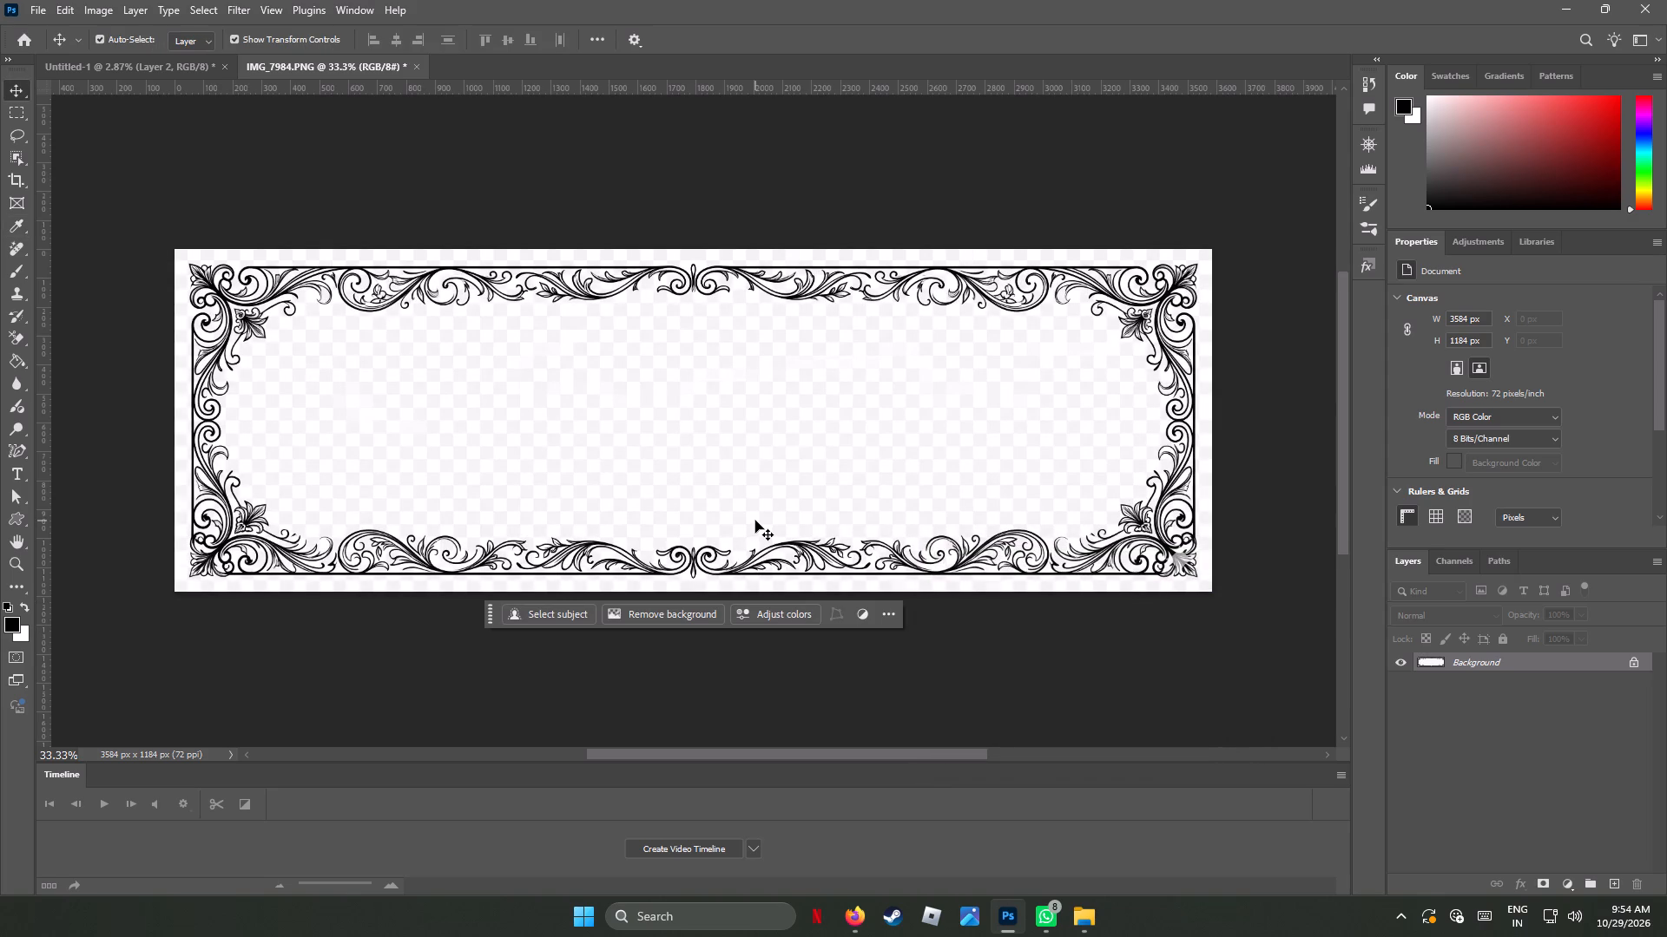
Examine the linework and background of the frame's bottom ornament up close.
scroll(755, 521, "up", 9, "alt")
scroll(776, 549, "down", 2)
scroll(776, 549, "up", 2)
scroll(776, 549, "down", 1)
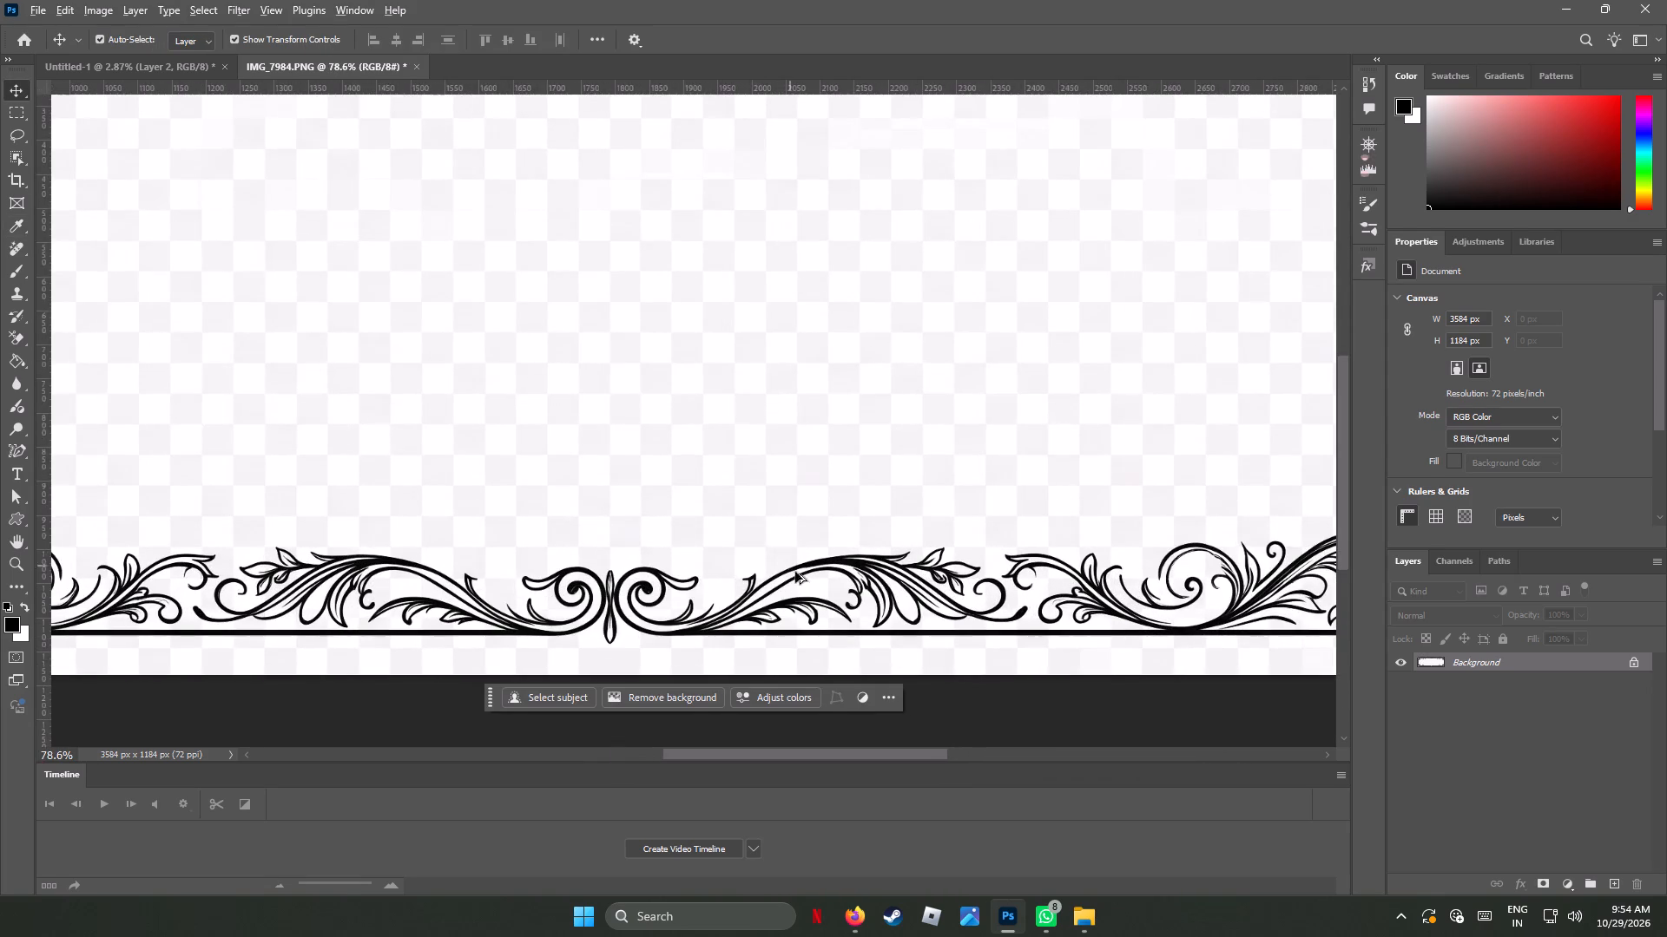
scroll(799, 575, "up", 9, "alt")
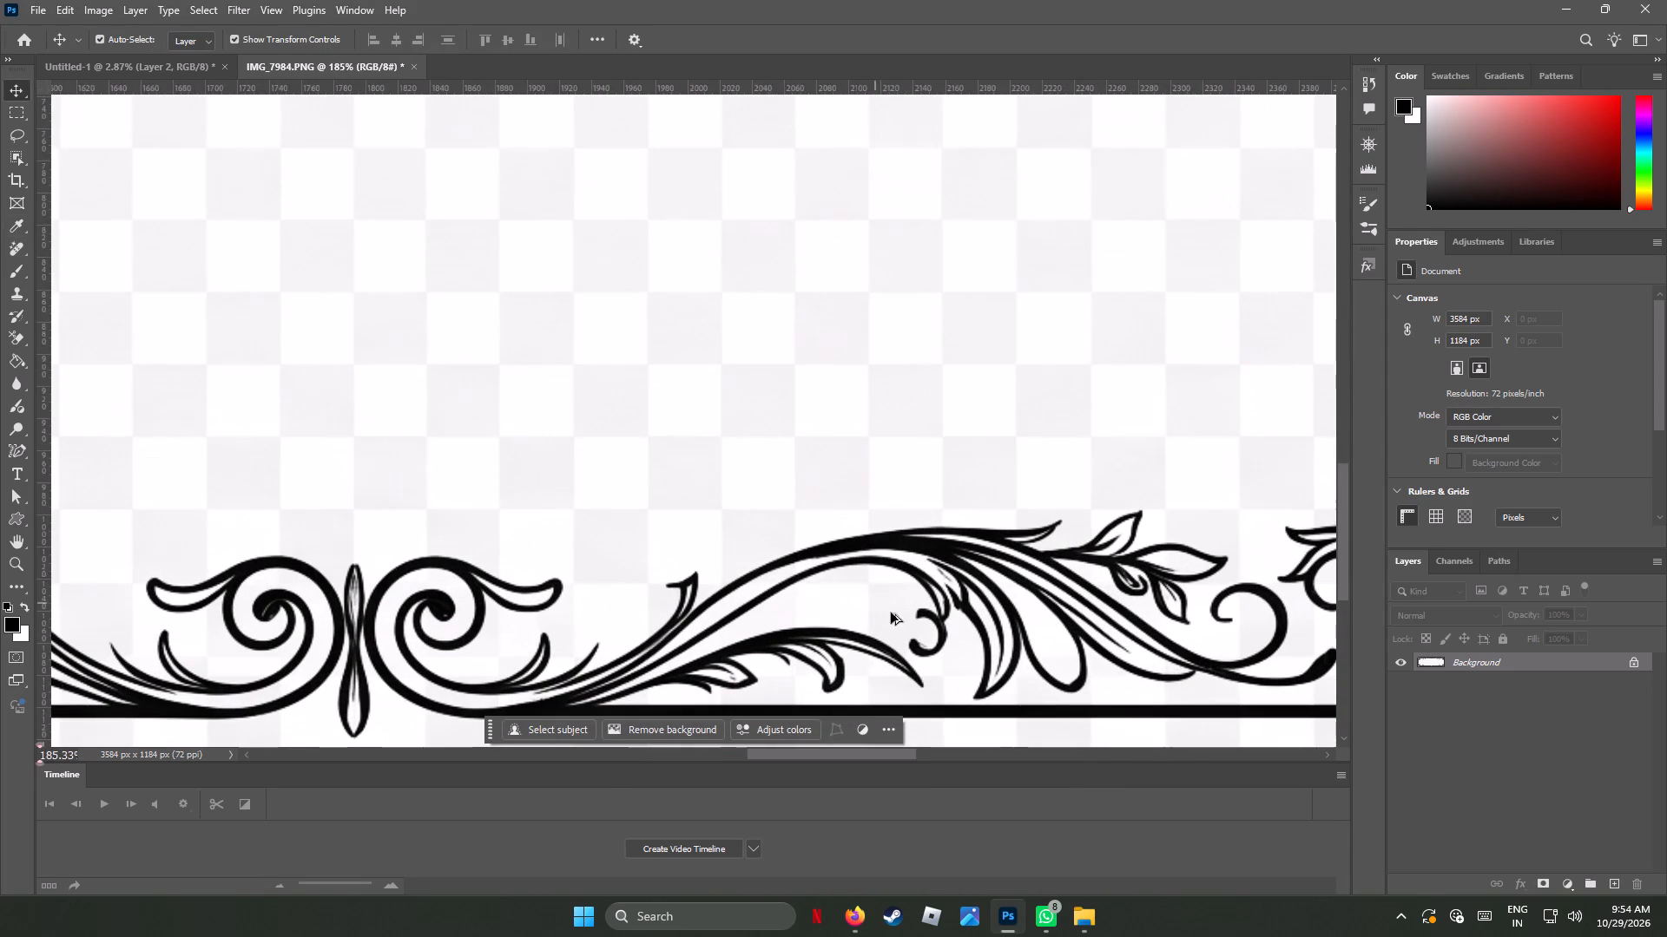
scroll(923, 632, "up", 15, "alt")
scroll(923, 632, "down", 3, "alt")
scroll(923, 632, "up", 1, "alt")
scroll(923, 632, "down", 3, "alt")
scroll(923, 632, "up", 2, "alt")
scroll(923, 632, "down", 1, "alt")
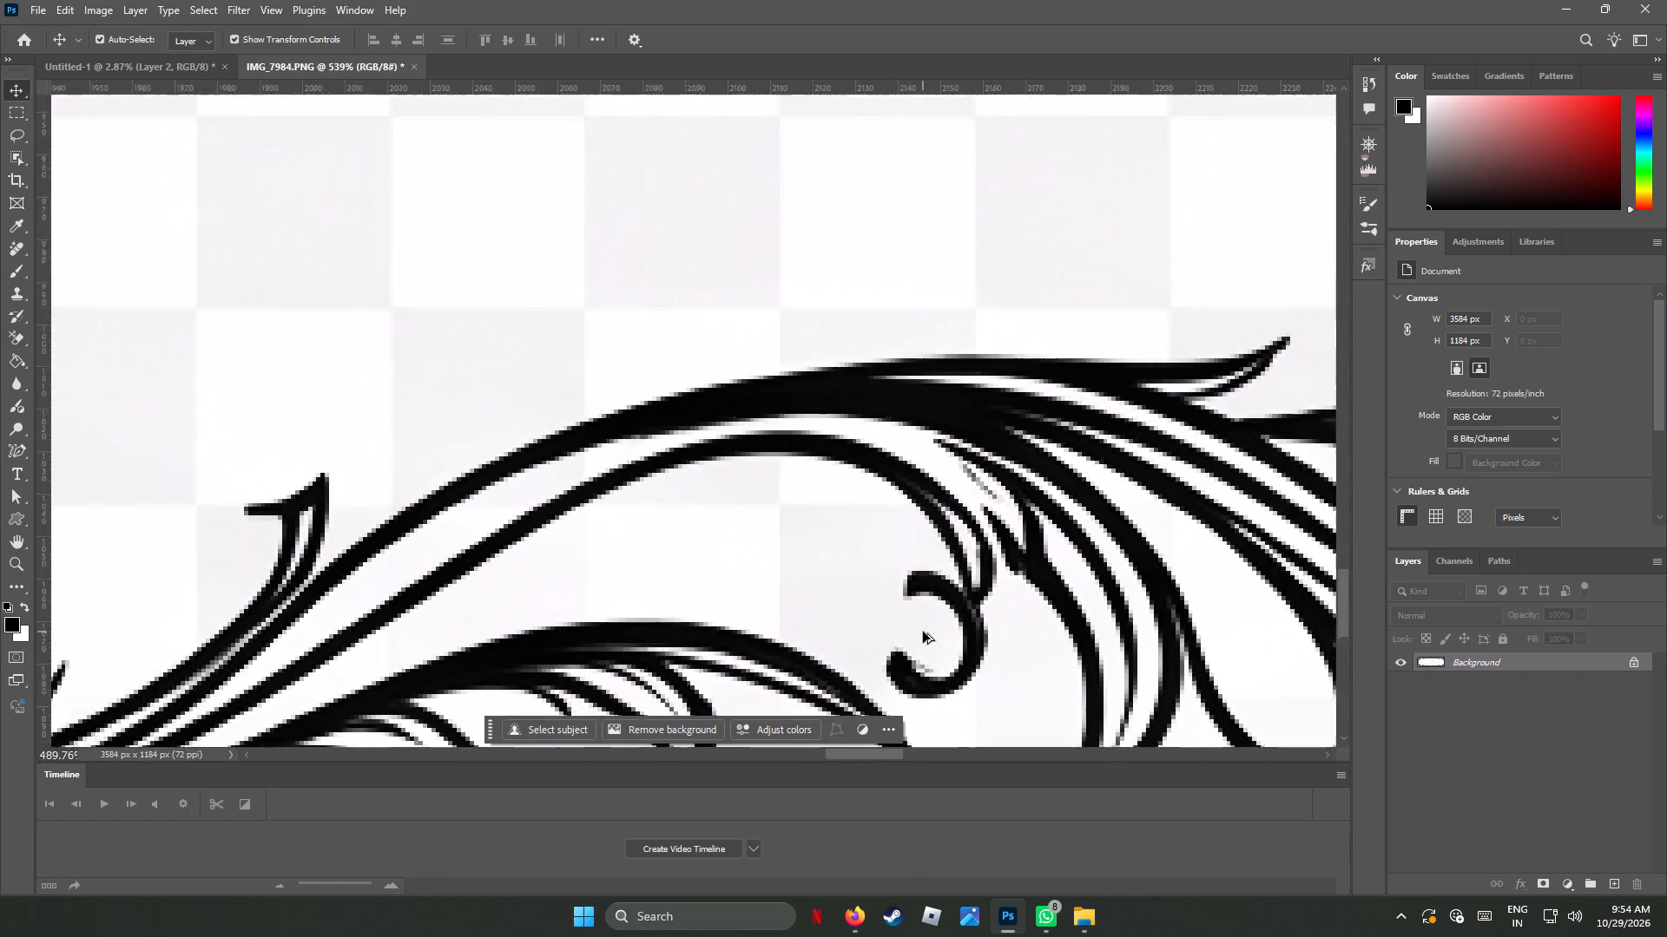
scroll(923, 632, "down", 9, "alt")
scroll(923, 632, "up", 2, "alt")
scroll(923, 632, "down", 10, "alt")
scroll(923, 632, "up", 1, "alt")
scroll(923, 632, "down", 5, "alt")
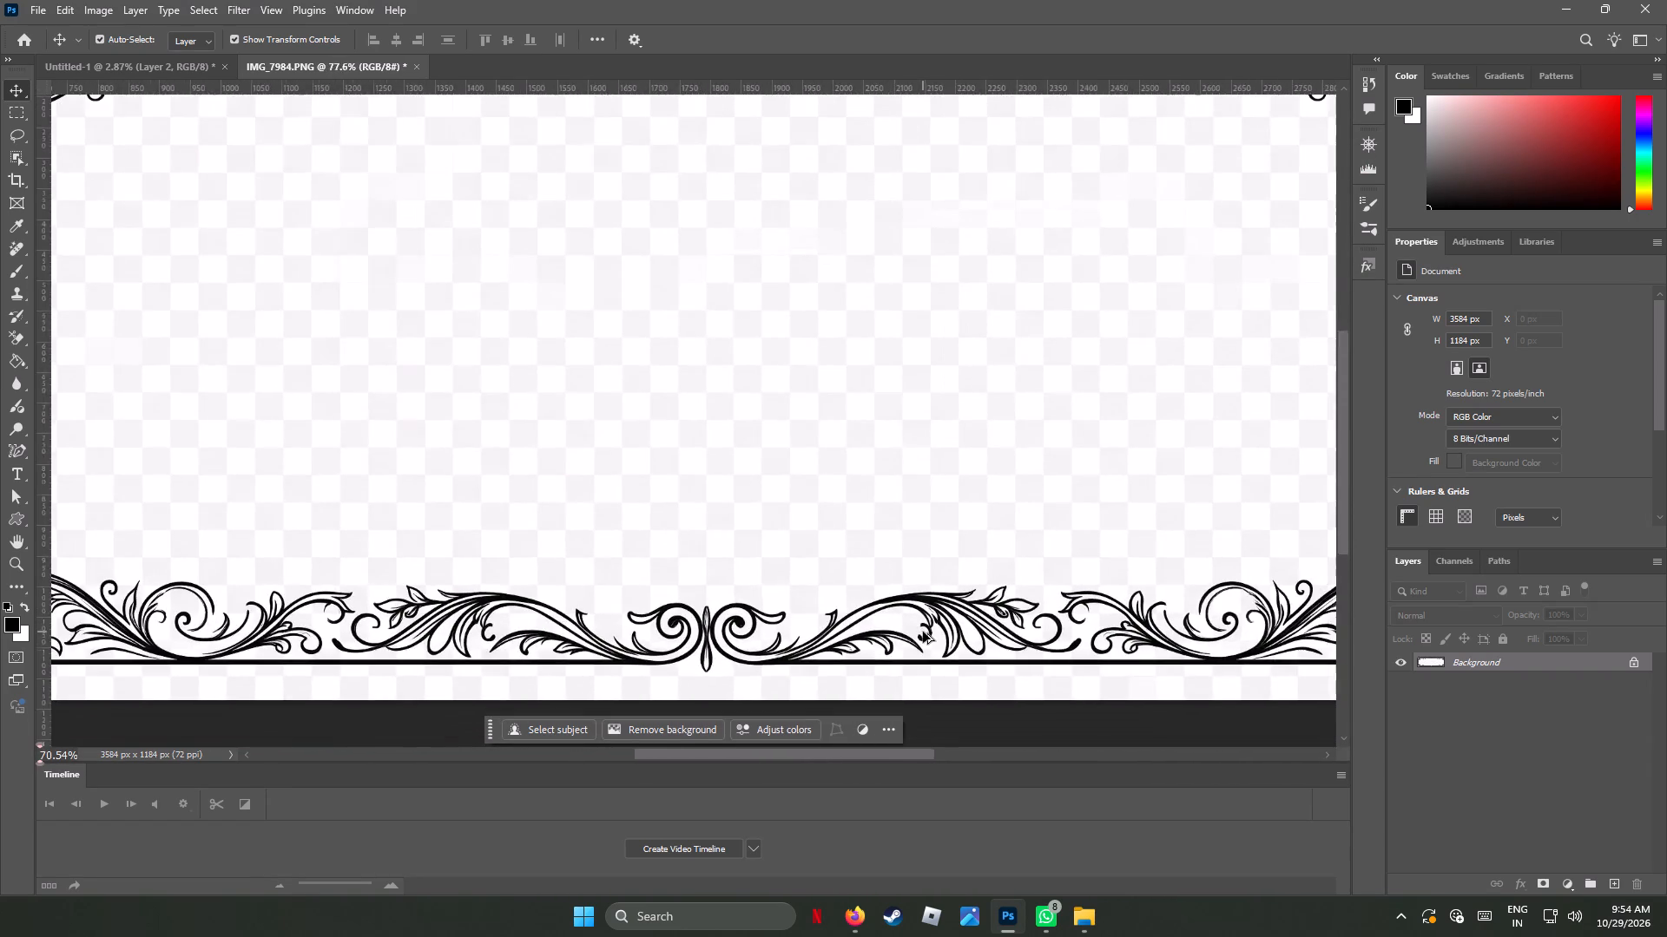
scroll(923, 632, "down", 8, "alt")
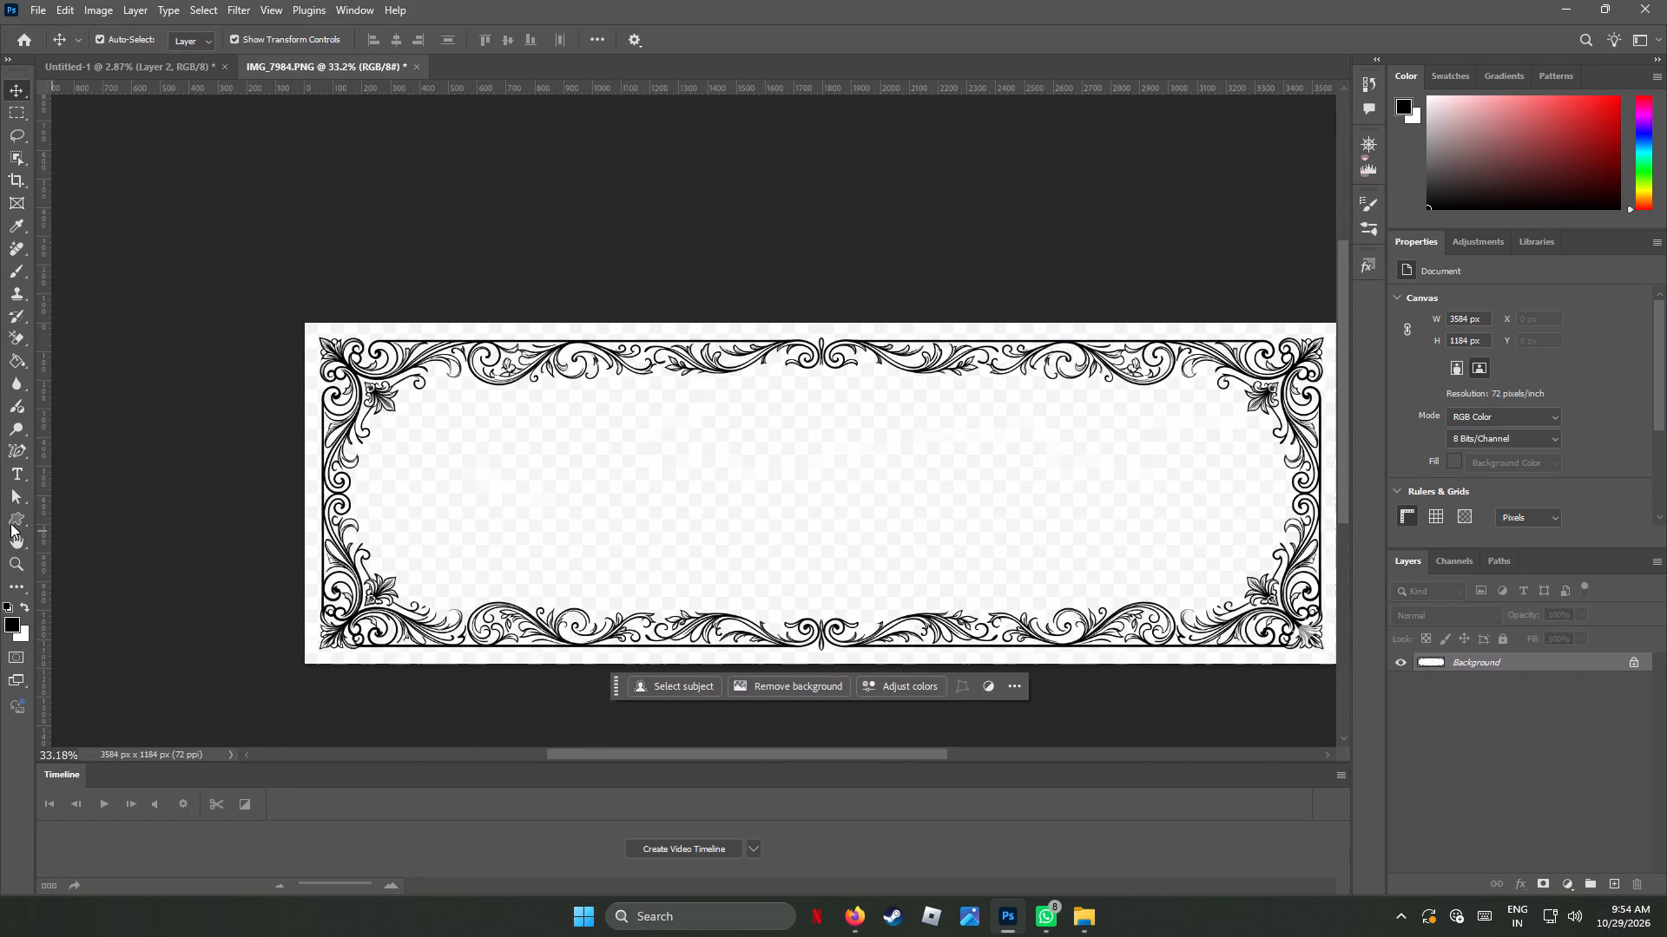
Erase the white checkered background inside and around the whole frame using the Background Eraser at 1129 px.
left_click(17, 337)
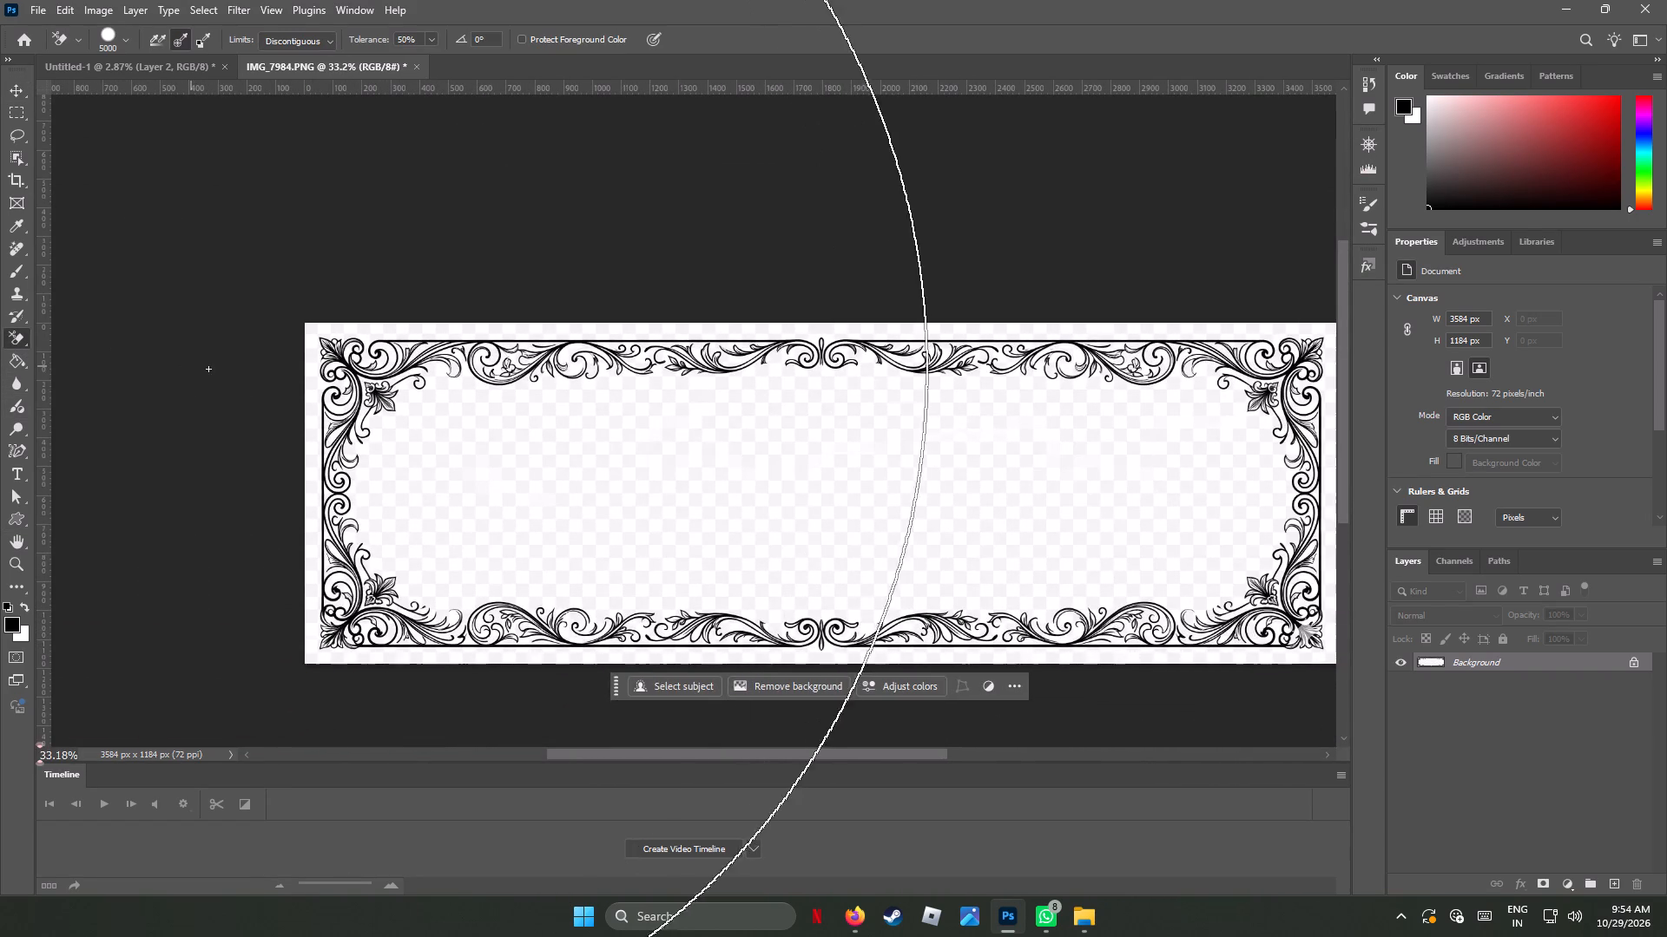
left_click(123, 41)
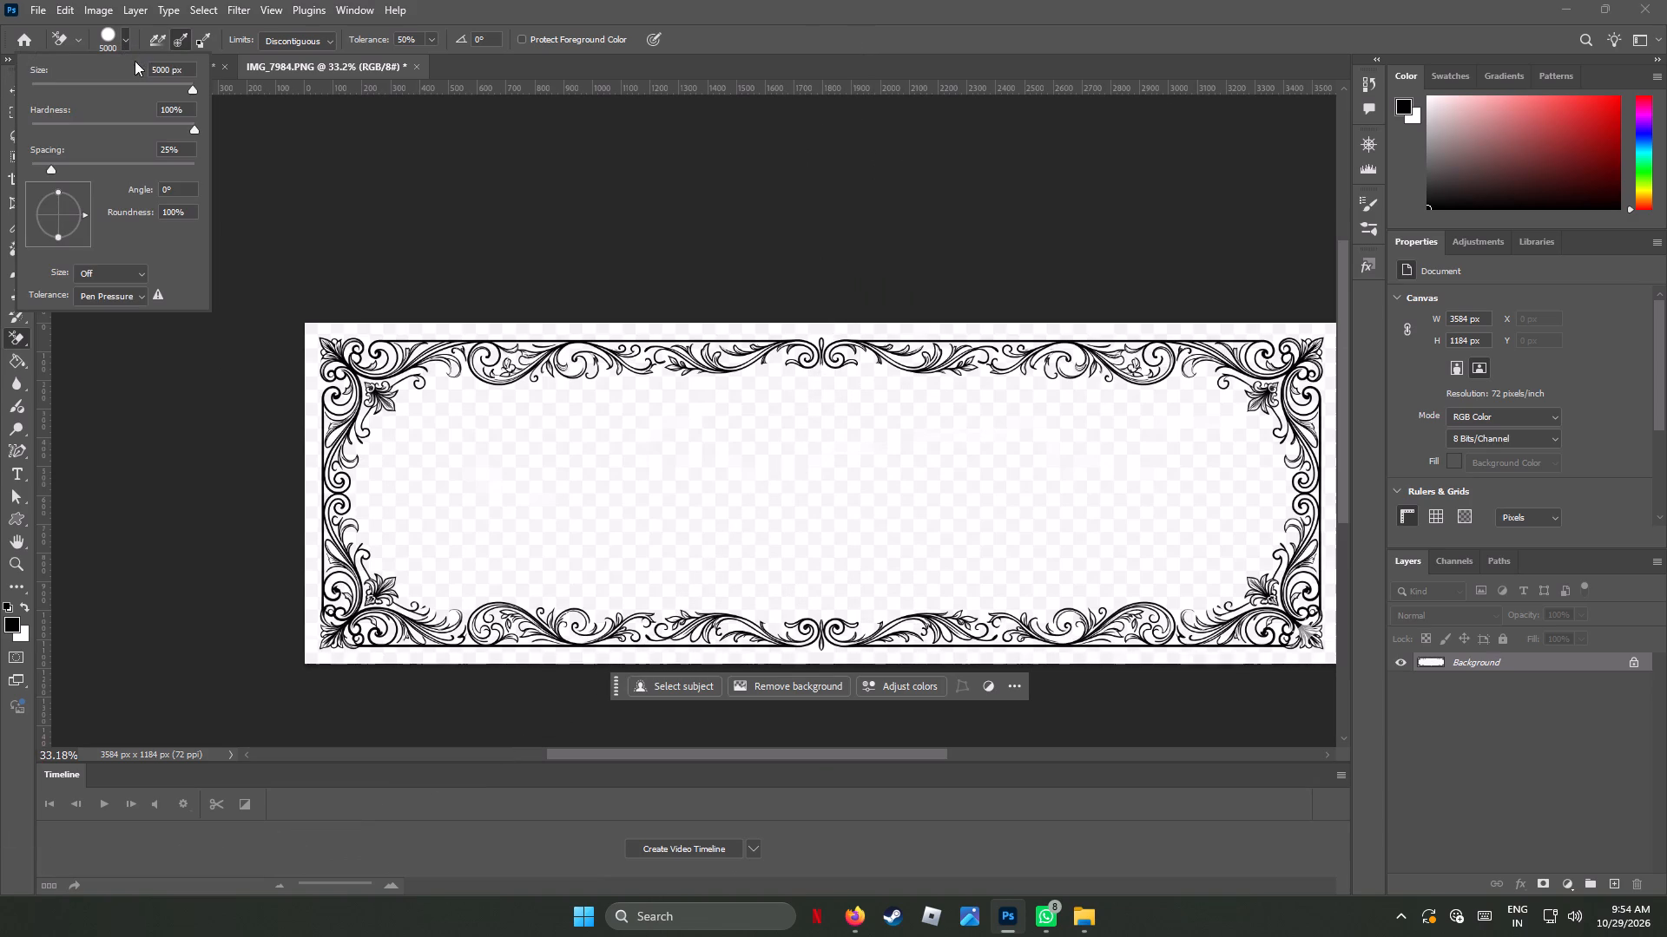
left_click(168, 82)
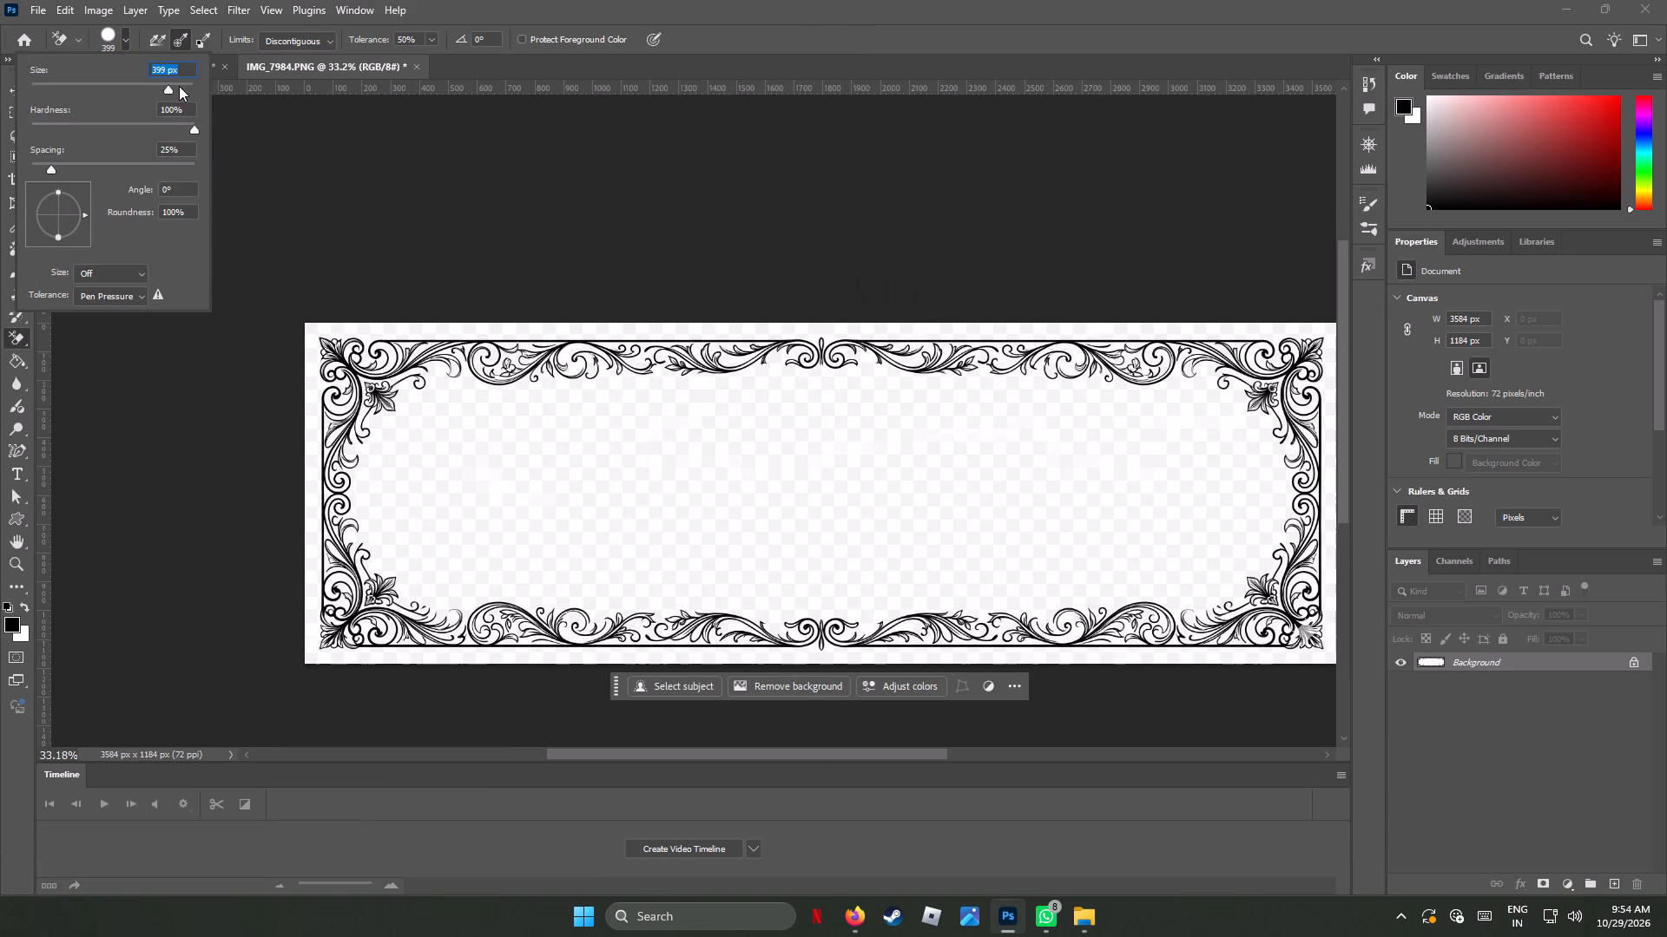
left_click(179, 85)
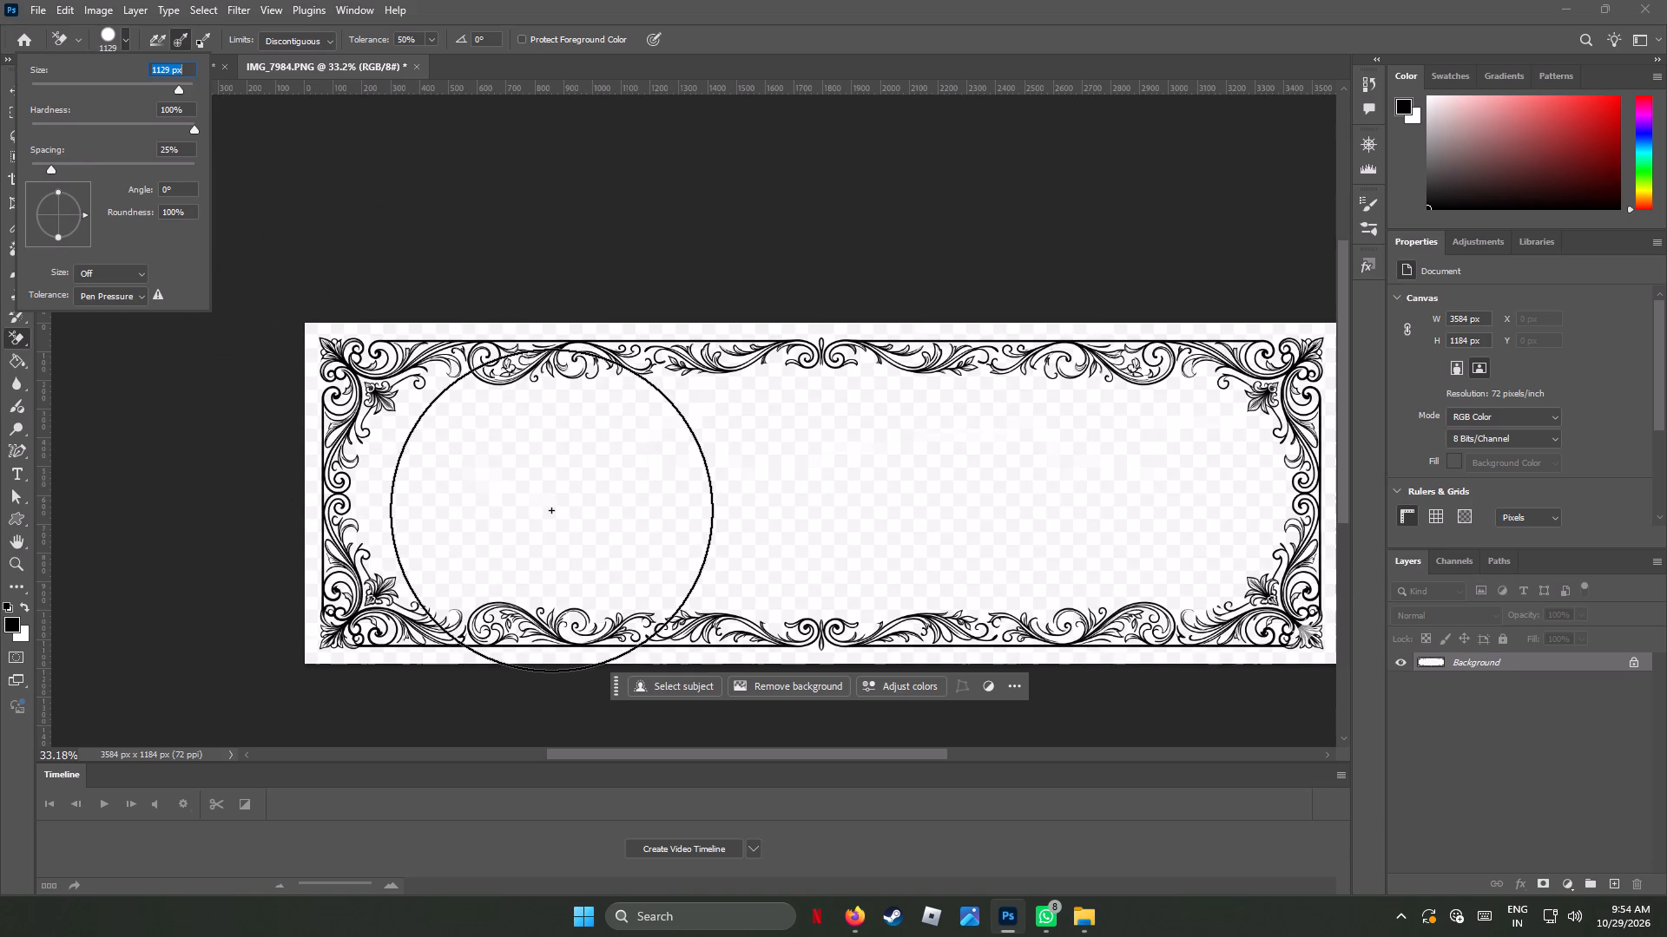
left_click_drag(777, 754, 792, 755)
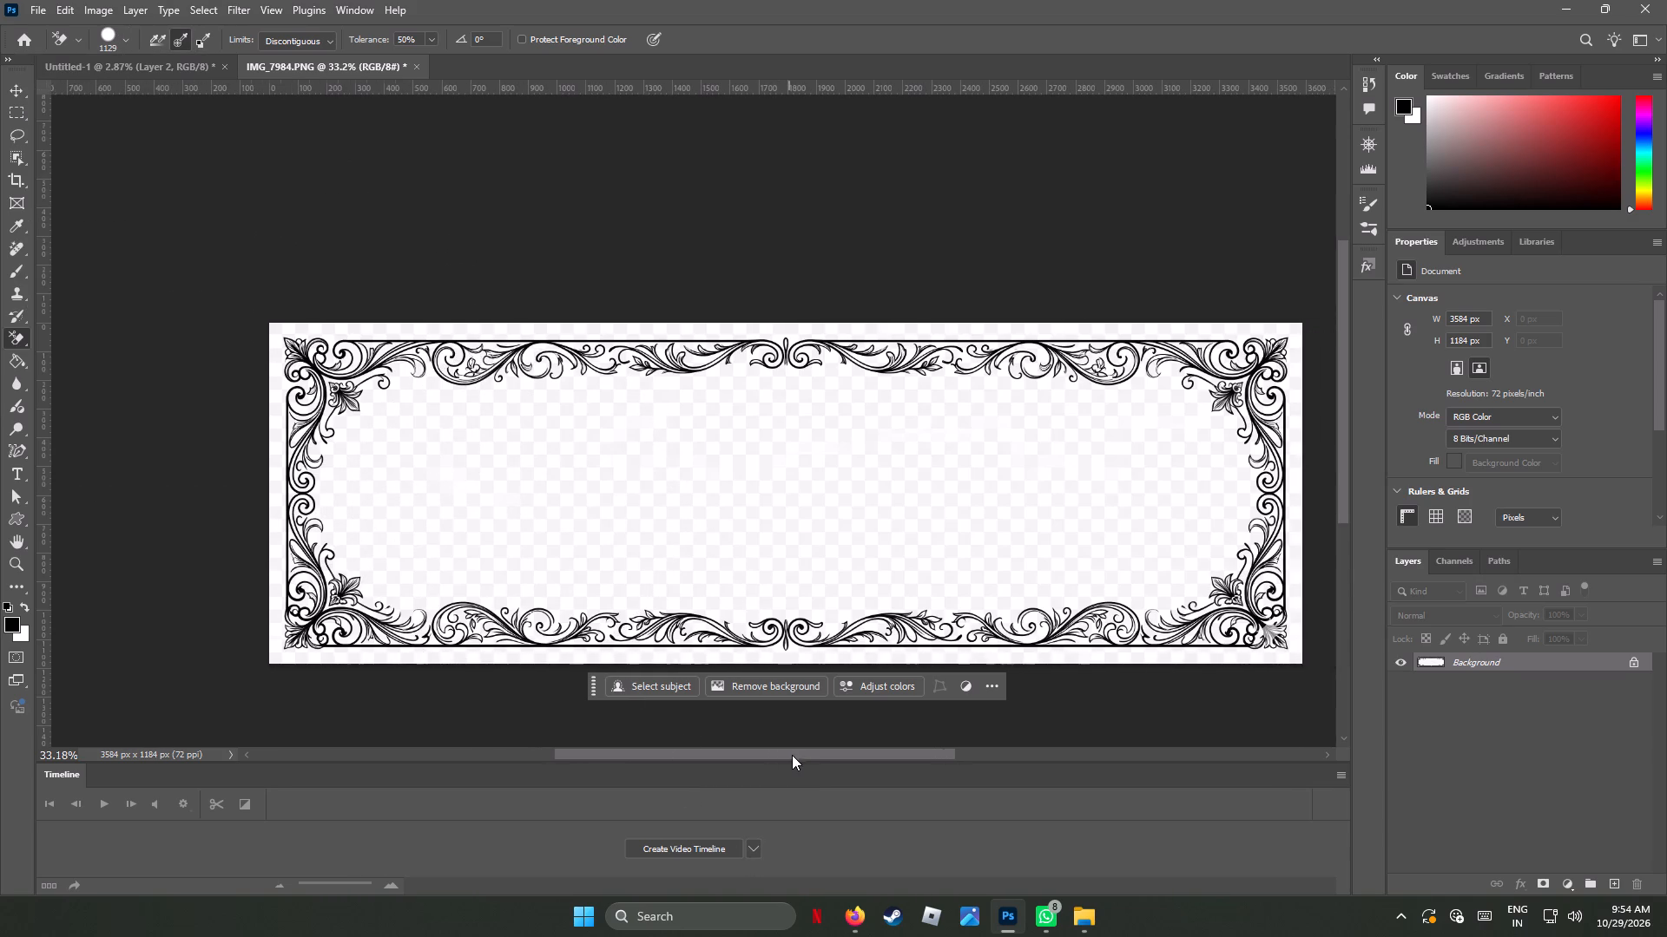
left_click_drag(792, 755, 805, 759)
left_click_drag(459, 481, 274, 360)
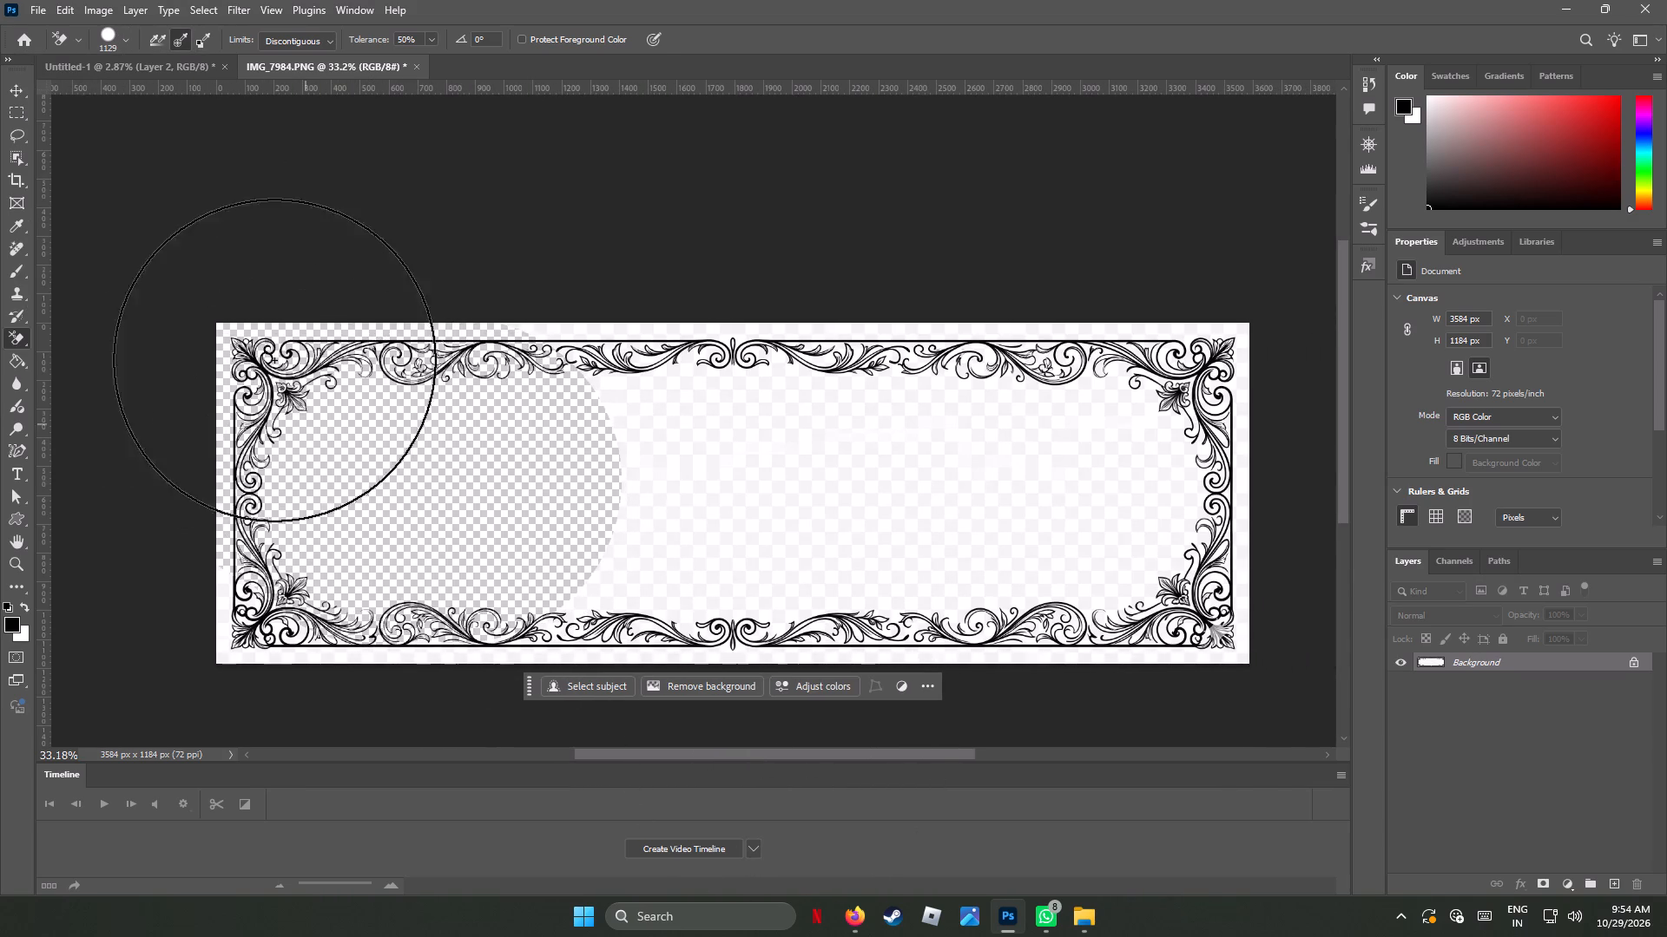
left_click_drag(274, 360, 588, 298)
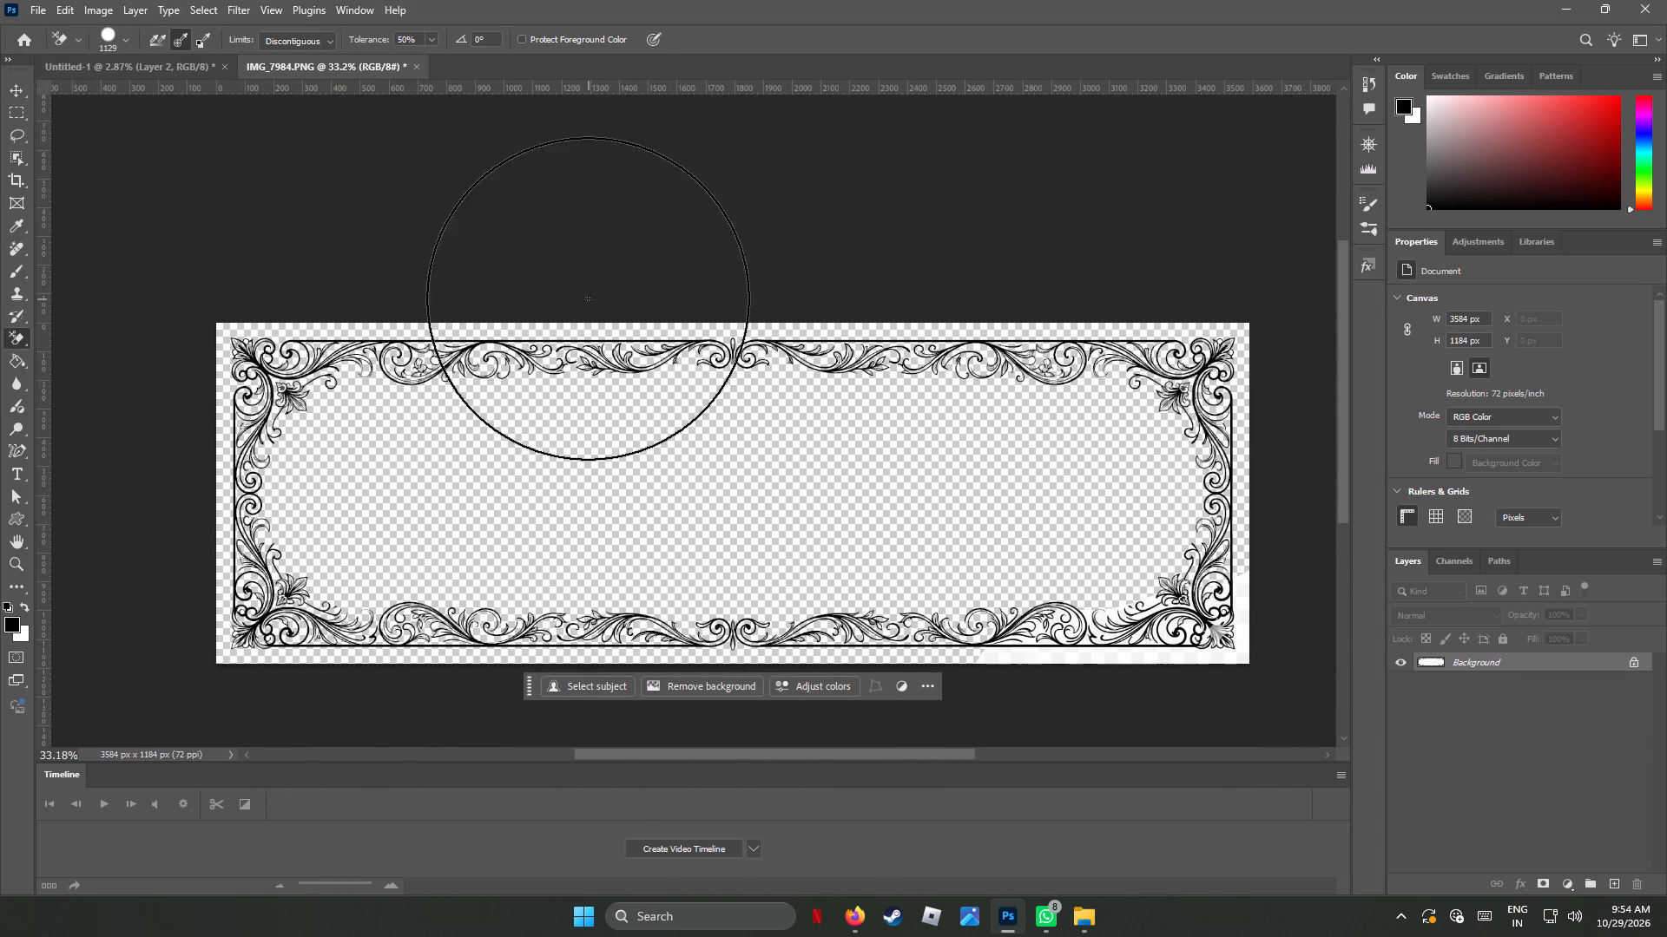
left_click_drag(588, 298, 0, 525)
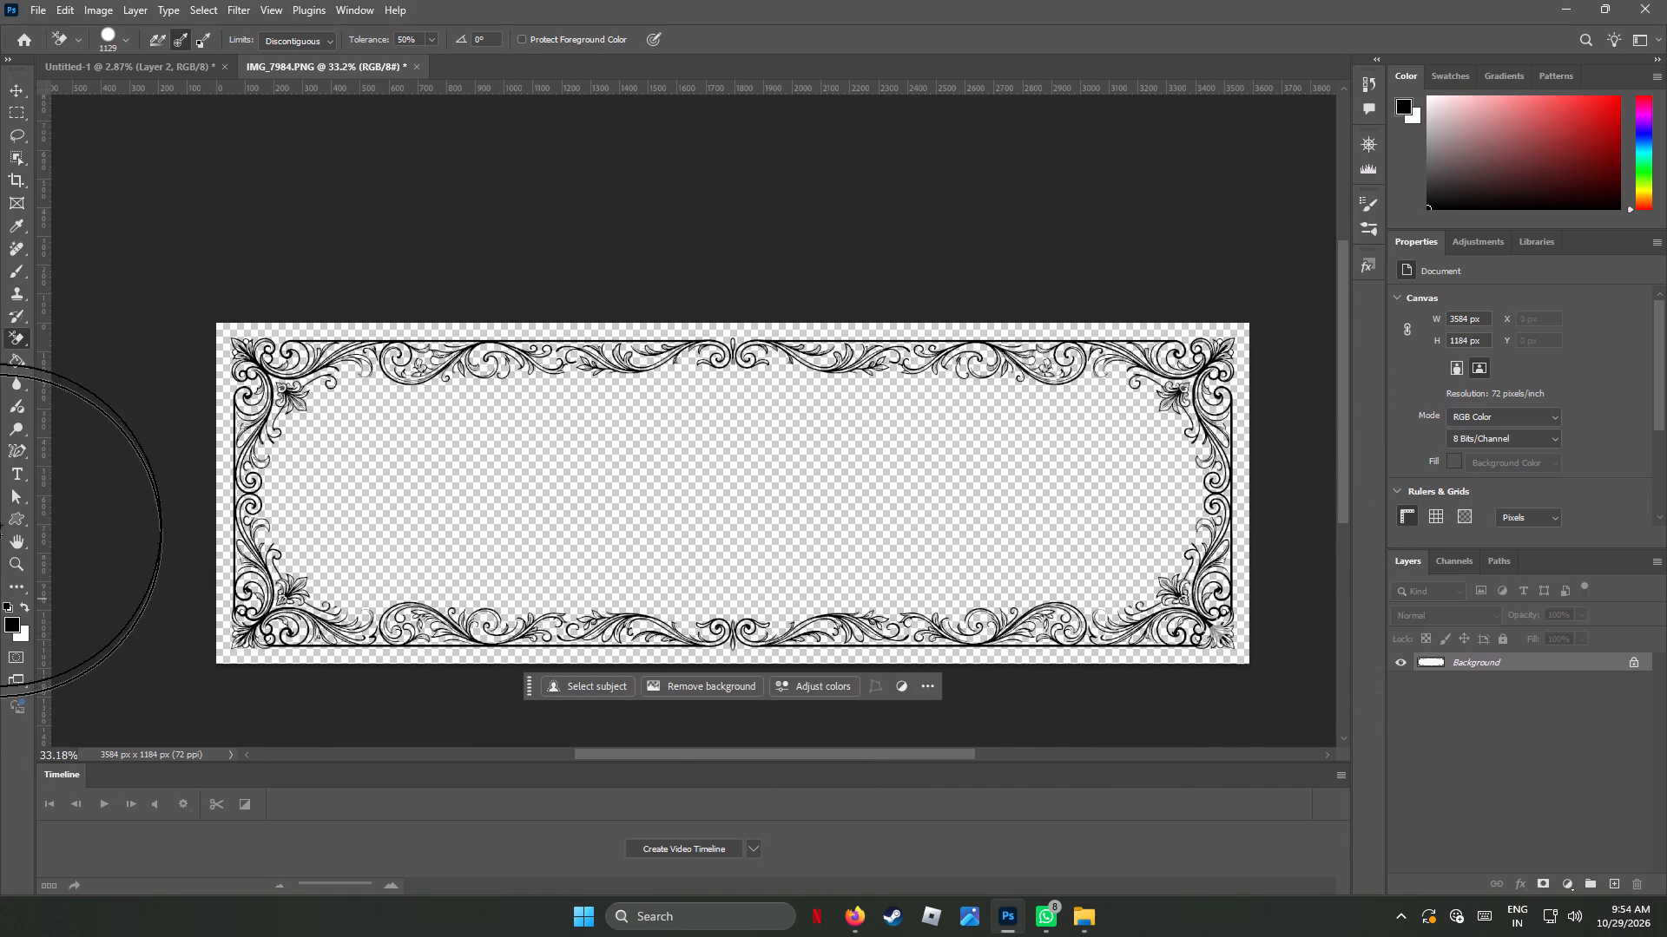
left_click_drag(0, 525, 750, 660)
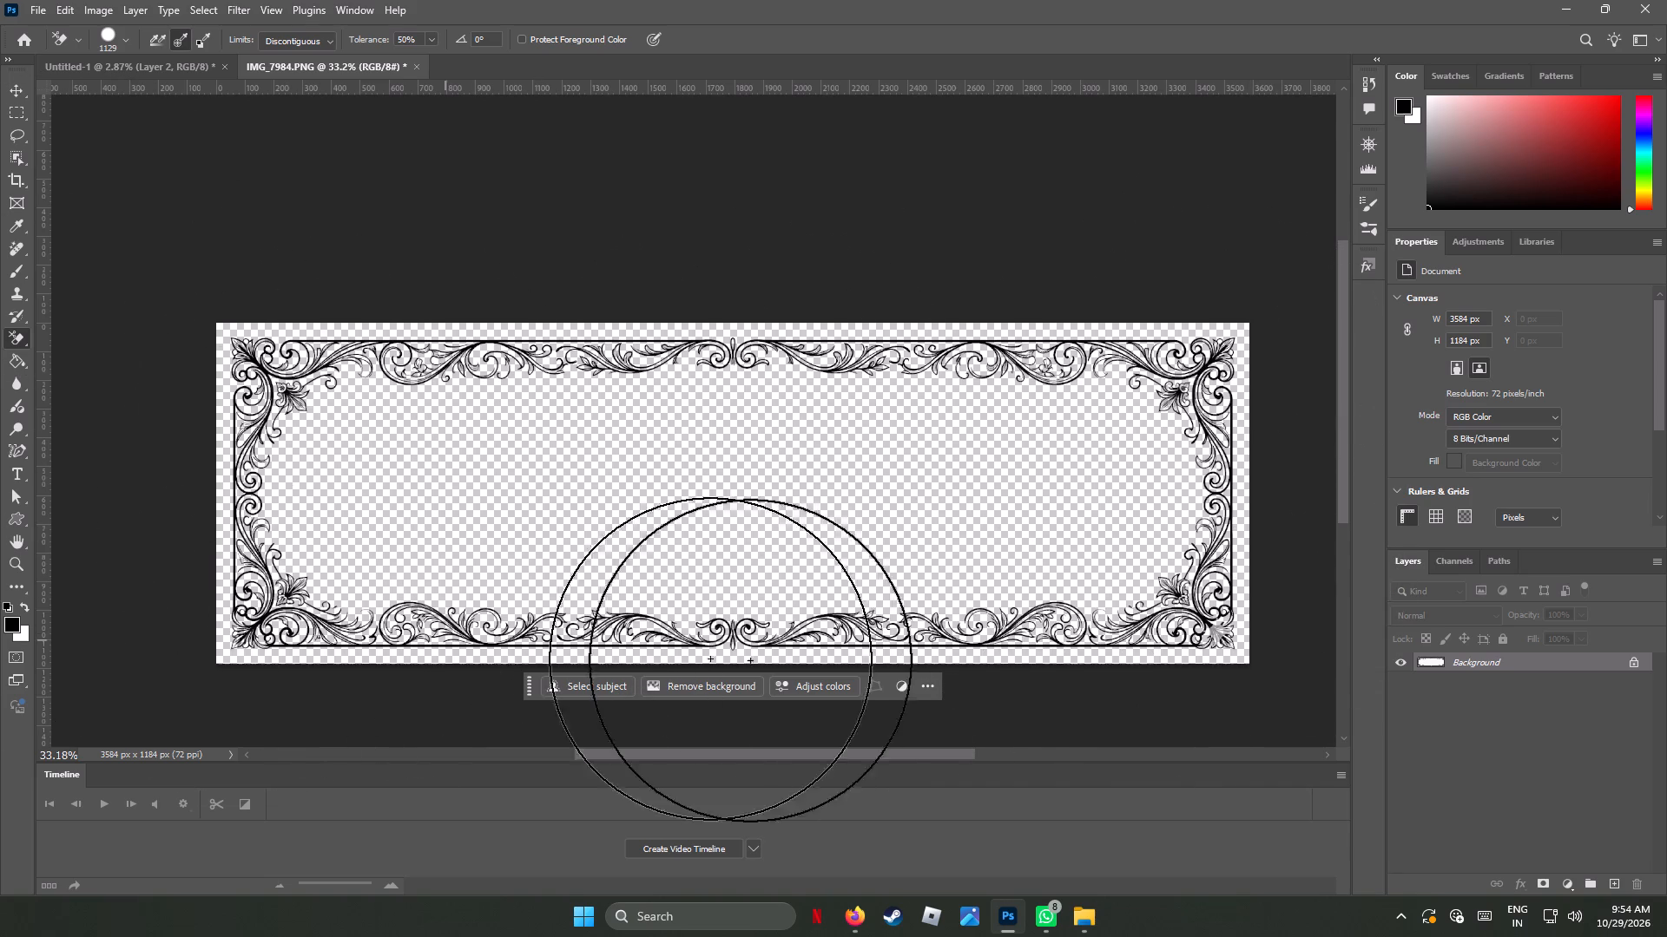
left_click_drag(750, 660, 21, 324)
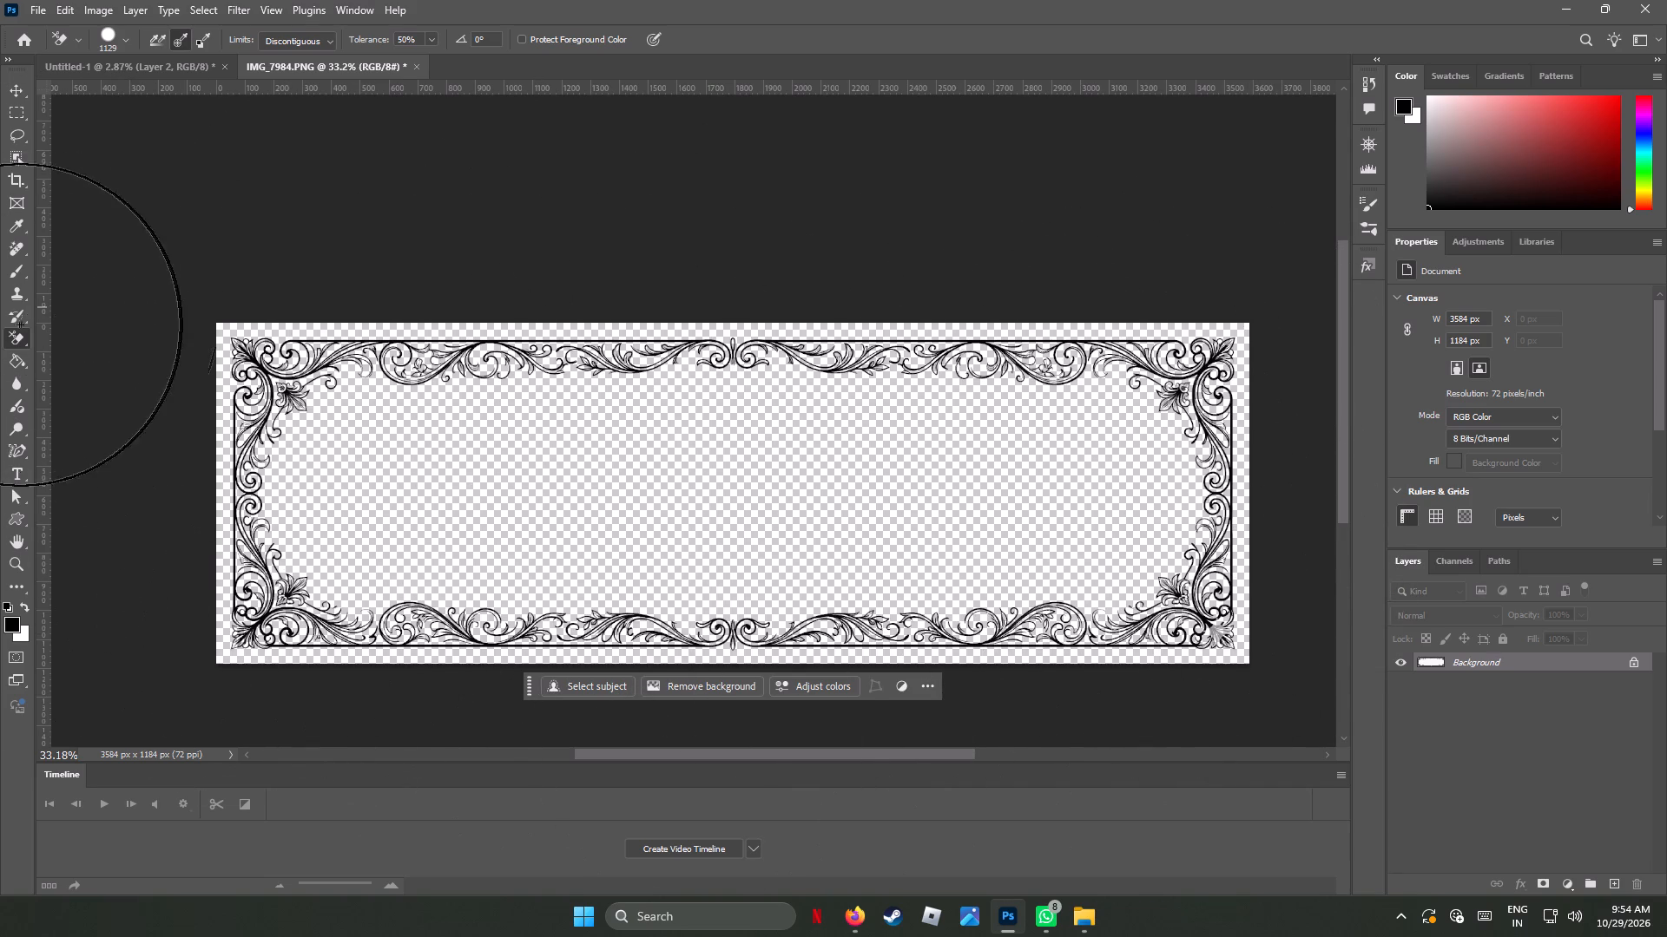
left_click_drag(21, 324, 78, 502)
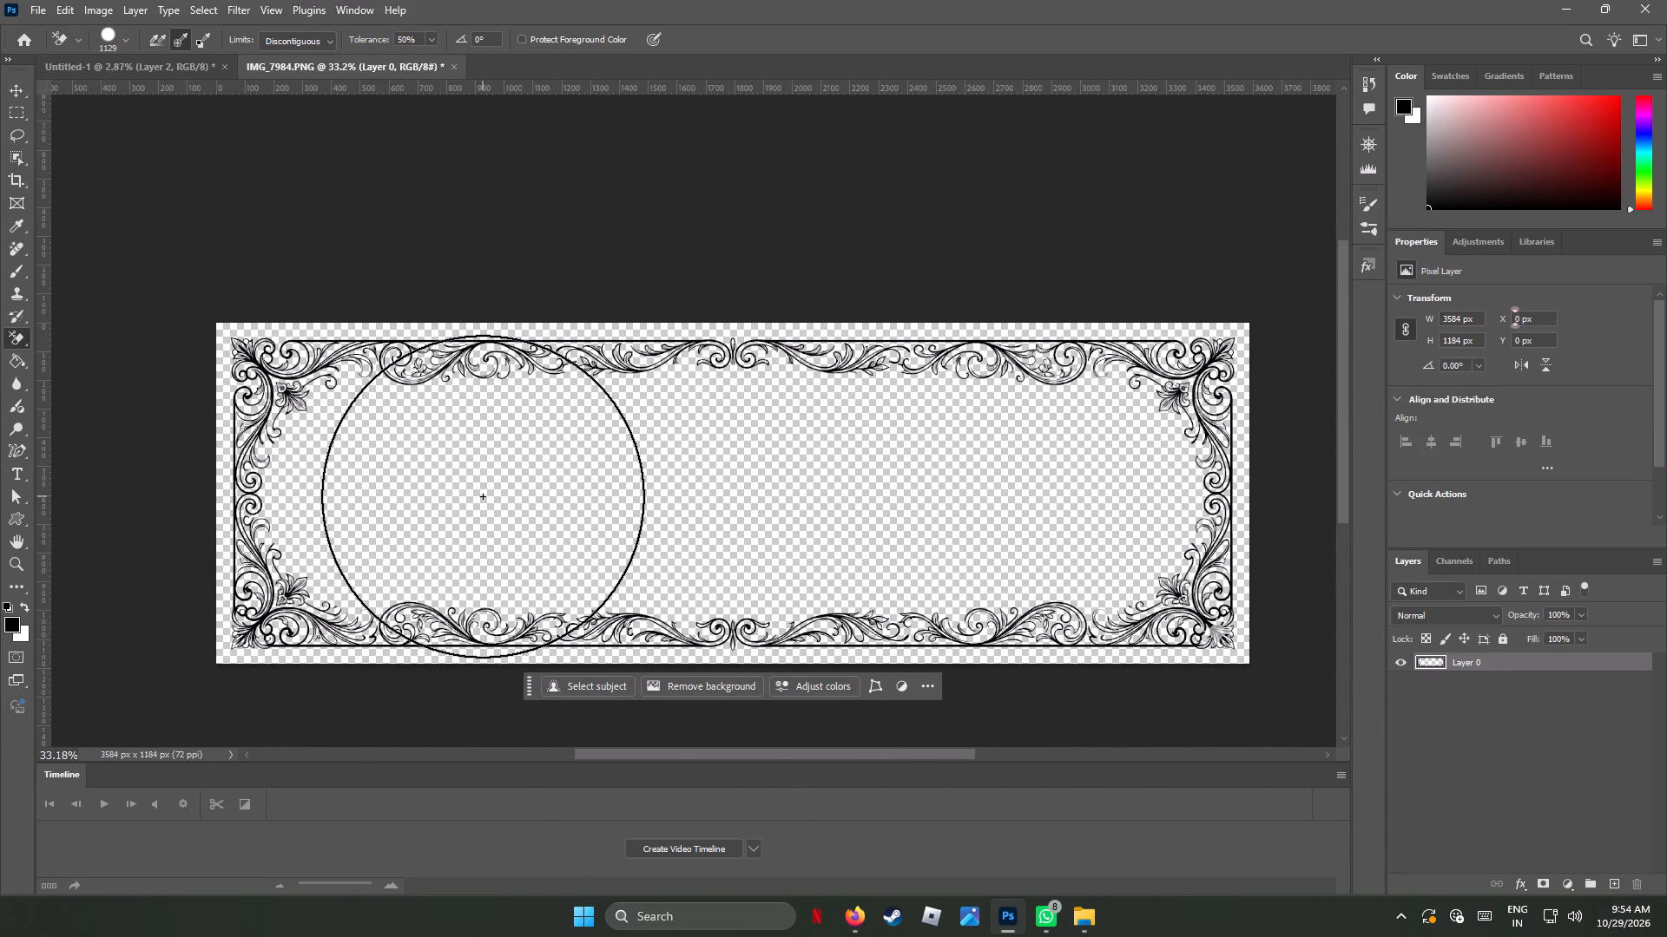
left_click_drag(483, 495, 783, 642)
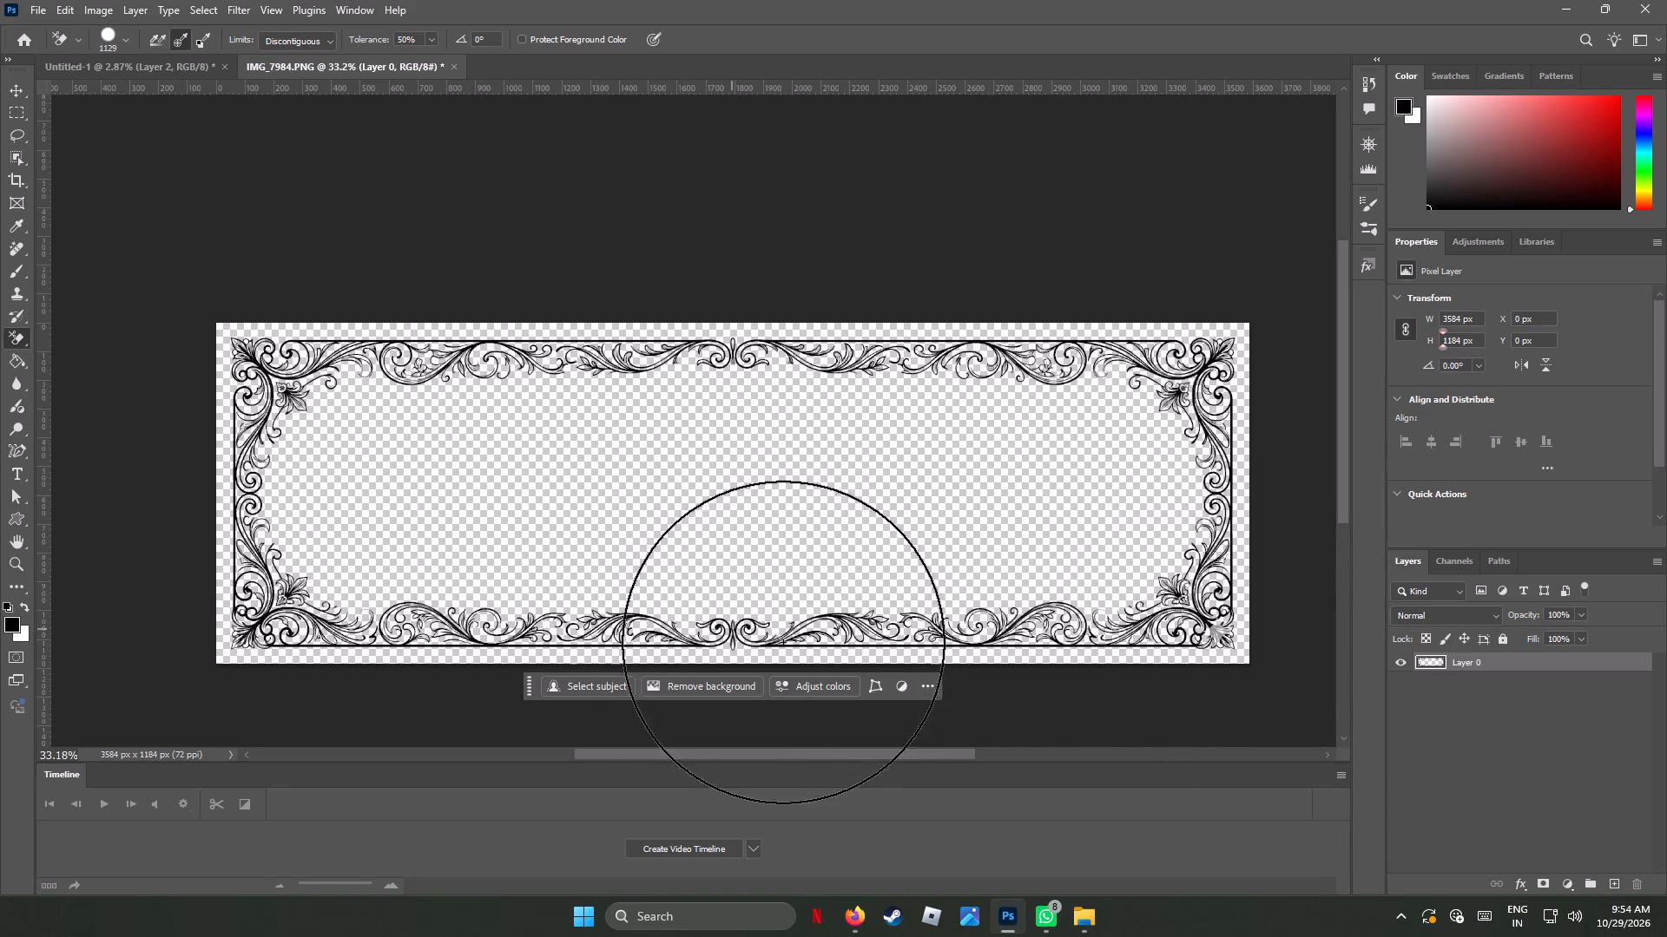
left_click_drag(783, 642, 520, 303)
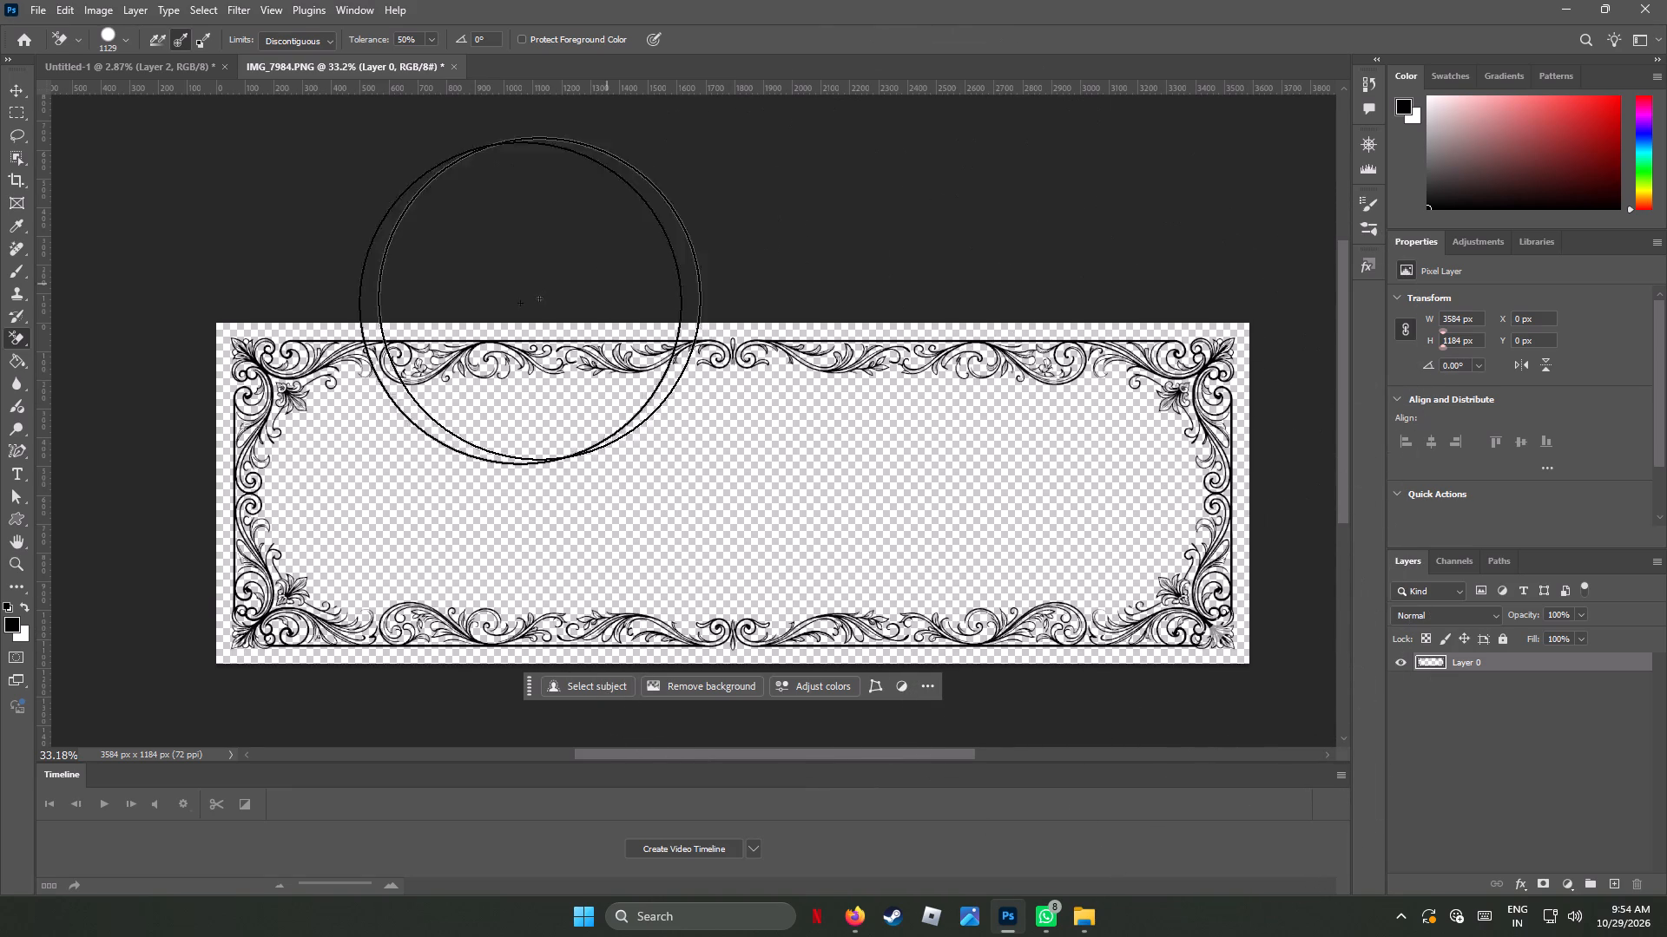
left_click_drag(520, 303, 1591, 436)
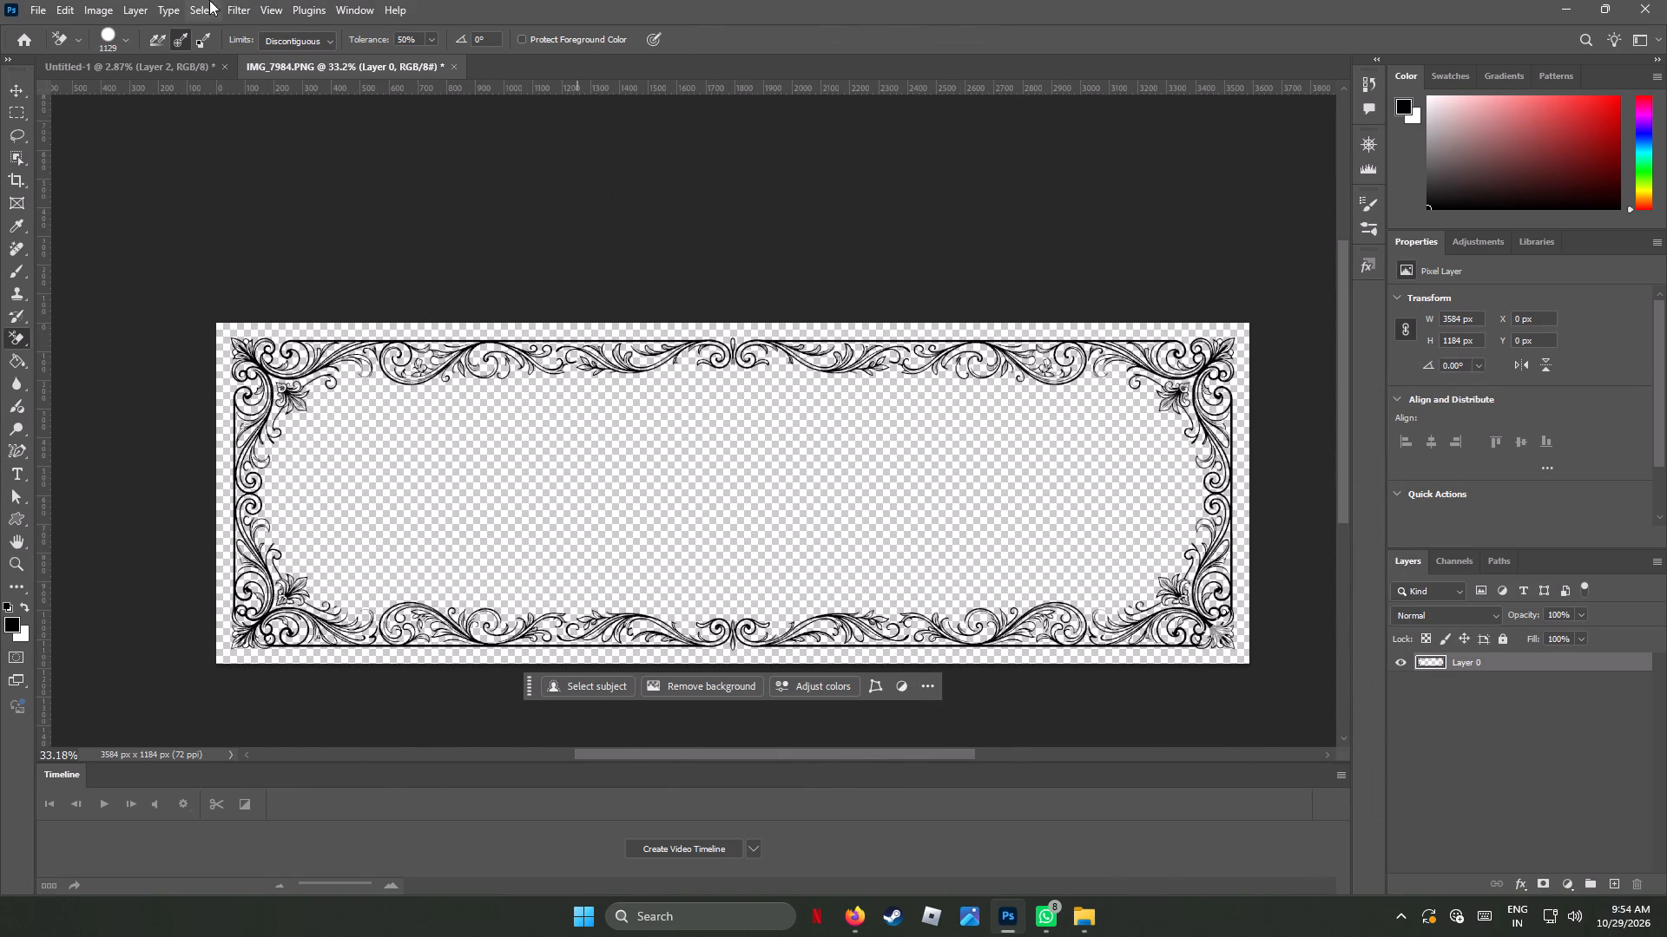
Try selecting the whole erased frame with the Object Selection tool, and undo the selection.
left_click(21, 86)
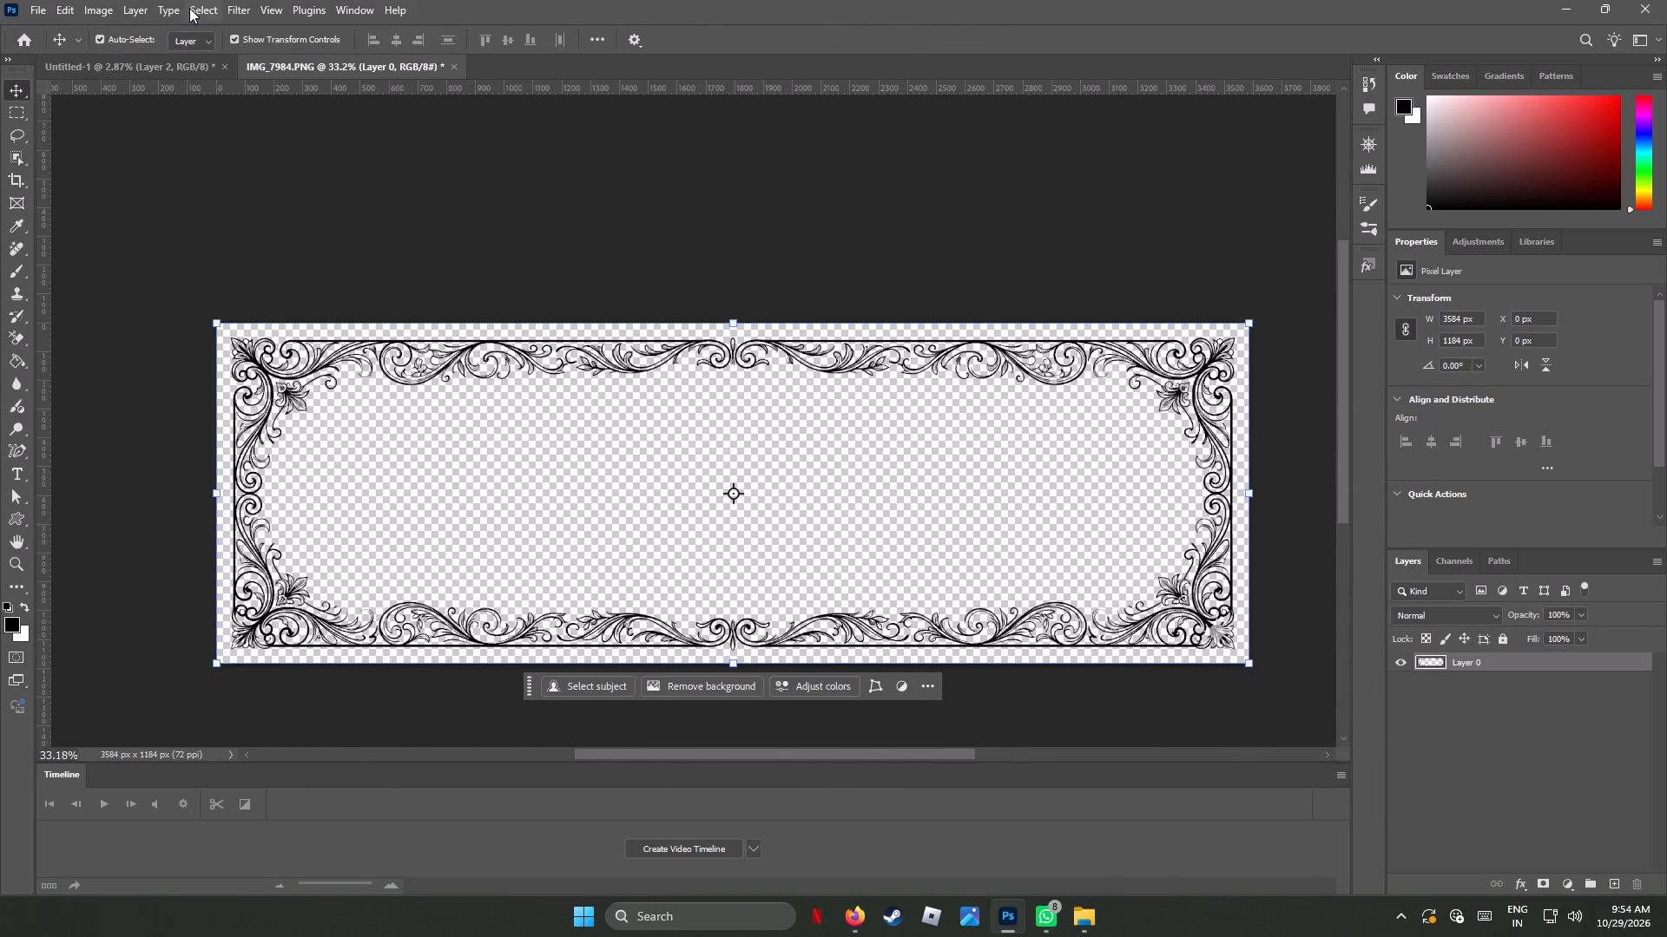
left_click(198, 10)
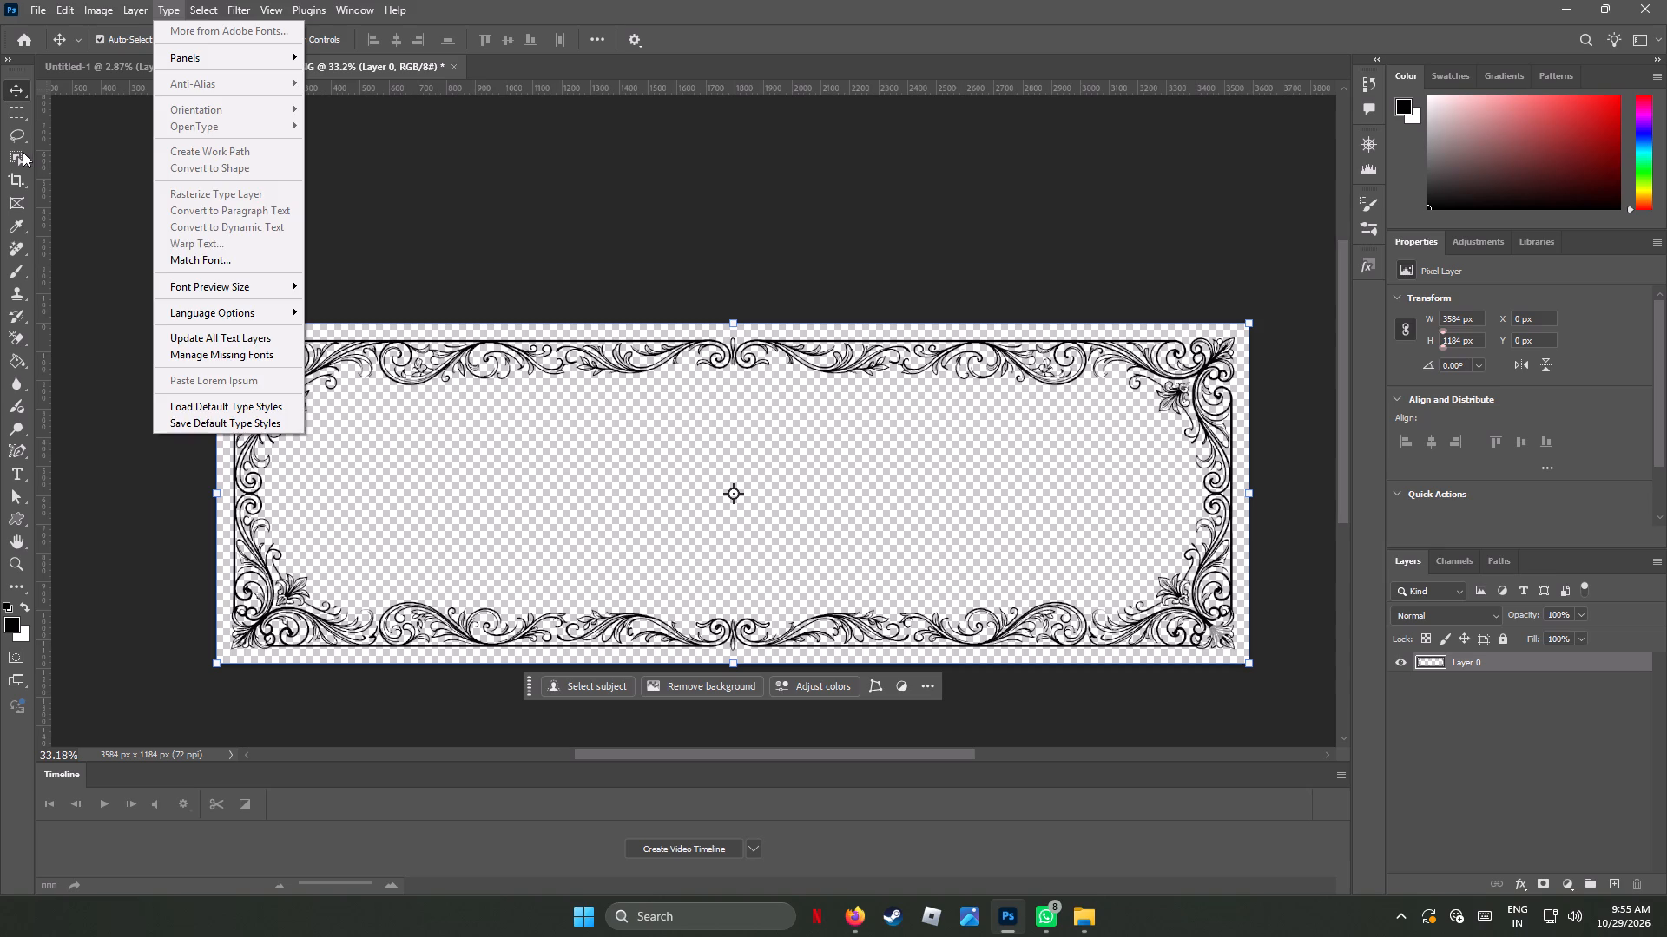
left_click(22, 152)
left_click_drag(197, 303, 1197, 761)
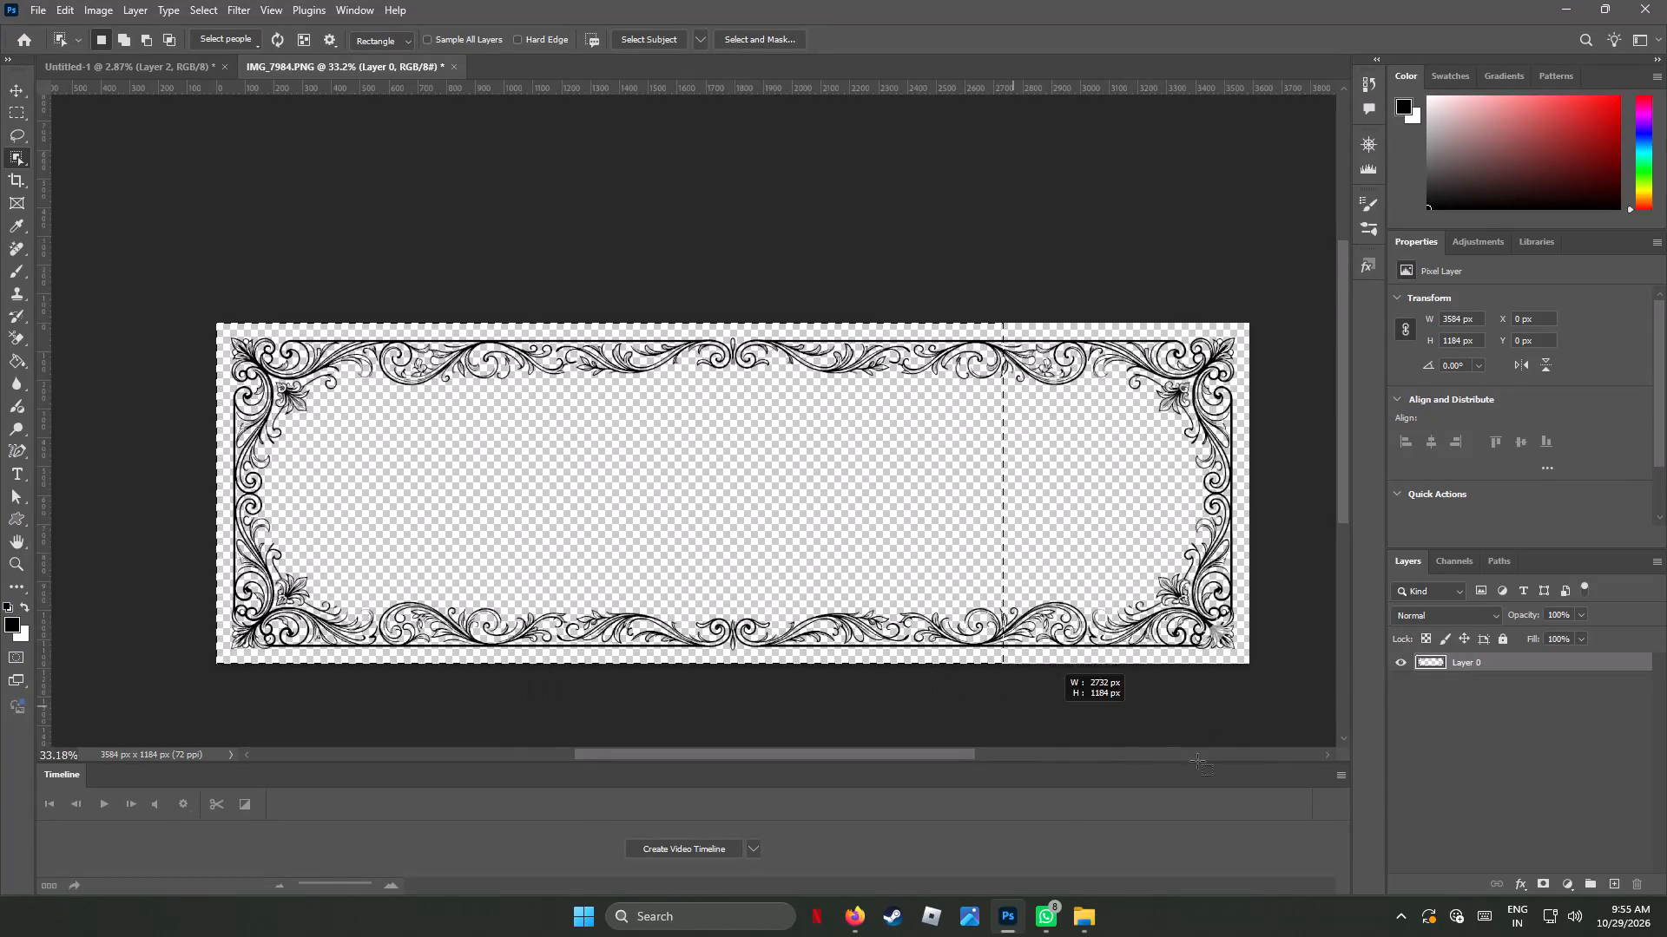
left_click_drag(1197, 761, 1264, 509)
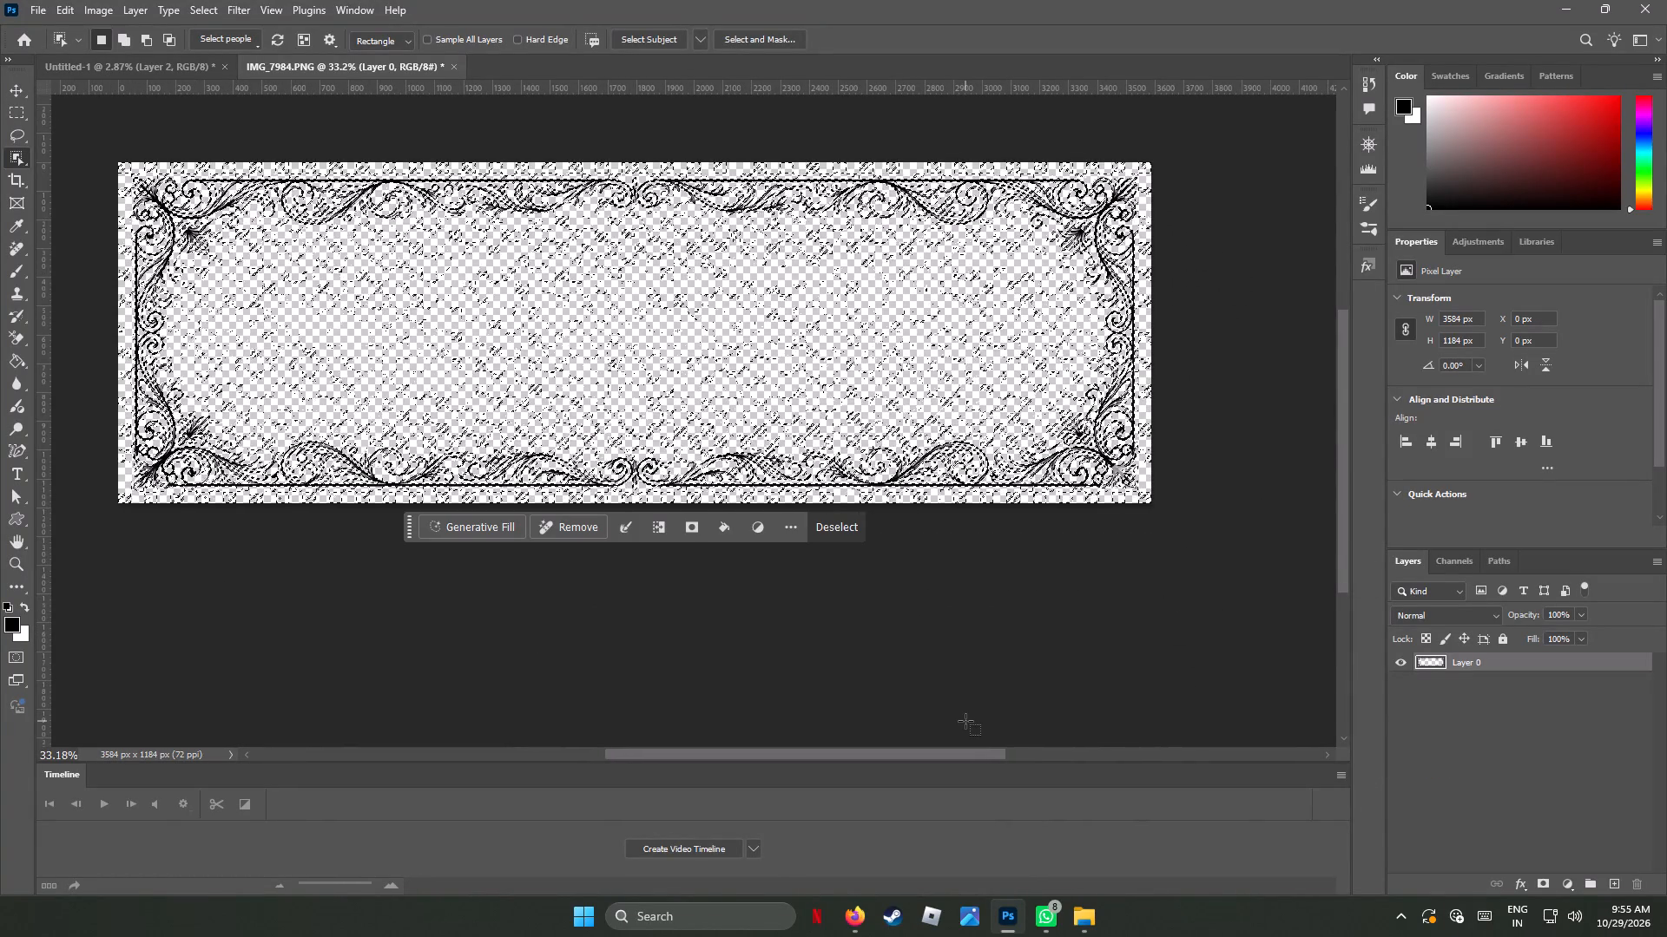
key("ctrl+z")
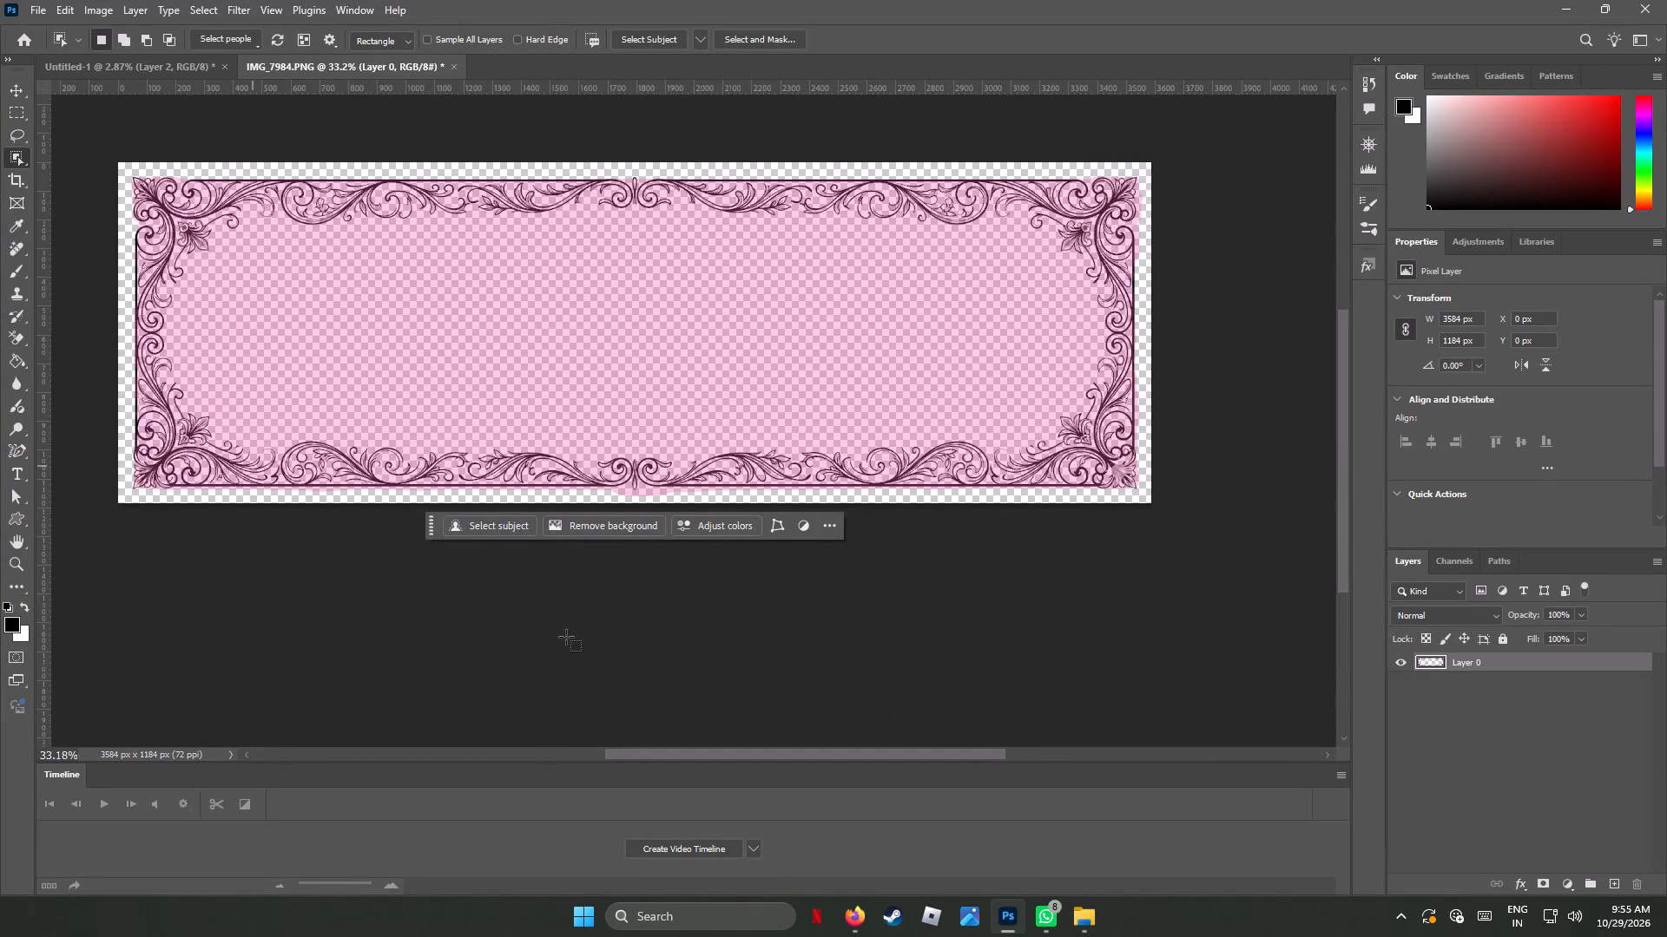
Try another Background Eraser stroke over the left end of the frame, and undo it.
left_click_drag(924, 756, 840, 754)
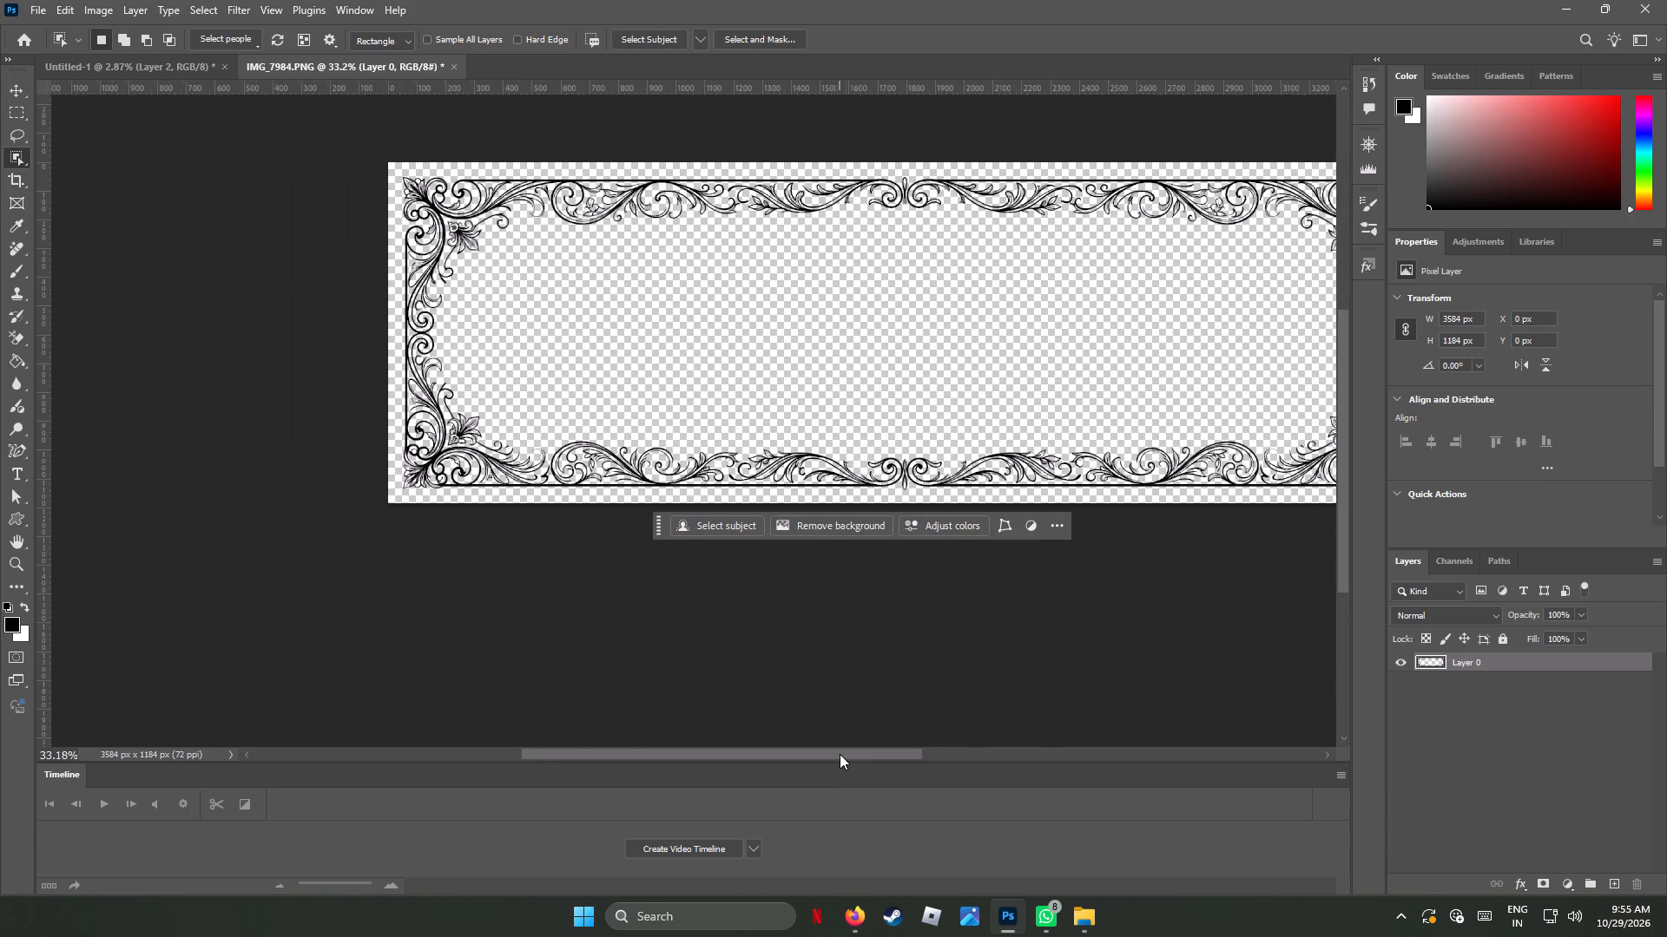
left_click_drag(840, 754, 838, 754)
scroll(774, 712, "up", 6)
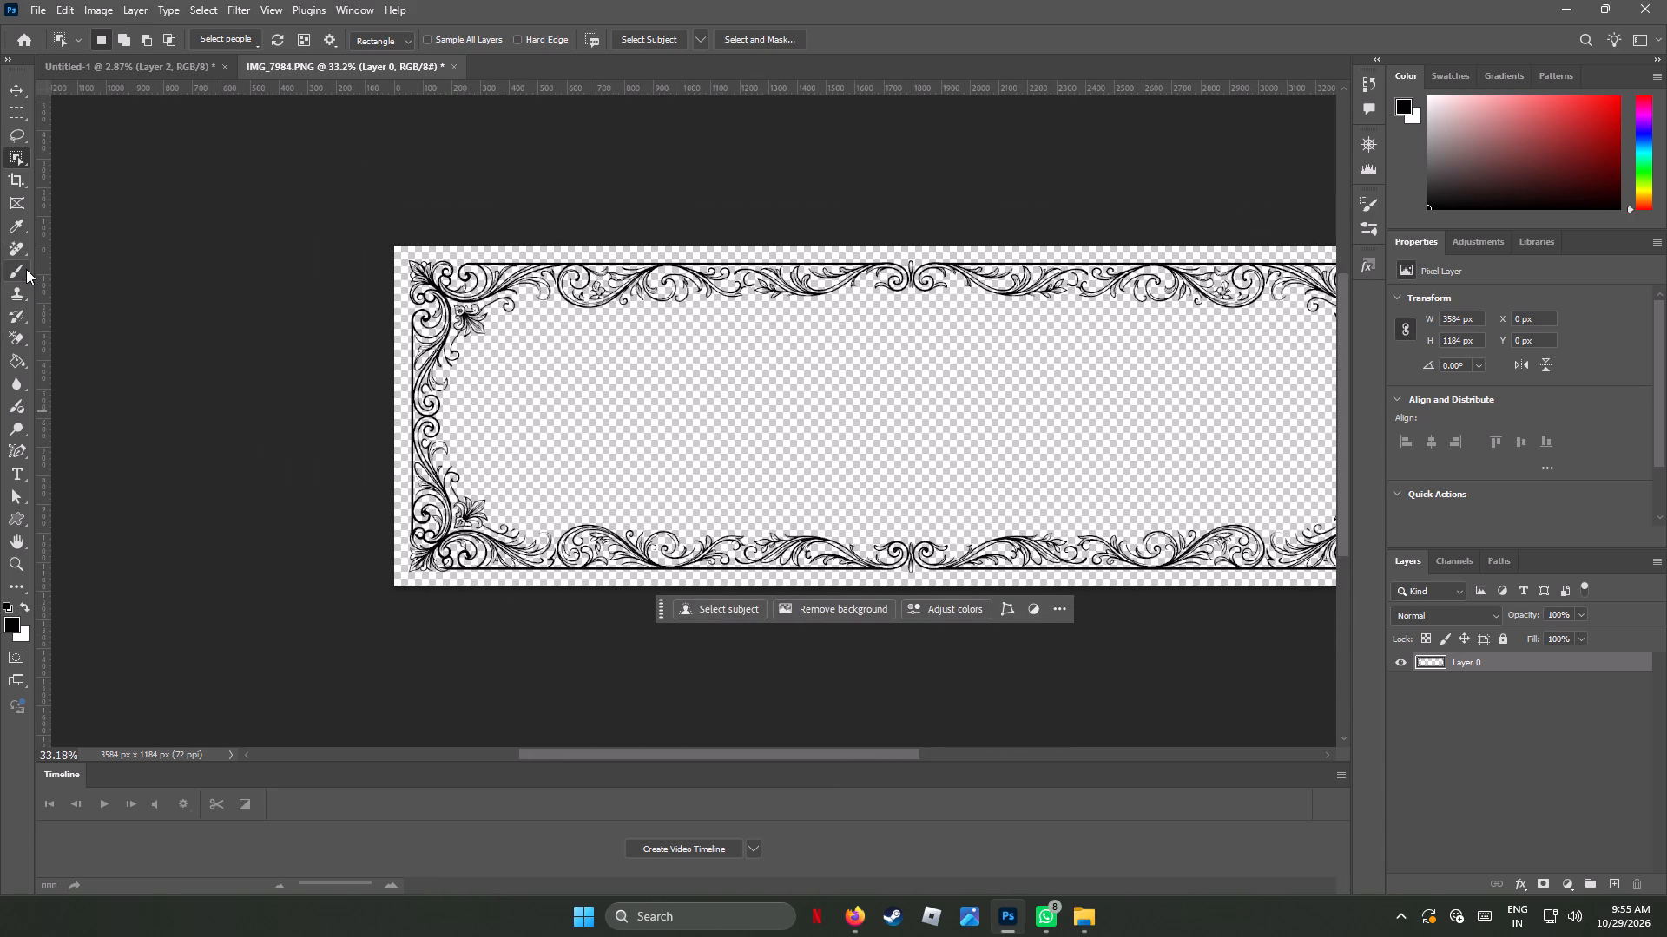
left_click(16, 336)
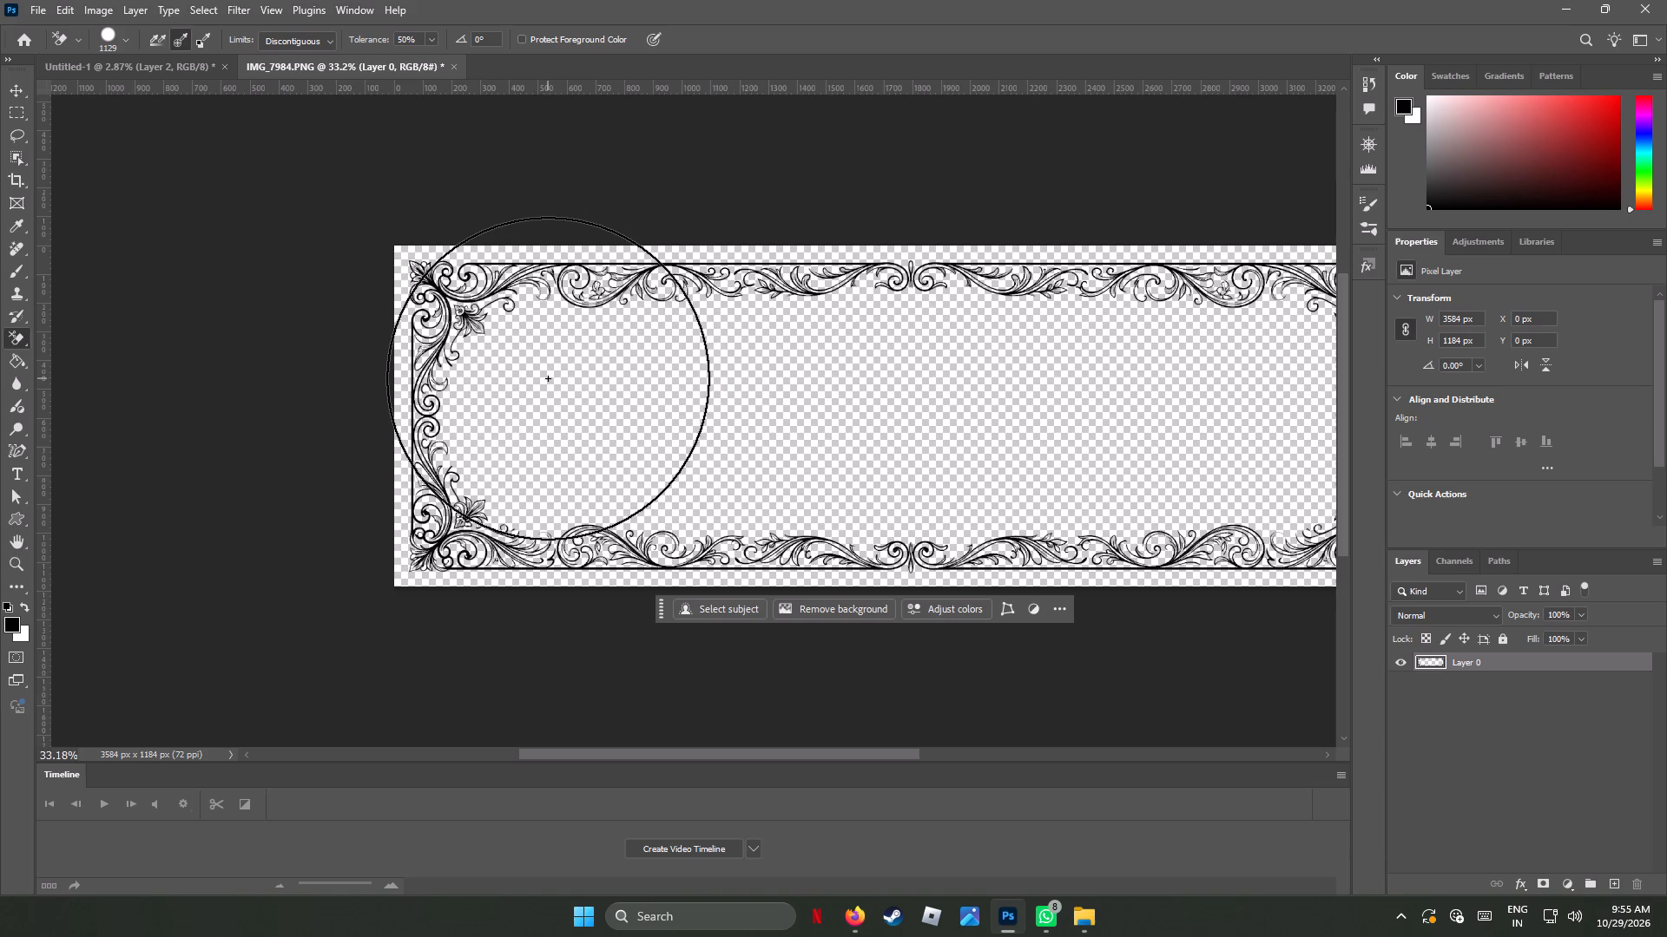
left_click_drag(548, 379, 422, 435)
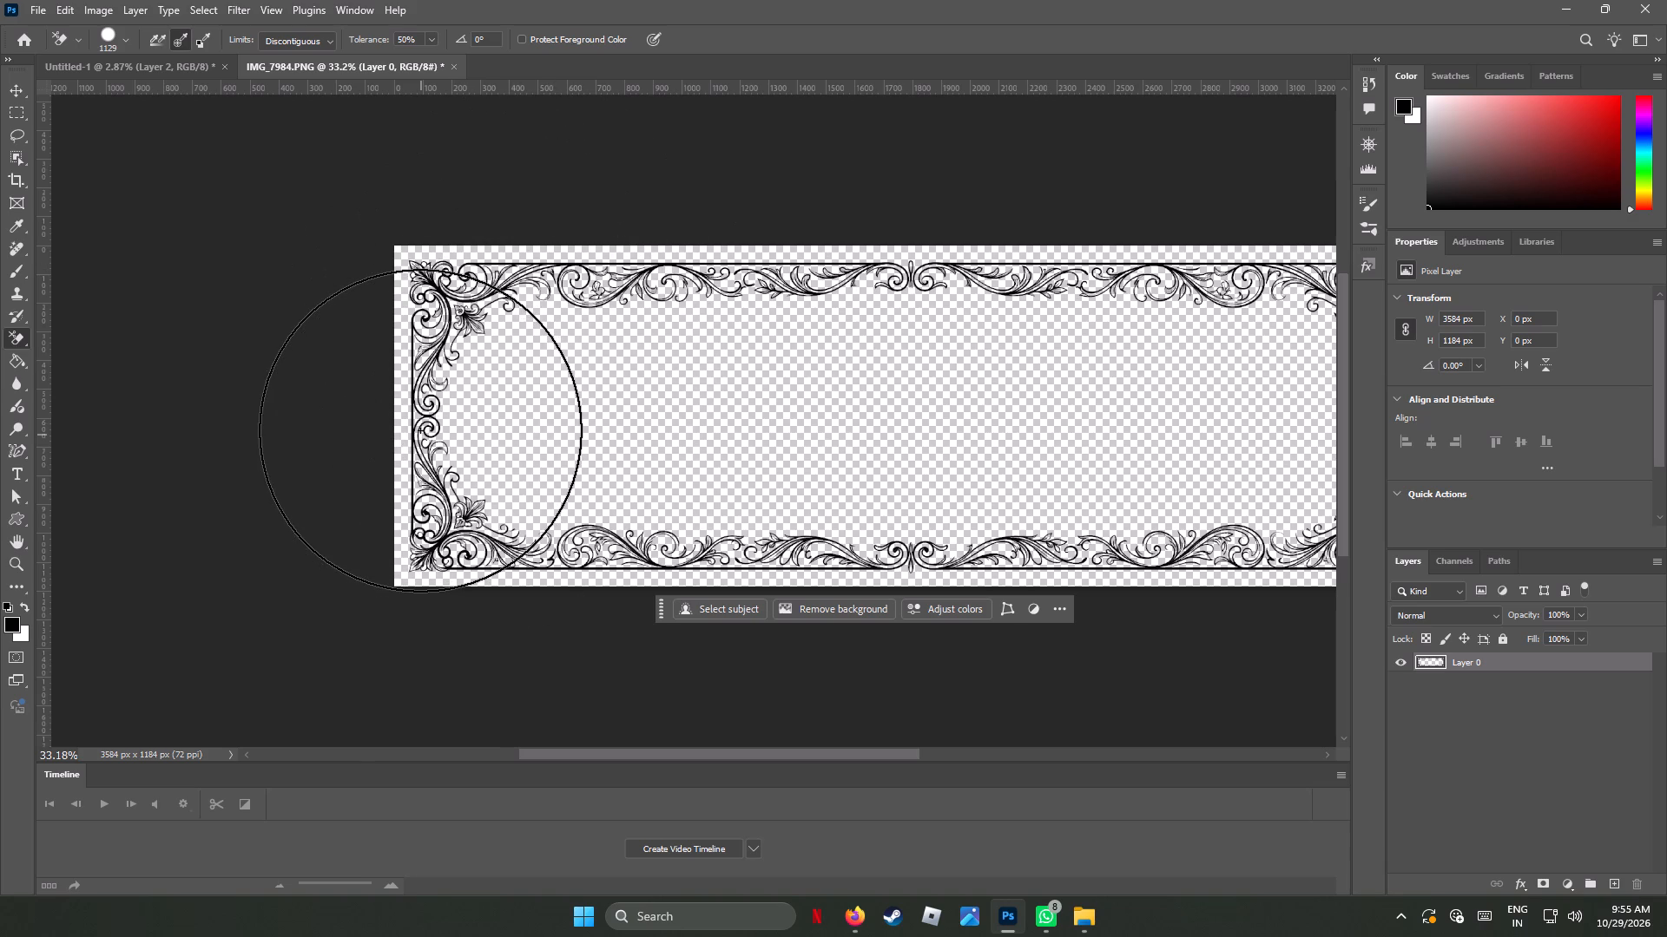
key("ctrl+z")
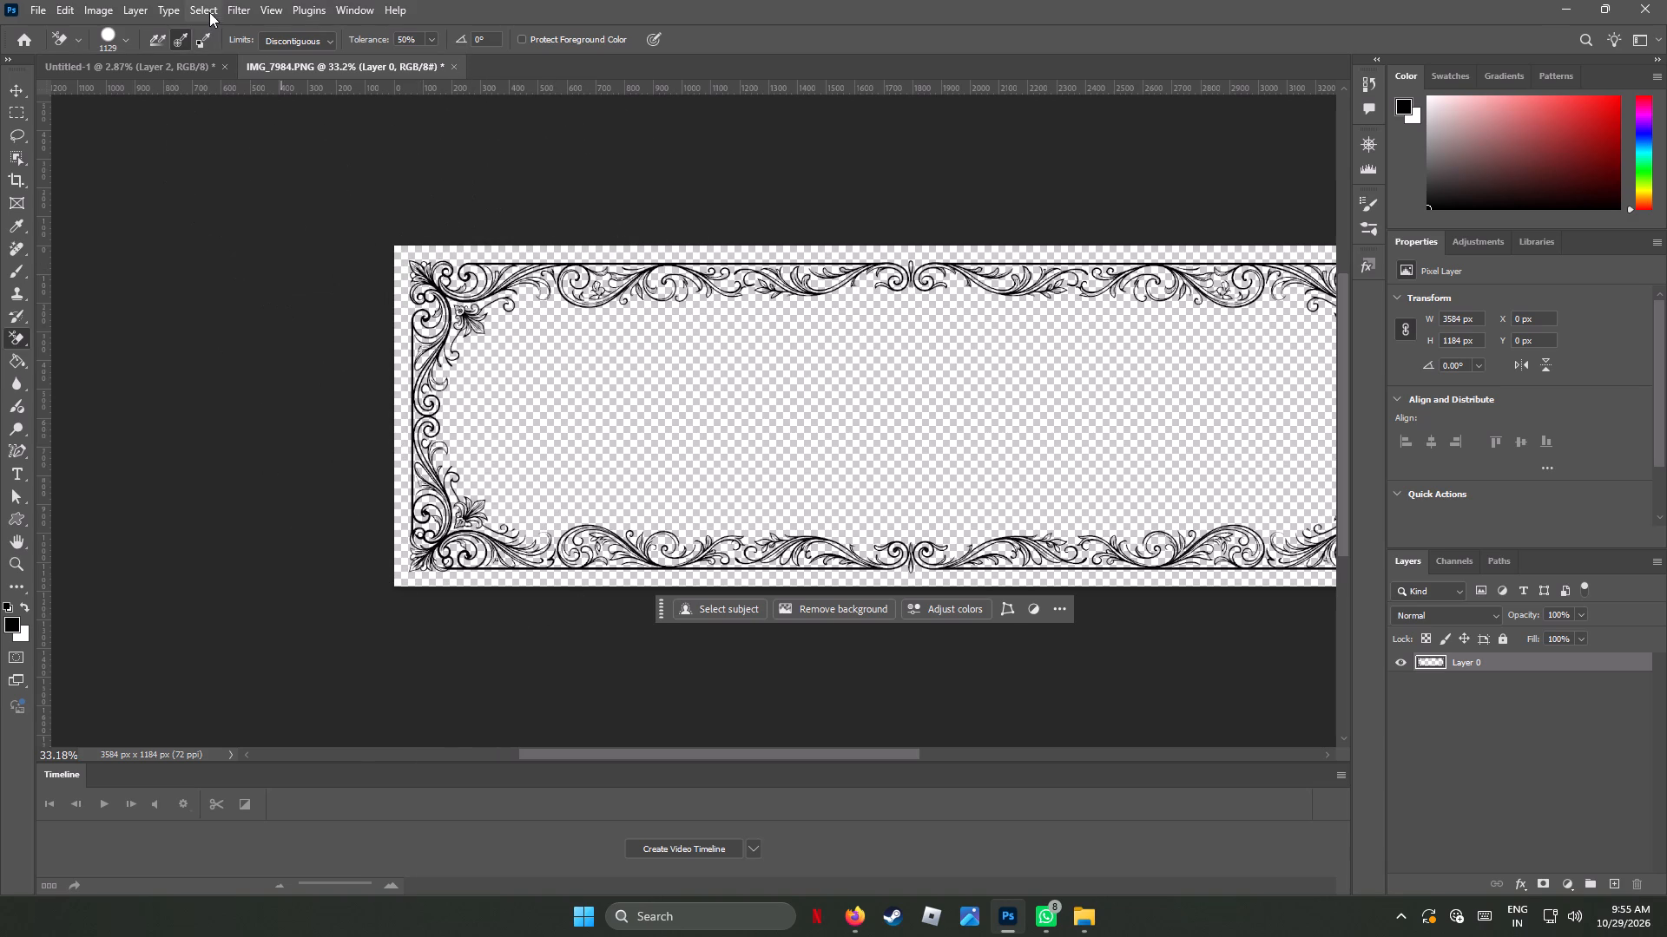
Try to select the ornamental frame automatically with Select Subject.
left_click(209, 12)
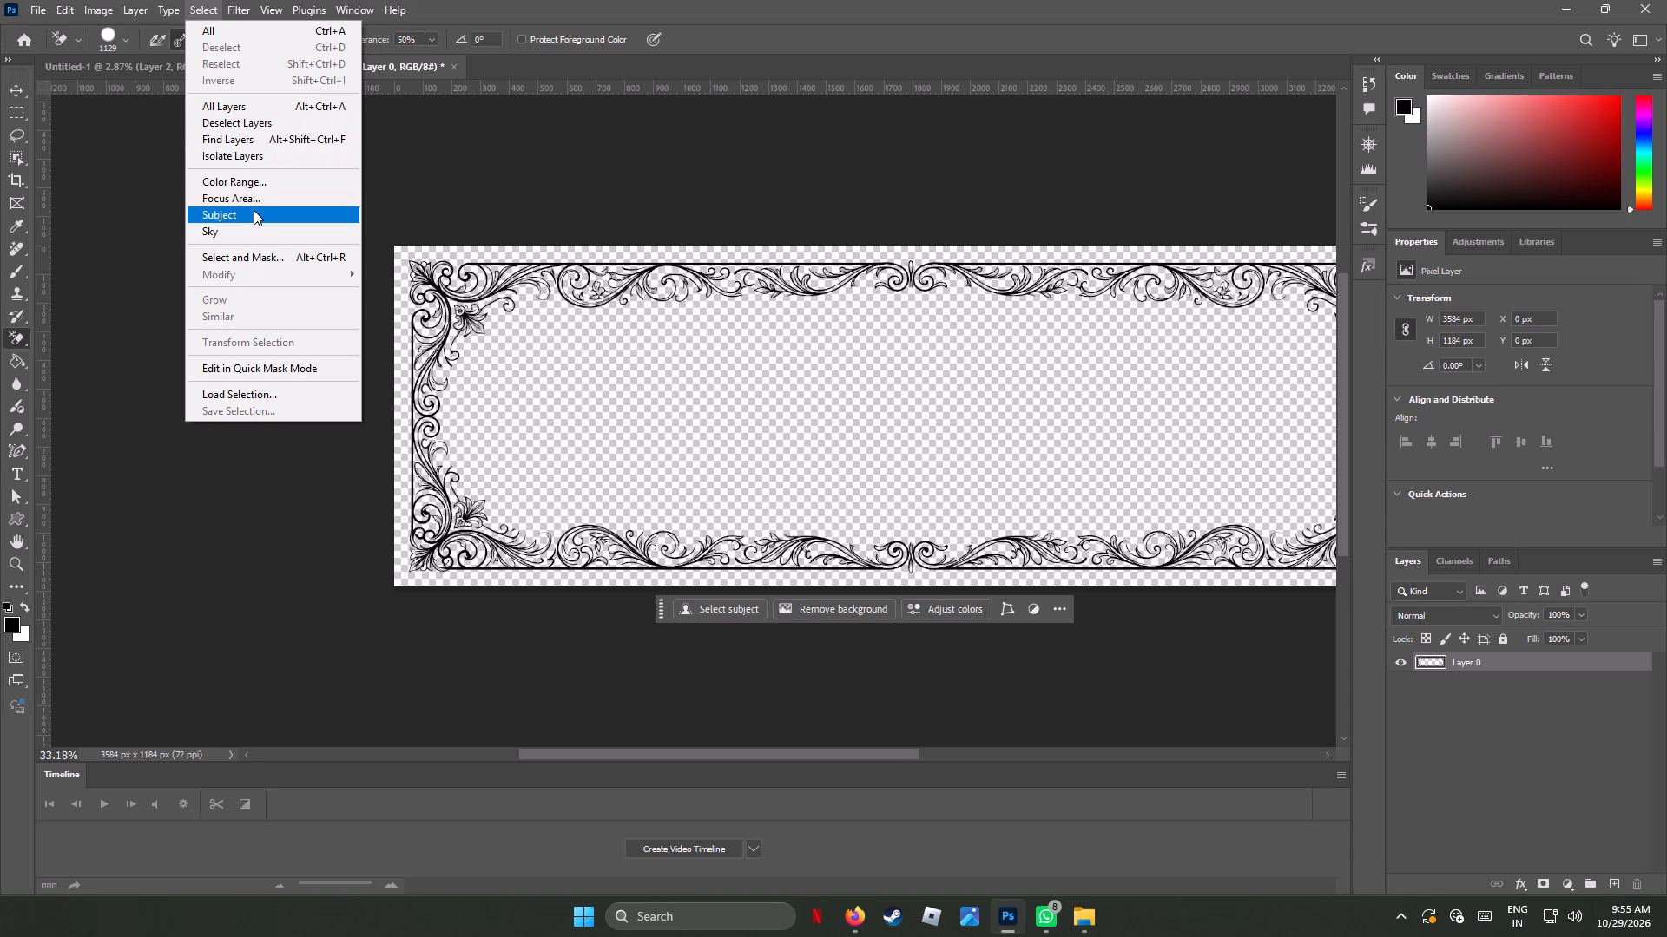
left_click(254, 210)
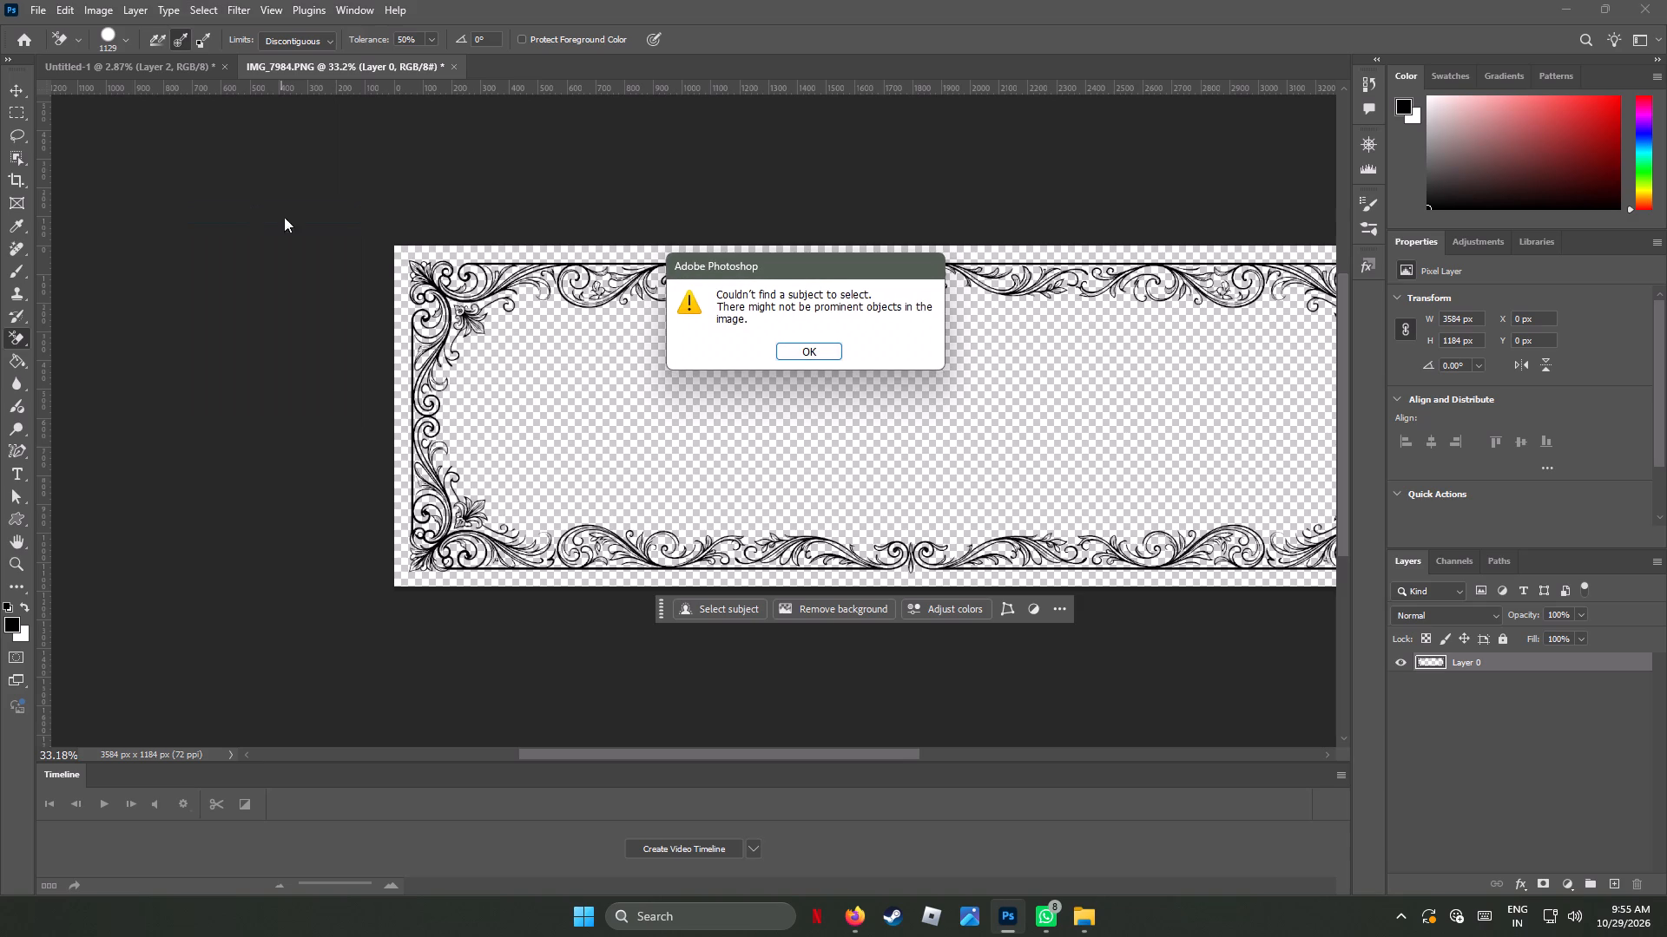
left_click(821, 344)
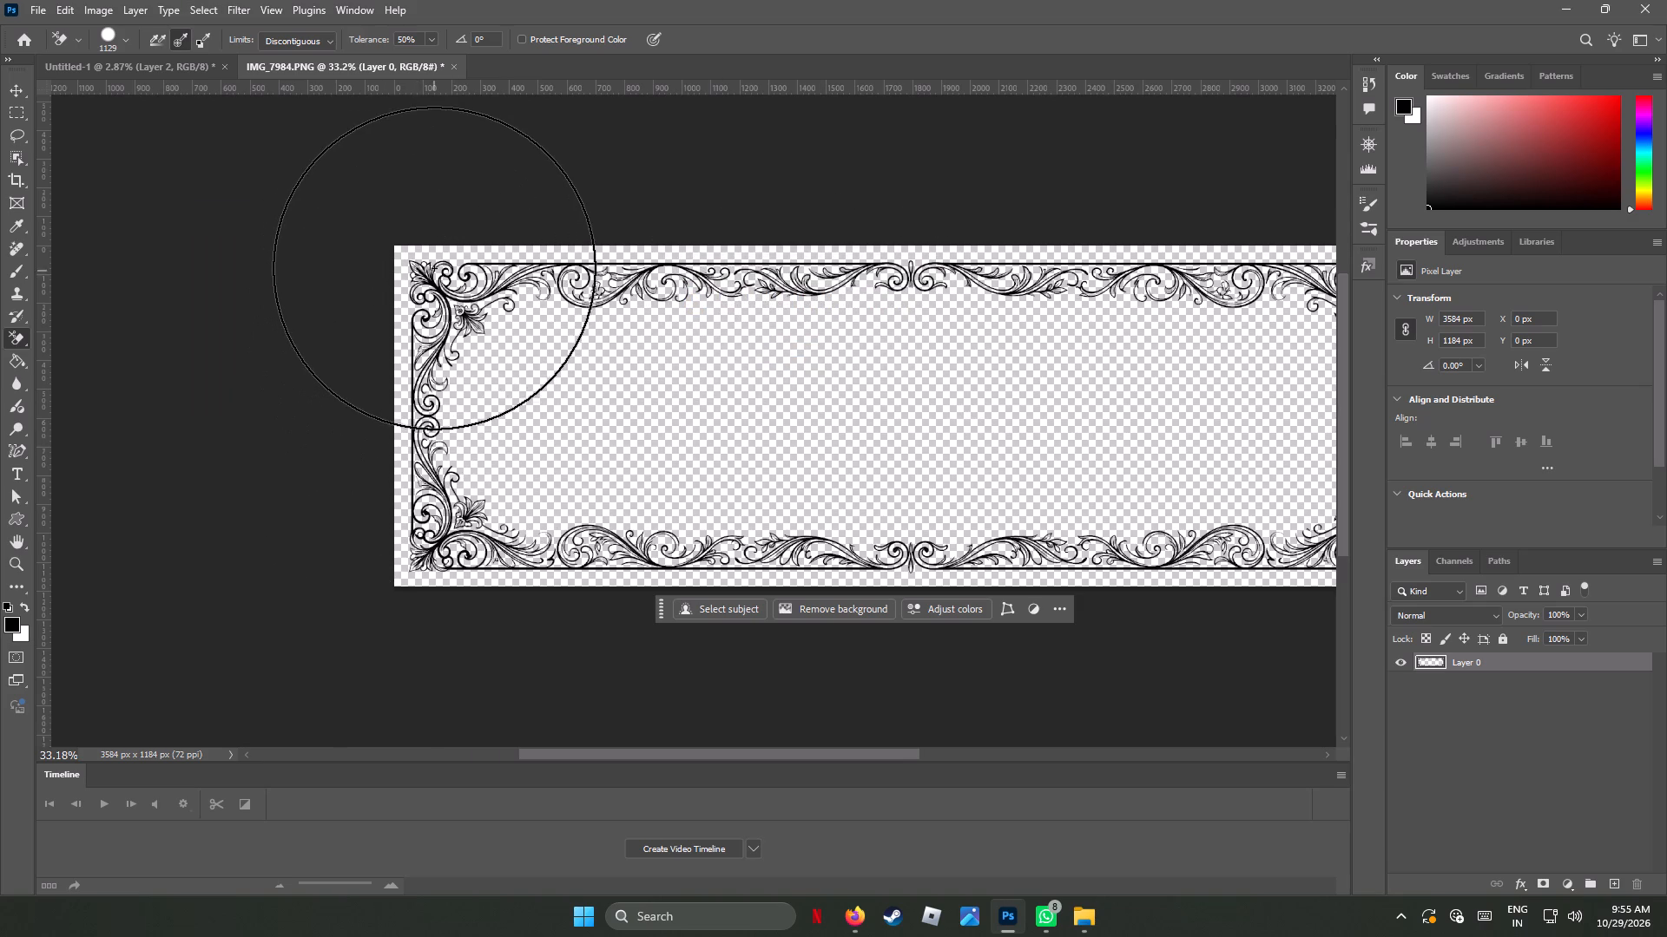
Erase leftover background from the left half of the frame with the Background Eraser at 1129 px.
left_click_drag(431, 253, 939, 379)
left_click_drag(950, 377, 0, 444)
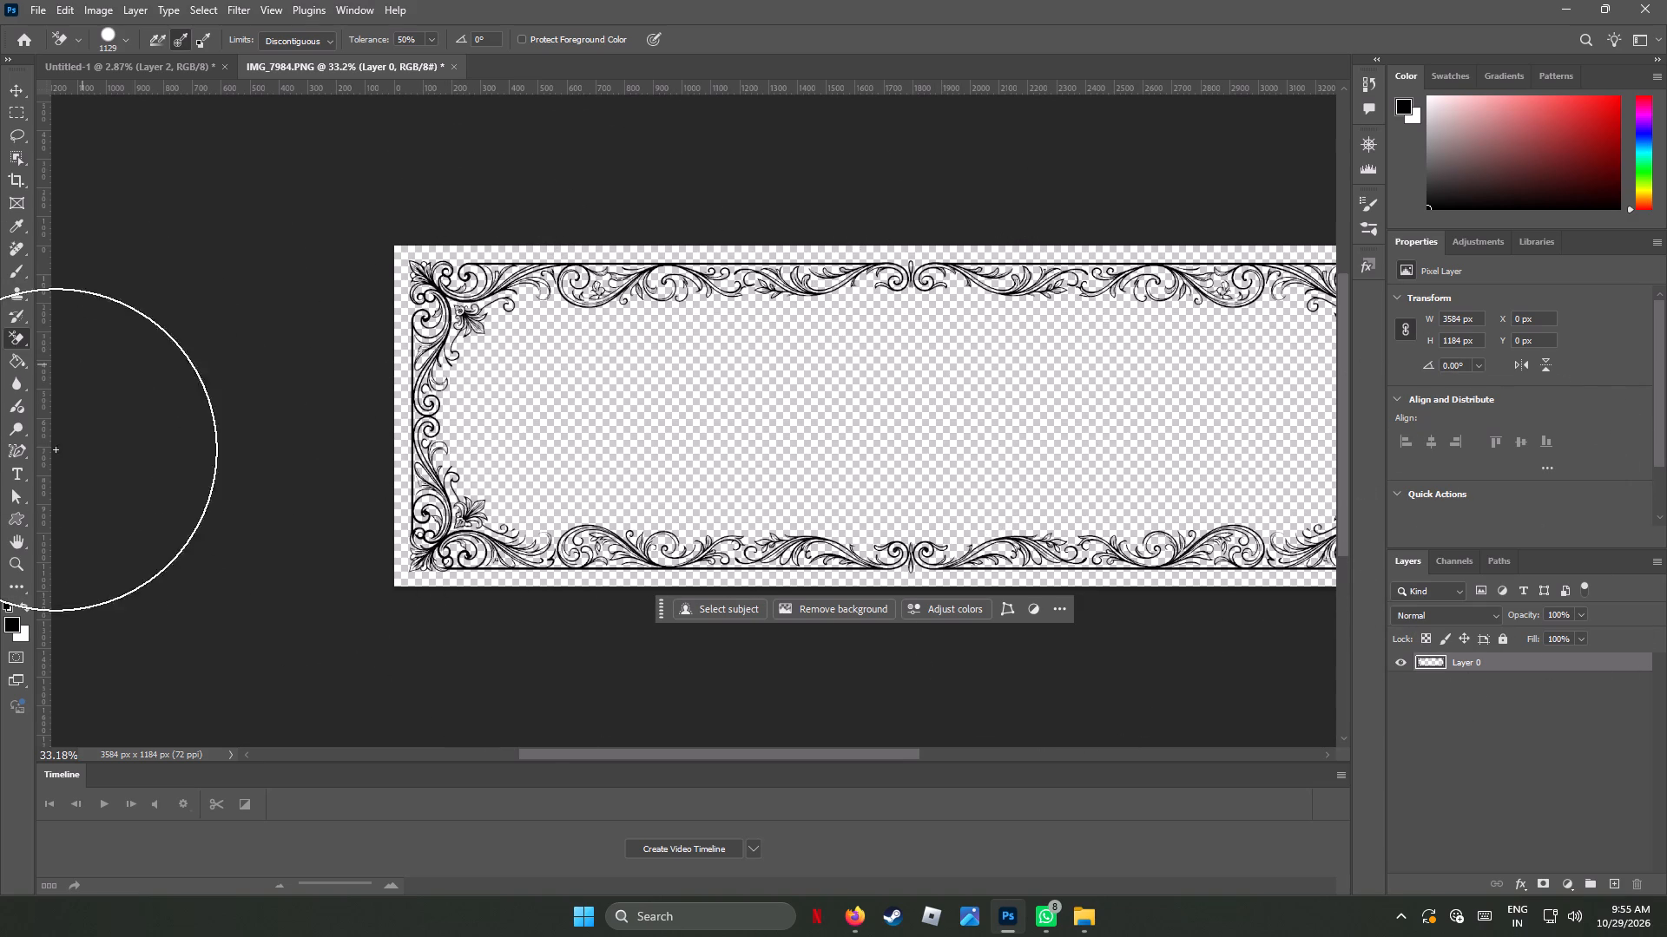
left_click_drag(808, 379, 132, 354)
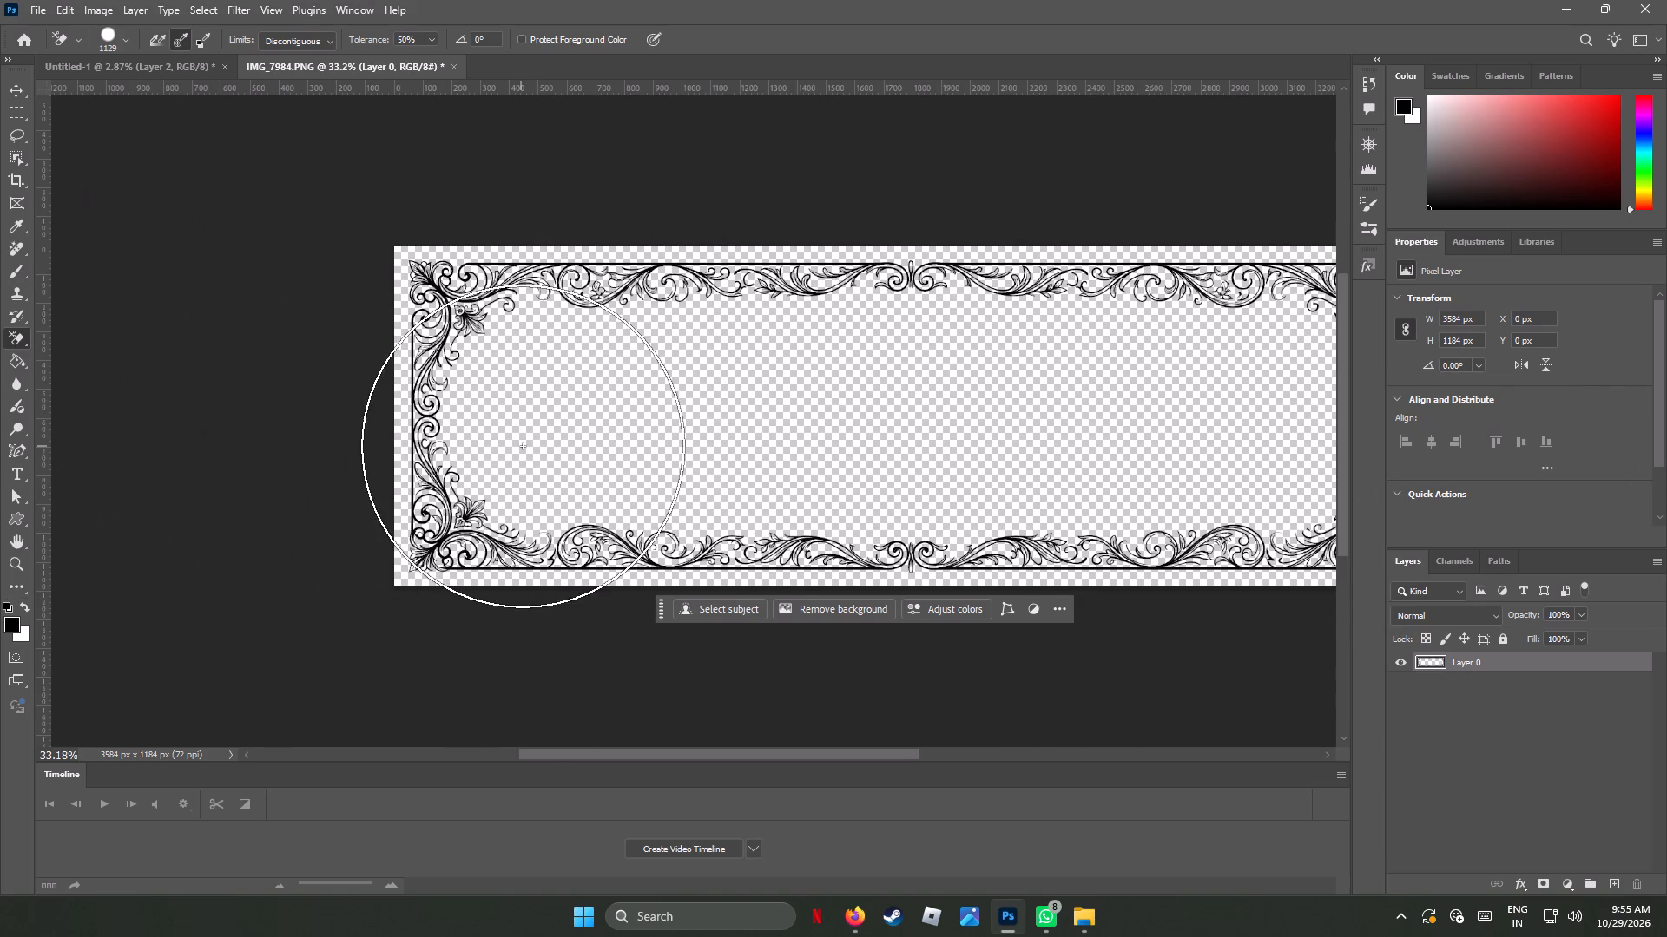
left_click_drag(520, 442, 491, 474)
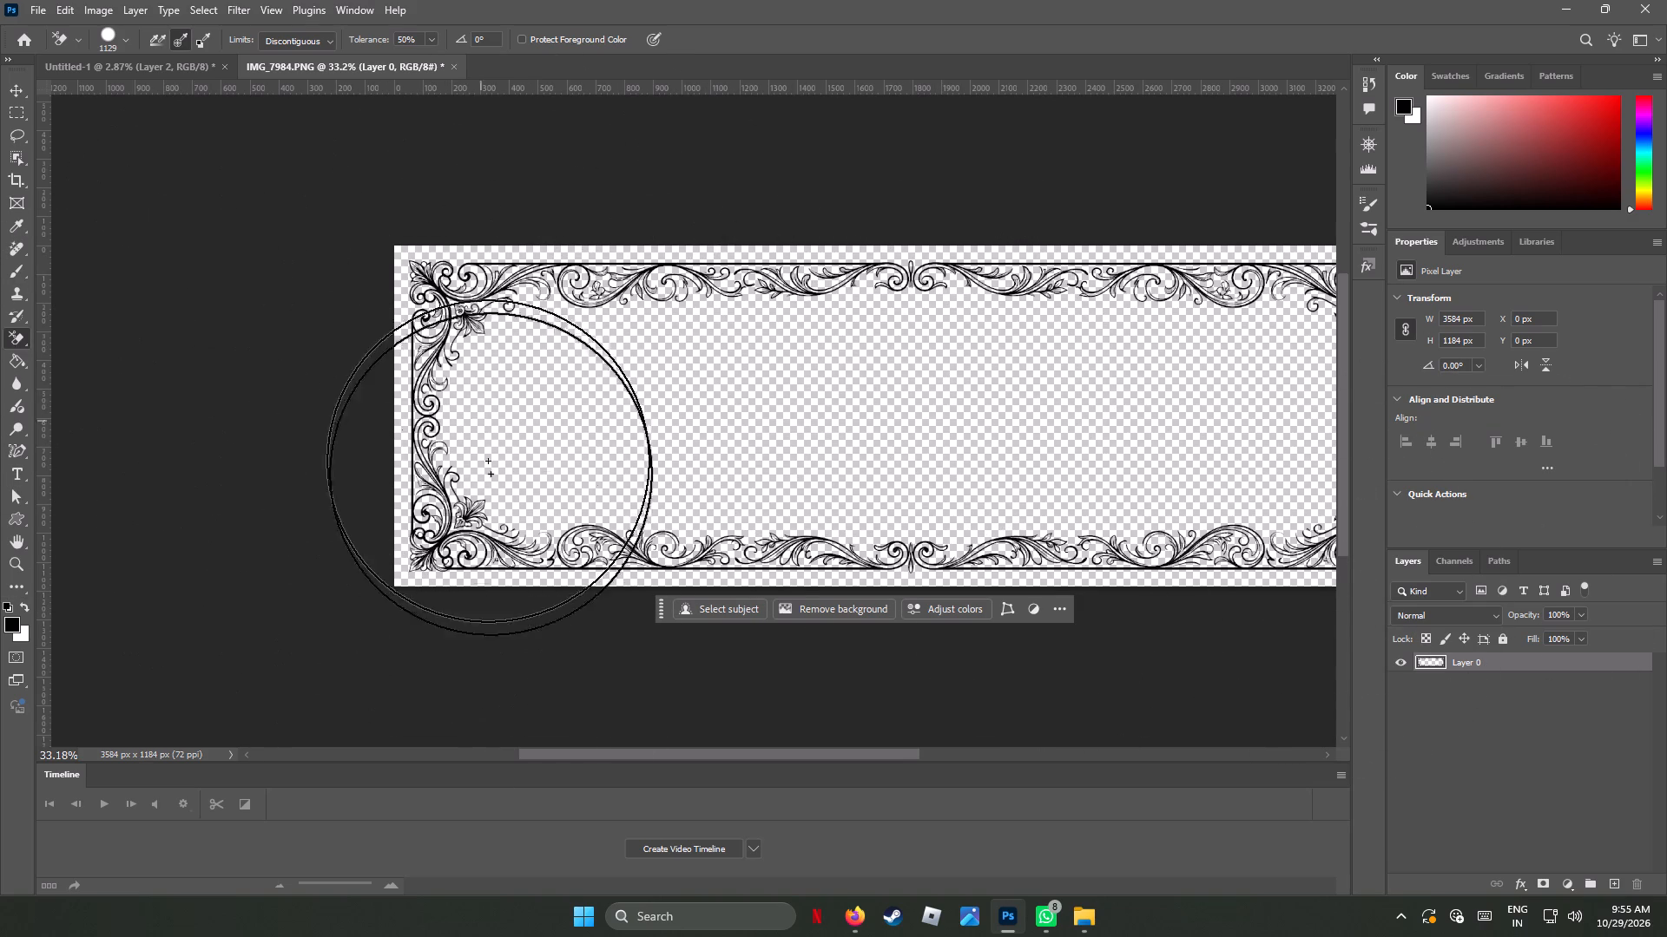
left_click_drag(491, 474, 533, 642)
Erase leftover background along the frame's bottom ornament and right end with the 1129 px Background Eraser.
left_click_drag(643, 755, 807, 770)
left_click_drag(405, 408, 205, 535)
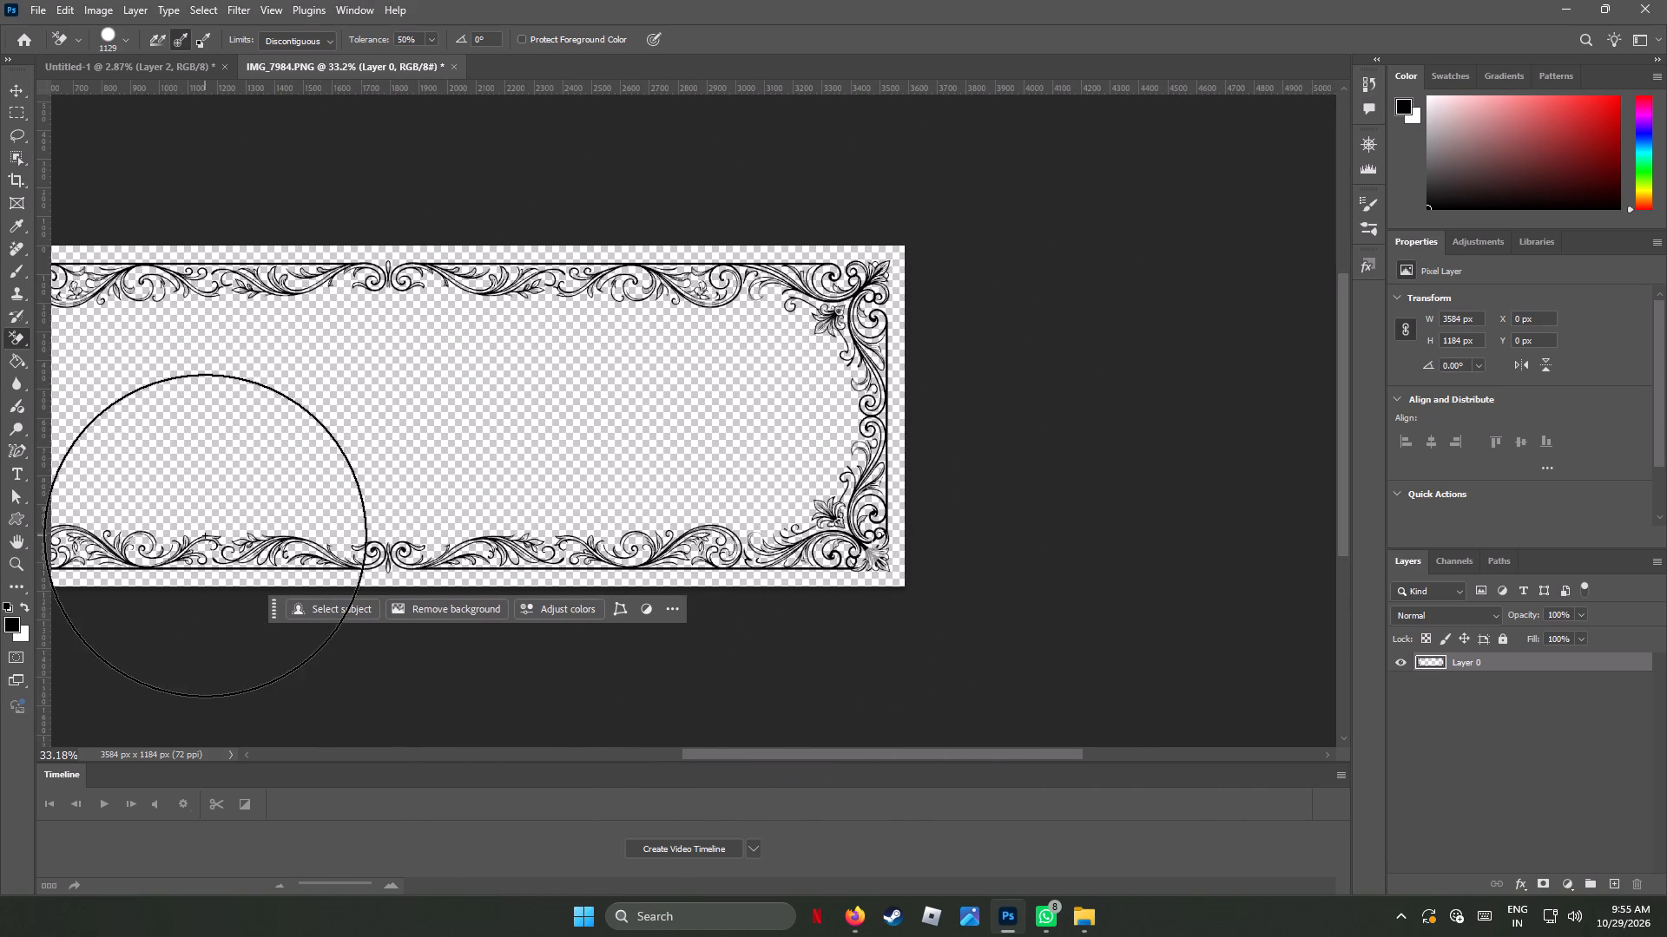
left_click_drag(205, 535, 467, 616)
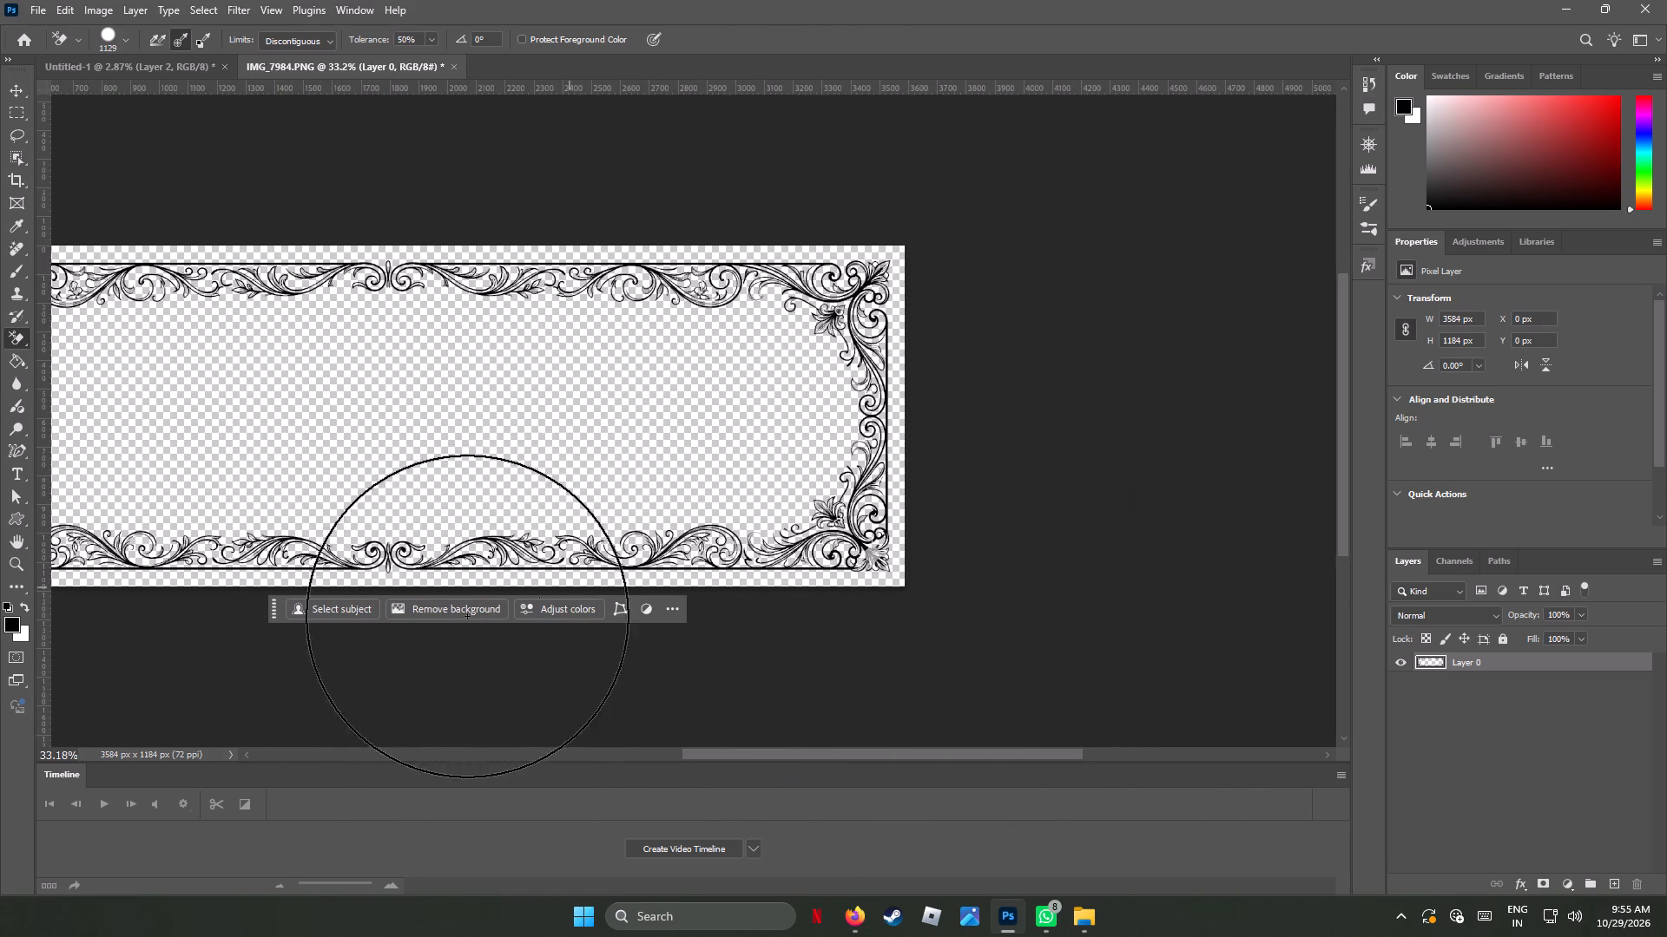
left_click_drag(467, 616, 1078, 711)
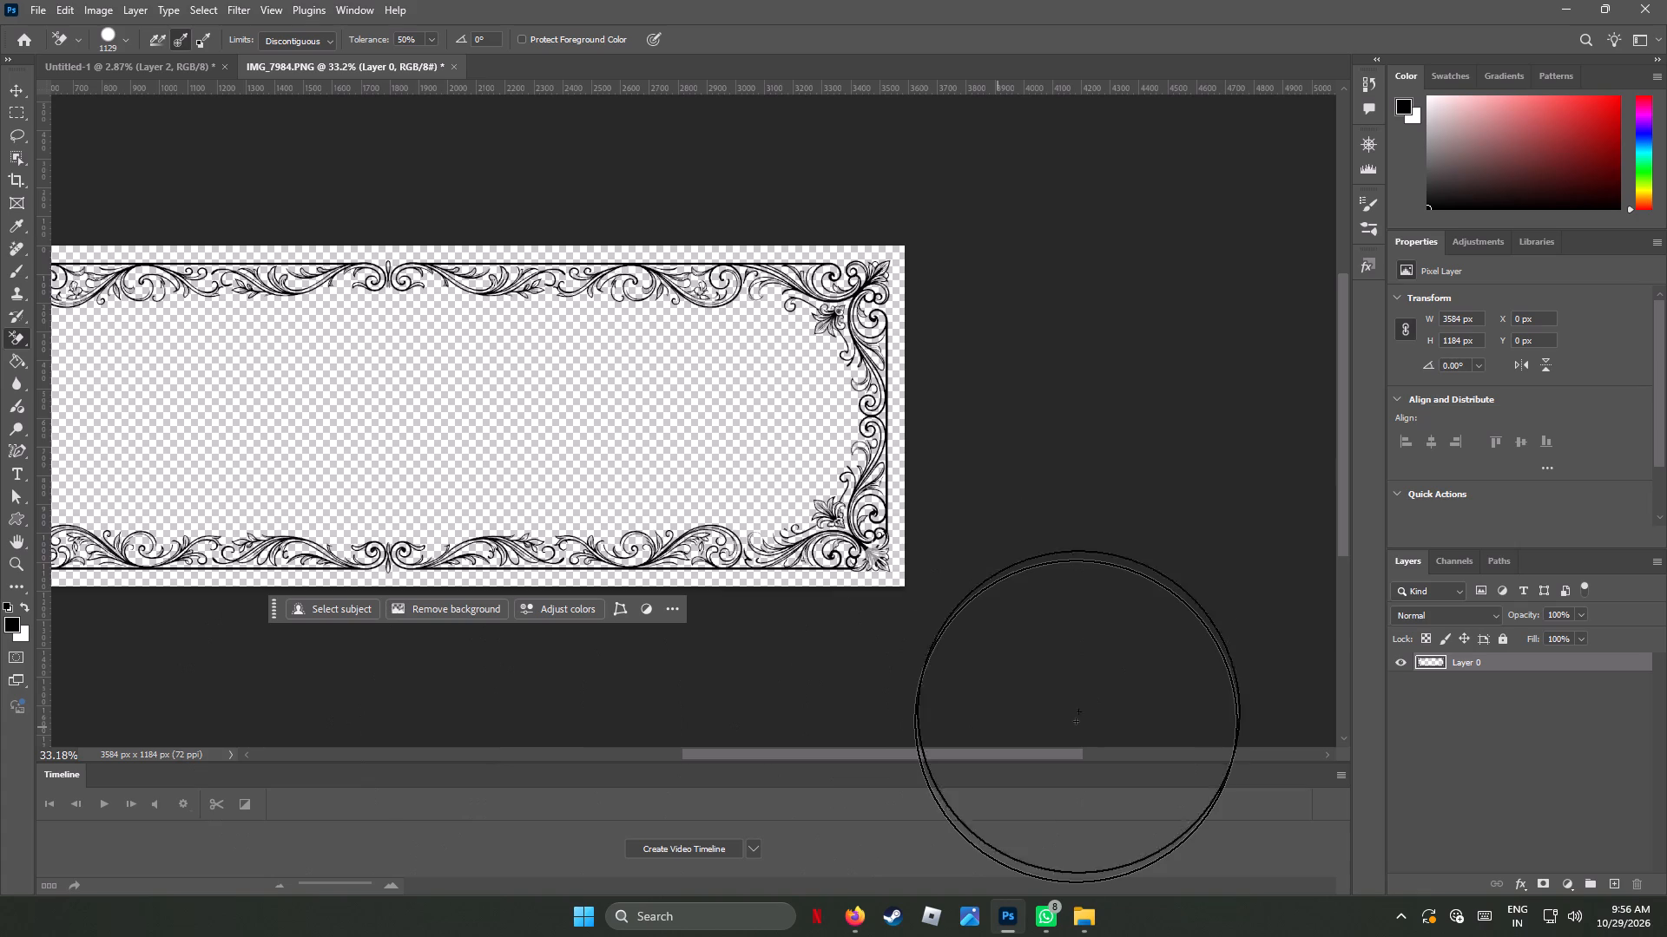
left_click_drag(1078, 711, 849, 367)
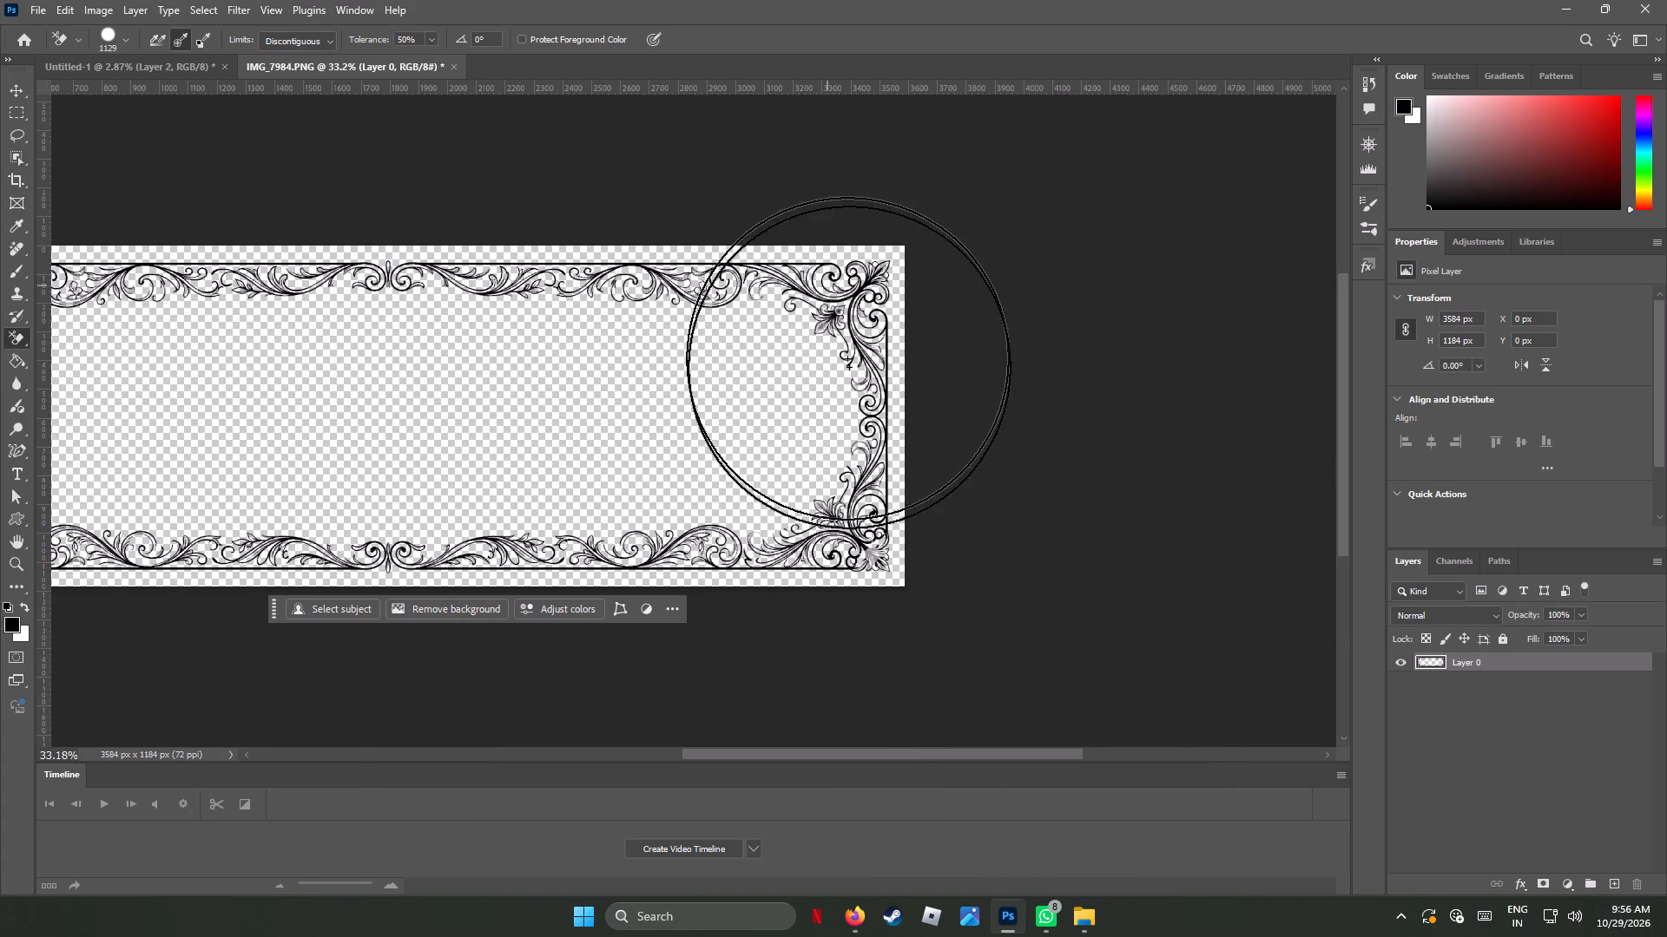
left_click_drag(849, 367, 932, 594)
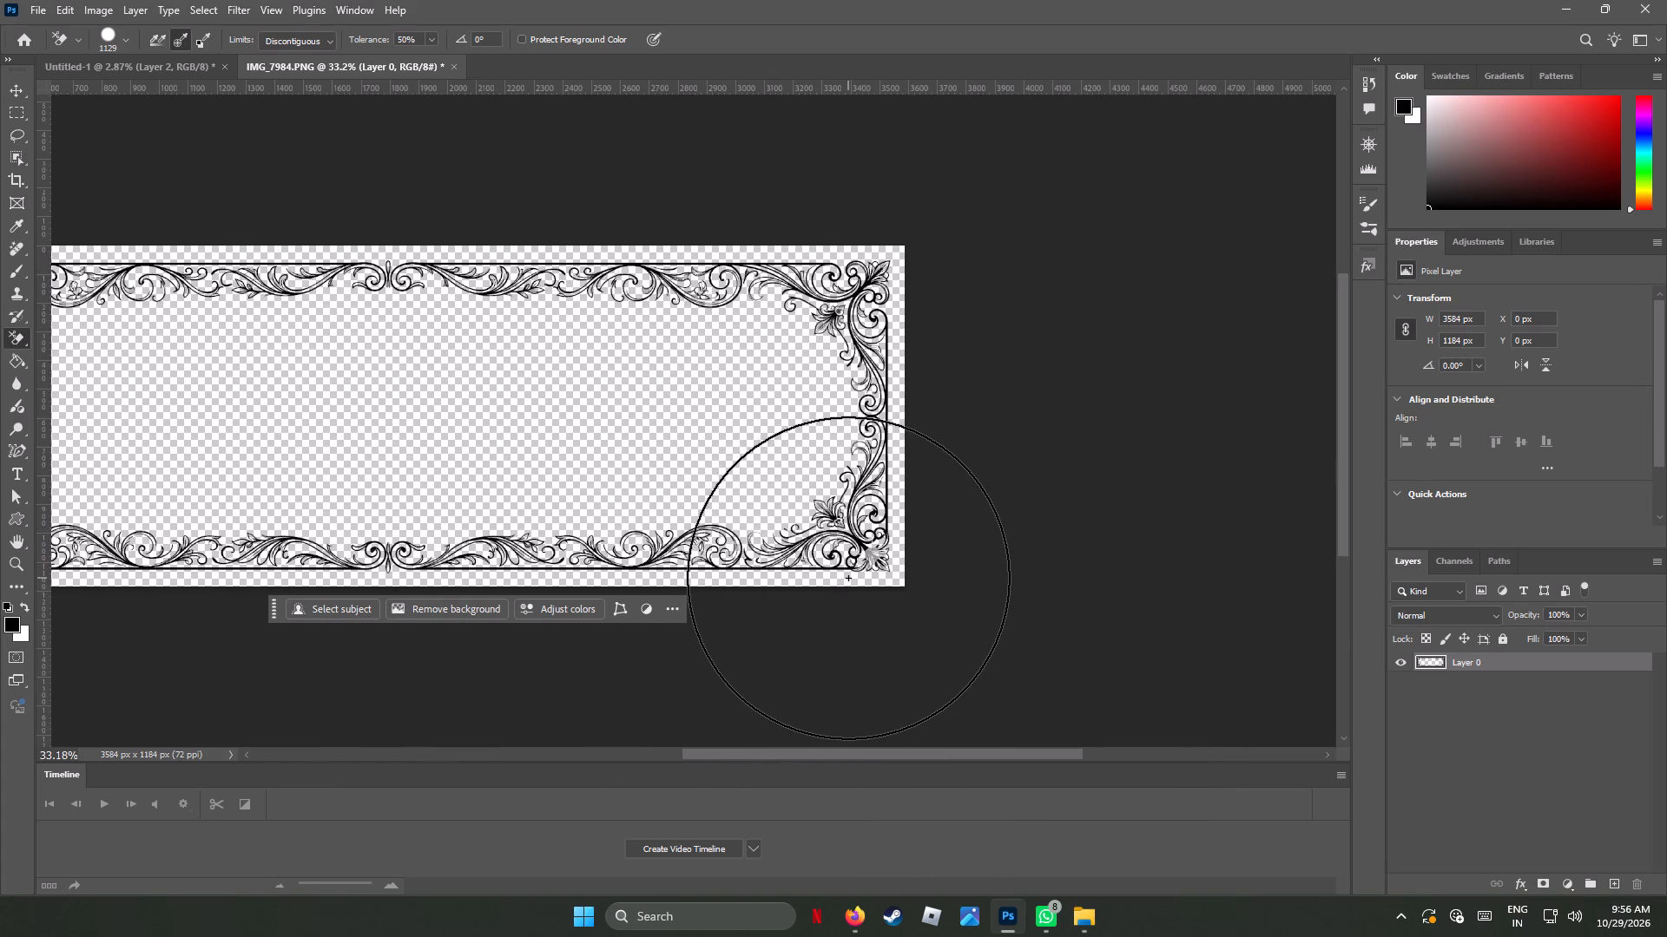
left_click_drag(848, 578, 798, 327)
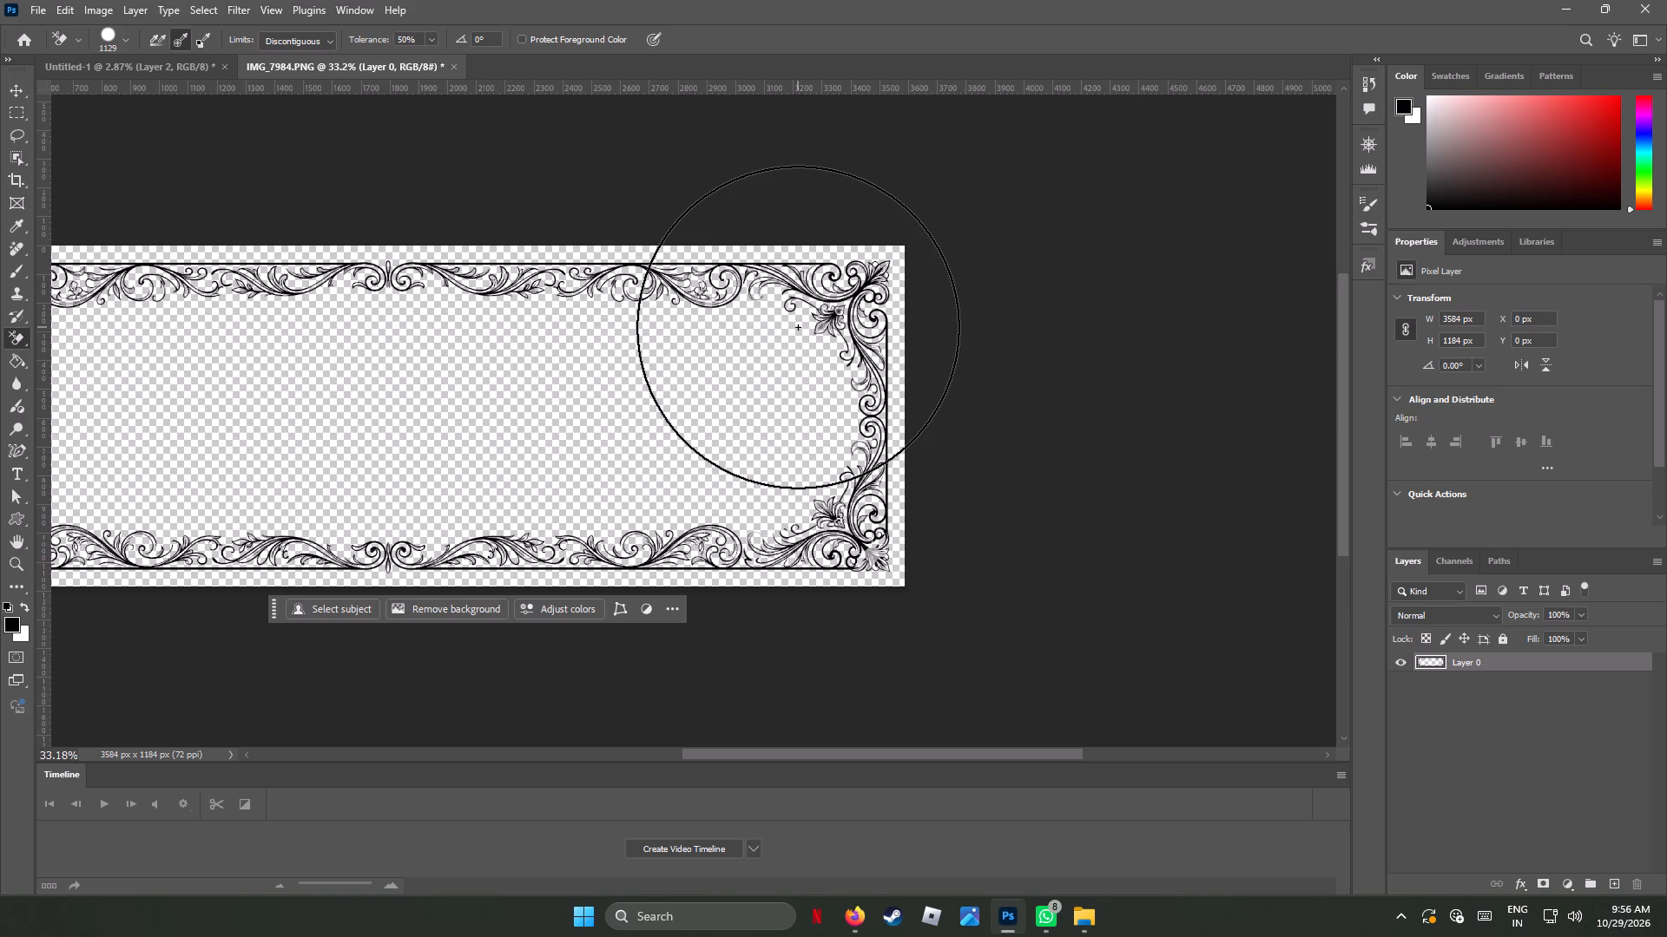
left_click_drag(756, 389, 903, 651)
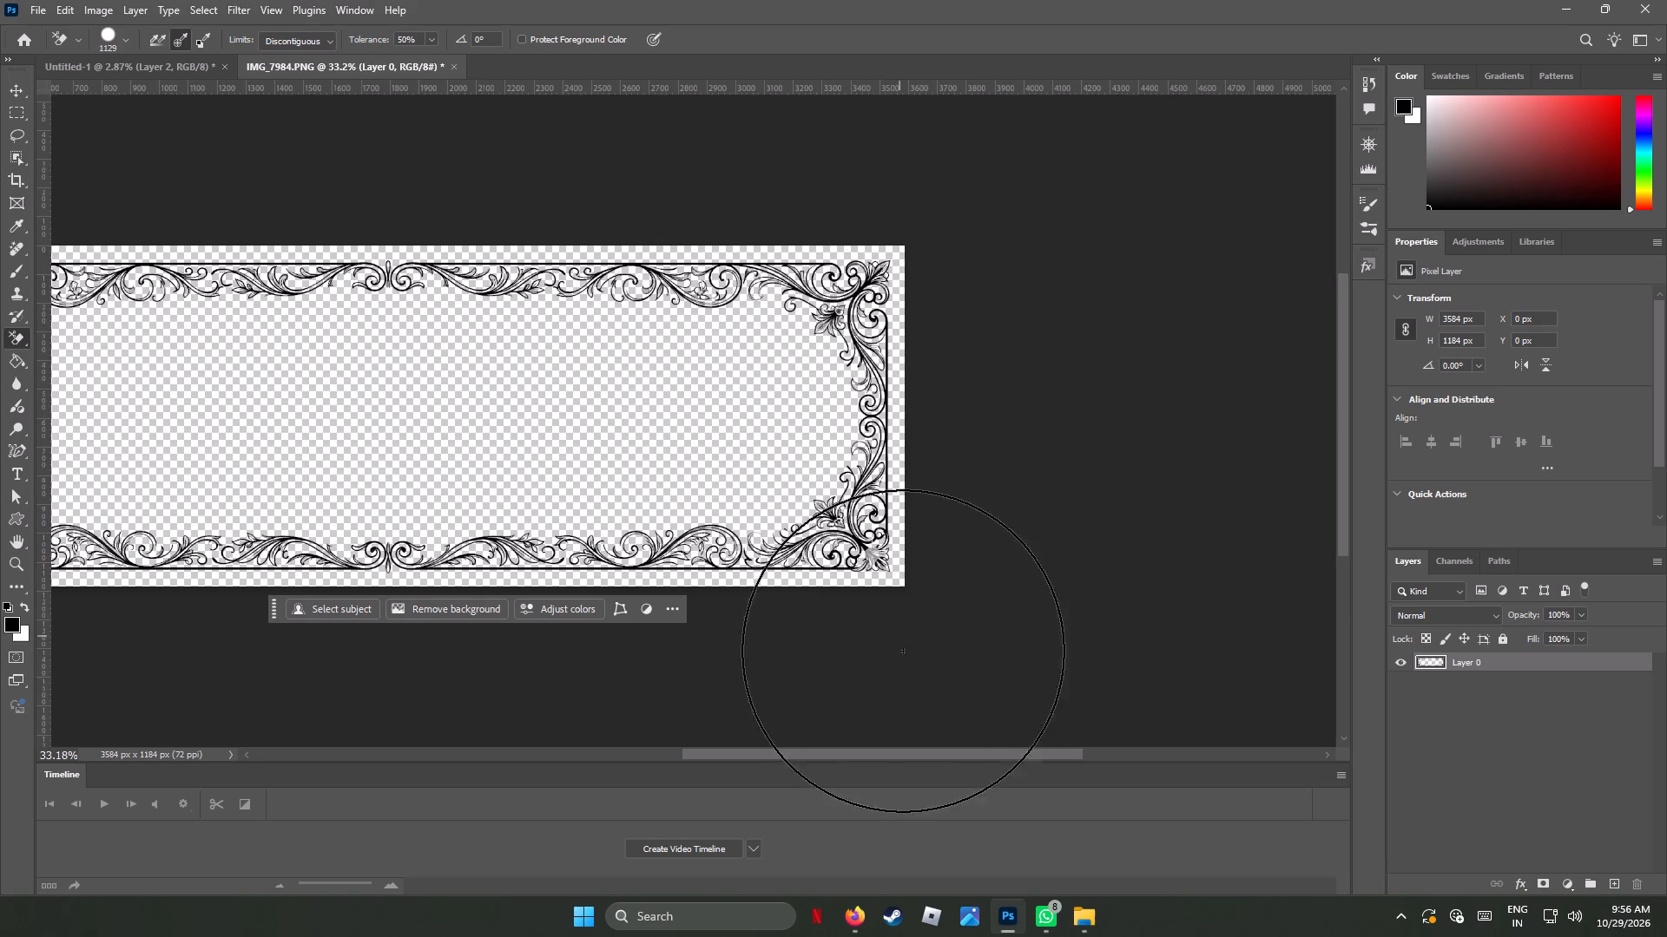
left_click_drag(903, 651, 1065, 640)
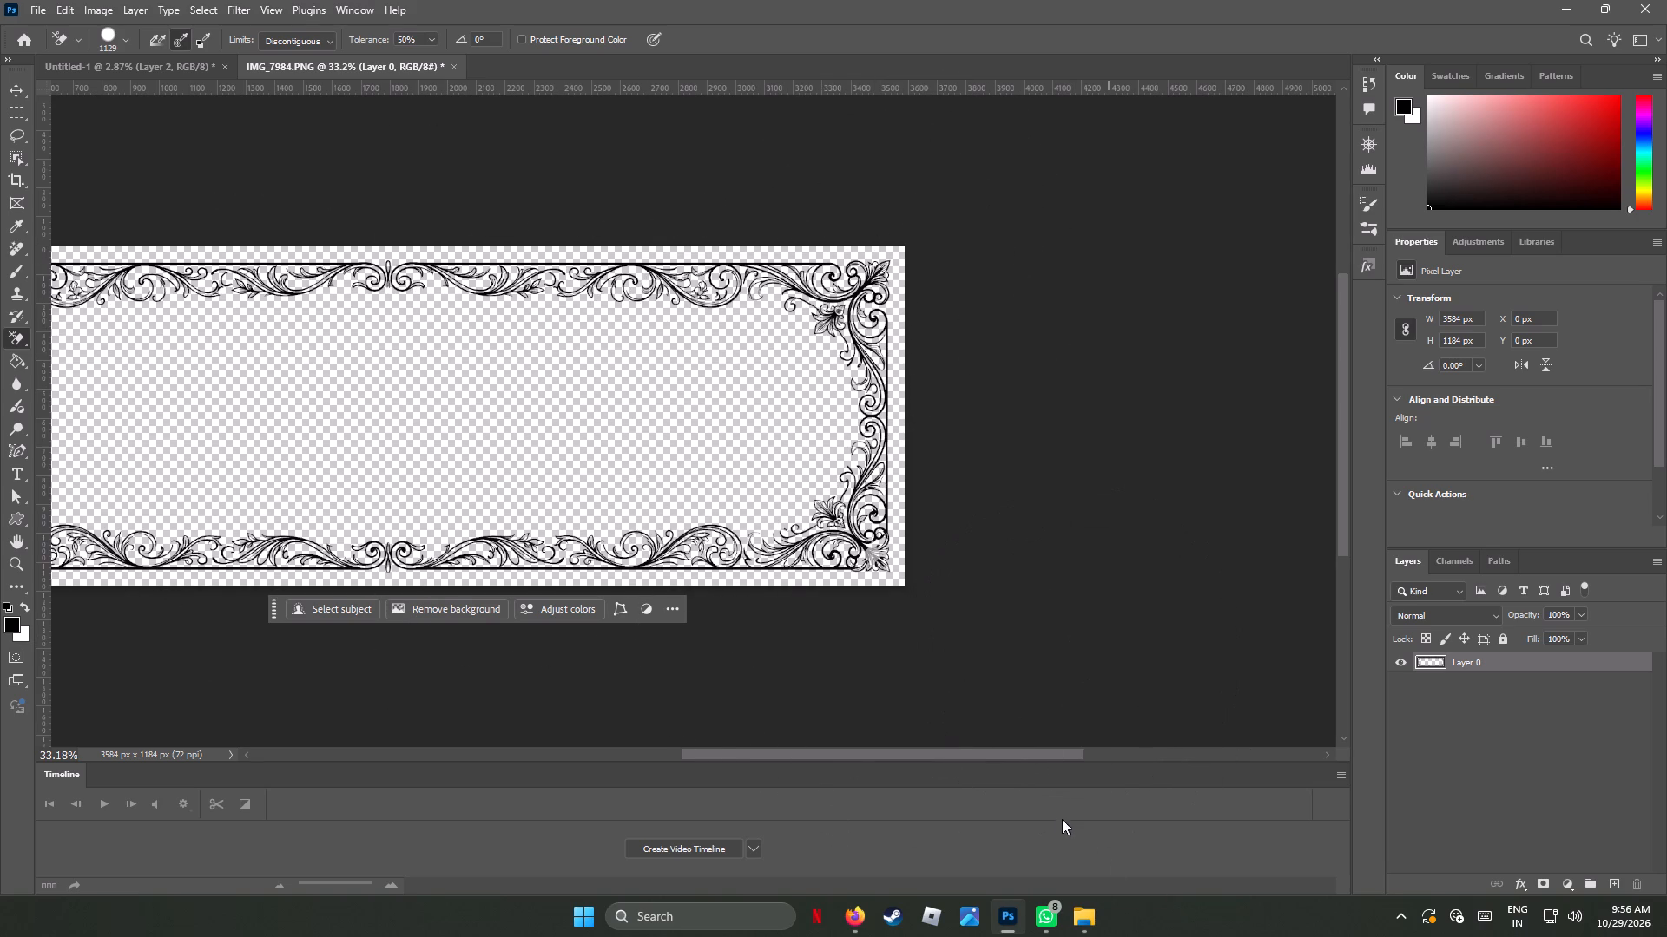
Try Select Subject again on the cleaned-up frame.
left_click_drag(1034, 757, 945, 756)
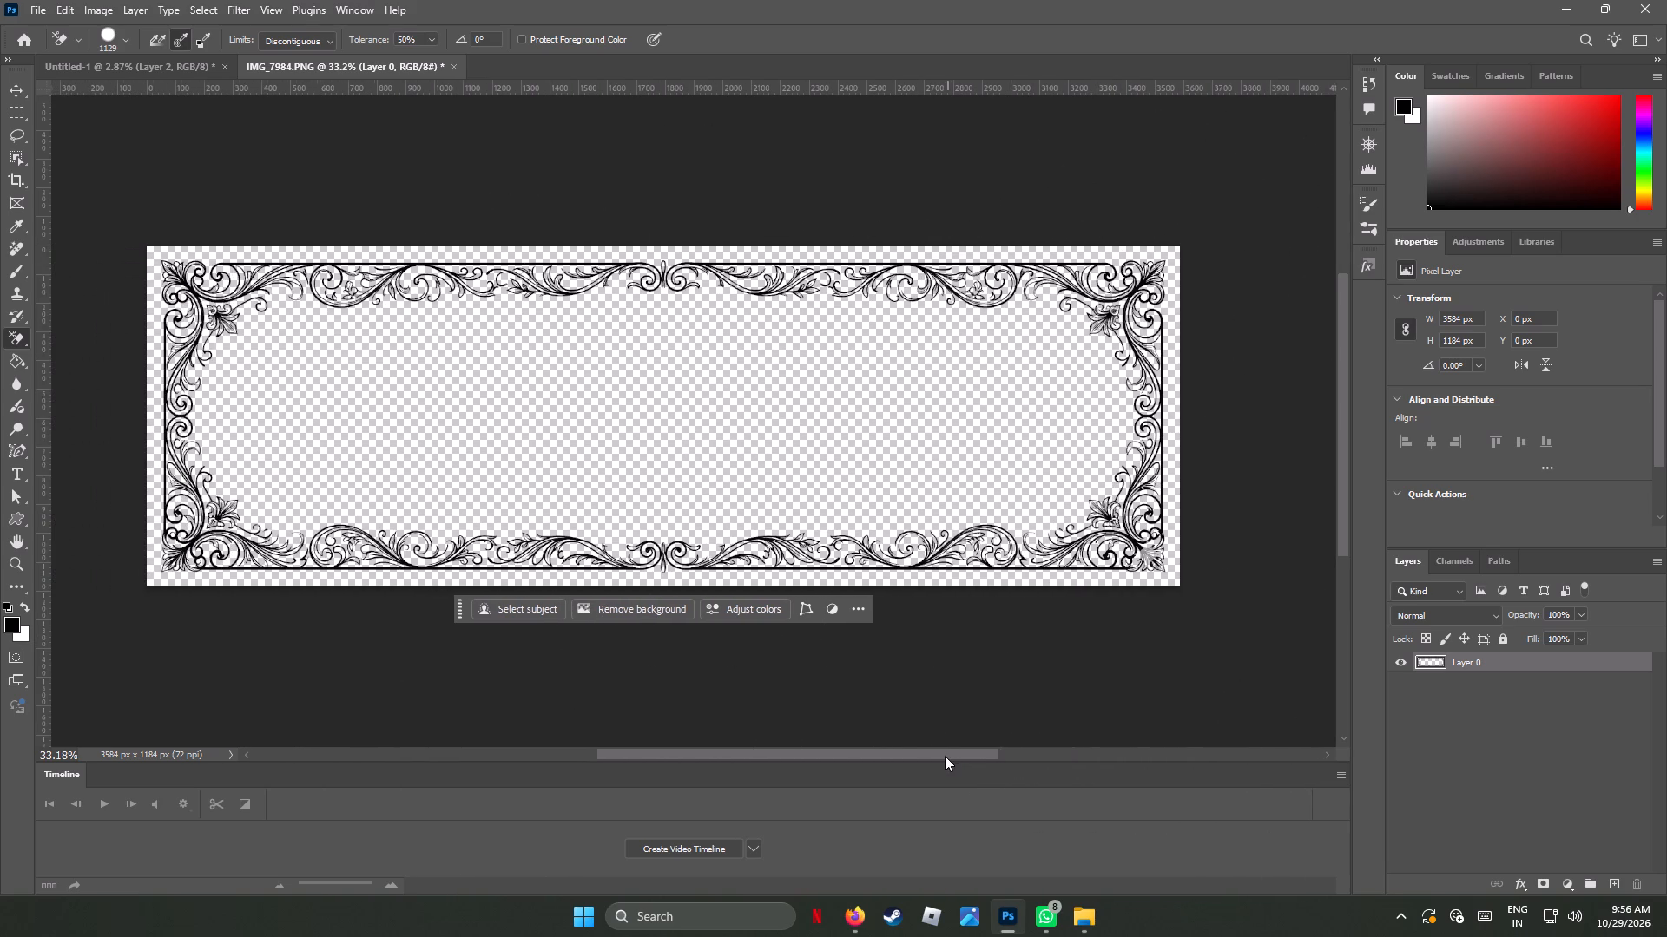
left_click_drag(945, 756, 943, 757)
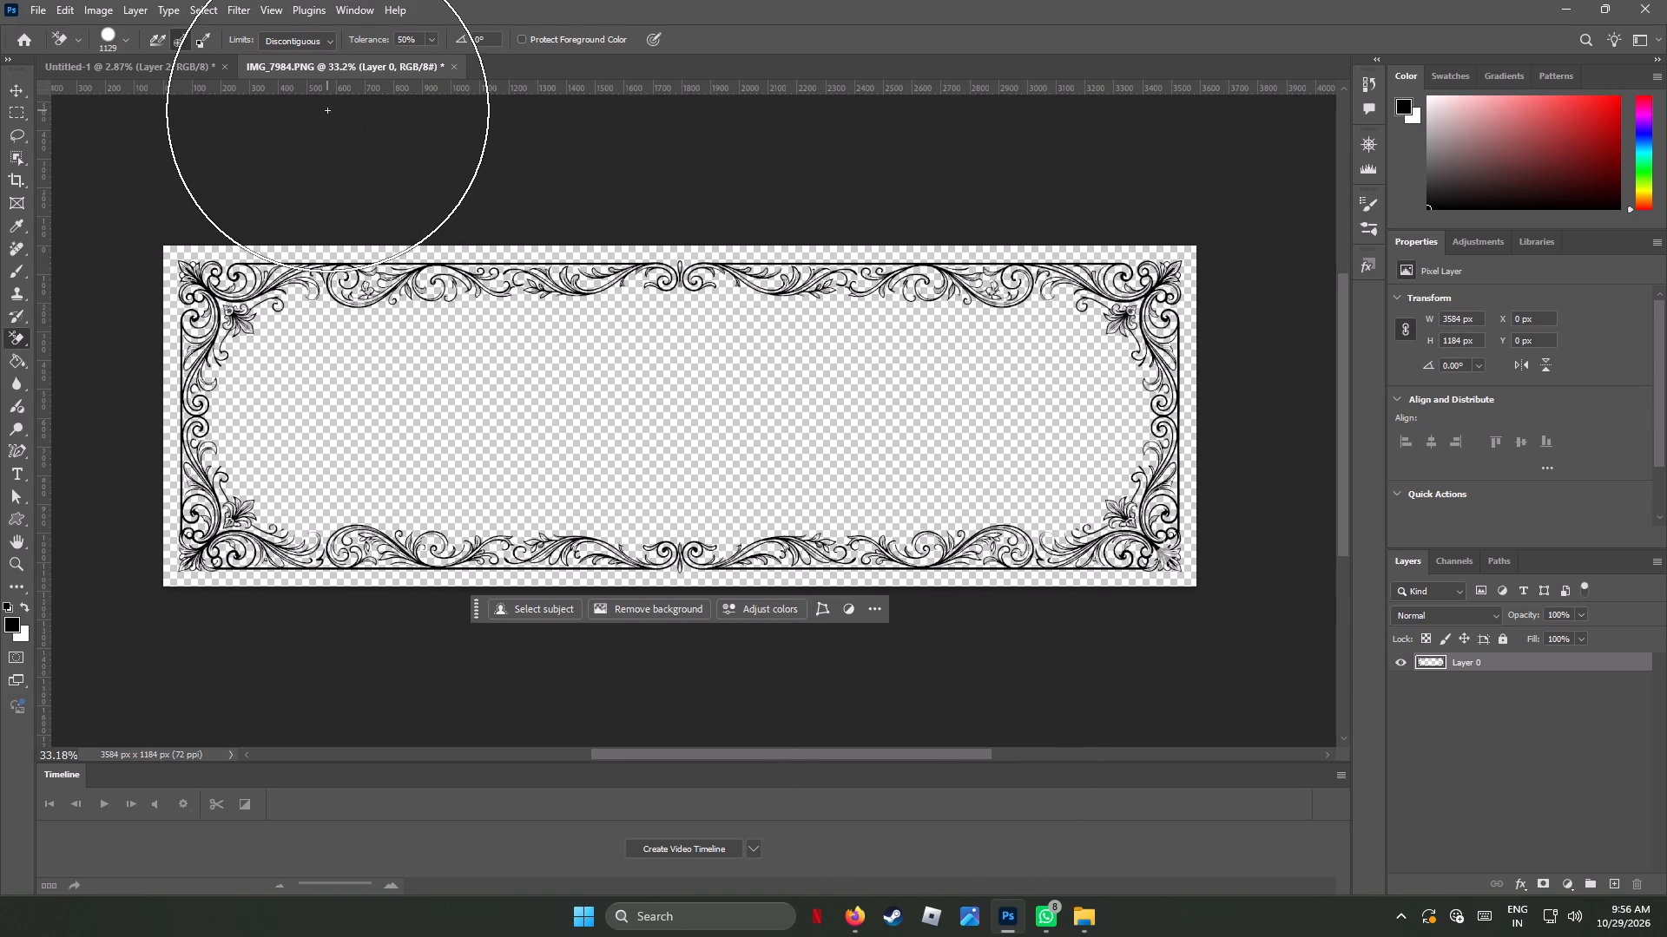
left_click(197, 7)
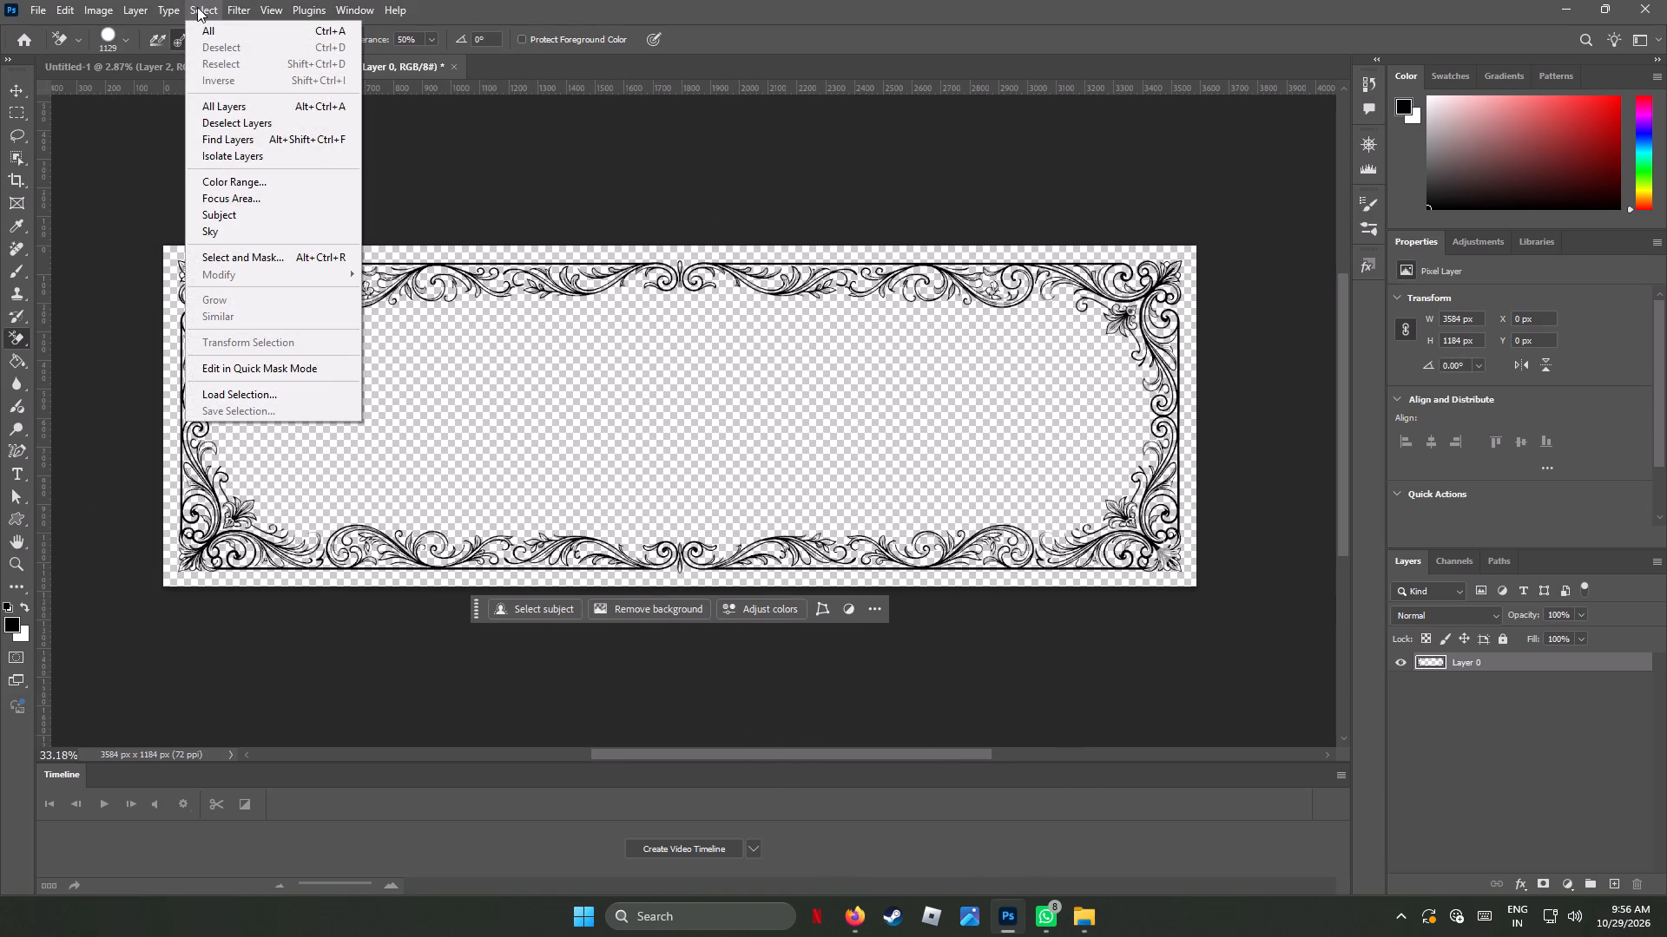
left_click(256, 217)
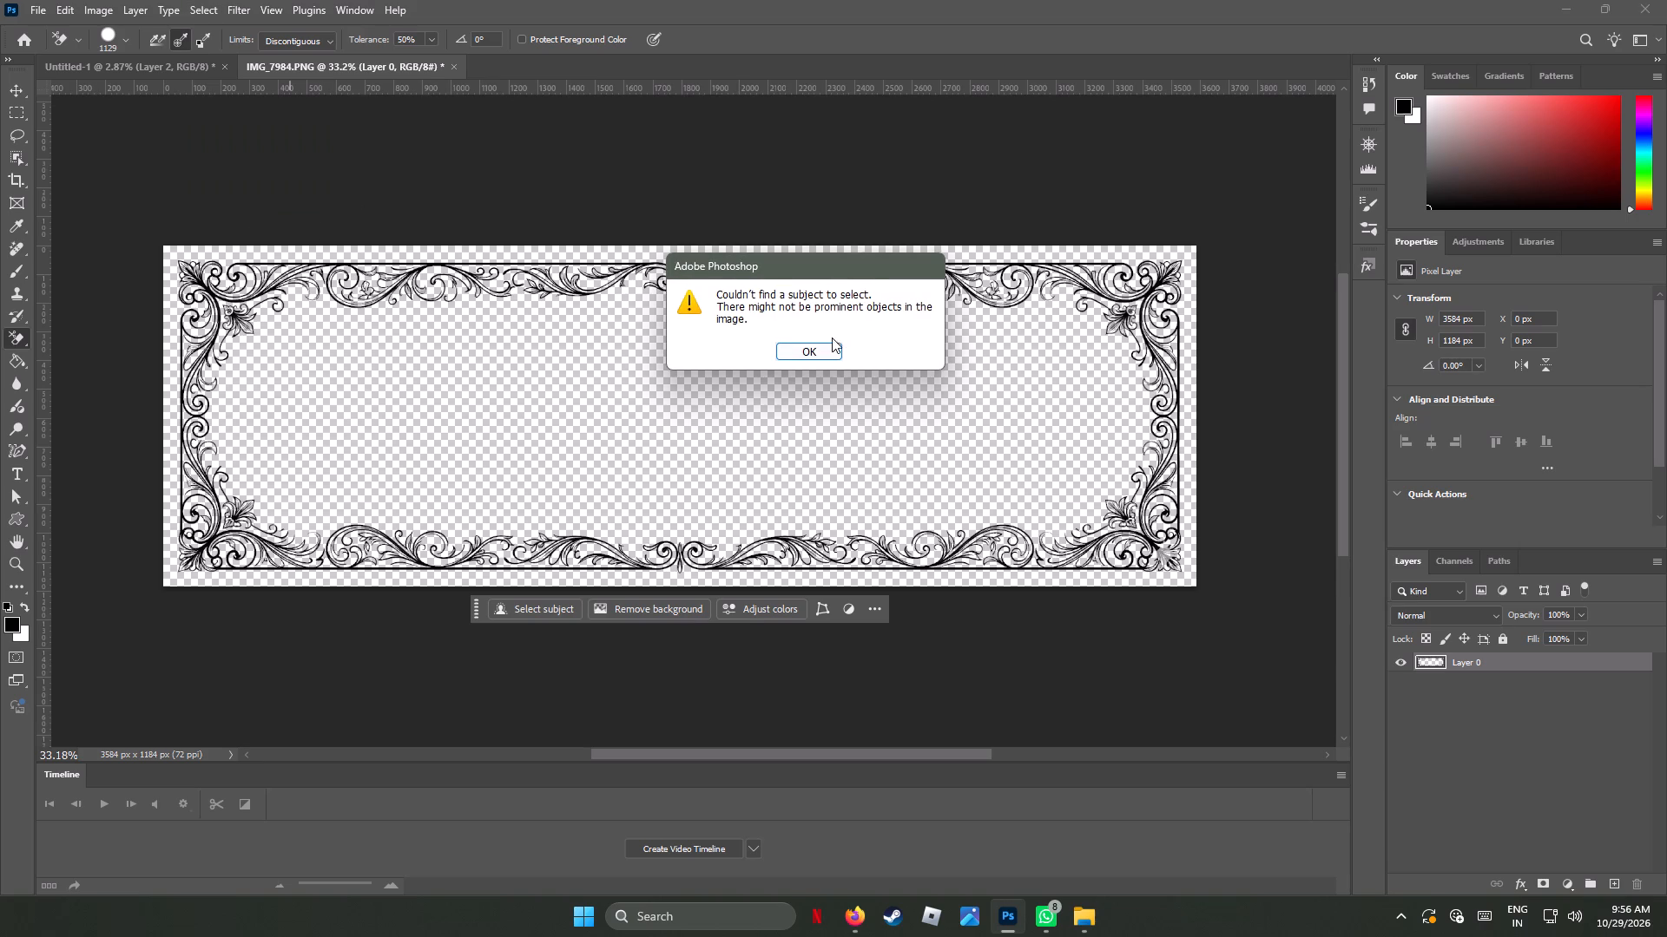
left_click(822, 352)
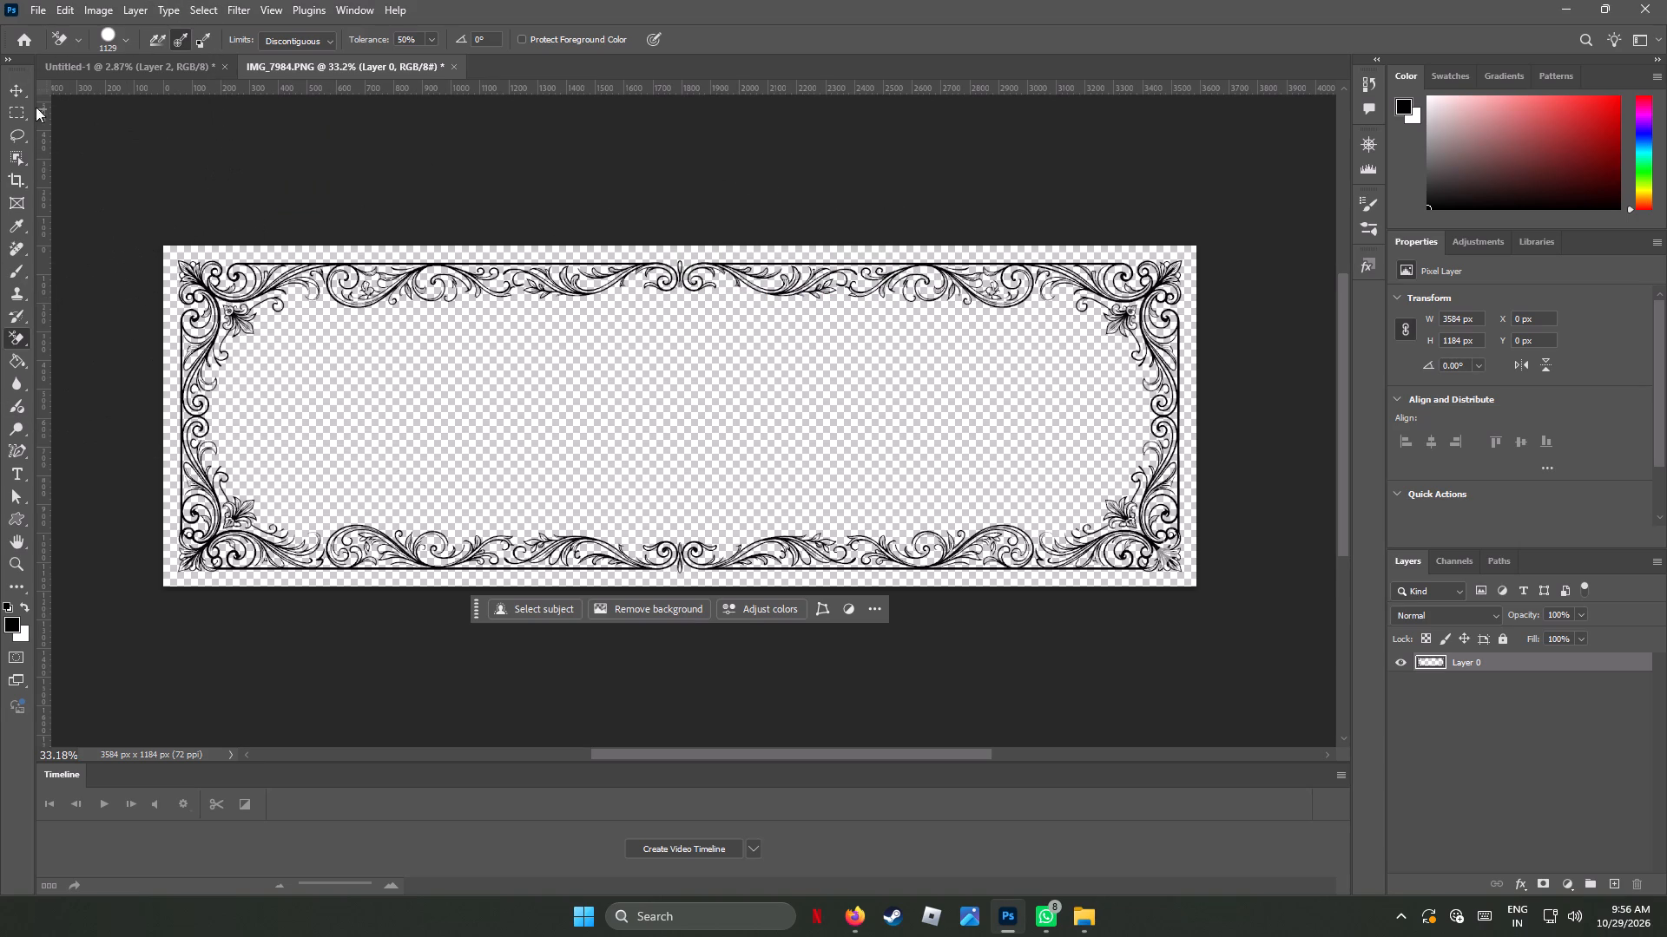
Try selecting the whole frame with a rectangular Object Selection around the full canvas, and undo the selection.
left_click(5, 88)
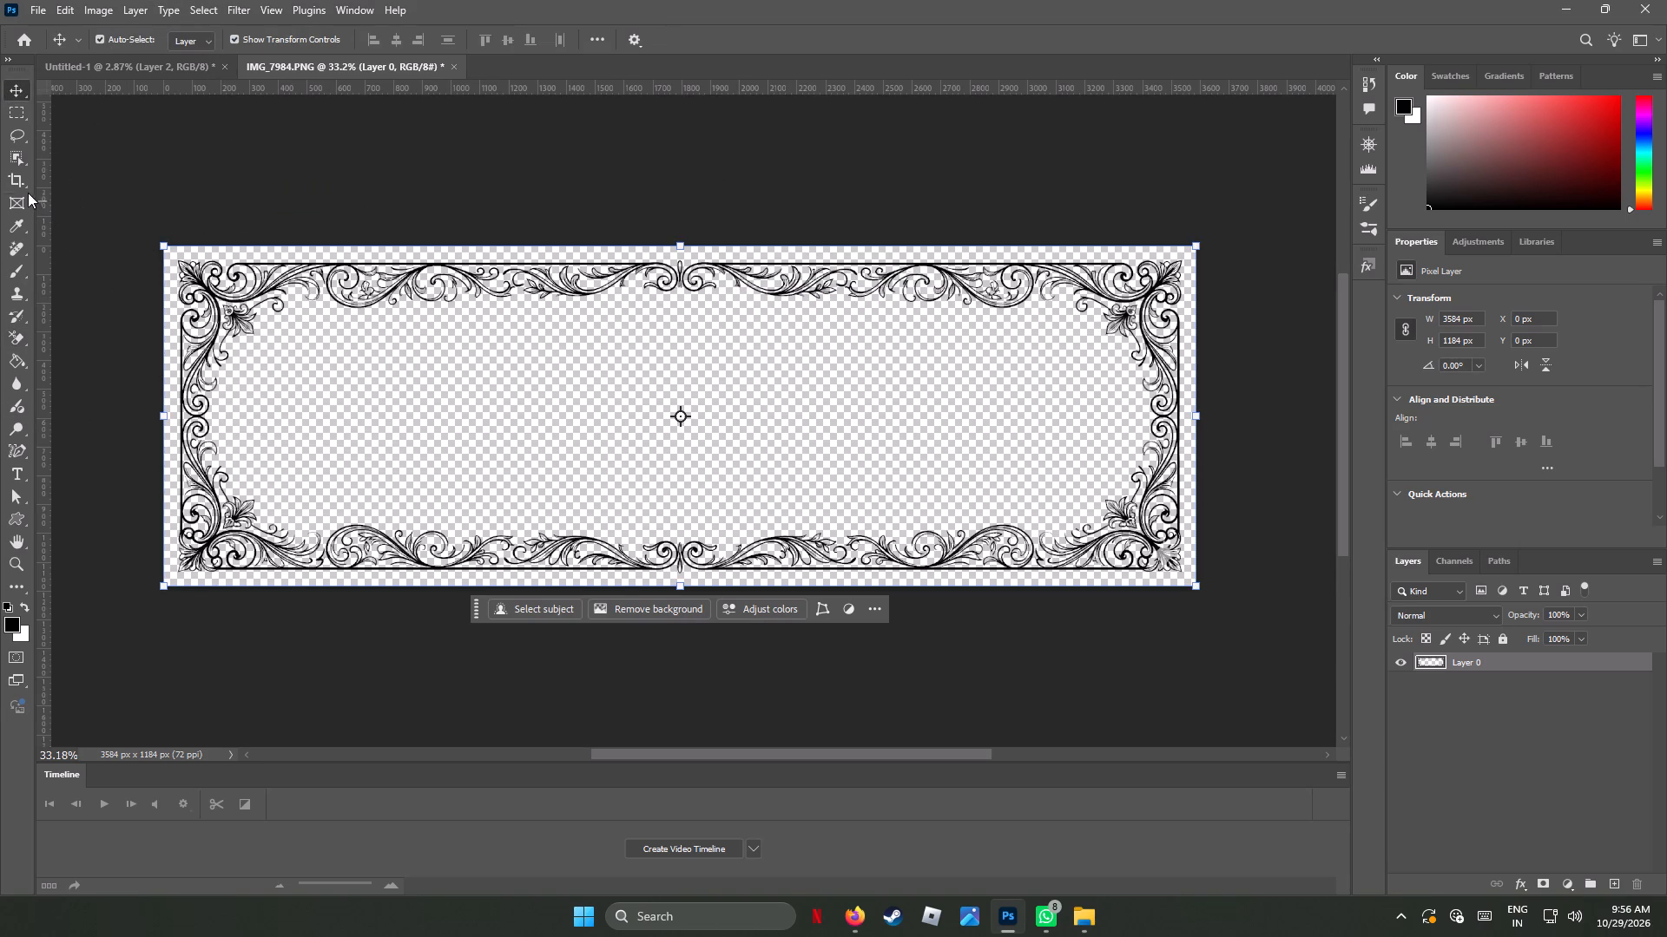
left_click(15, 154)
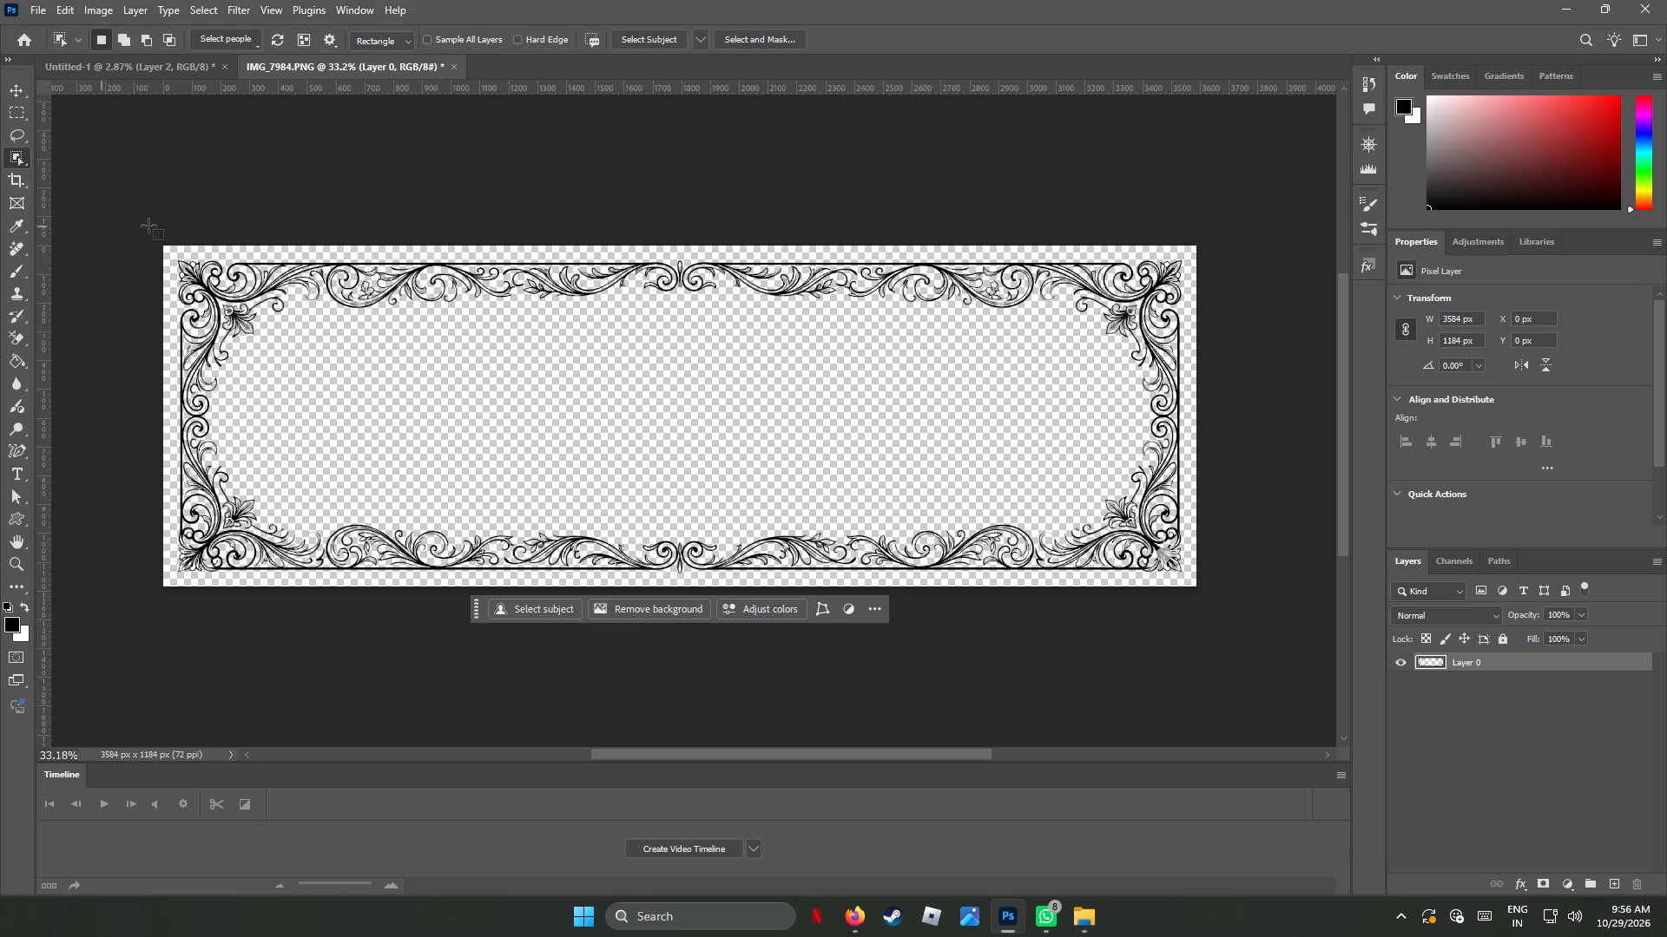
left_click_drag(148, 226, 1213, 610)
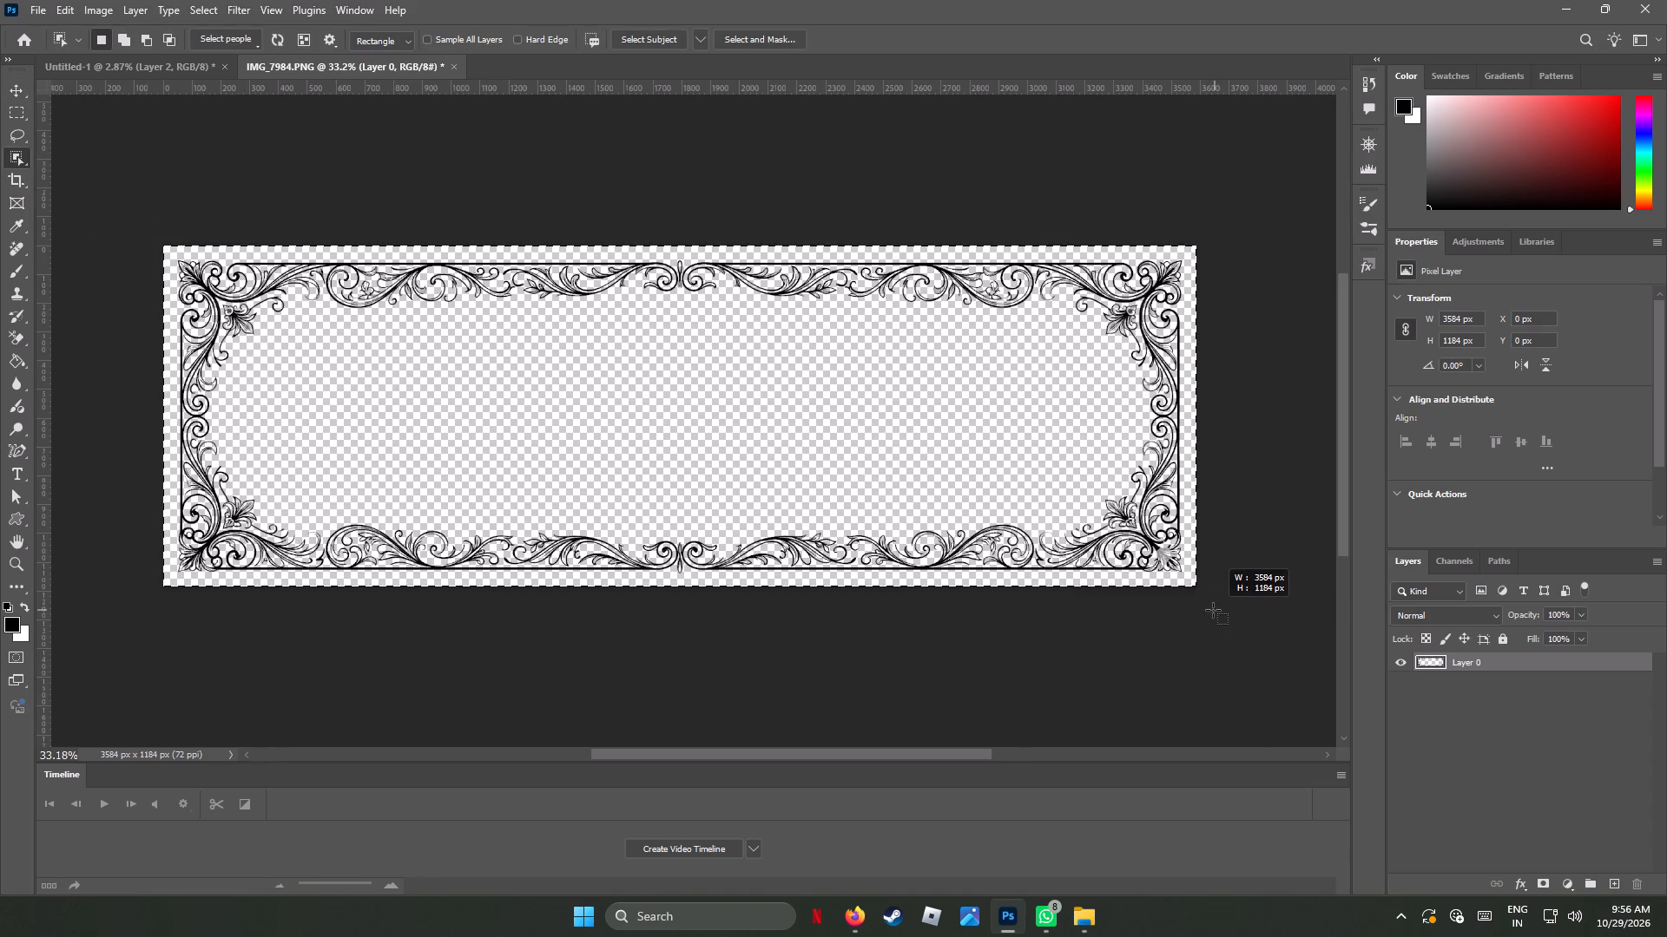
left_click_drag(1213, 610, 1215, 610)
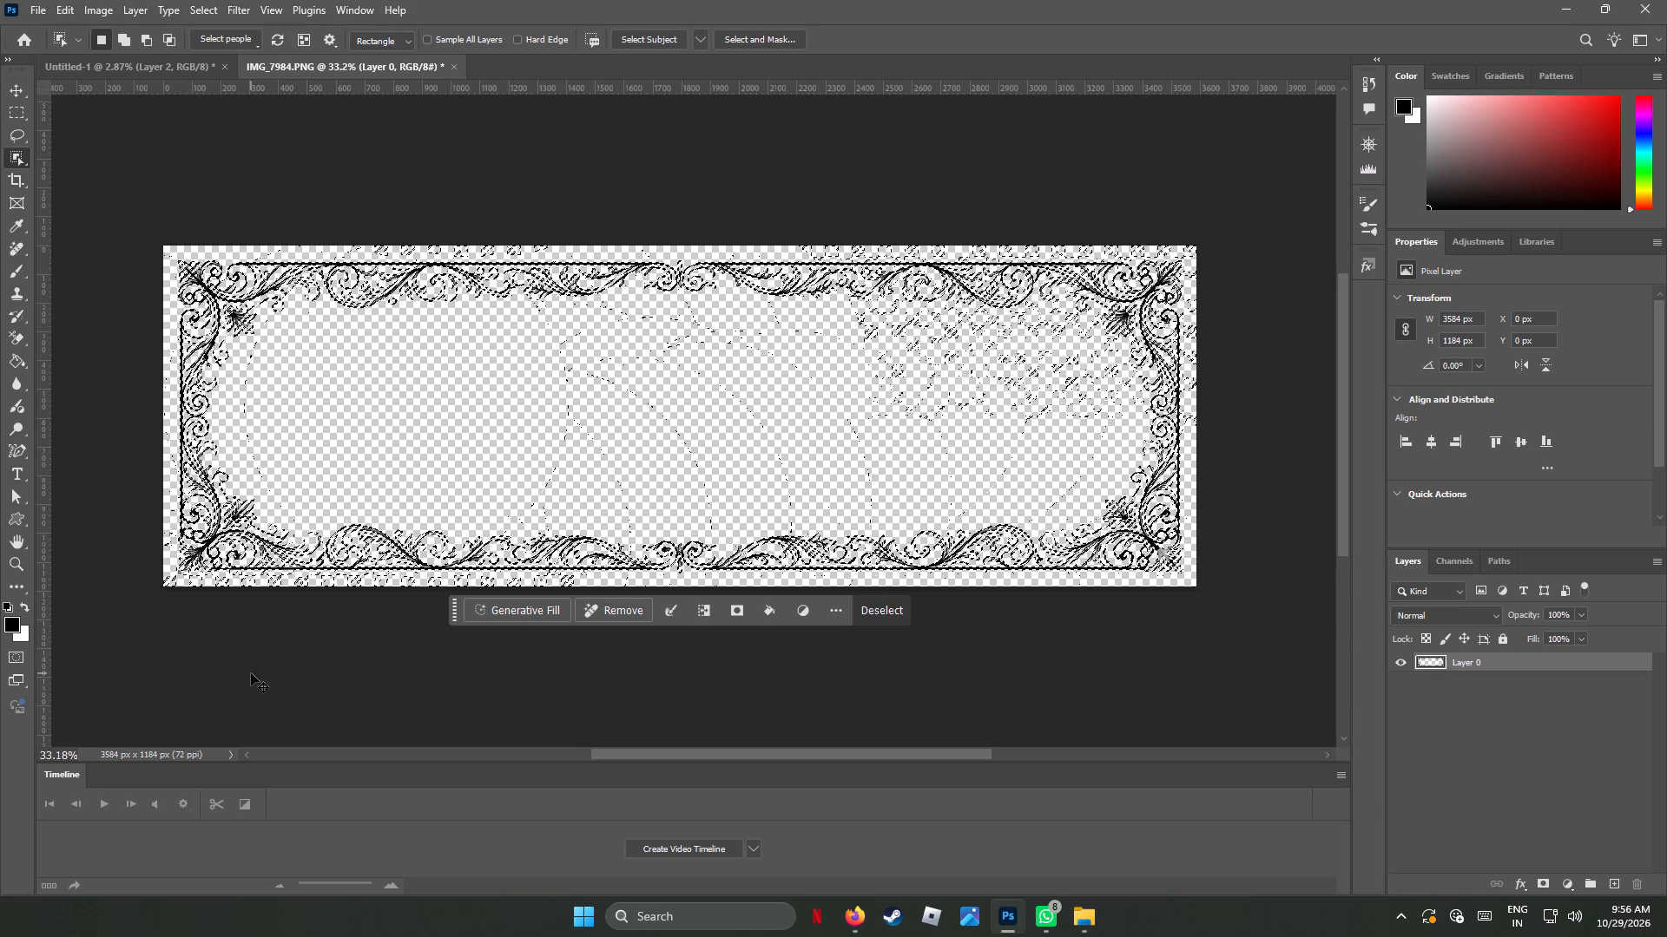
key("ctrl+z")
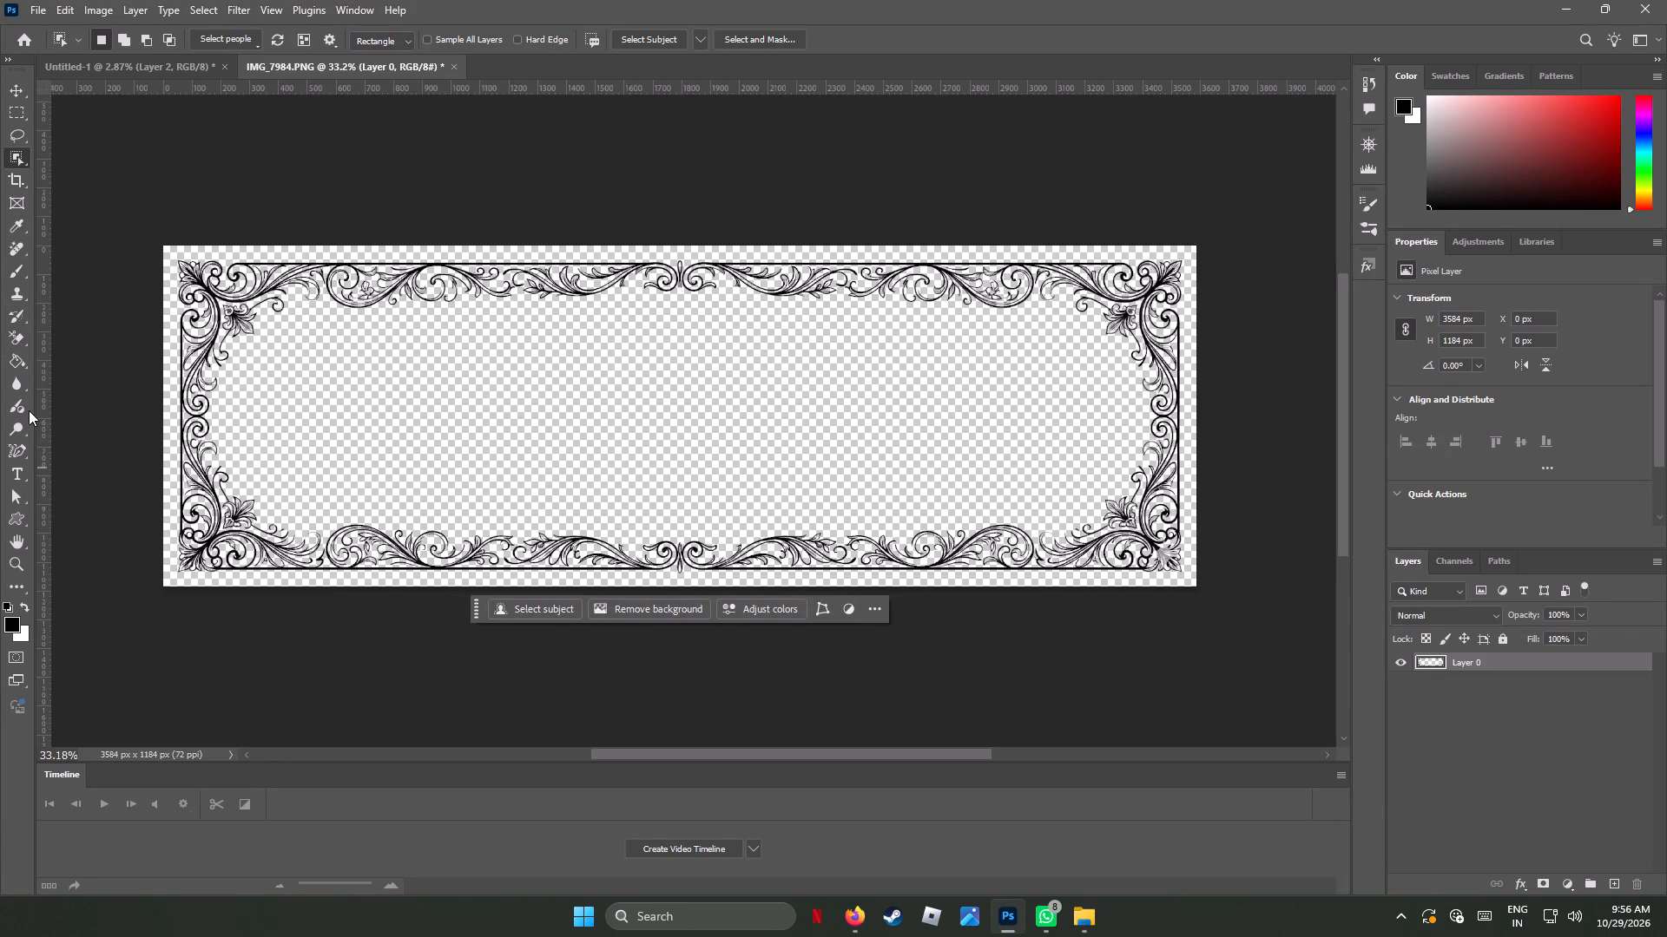
Erase remaining background specks inside the frame's right end with the Background Eraser at 1129 px.
left_click(14, 333)
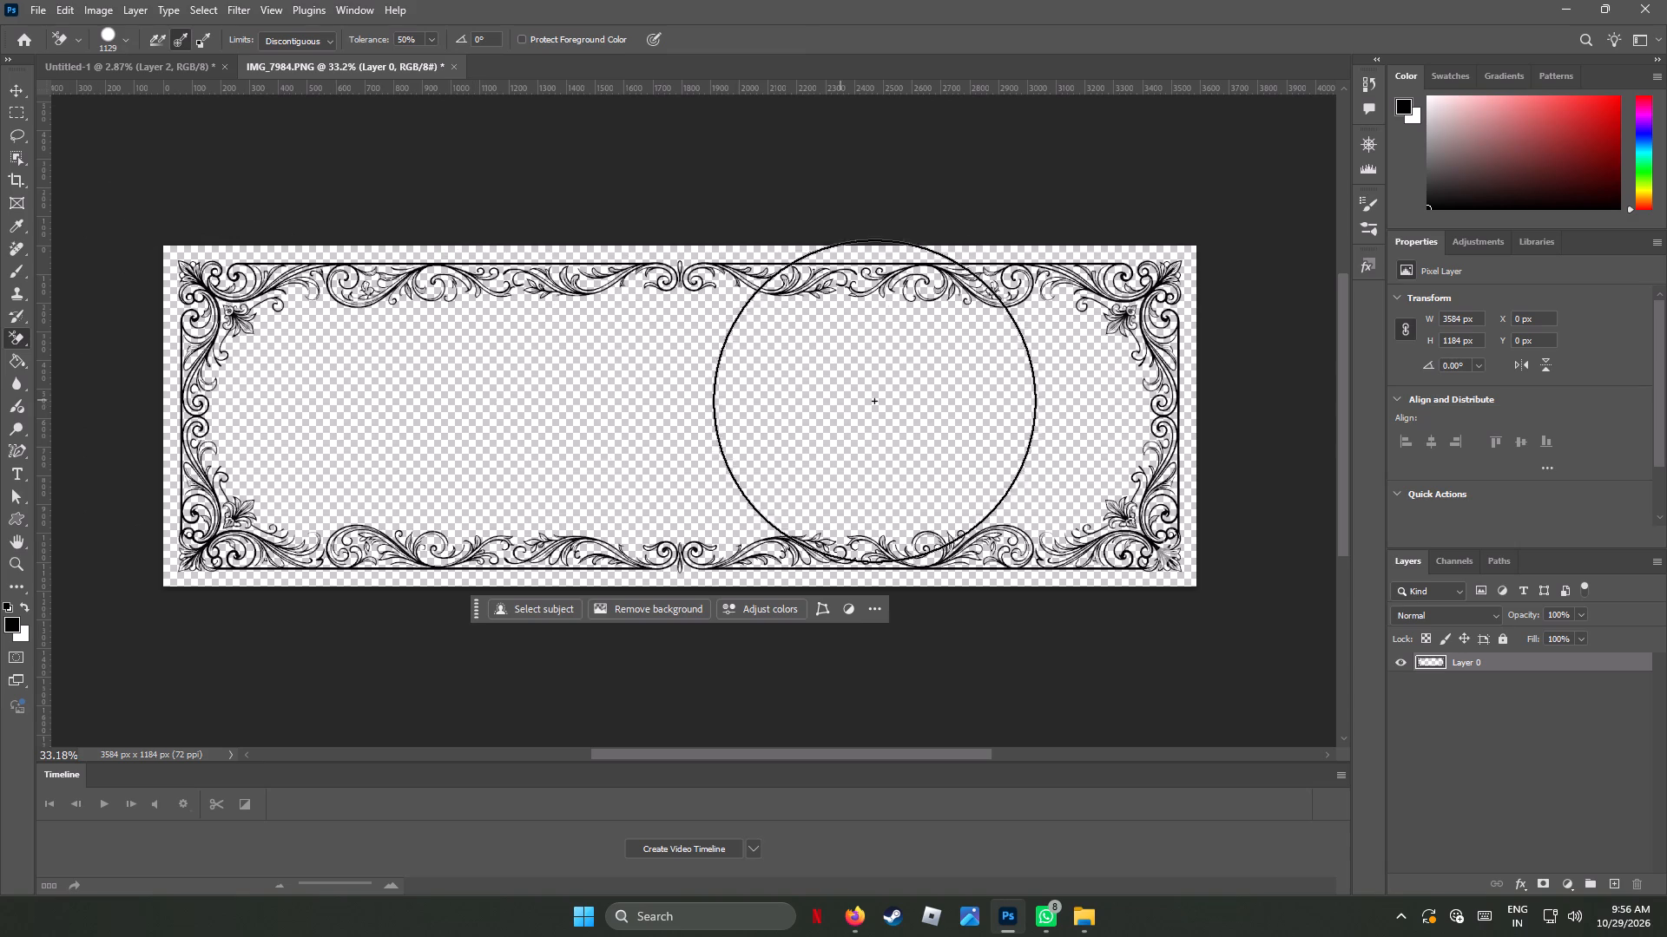
left_click_drag(1048, 378, 1073, 363)
left_click_drag(1074, 358, 1085, 420)
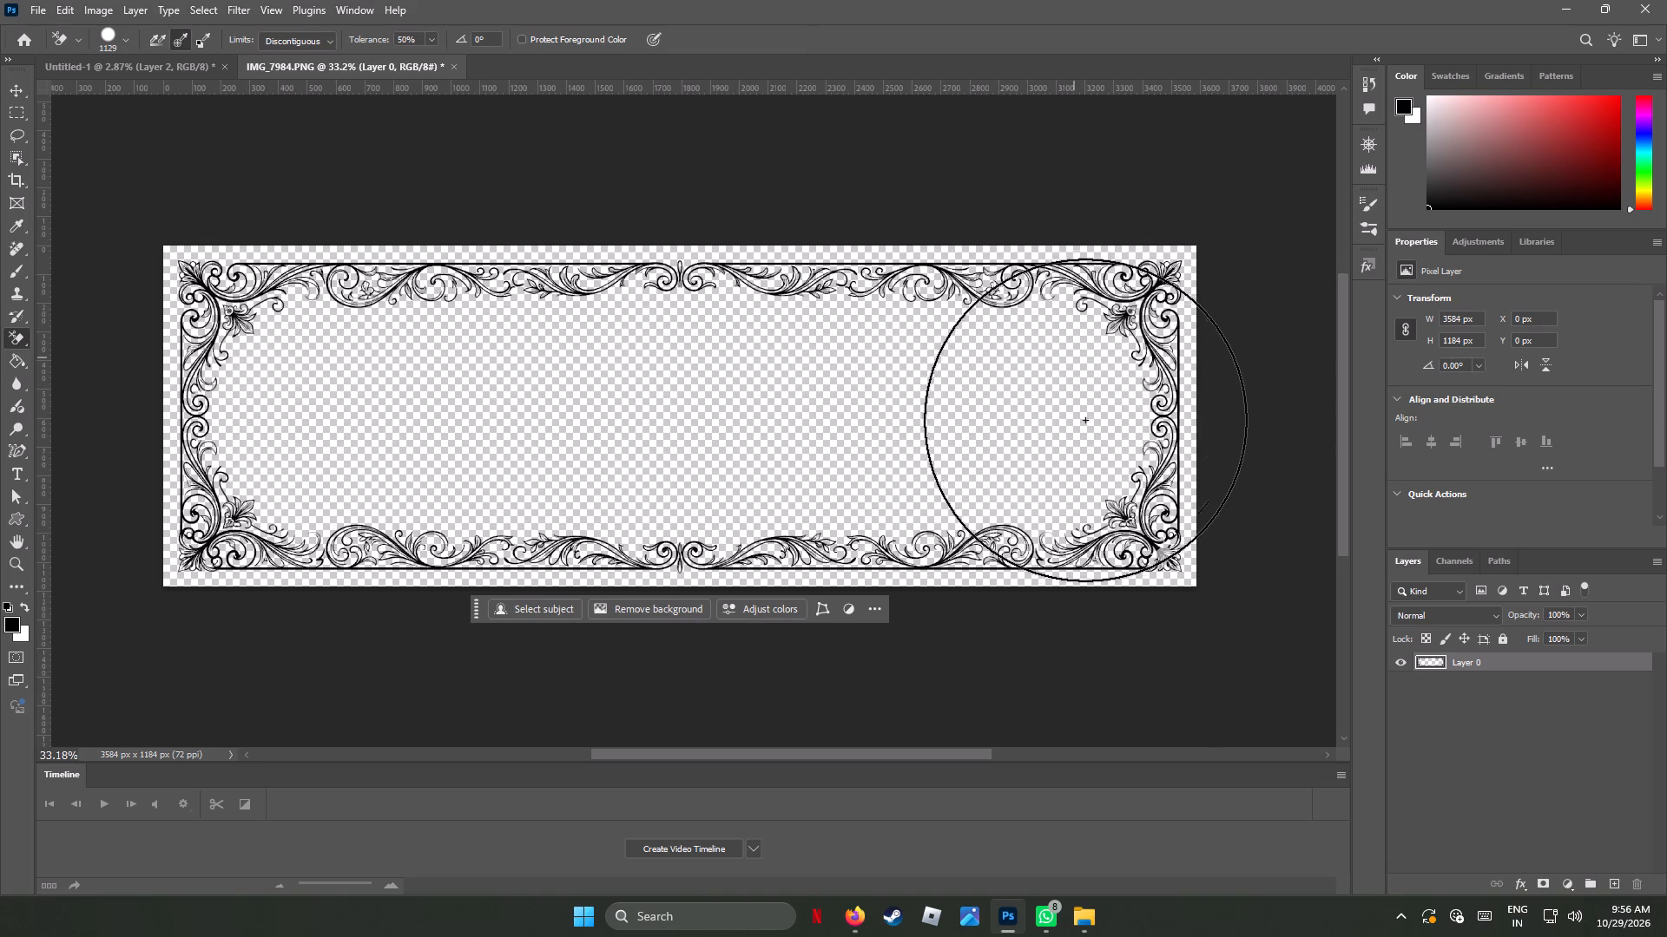
left_click_drag(1085, 420, 1090, 429)
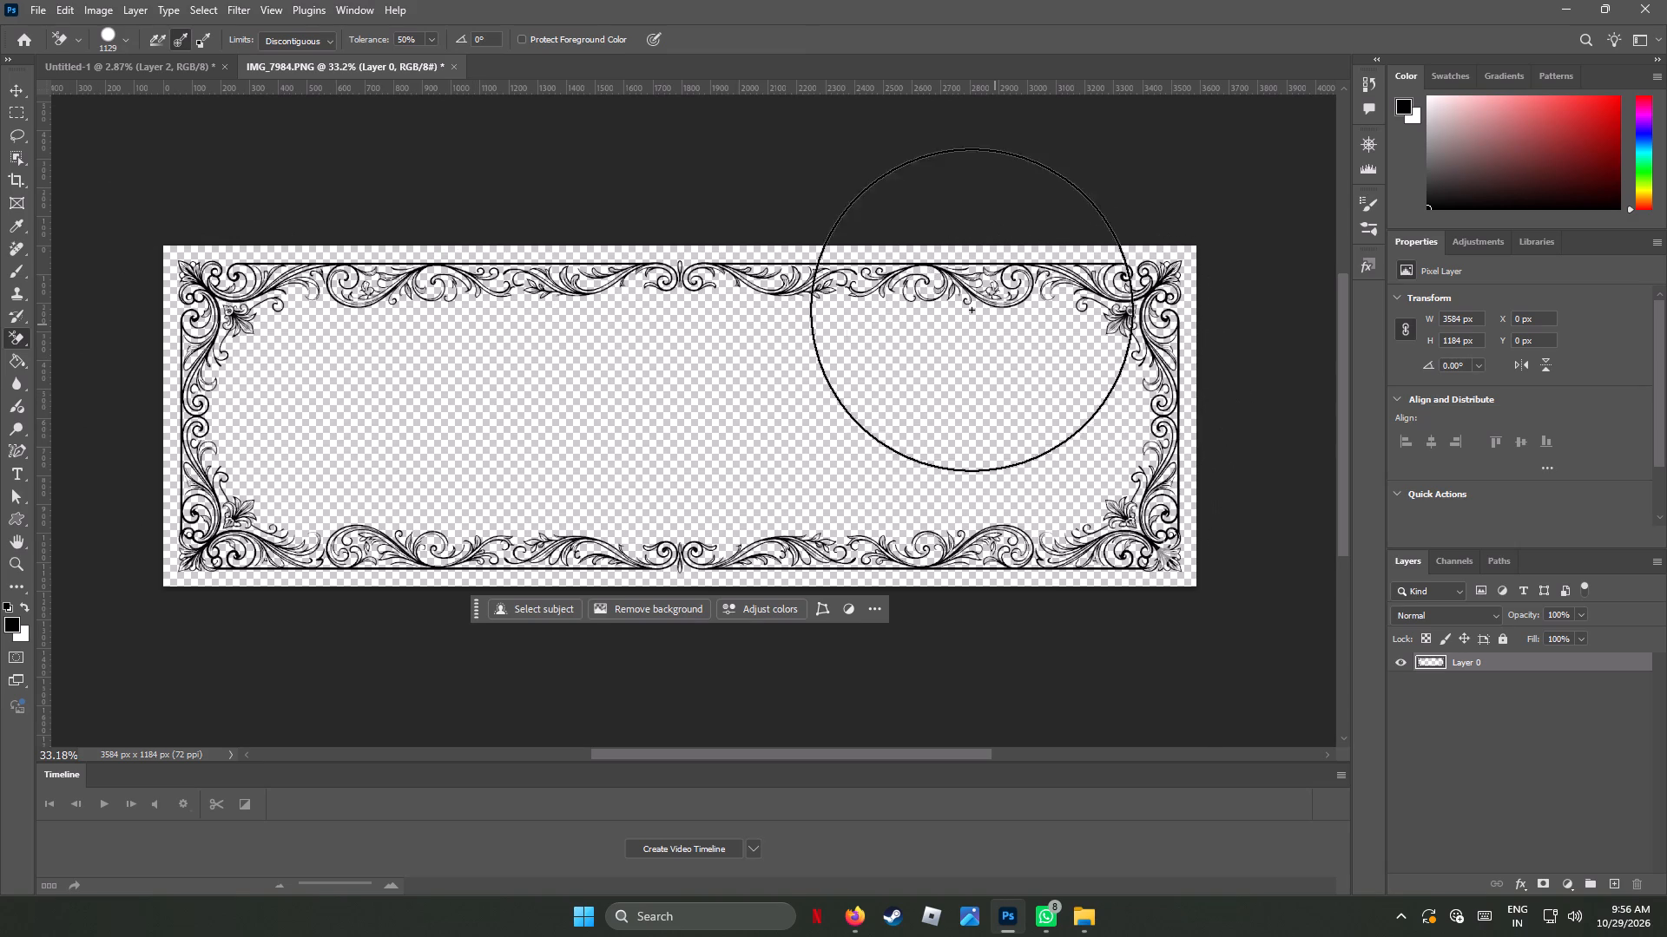
Apply a Brightness/Contrast adjustment to the frame layer with brightness -150 and contrast 100.
left_click(101, 6)
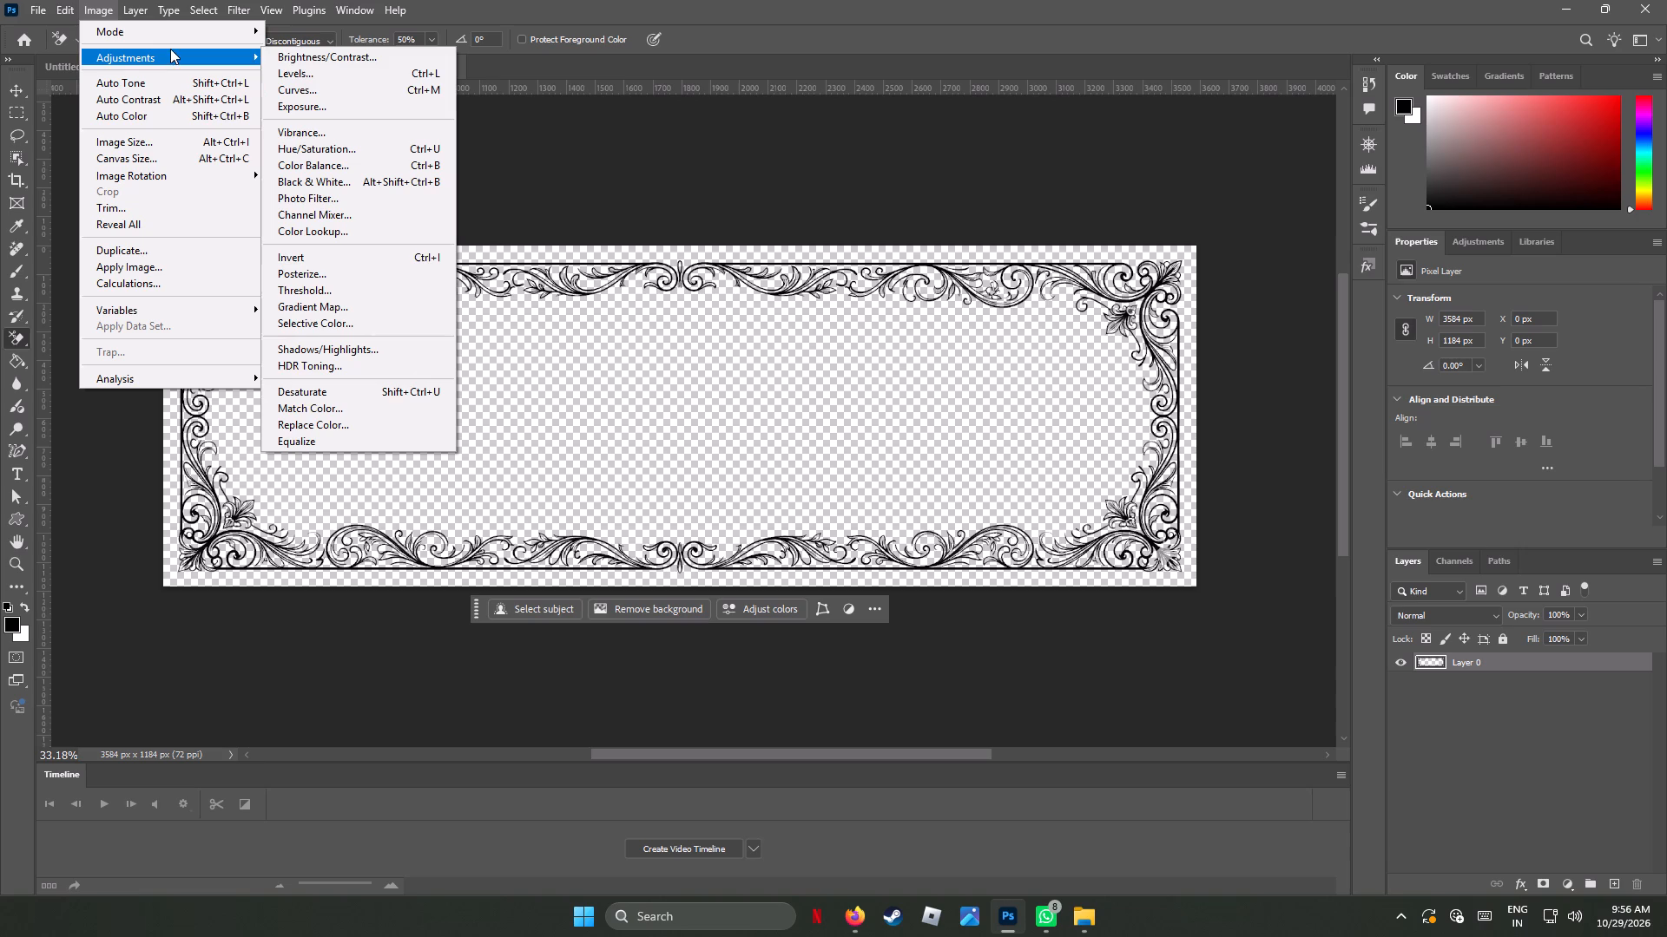
left_click(294, 59)
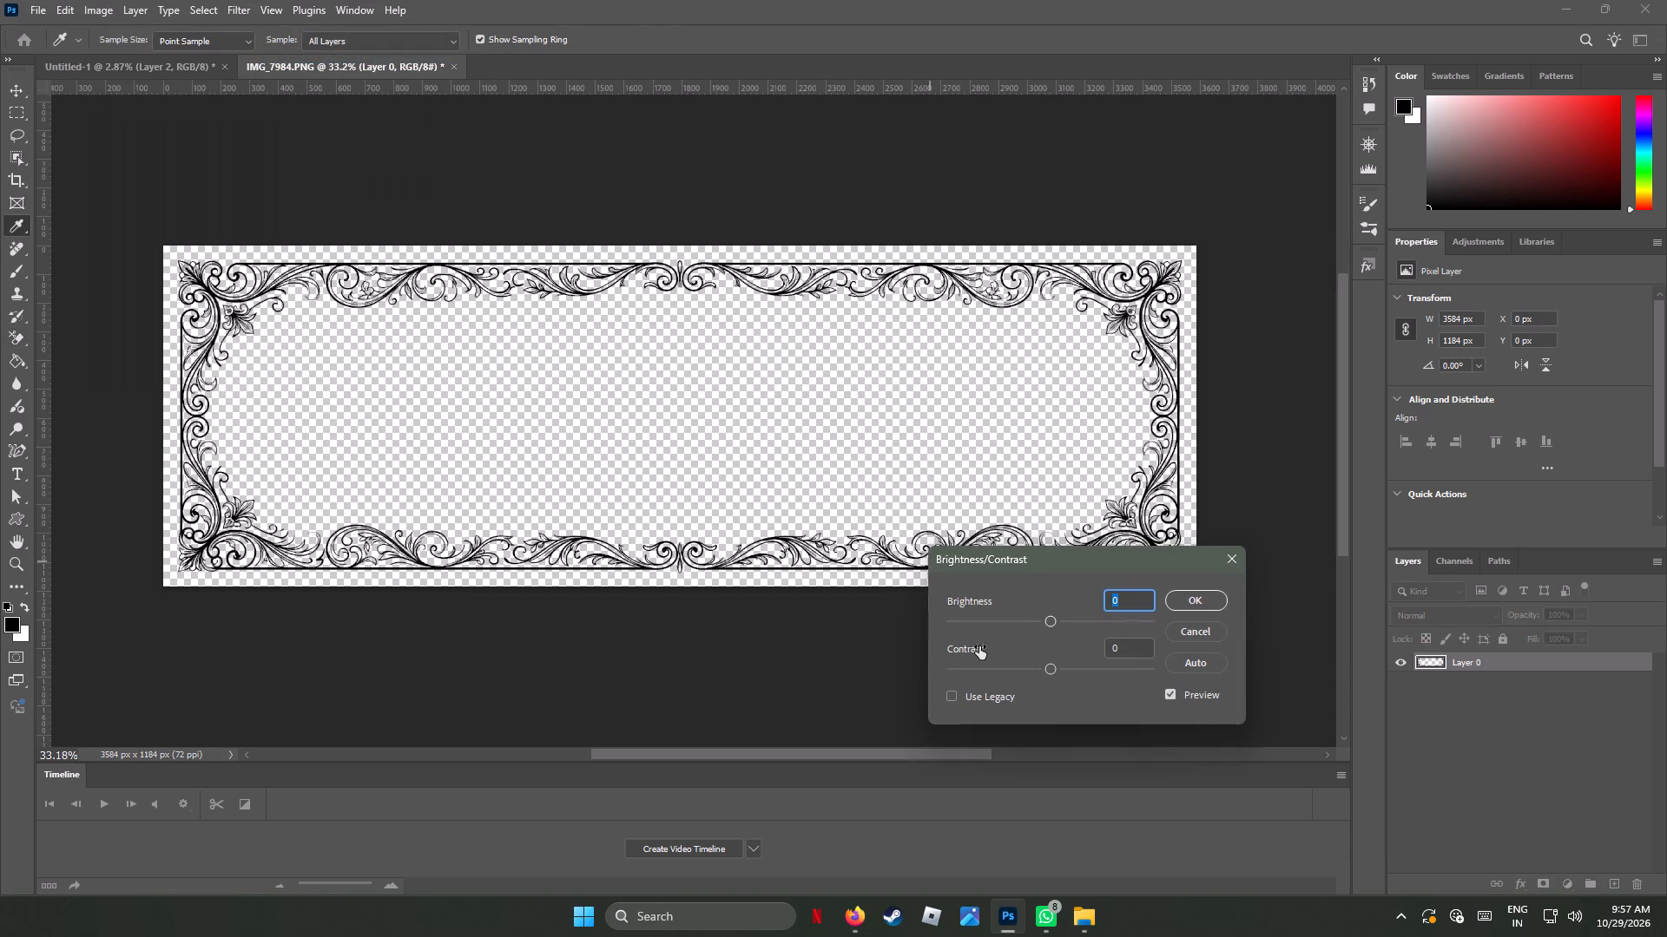
left_click_drag(1049, 665, 1235, 685)
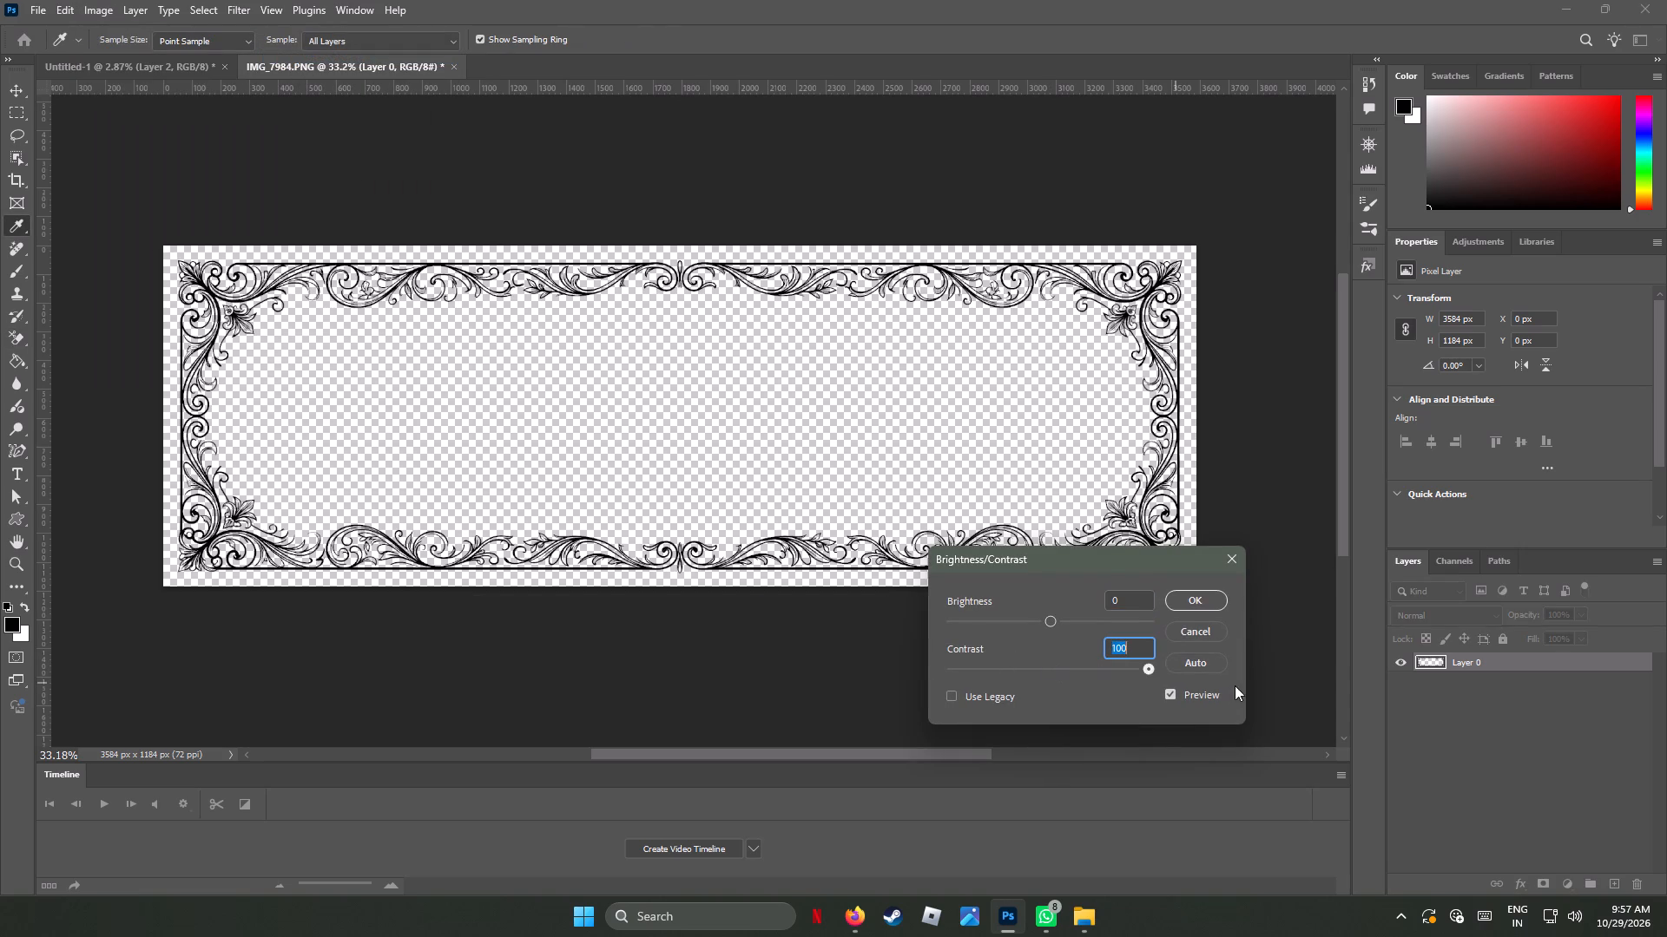
left_click_drag(1235, 685, 1235, 685)
left_click_drag(1044, 620, 1044, 620)
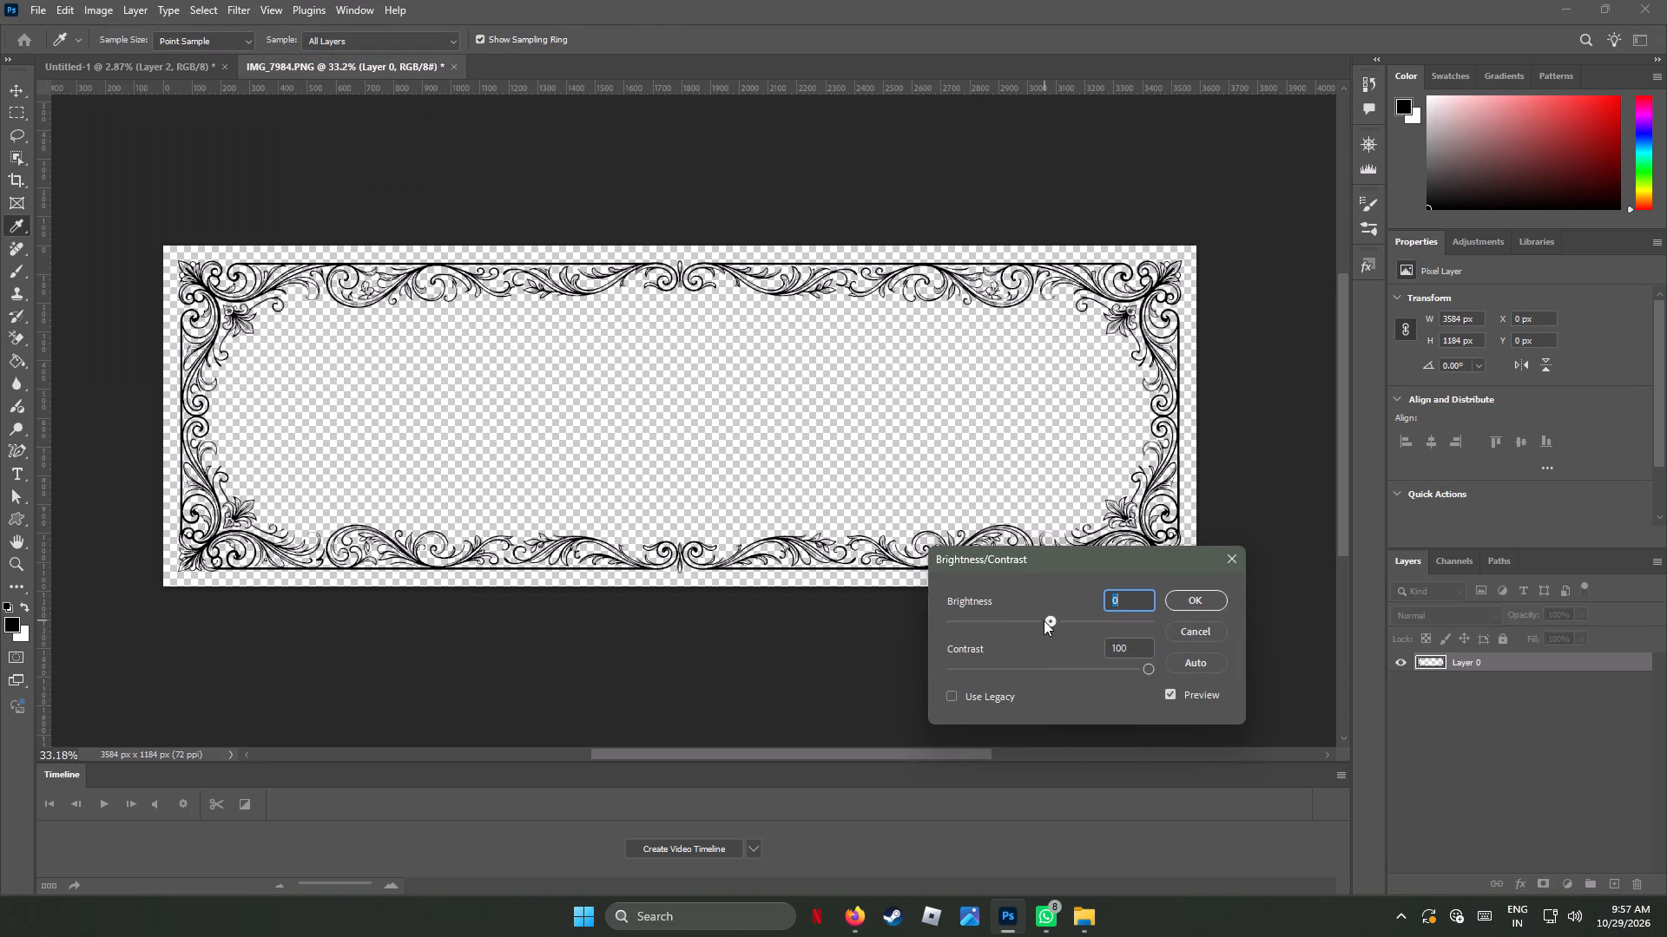
left_click_drag(1044, 620, 880, 604)
left_click(1199, 595)
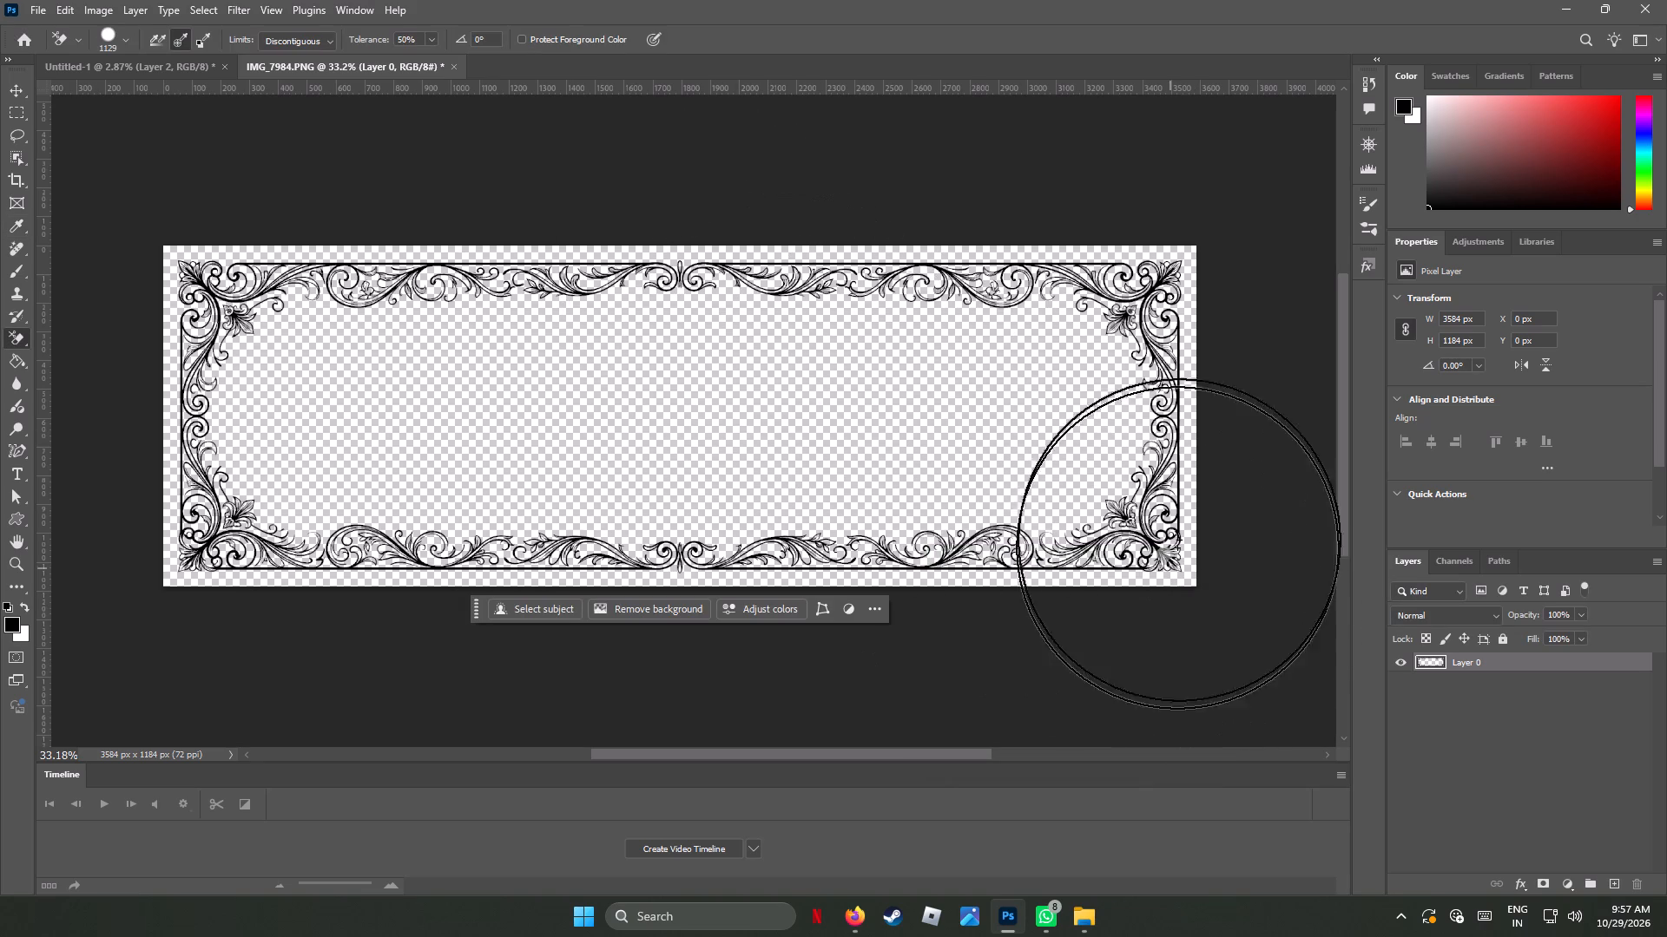
Erase leftover background specks across the right half of the frame's interior with the Background Eraser at 1129 px.
scroll(1147, 415, "up", 5, "alt")
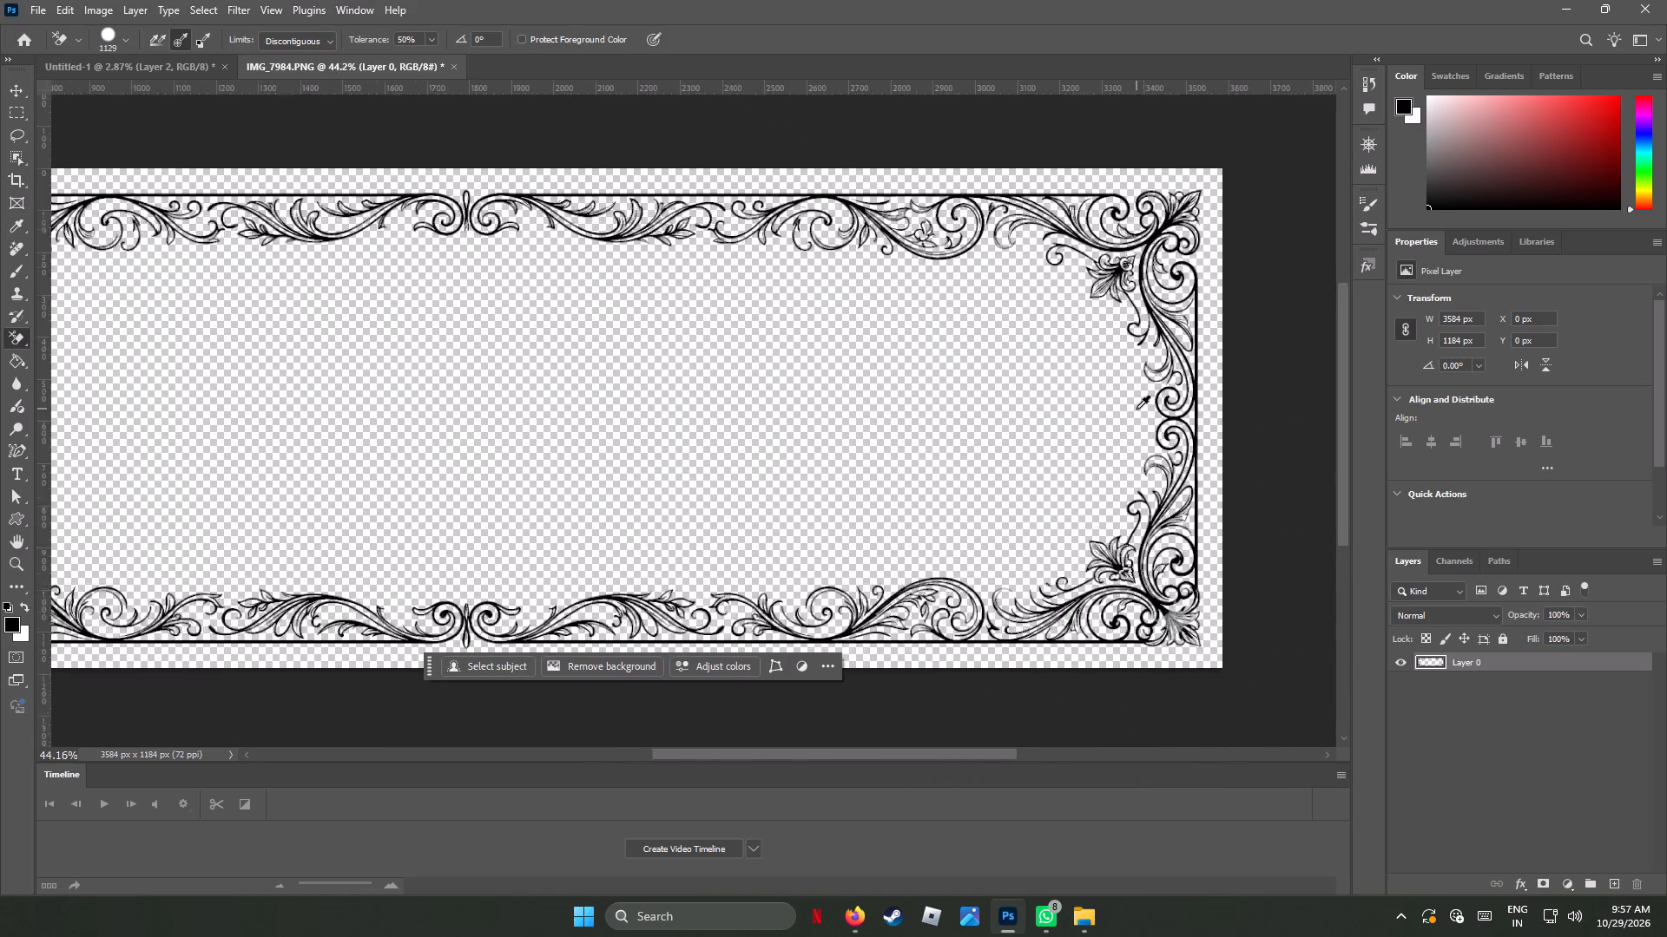
scroll(1137, 409, "up", 2, "alt")
scroll(1137, 409, "down", 1, "alt")
scroll(1137, 409, "up", 10, "alt")
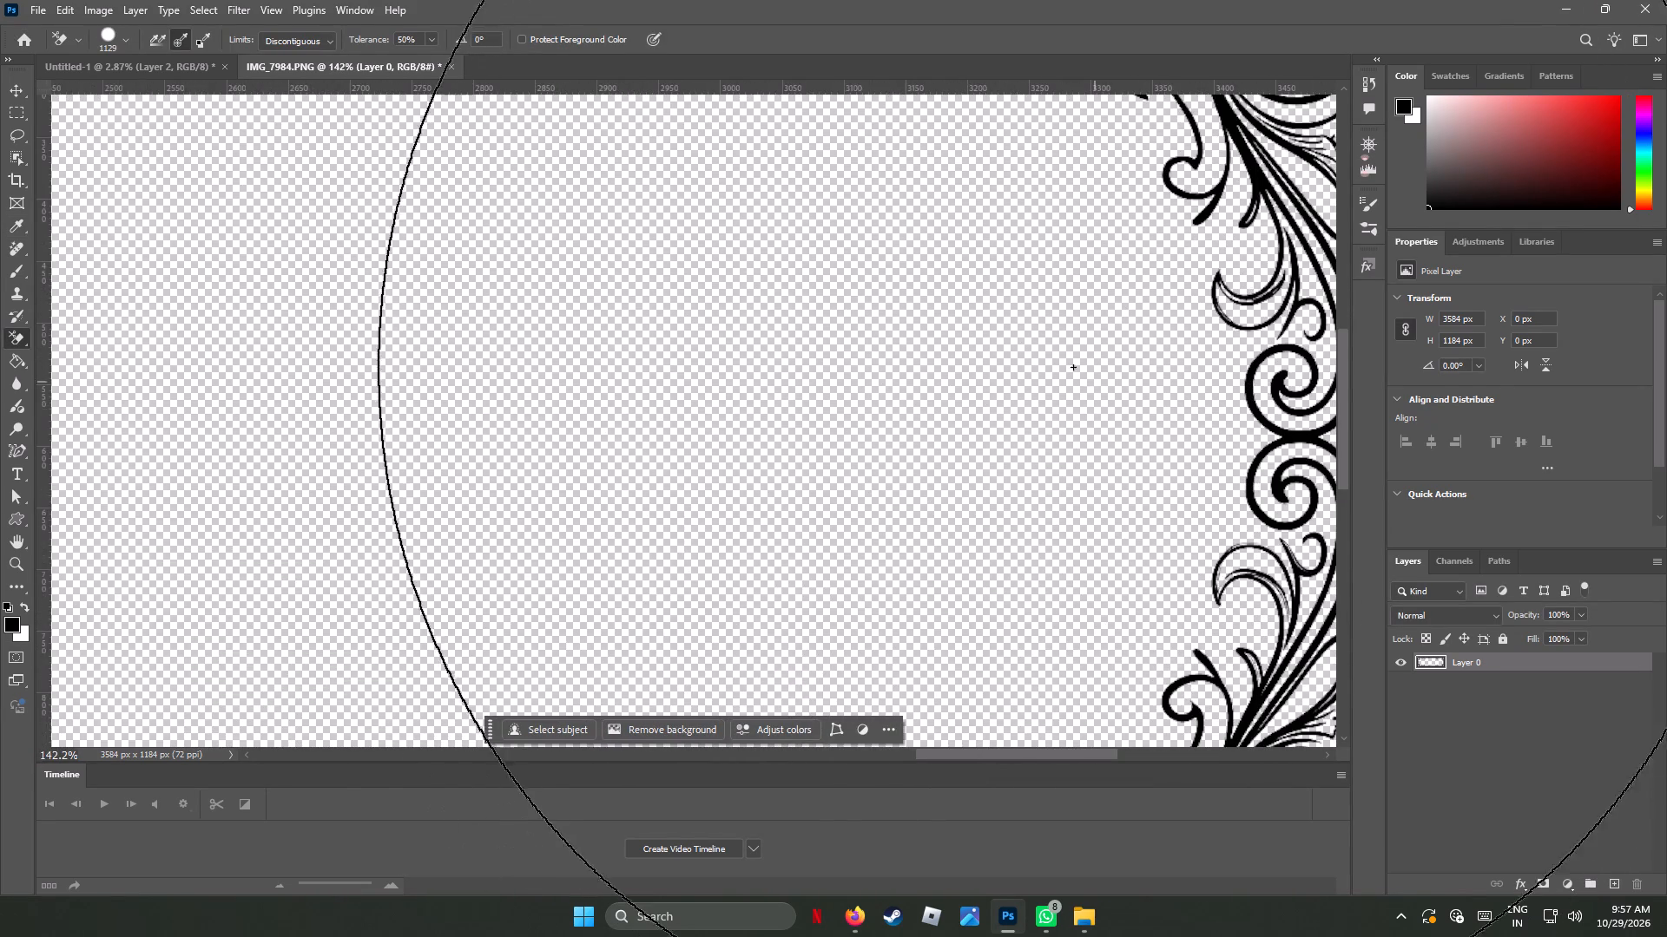
left_click_drag(1004, 405, 1196, 335)
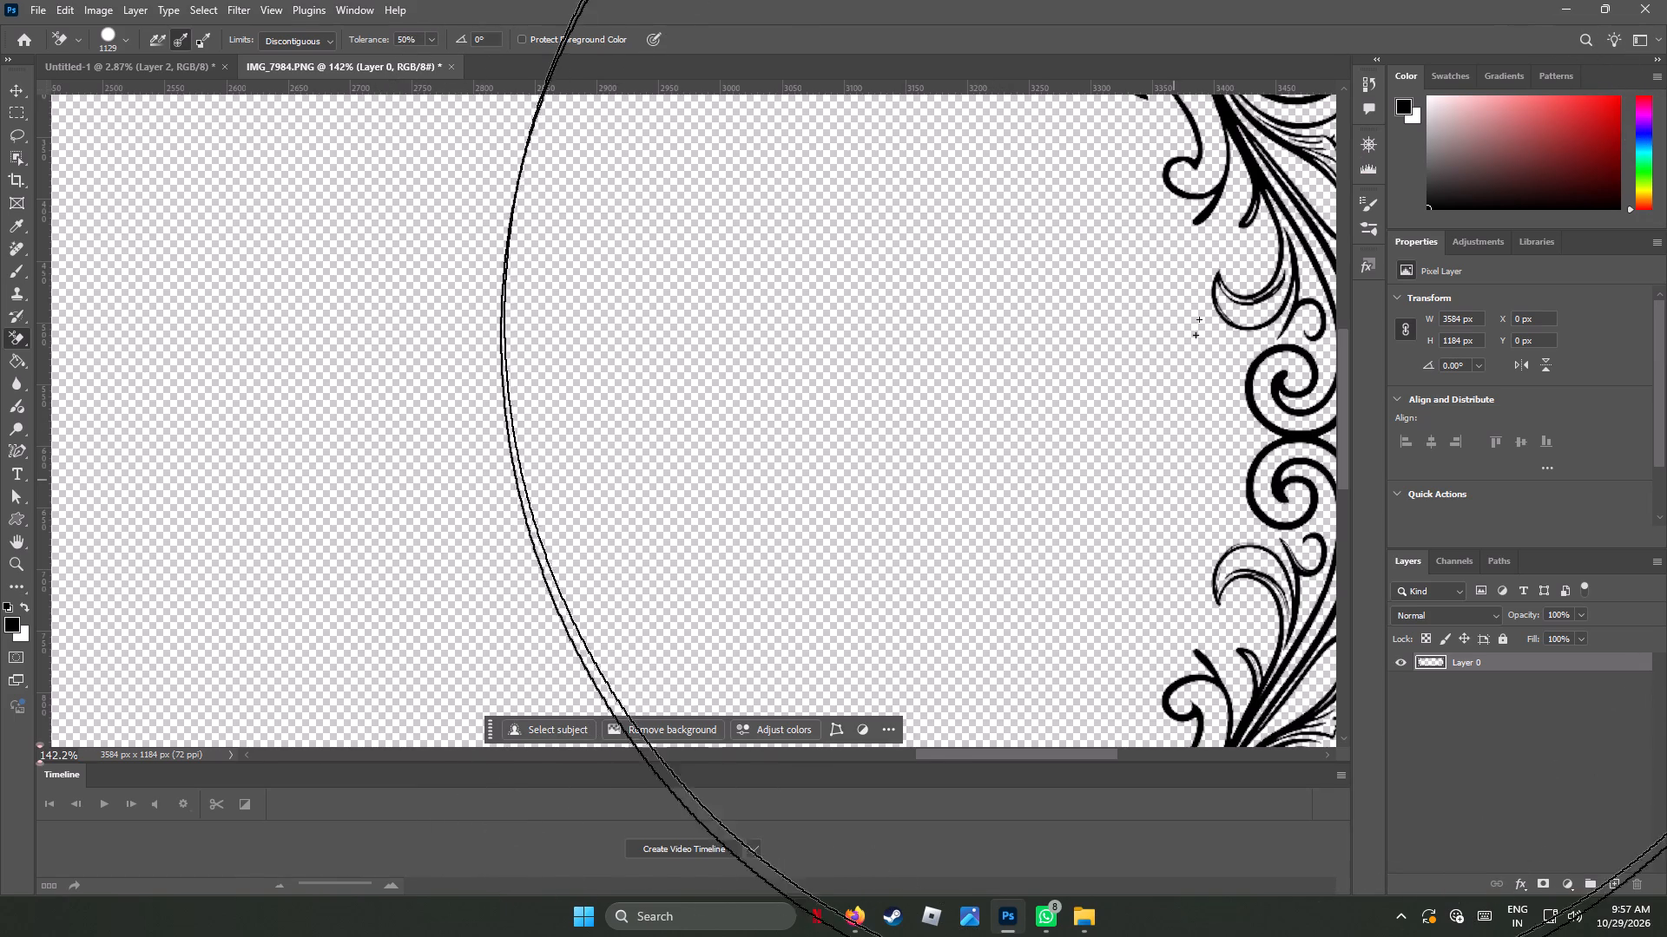
left_click_drag(1196, 335, 344, 446)
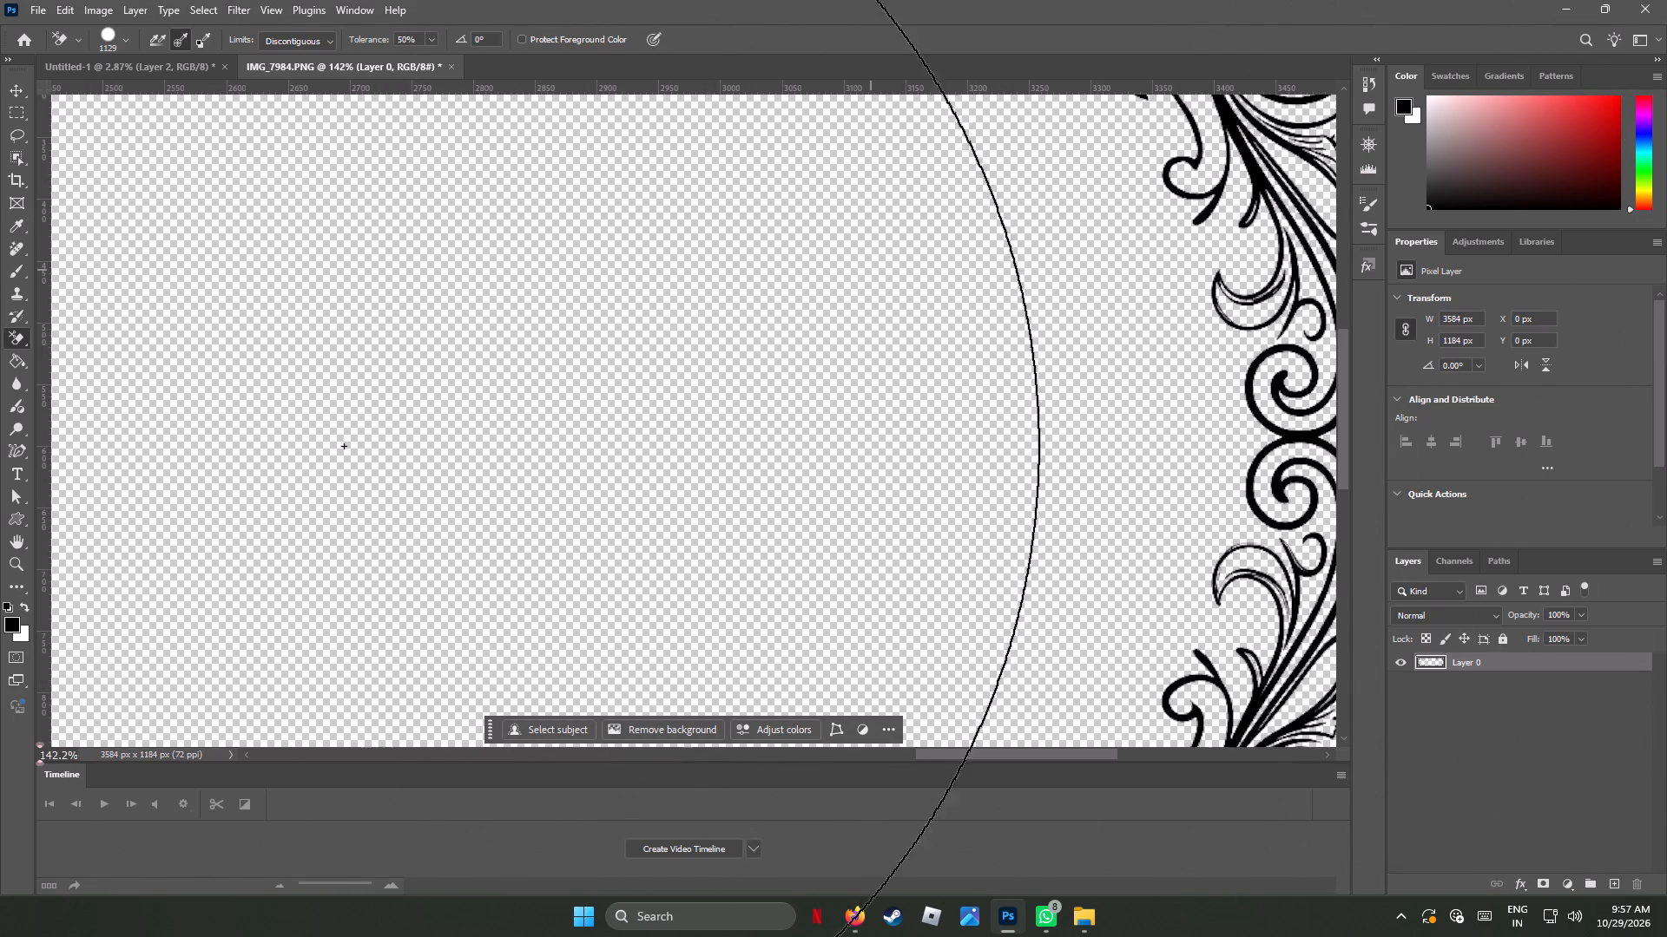
left_click_drag(344, 446, 15, 638)
scroll(143, 550, "down", 5, "alt")
scroll(143, 550, "up", 1, "alt")
scroll(143, 550, "down", 3, "alt")
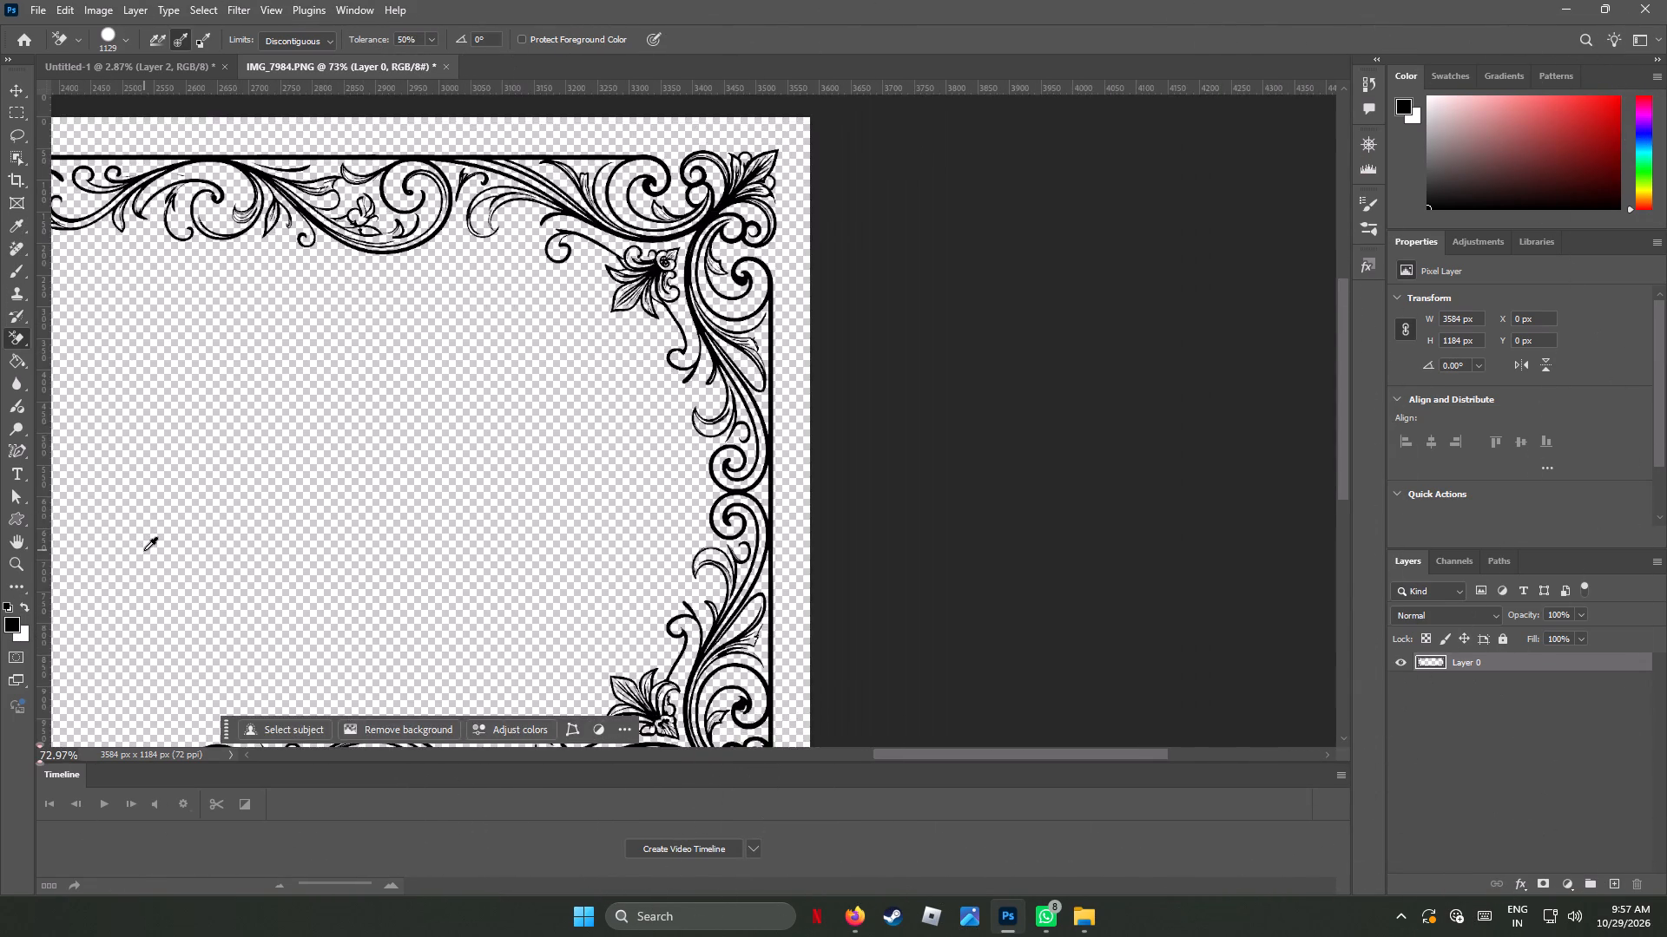
scroll(144, 550, "down", 3, "alt")
scroll(144, 549, "up", 2, "alt")
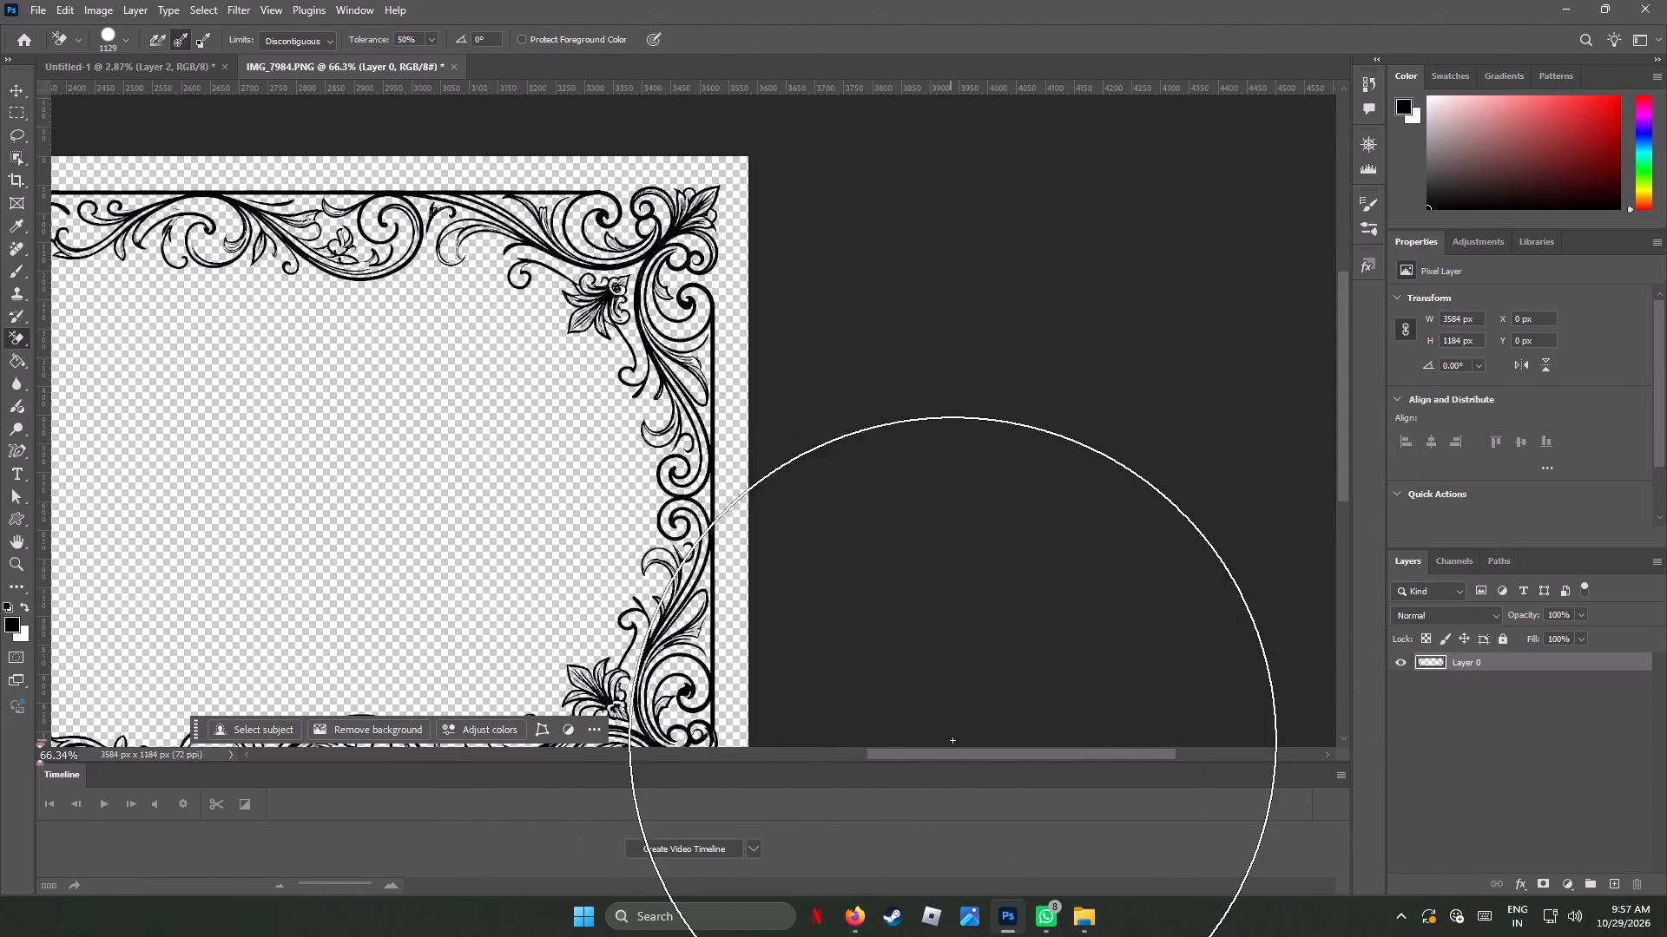
left_click_drag(959, 757, 780, 756)
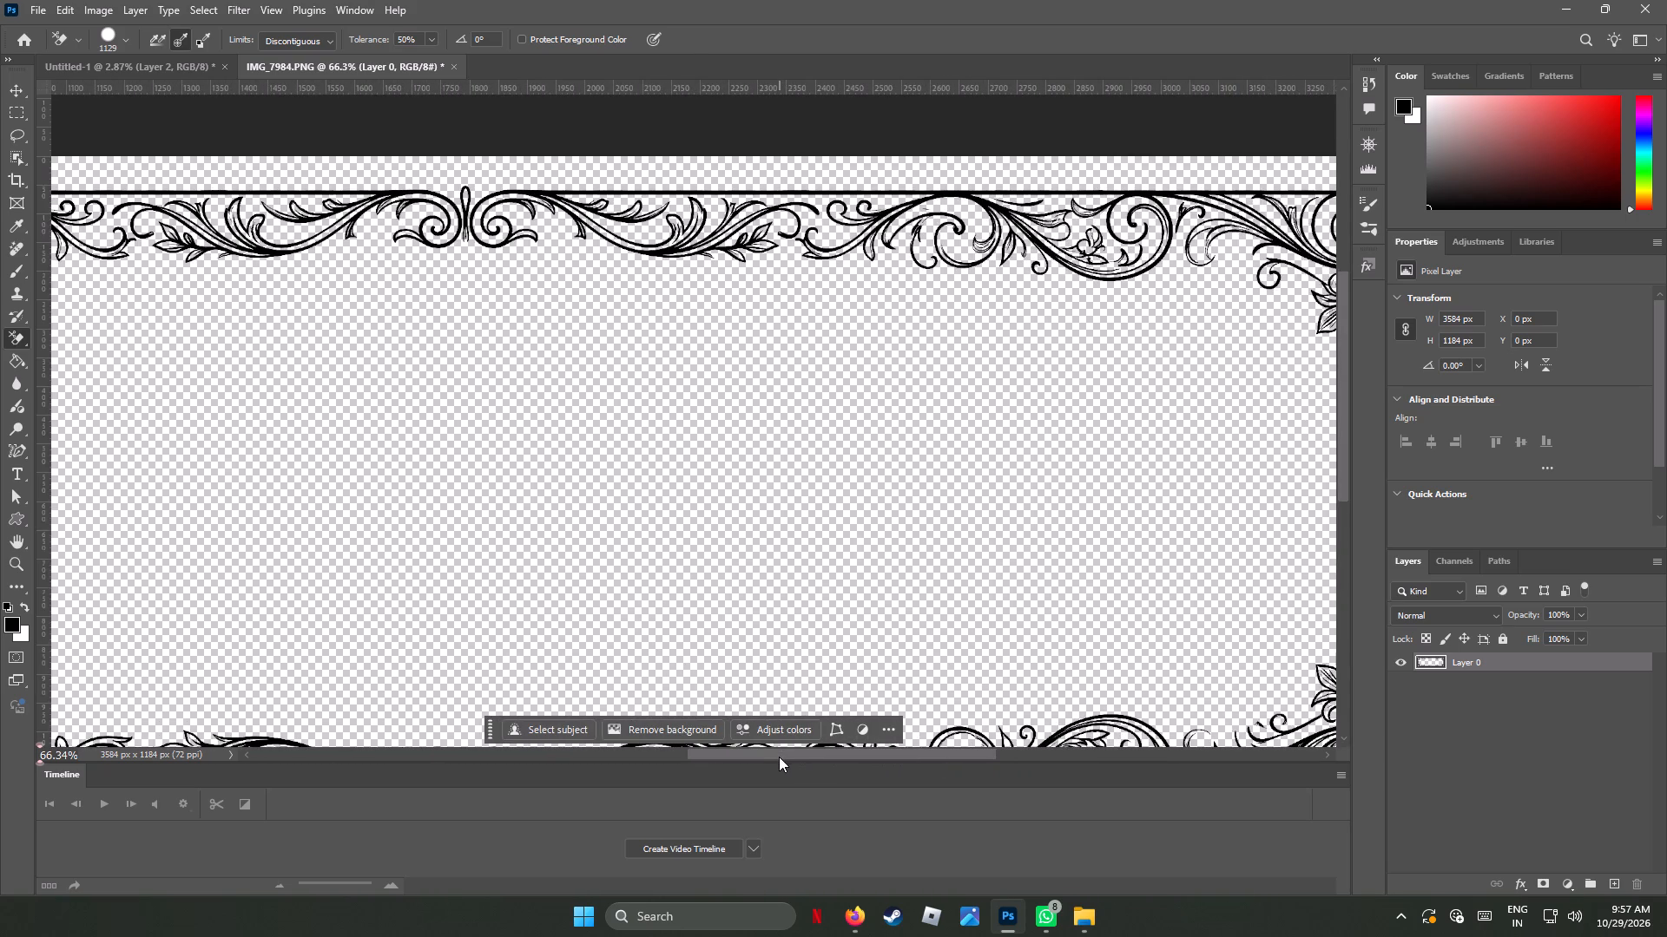
left_click(333, 37)
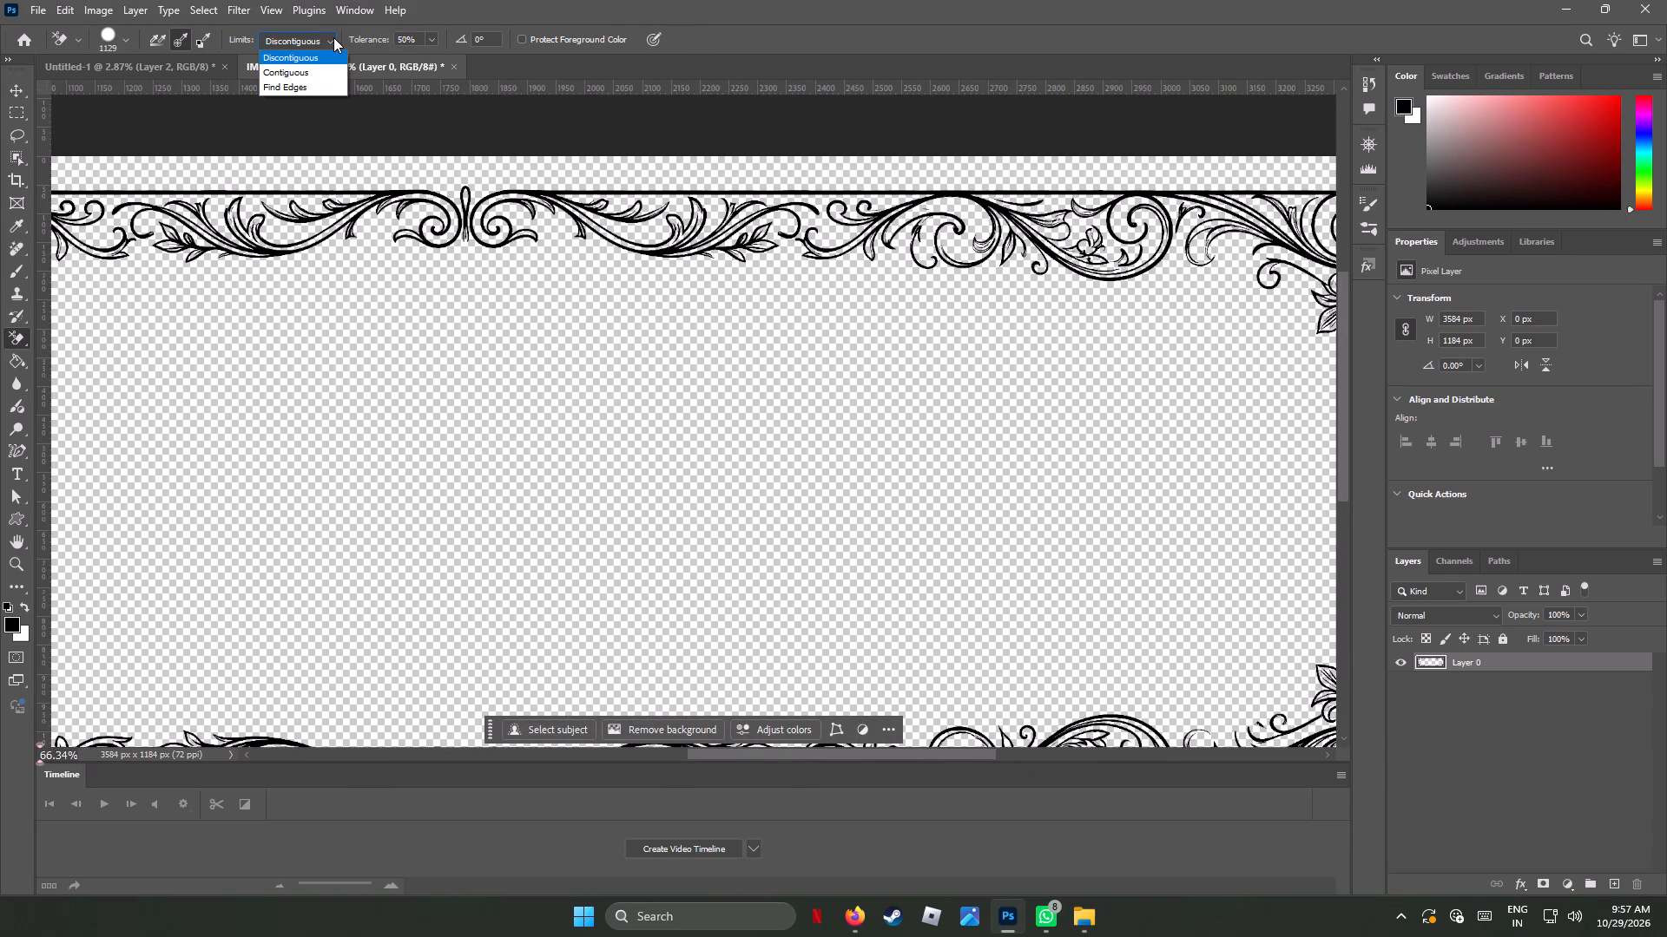
left_click(333, 37)
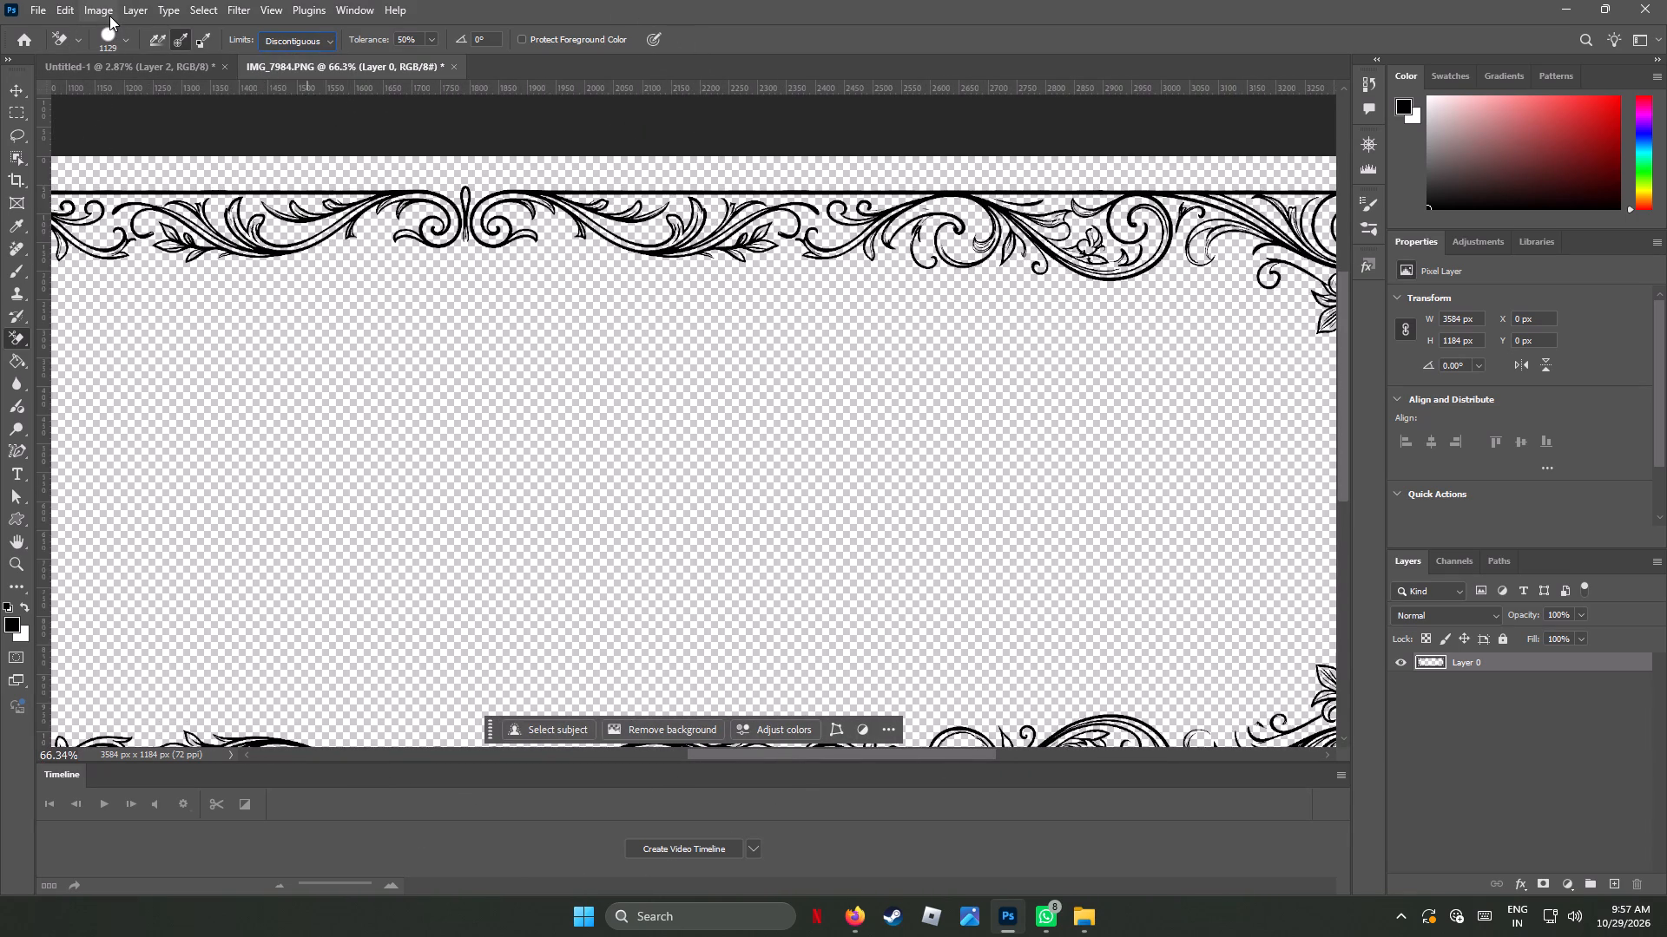
Apply another Brightness/Contrast adjustment to the frame layer with brightness -150 and contrast 100.
left_click(109, 16)
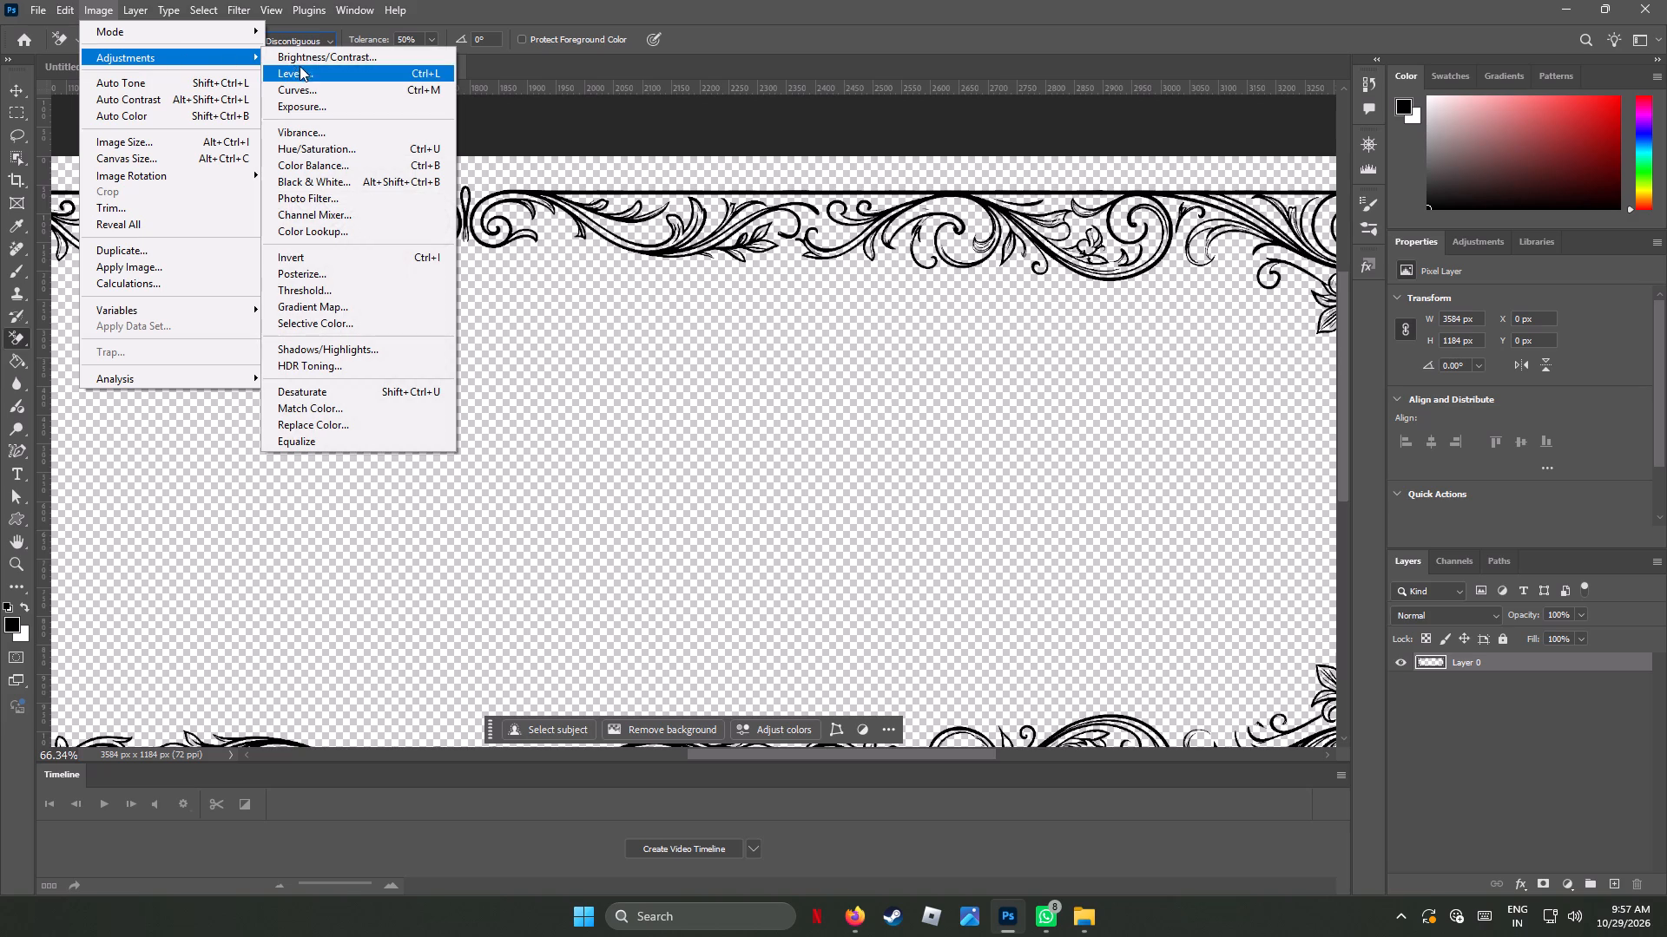
left_click(307, 58)
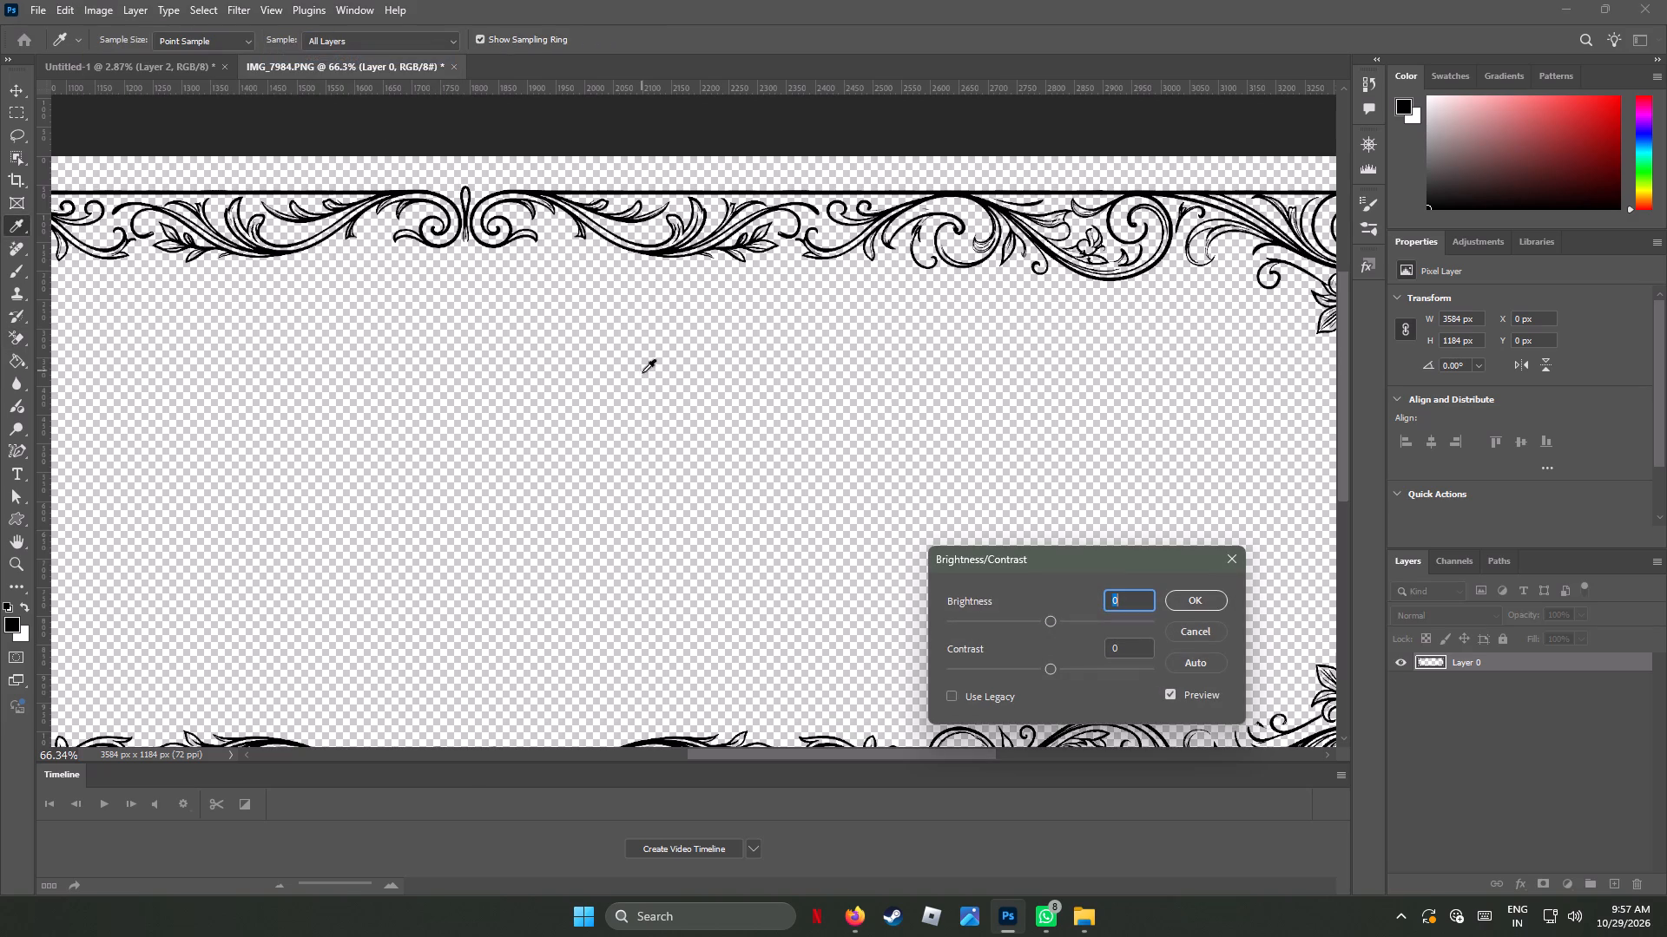
left_click_drag(1051, 670, 1077, 667)
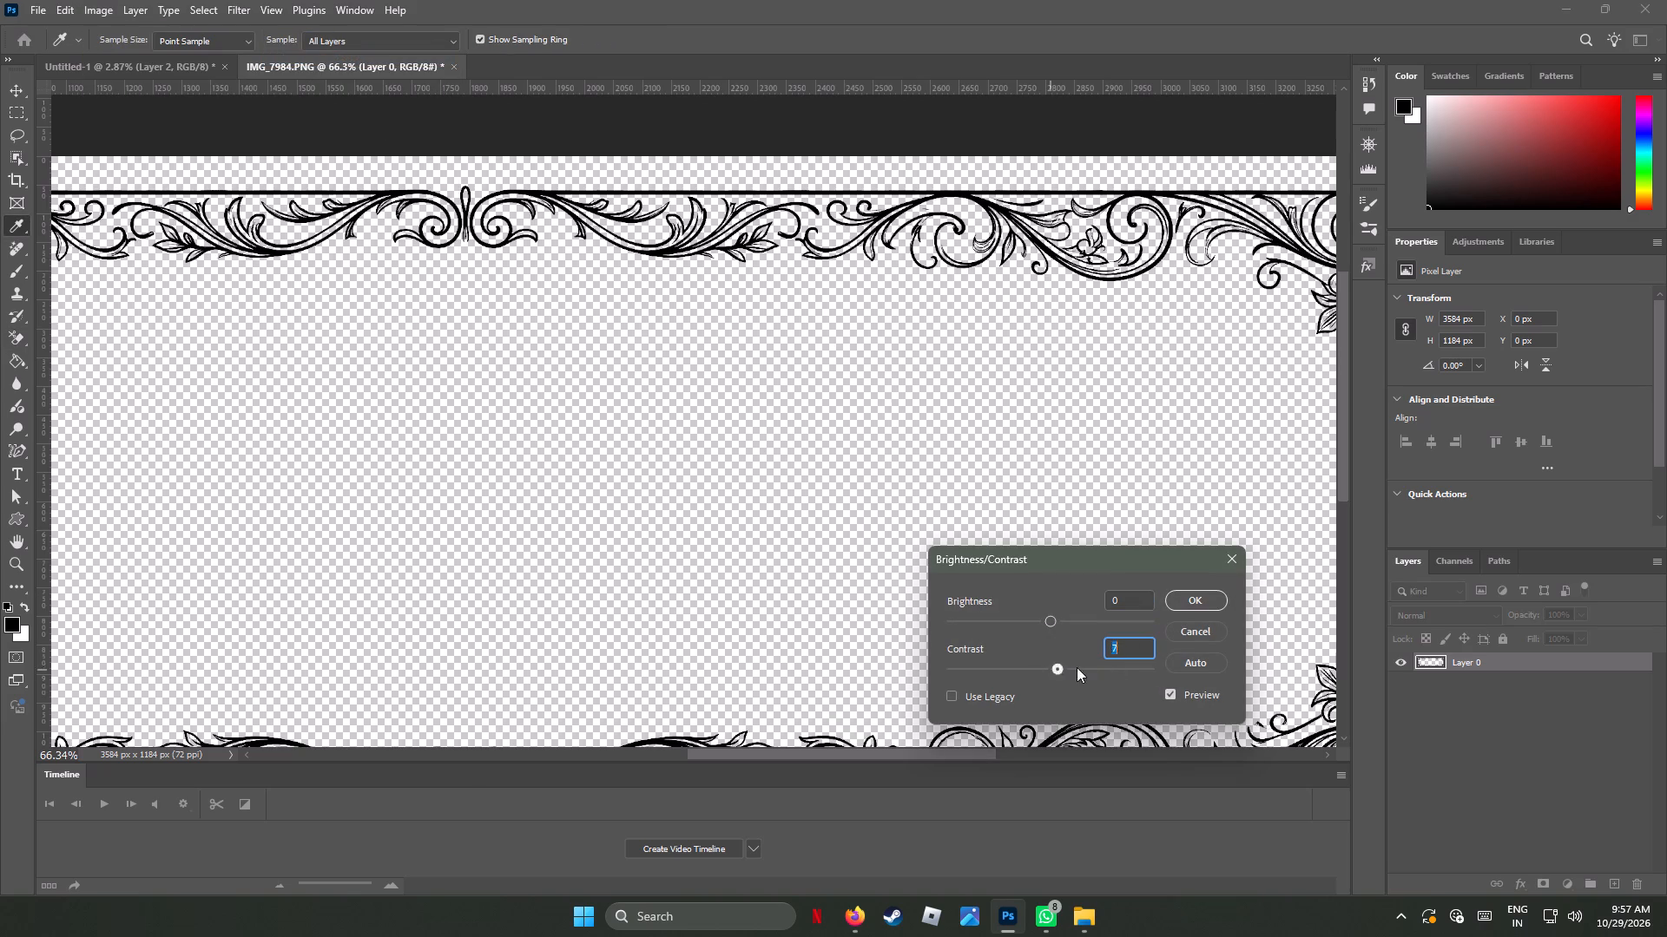
left_click_drag(1077, 667, 1197, 673)
left_click_drag(1051, 622, 991, 623)
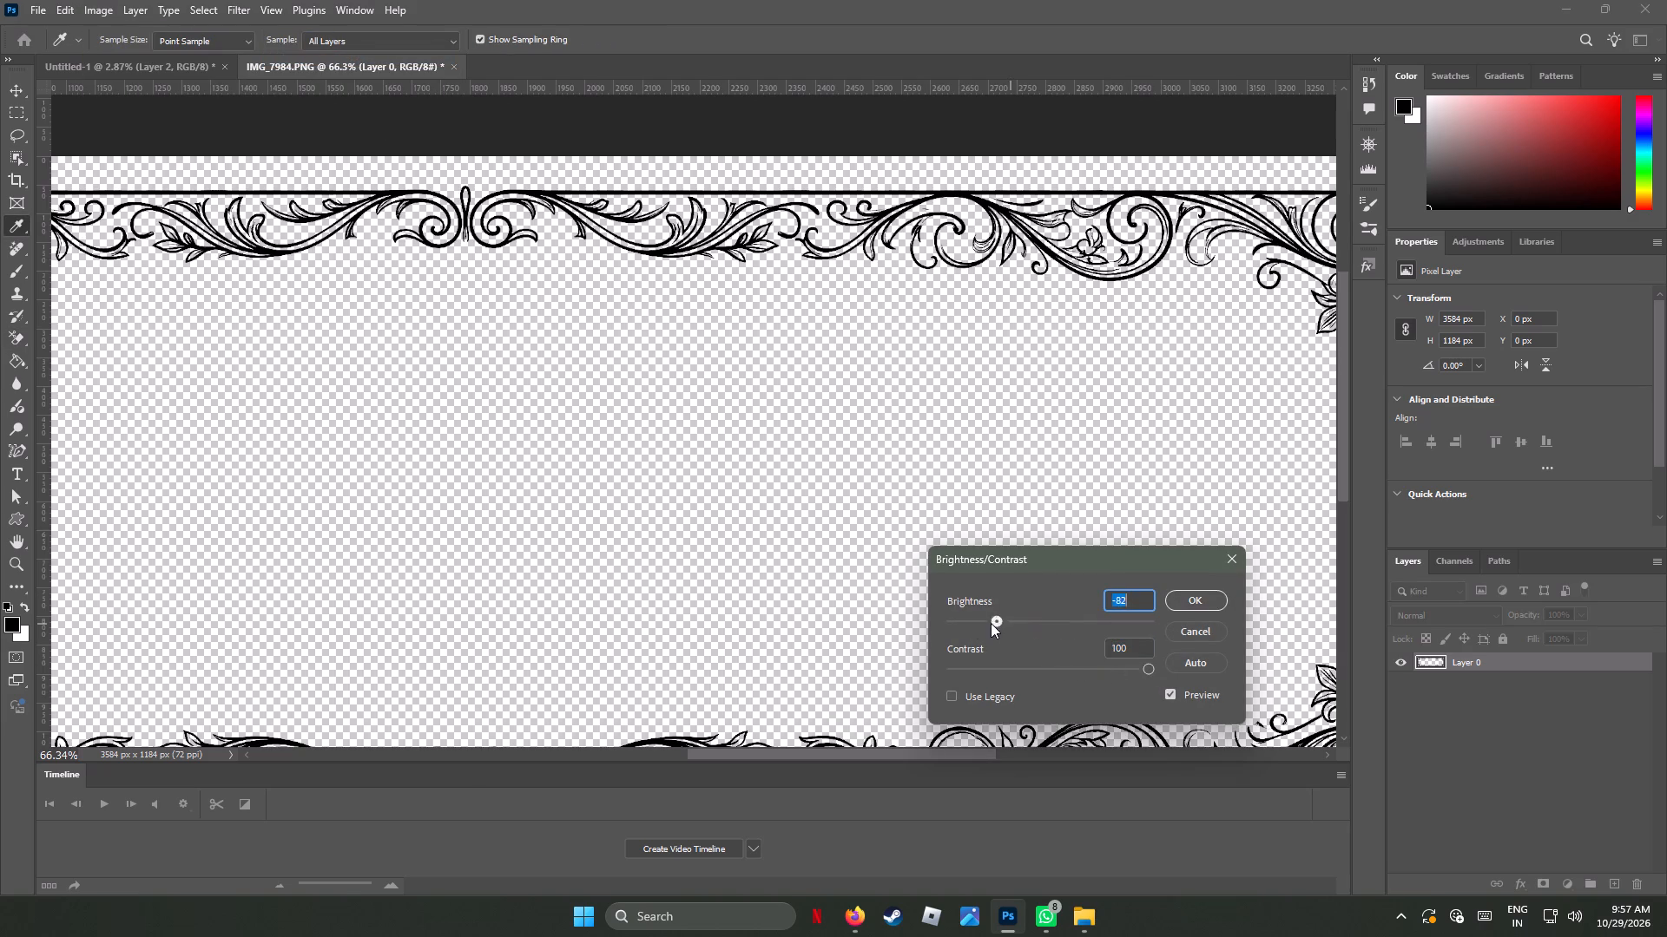
left_click_drag(991, 623, 906, 619)
left_click(1184, 600)
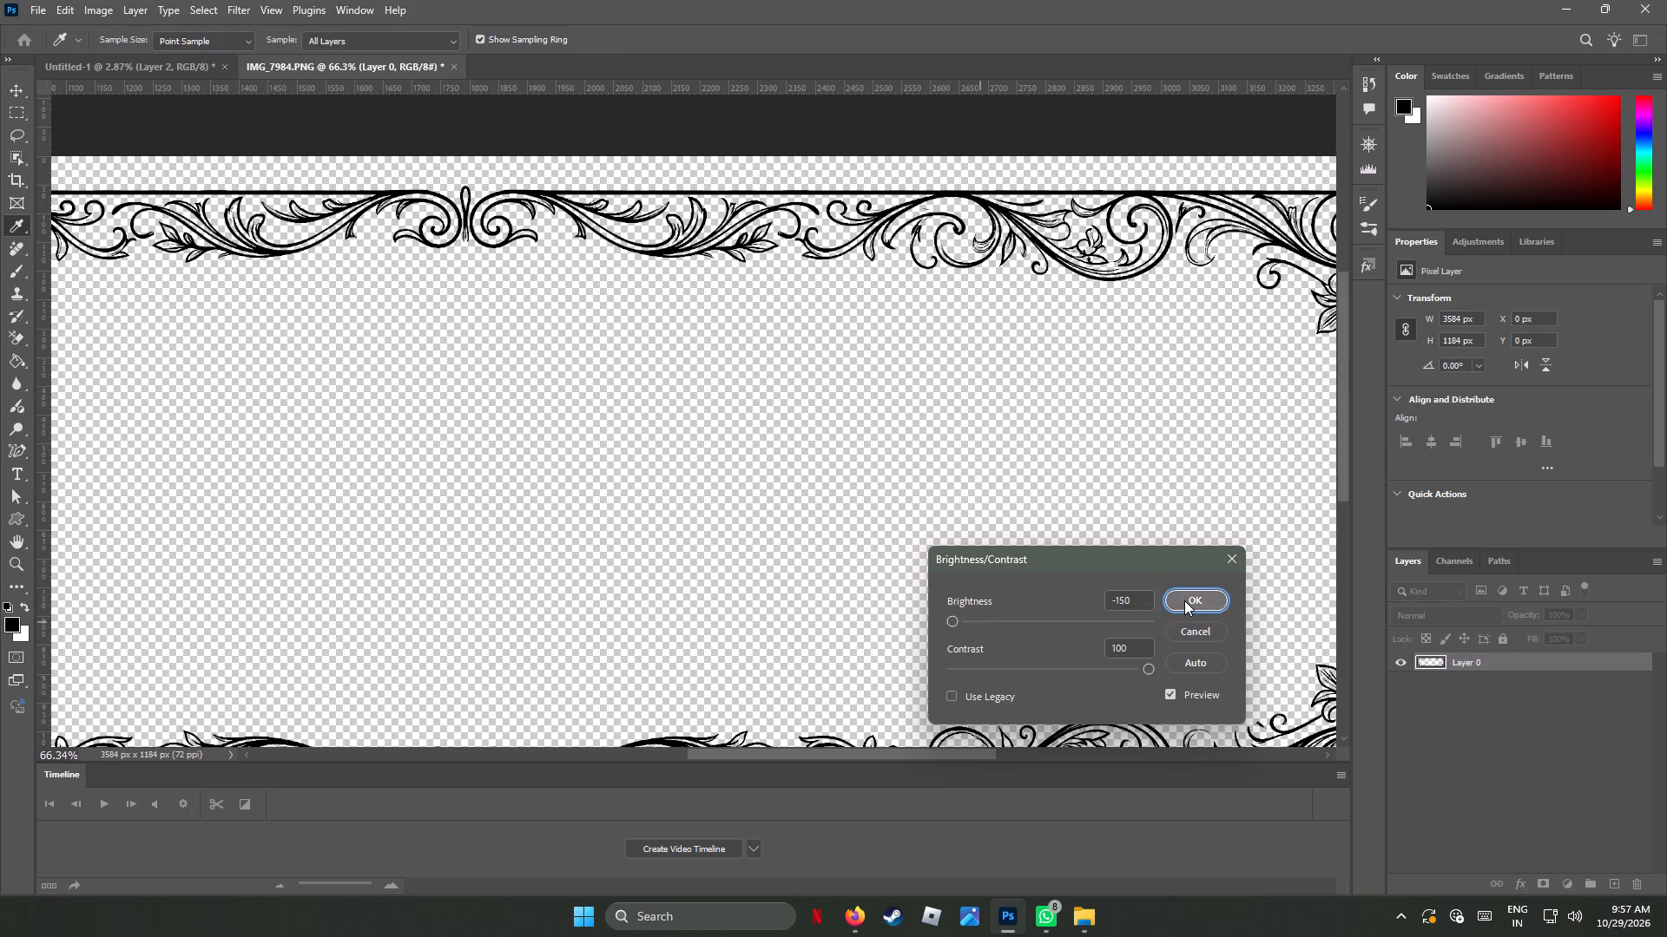
Sweep the 1129 px Background Eraser back and forth across the whole frame to clear remaining background remnants.
scroll(728, 466, "down", 8, "alt")
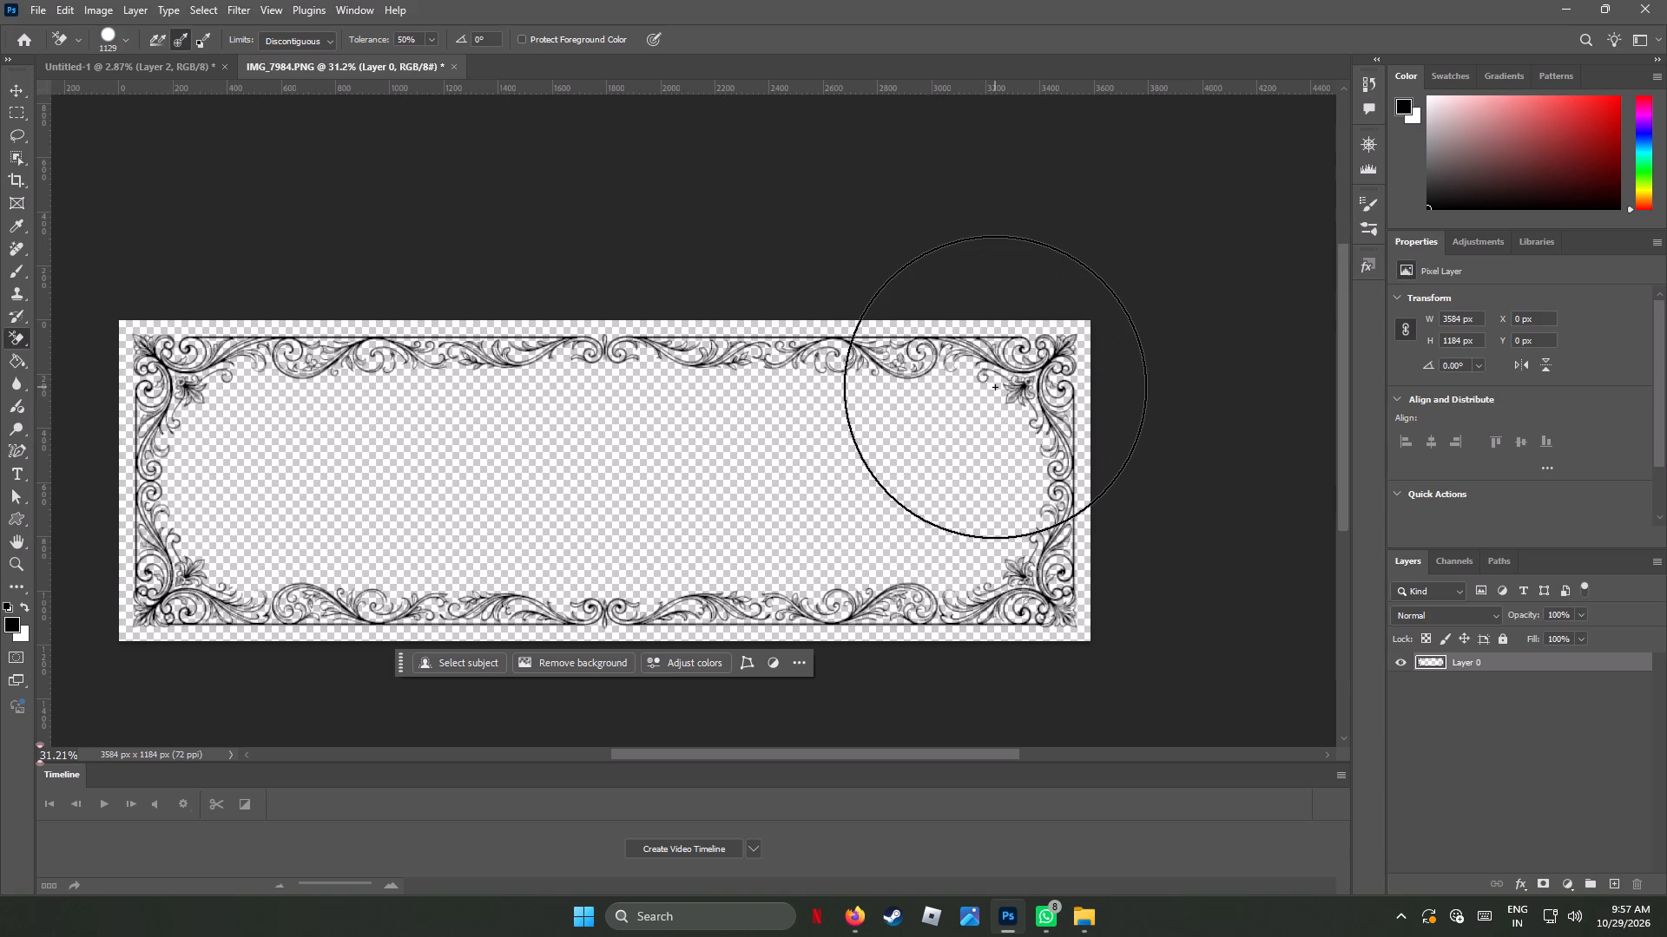
left_click_drag(994, 382, 1002, 505)
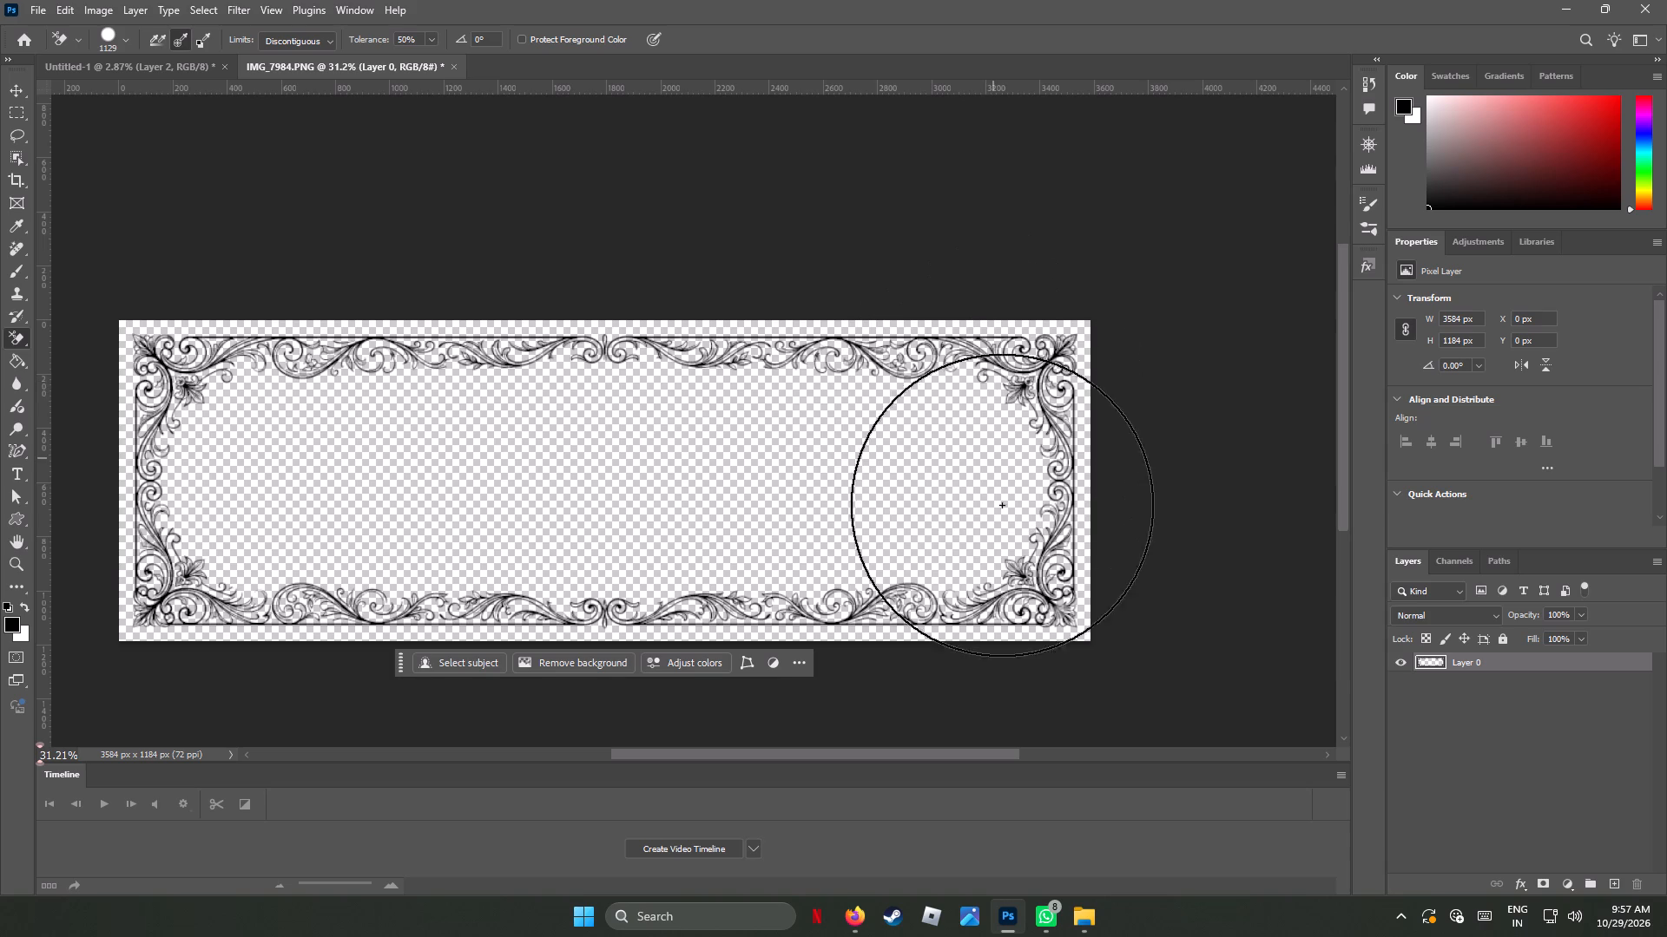
left_click_drag(1002, 505, 490, 579)
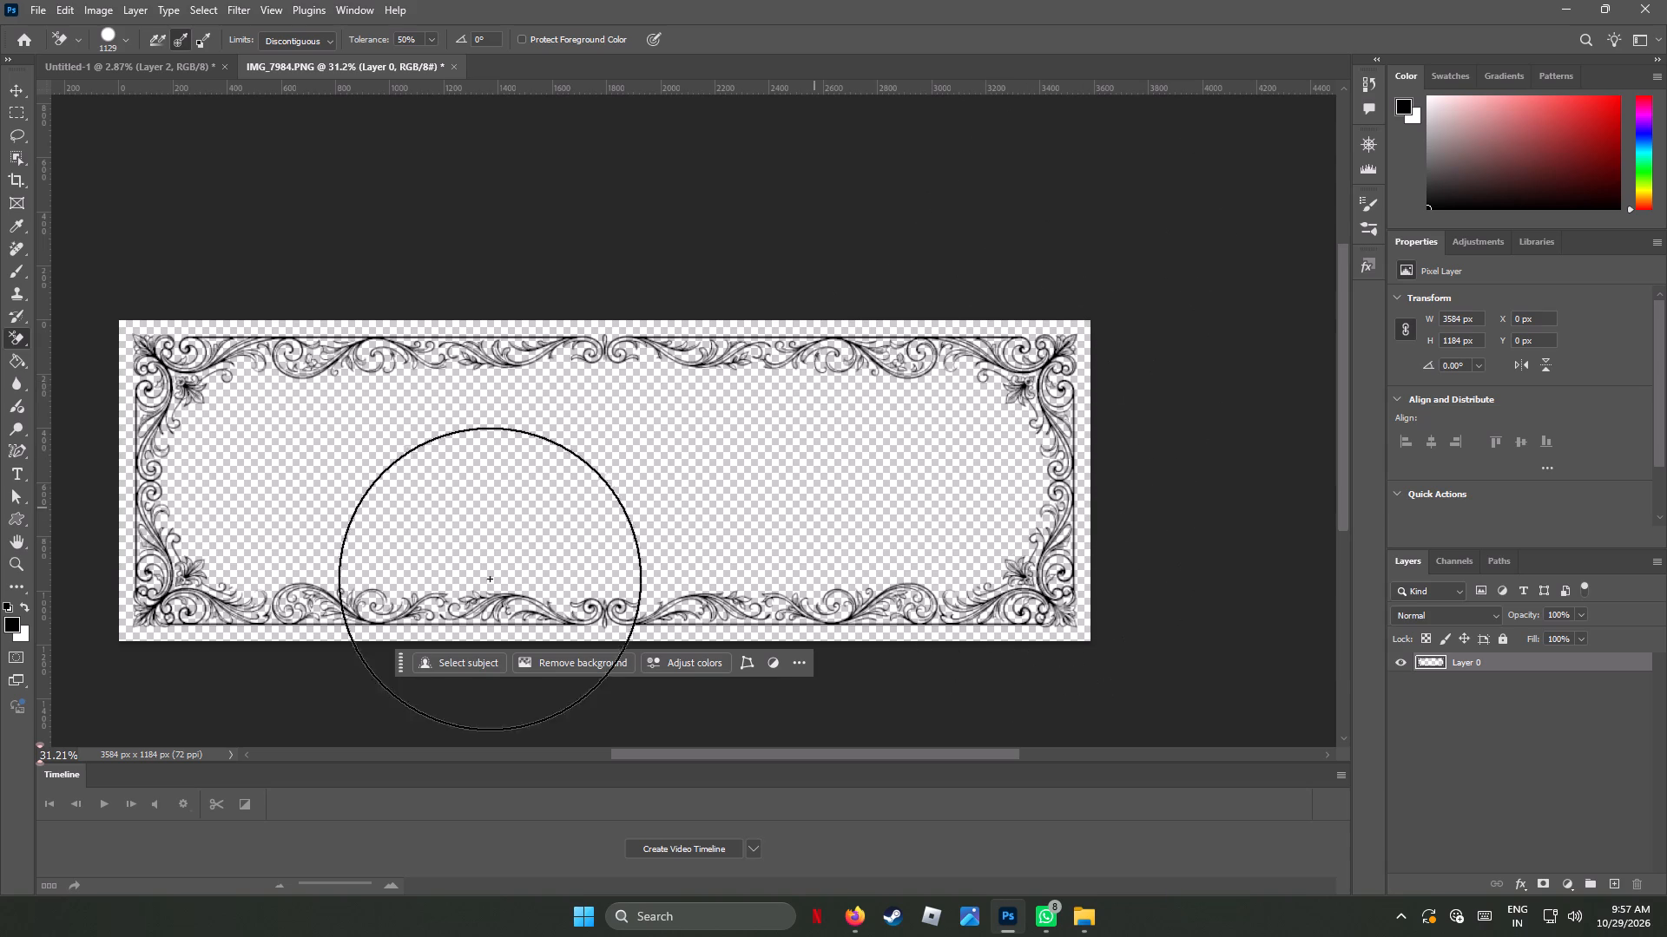
left_click_drag(490, 579, 835, 365)
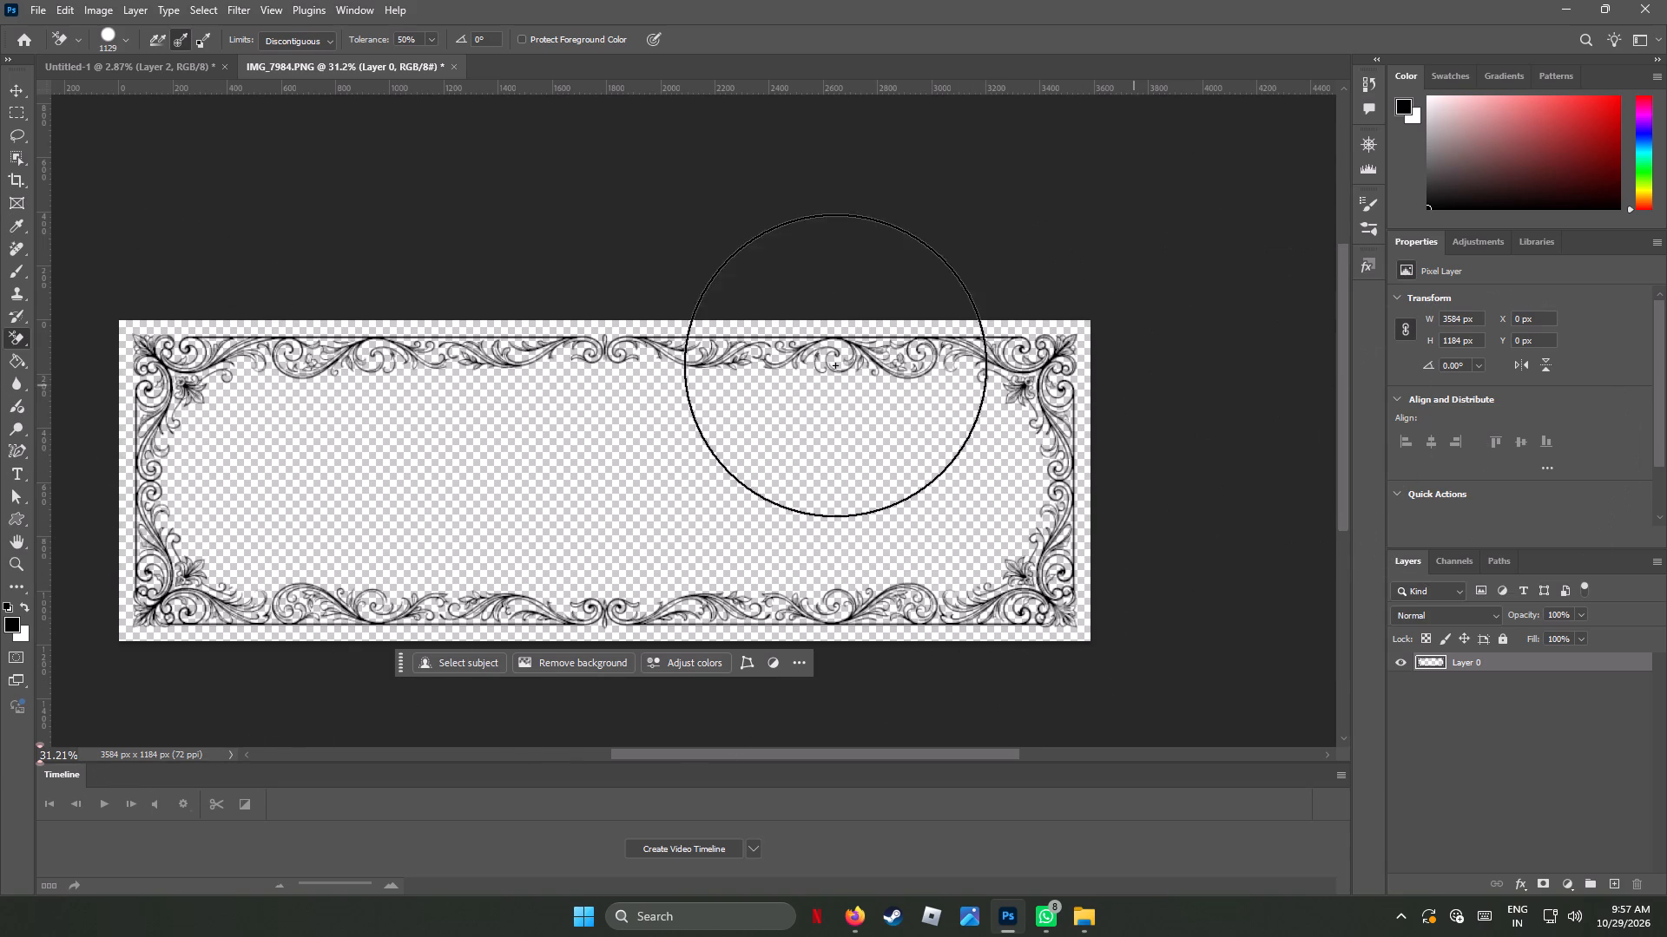
left_click_drag(835, 365, 0, 500)
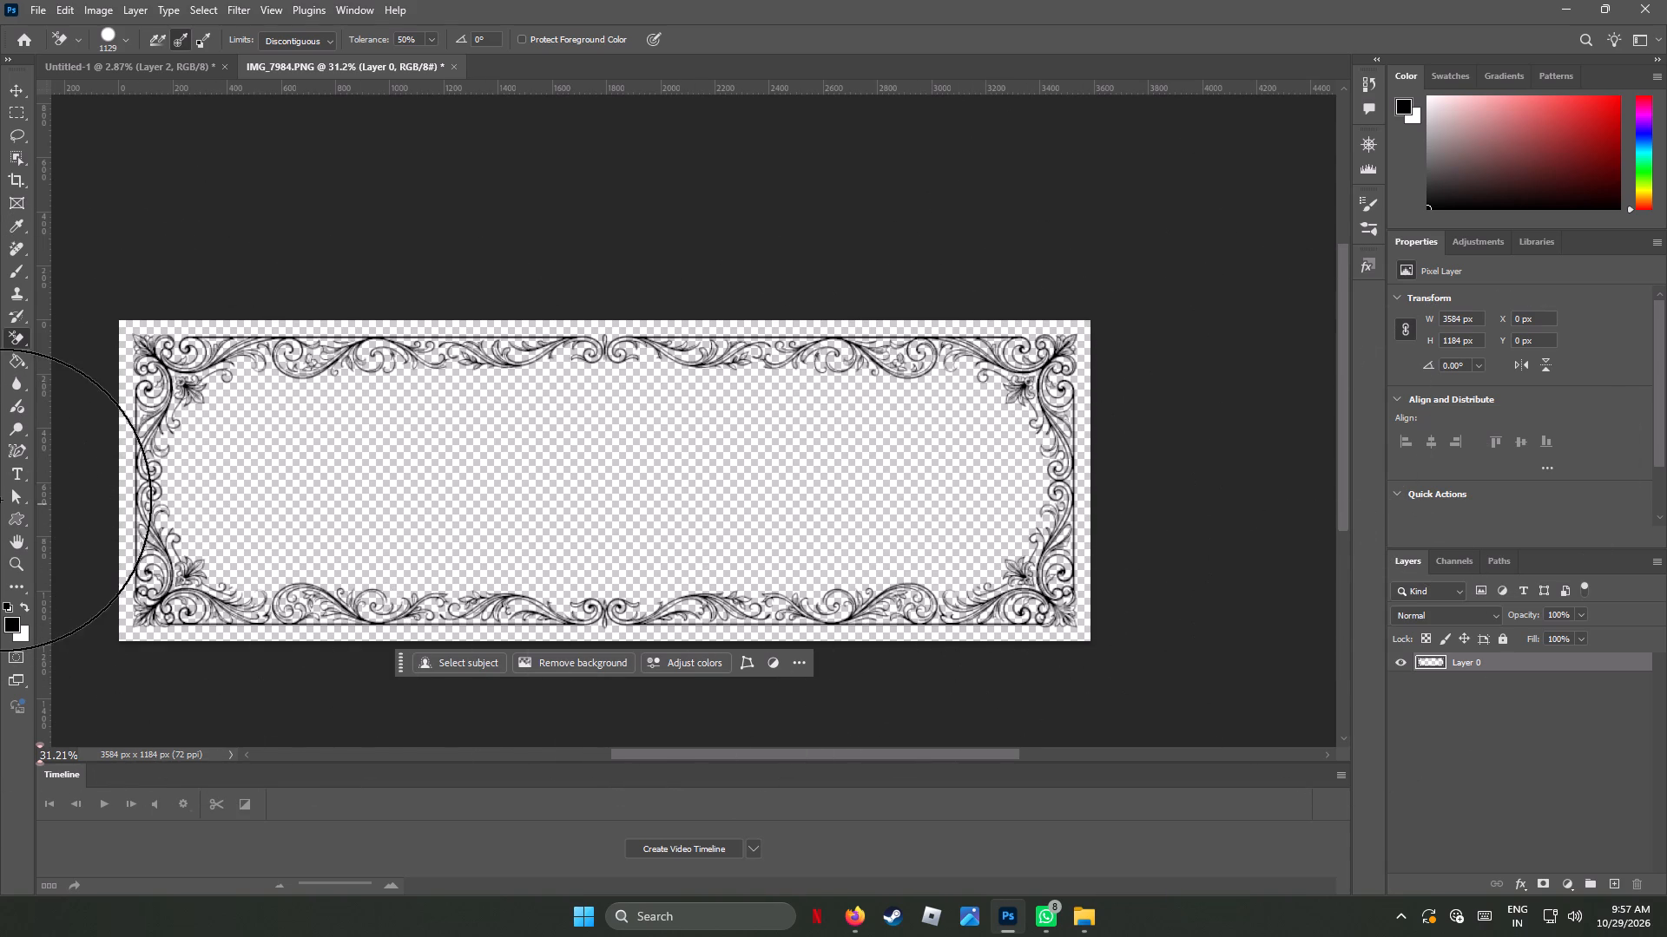
left_click_drag(0, 500, 962, 580)
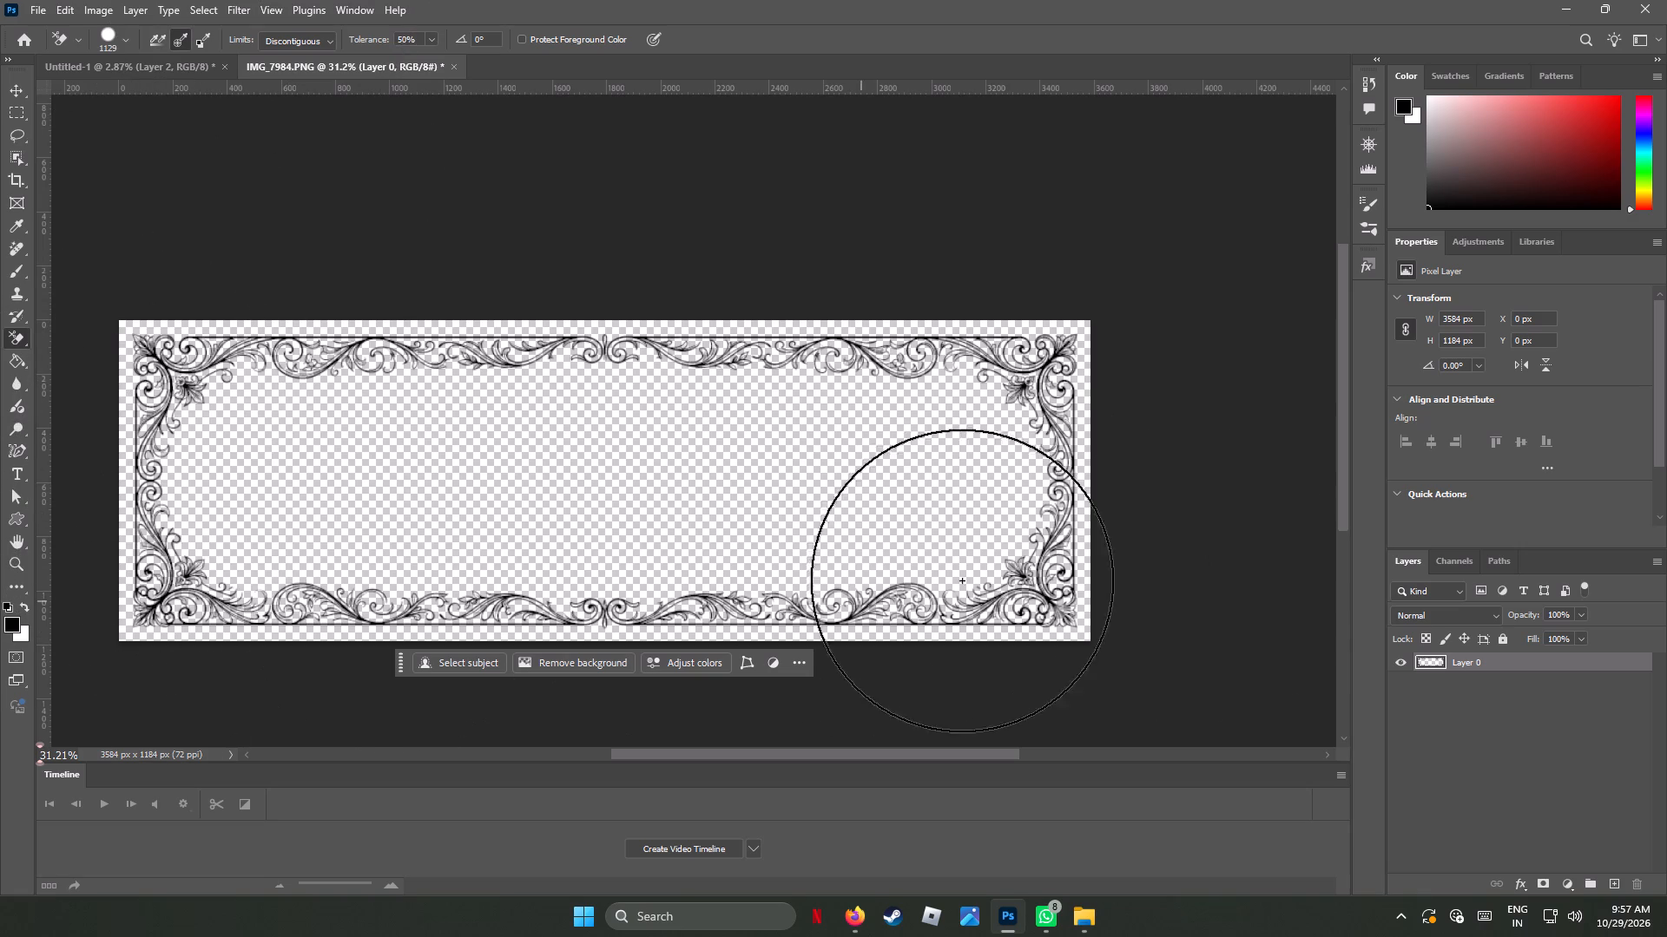
left_click_drag(962, 580, 0, 398)
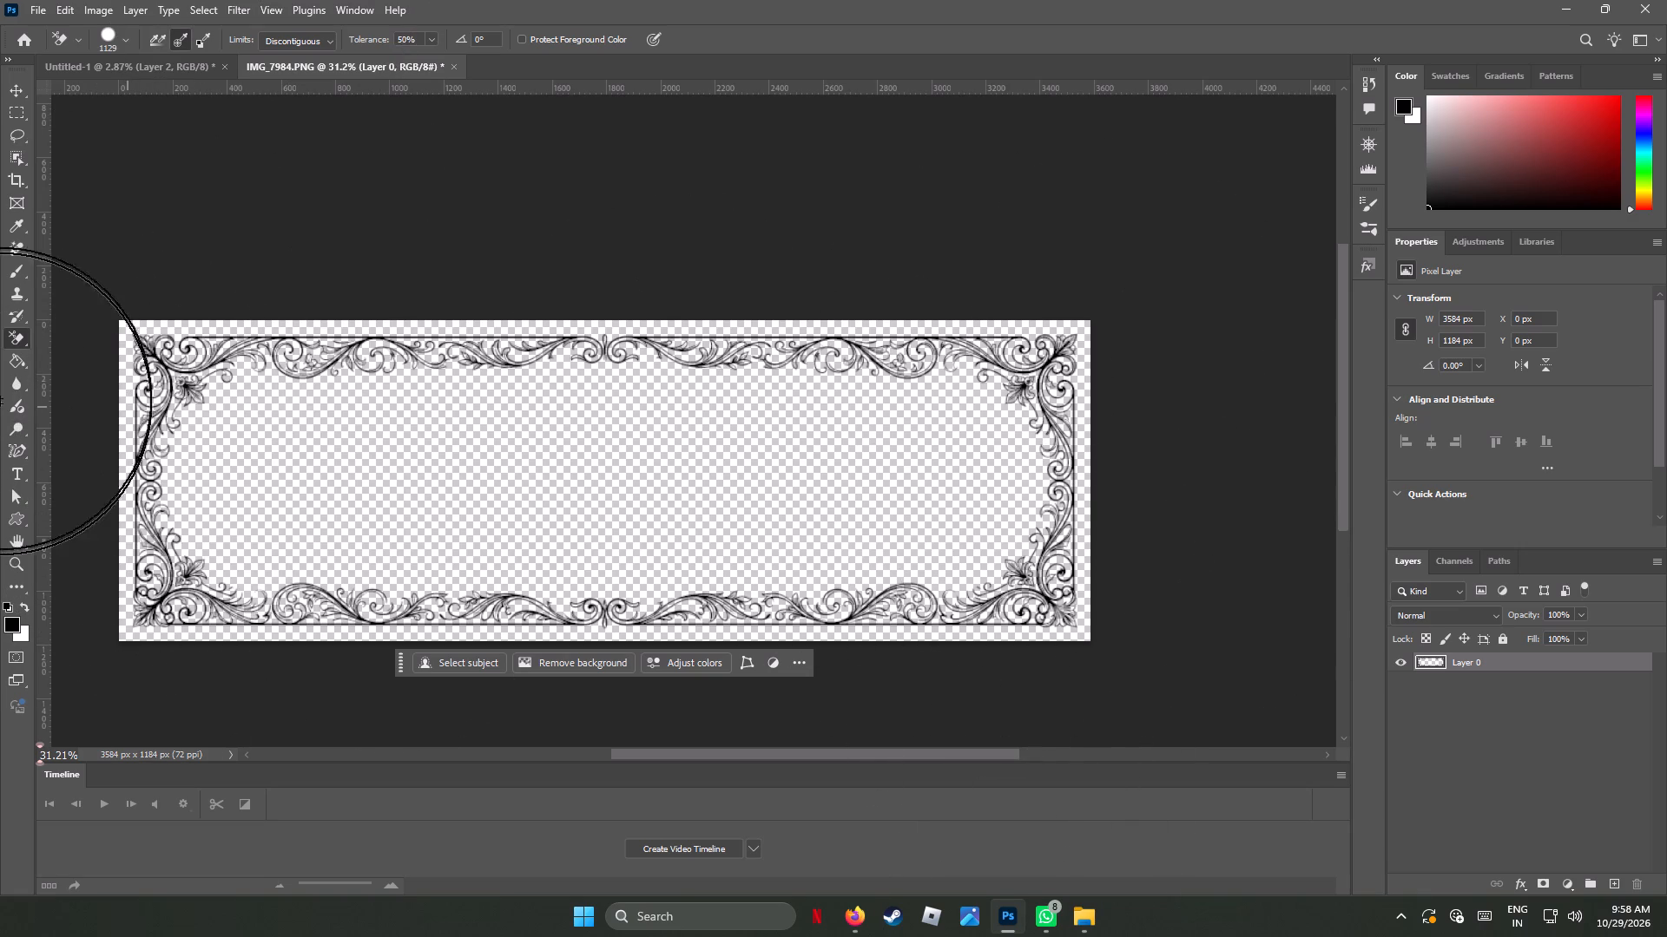
left_click_drag(0, 398, 1400, 660)
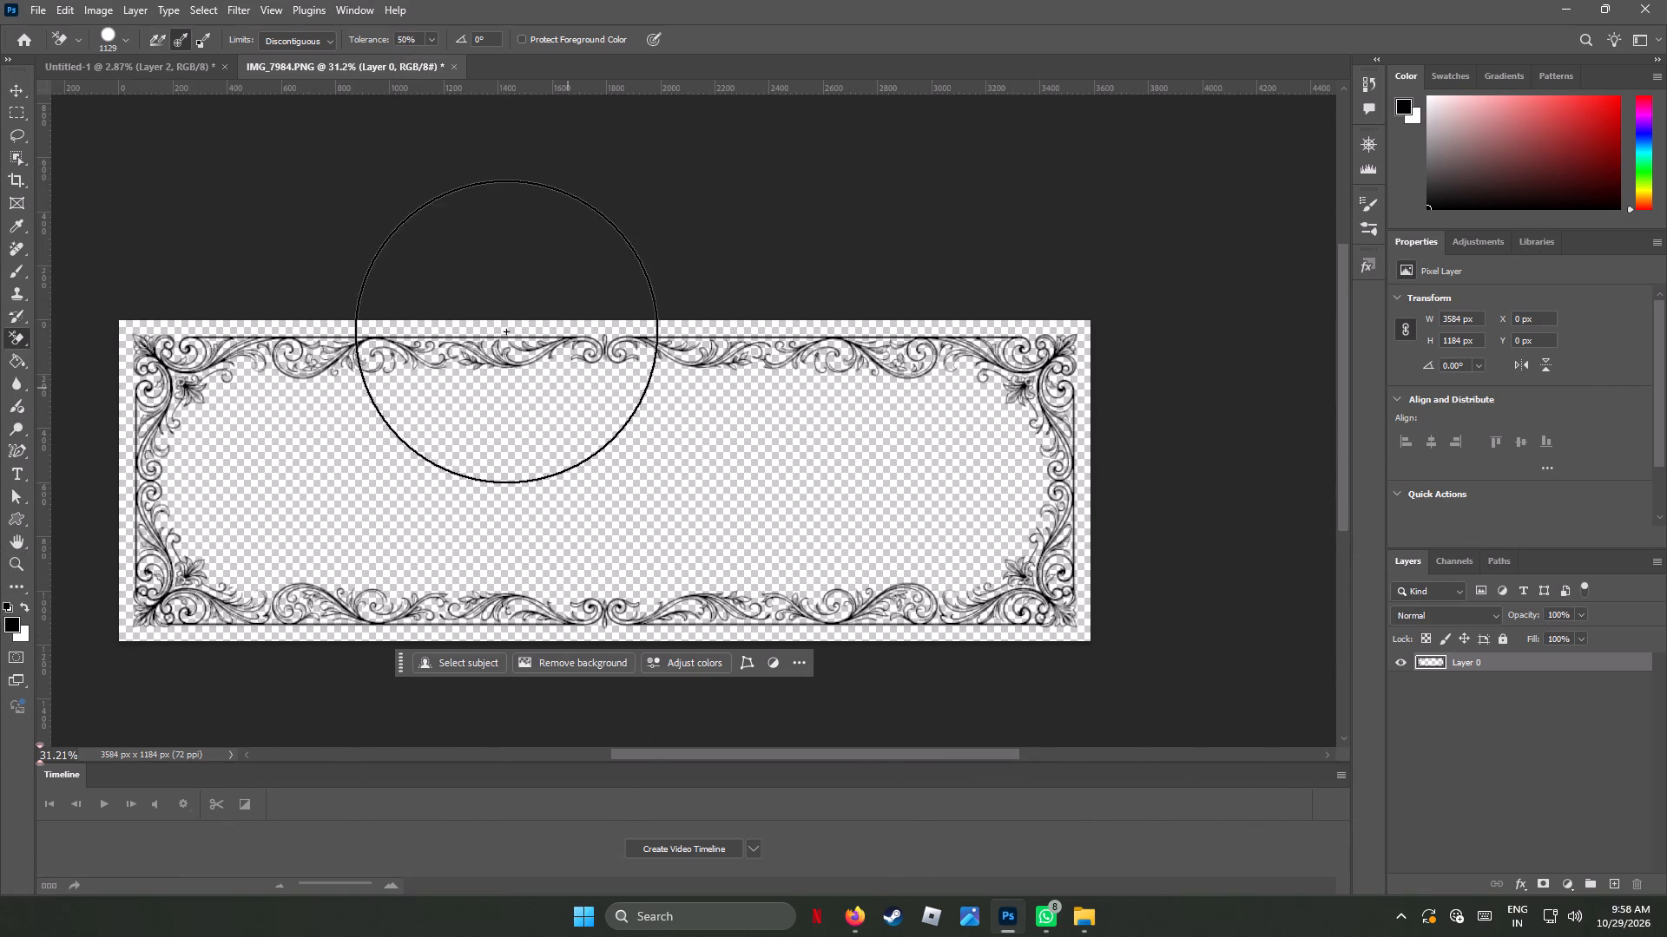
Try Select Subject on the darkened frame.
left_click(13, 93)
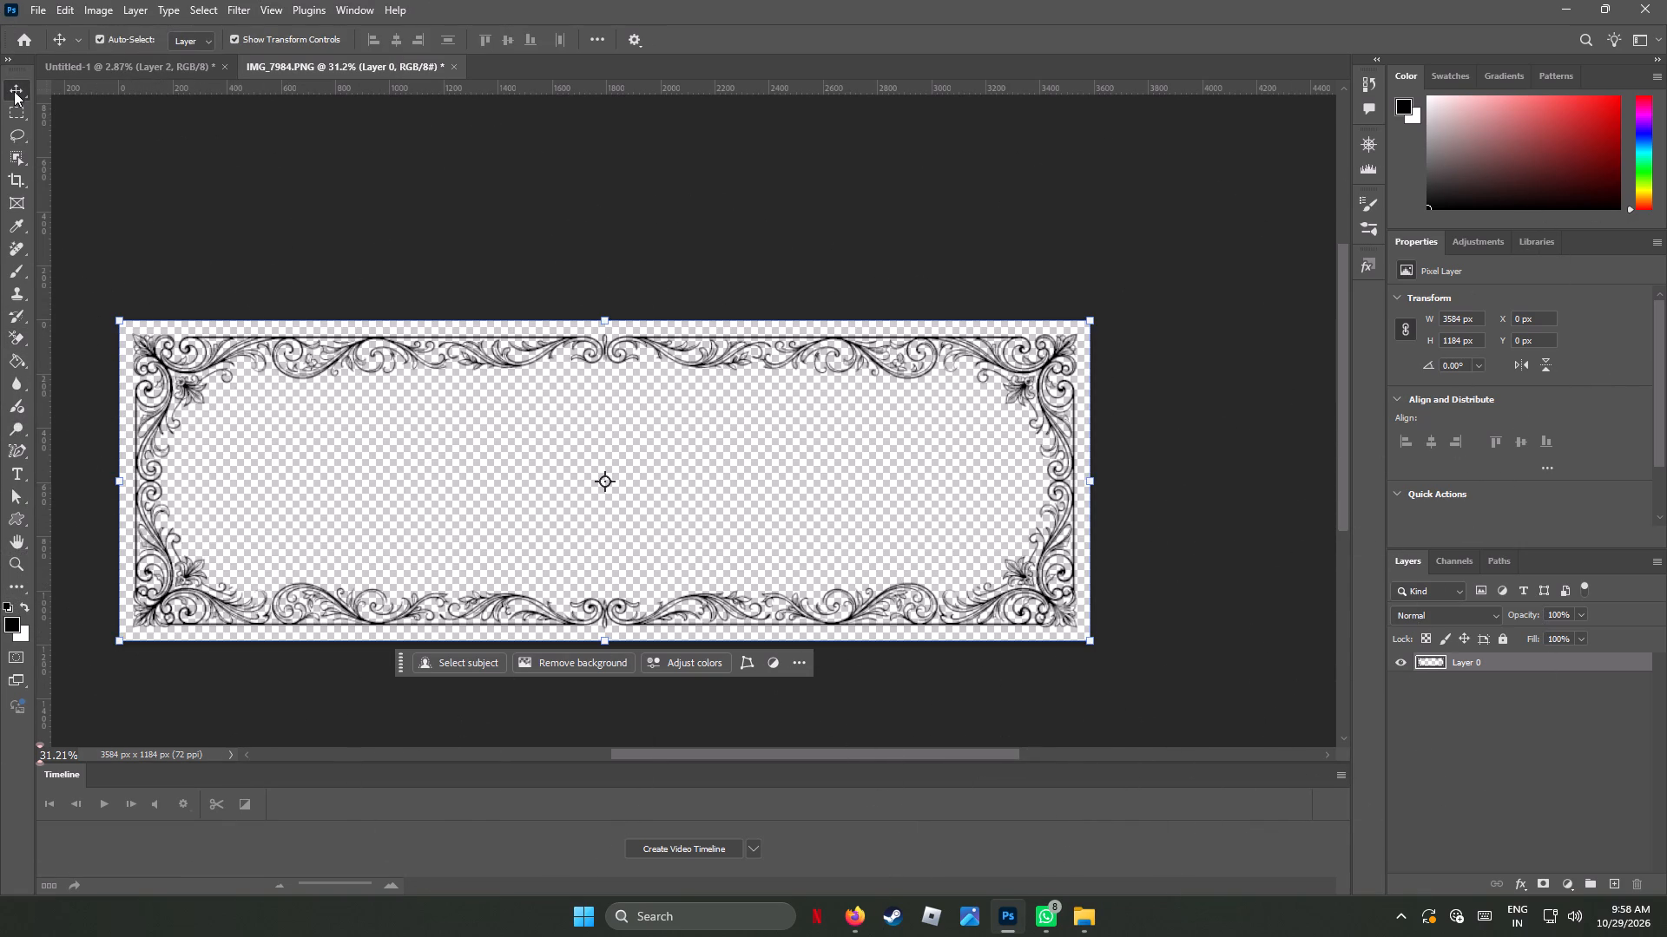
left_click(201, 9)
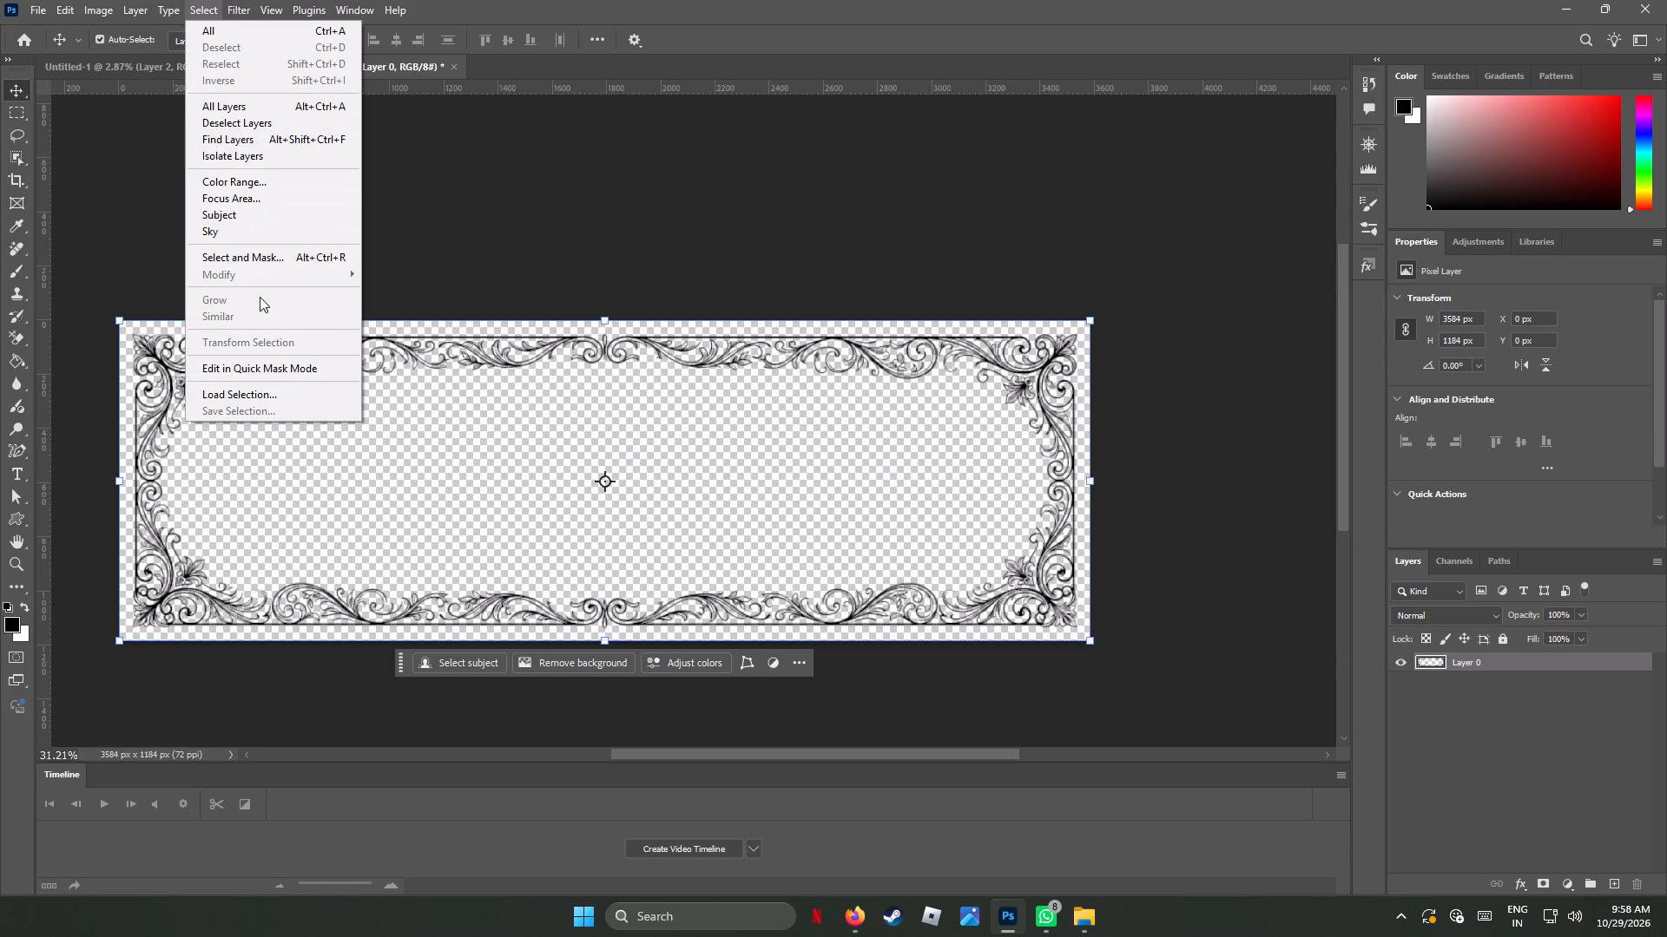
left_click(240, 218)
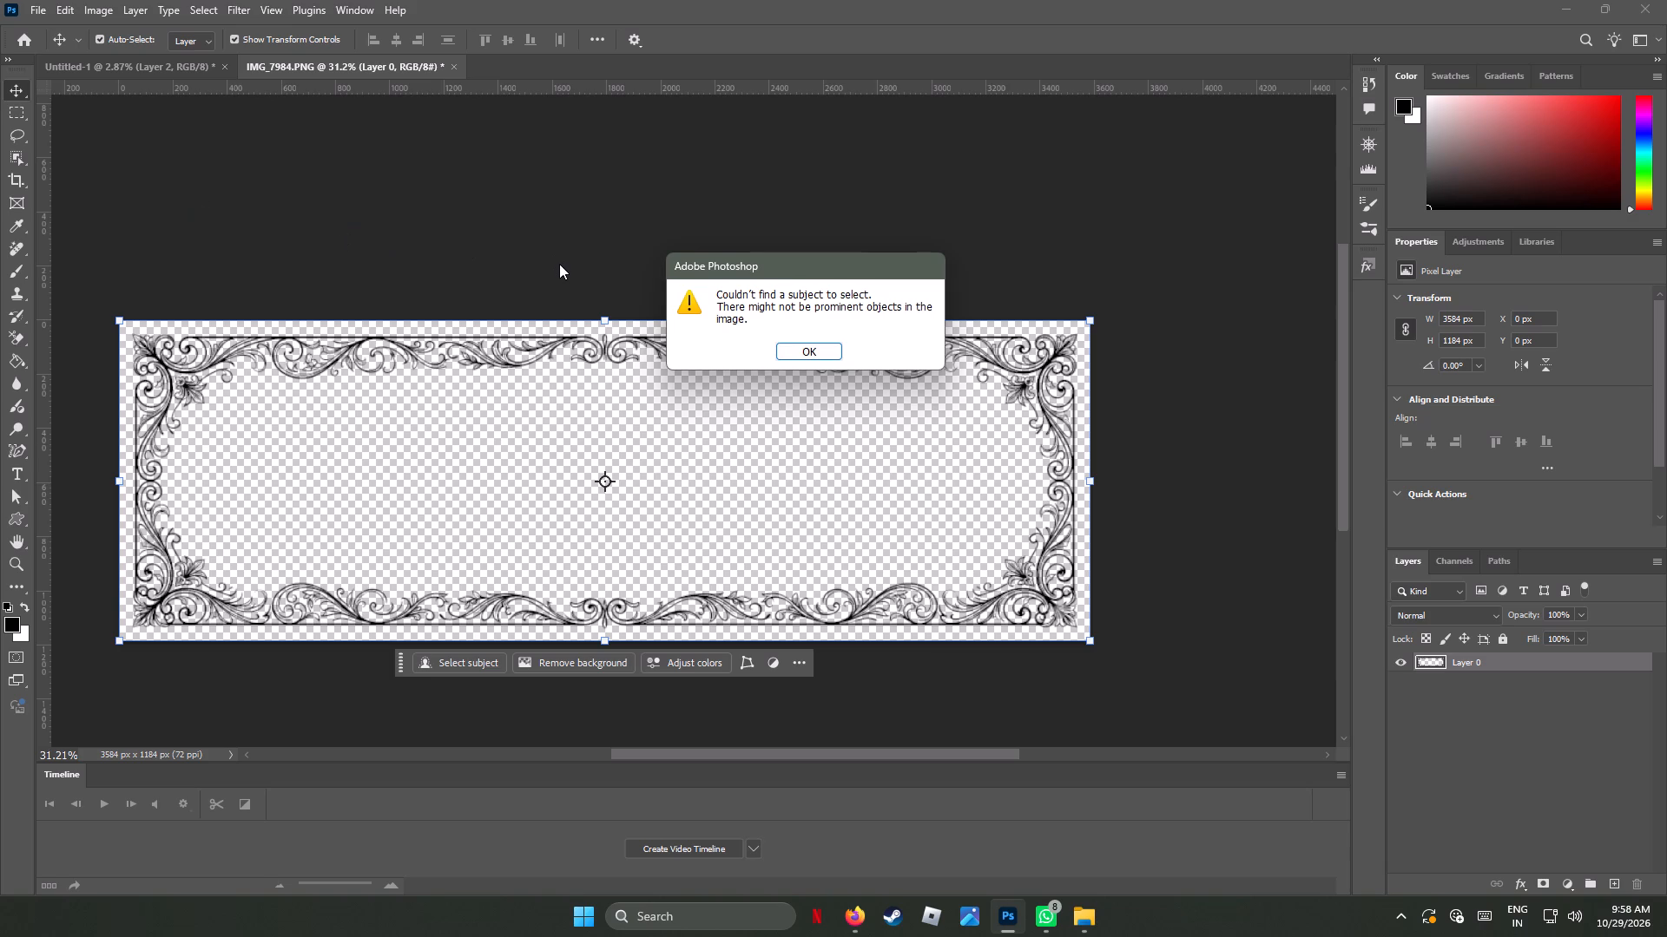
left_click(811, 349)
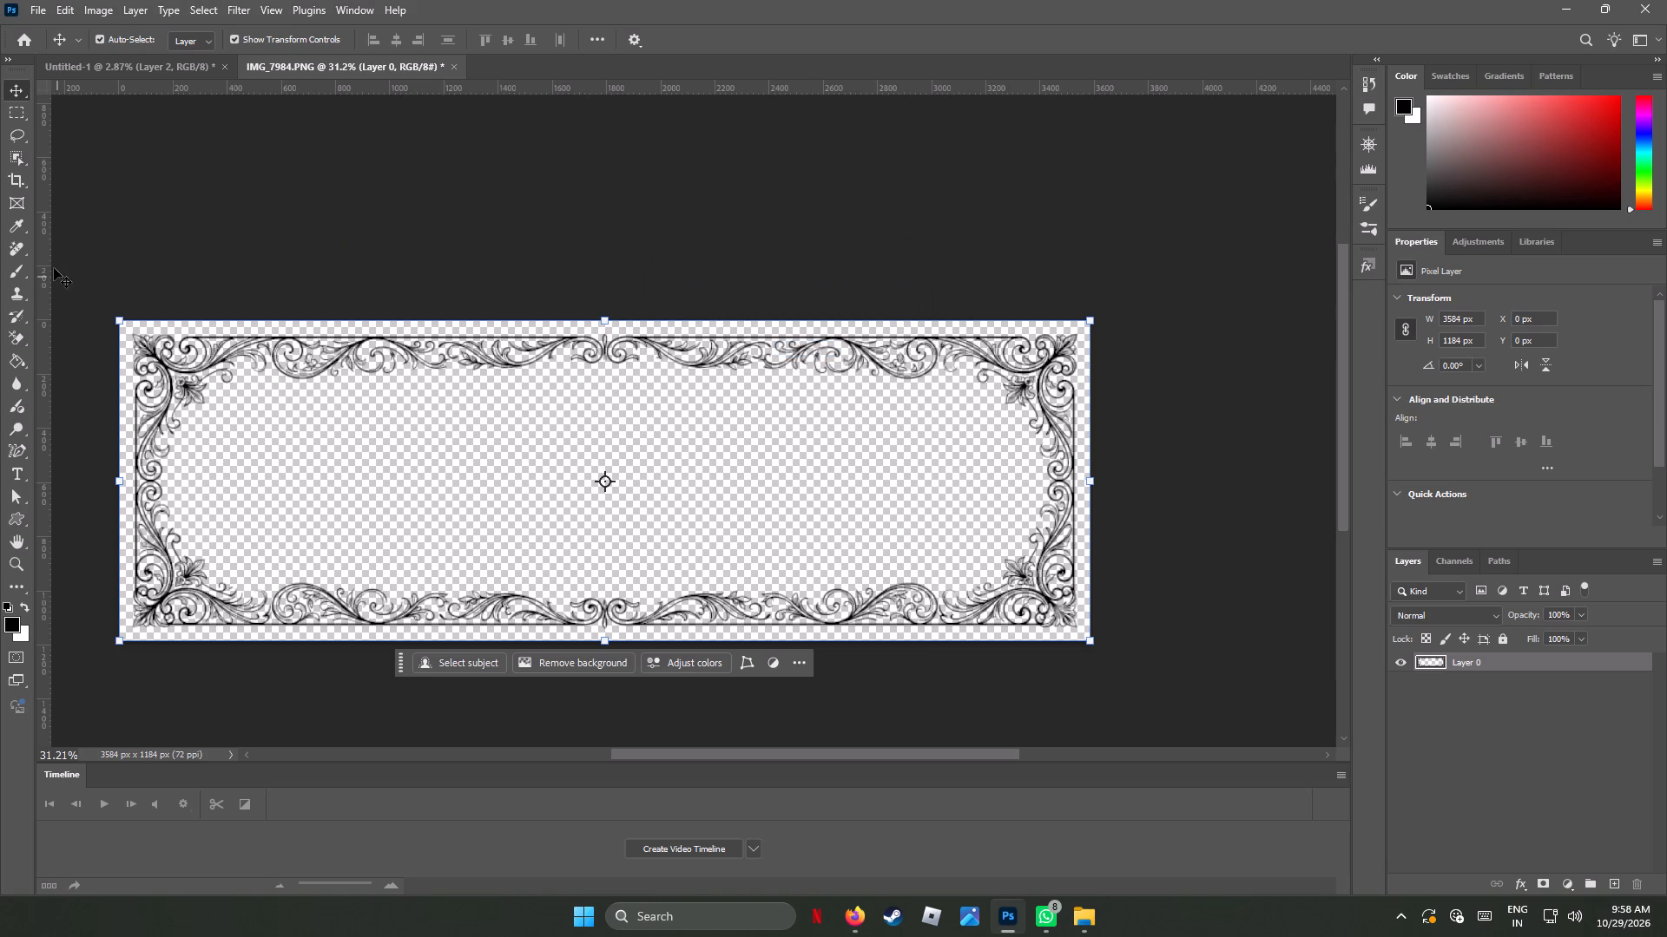
Select the ornamental frame with a rectangular Object Selection drawn around the full canvas.
left_click(15, 150)
left_click_drag(90, 292, 533, 505)
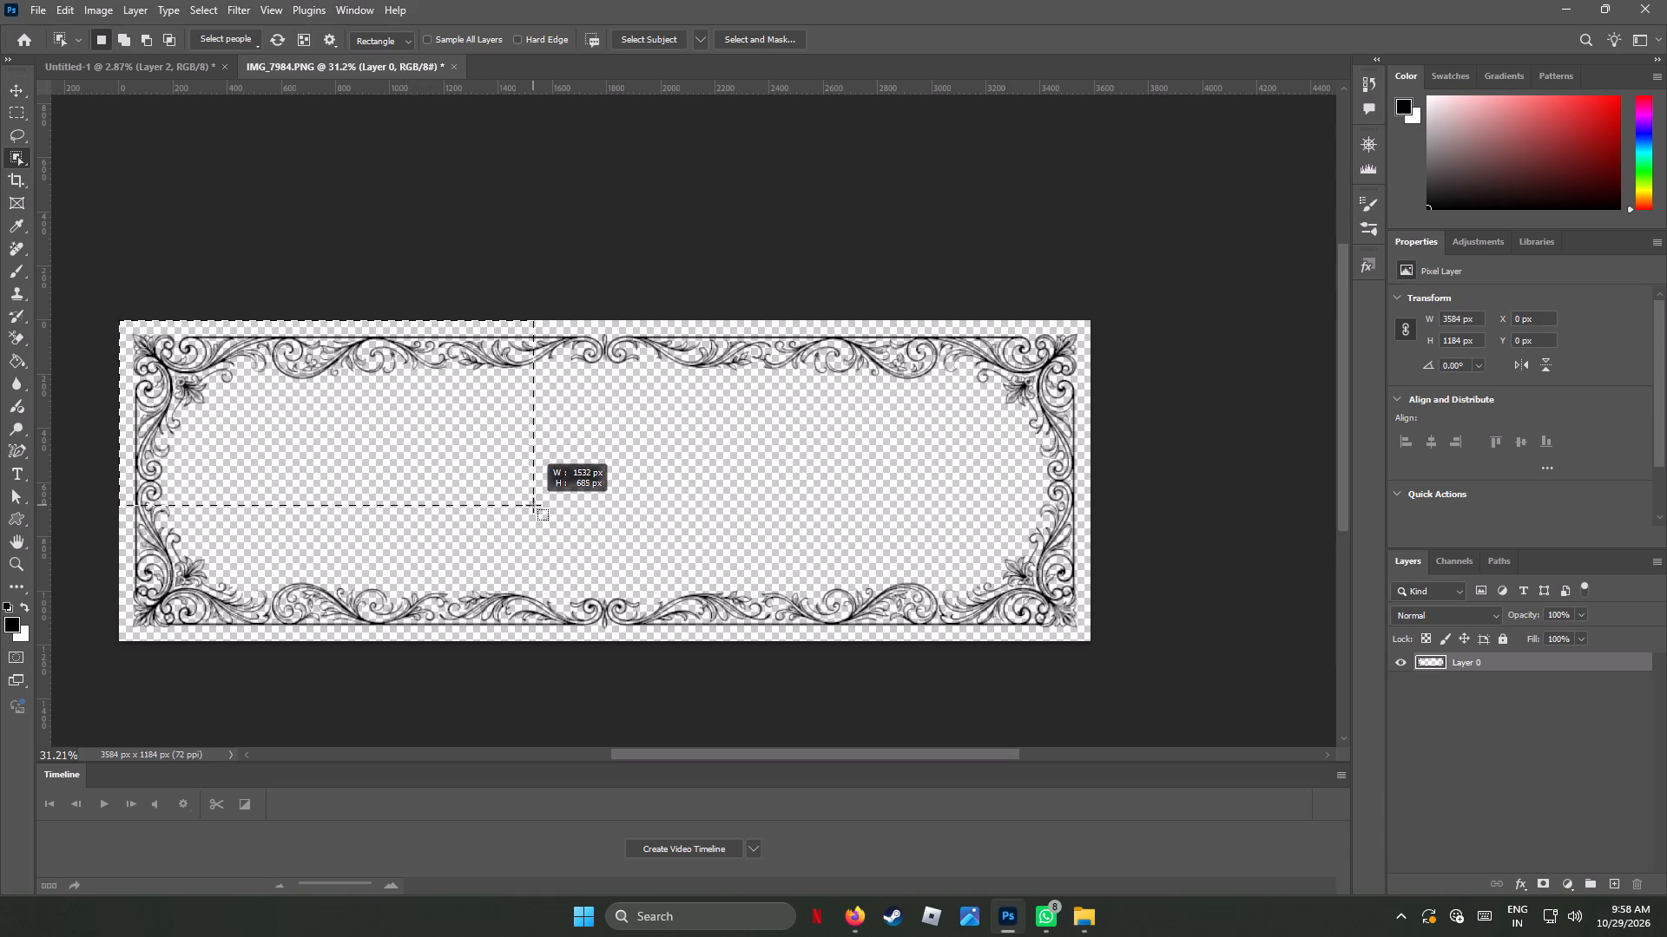
left_click_drag(533, 505, 1427, 637)
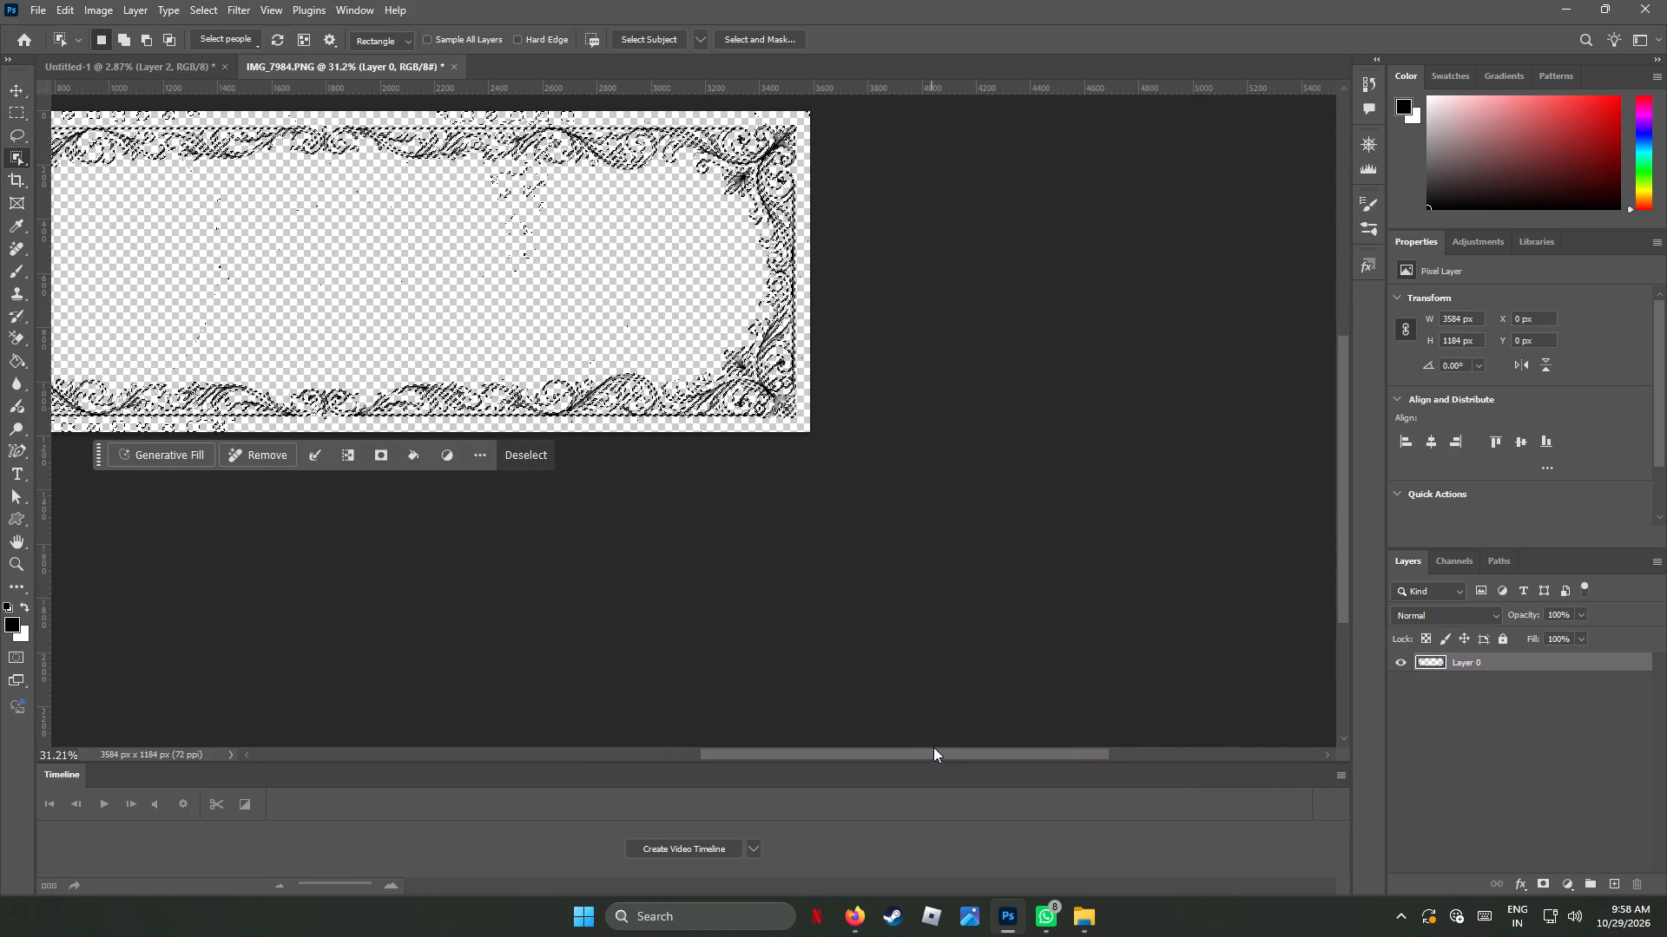
Examine the selection outline around the frame's upper ornament and interior for stray background areas.
left_click_drag(940, 751, 754, 699)
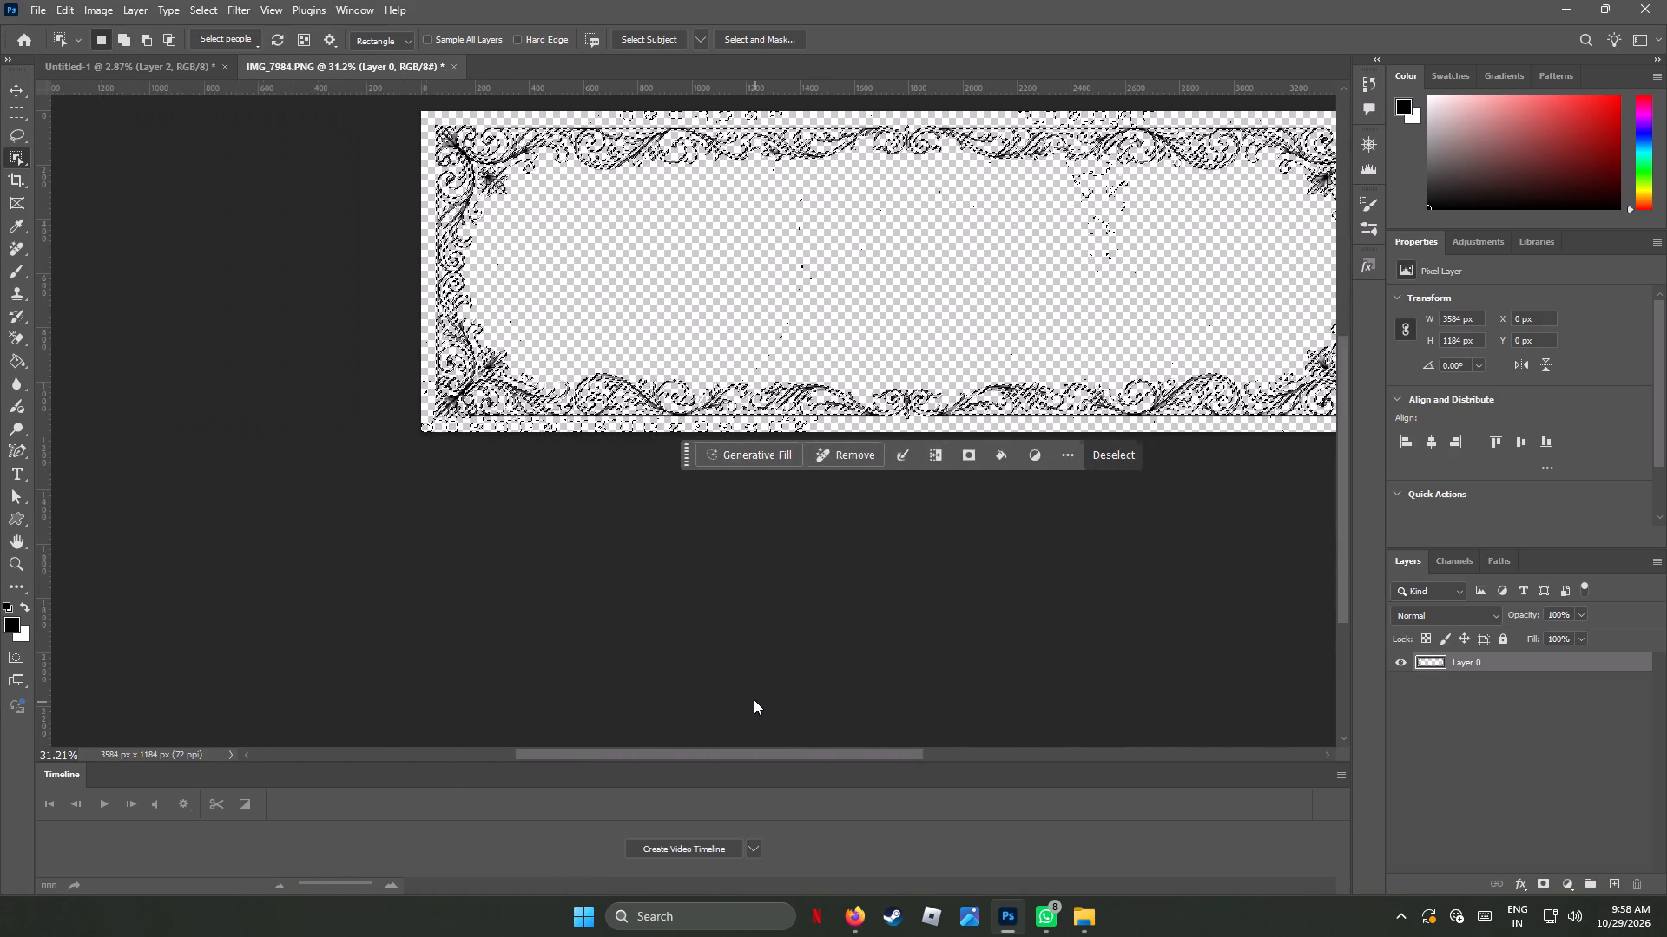
left_click_drag(754, 699, 809, 710)
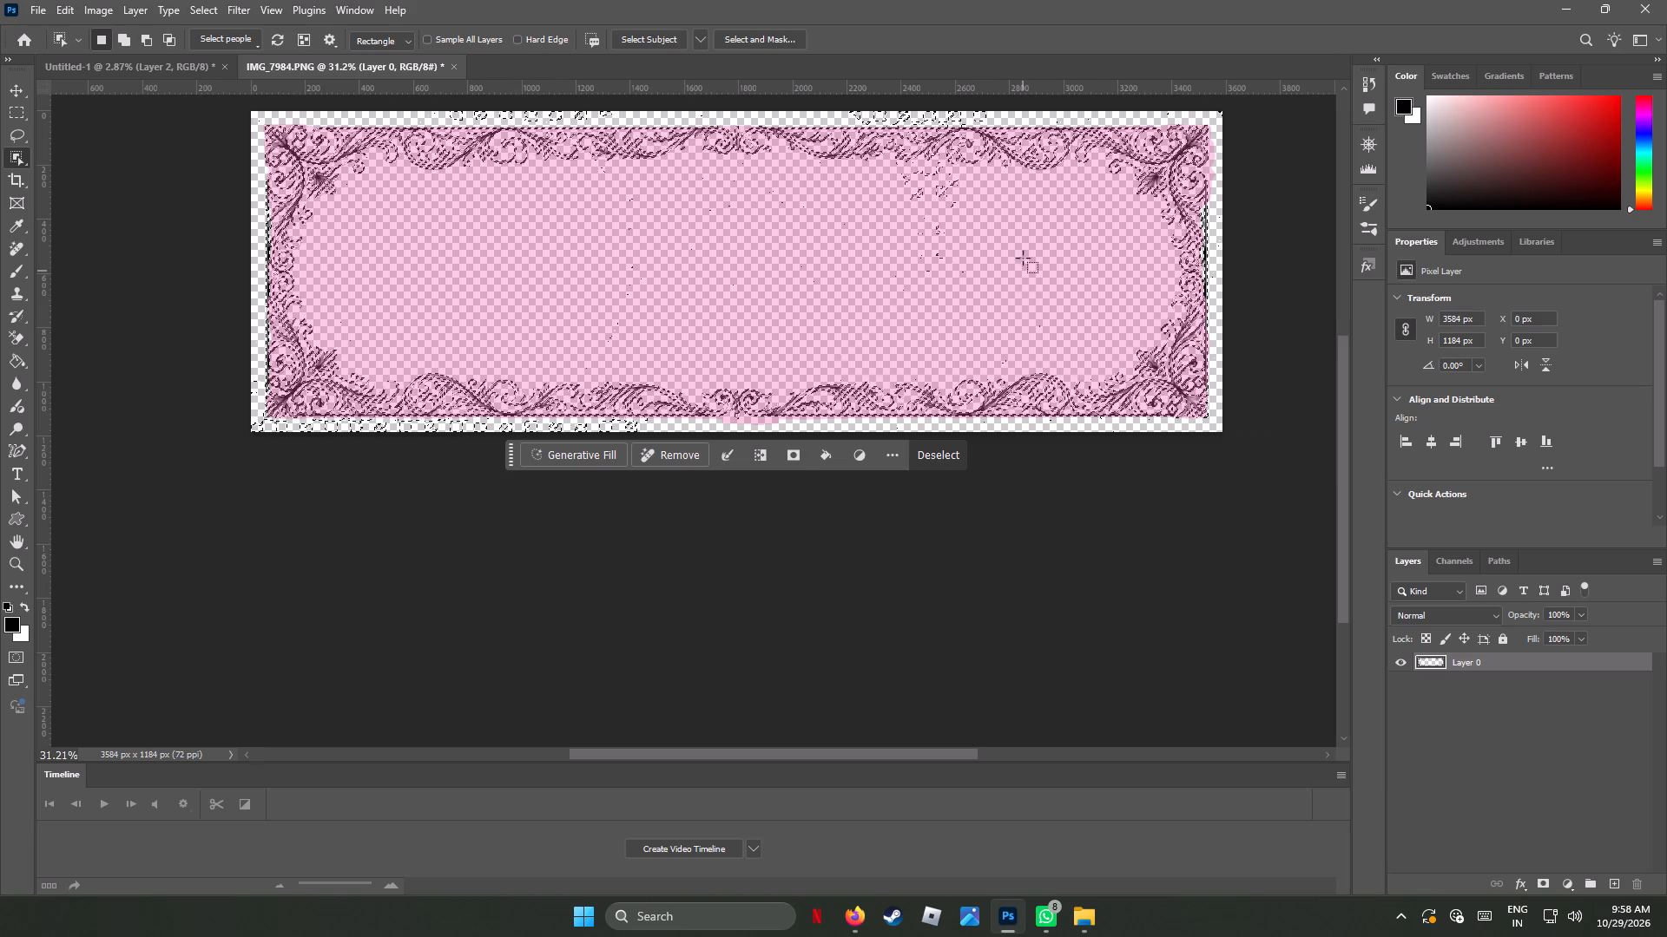
scroll(969, 229, "up", 12)
scroll(969, 229, "down", 1)
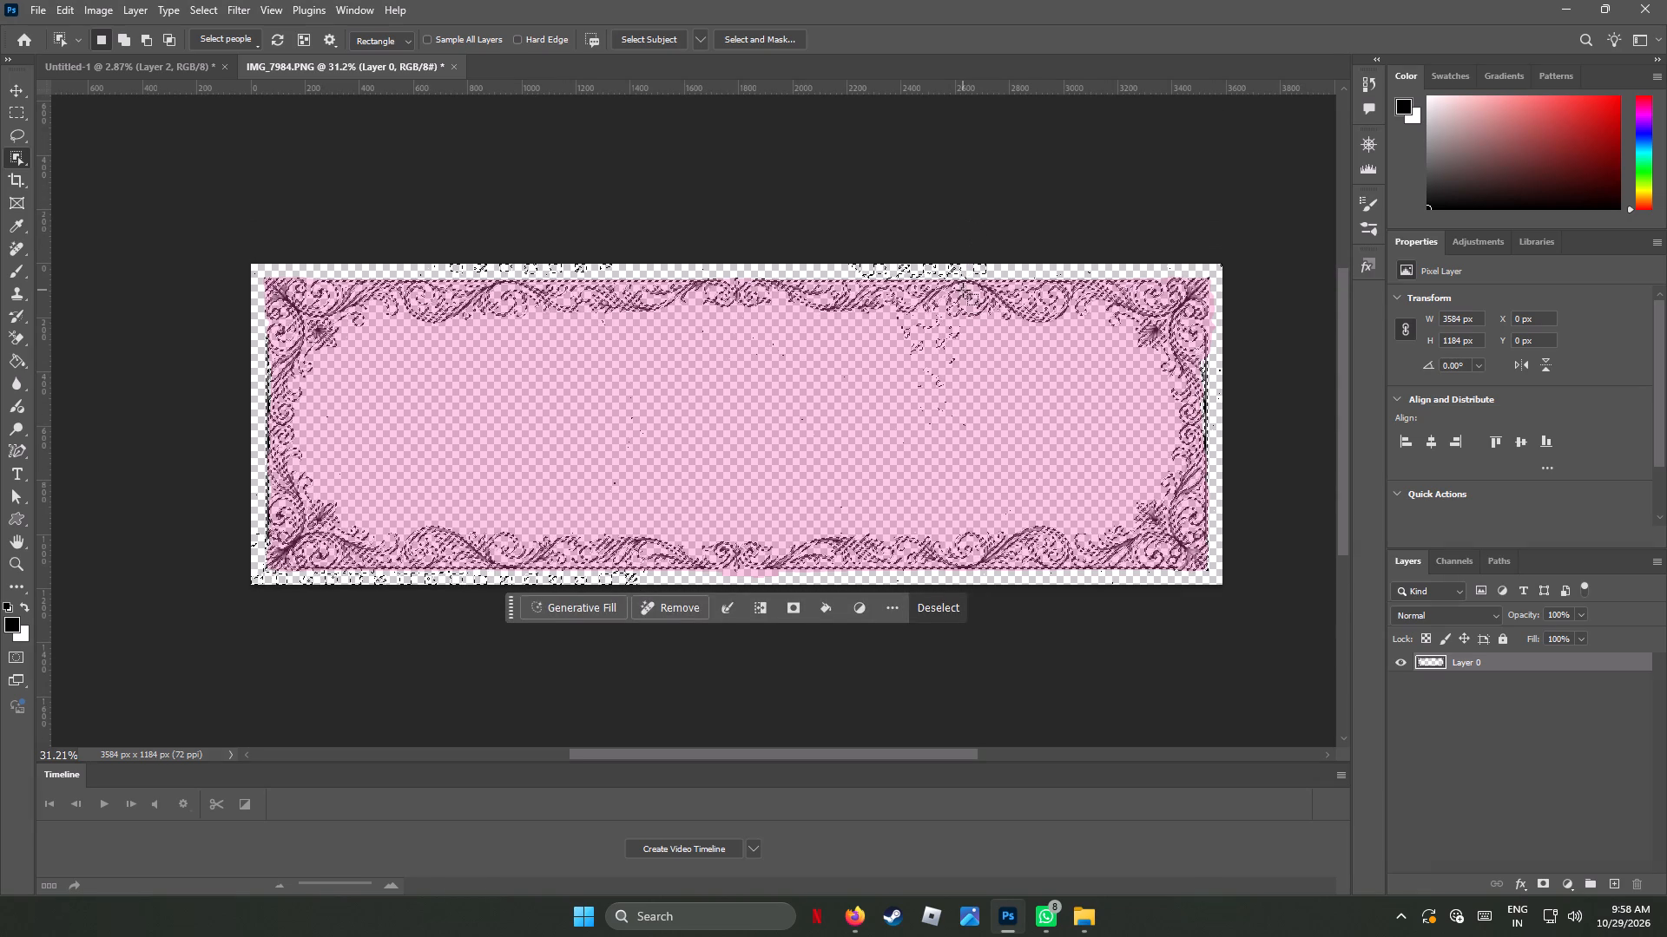
scroll(965, 290, "up", 3, "alt")
scroll(965, 290, "down", 1, "alt")
scroll(965, 290, "up", 5, "alt")
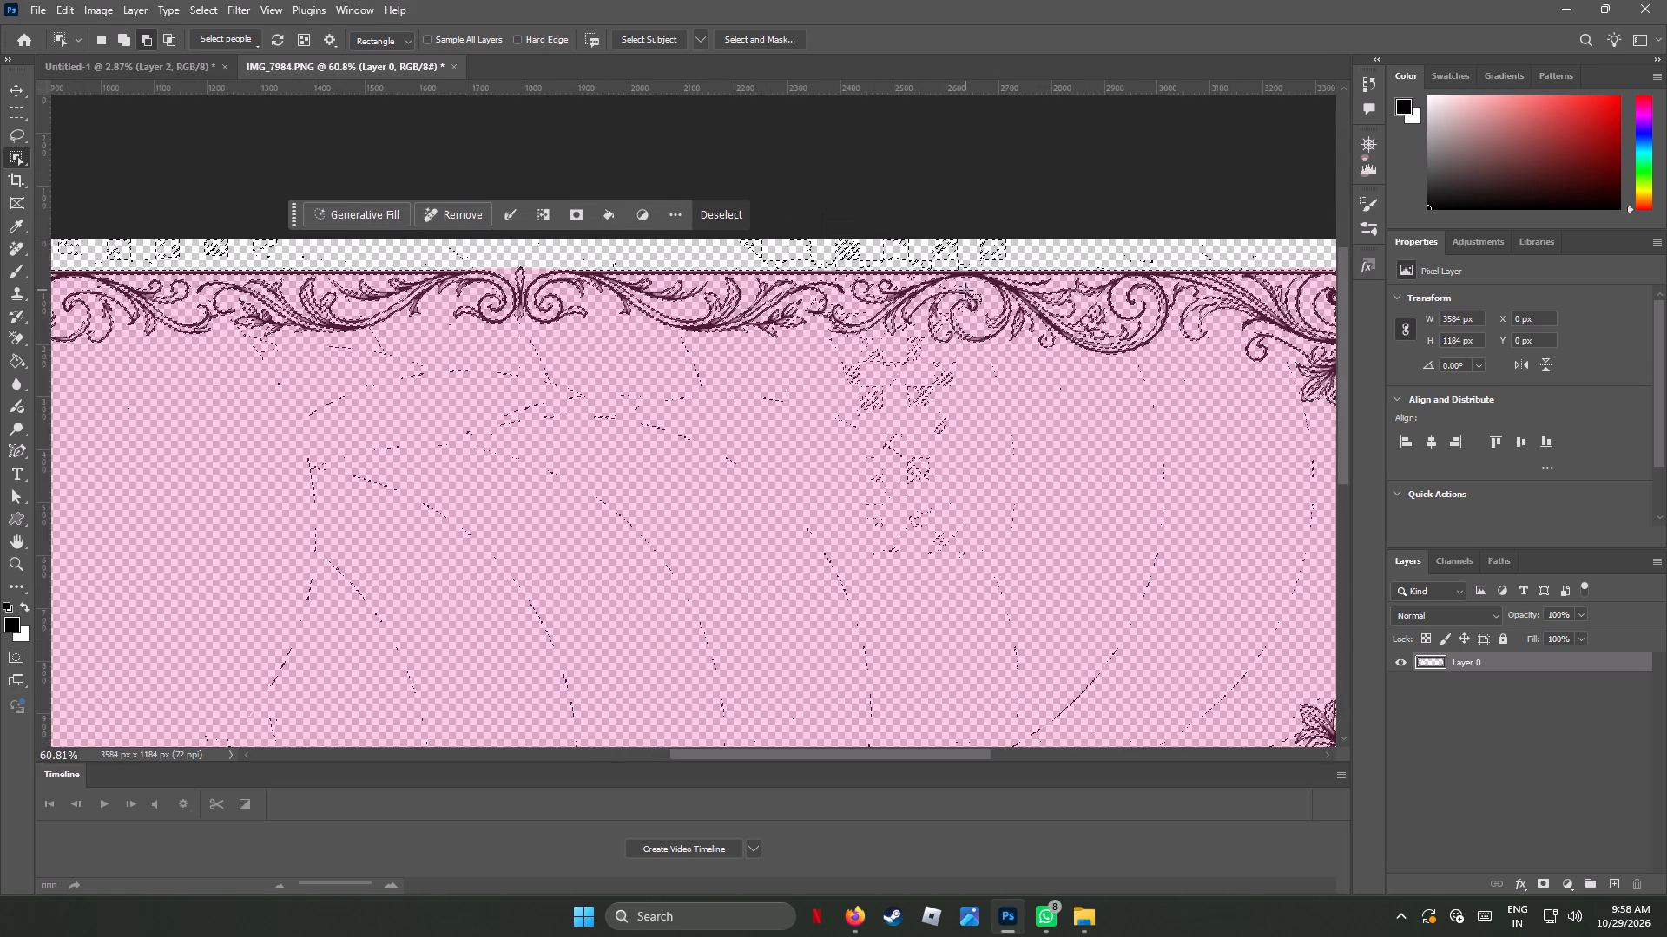
scroll(965, 290, "up", 5, "alt")
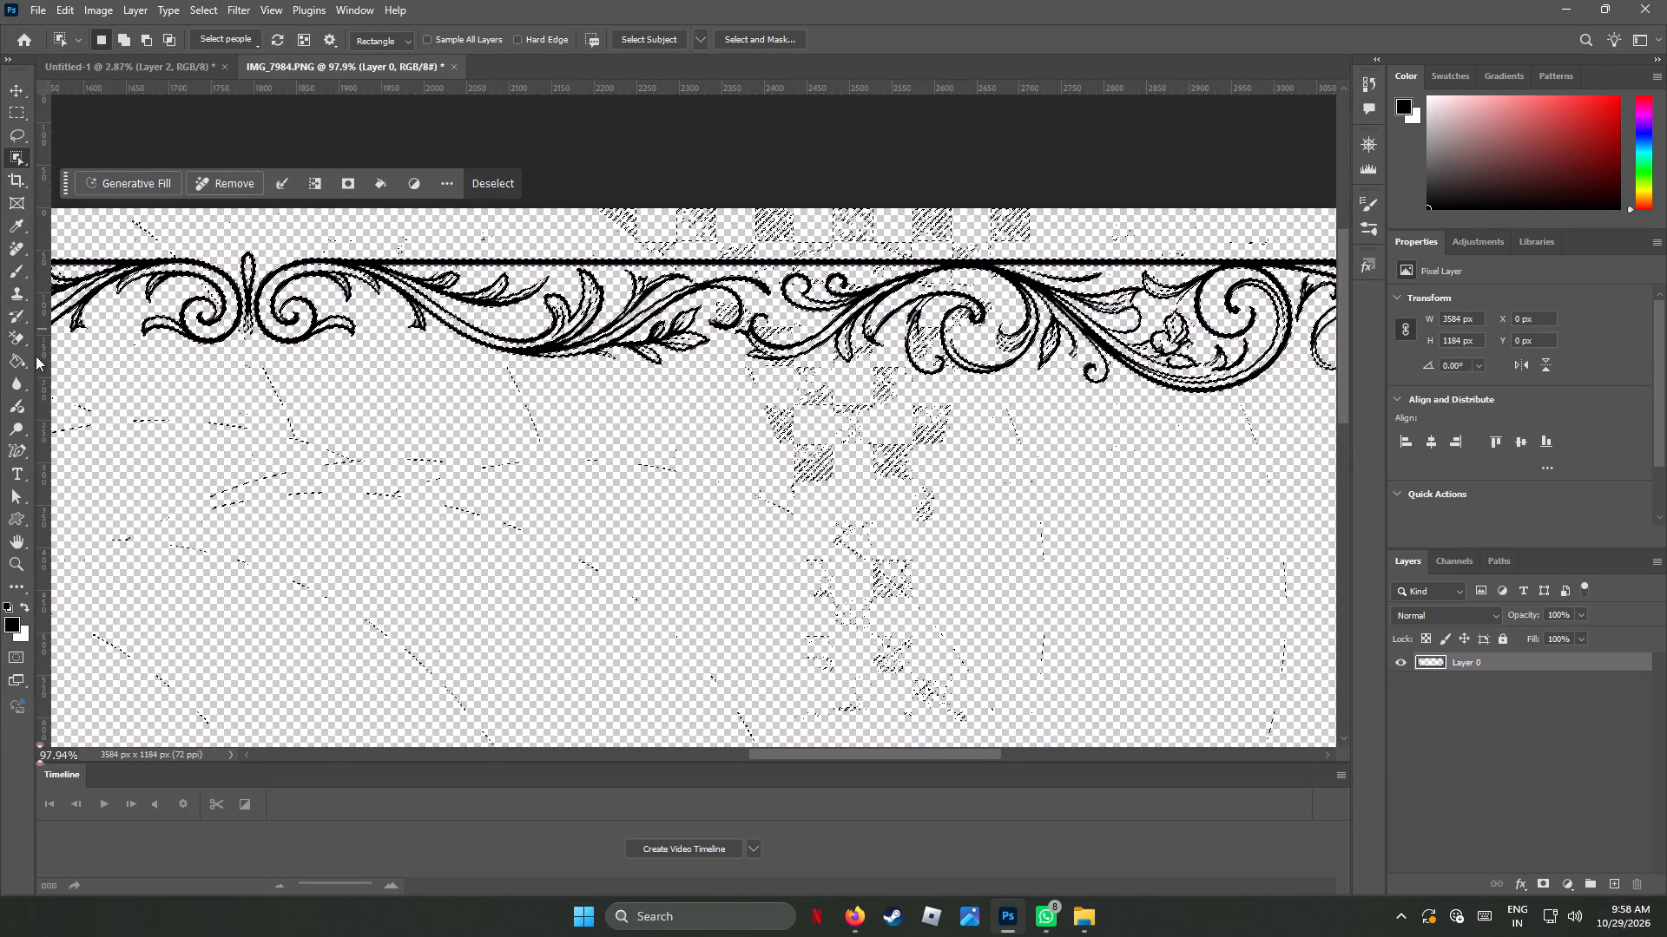
Sweep a 186 px Background Eraser over the selected remnants inside the frame and along its upper ornament.
left_click(16, 337)
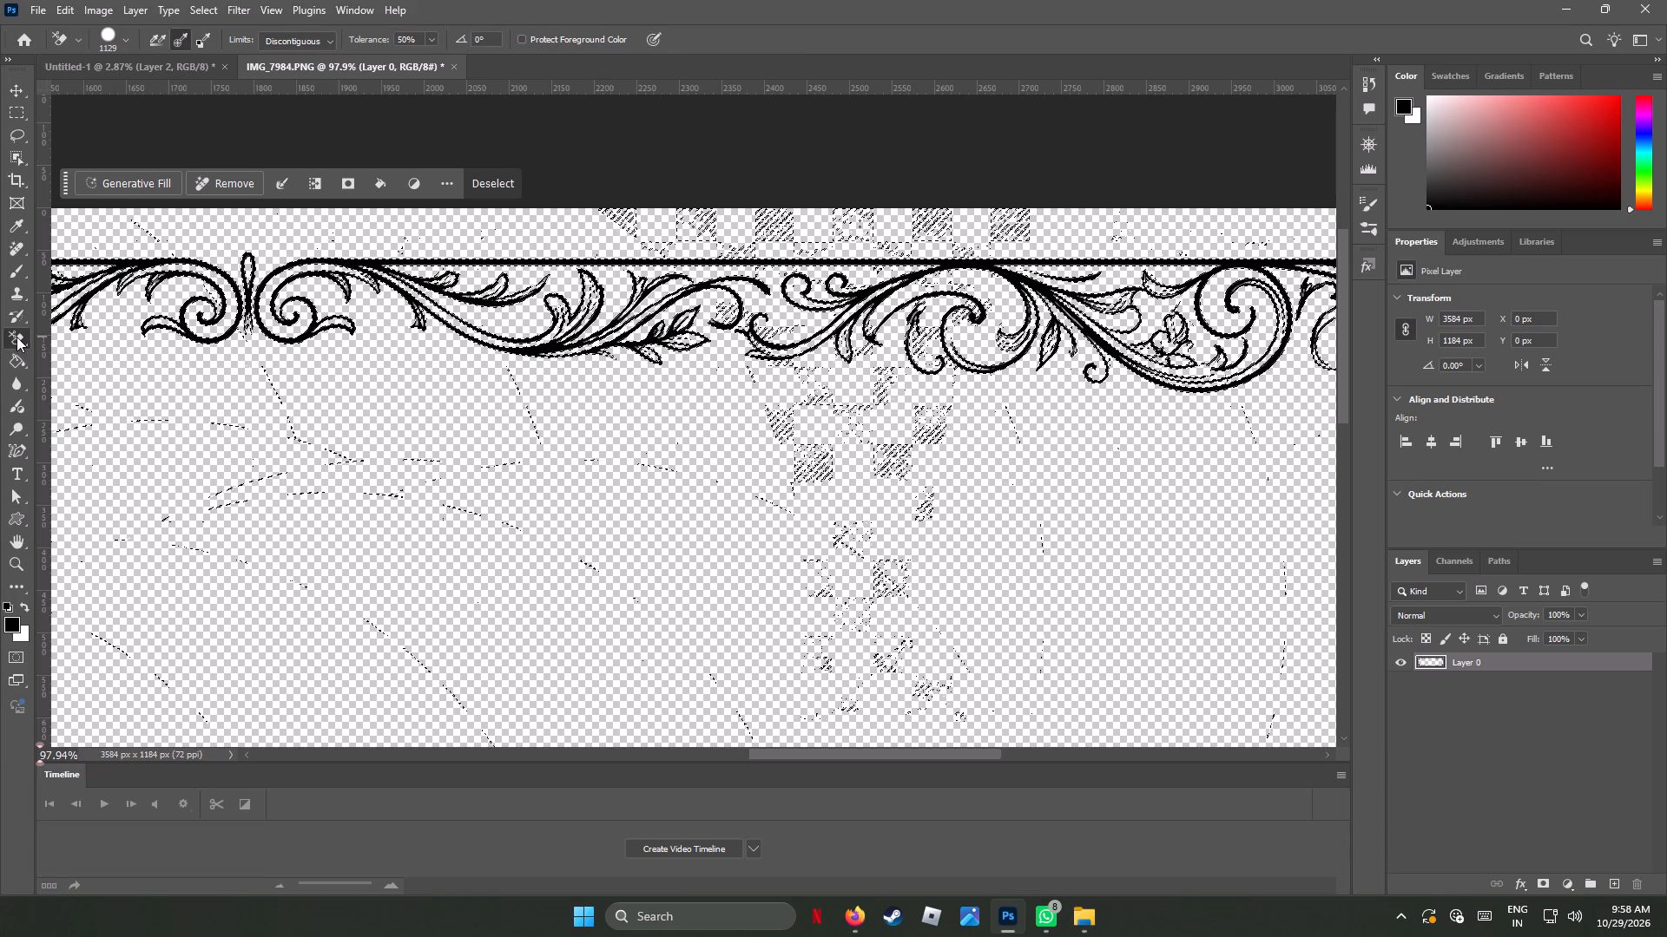
left_click(124, 37)
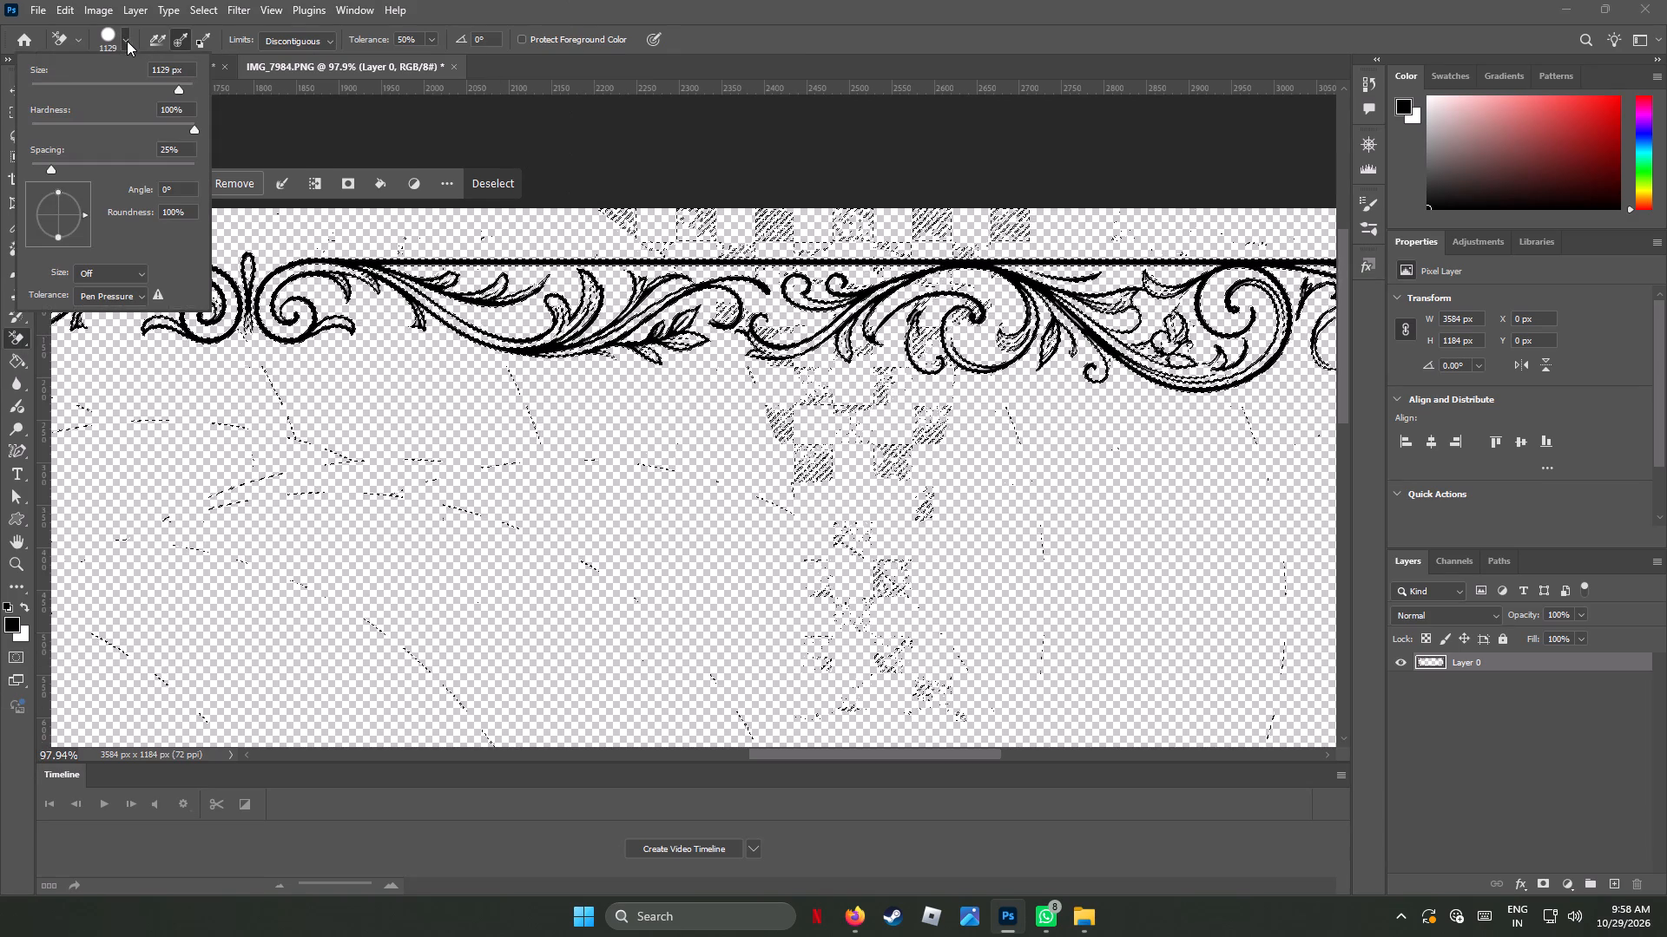
left_click(147, 82)
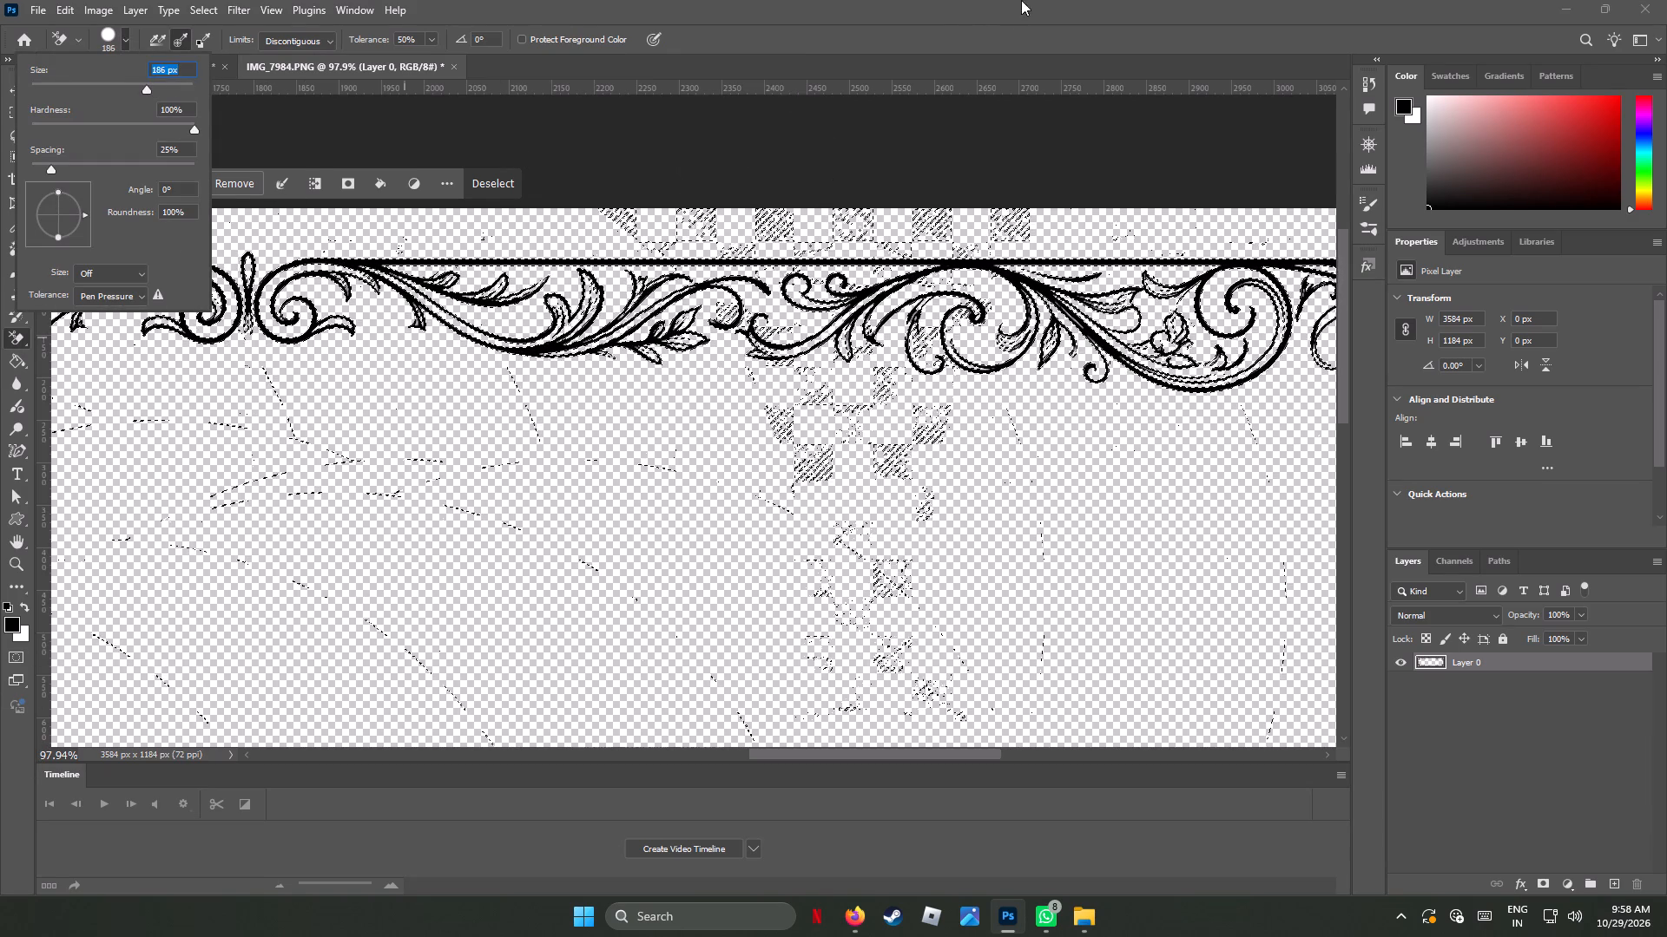
left_click(947, 2)
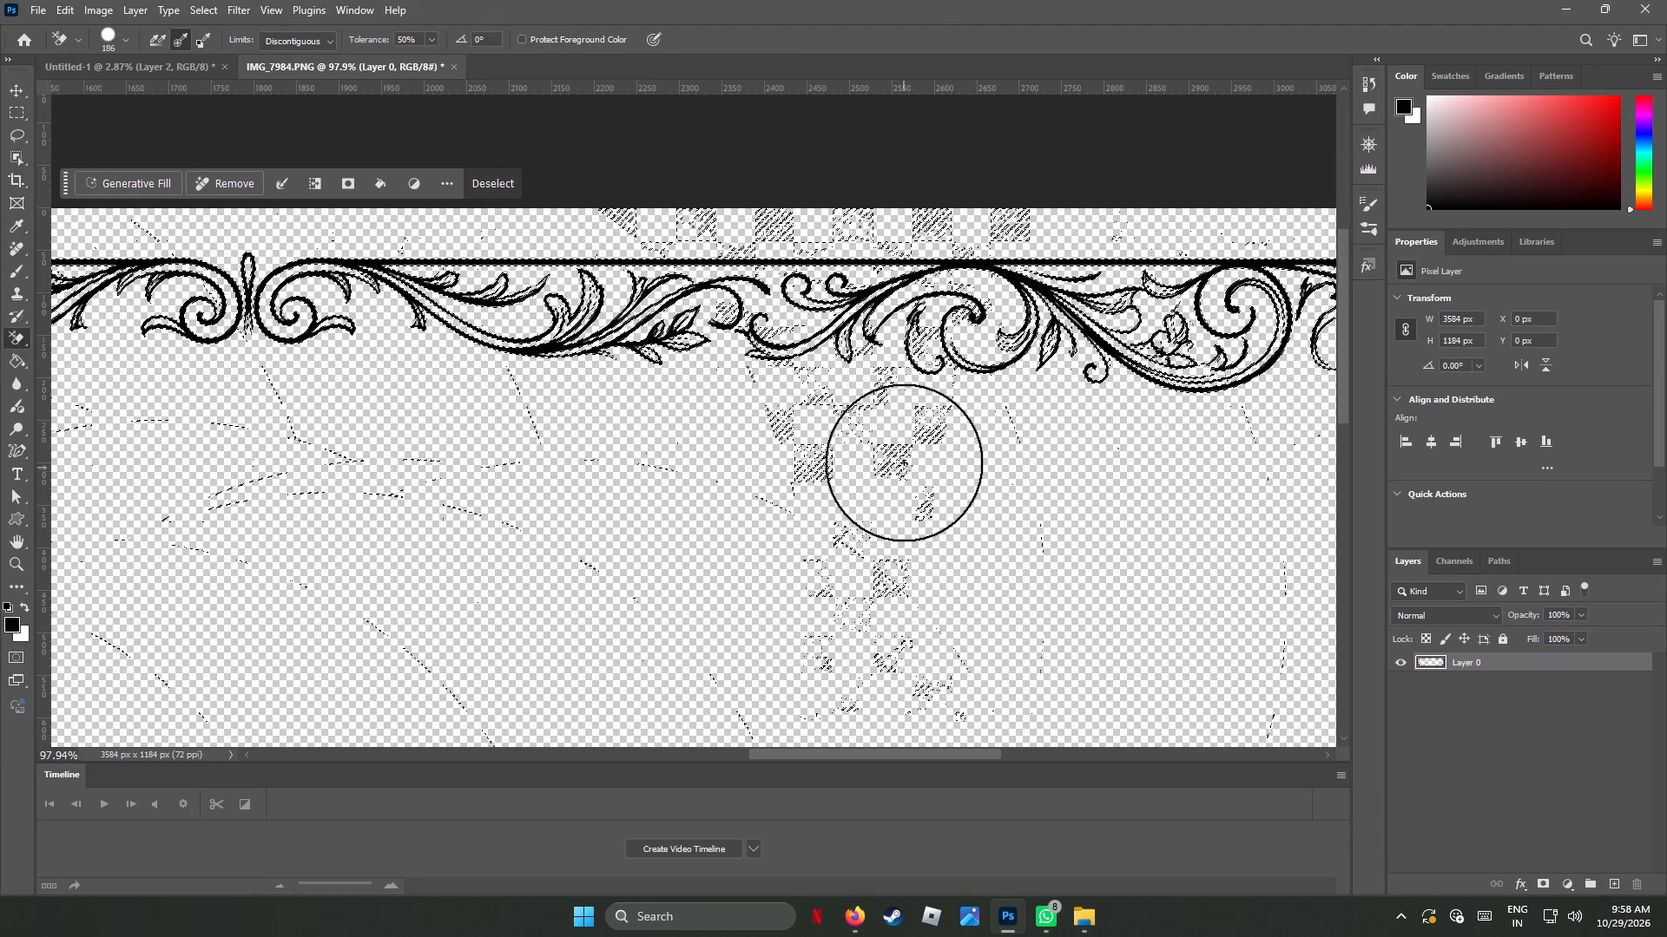
left_click_drag(904, 462, 789, 663)
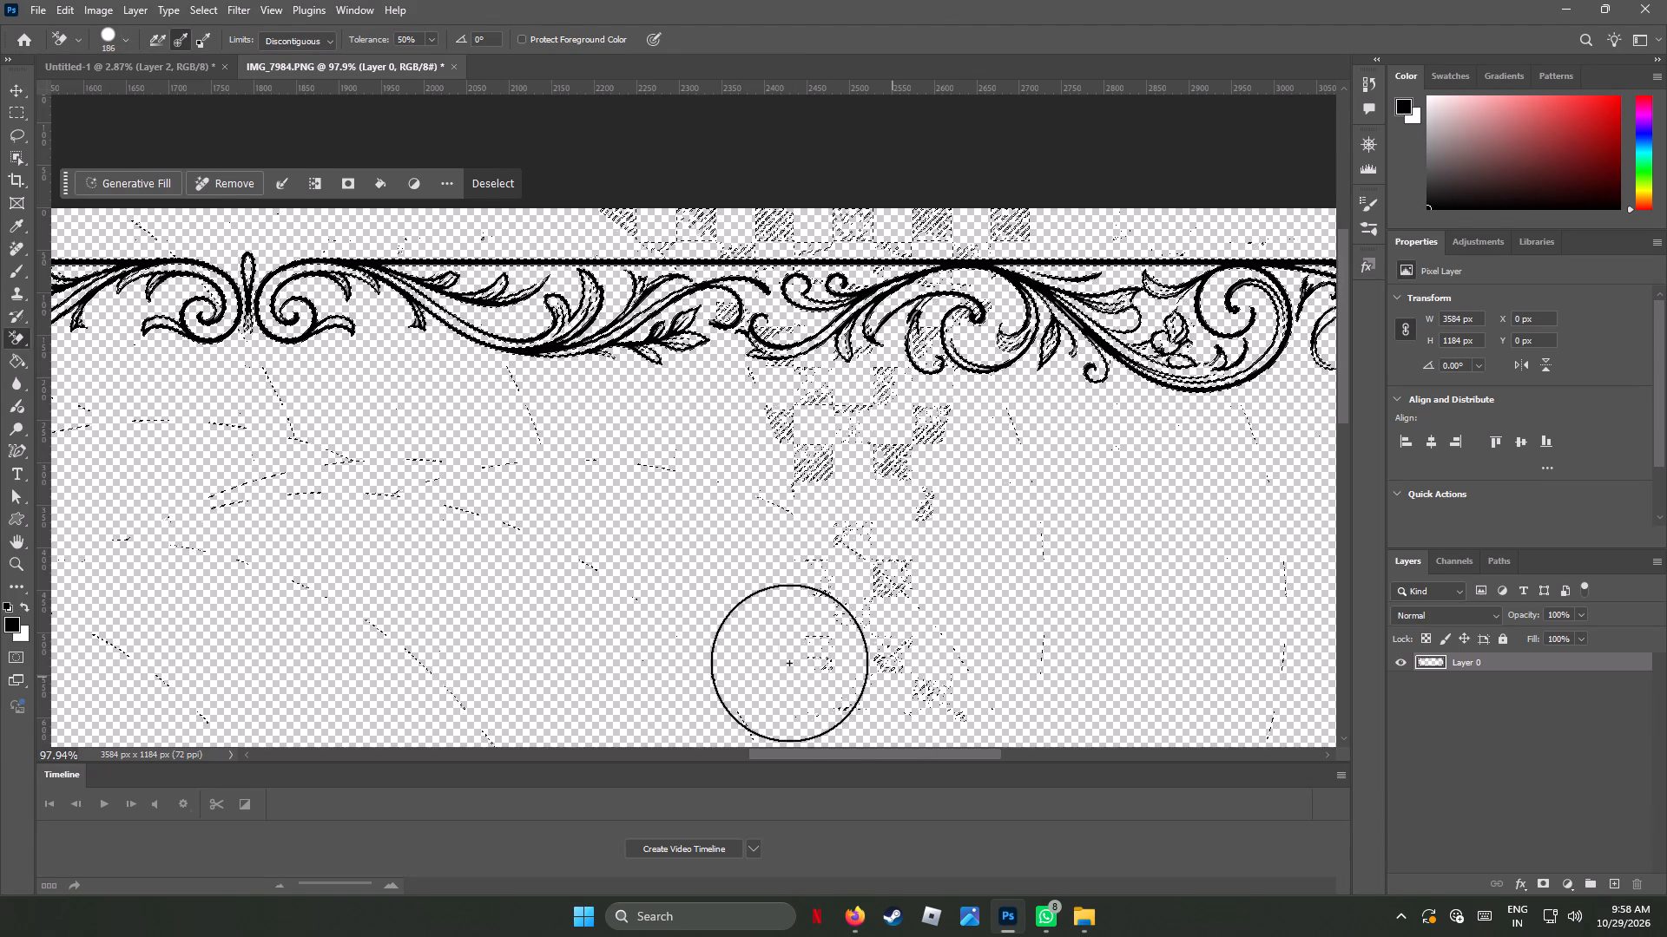
left_click_drag(789, 663, 472, 247)
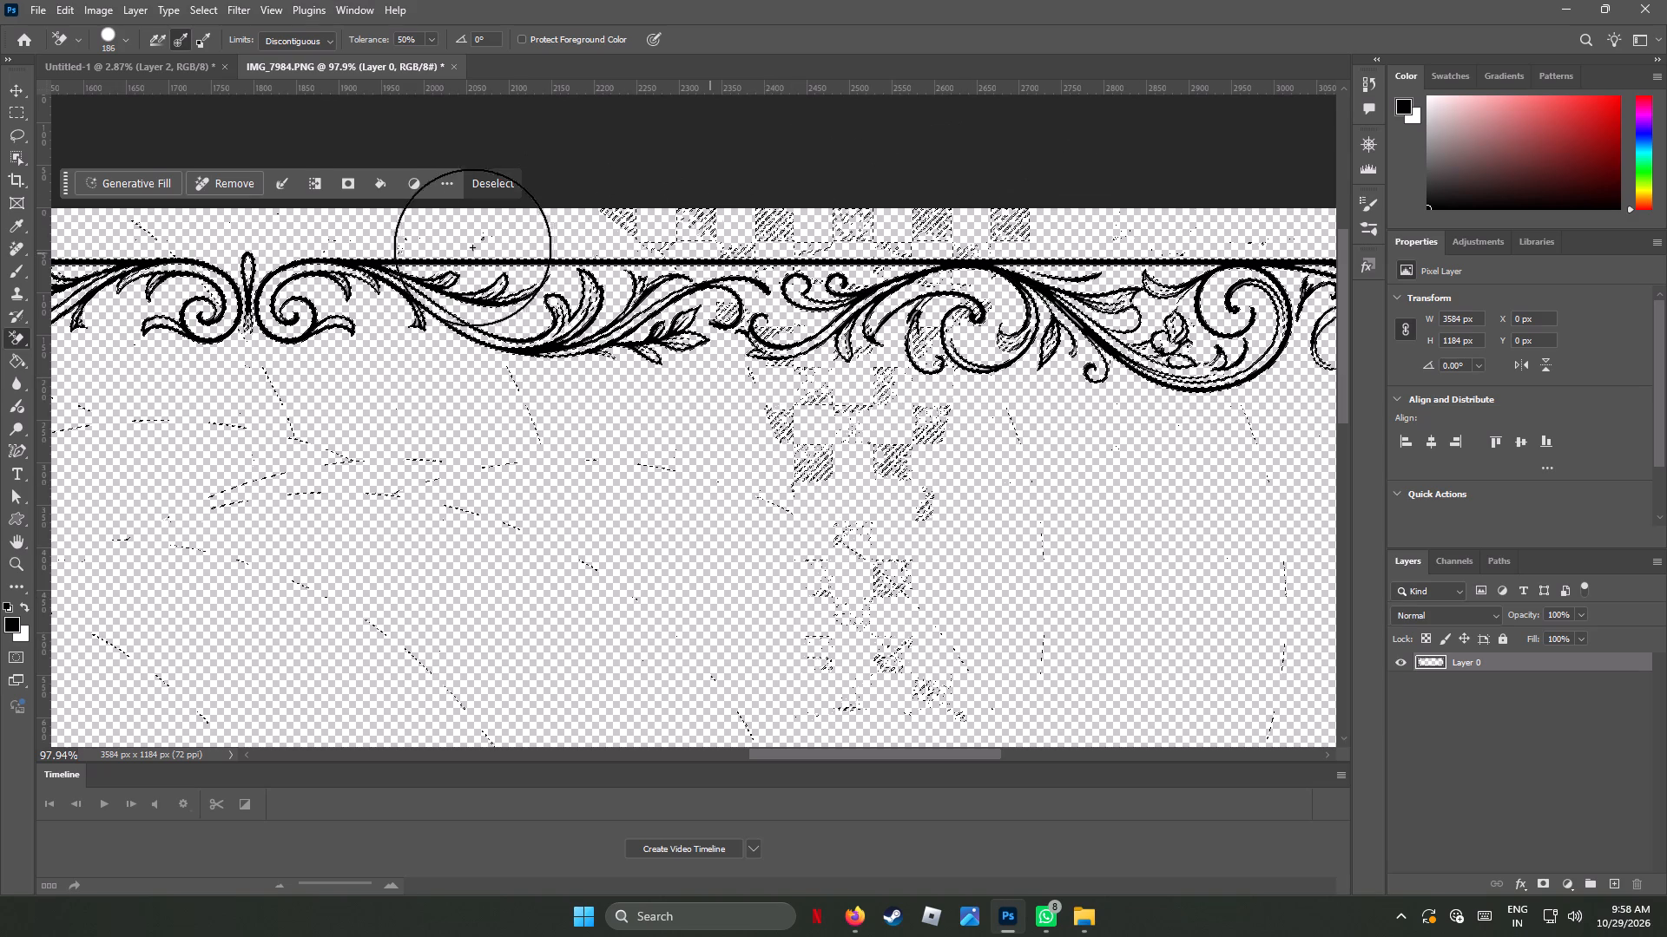
left_click_drag(472, 247, 287, 518)
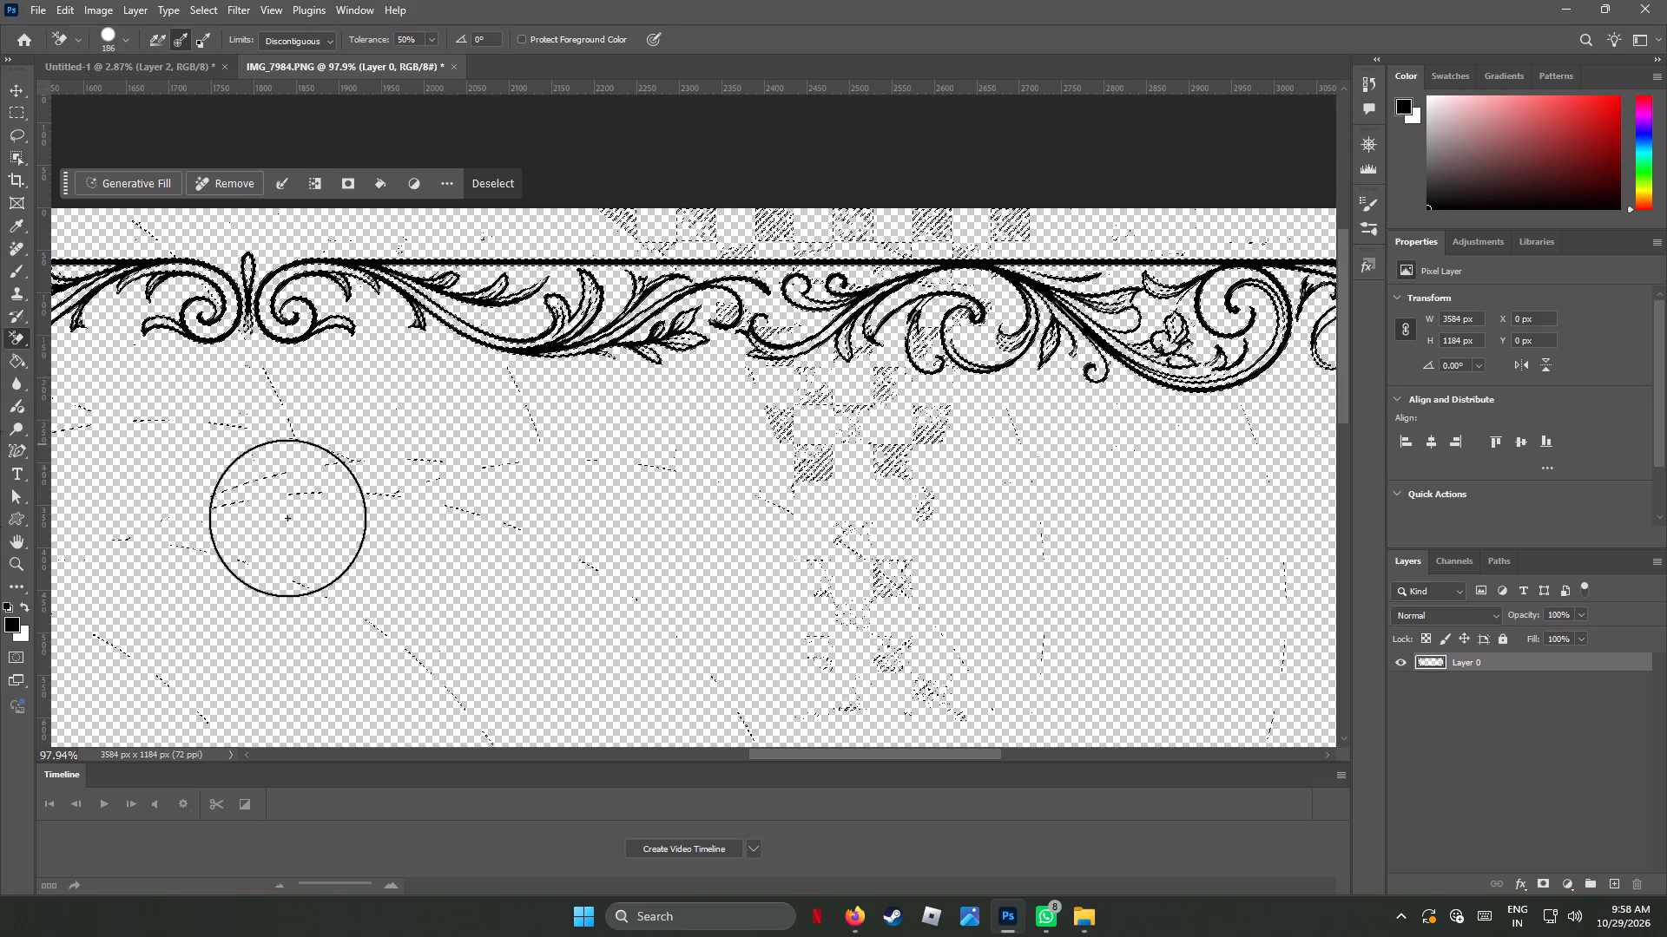
left_click_drag(287, 518, 1029, 478)
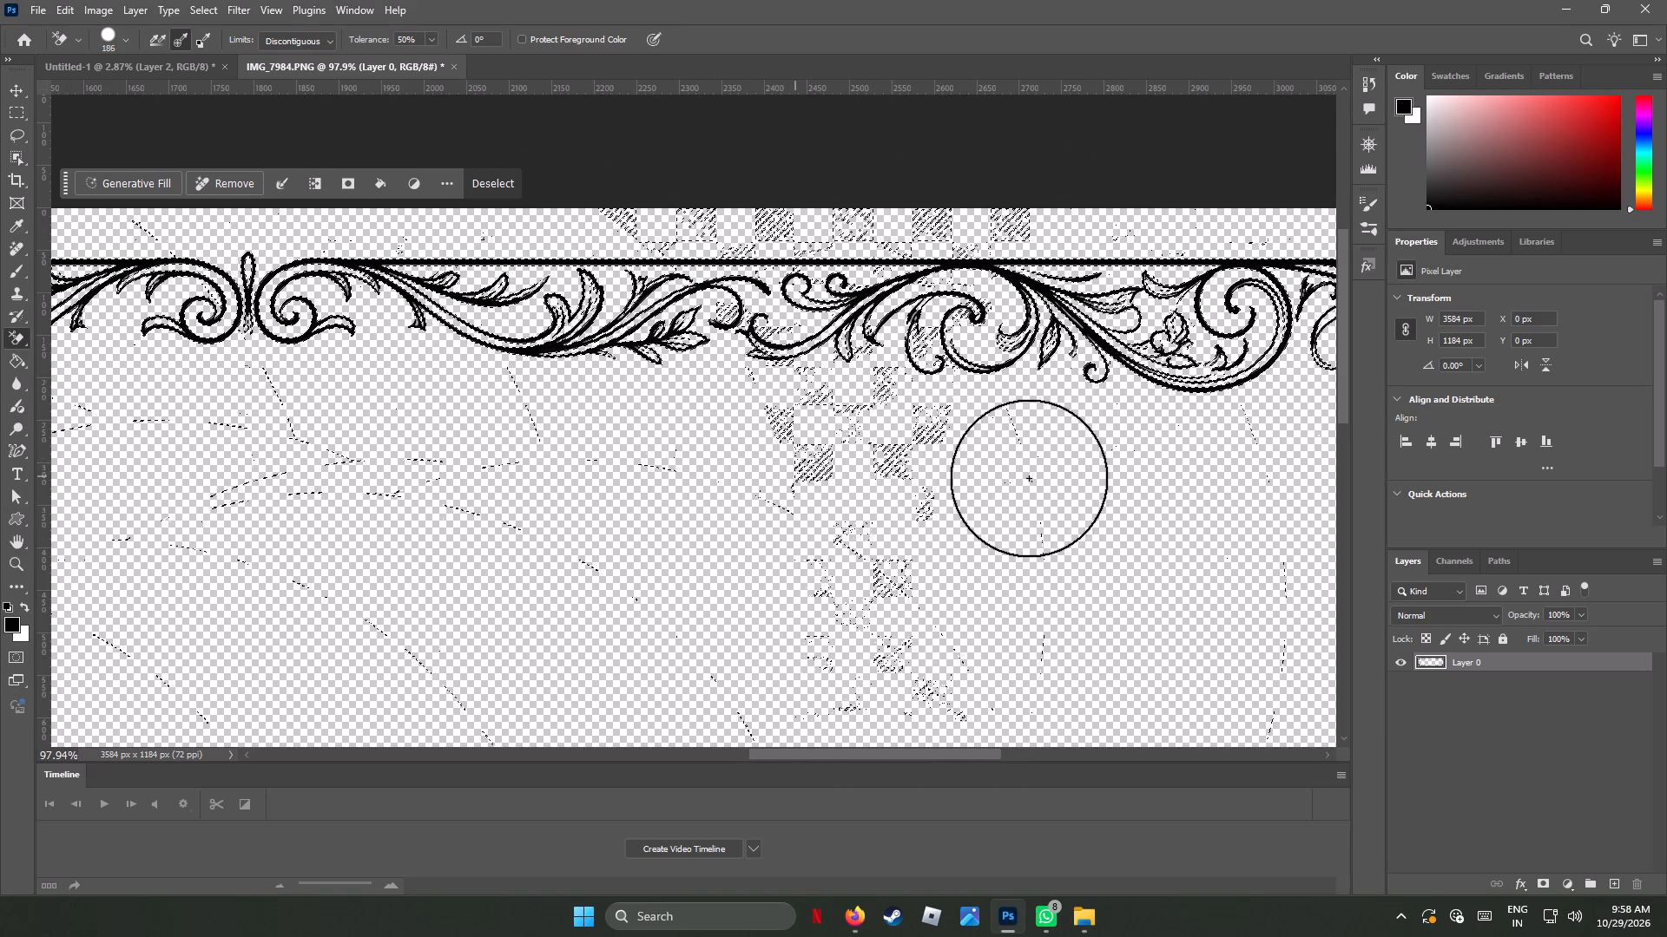
left_click_drag(1029, 478, 442, 299)
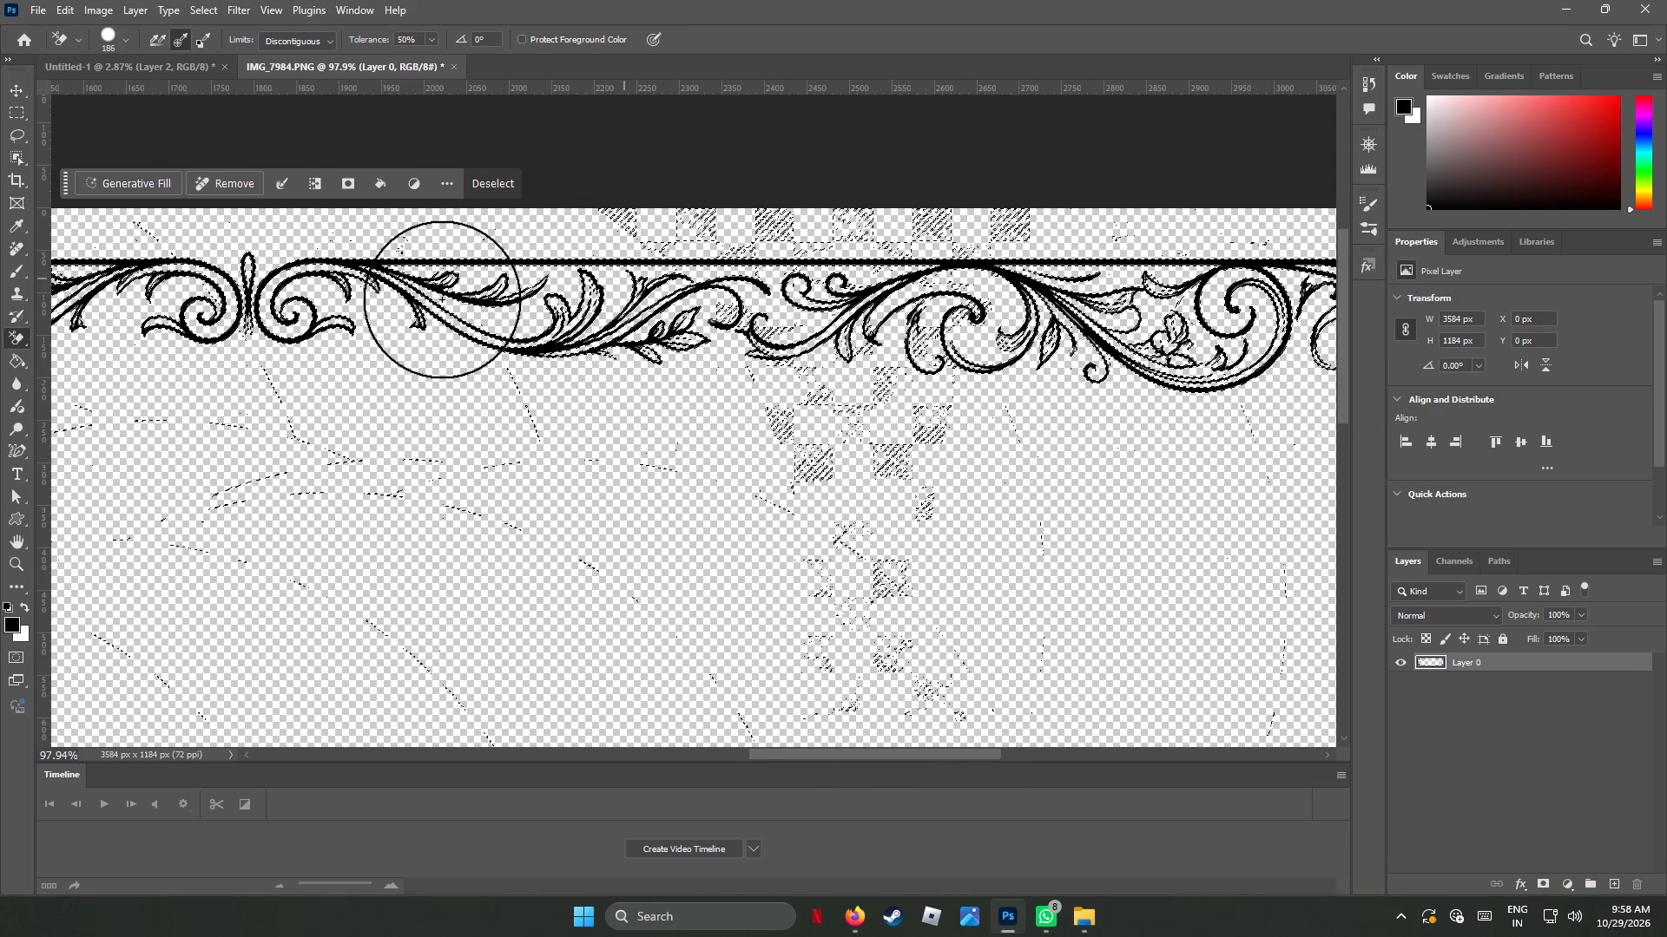
left_click_drag(442, 299, 423, 470)
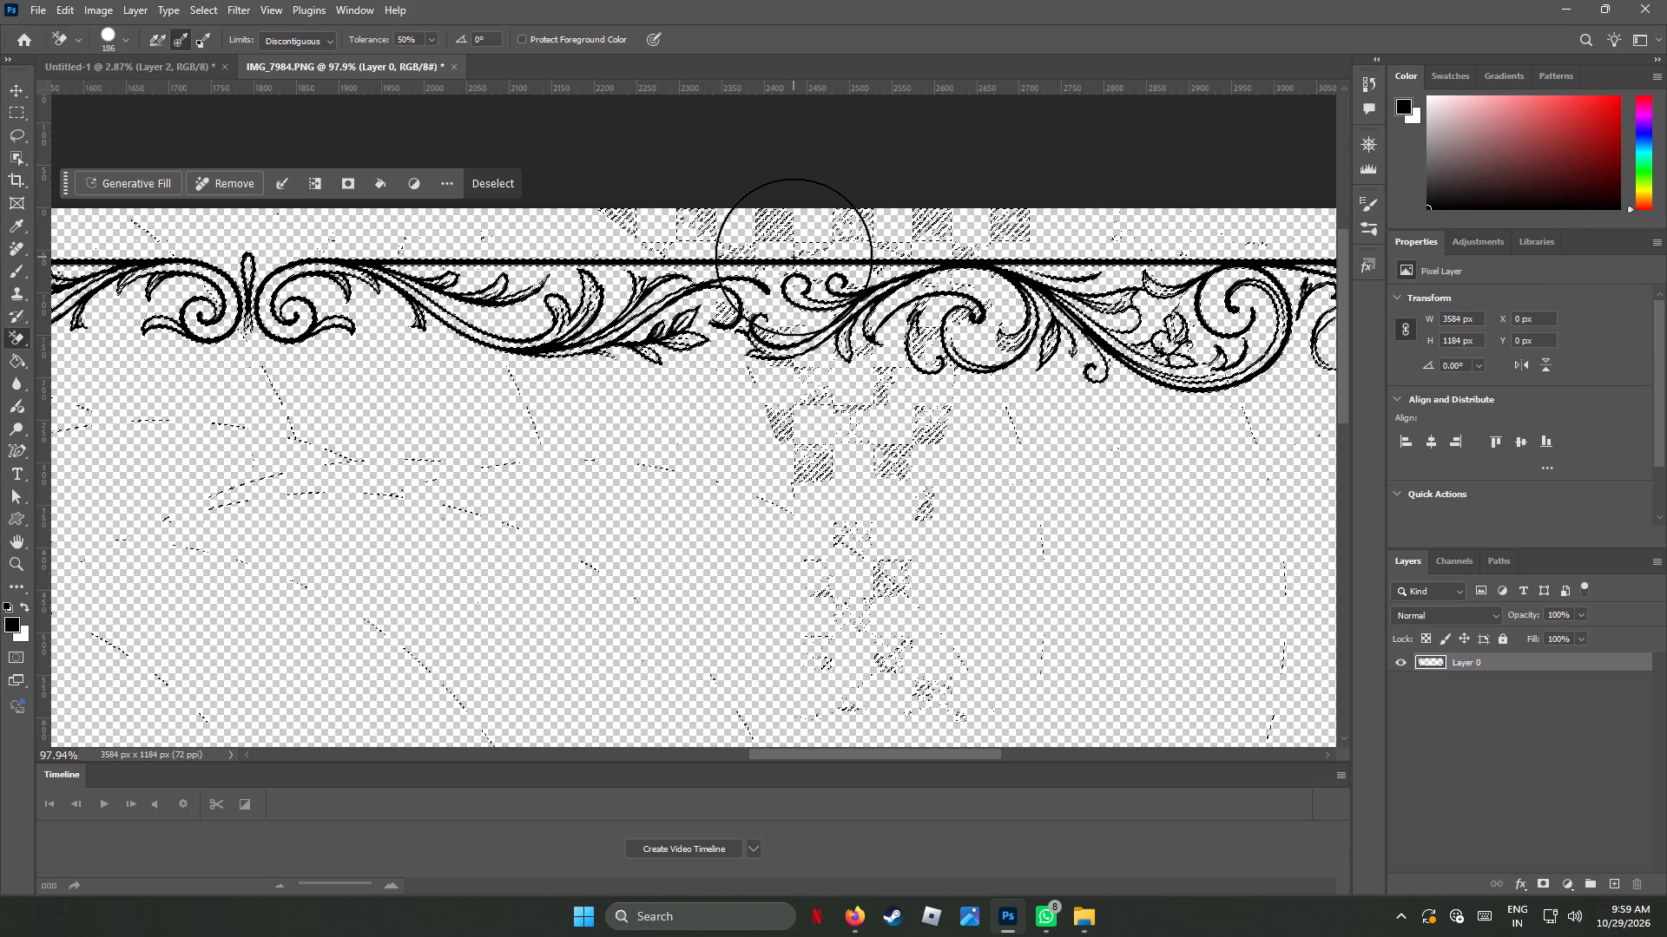
Erase the checkered remnants just above the frame's top line with the 186 px Background Eraser at close zoom.
scroll(781, 206, "up", 7, "alt")
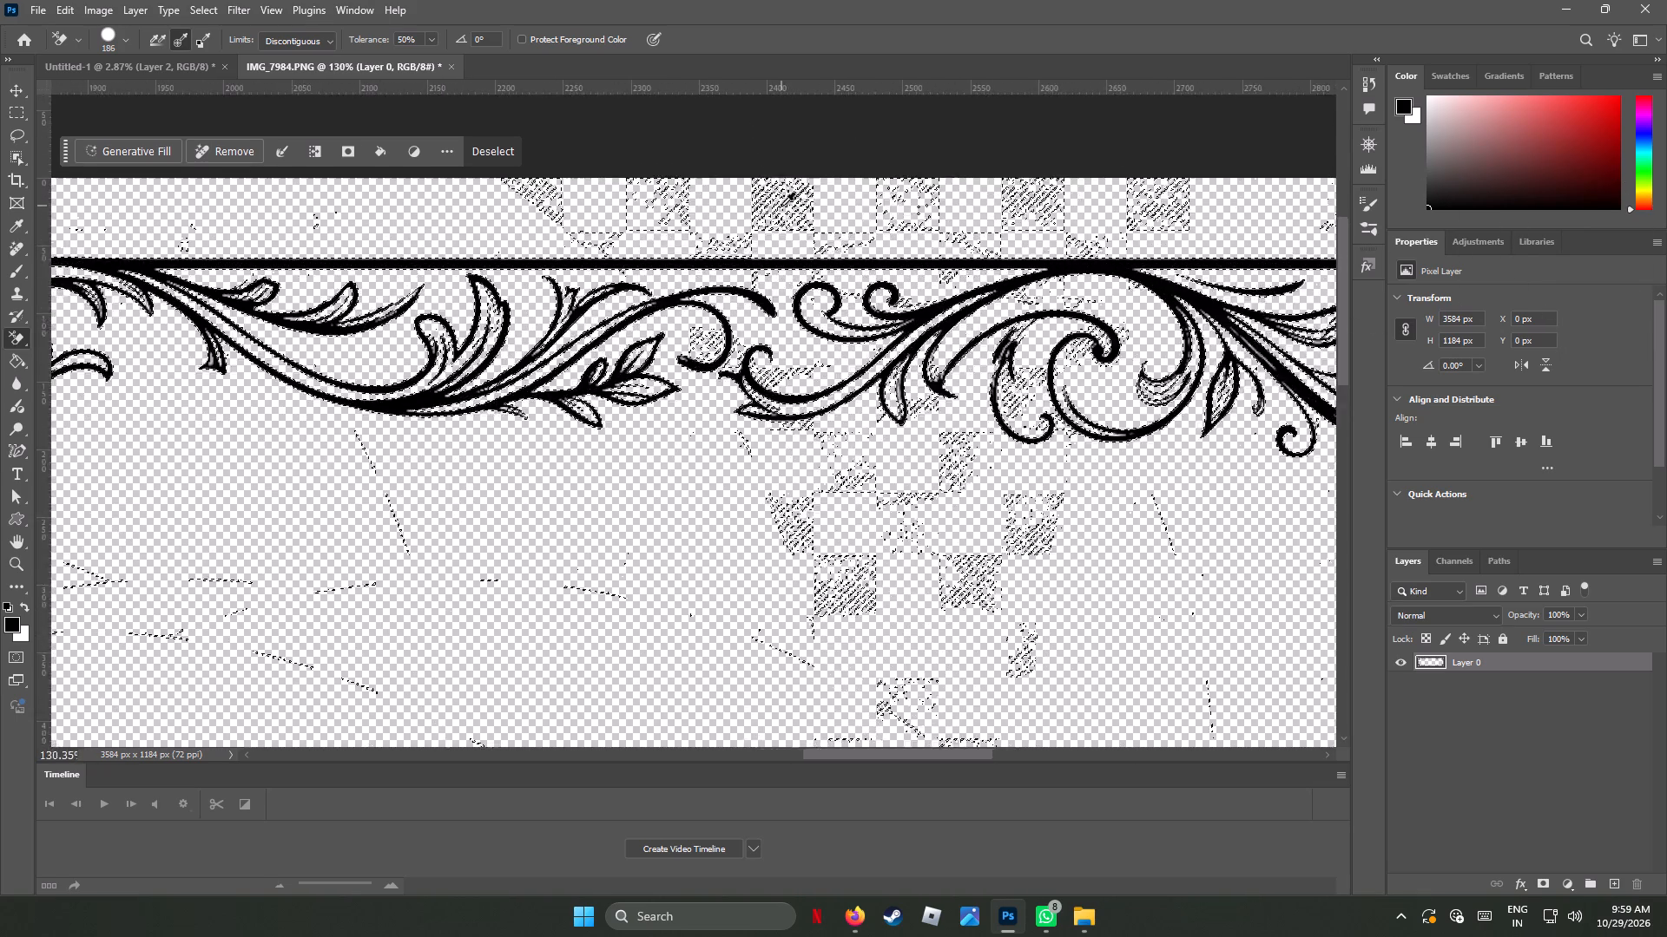
scroll(778, 202, "up", 17, "alt")
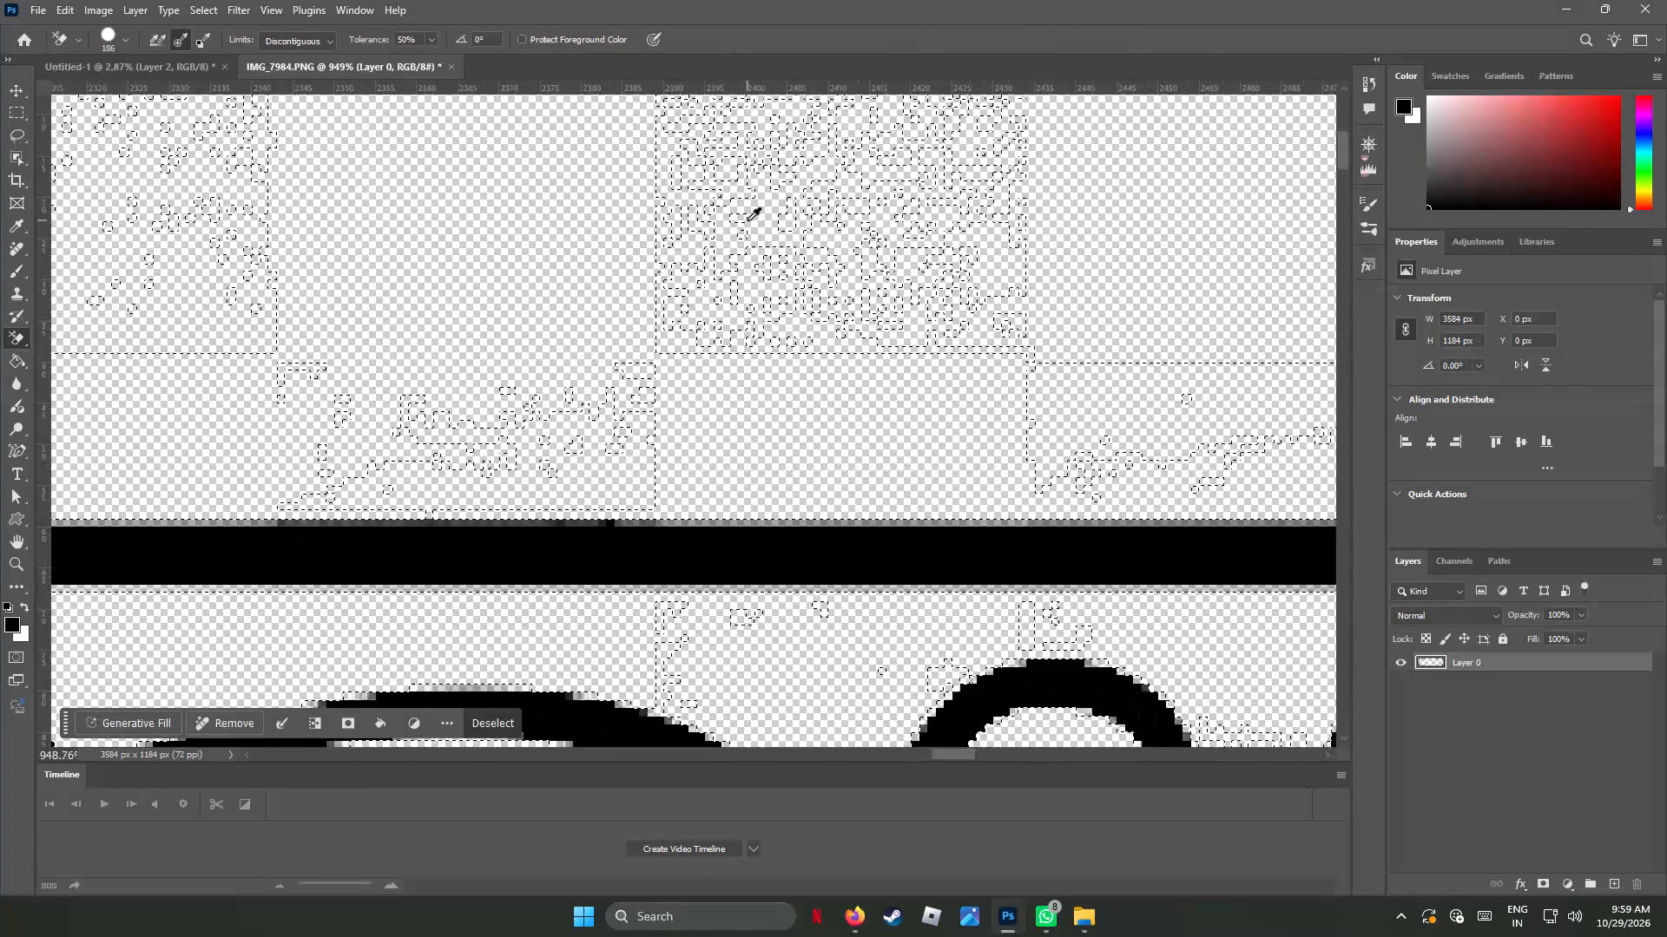
scroll(747, 222, "up", 3, "alt")
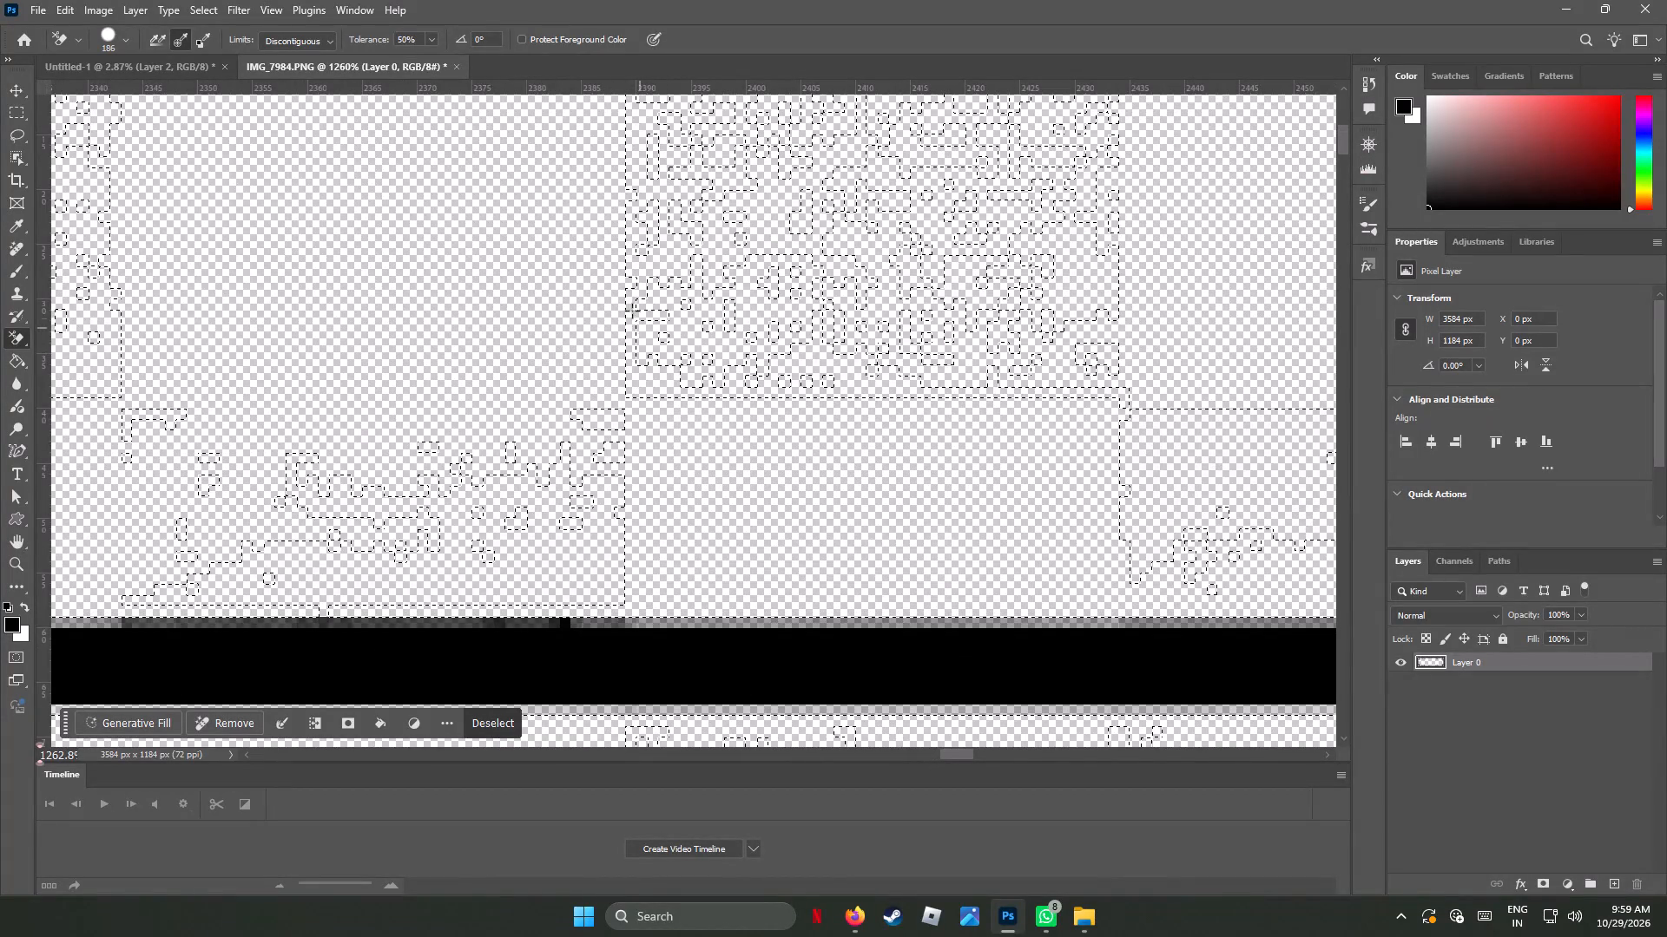
left_click_drag(631, 321, 987, 366)
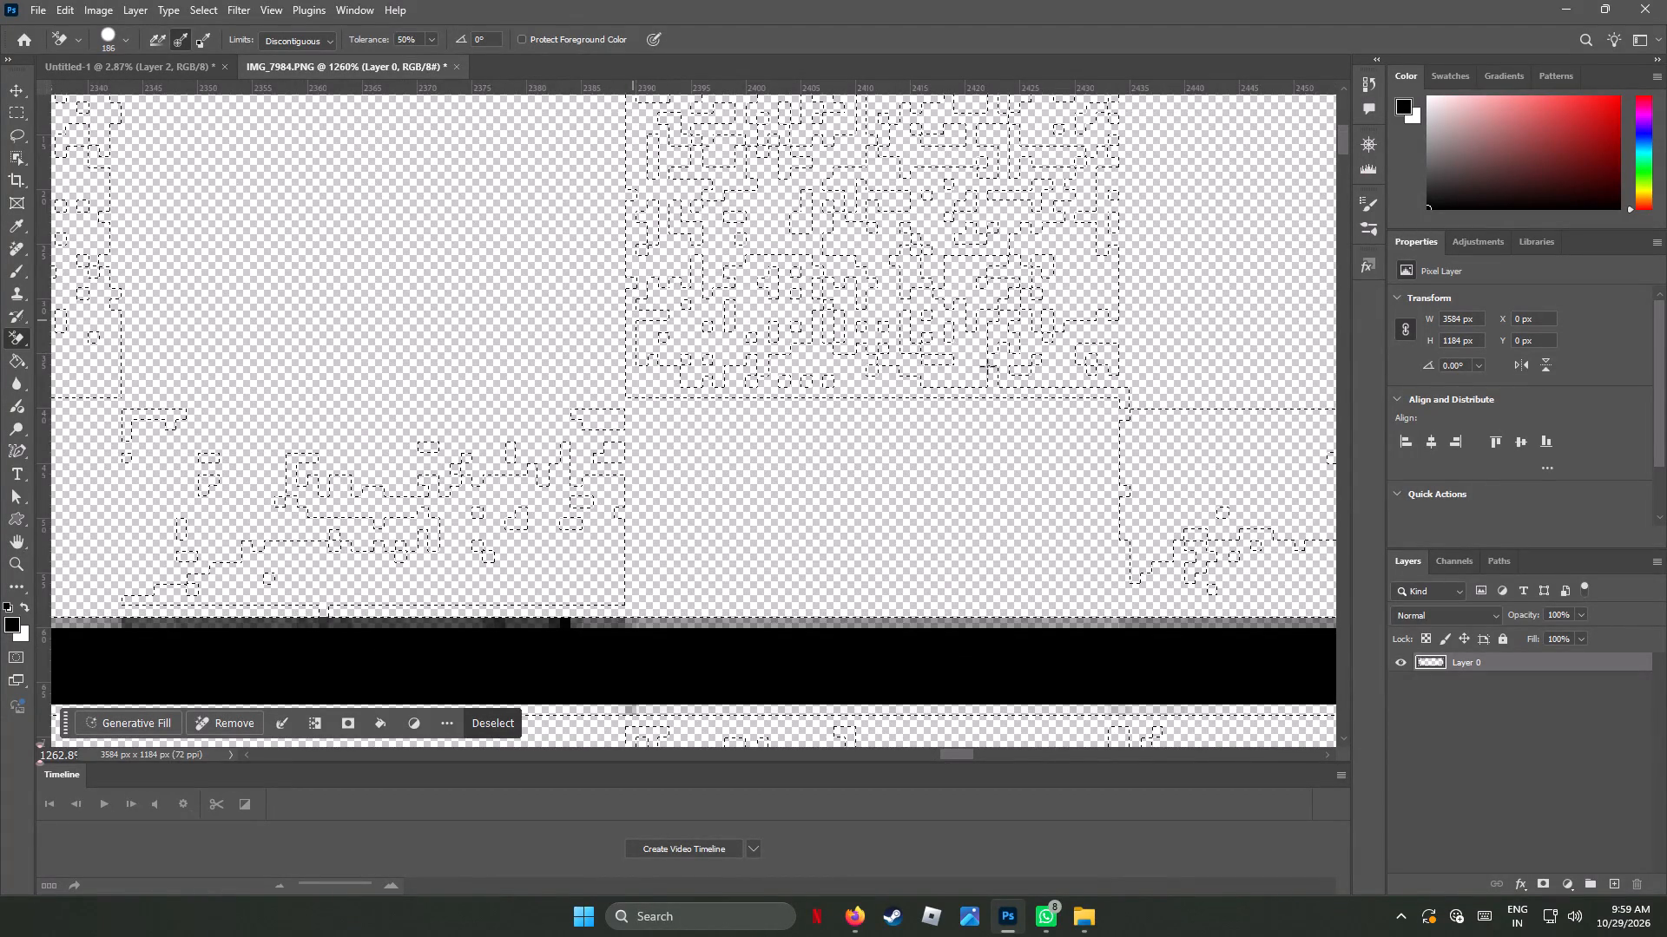
left_click_drag(987, 366, 525, 167)
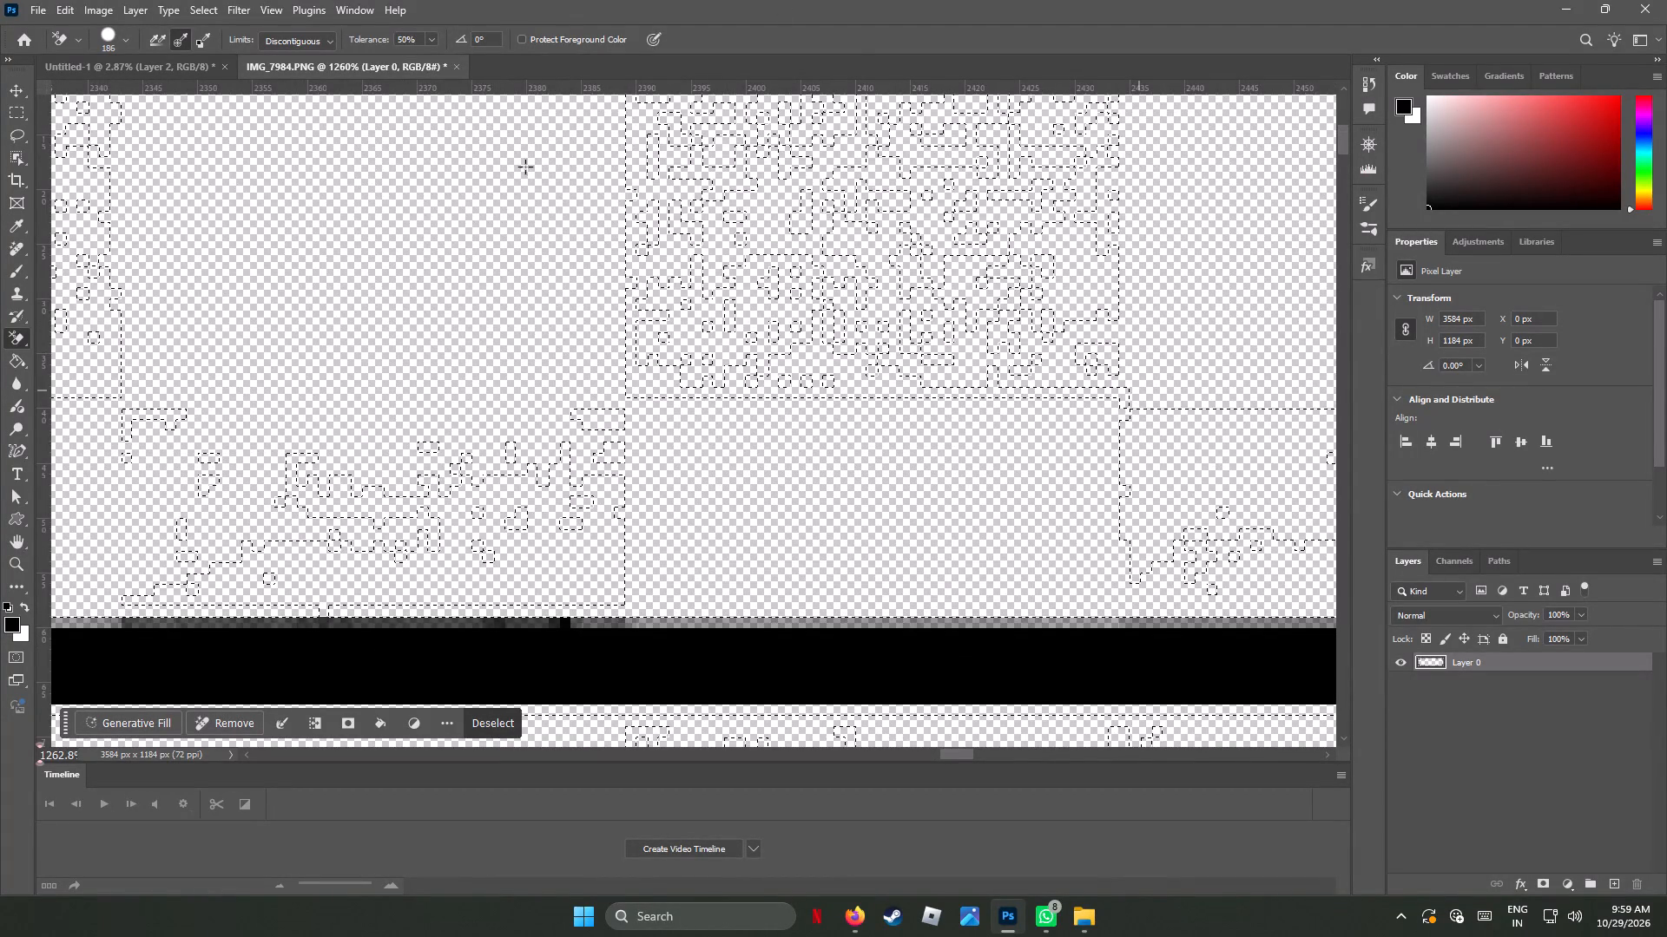
left_click_drag(525, 167, 0, 621)
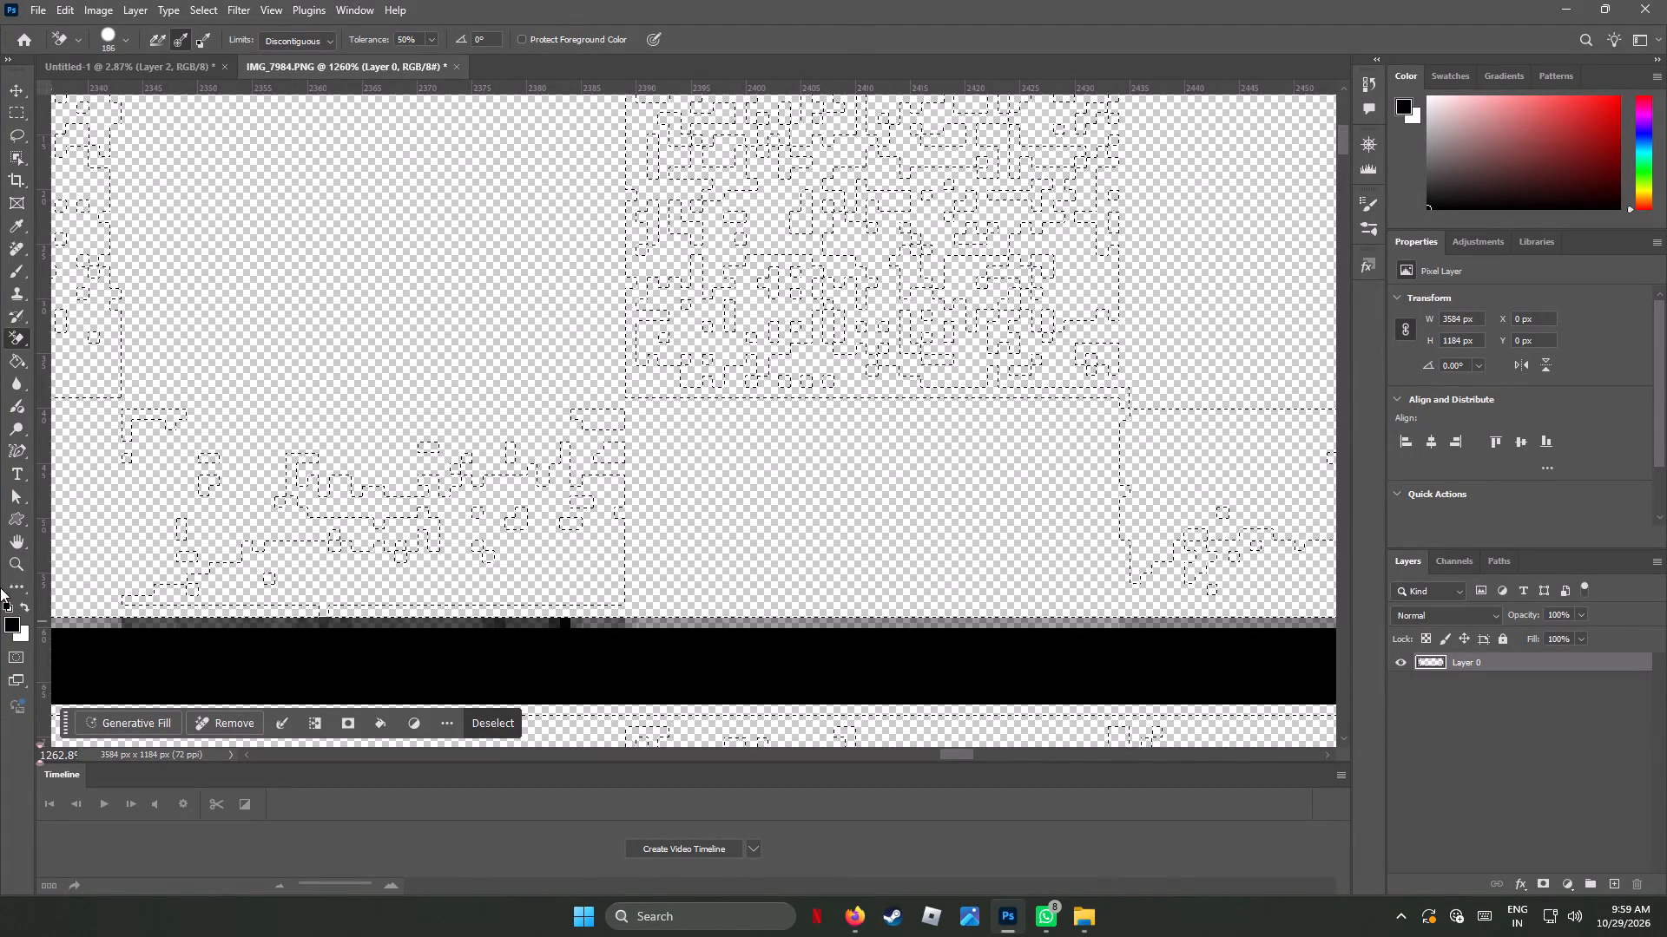
Deselect the current selection on the ornamental frame layer.
left_click(6, 88)
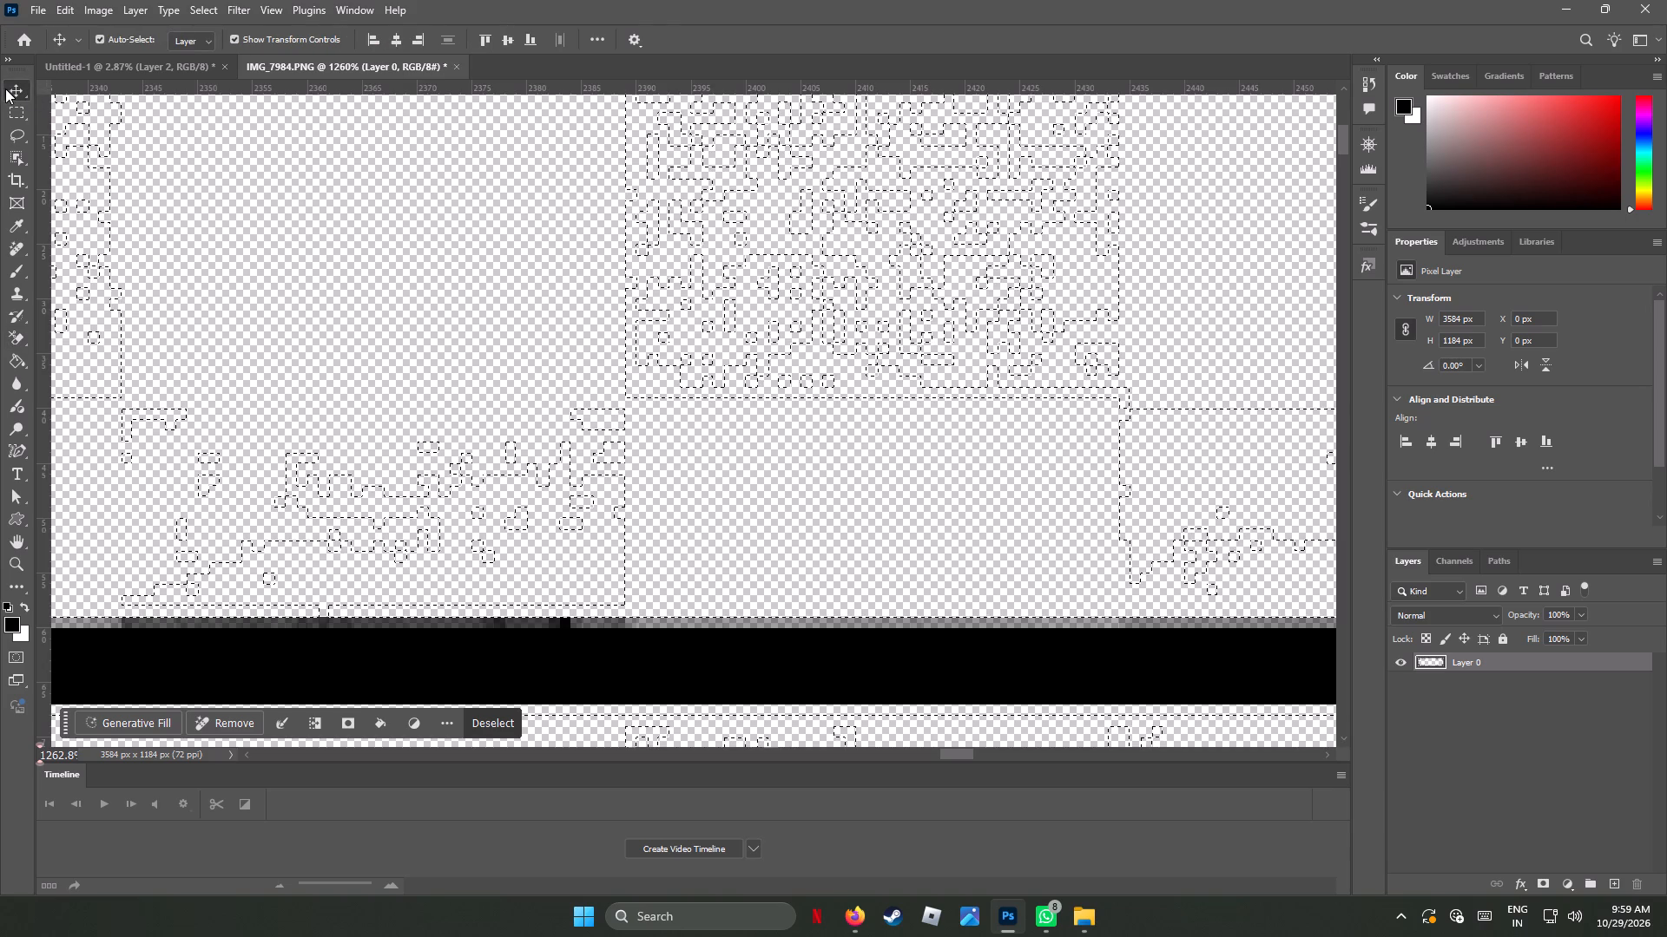
scroll(718, 559, "down", 9, "alt")
scroll(715, 561, "up", 1, "alt")
scroll(715, 561, "down", 5, "alt")
scroll(715, 561, "up", 3, "alt")
scroll(715, 561, "down", 3, "alt")
scroll(714, 562, "up", 2, "alt")
scroll(714, 562, "down", 3, "alt")
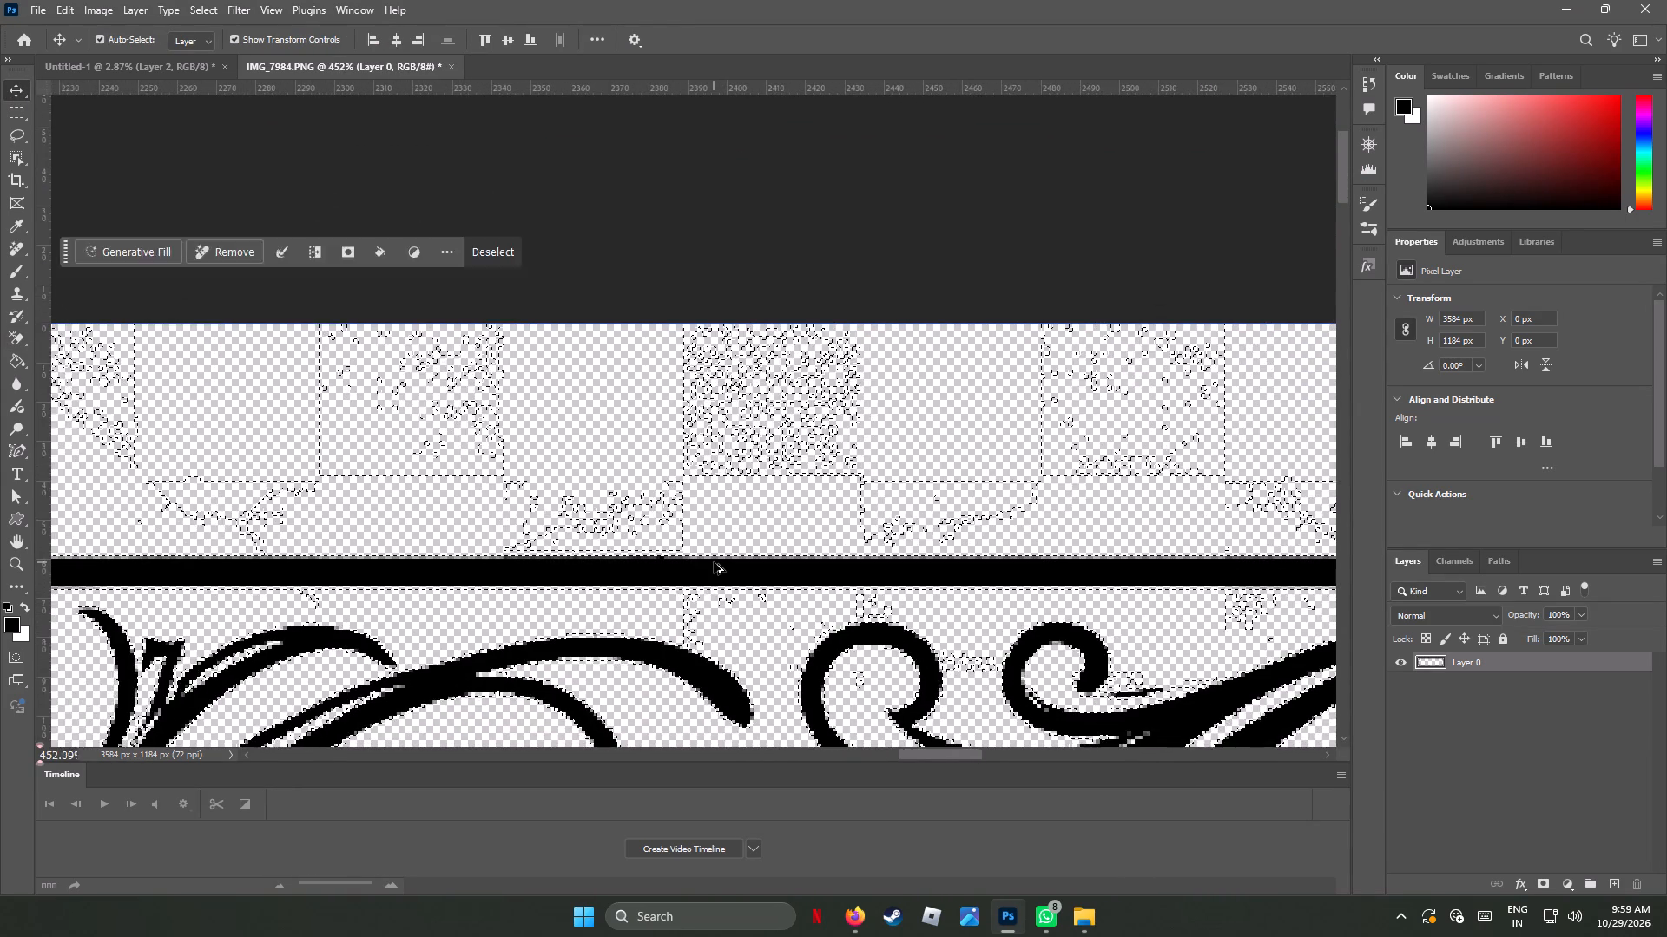
scroll(714, 562, "down", 9, "alt")
scroll(714, 562, "up", 2, "alt")
scroll(714, 562, "down", 13, "alt")
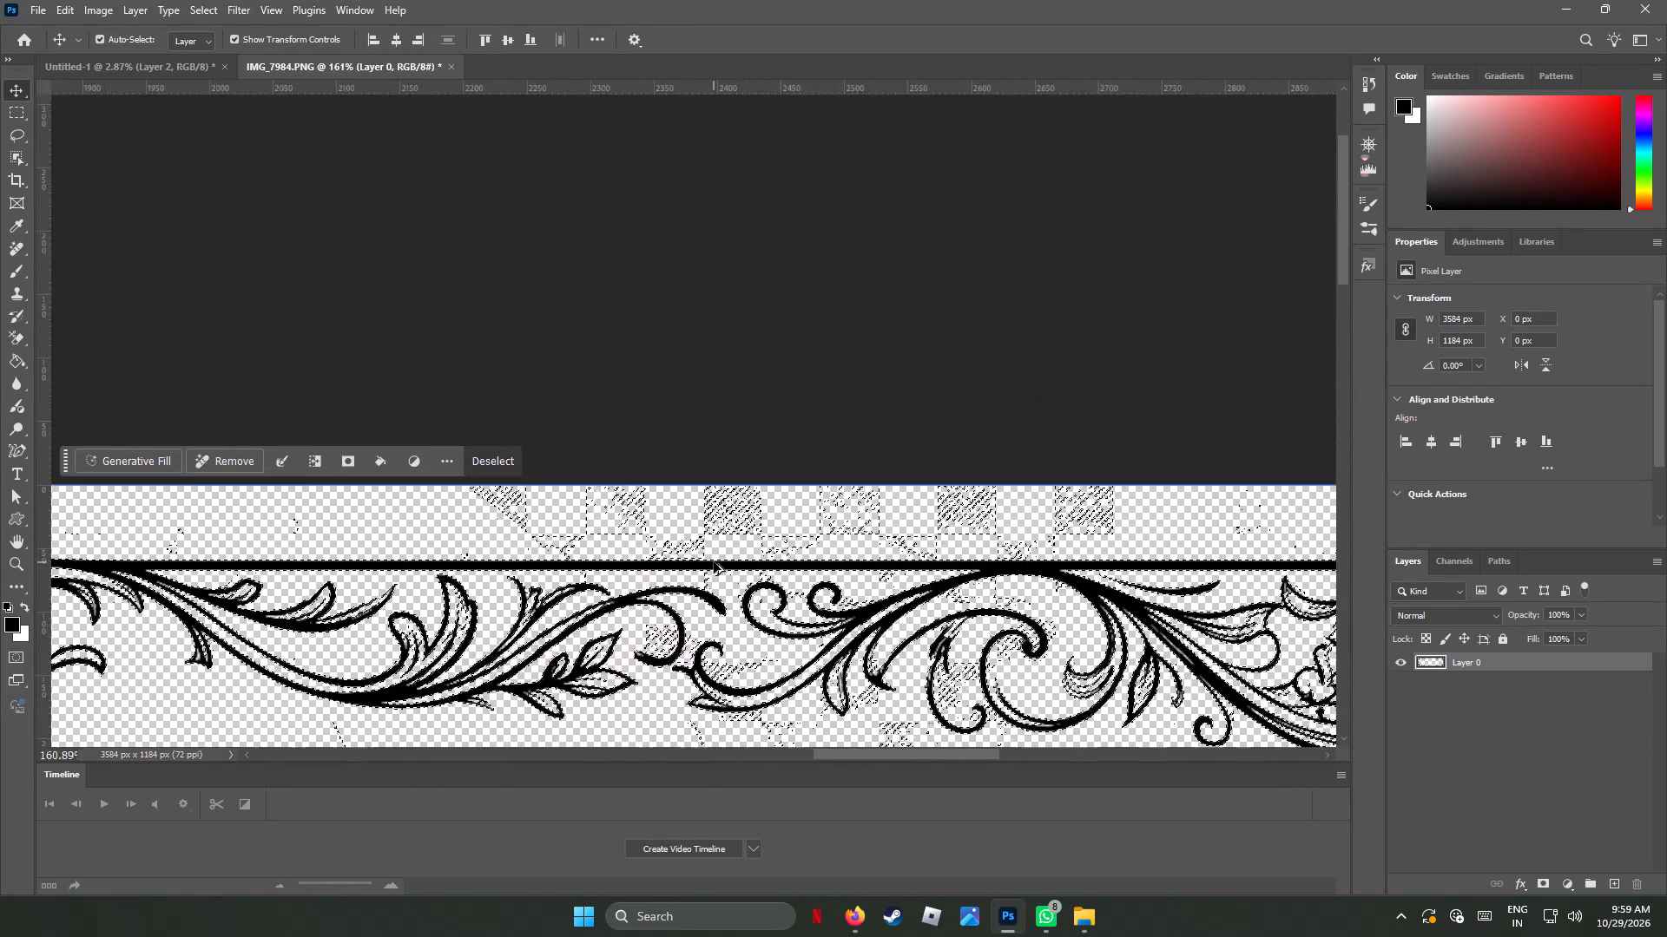
scroll(714, 562, "down", 4, "alt")
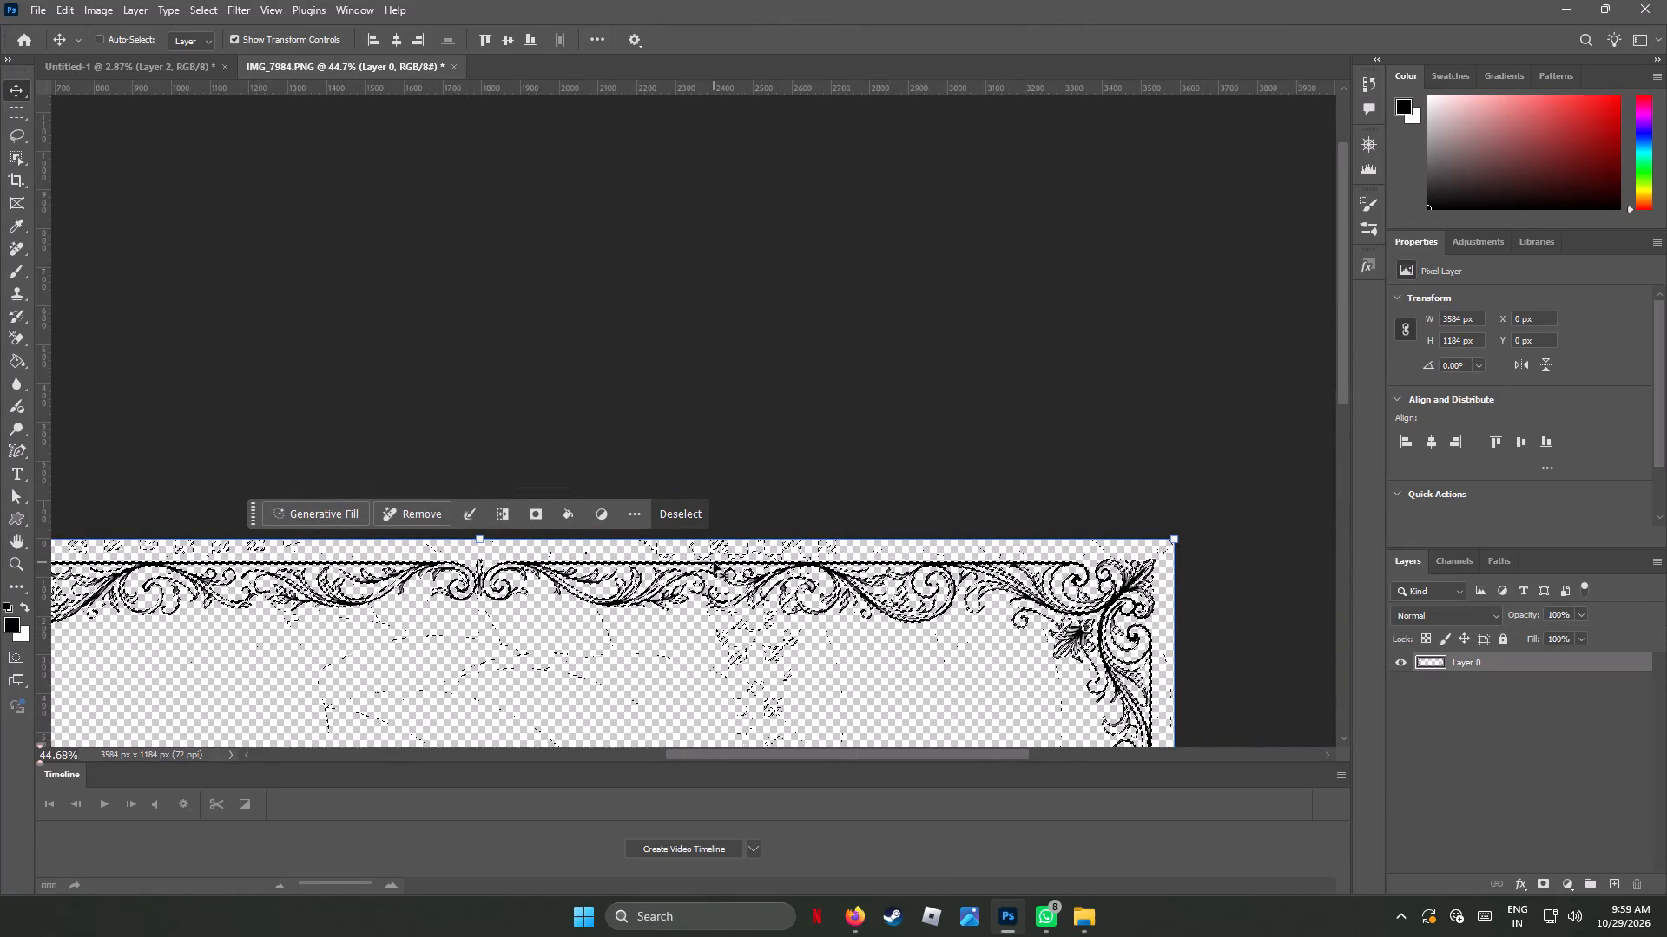
key("ctrl+d")
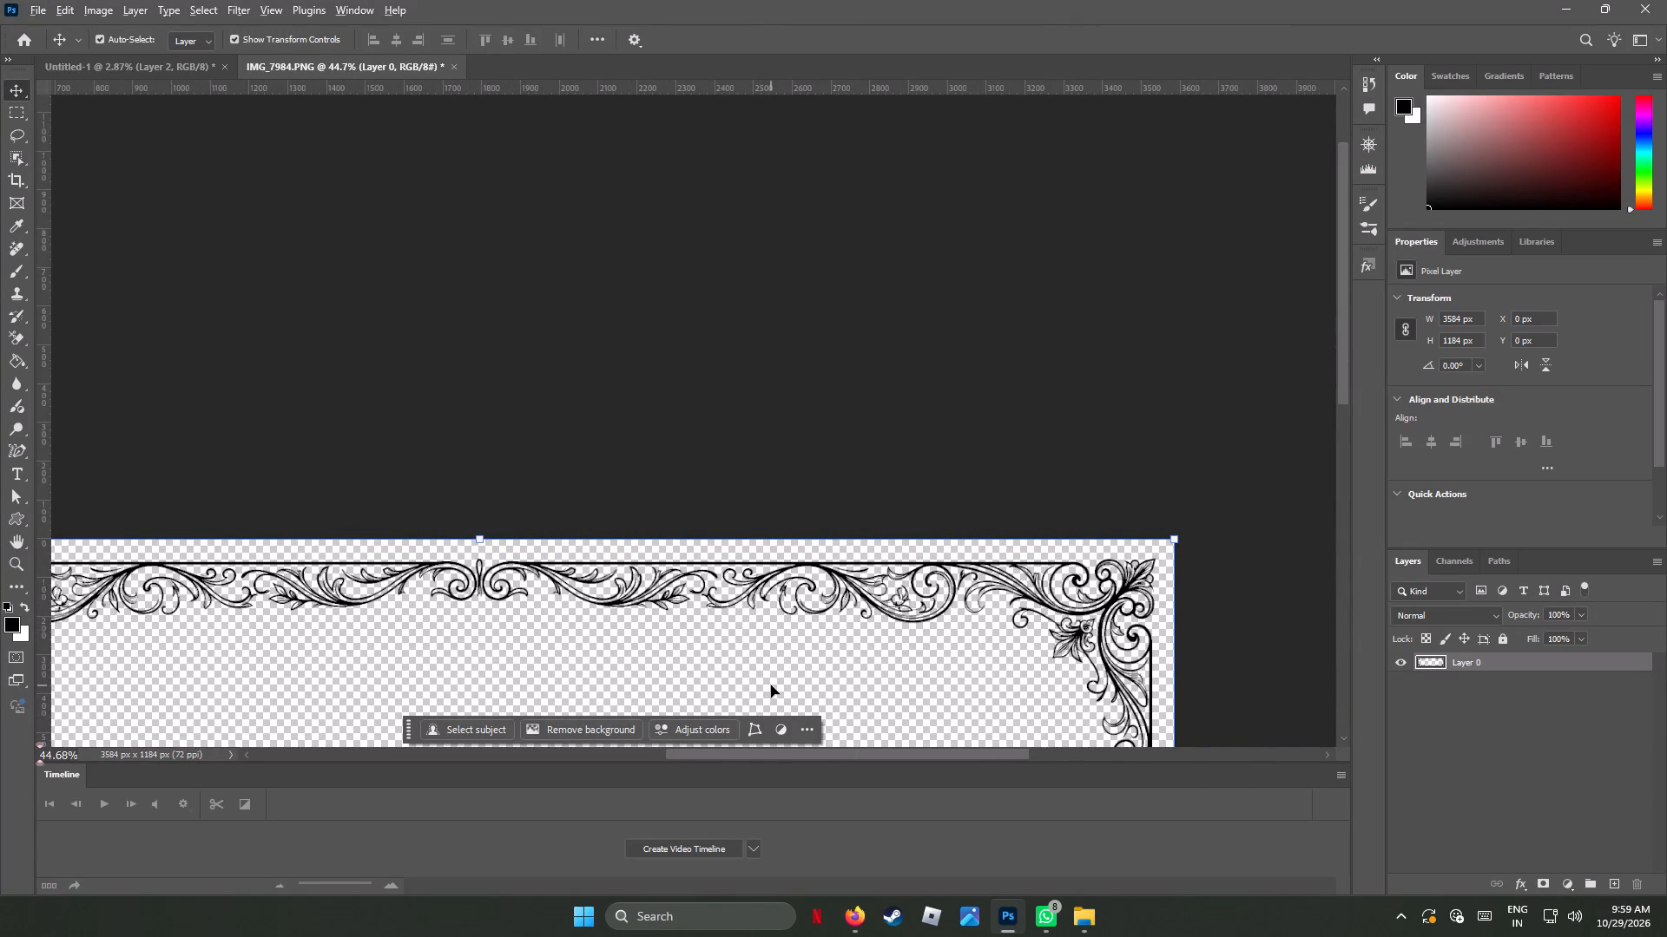
Reselect the ornamental frame with a rectangular Object Selection drawn around the full canvas.
scroll(771, 685, "down", 4, "alt")
scroll(771, 685, "up", 3, "alt")
scroll(771, 685, "down", 1, "alt")
scroll(771, 685, "up", 2, "alt")
scroll(771, 685, "down", 1, "alt")
left_click_drag(1339, 227, 1348, 284)
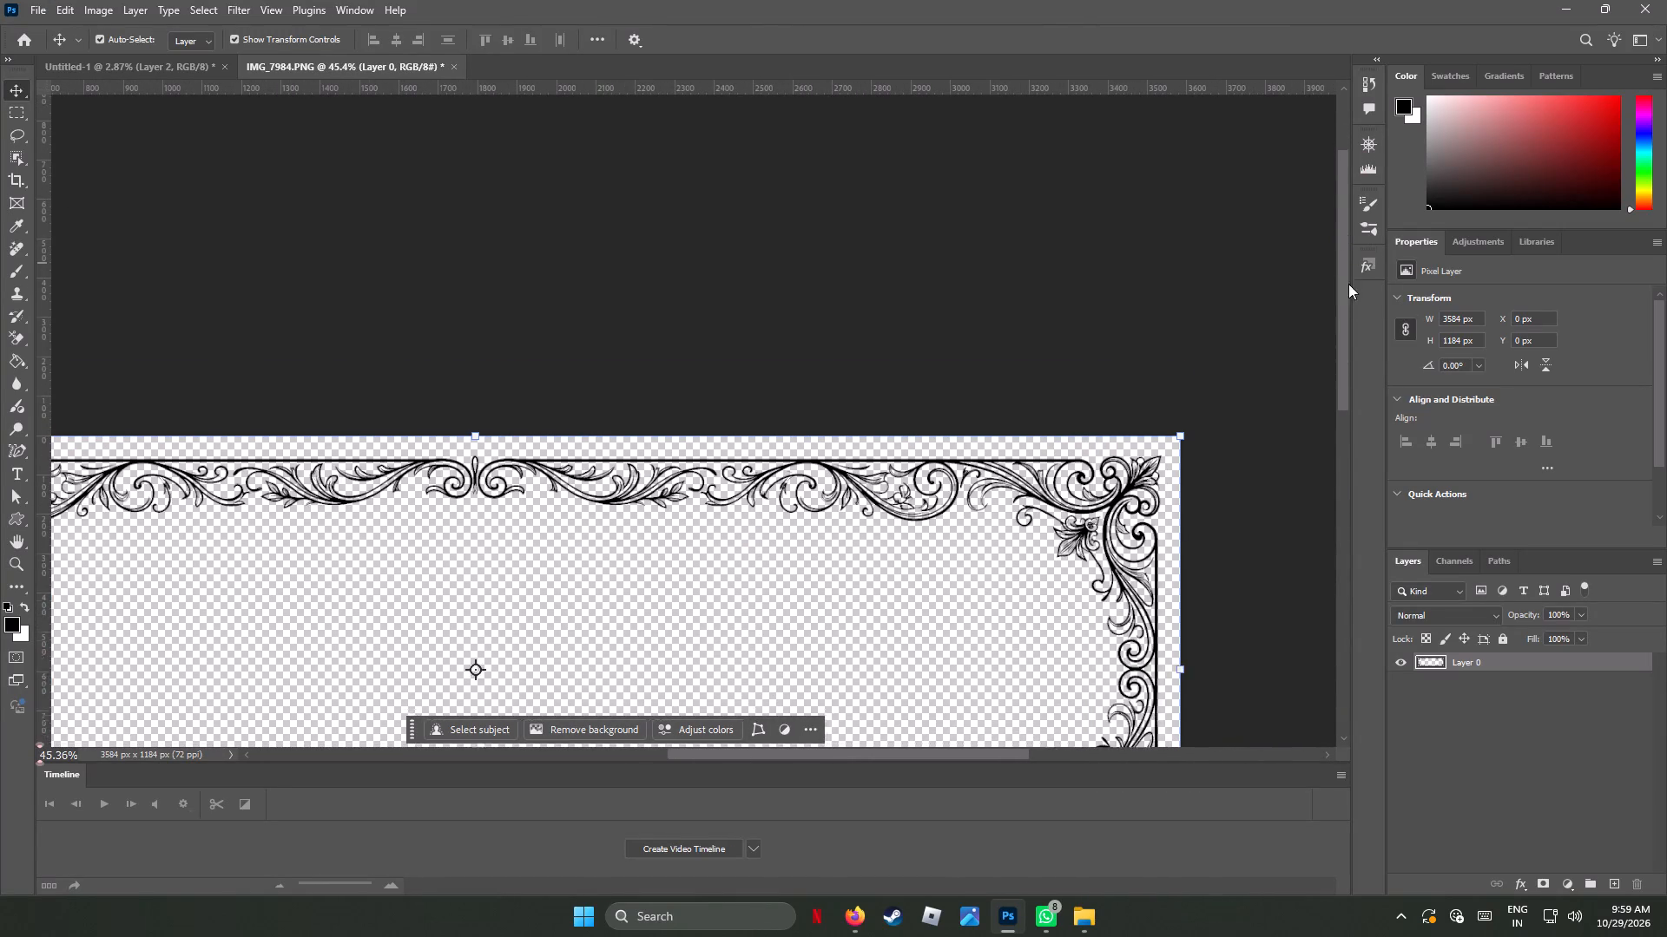
left_click_drag(1348, 284, 1374, 359)
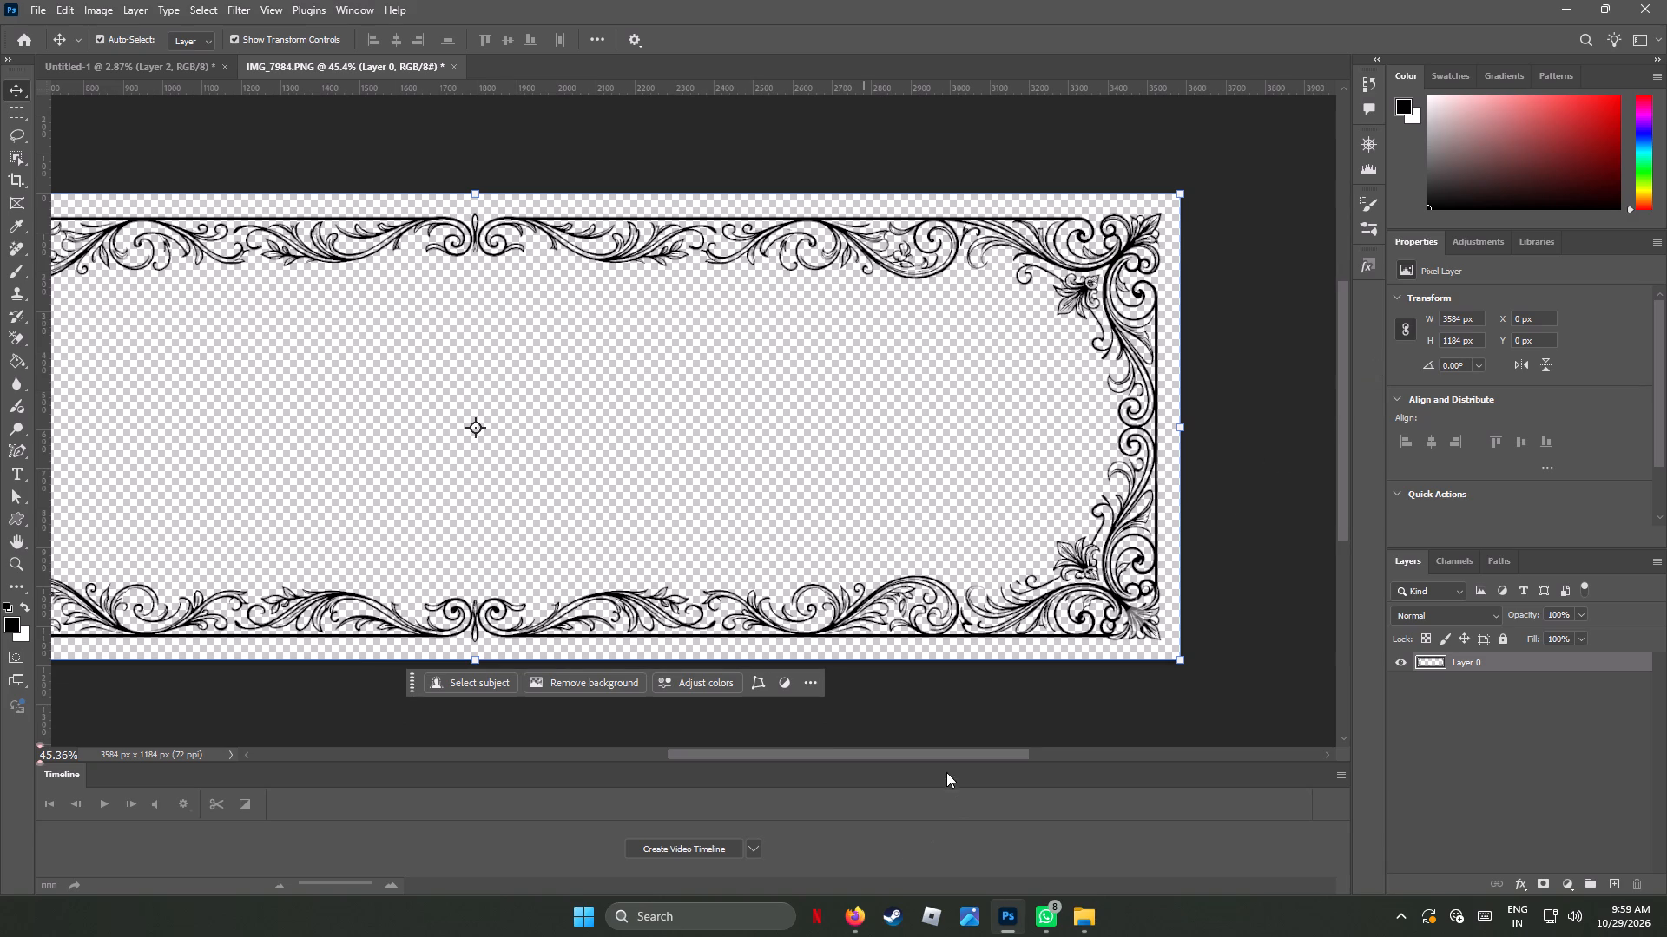
left_click_drag(957, 754, 922, 750)
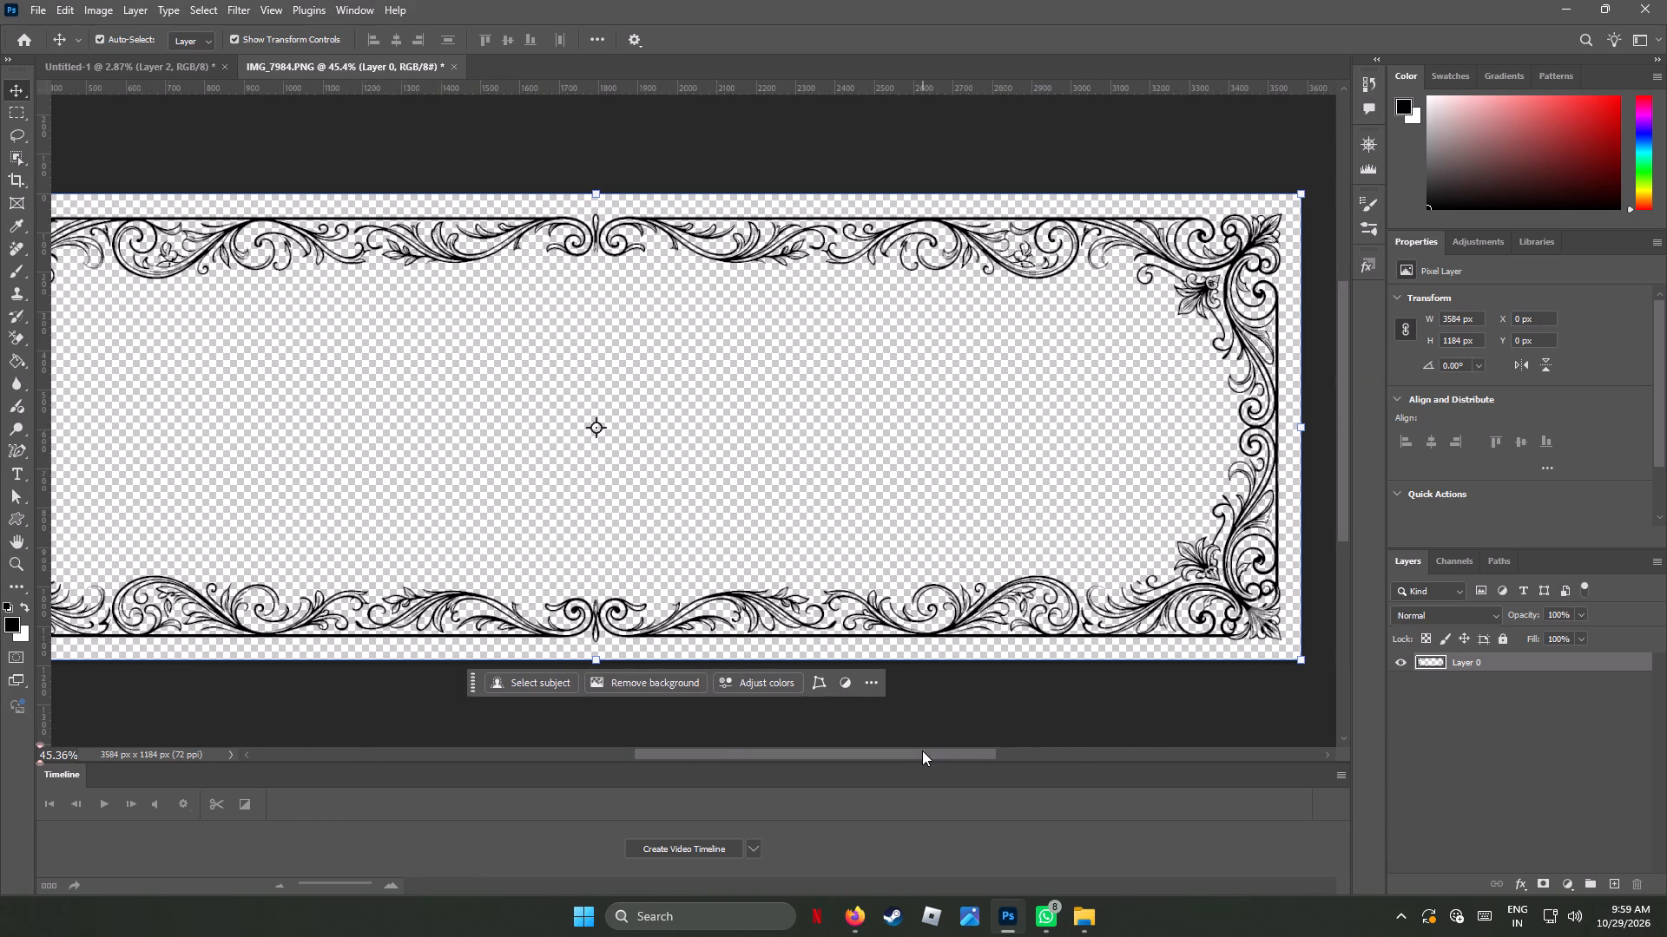
left_click_drag(922, 750, 921, 750)
scroll(947, 586, "down", 2, "alt")
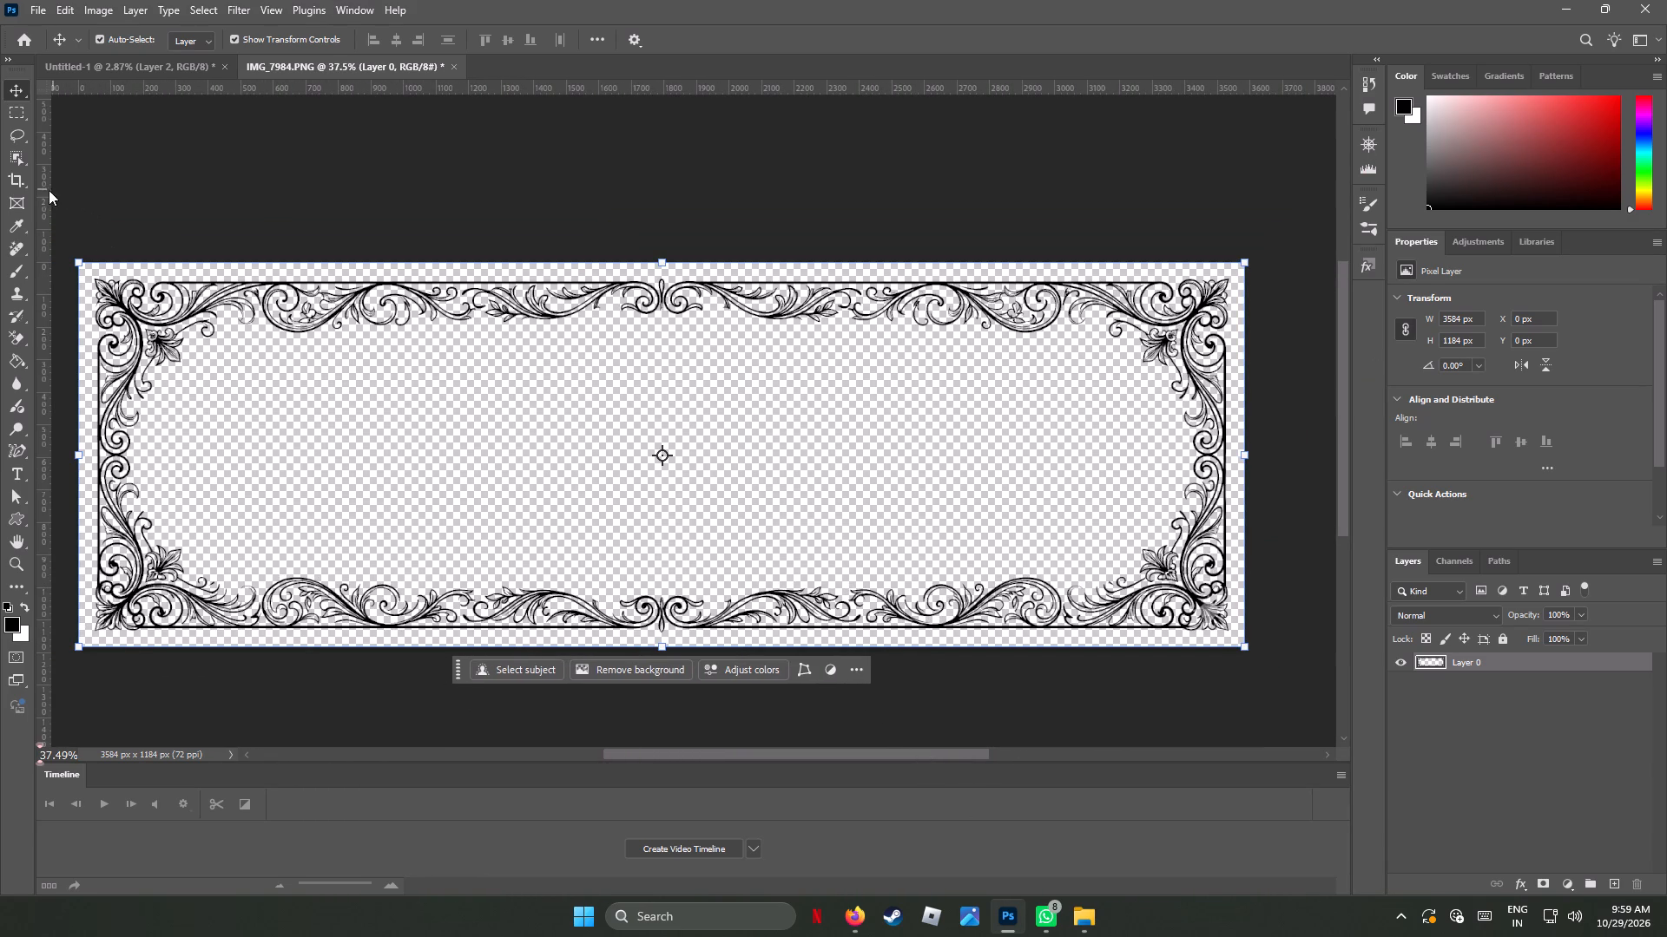
left_click(16, 154)
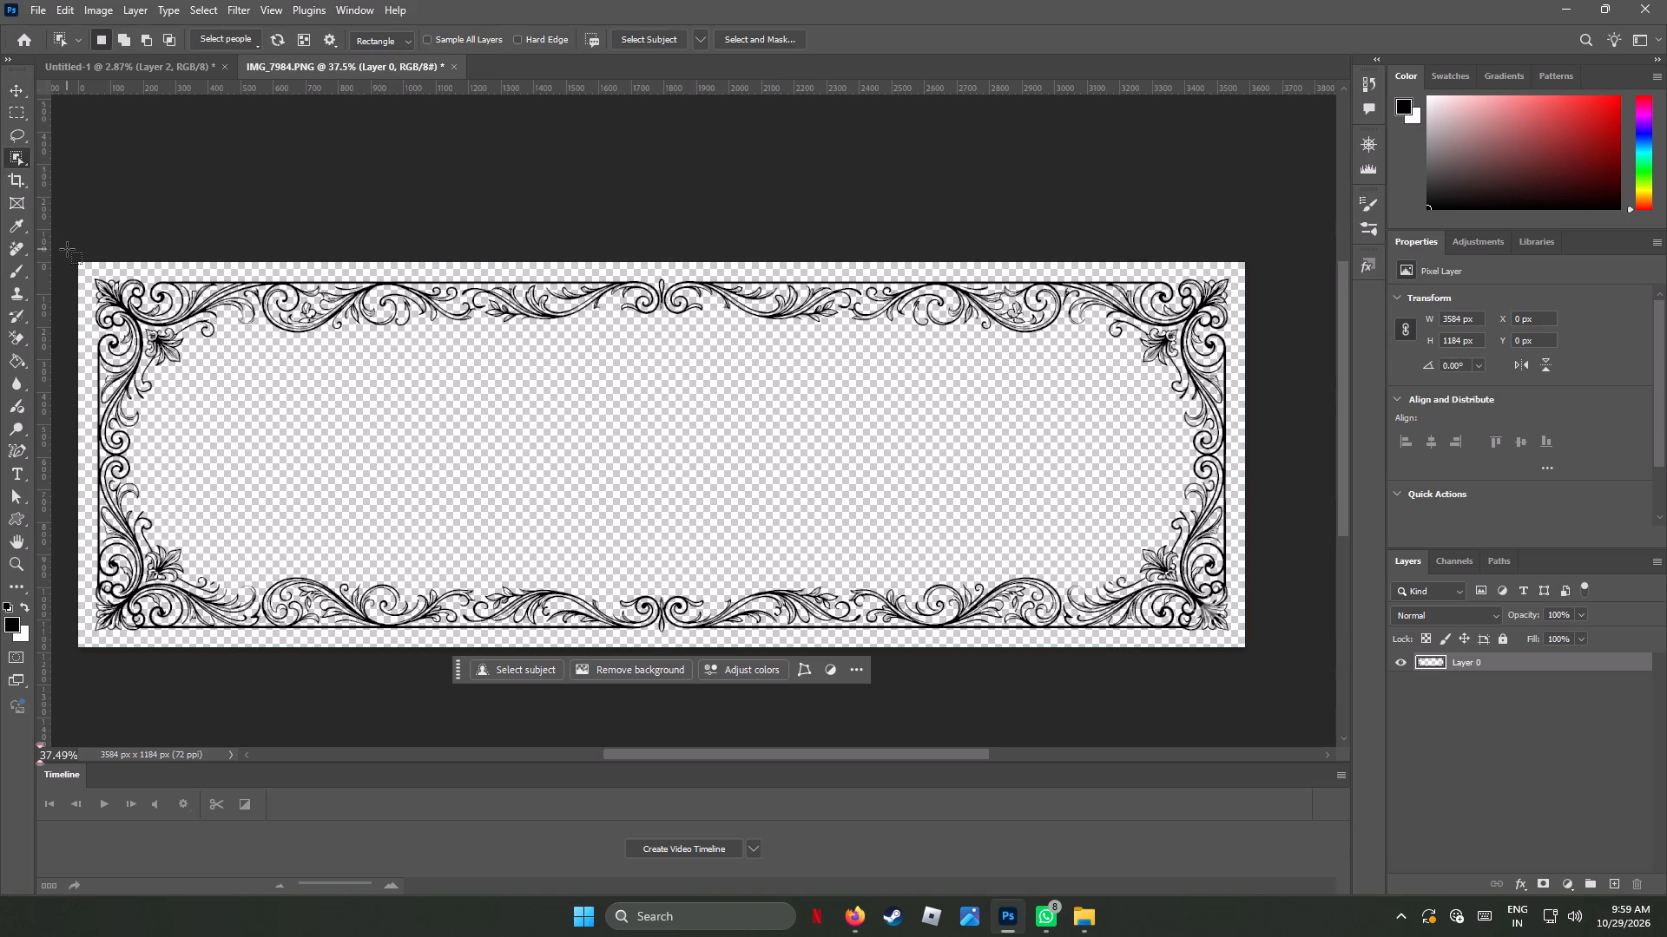
left_click_drag(67, 249, 985, 573)
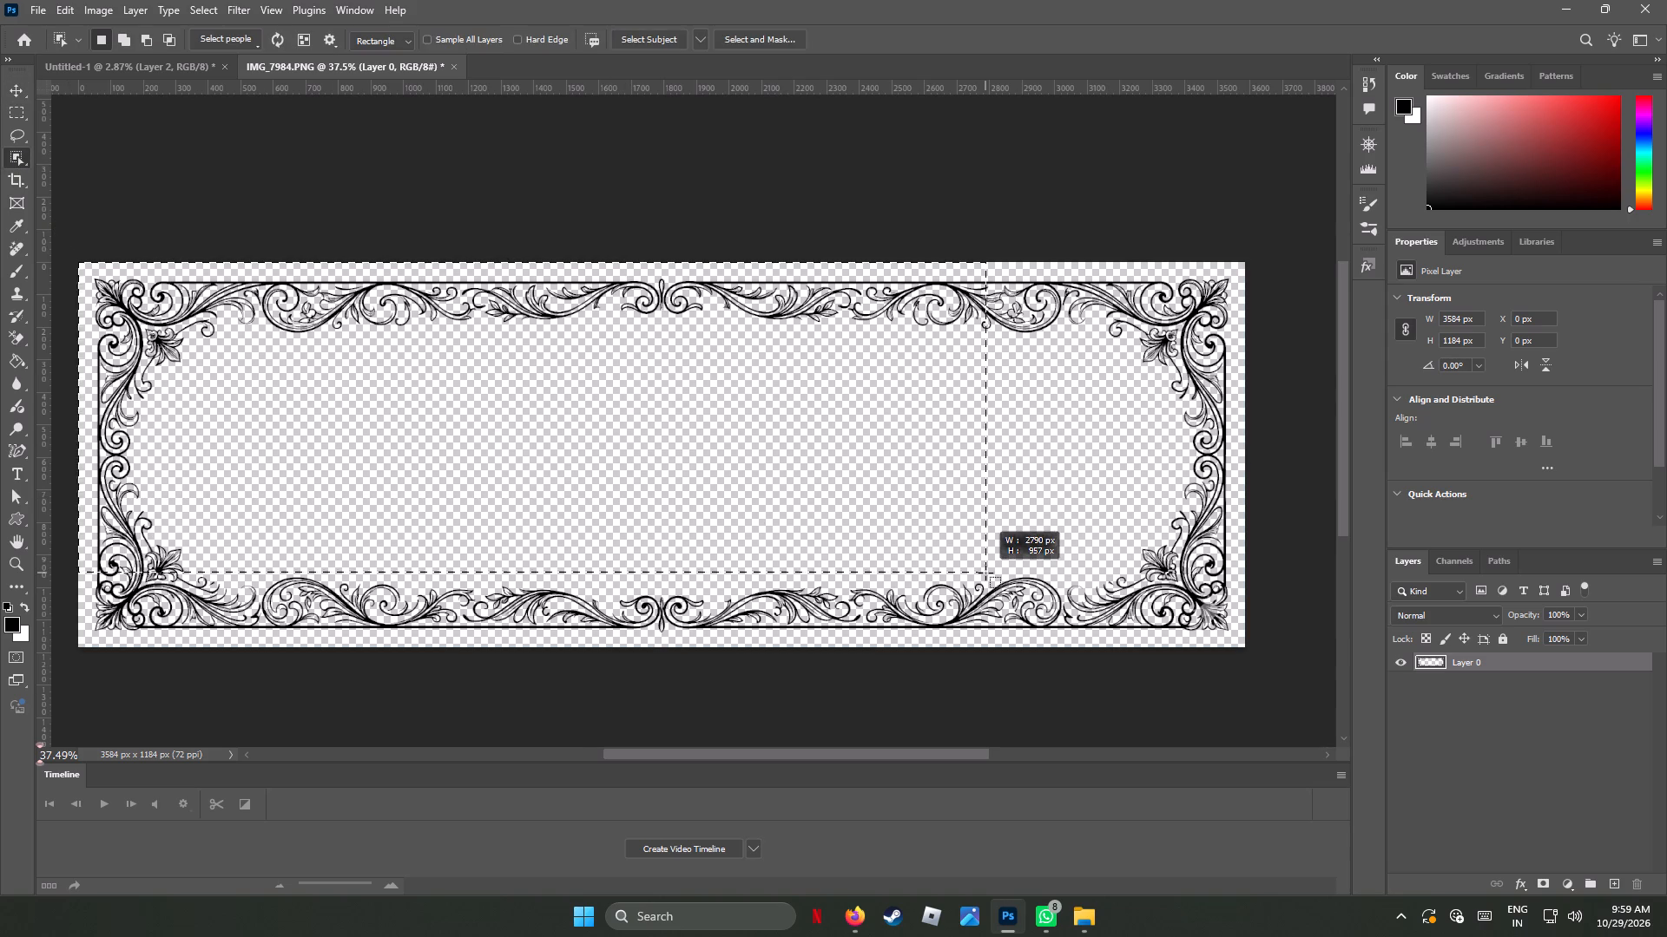
left_click_drag(985, 573, 1307, 713)
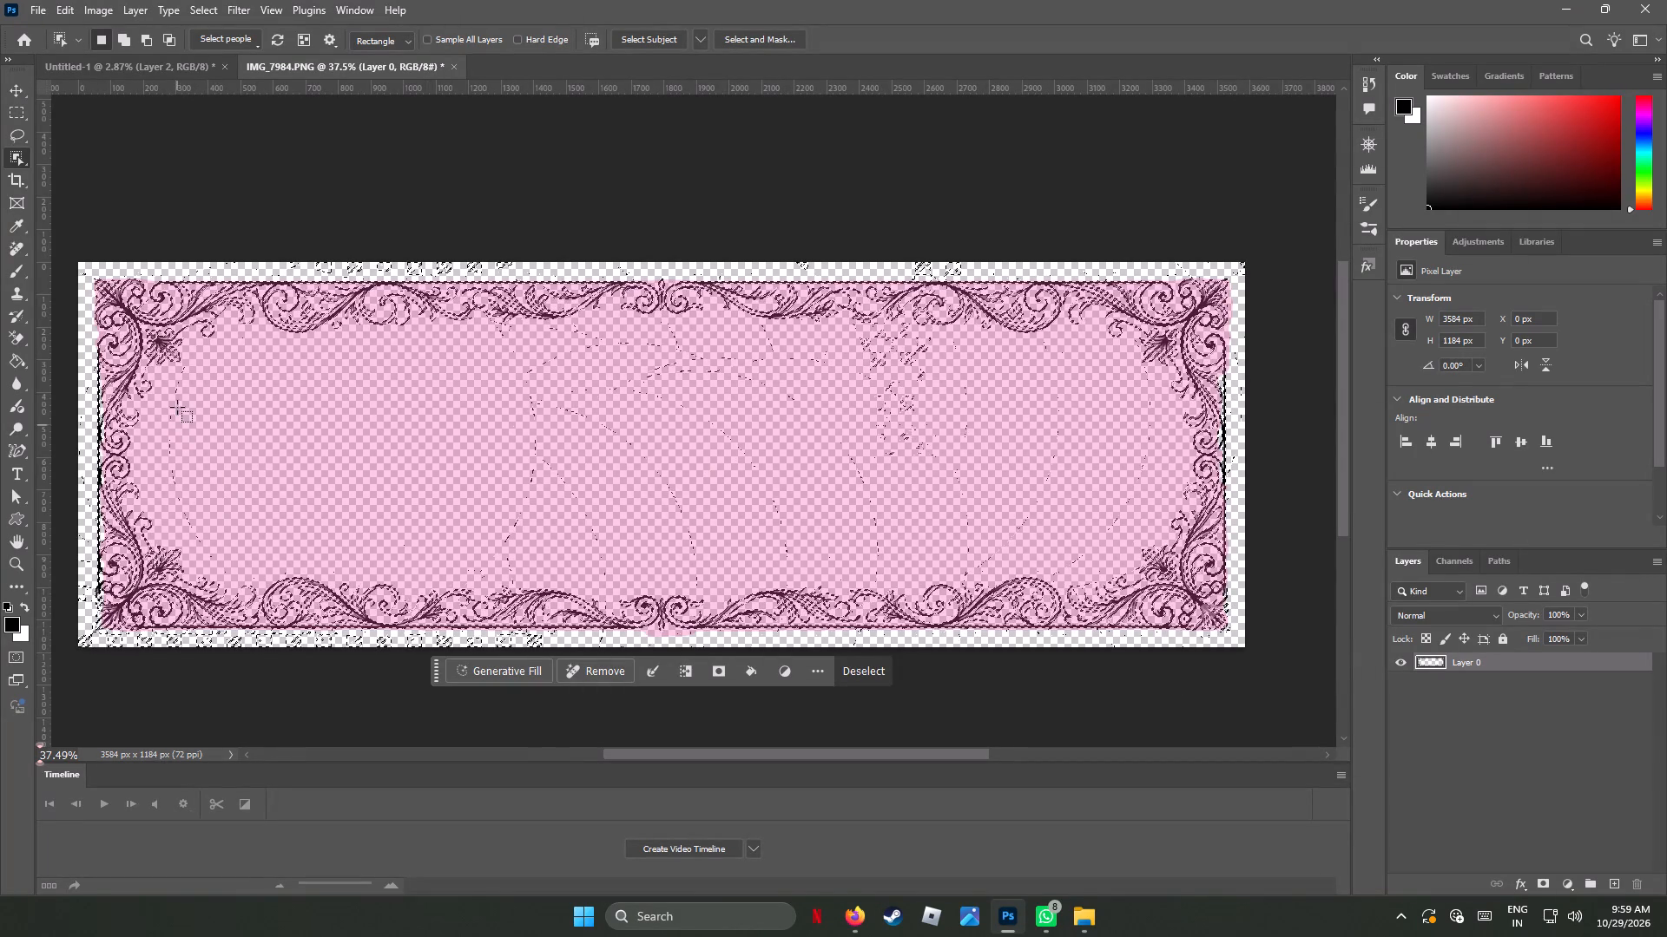
Sweep the 186 px Background Eraser over the selected remnants inside the frame and around its outer margins, finishing by clearing the selection.
left_click(17, 332)
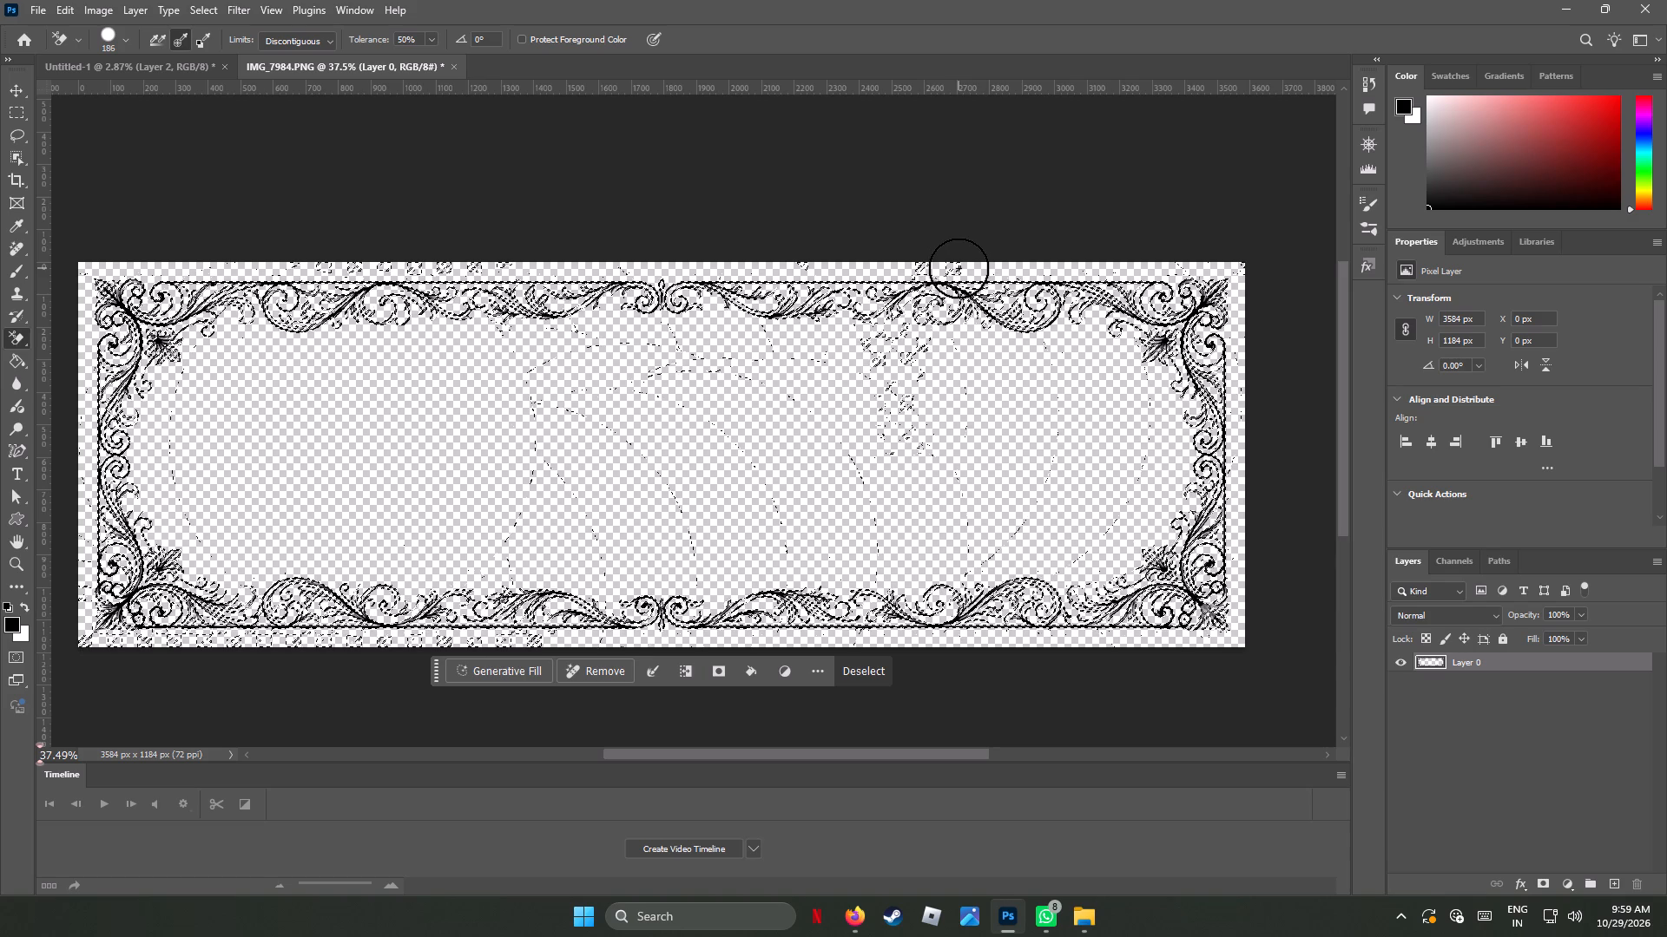
left_click_drag(959, 268, 936, 425)
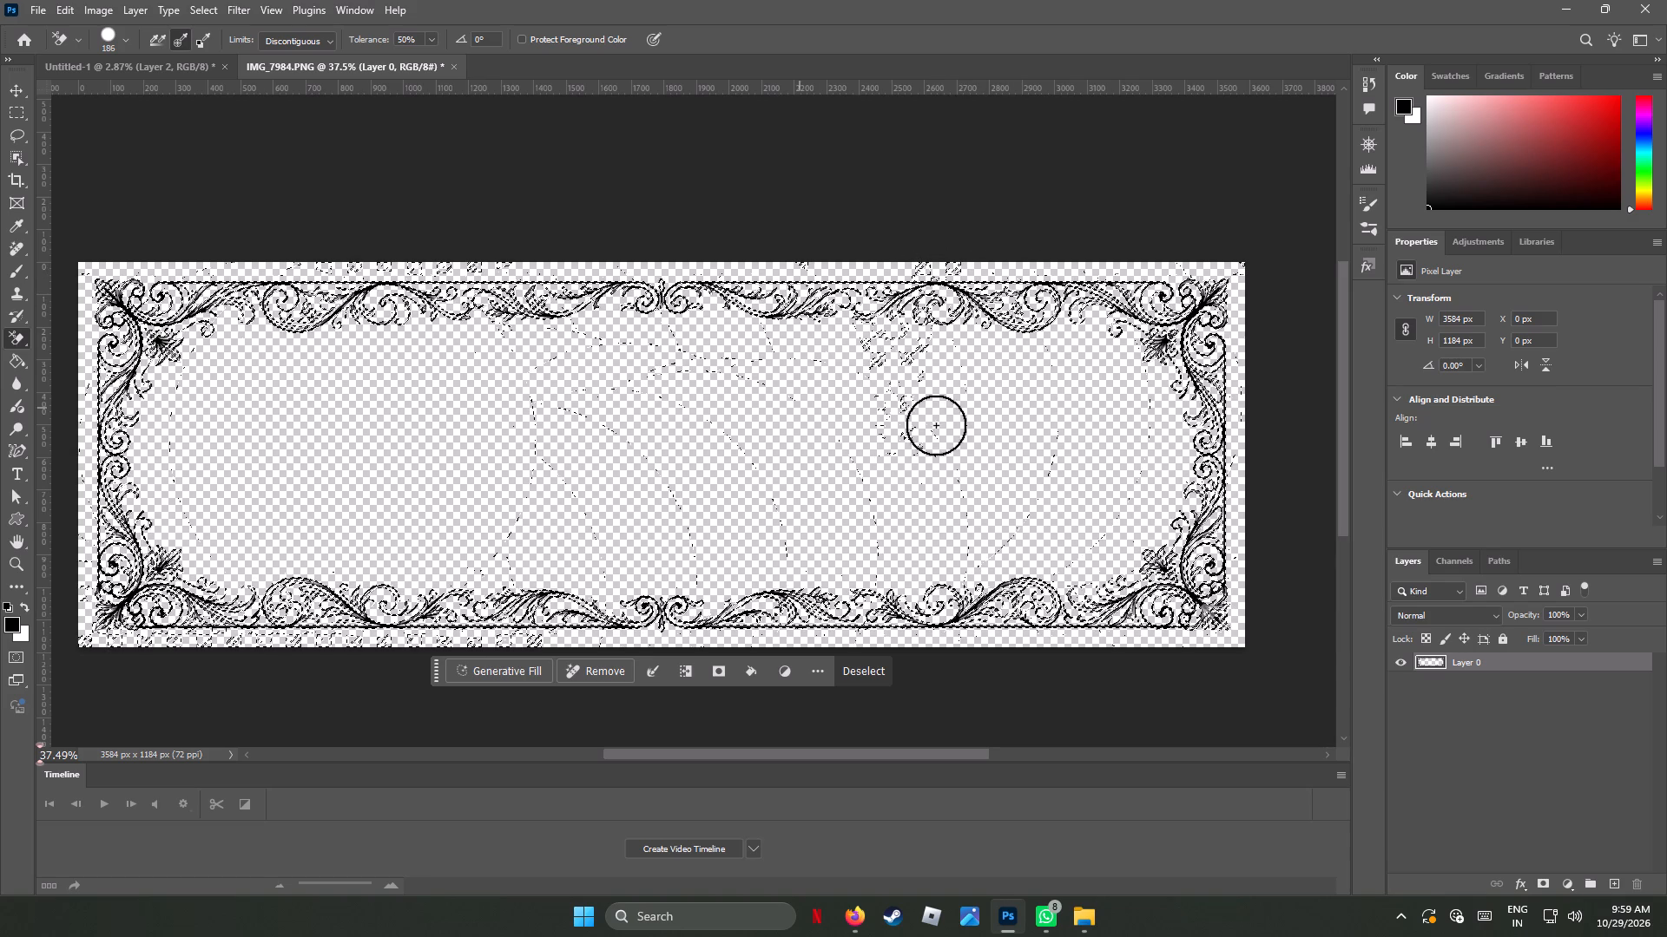
left_click_drag(936, 425, 831, 327)
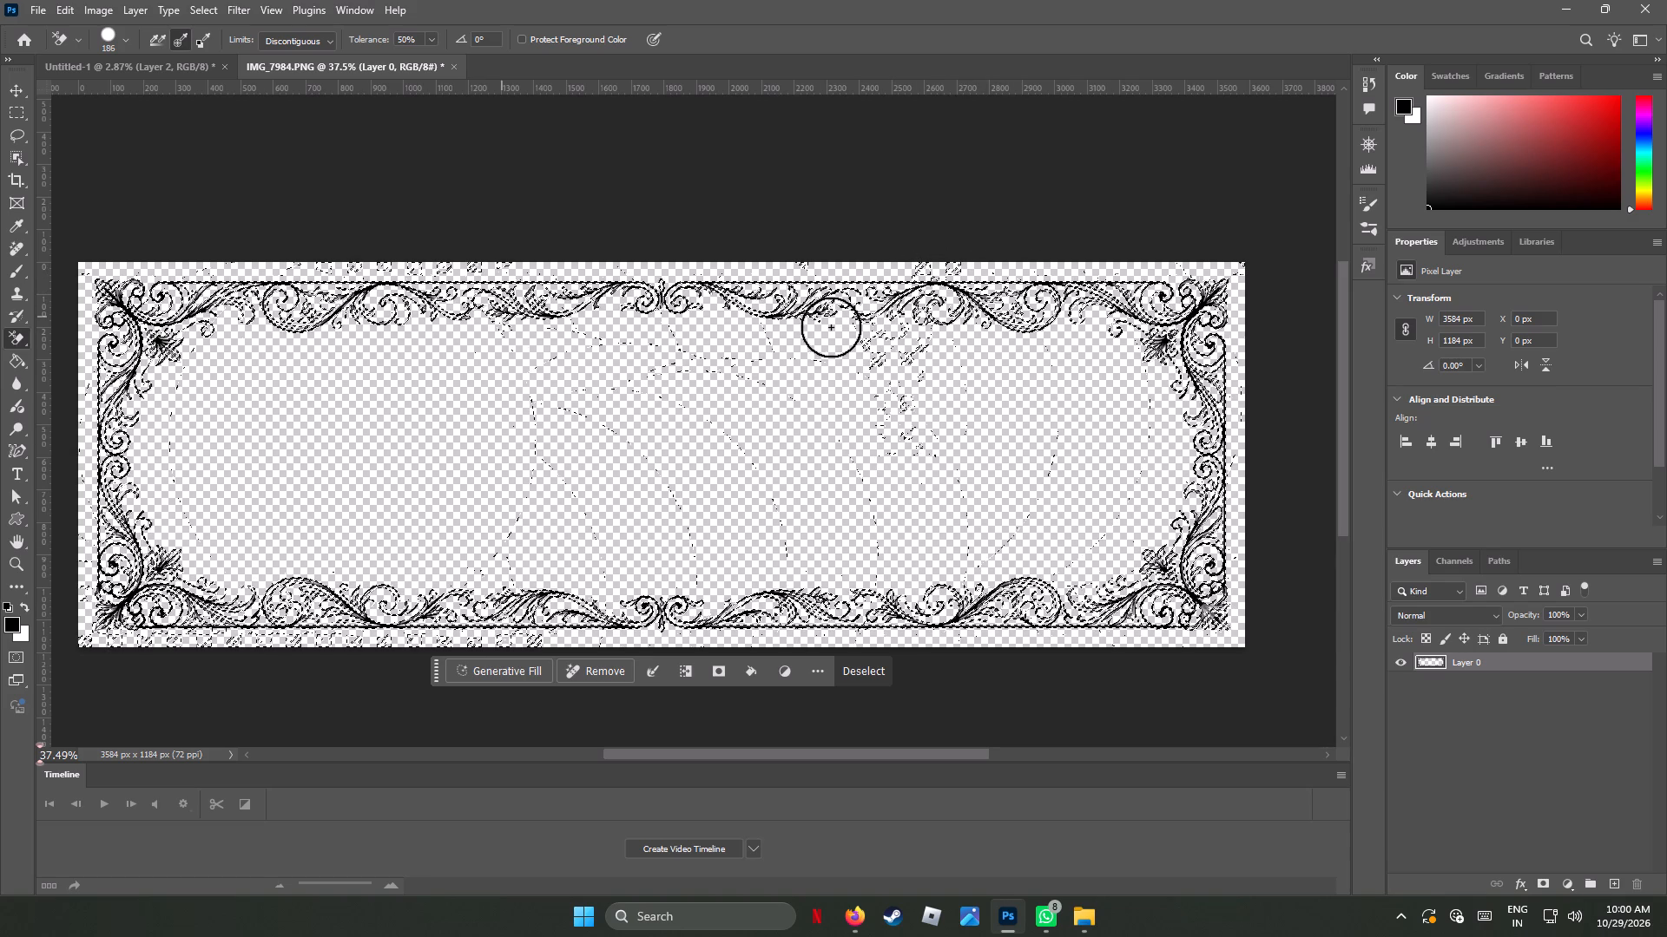
left_click_drag(831, 327, 385, 279)
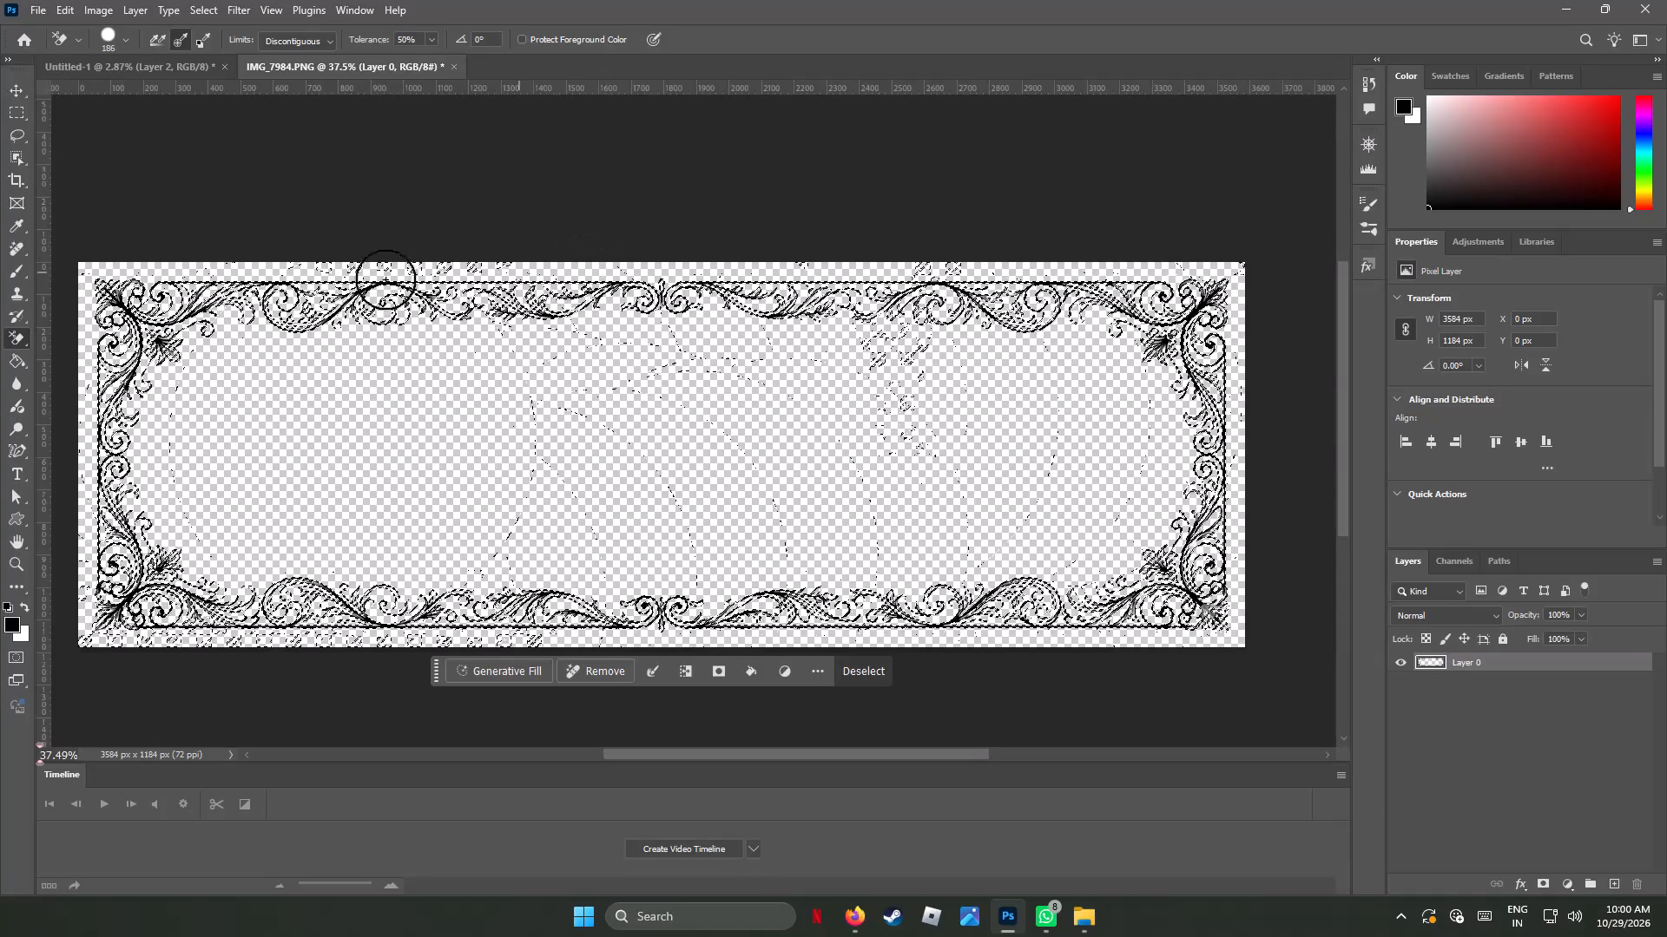
left_click_drag(385, 279, 37, 277)
left_click_drag(37, 277, 113, 652)
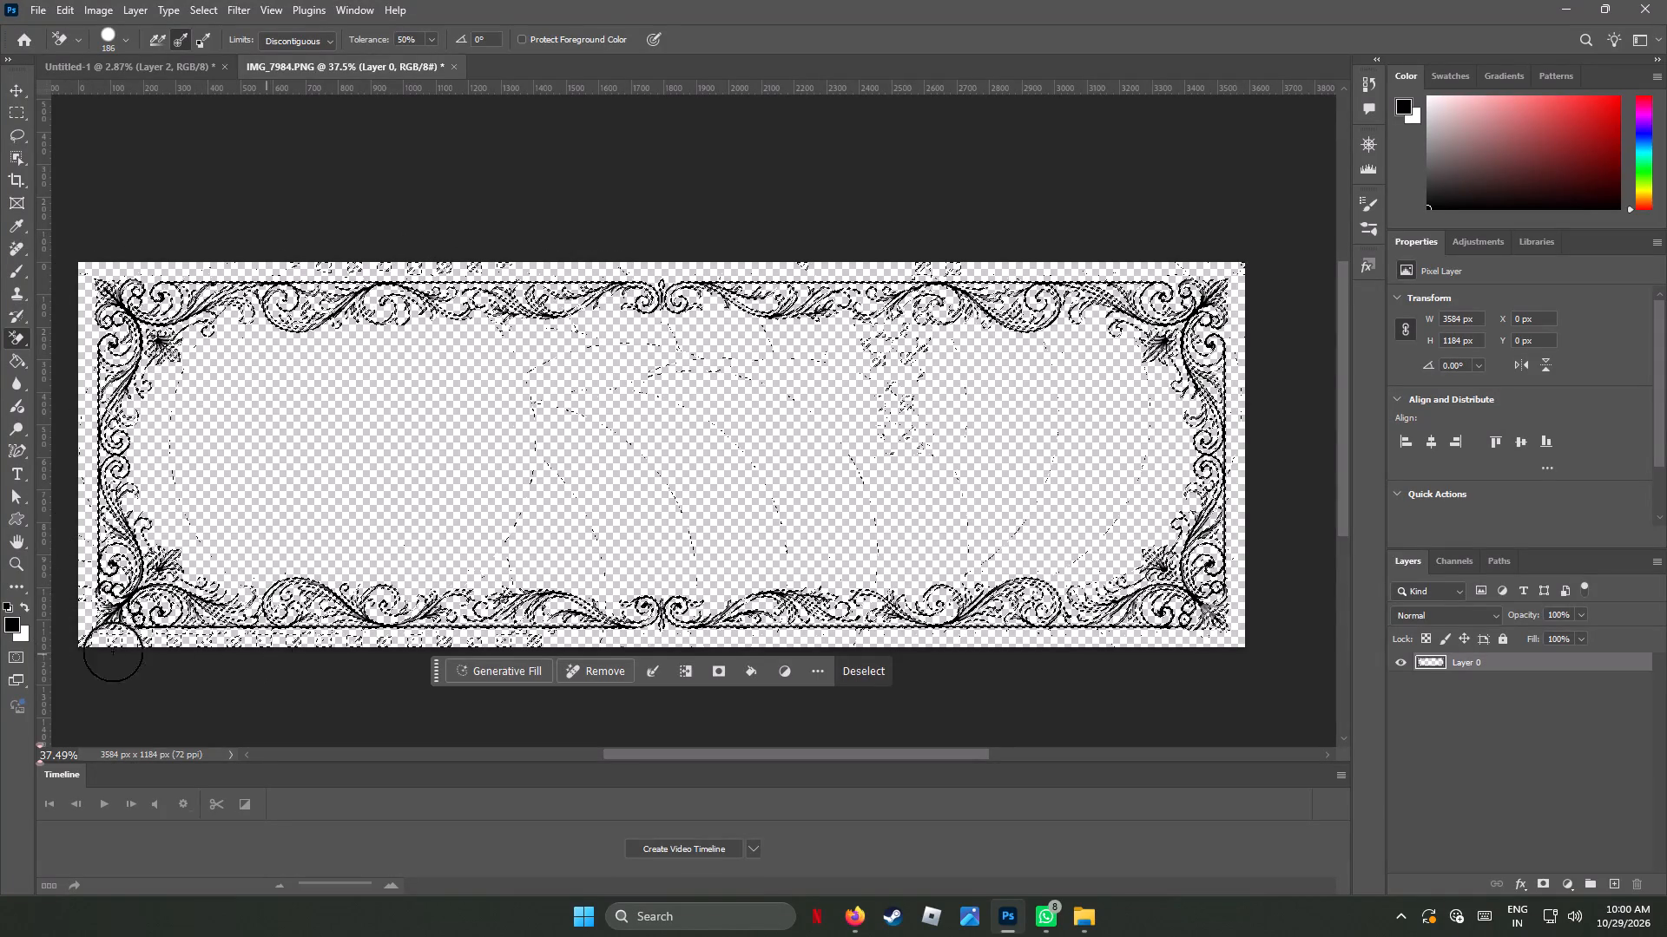
left_click_drag(113, 652, 573, 649)
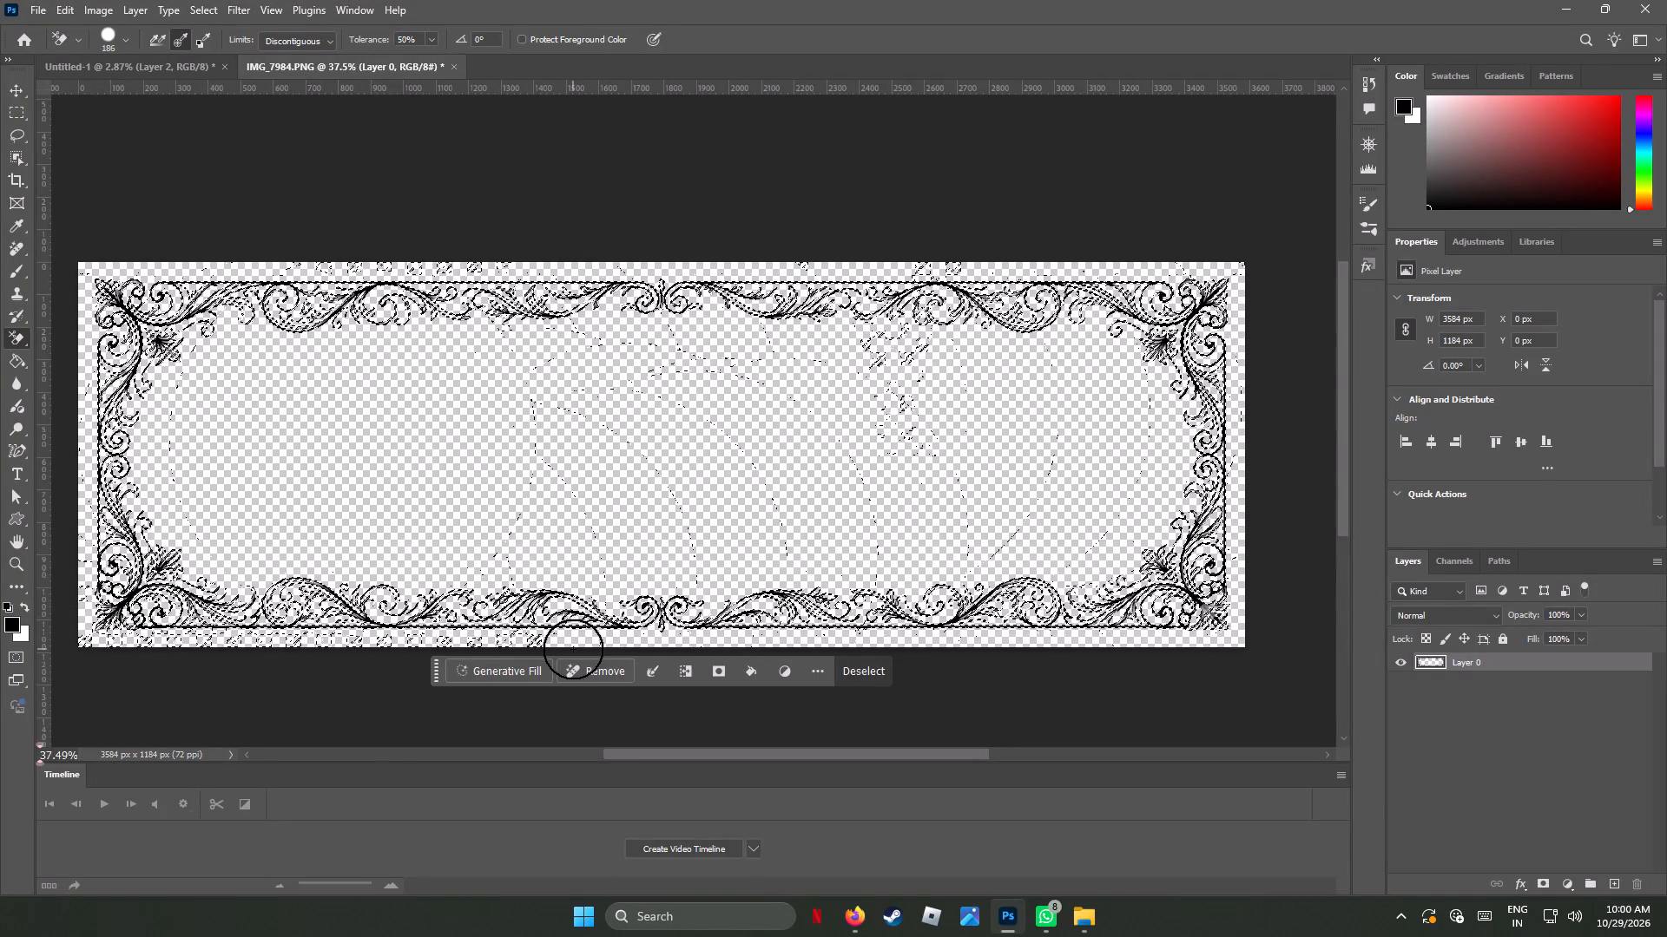
left_click_drag(573, 649, 1142, 653)
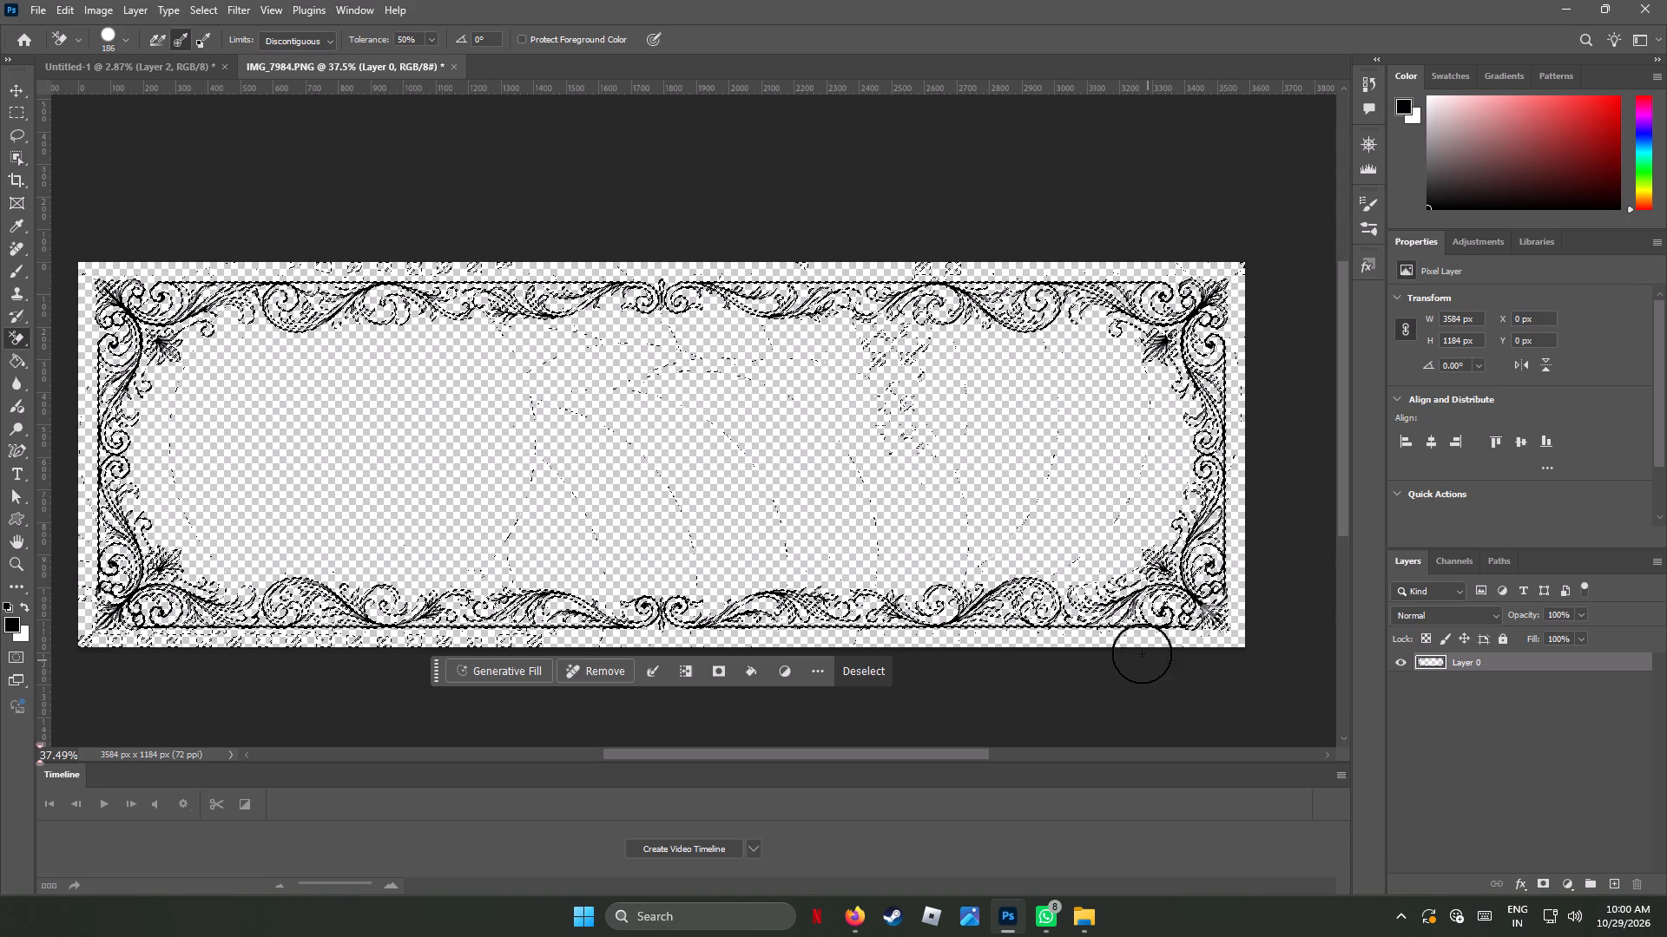
left_click_drag(1142, 653, 1237, 272)
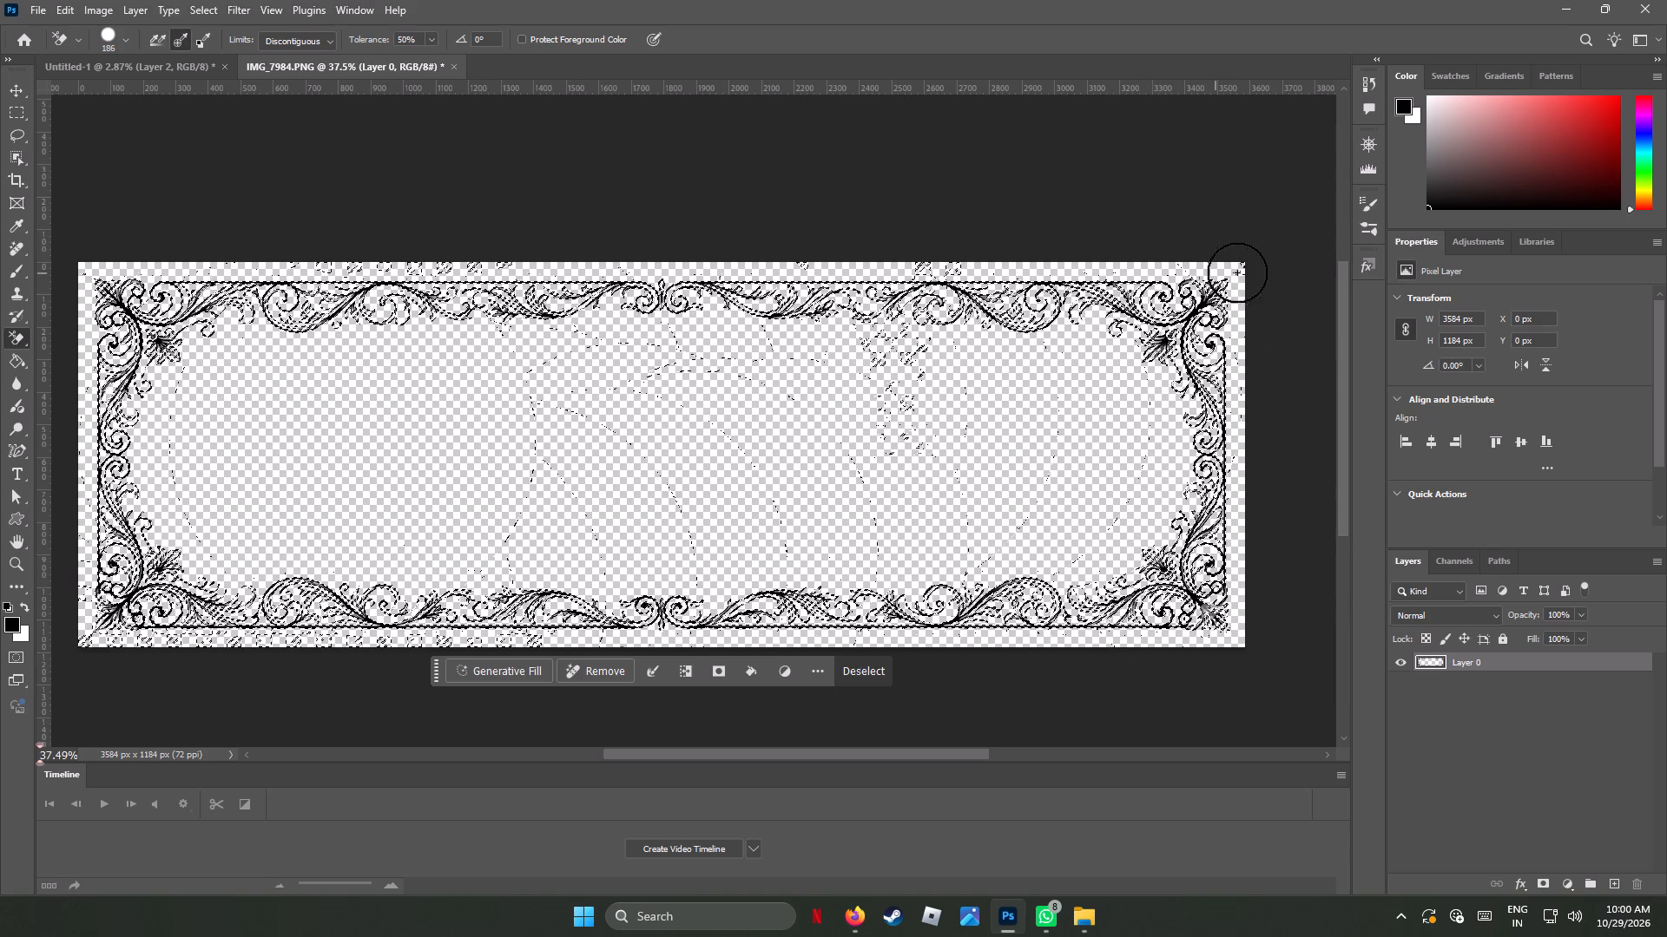
left_click_drag(1237, 272, 197, 297)
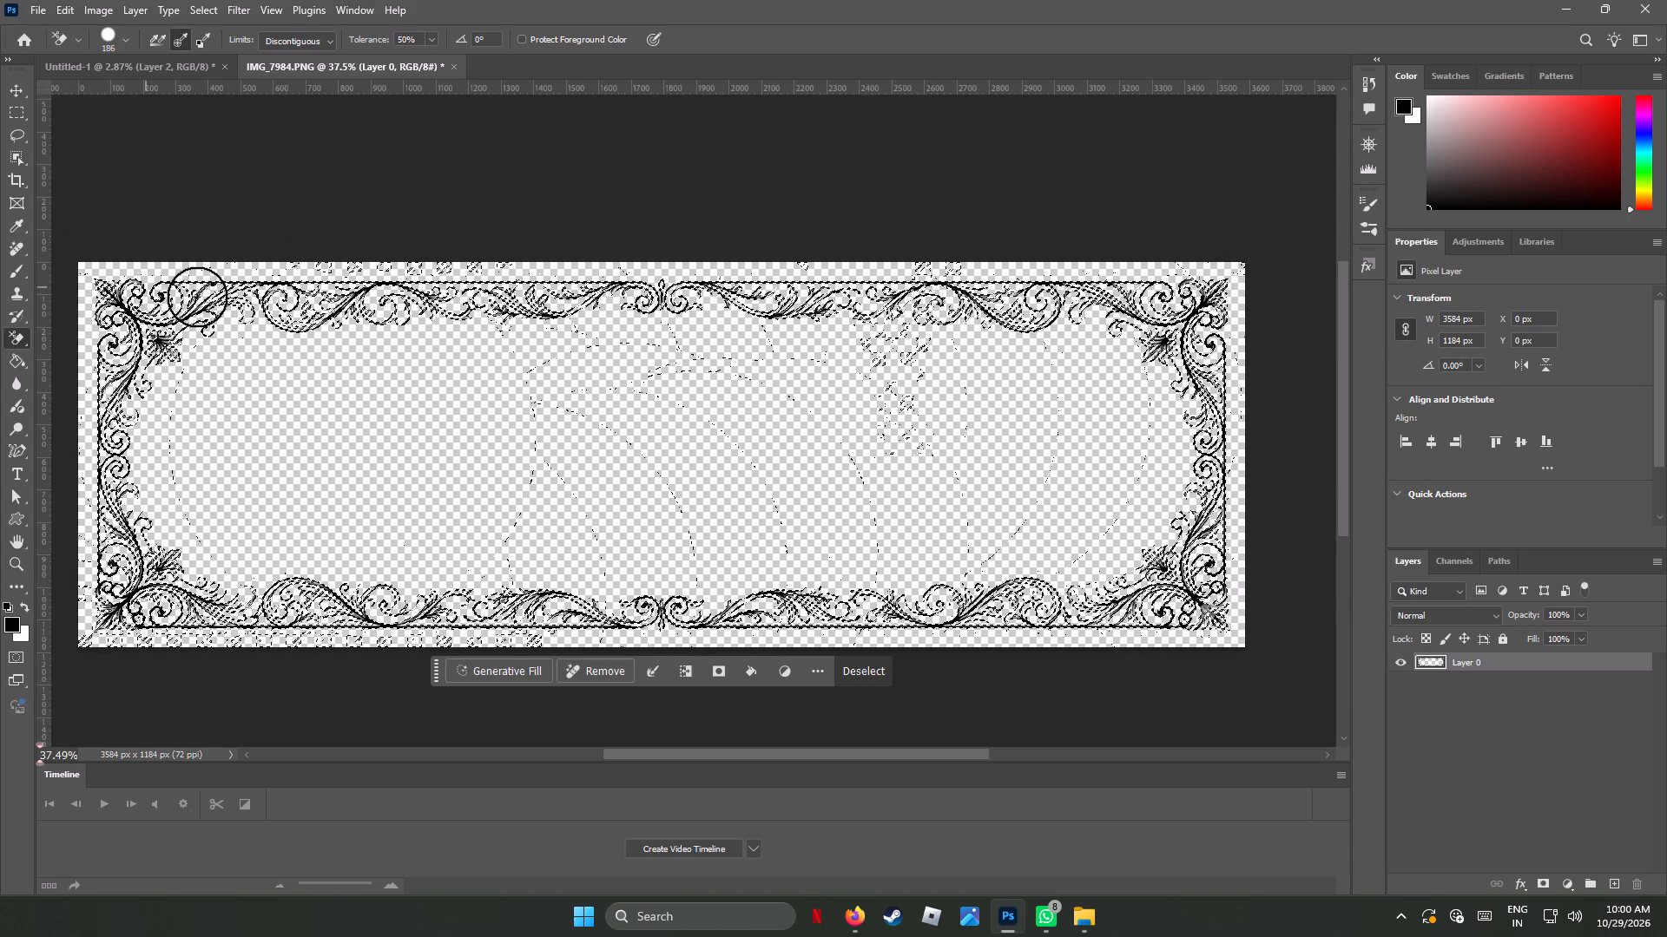
left_click_drag(197, 297, 451, 645)
left_click_drag(451, 645, 690, 638)
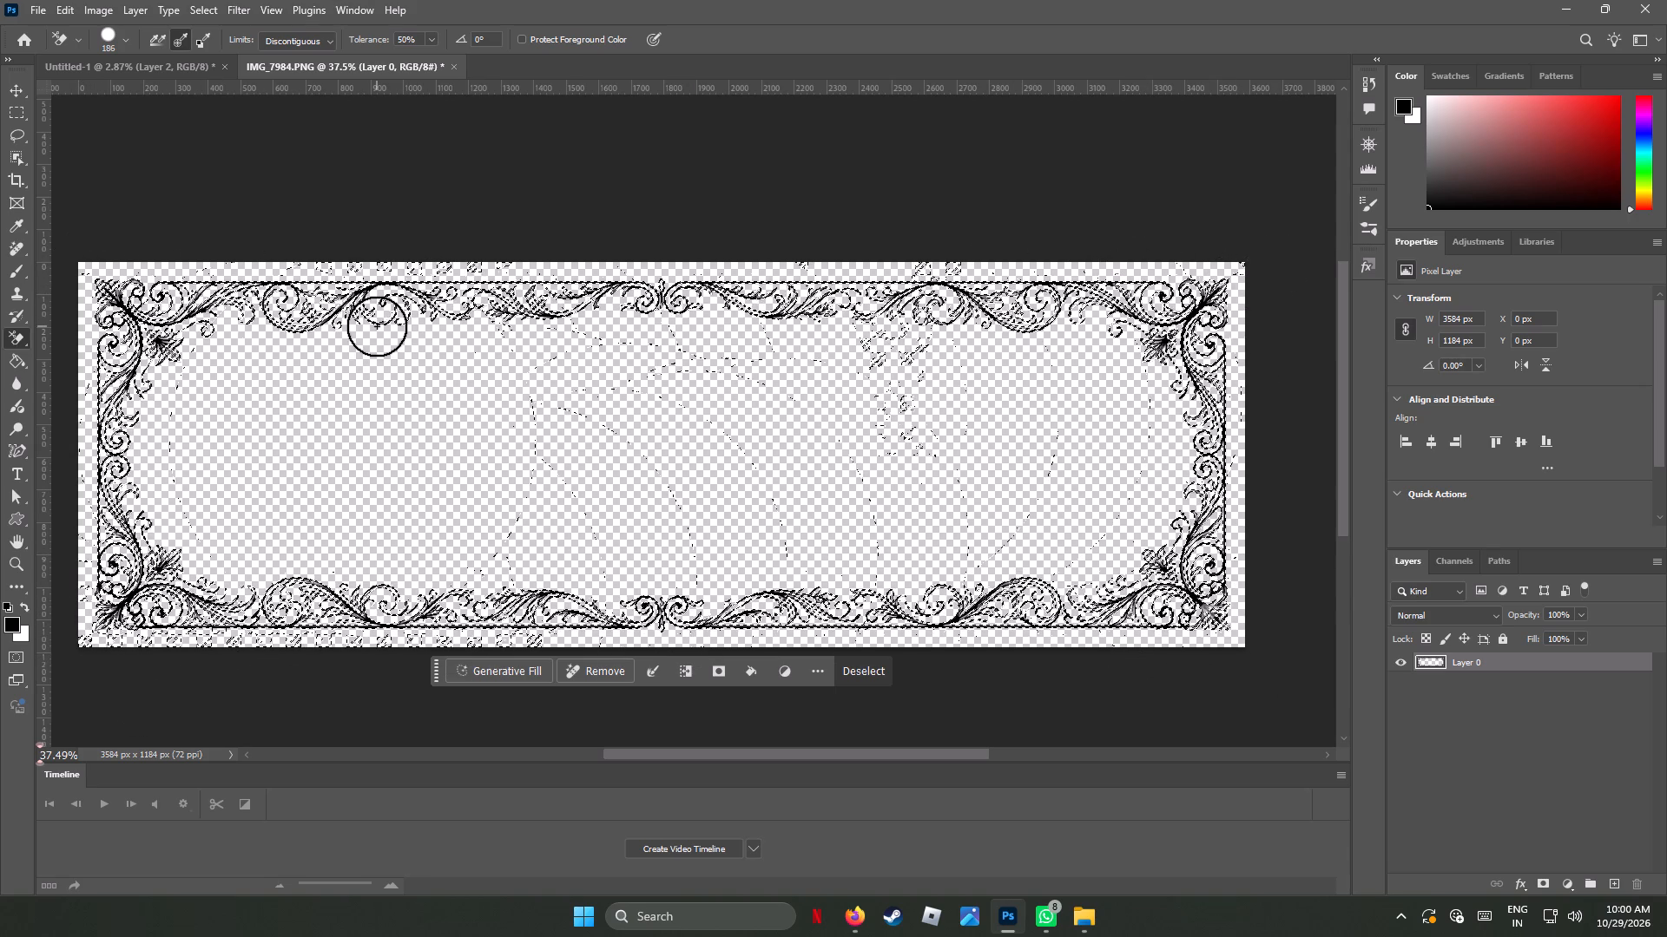
key("ctrl+d")
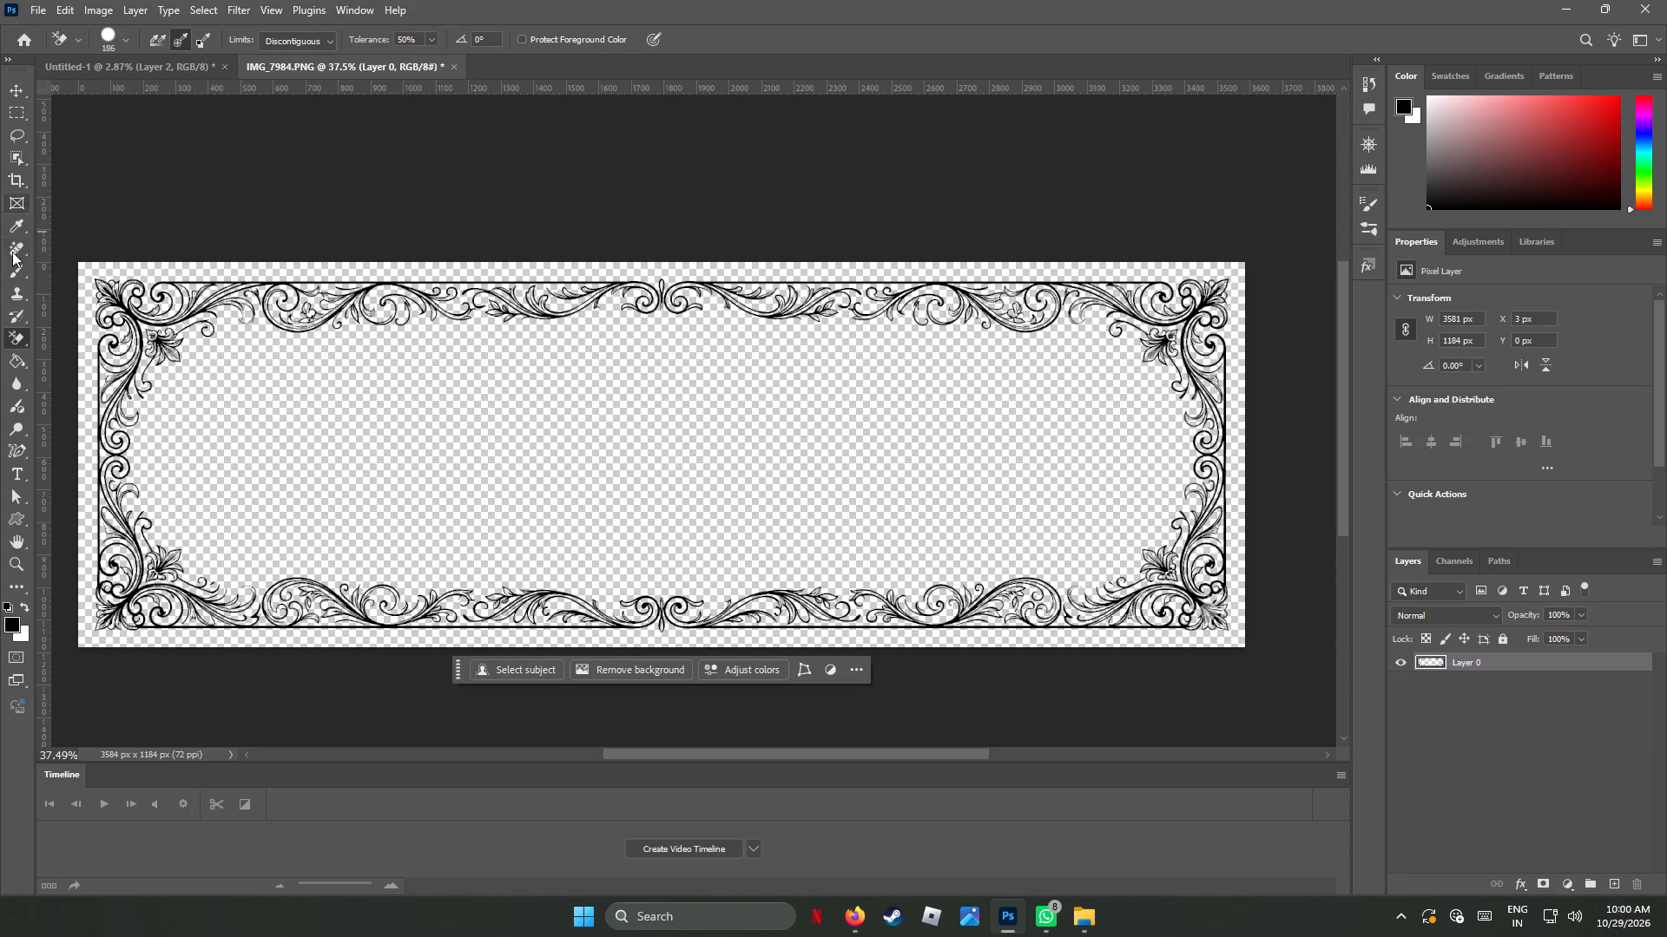
Reselect the ornamental frame with a rectangular Object Selection drawn around the full canvas.
left_click(11, 155)
left_click_drag(69, 255, 645, 493)
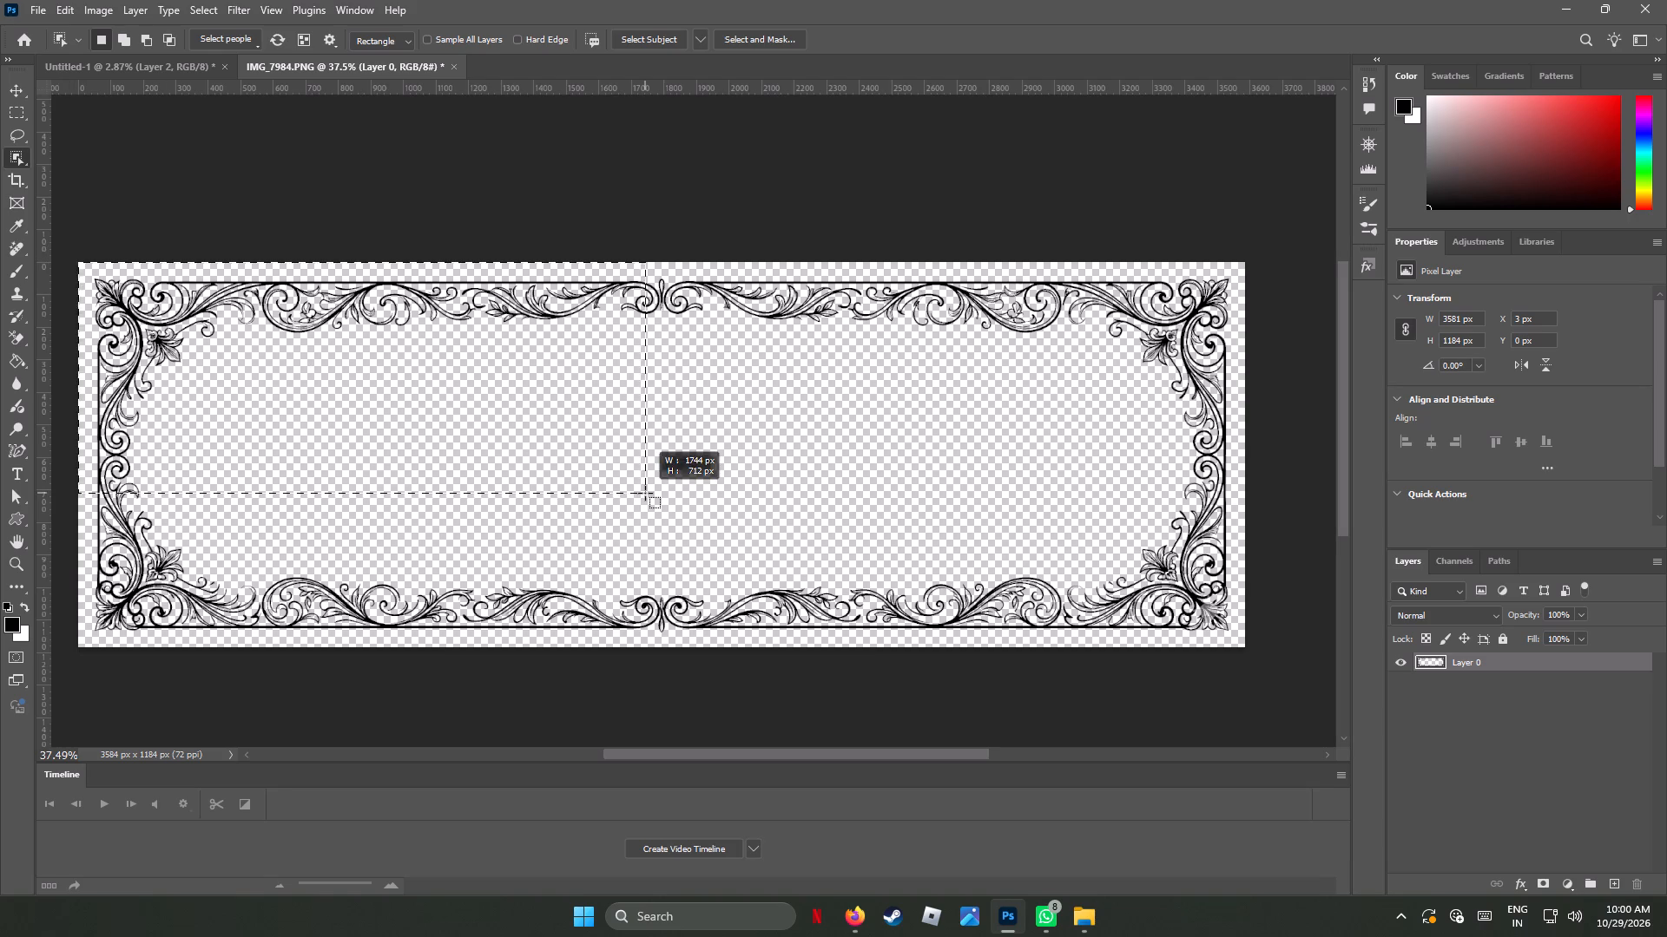
left_click_drag(645, 493, 1271, 687)
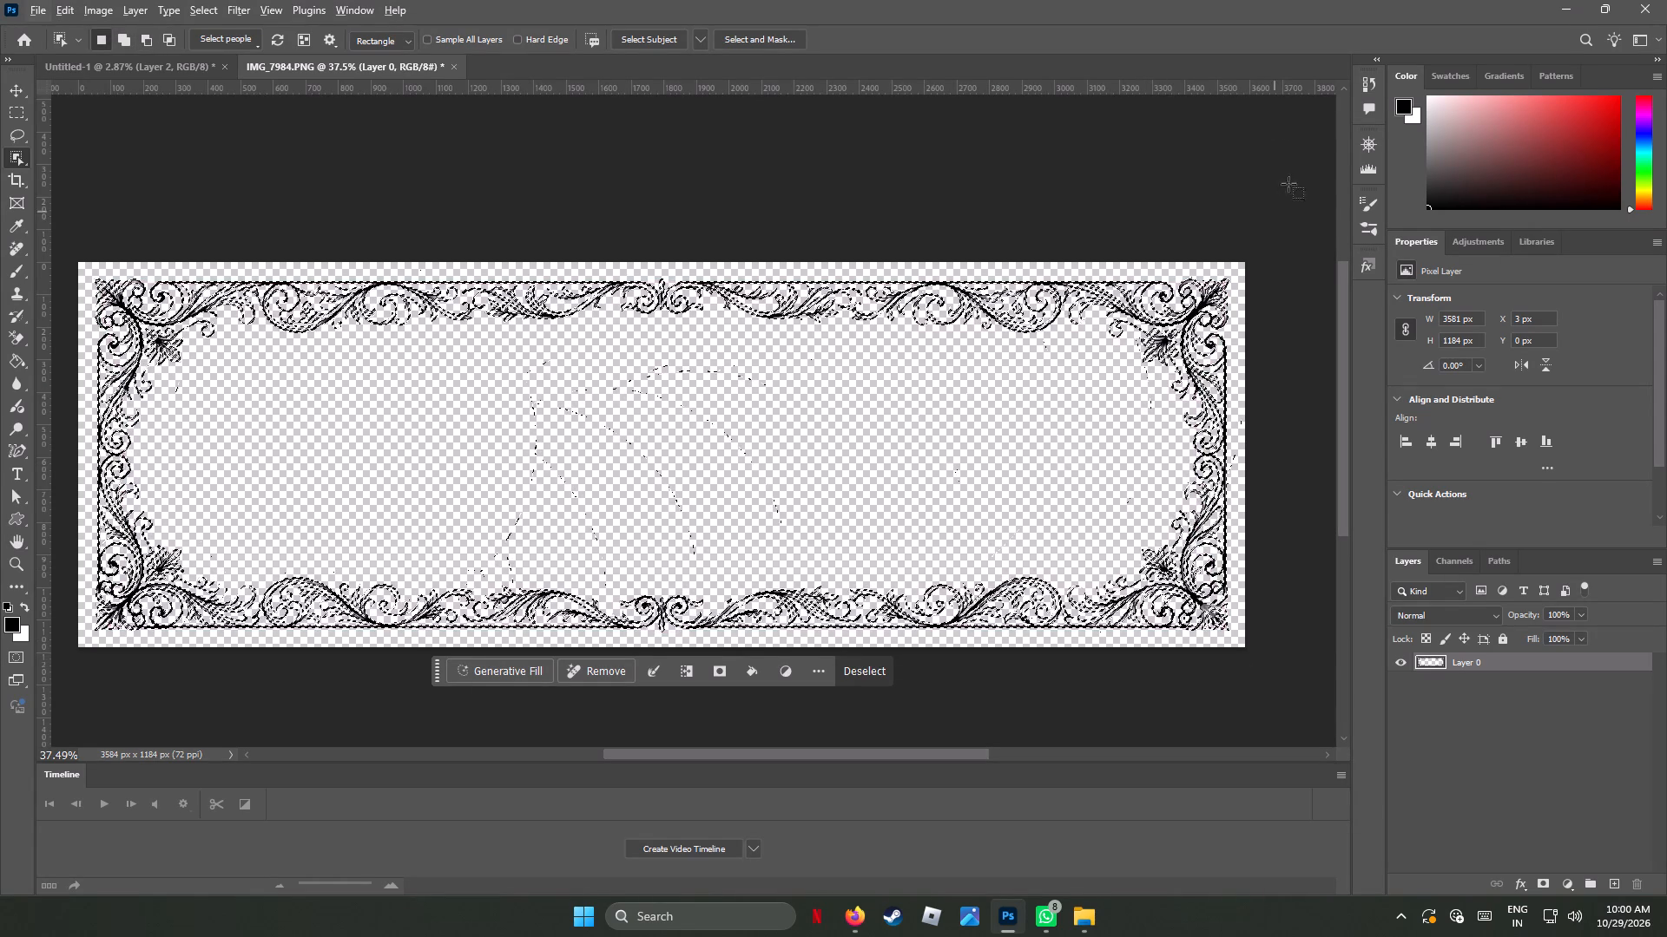
Examine the selected edges and stray remnants around the frame's lower-right ornament at close zoom.
scroll(1120, 598, "up", 3, "alt")
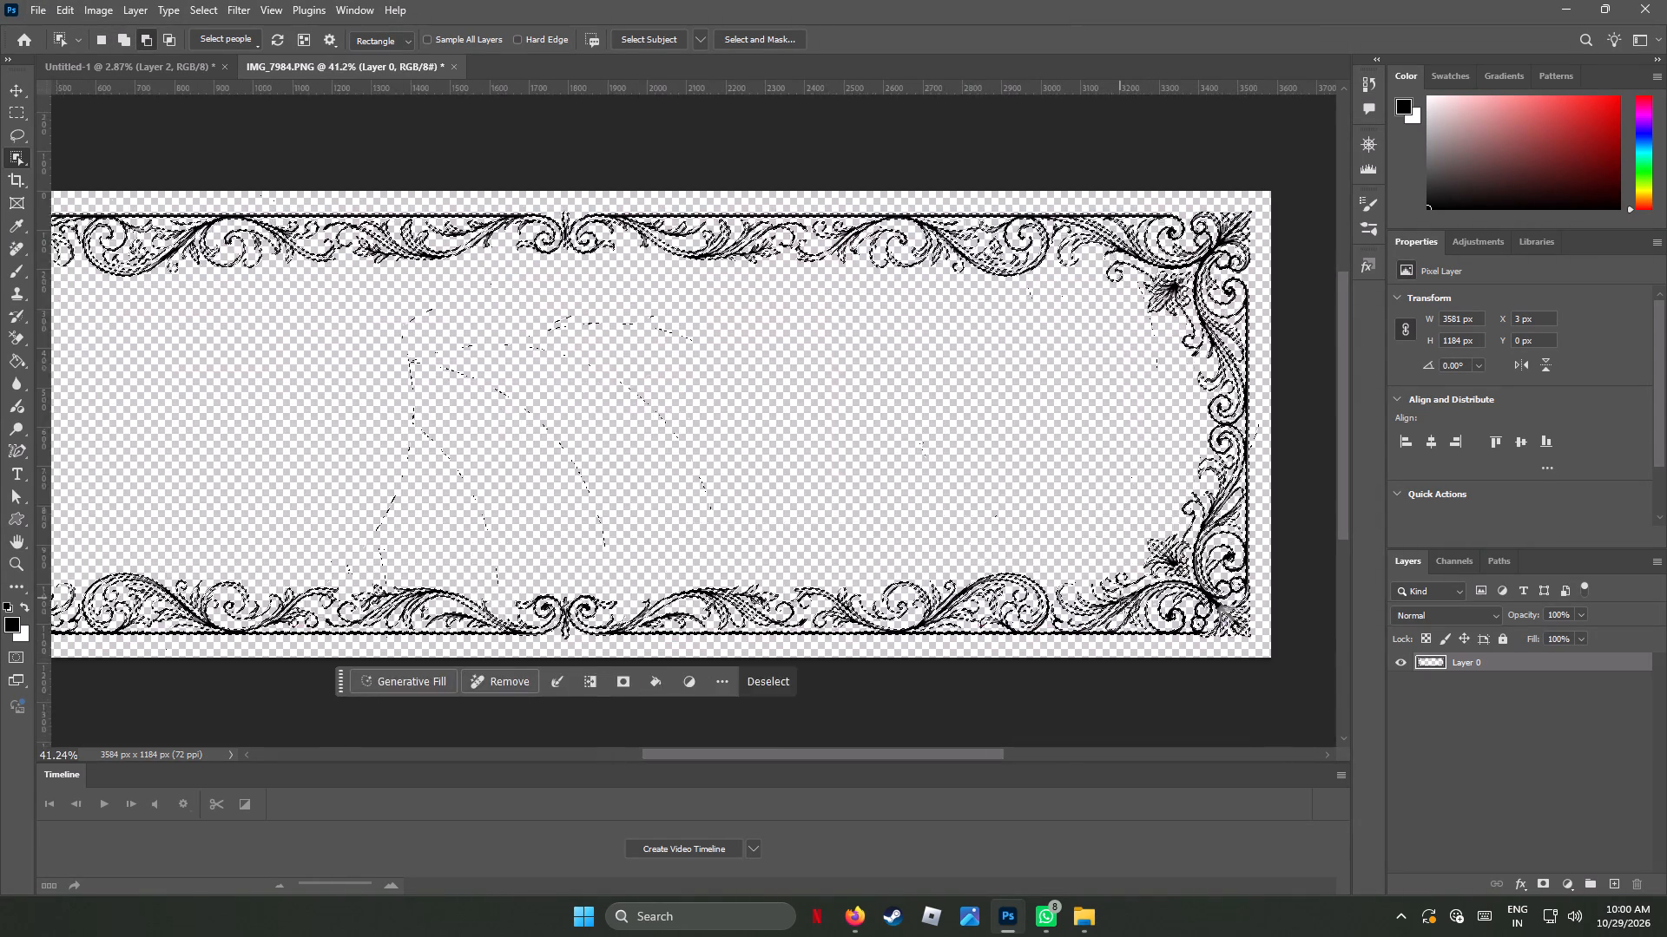
scroll(1120, 598, "up", 10, "alt")
scroll(1123, 597, "down", 2, "alt")
scroll(1123, 597, "up", 11, "alt")
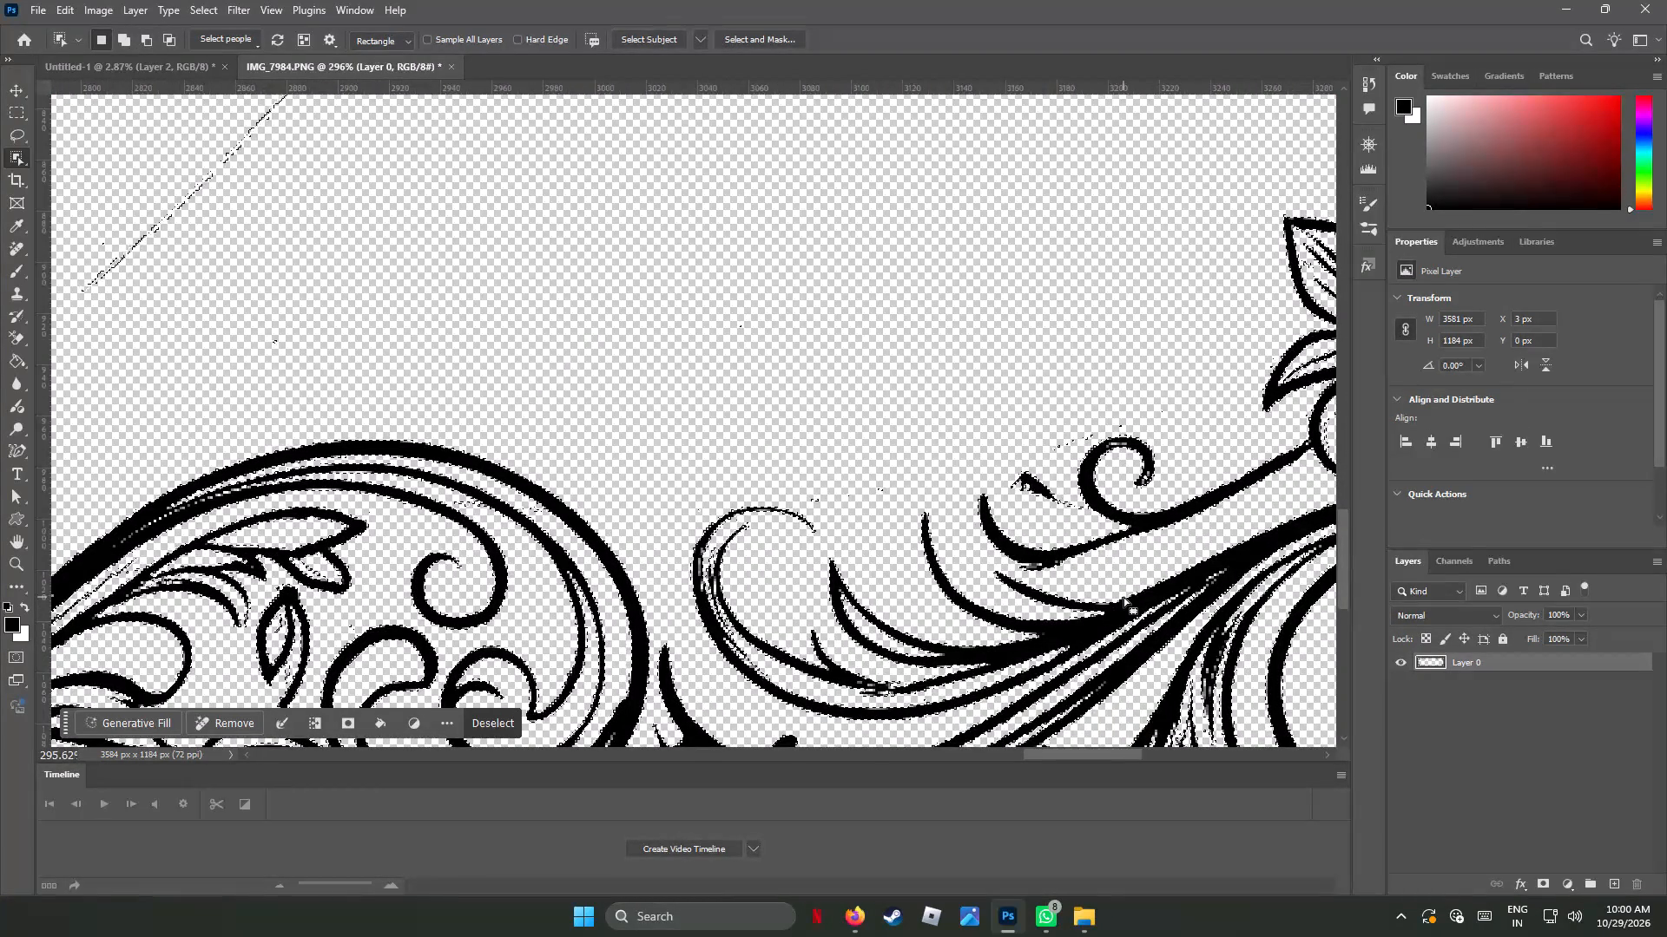
scroll(1123, 597, "down", 8, "alt")
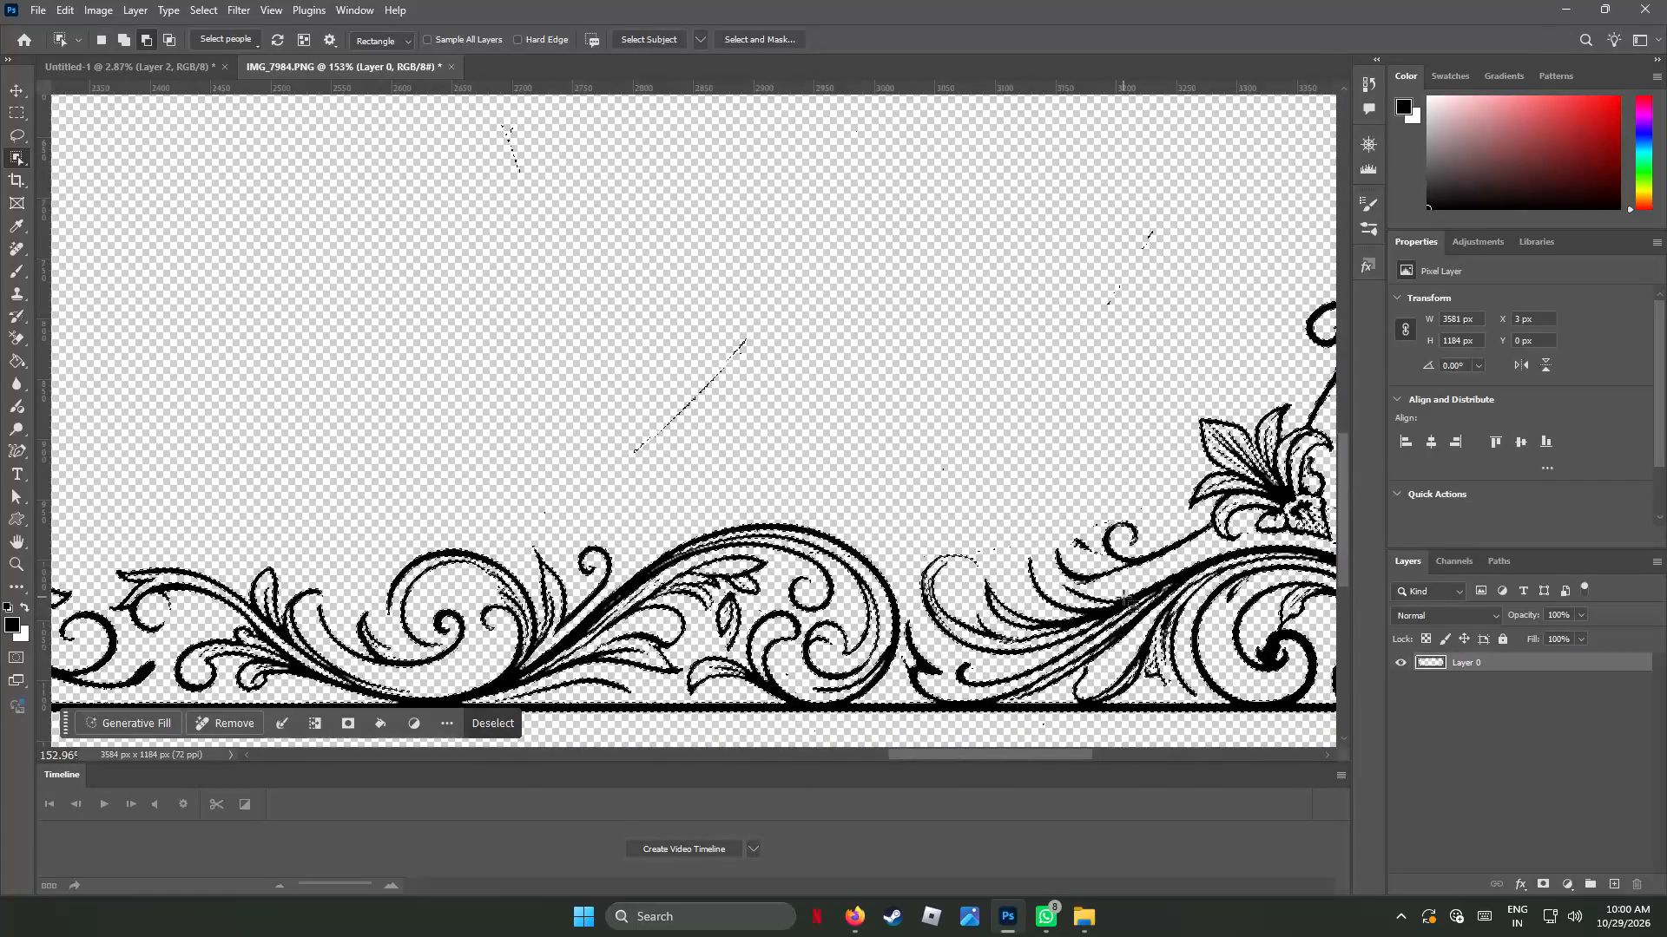
scroll(1123, 597, "down", 9, "alt")
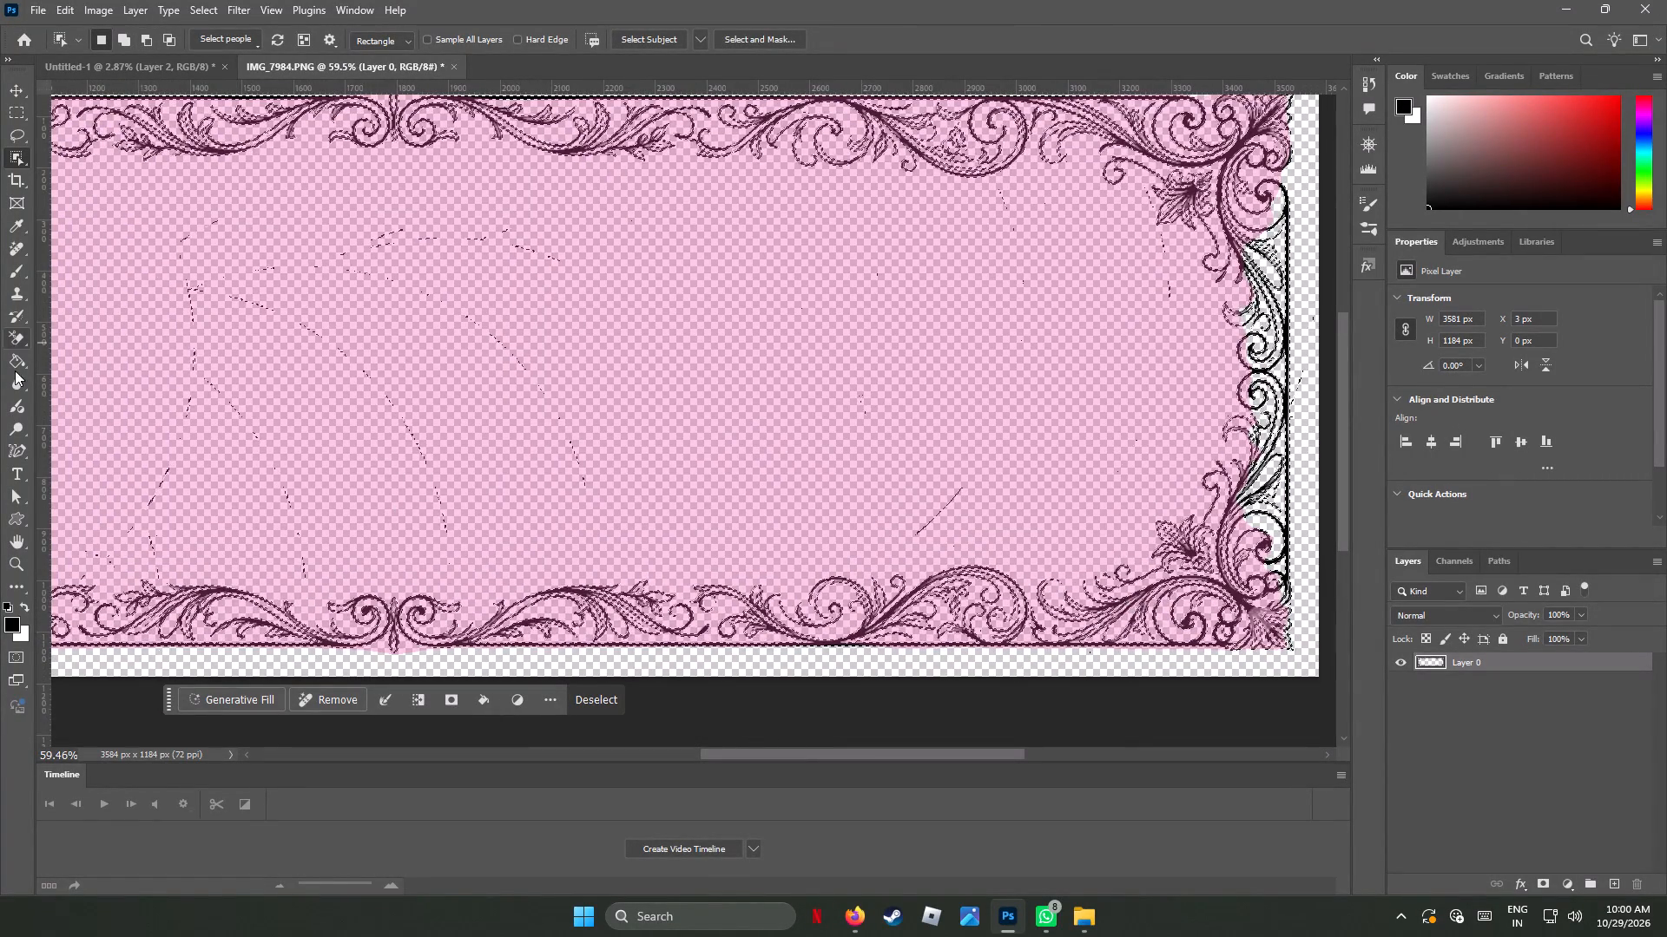
Sweep the 186 px Background Eraser over the selected diagonal streak above the bottom ornament in the frame's right half.
left_click(14, 334)
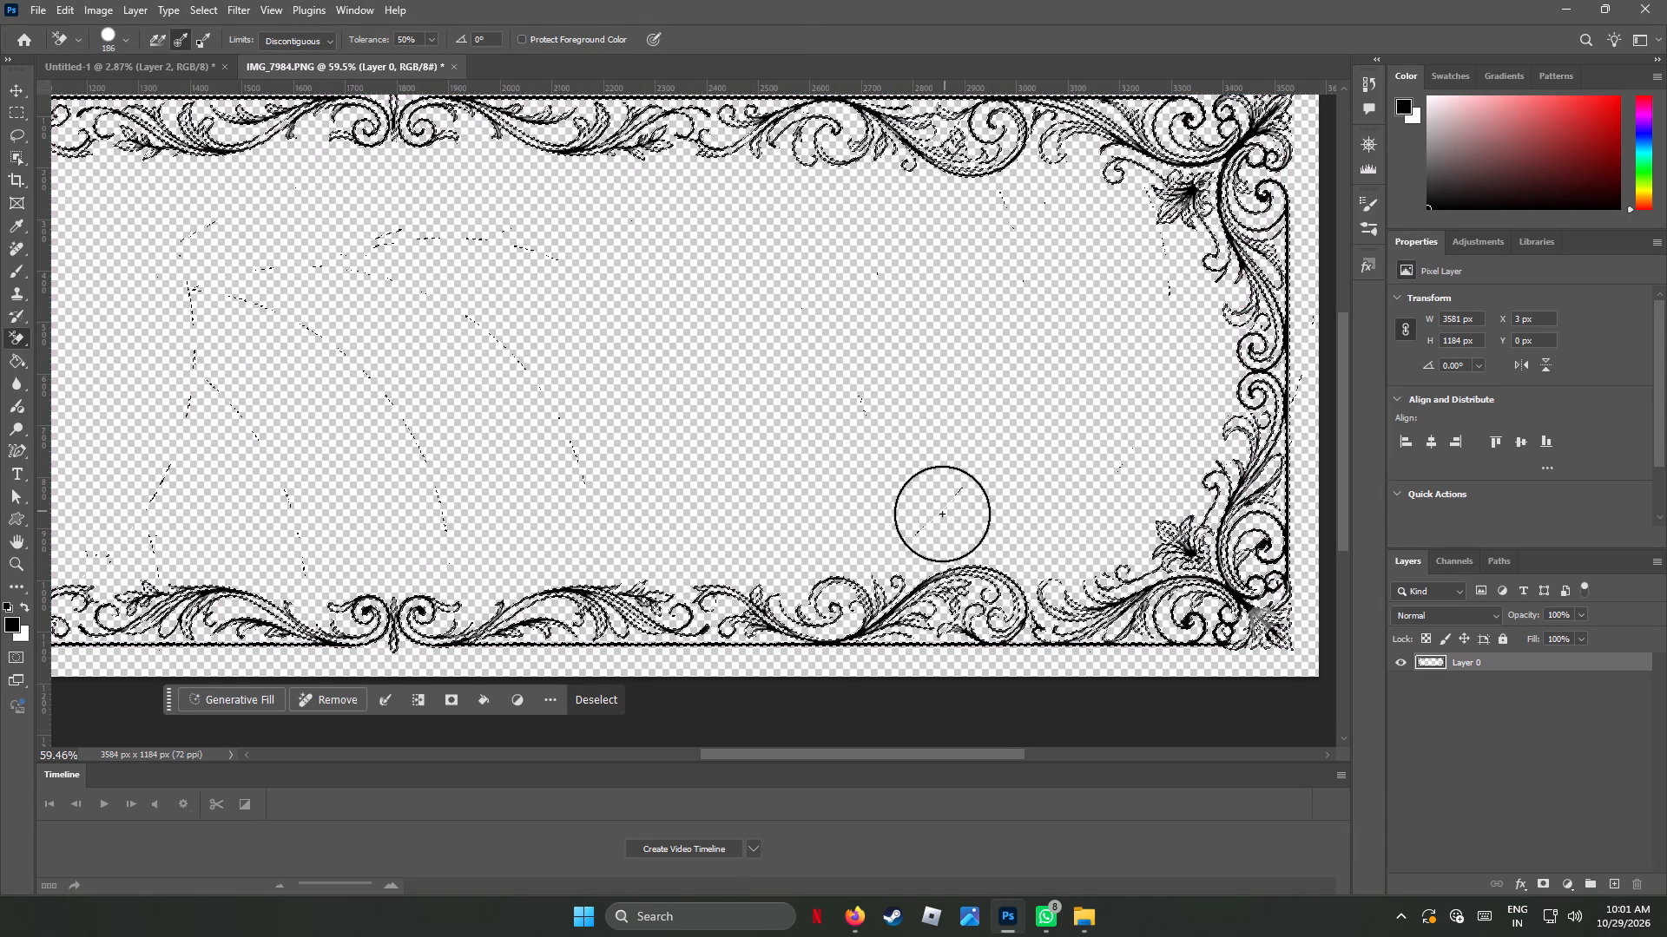
scroll(928, 538, "up", 4, "alt")
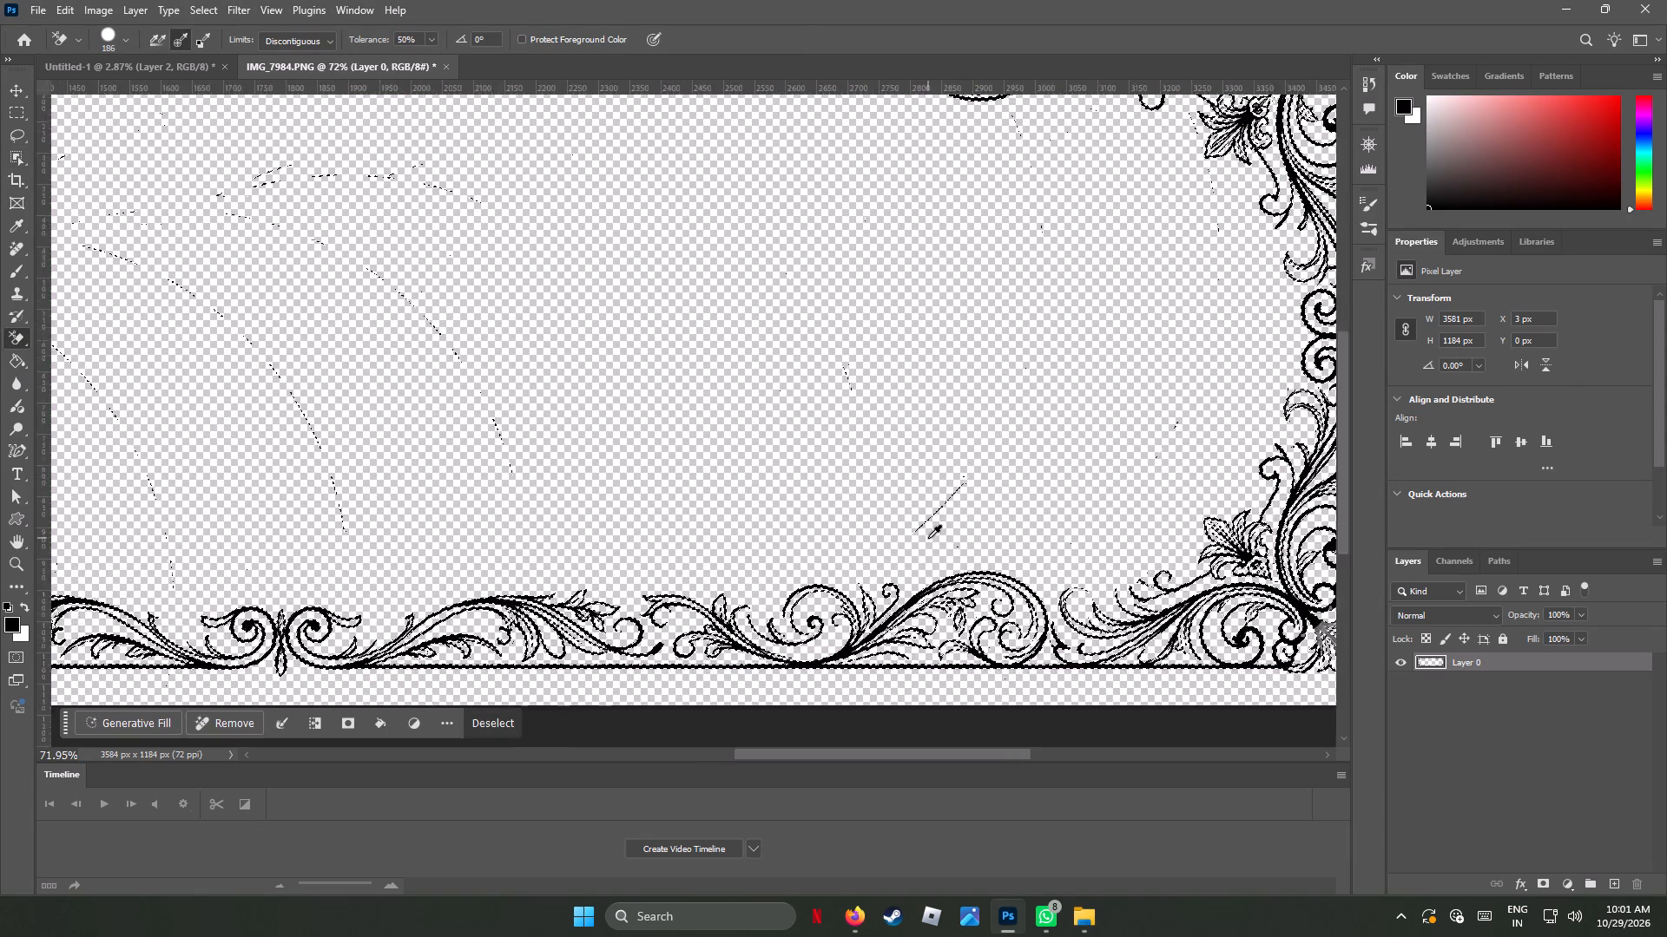
scroll(928, 538, "up", 16, "alt")
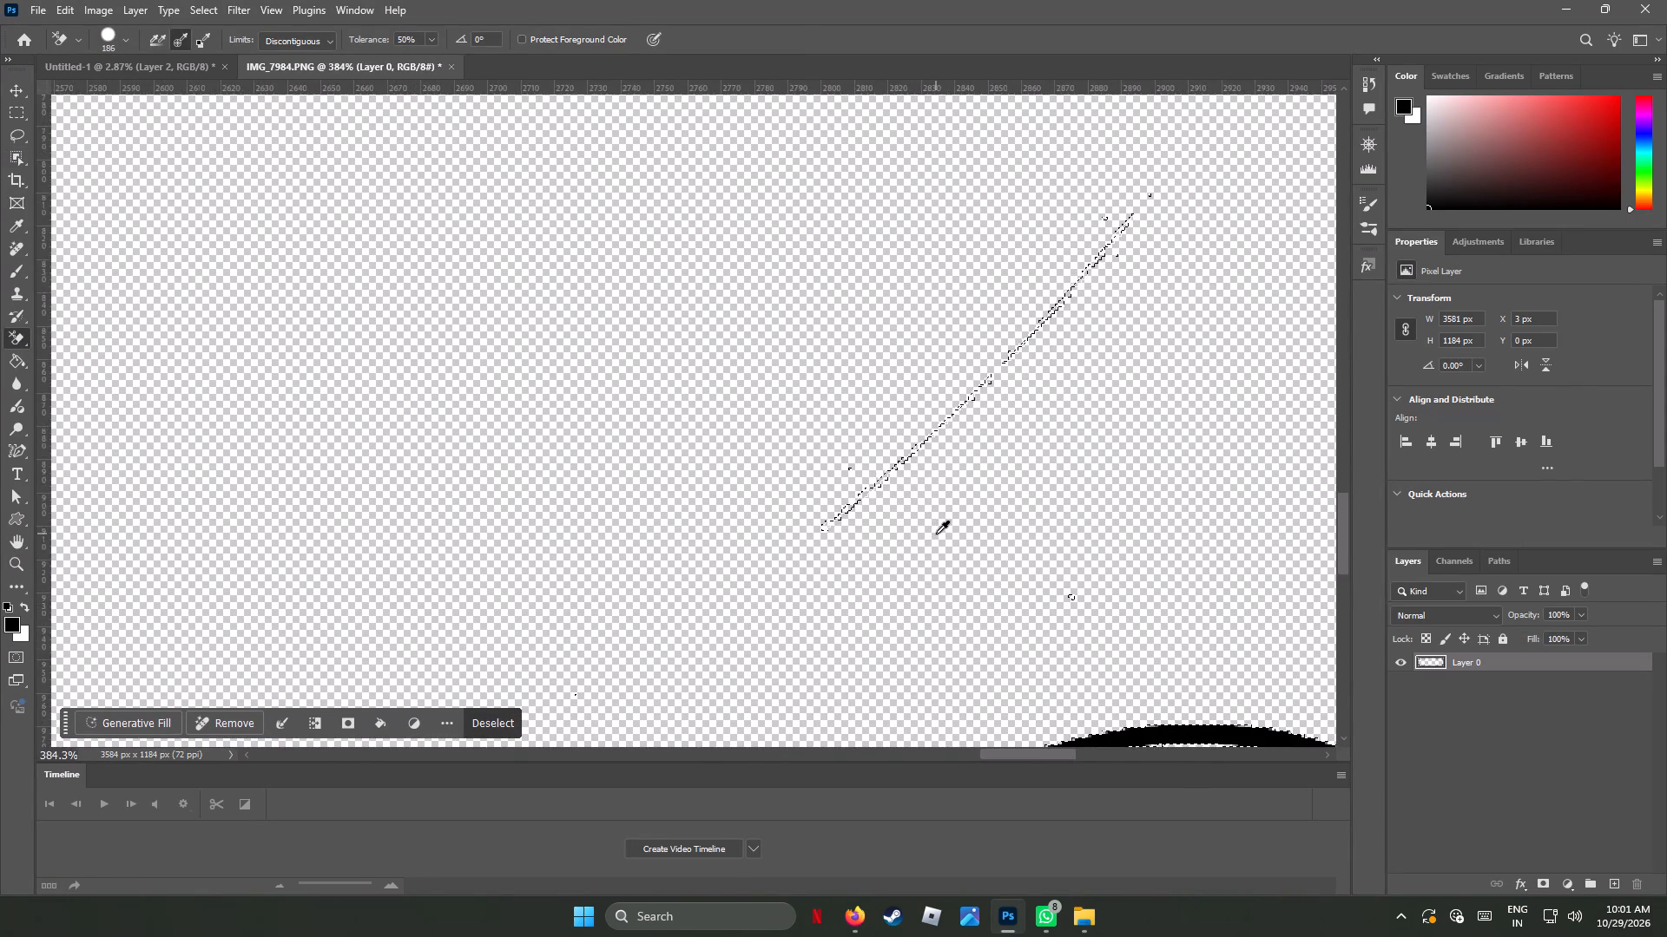
scroll(936, 534, "up", 2, "alt")
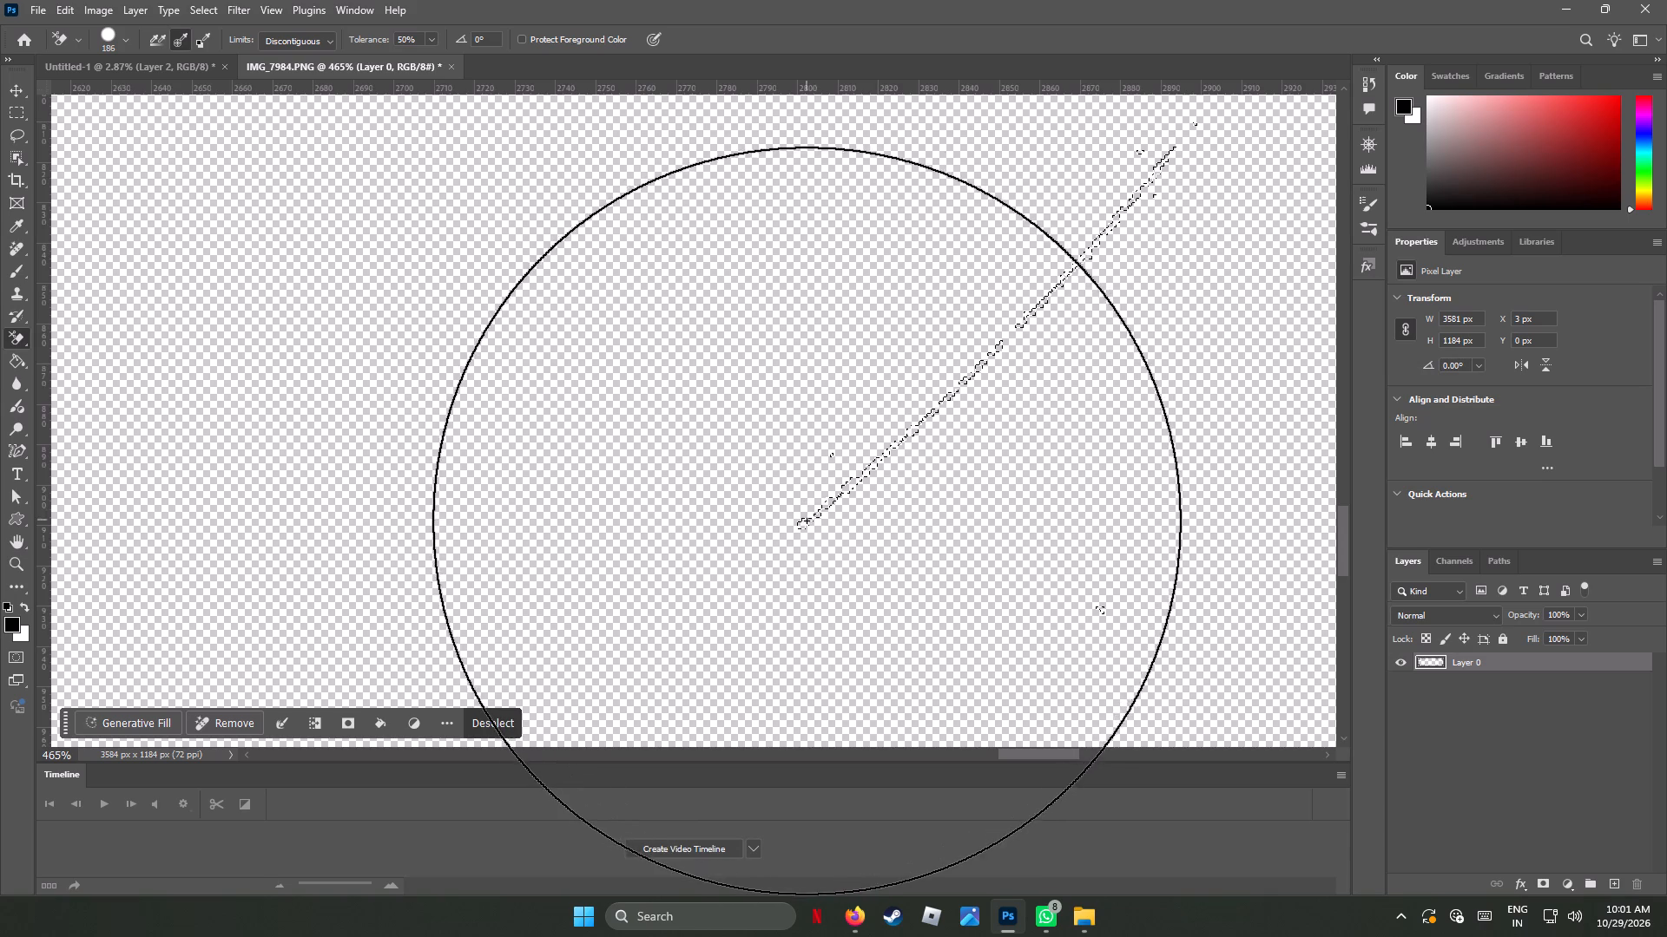
left_click_drag(816, 514, 1121, 279)
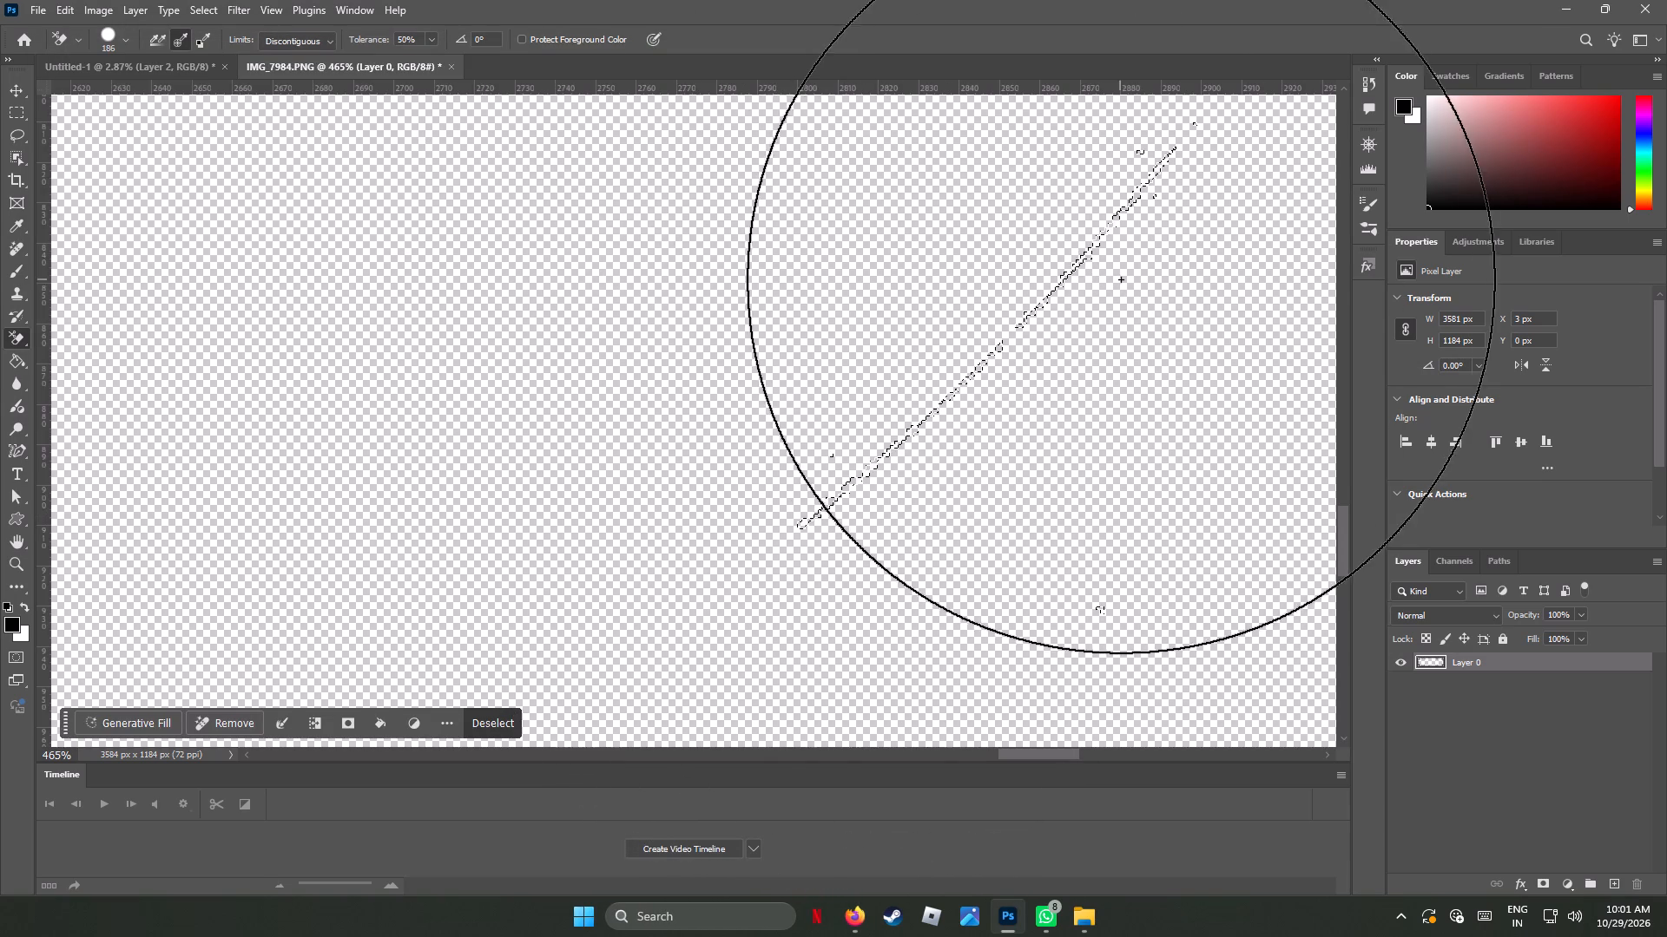
left_click_drag(1121, 279, 1120, 279)
left_click_drag(853, 480, 816, 501)
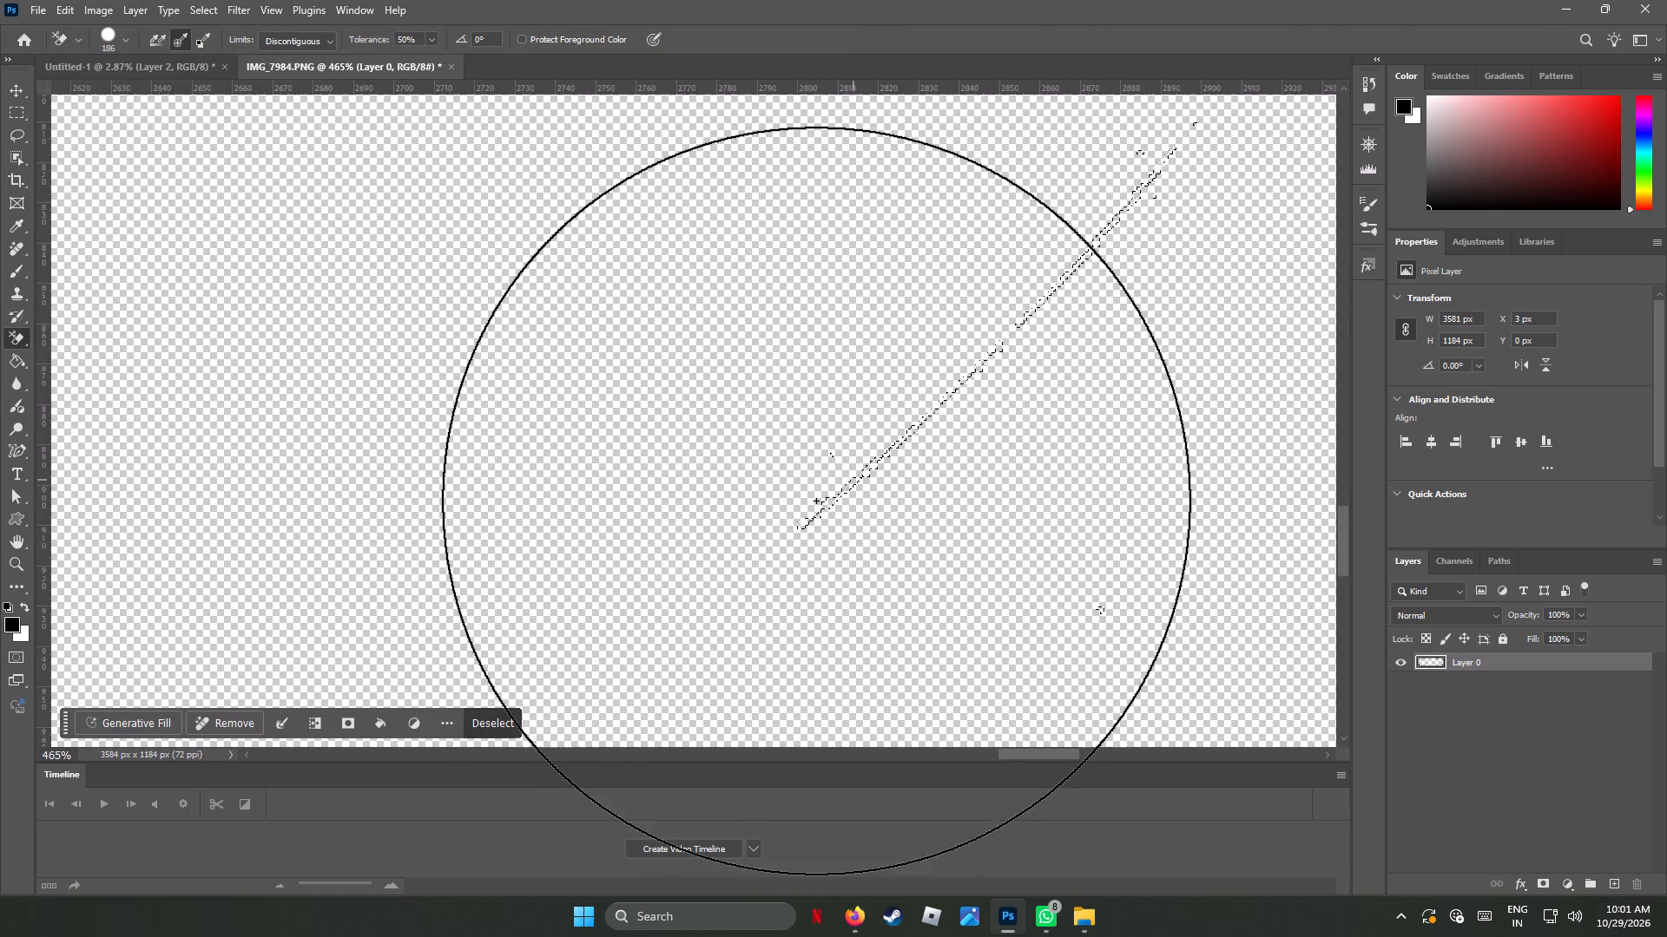
left_click_drag(816, 501, 708, 619)
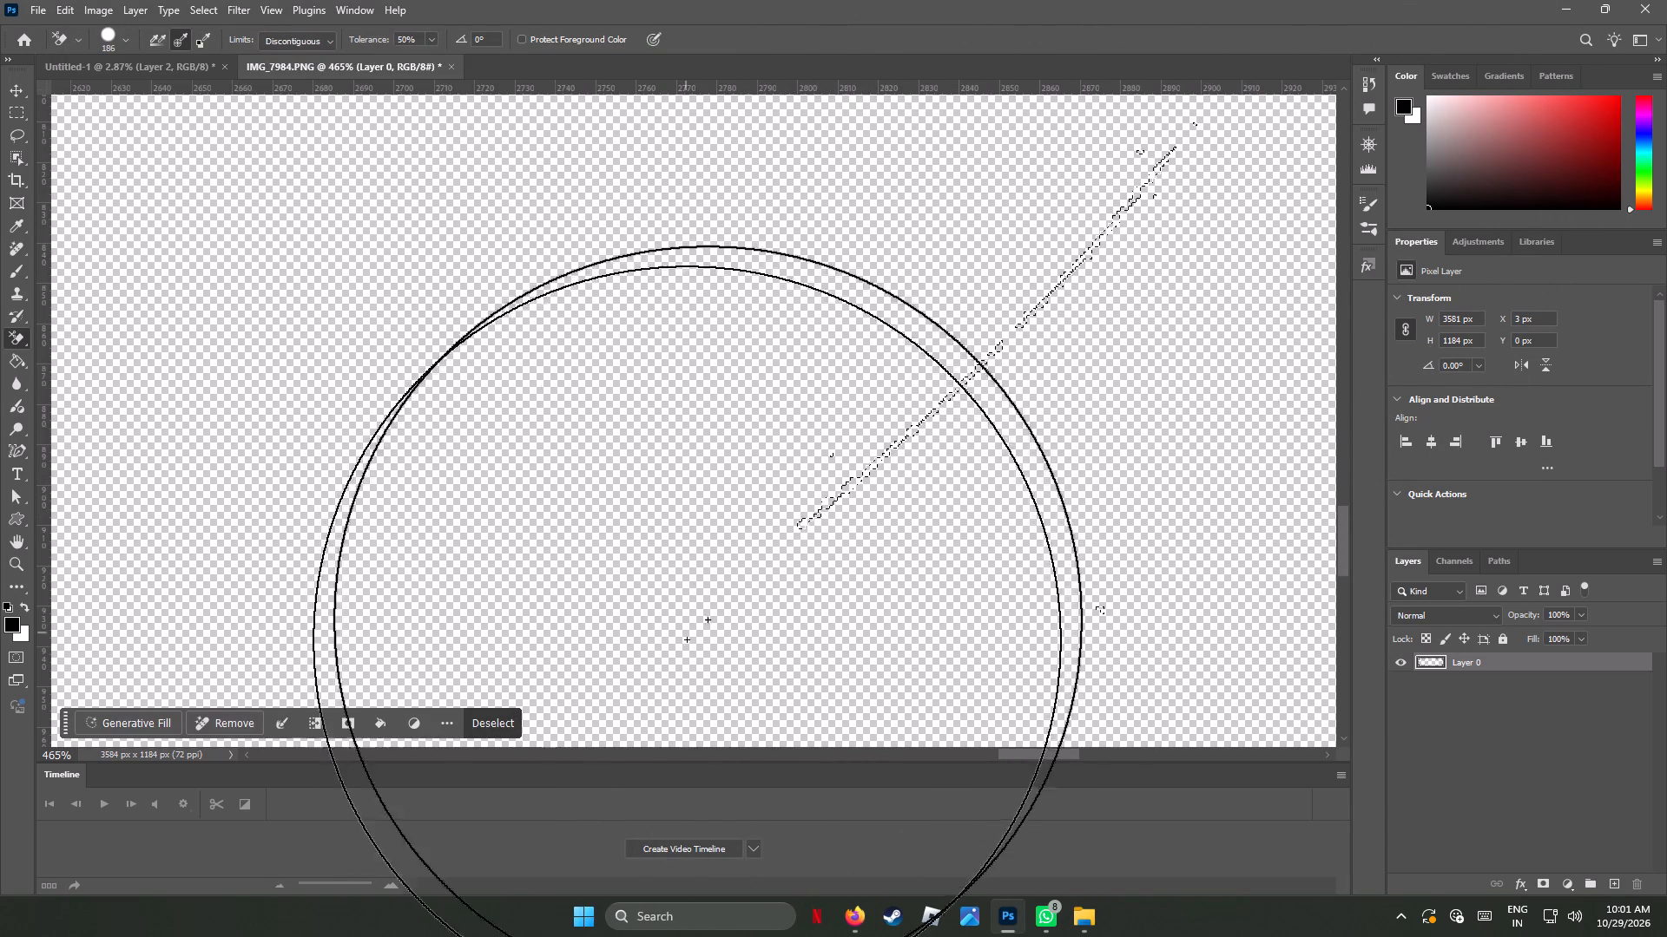
left_click_drag(708, 619, 1134, 349)
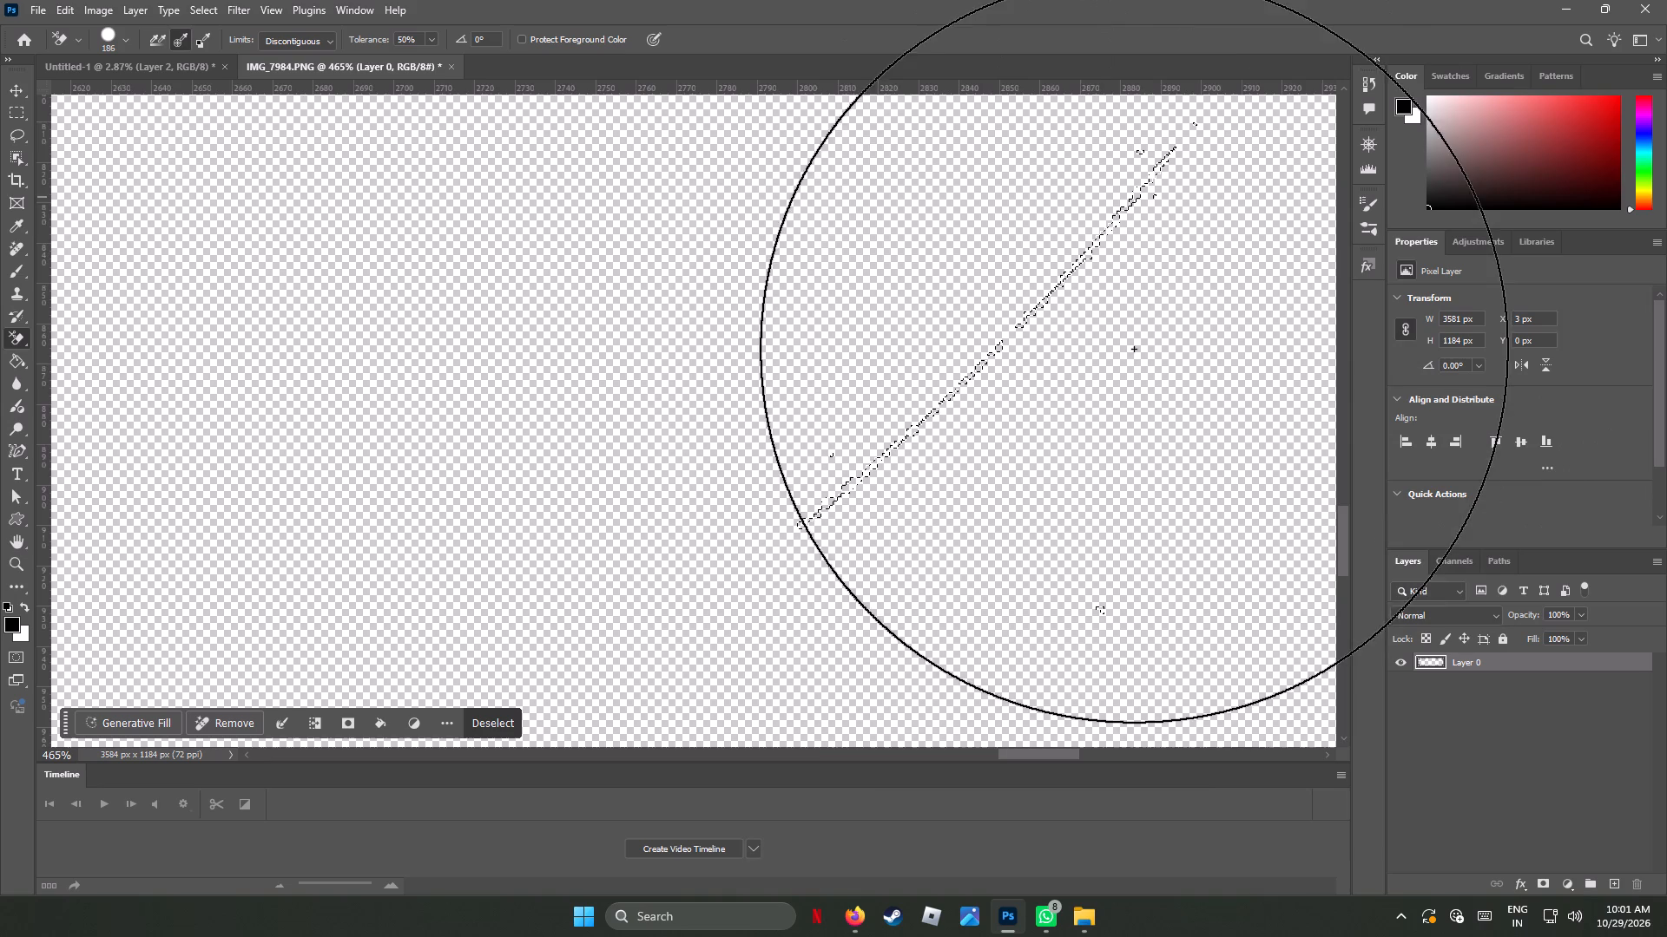
left_click_drag(1134, 349, 916, 525)
Sweep the 186 px Background Eraser over the branching selected remnants inside the frame, left of its upper centre.
scroll(965, 438, "down", 15, "alt")
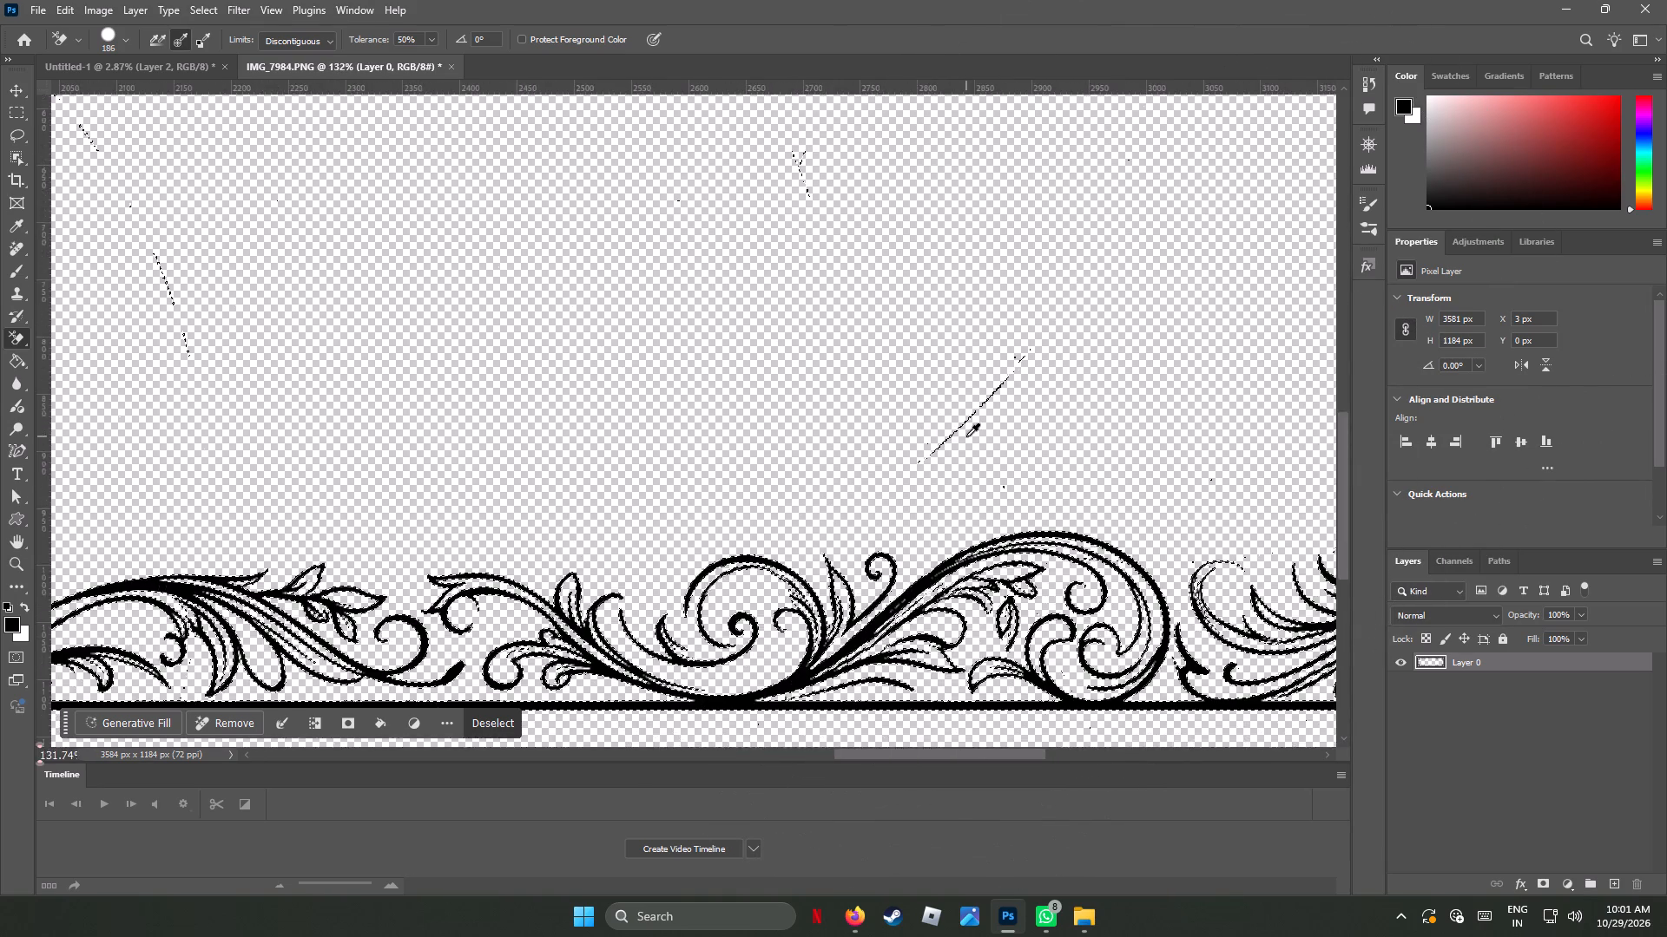
scroll(966, 436, "down", 1, "alt")
scroll(966, 436, "up", 1, "alt")
scroll(966, 436, "down", 15, "alt")
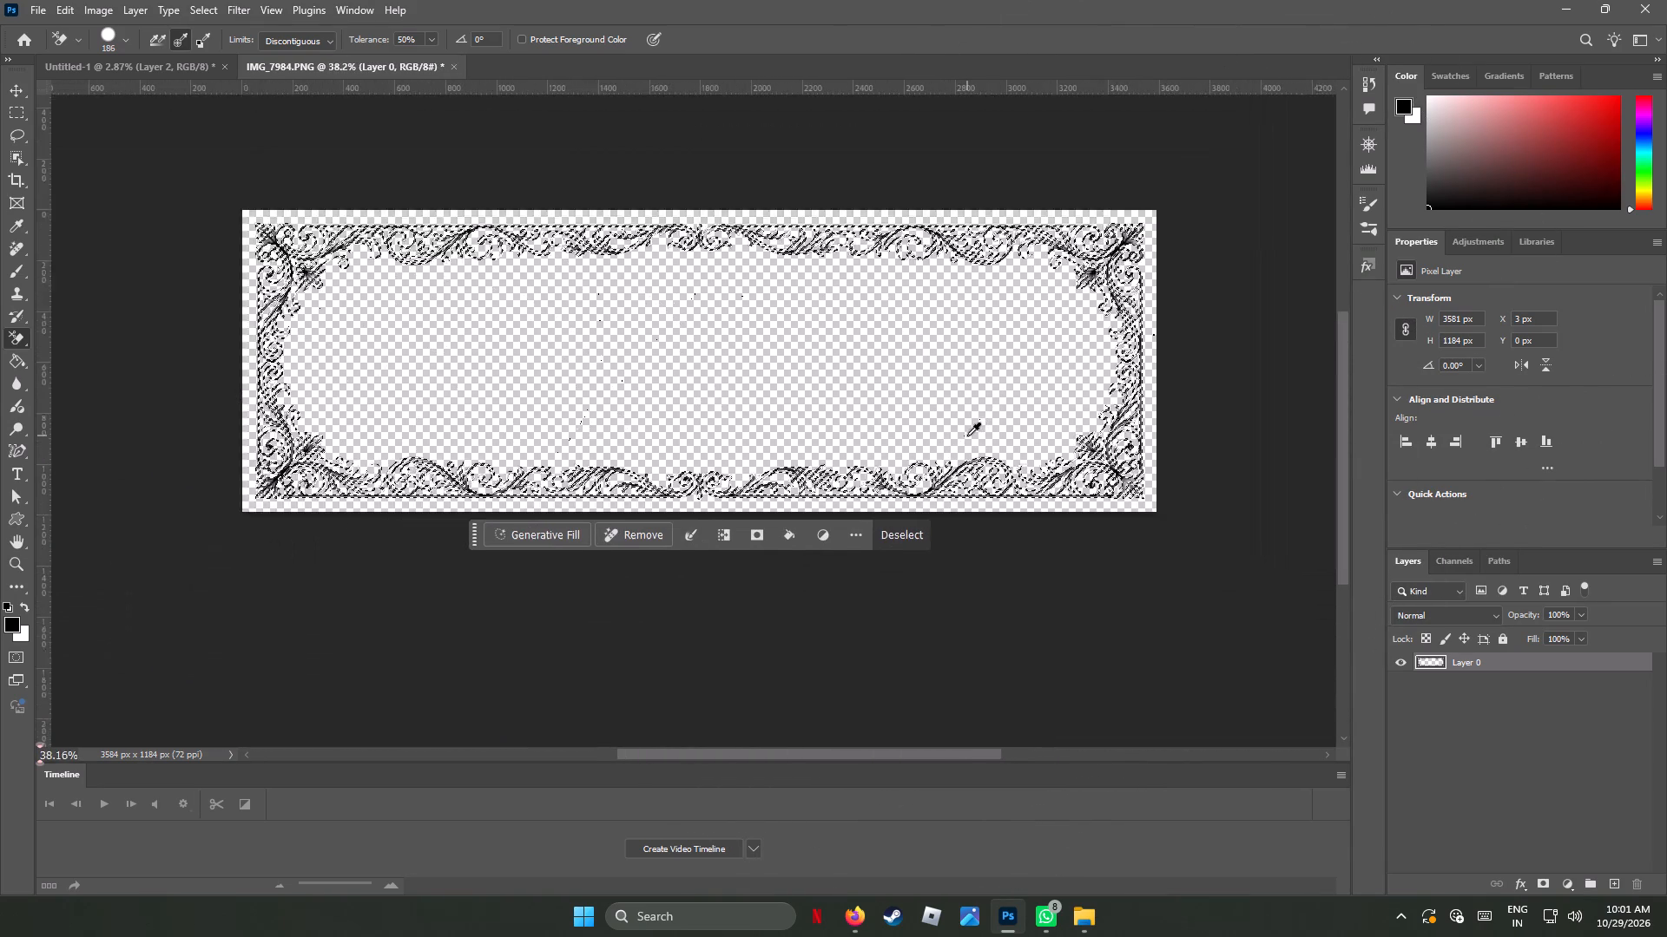
scroll(967, 436, "down", 2, "alt")
scroll(583, 335, "up", 9, "alt")
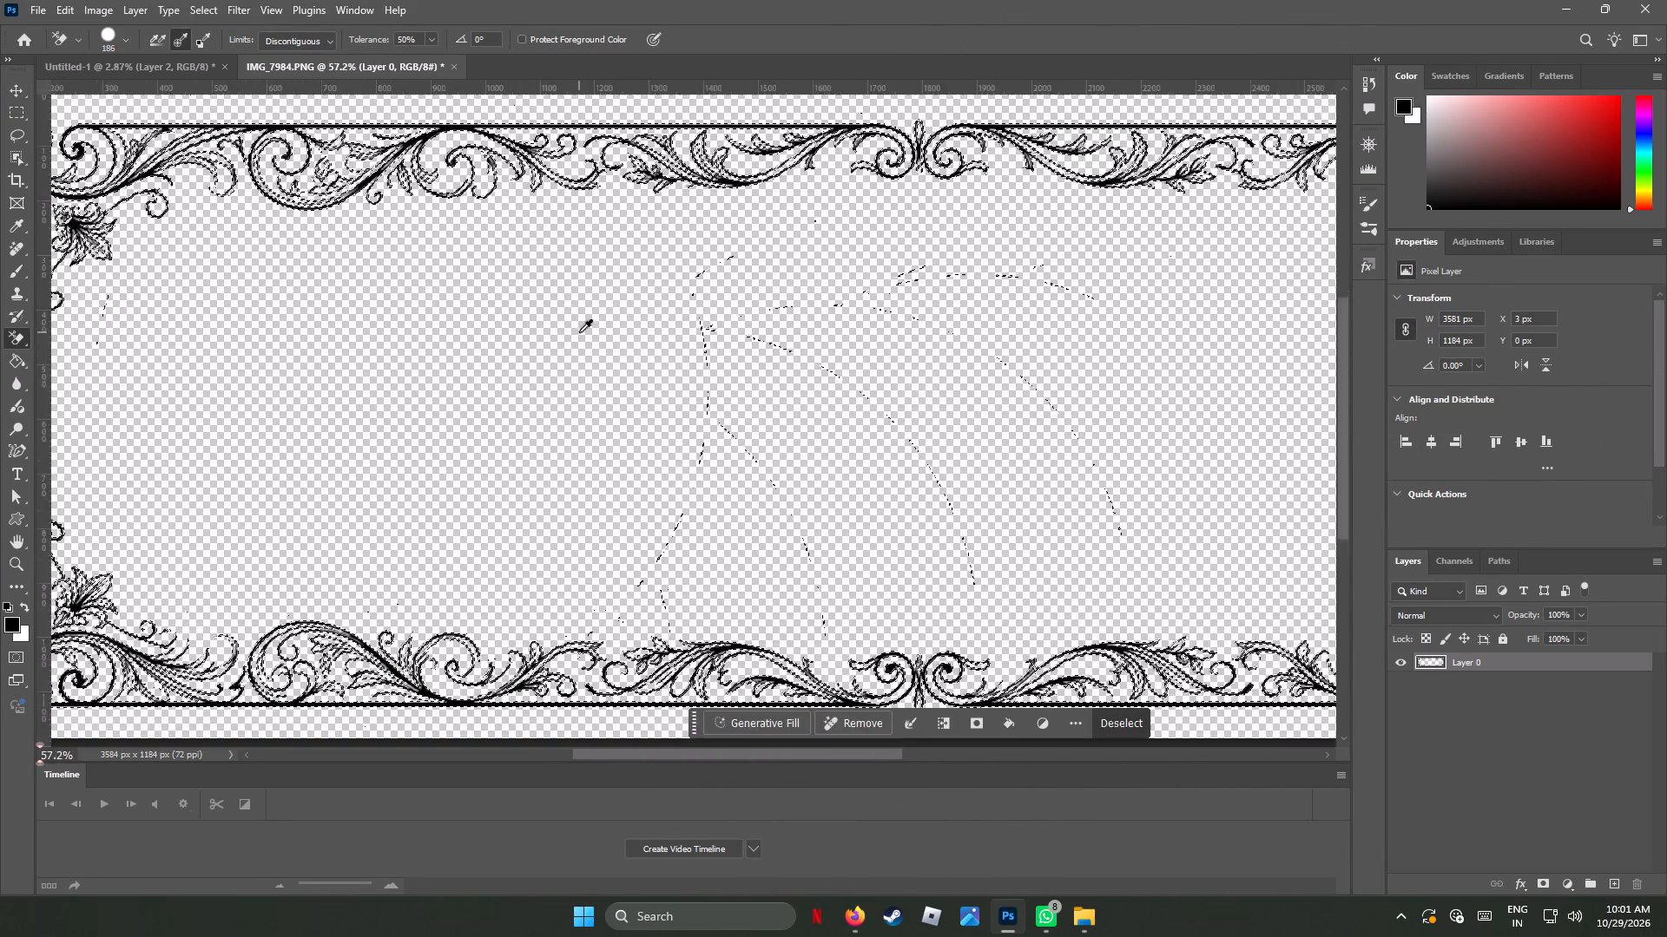
scroll(582, 331, "up", 5, "alt")
scroll(596, 333, "down", 1, "alt")
scroll(596, 333, "up", 1, "alt")
scroll(778, 338, "up", 1, "alt")
scroll(778, 338, "down", 1, "alt")
scroll(778, 338, "up", 18, "alt")
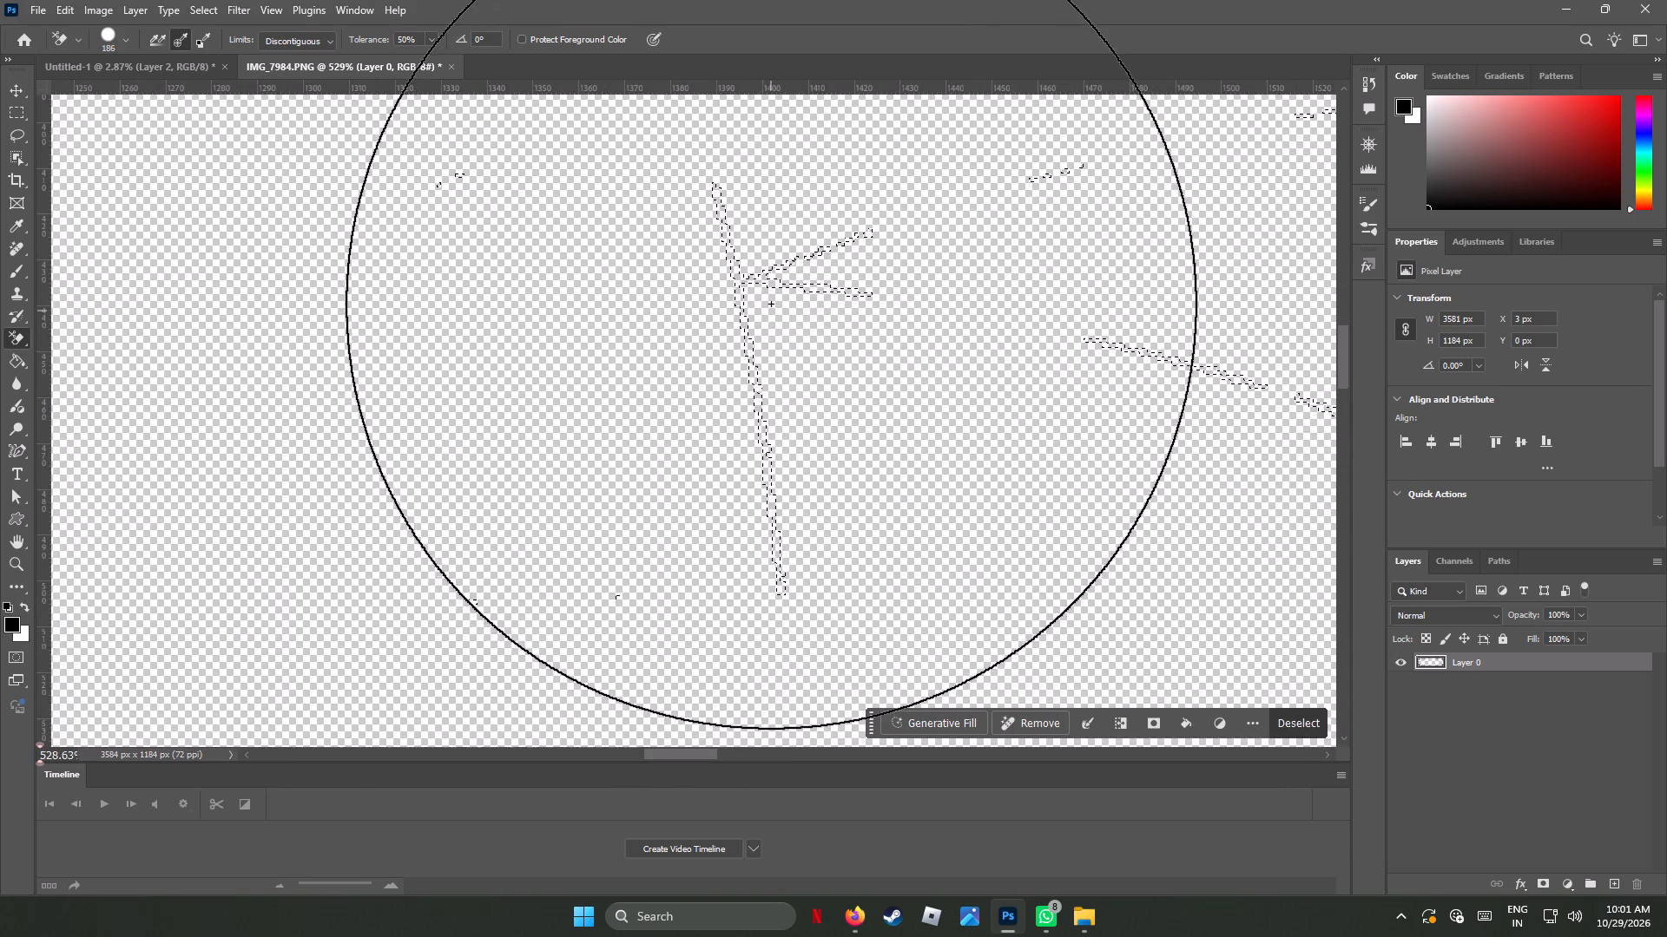
left_click_drag(741, 292, 771, 625)
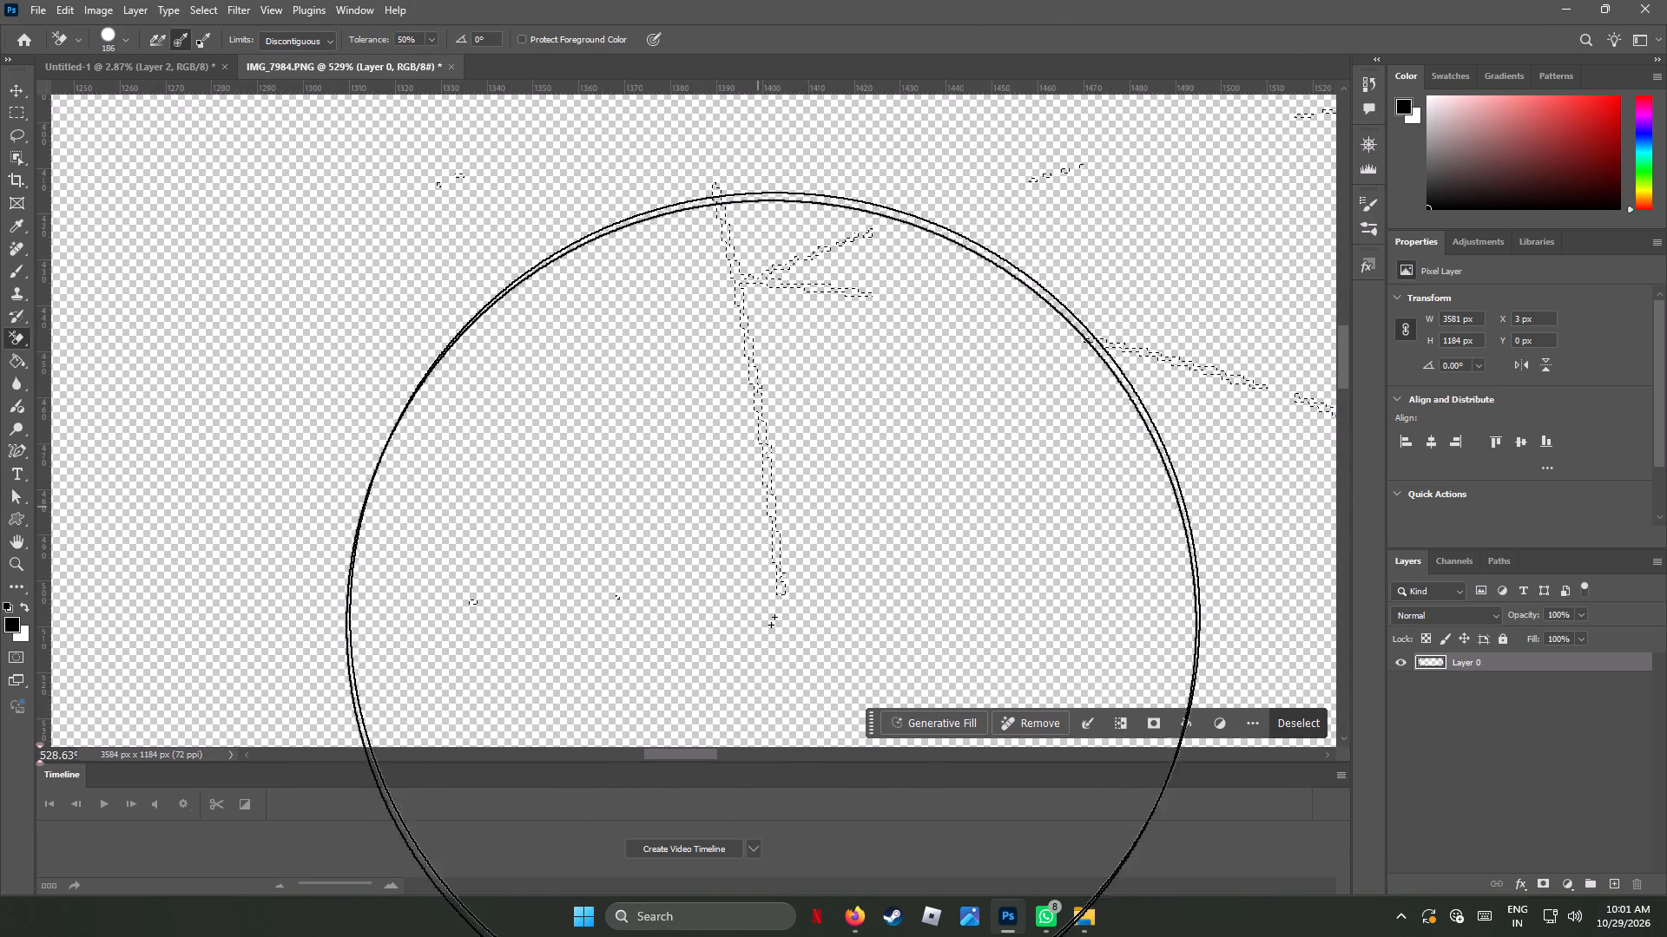
left_click_drag(771, 625, 1631, 0)
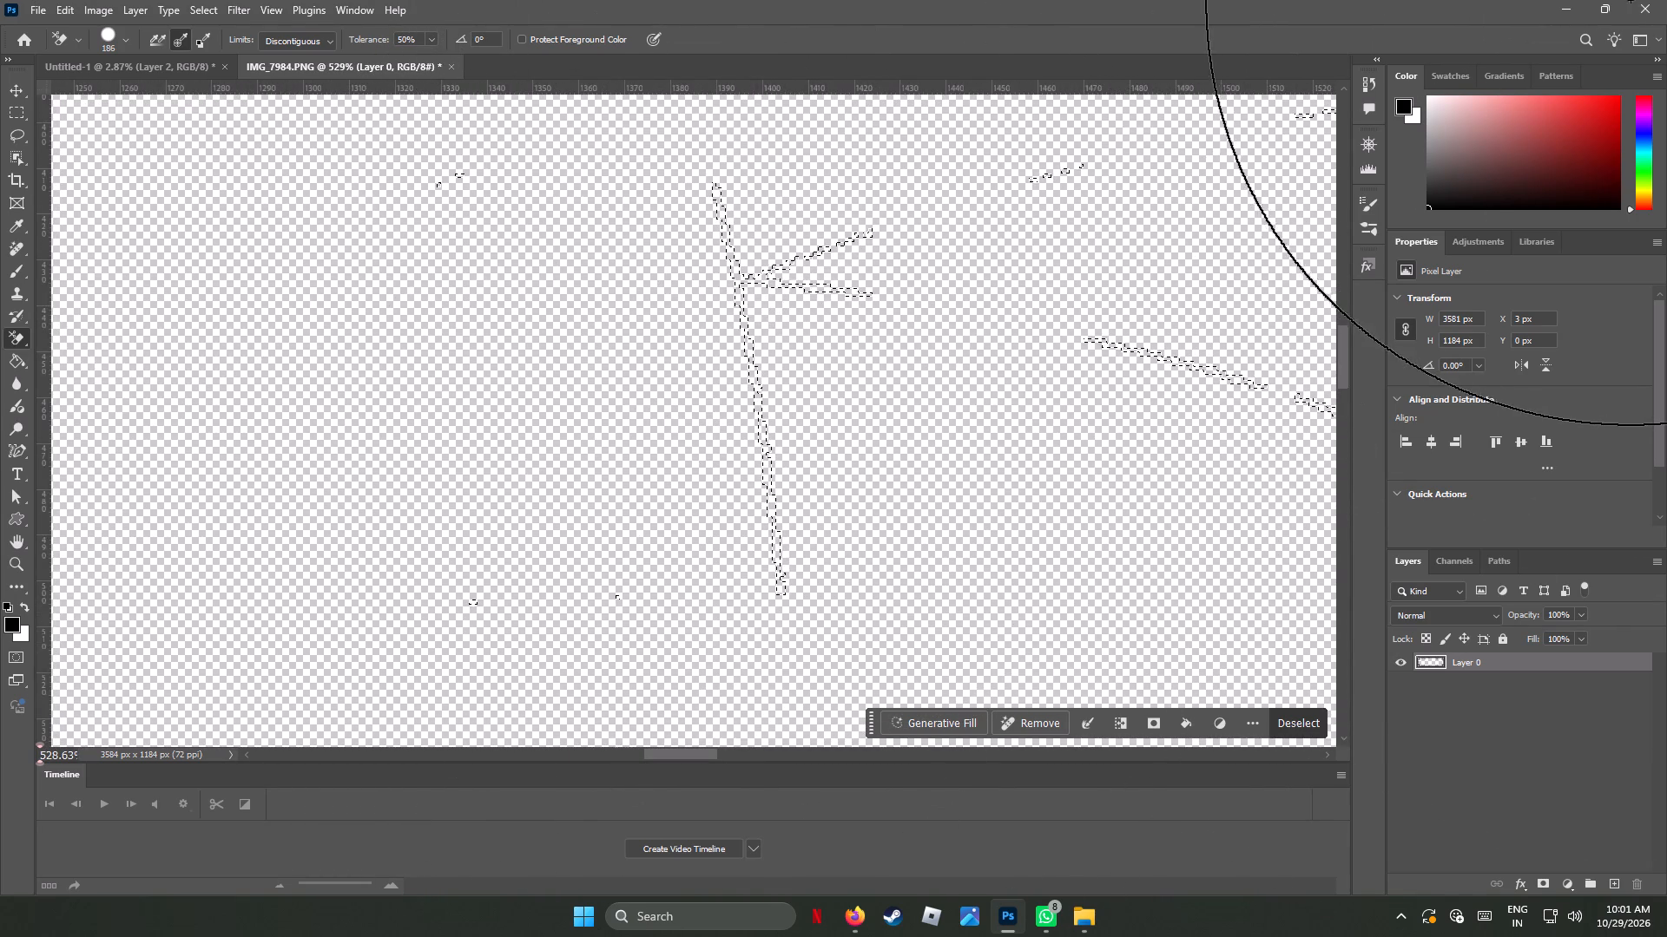
left_click_drag(1631, 0, 1069, 923)
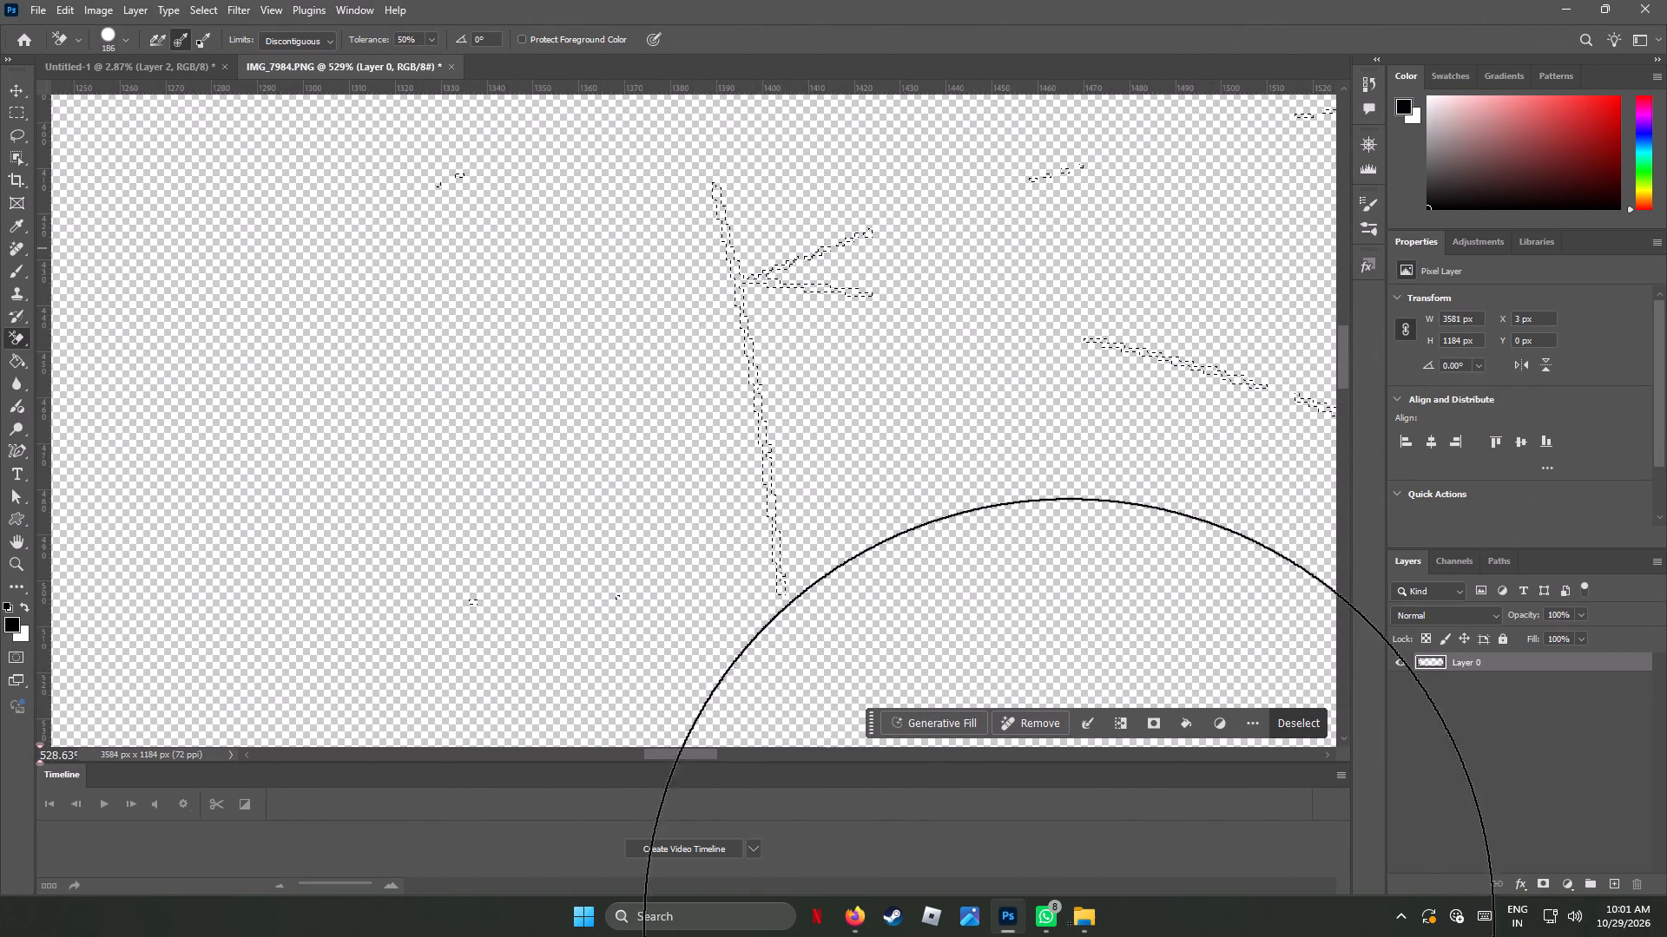
left_click_drag(1069, 923, 463, 703)
Sweep the 186 px Background Eraser across the scattered curved remnants below the frame's top centre ornament.
scroll(549, 563, "down", 8, "alt")
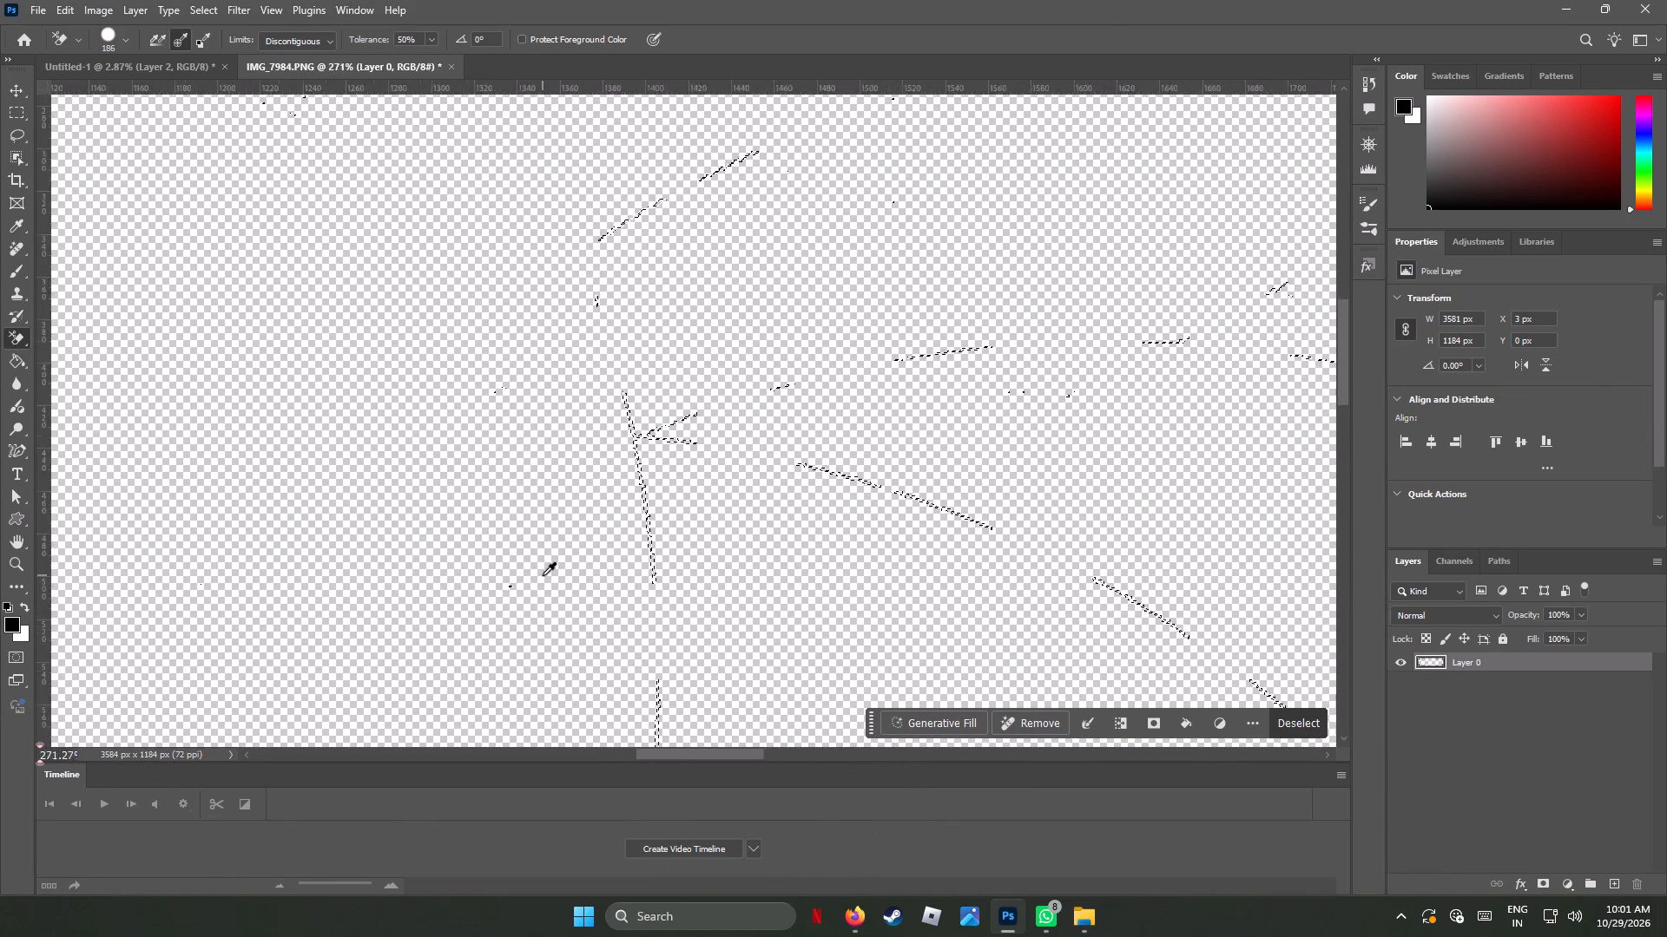
scroll(543, 575, "down", 4, "alt")
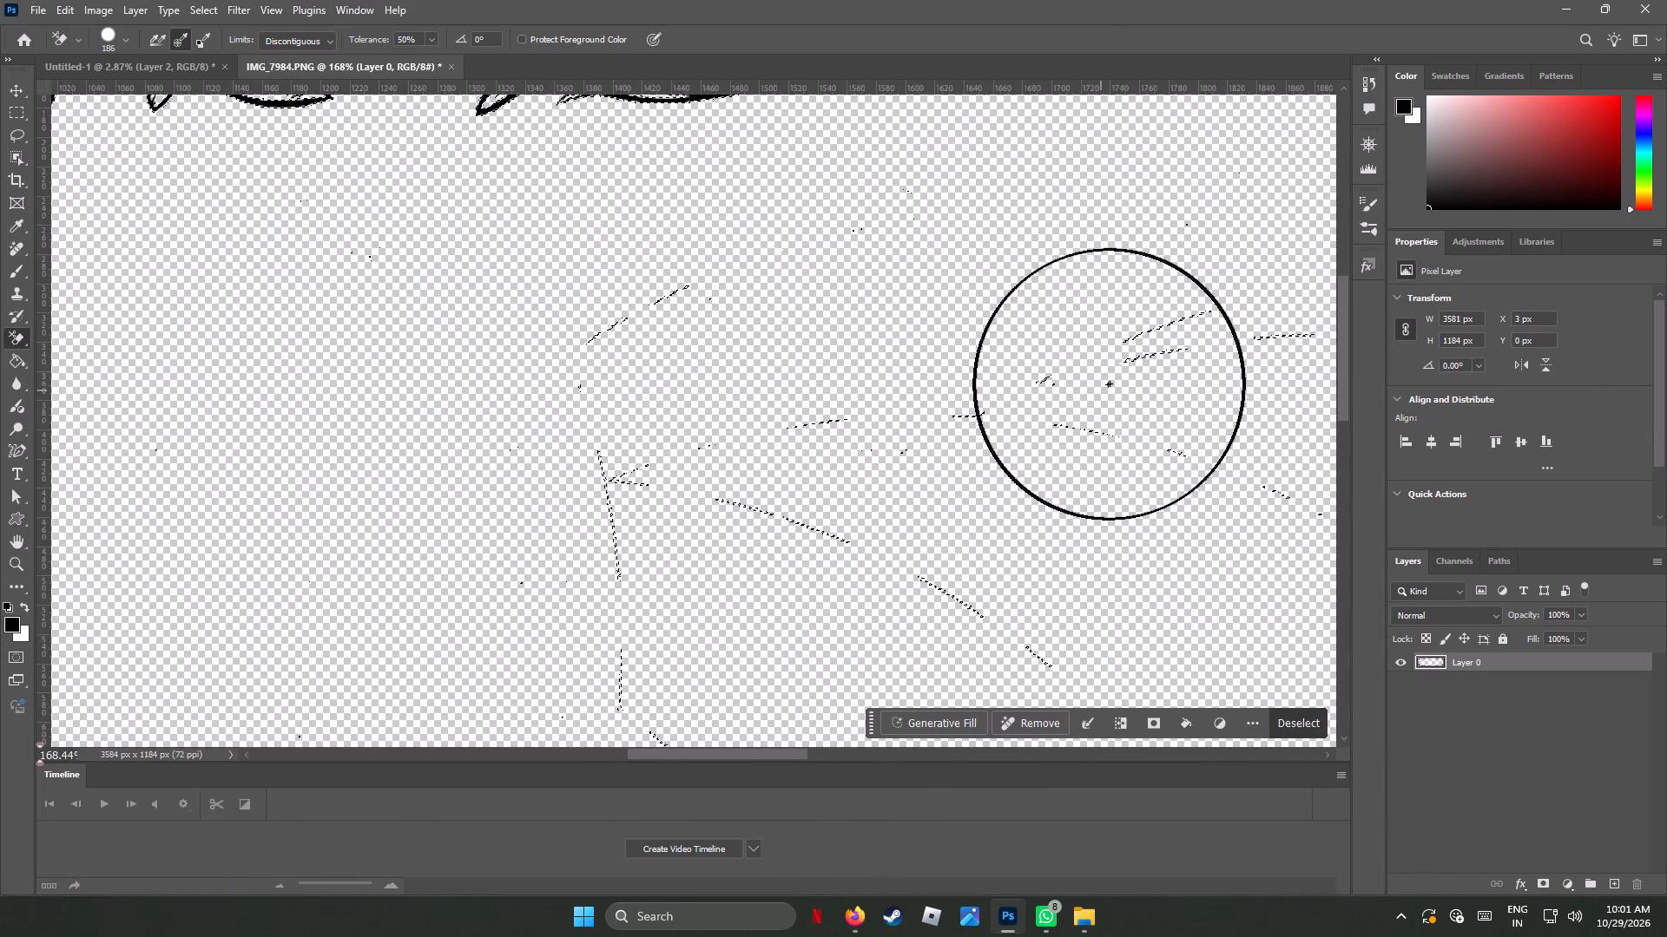
left_click_drag(1150, 356, 1495, 300)
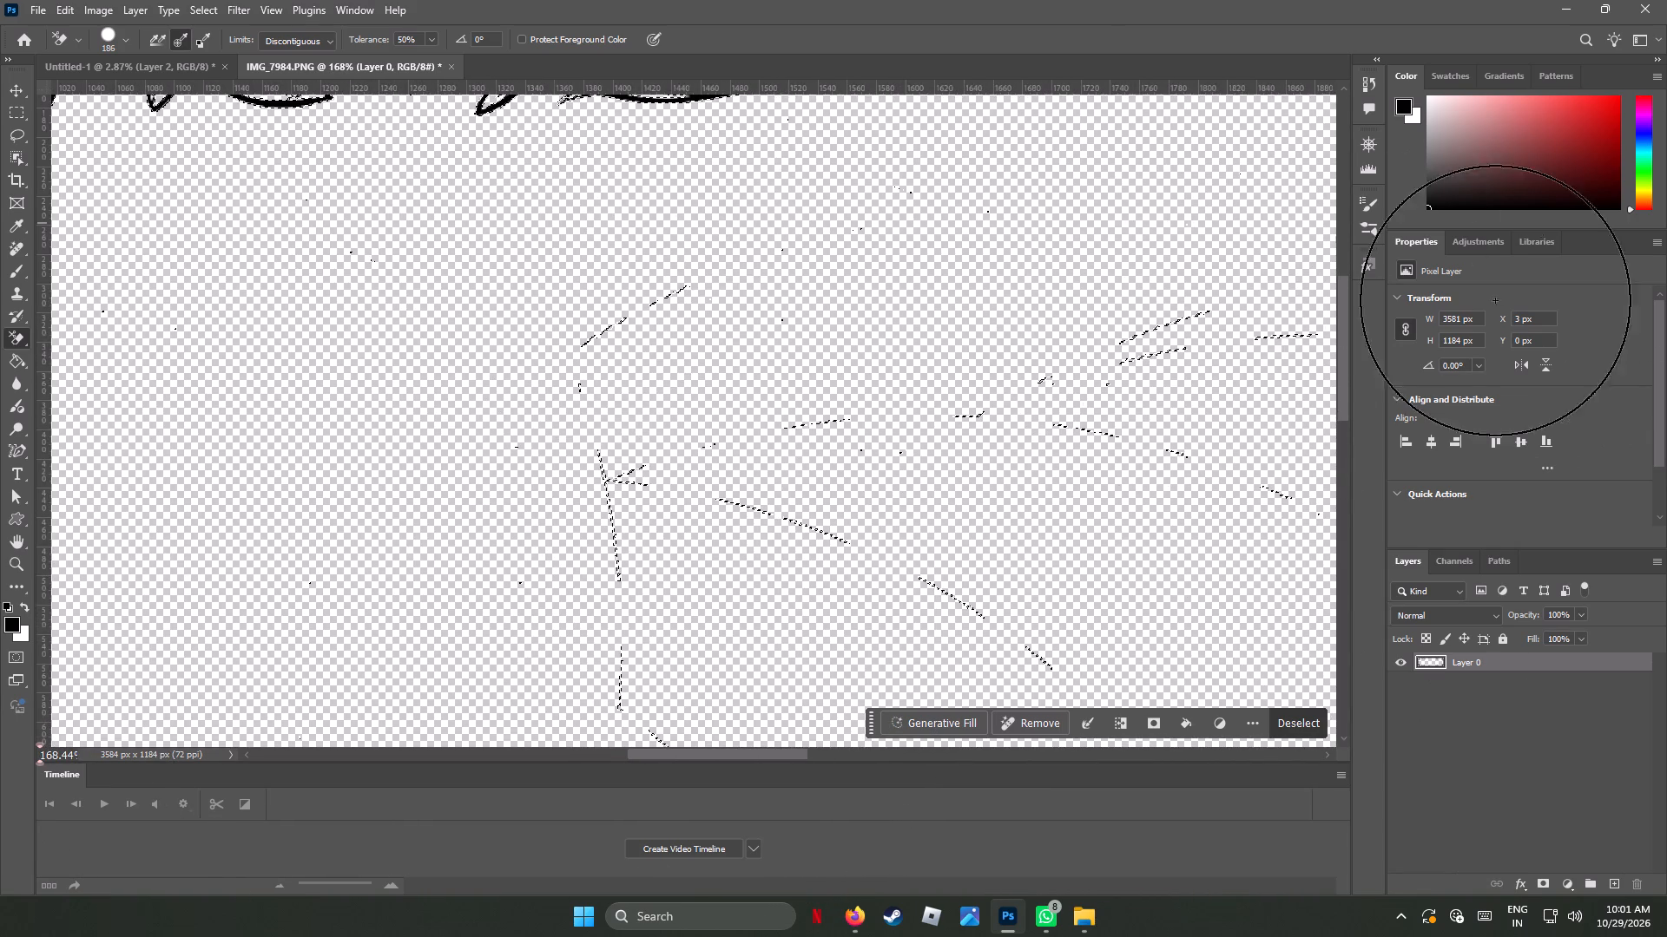
left_click_drag(1495, 300, 909, 724)
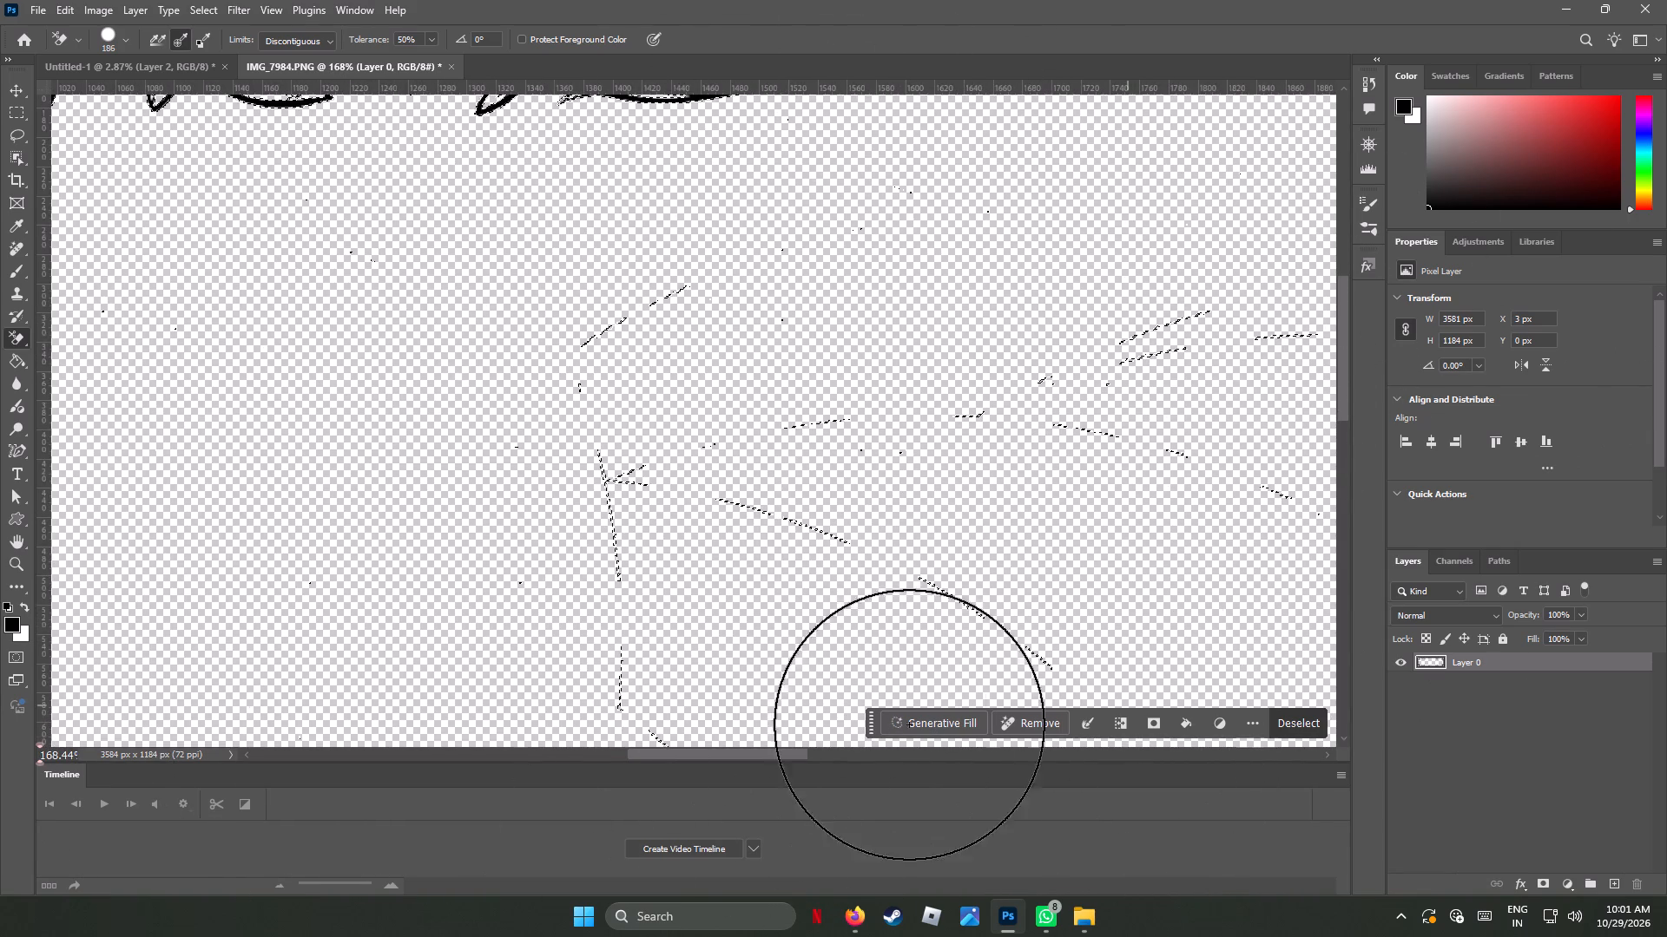
left_click_drag(909, 724, 98, 664)
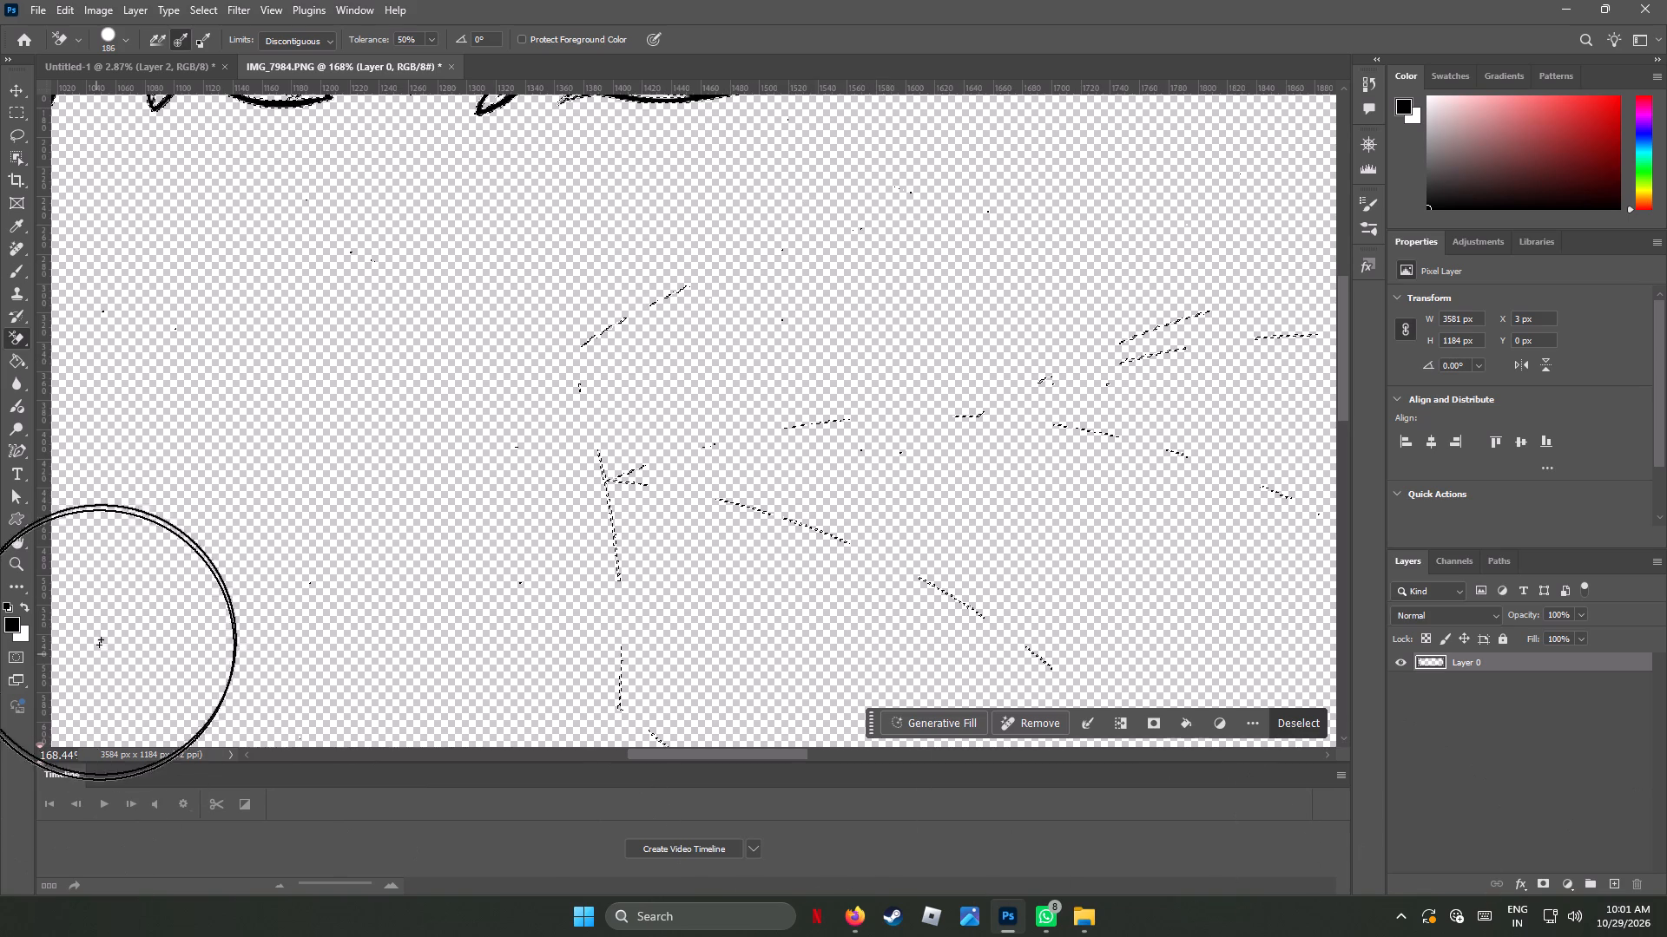
Sweep the 186 px Background Eraser over the long curved remnants above the bottom centre ornament, finishing by clearing the selection.
scroll(741, 534, "down", 5, "alt")
scroll(792, 524, "down", 6)
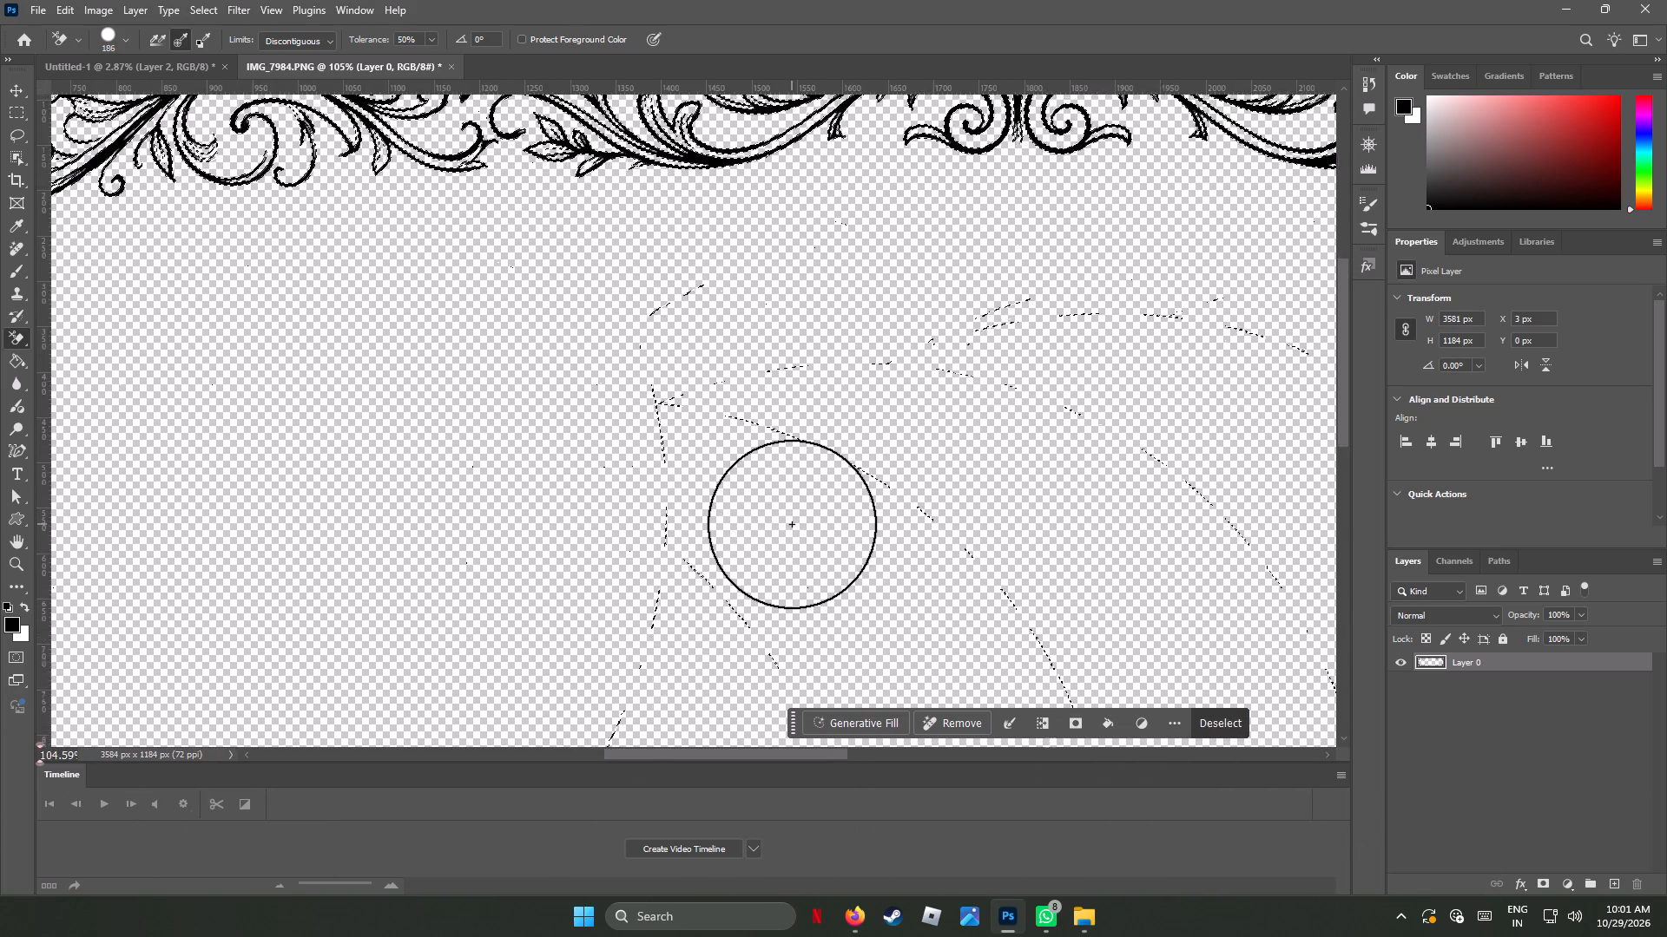
scroll(792, 524, "down", 13)
scroll(792, 523, "up", 1)
scroll(792, 523, "down", 4)
scroll(792, 523, "up", 1)
scroll(792, 523, "down", 5)
scroll(792, 523, "up", 1)
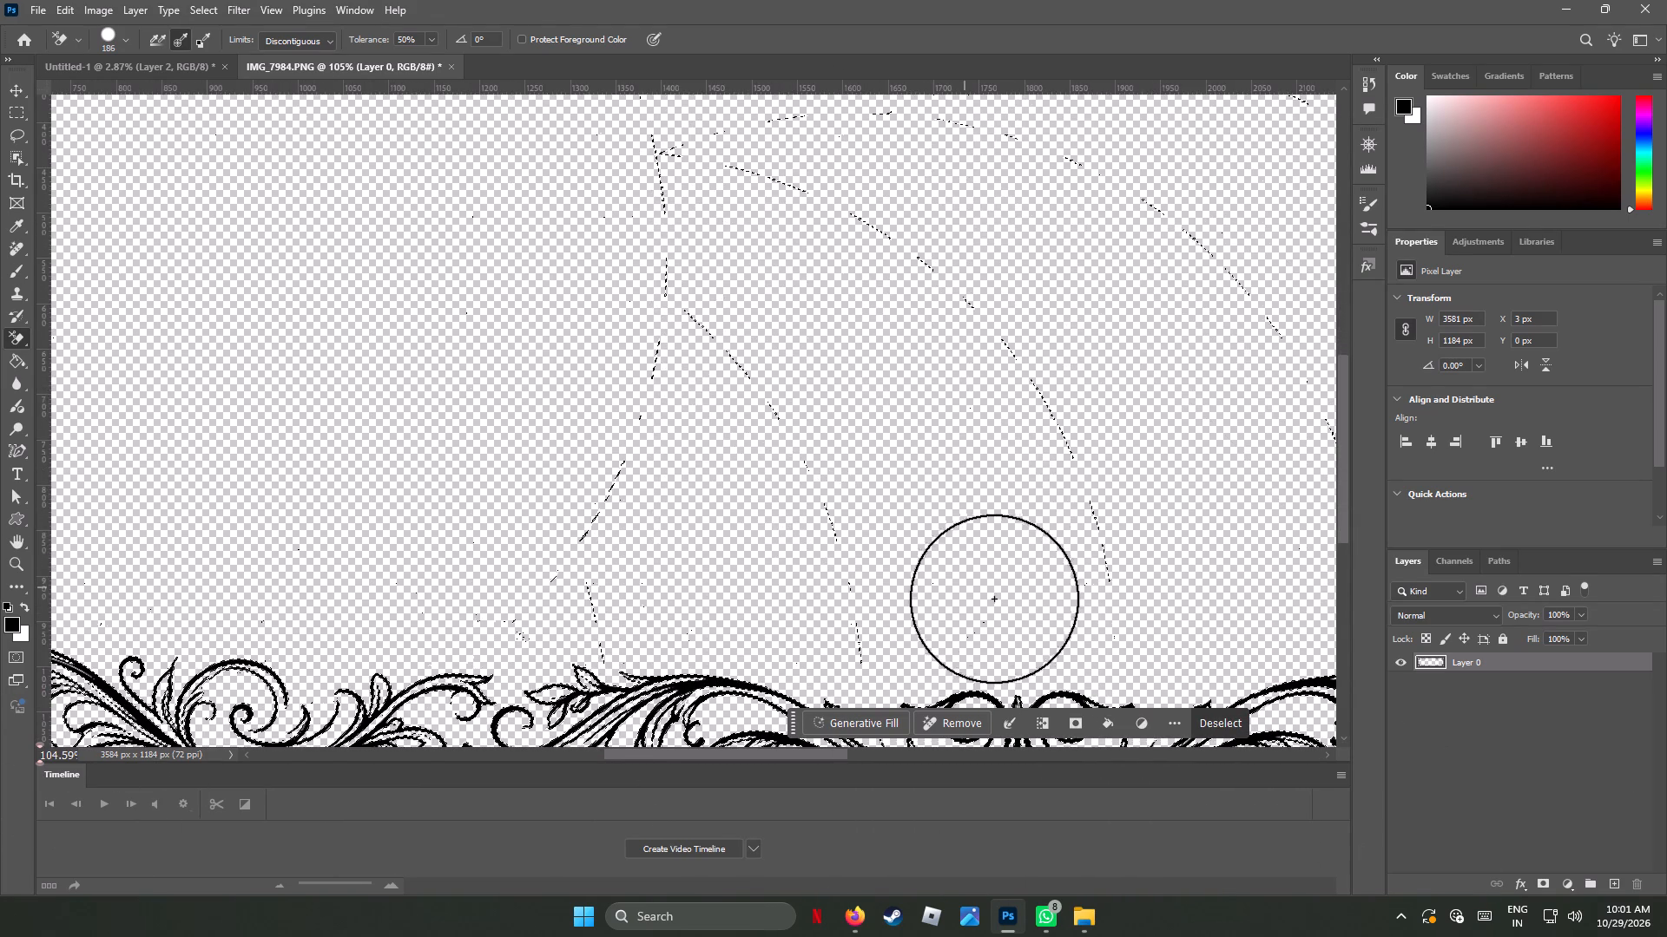
left_click_drag(1092, 509, 1129, 651)
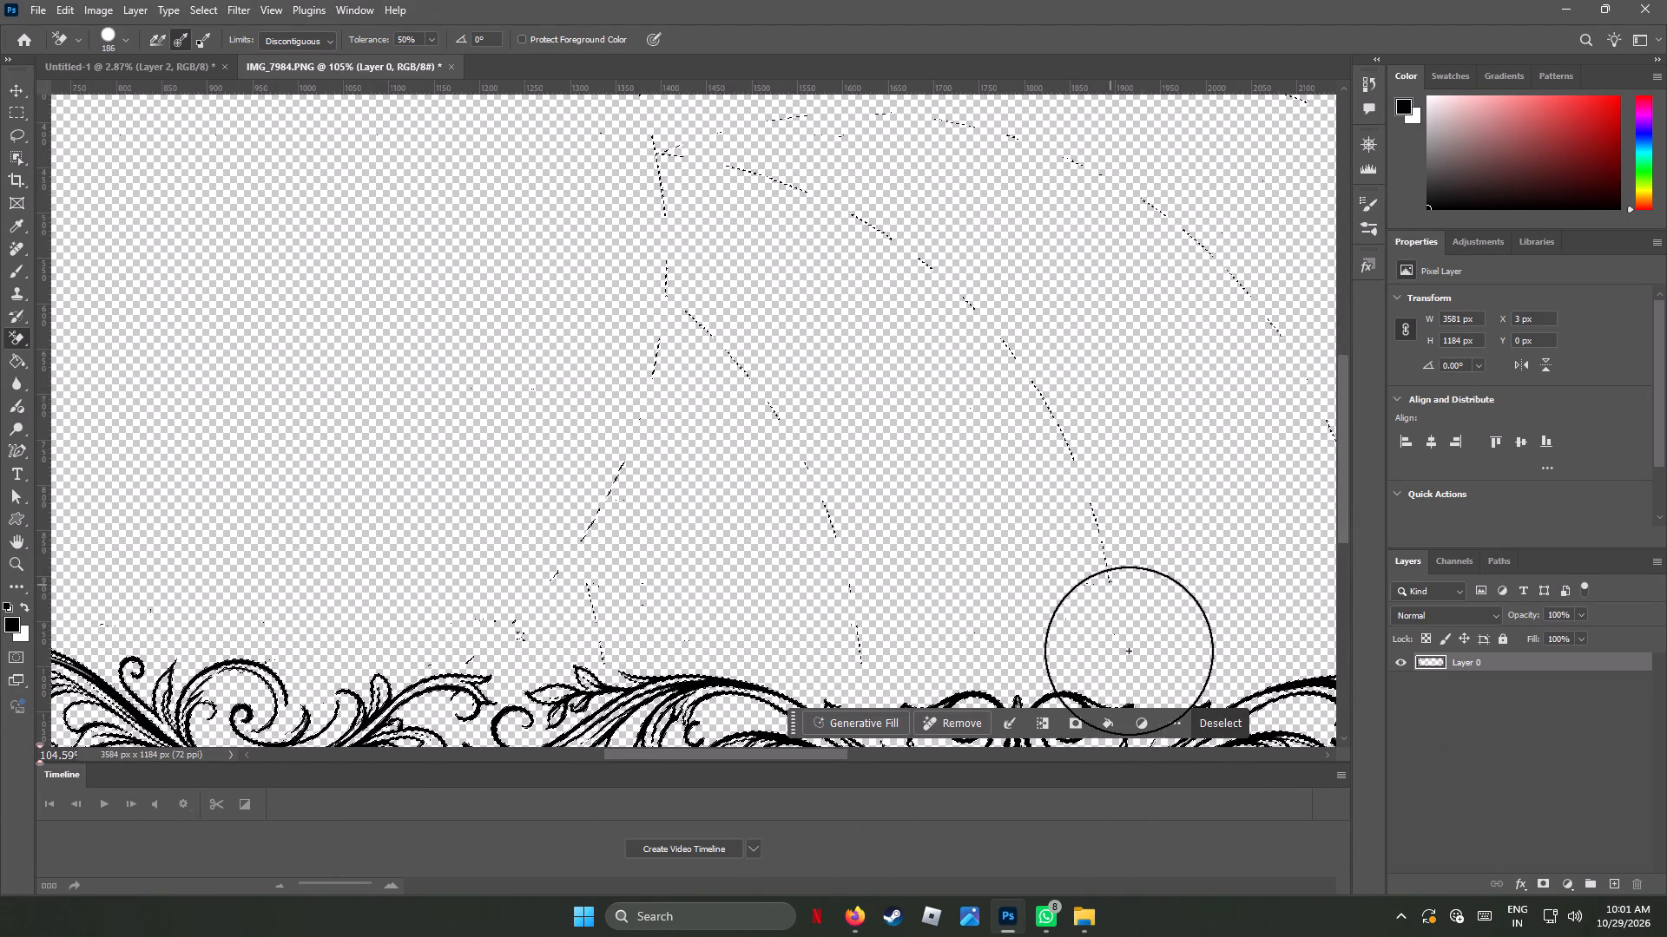
left_click_drag(1129, 651, 774, 468)
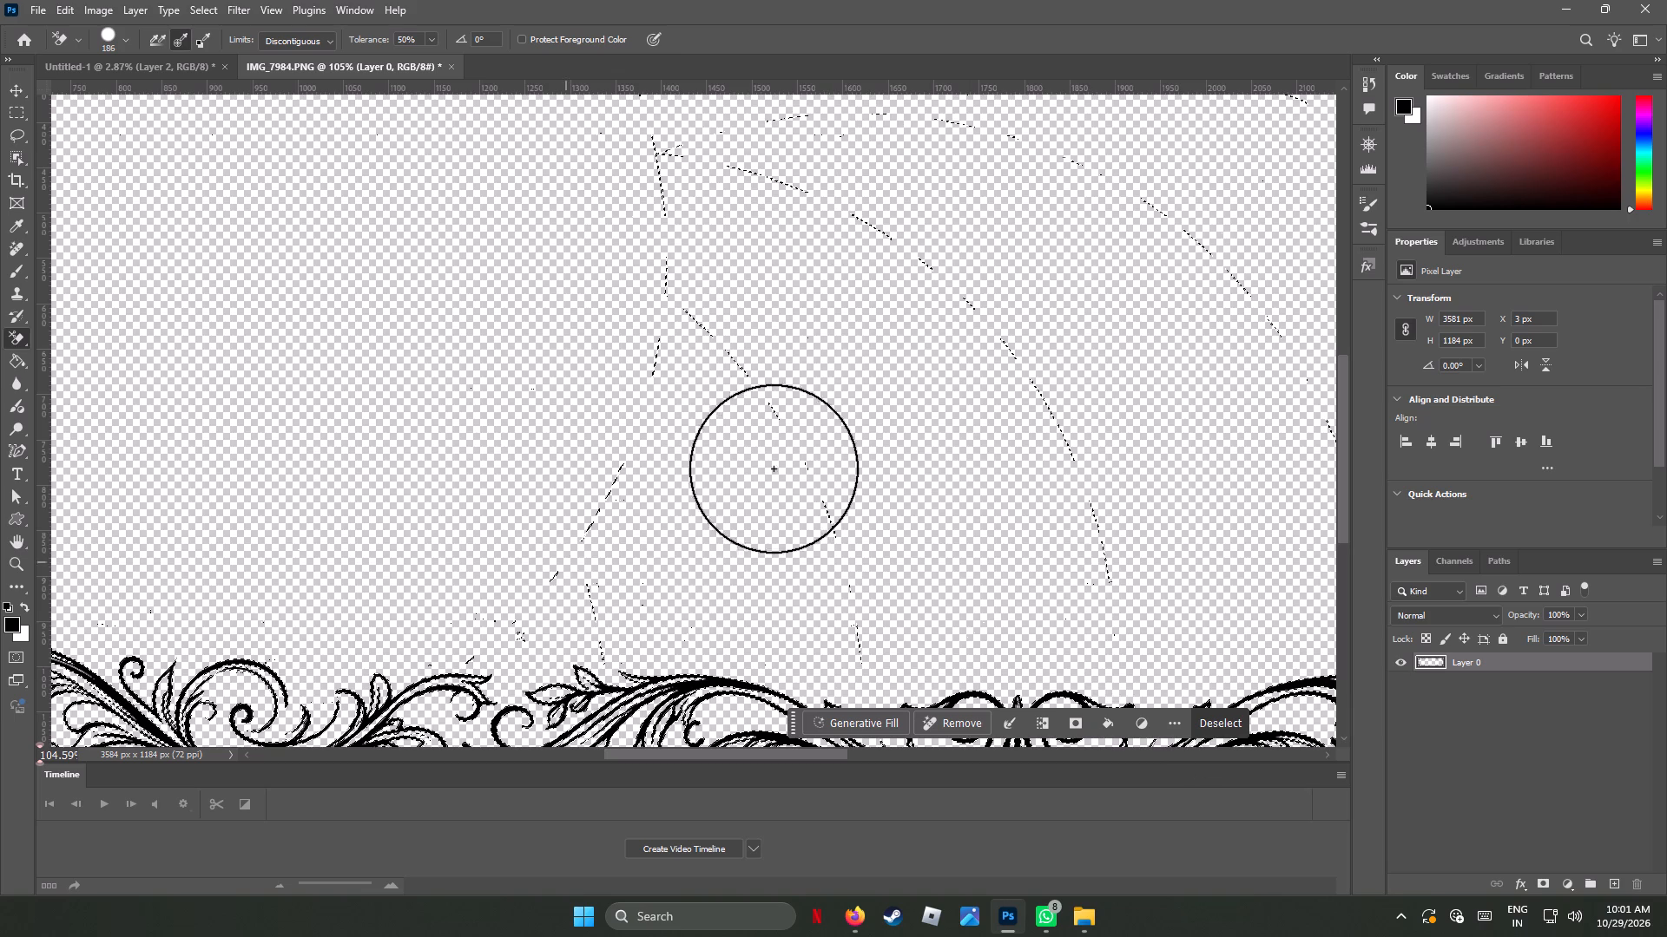
left_click_drag(774, 468, 447, 715)
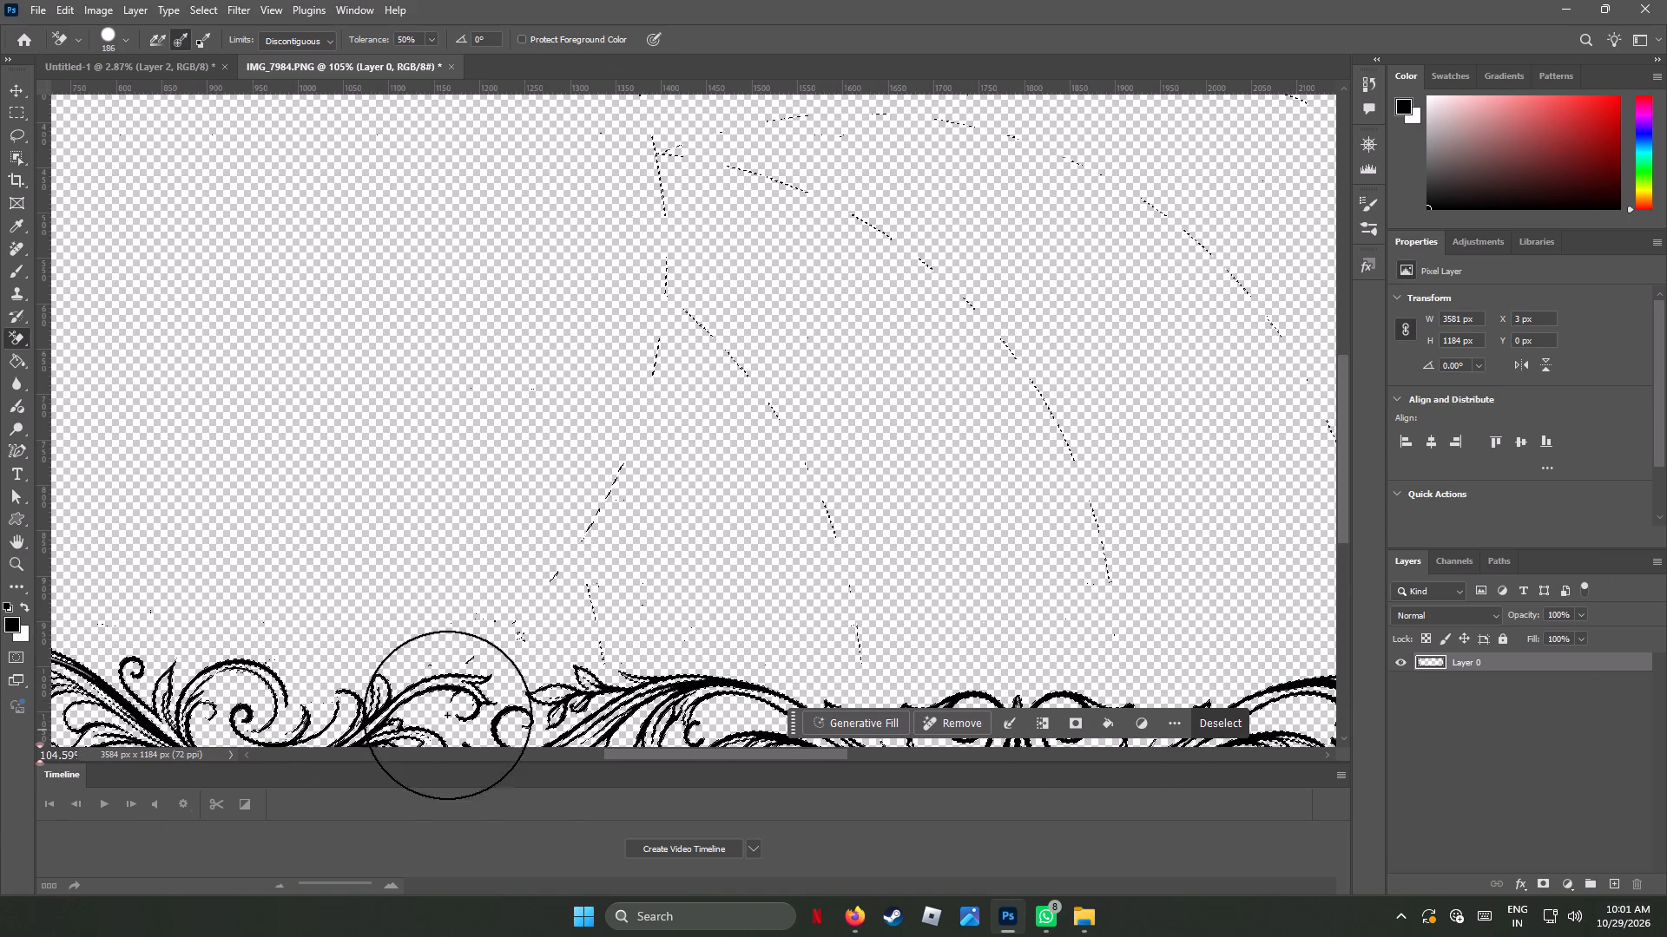
left_click_drag(447, 715, 725, 0)
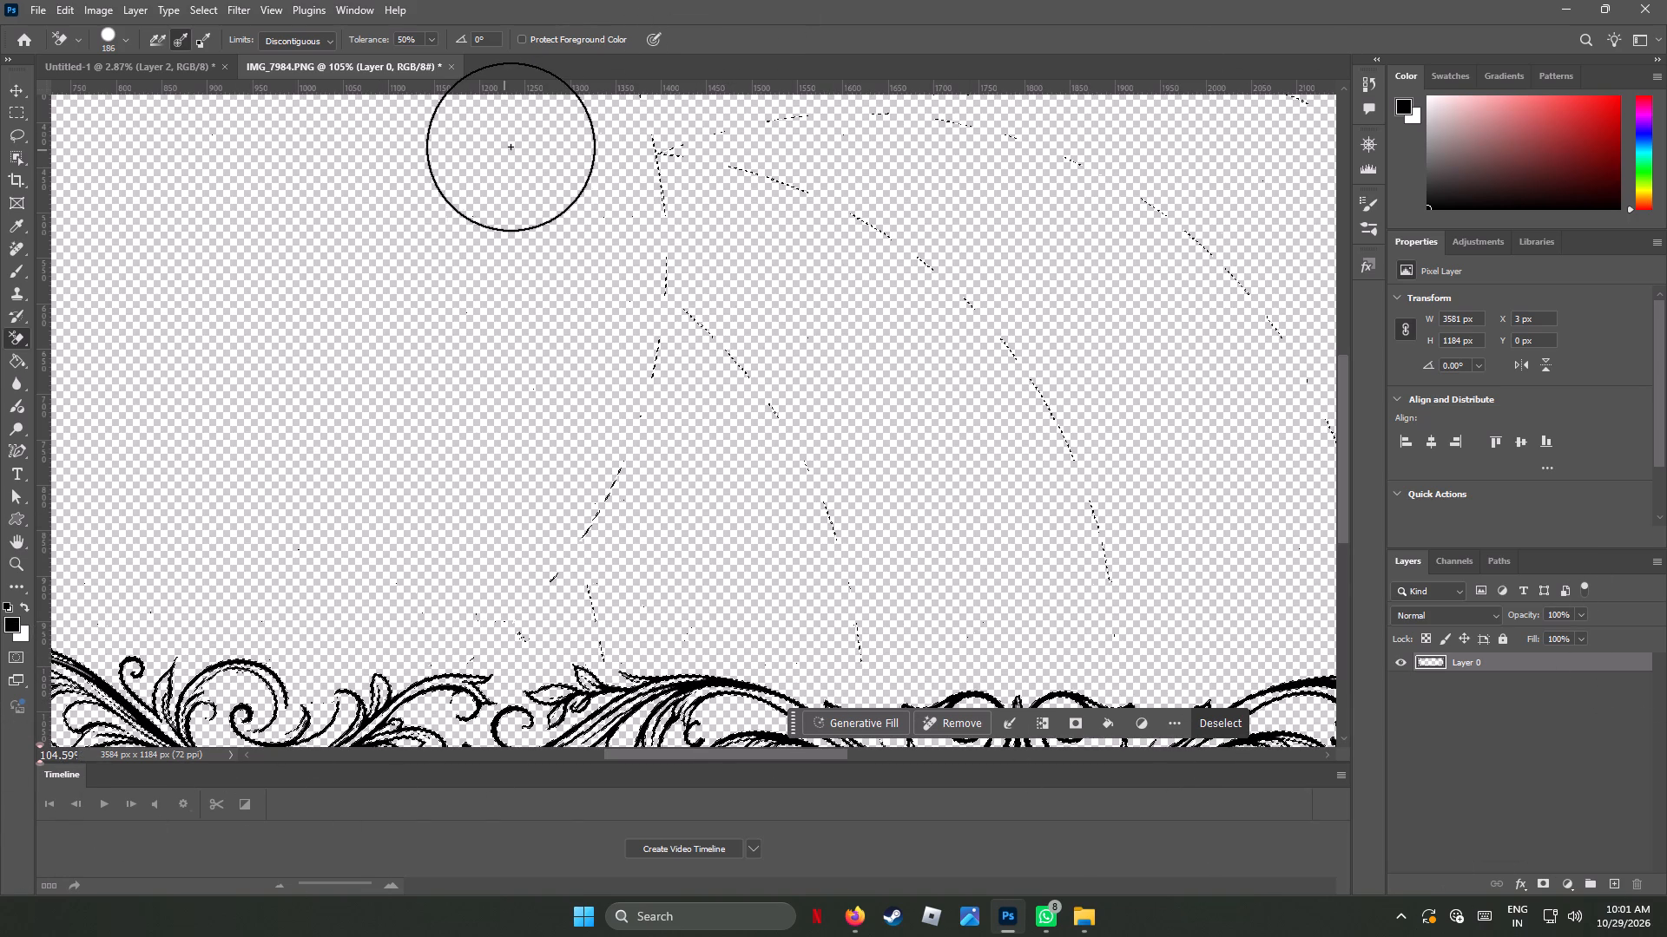
scroll(516, 147, "down", 12)
scroll(606, 231, "up", 5)
scroll(608, 231, "down", 4)
scroll(608, 231, "up", 10)
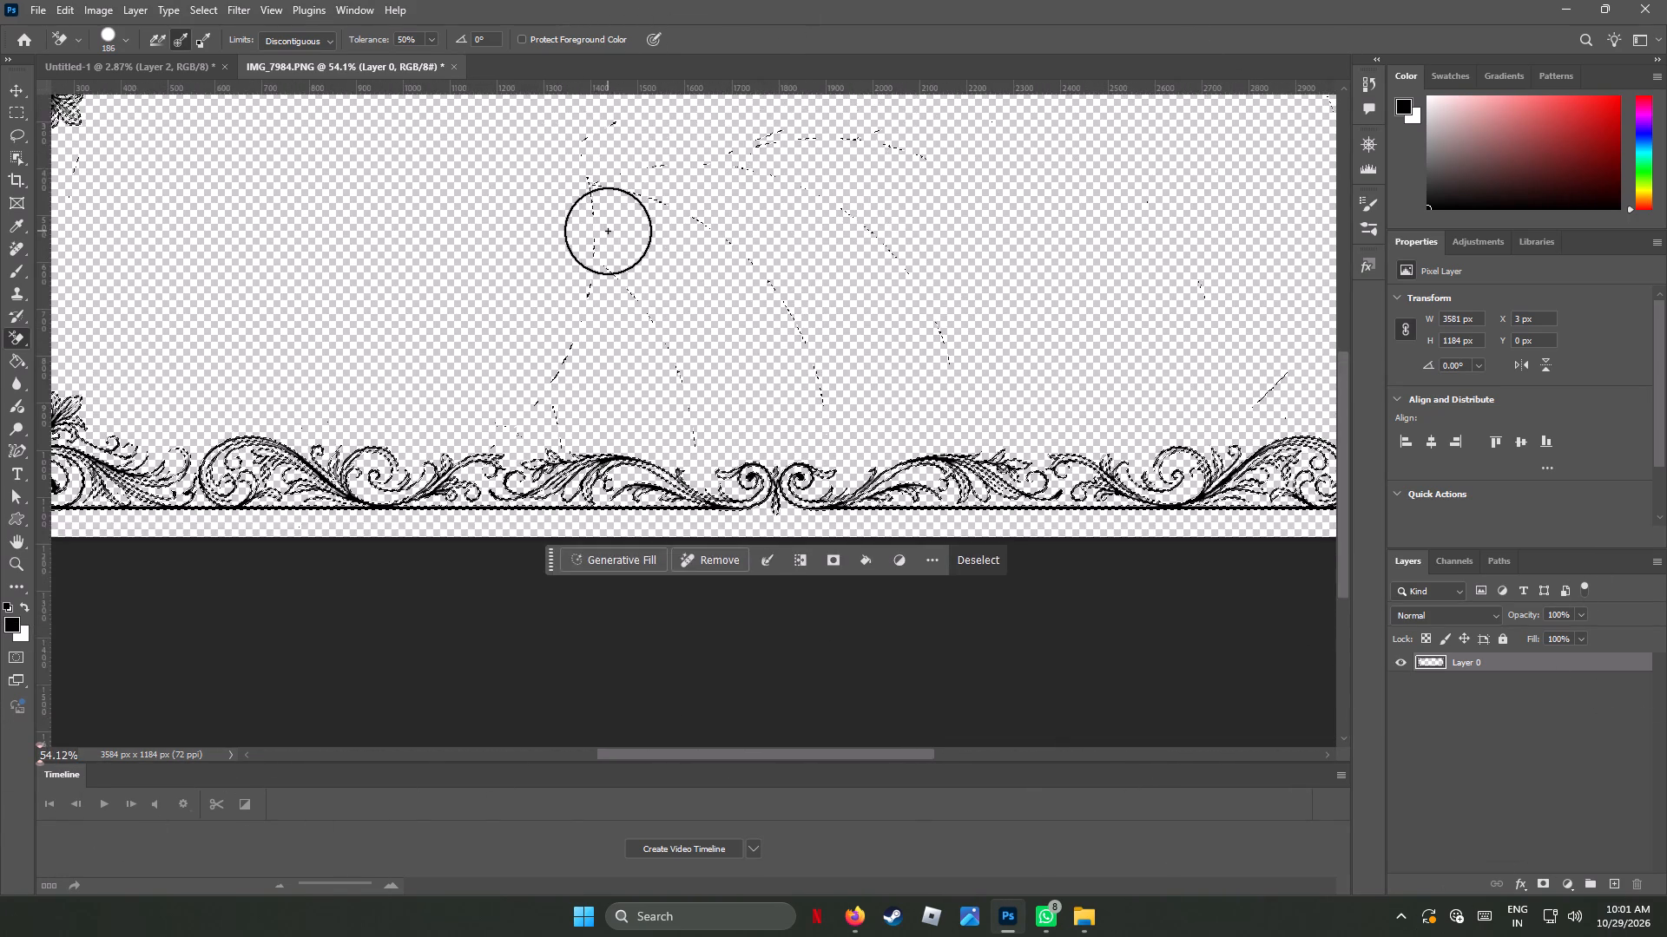
scroll(608, 231, "up", 10)
key("ctrl+d")
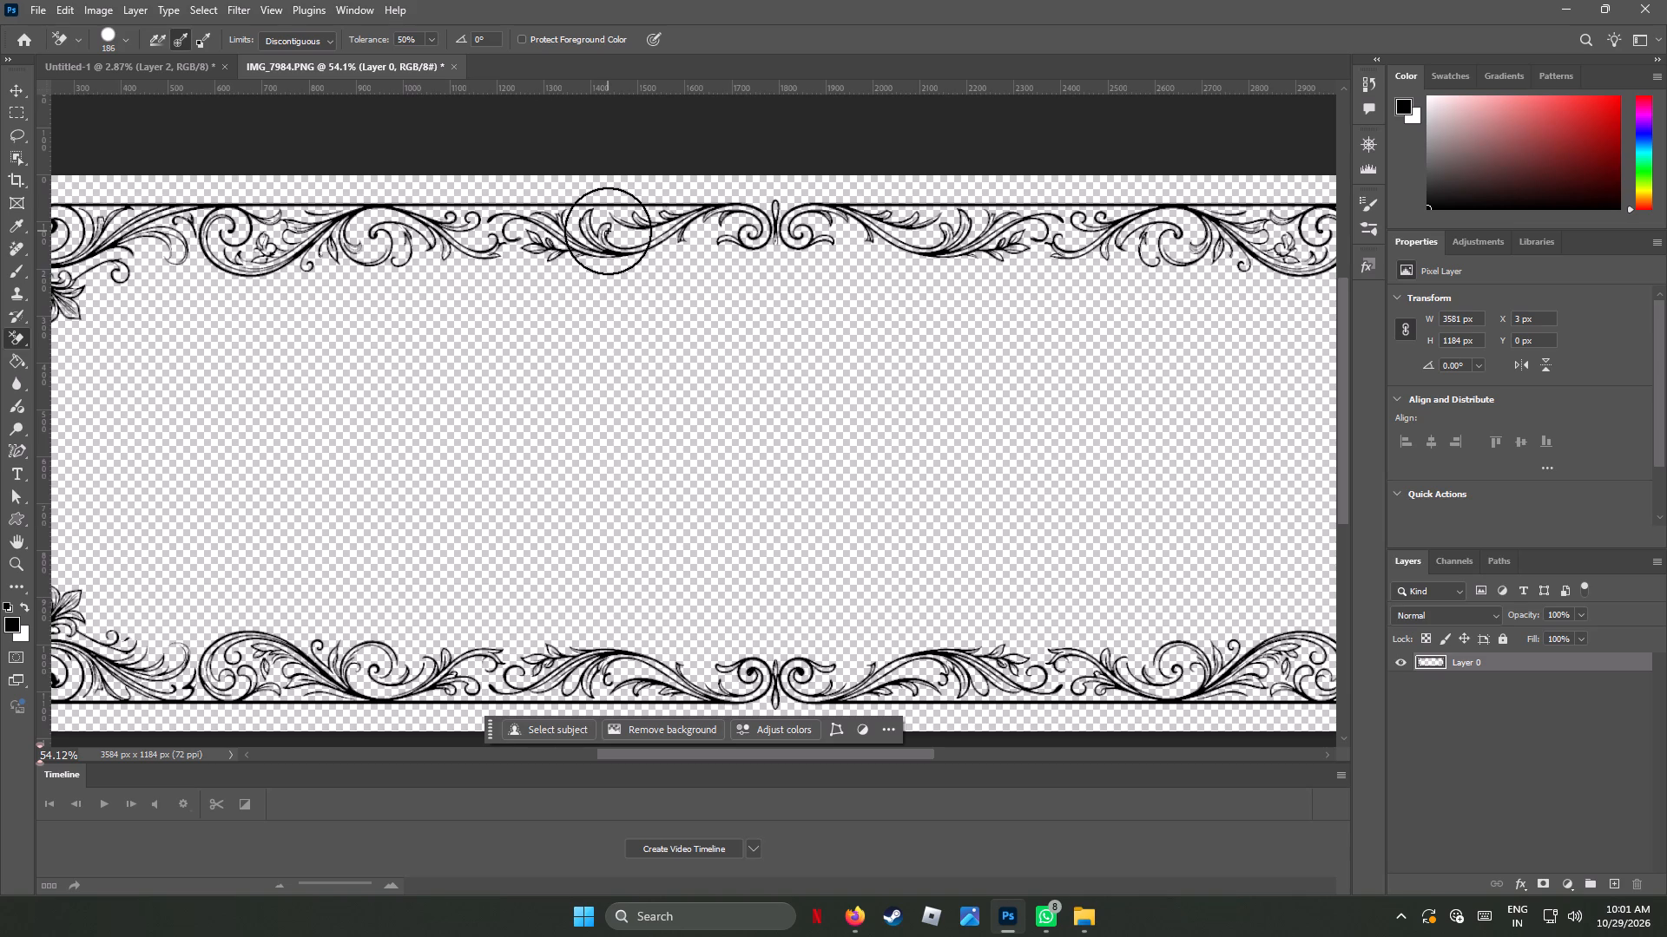
Reselect the ornamental frame with a rectangular Object Selection drawn around the full canvas.
scroll(624, 256, "down", 5, "alt")
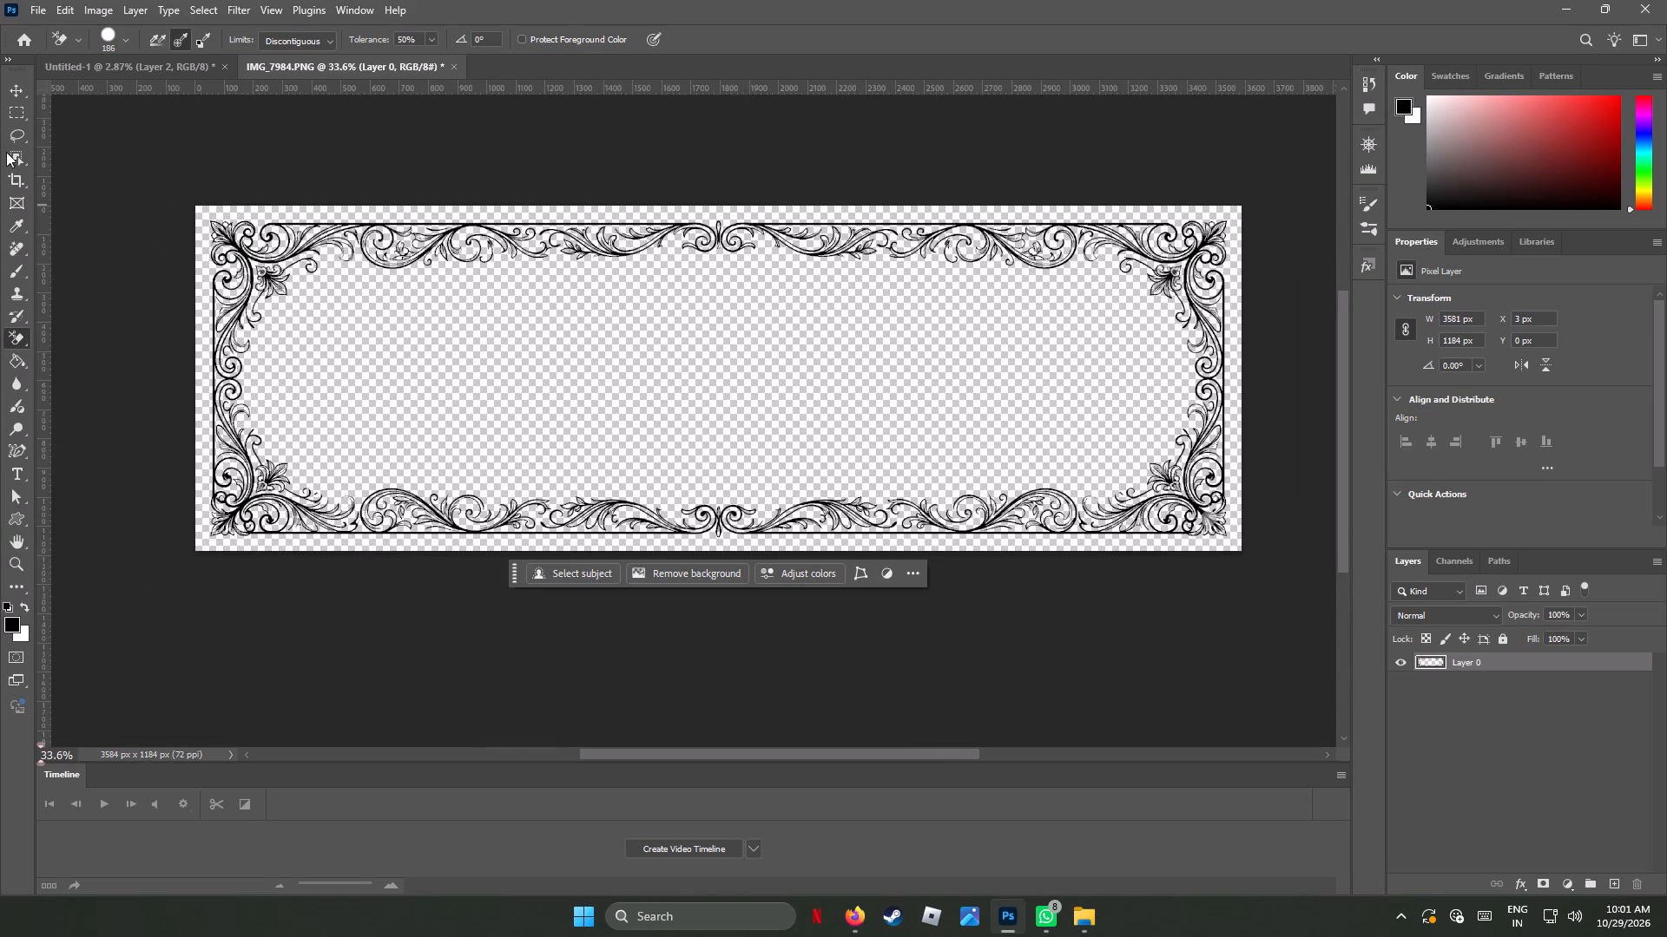
left_click(16, 147)
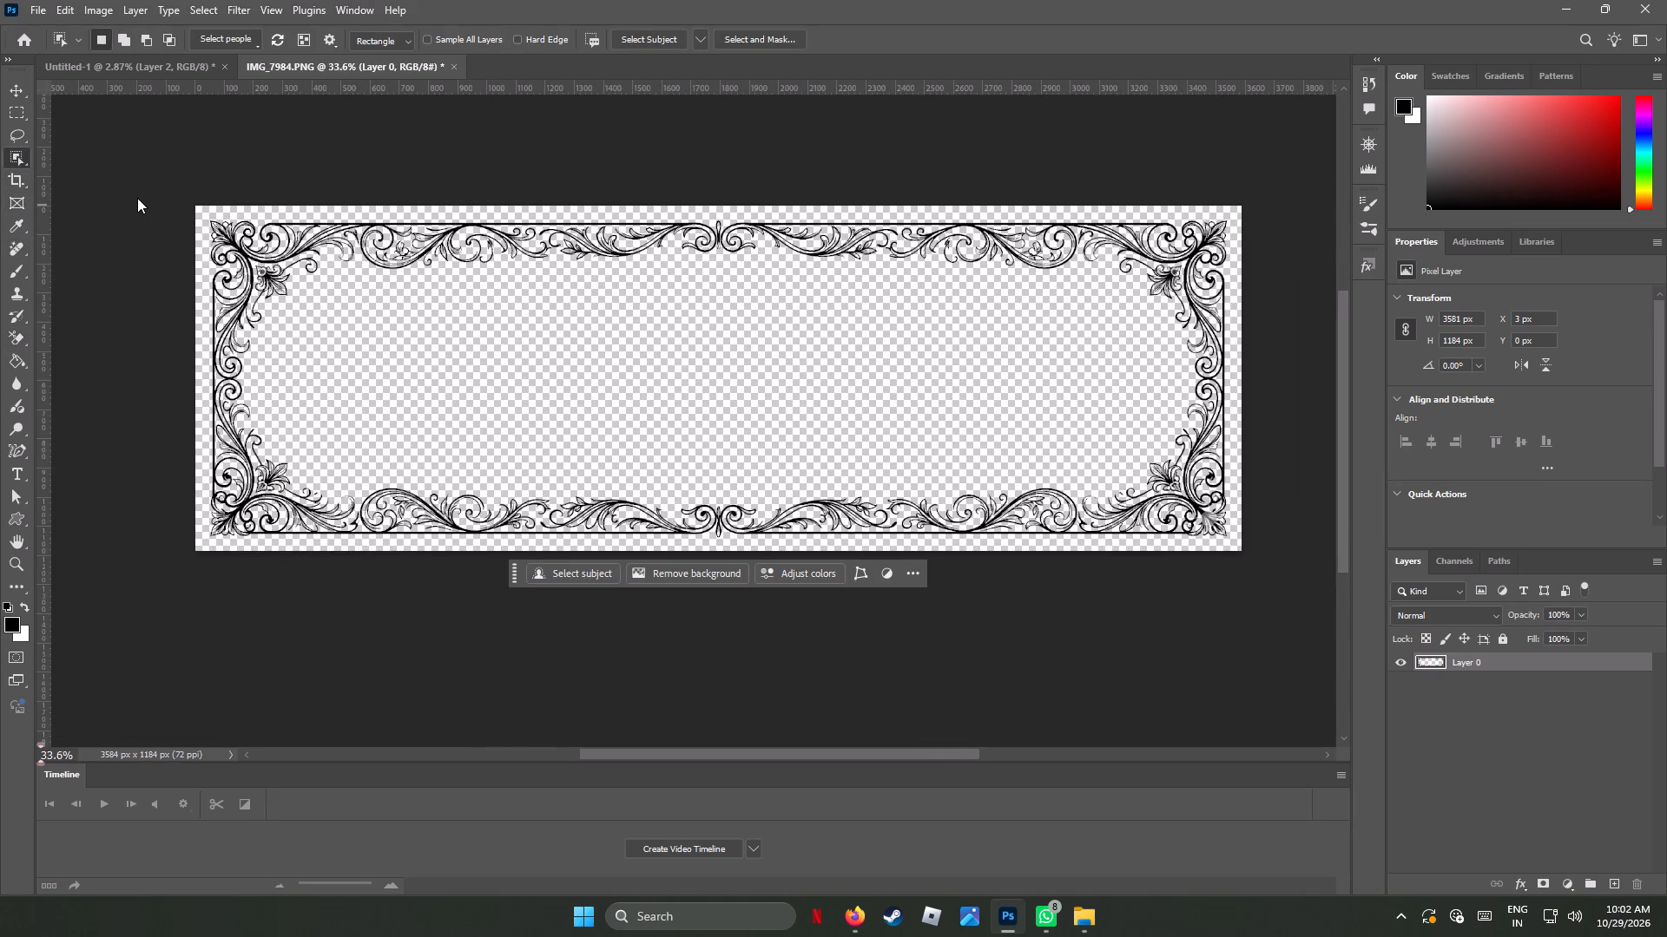
left_click_drag(181, 188, 1268, 677)
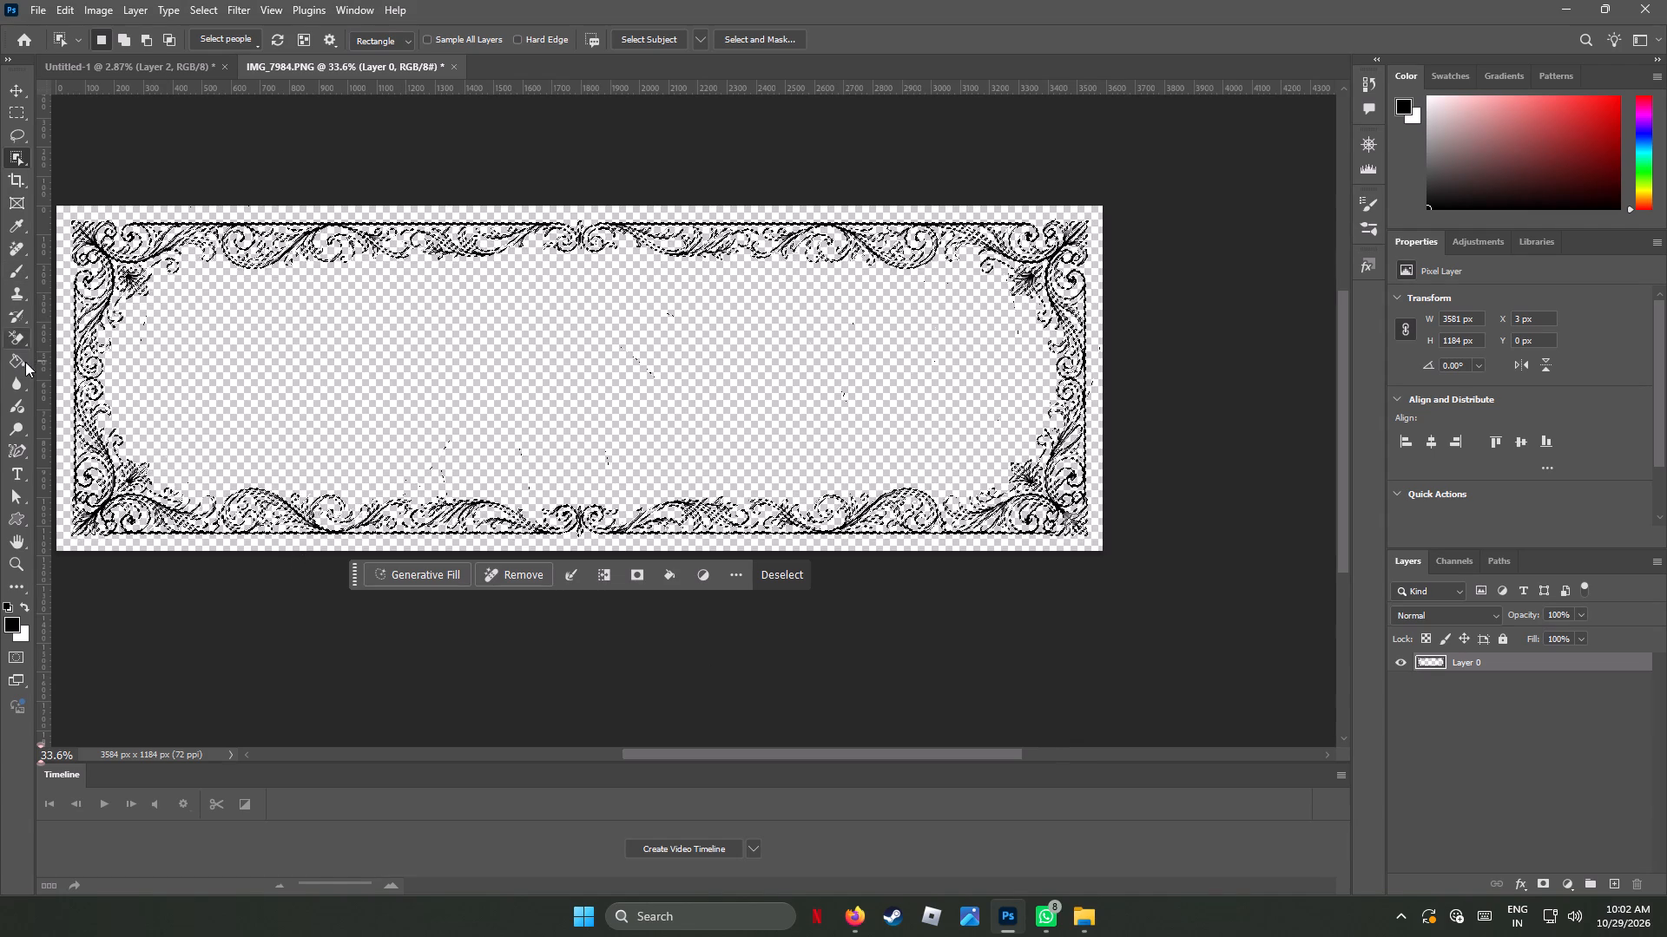
Sweep the regular Eraser at 354 px over the selected remnants just above the frame's bottom ornament, around and left of centre.
right_click(22, 335)
left_click(79, 335)
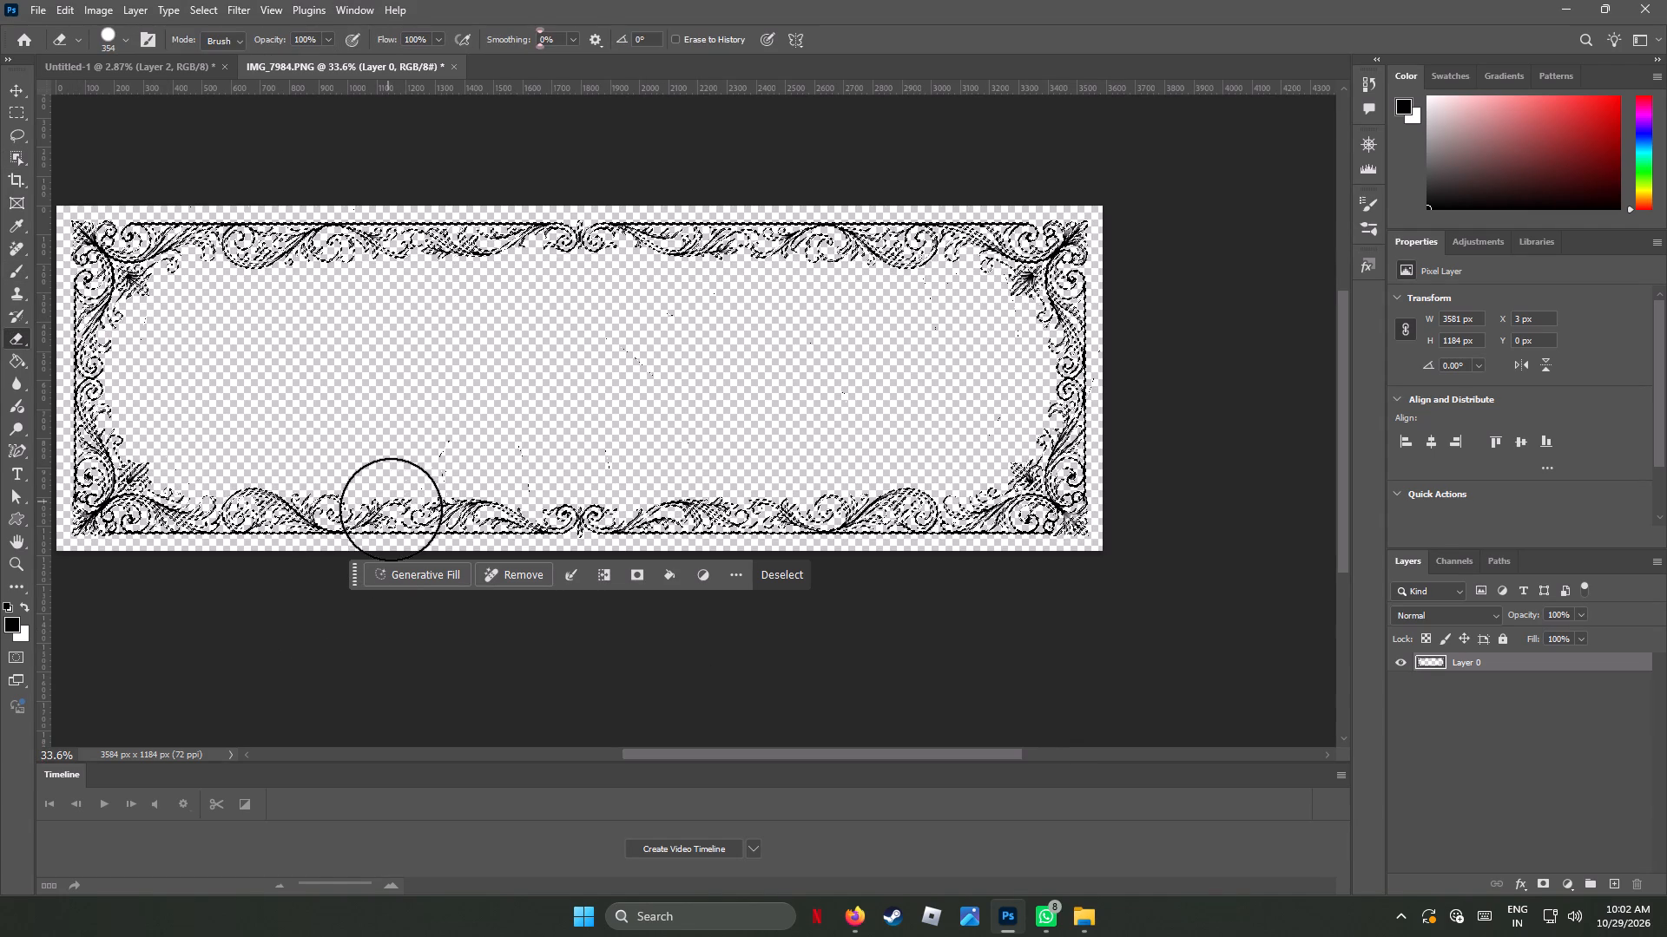
scroll(399, 485, "up", 14, "alt")
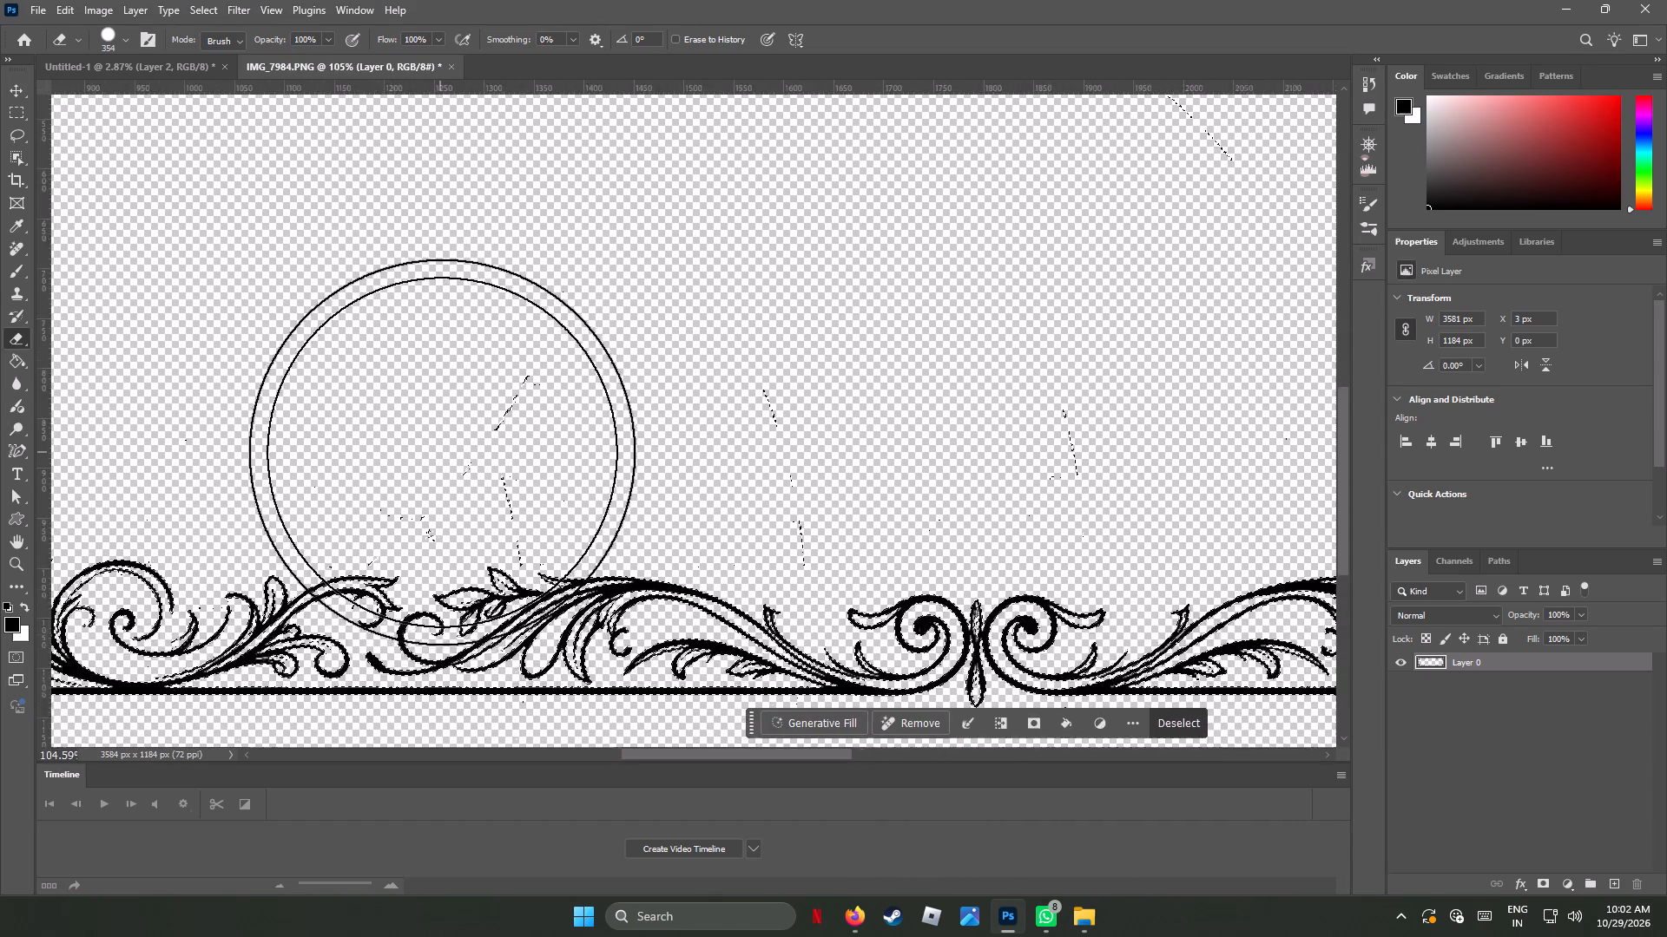
left_click_drag(471, 374, 402, 337)
left_click_drag(514, 386, 515, 386)
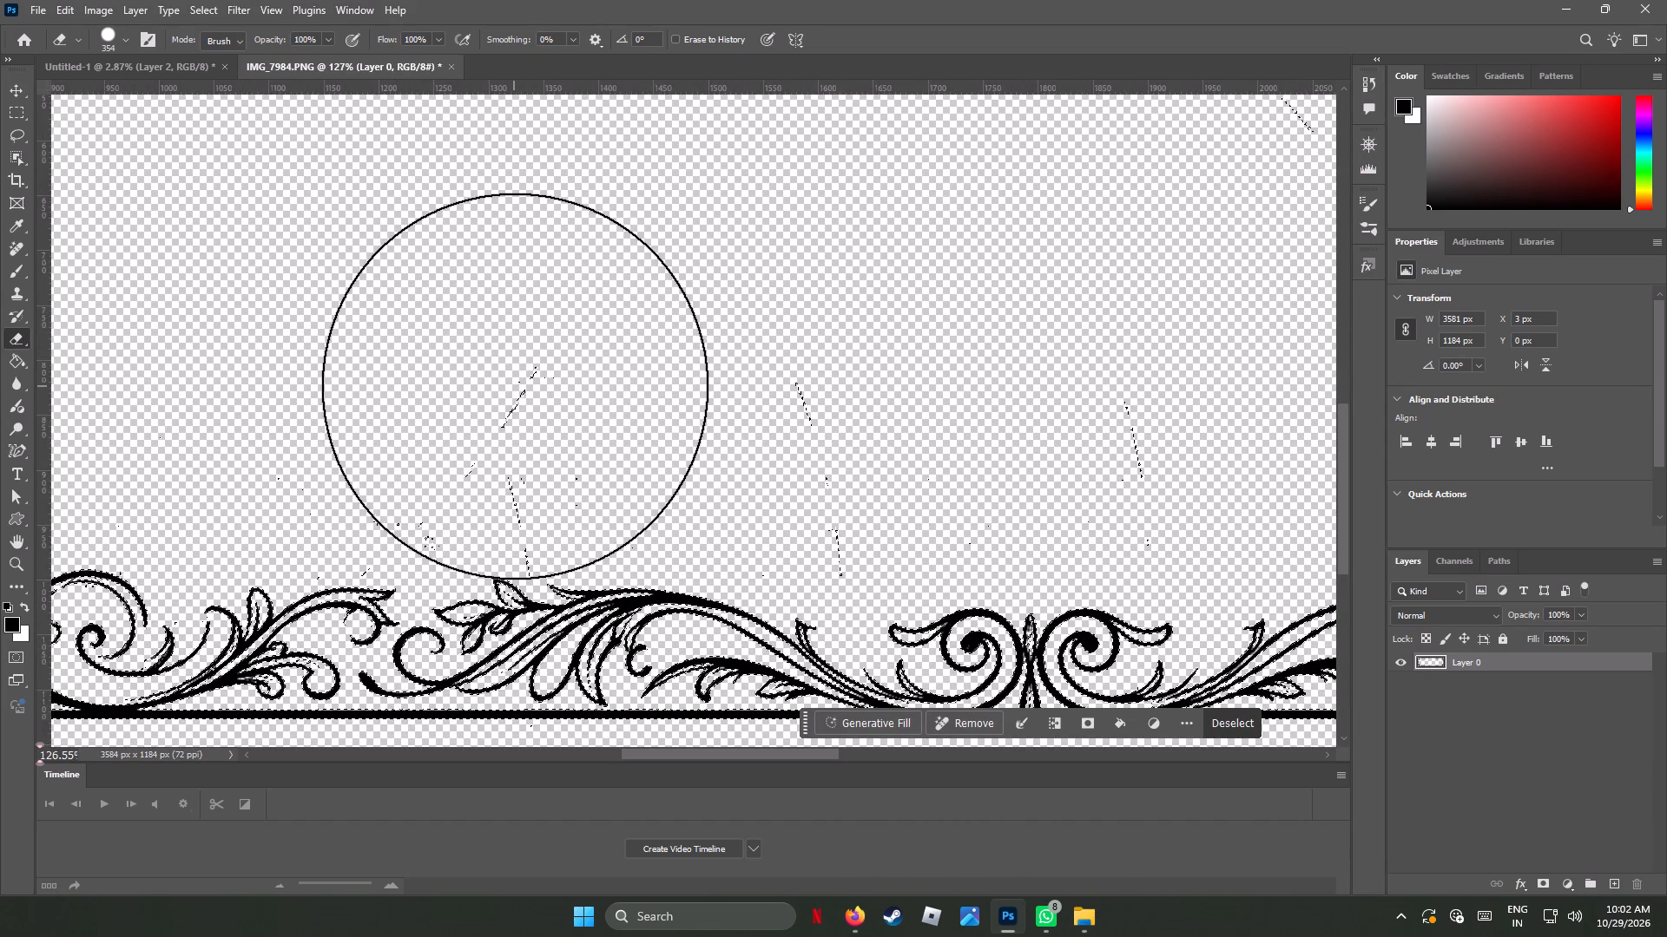
left_click_drag(515, 386, 415, 307)
left_click_drag(368, 387, 380, 344)
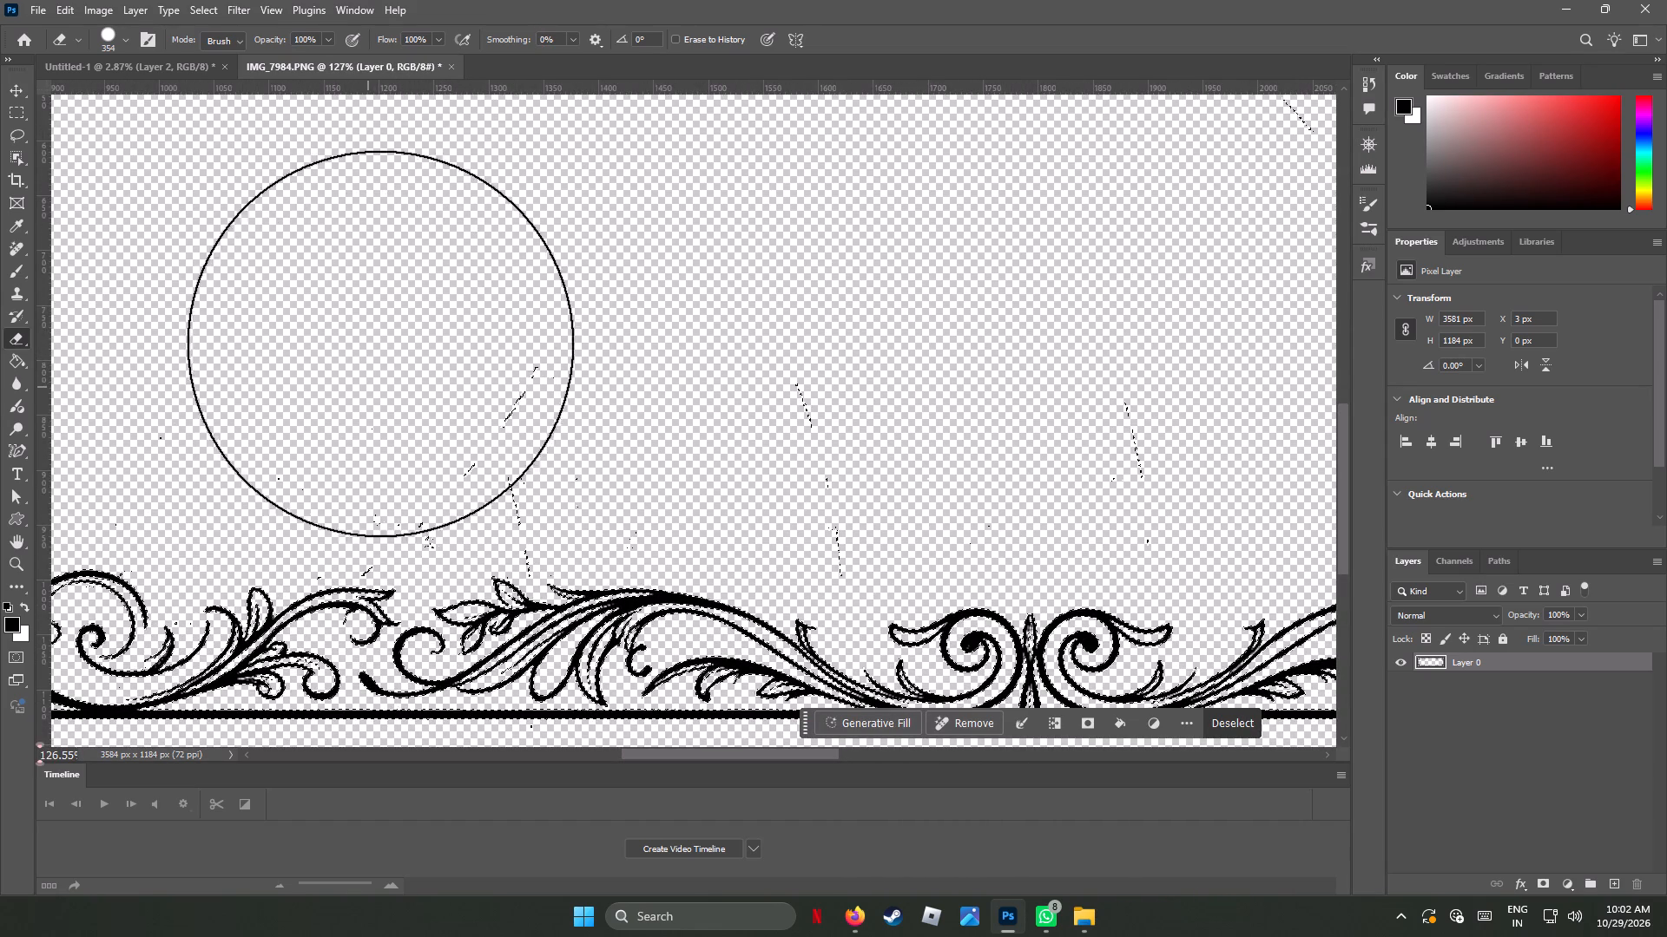
left_click_drag(380, 344, 388, 318)
left_click_drag(328, 389, 395, 281)
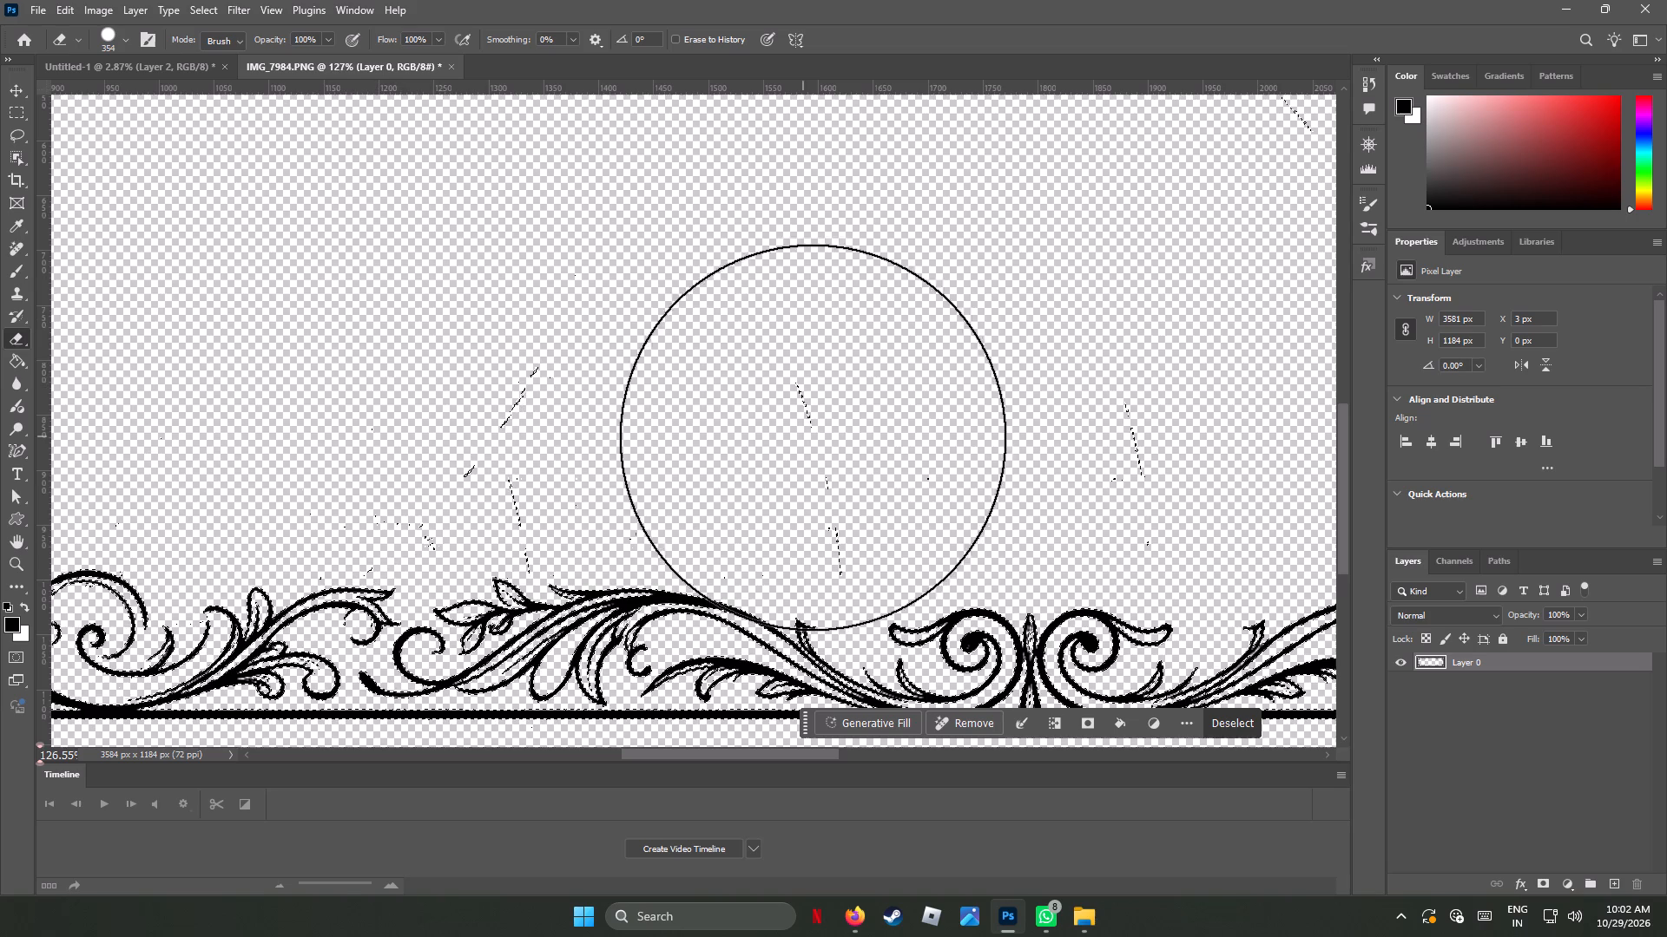
left_click_drag(869, 414, 488, 188)
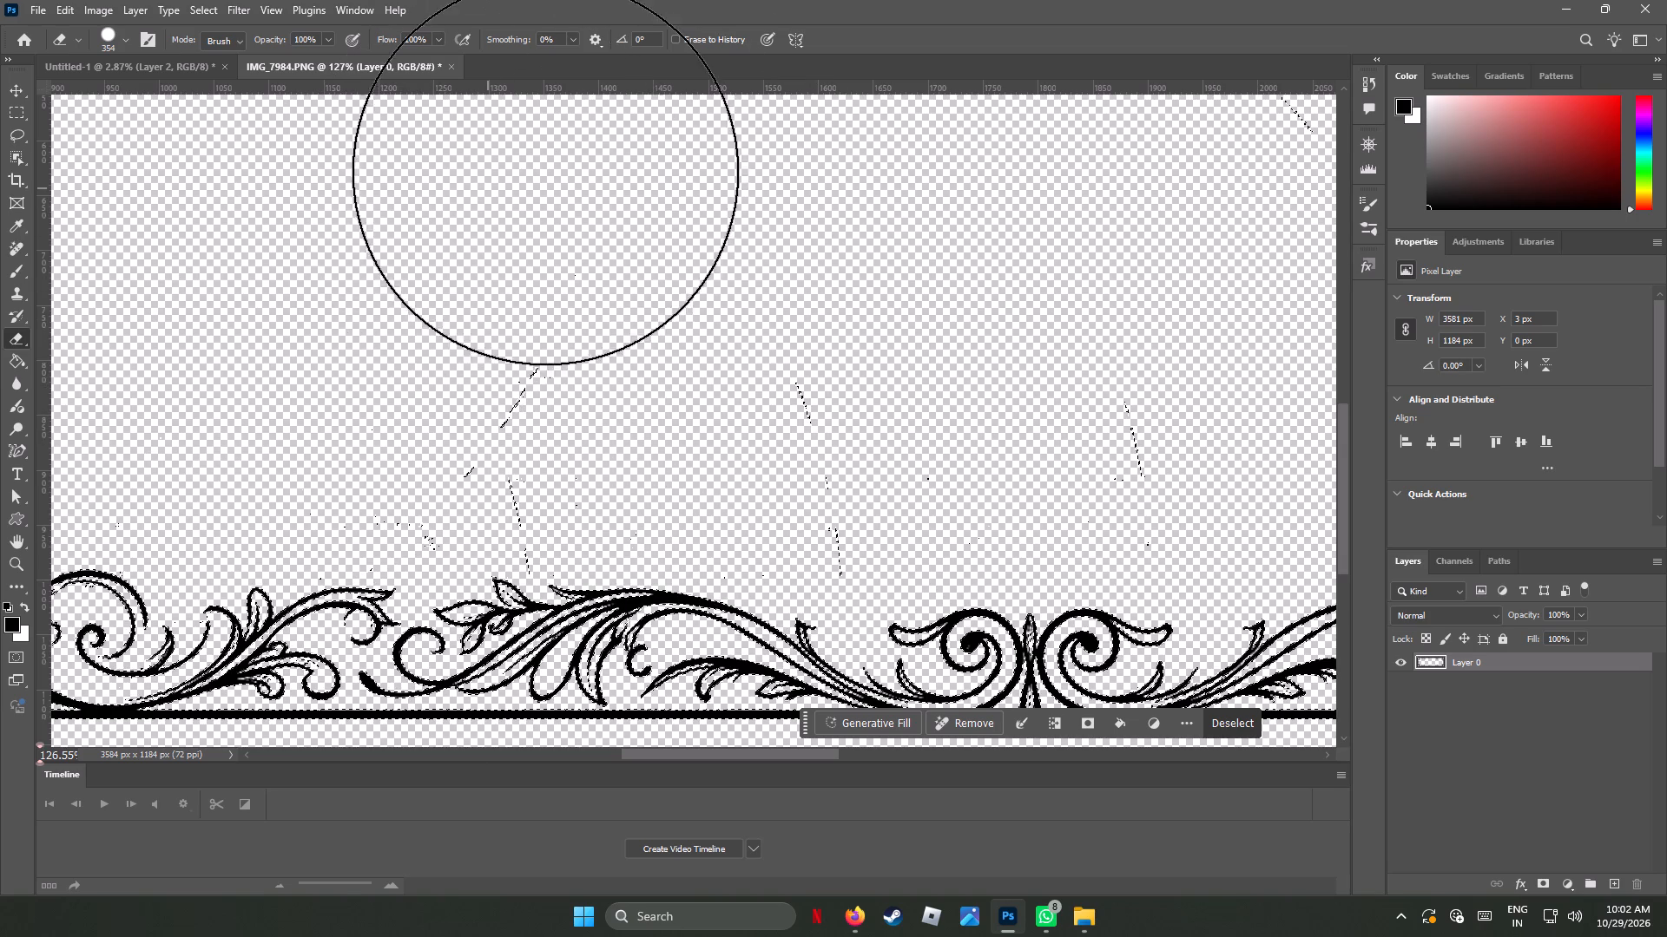
left_click_drag(1088, 356, 756, 71)
Sweep the 354 px Eraser through the empty interior beside the frame's upper-left corner ornament.
scroll(795, 224, "up", 4)
scroll(795, 224, "down", 3)
scroll(795, 224, "up", 4)
scroll(795, 224, "down", 7)
scroll(795, 224, "up", 2)
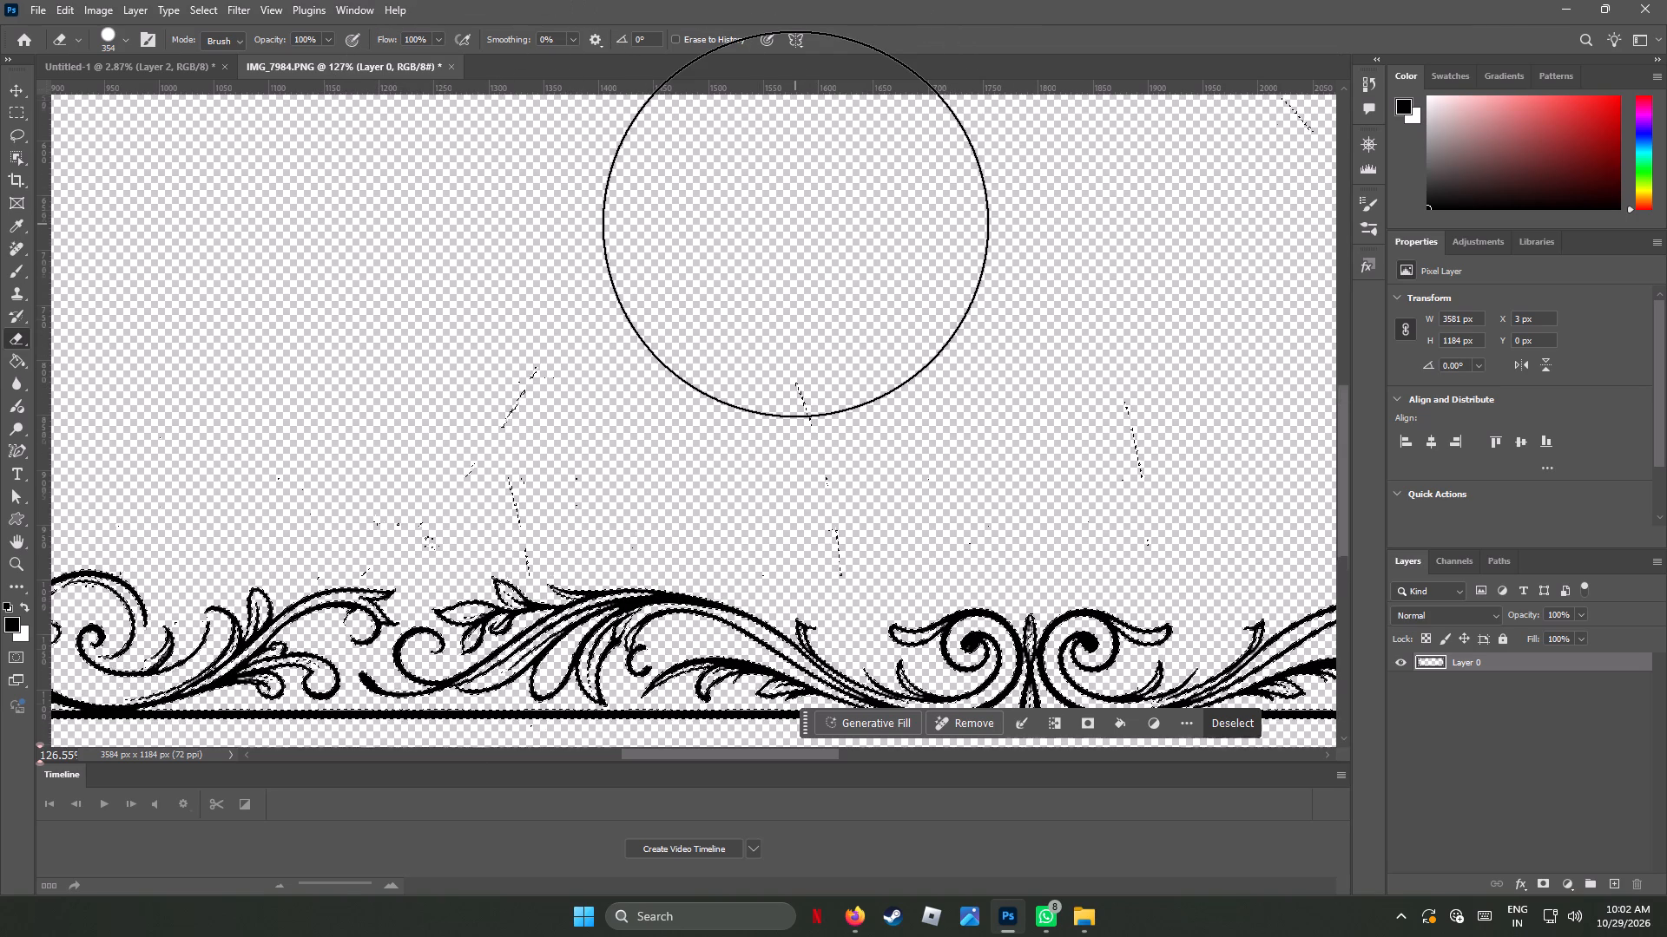
scroll(795, 224, "up", 2)
scroll(795, 224, "down", 2)
scroll(795, 224, "up", 3)
scroll(795, 224, "down", 1)
scroll(795, 224, "up", 3)
scroll(795, 224, "down", 1)
scroll(795, 224, "up", 1)
scroll(795, 224, "down", 3)
scroll(795, 224, "up", 6)
scroll(795, 224, "down", 1)
scroll(795, 224, "up", 6)
scroll(795, 224, "down", 2)
scroll(795, 224, "up", 4)
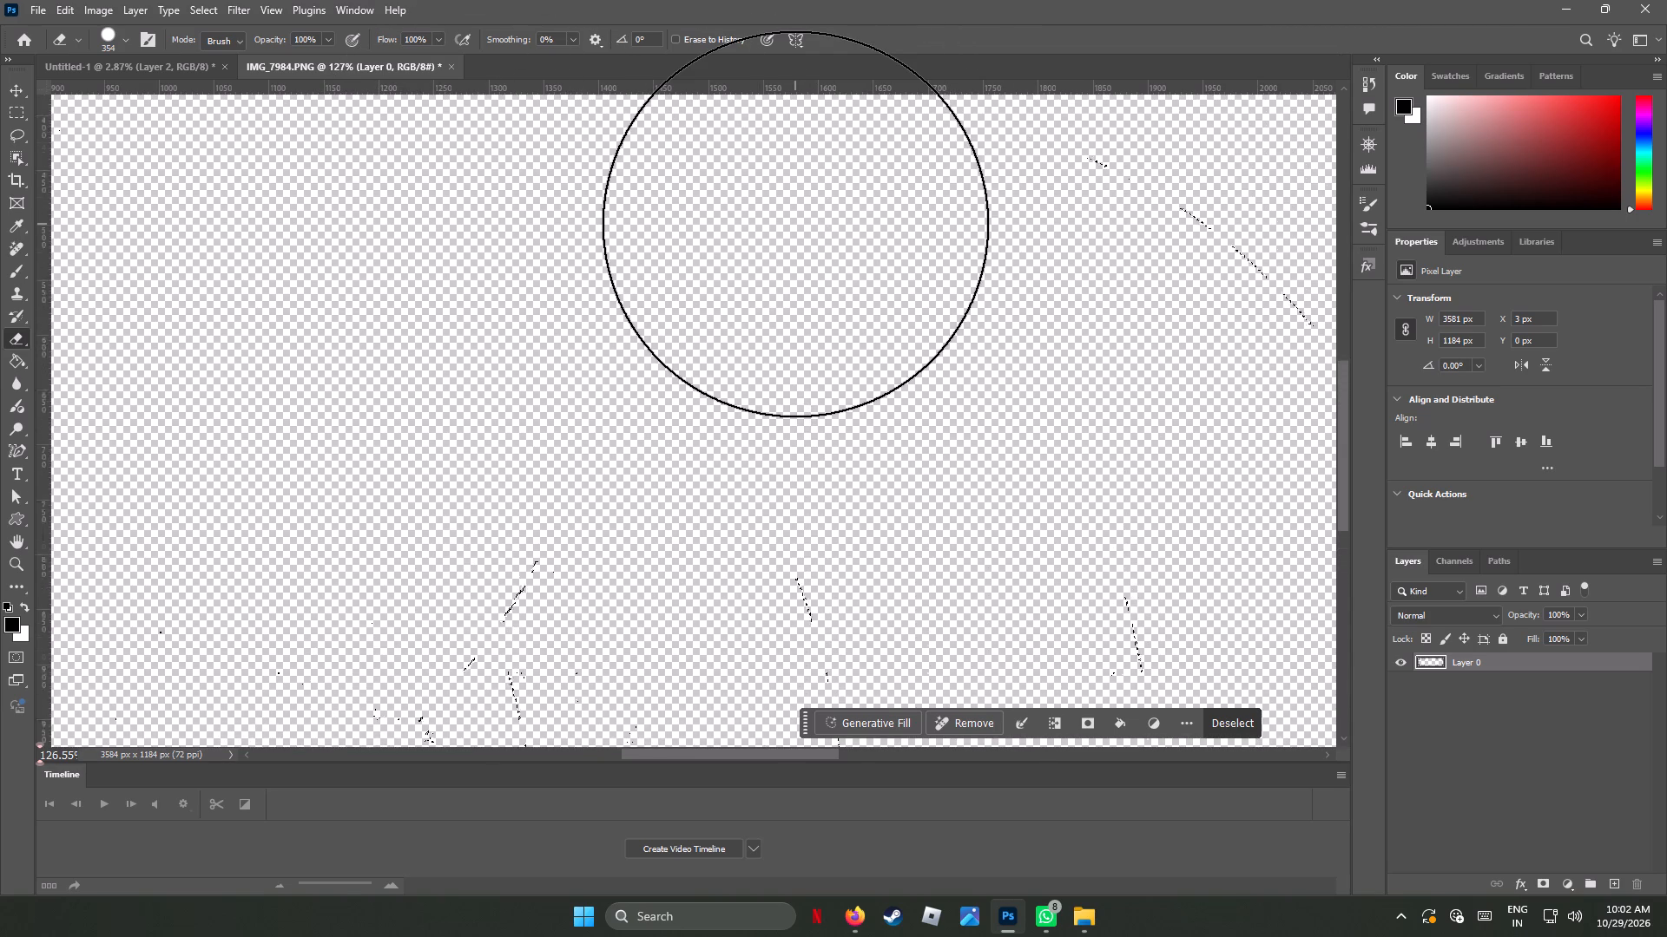
scroll(795, 224, "up", 3)
scroll(795, 224, "down", 2)
scroll(795, 224, "up", 5)
scroll(795, 224, "up", 16)
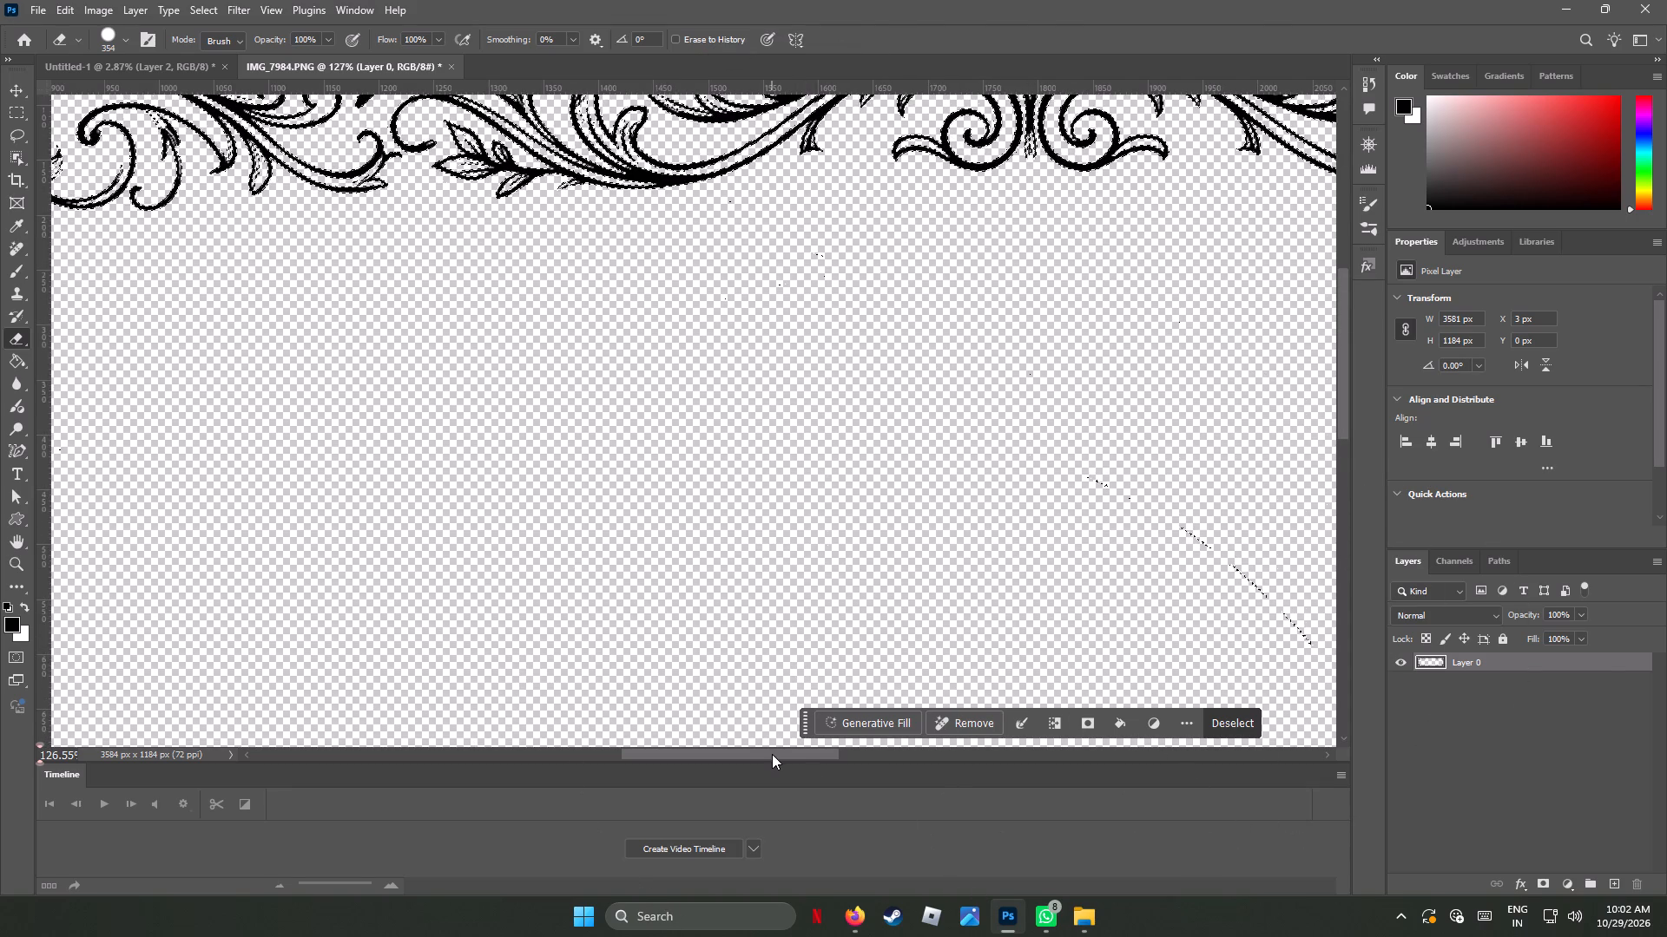
left_click_drag(772, 754, 640, 748)
left_click_drag(640, 748, 597, 744)
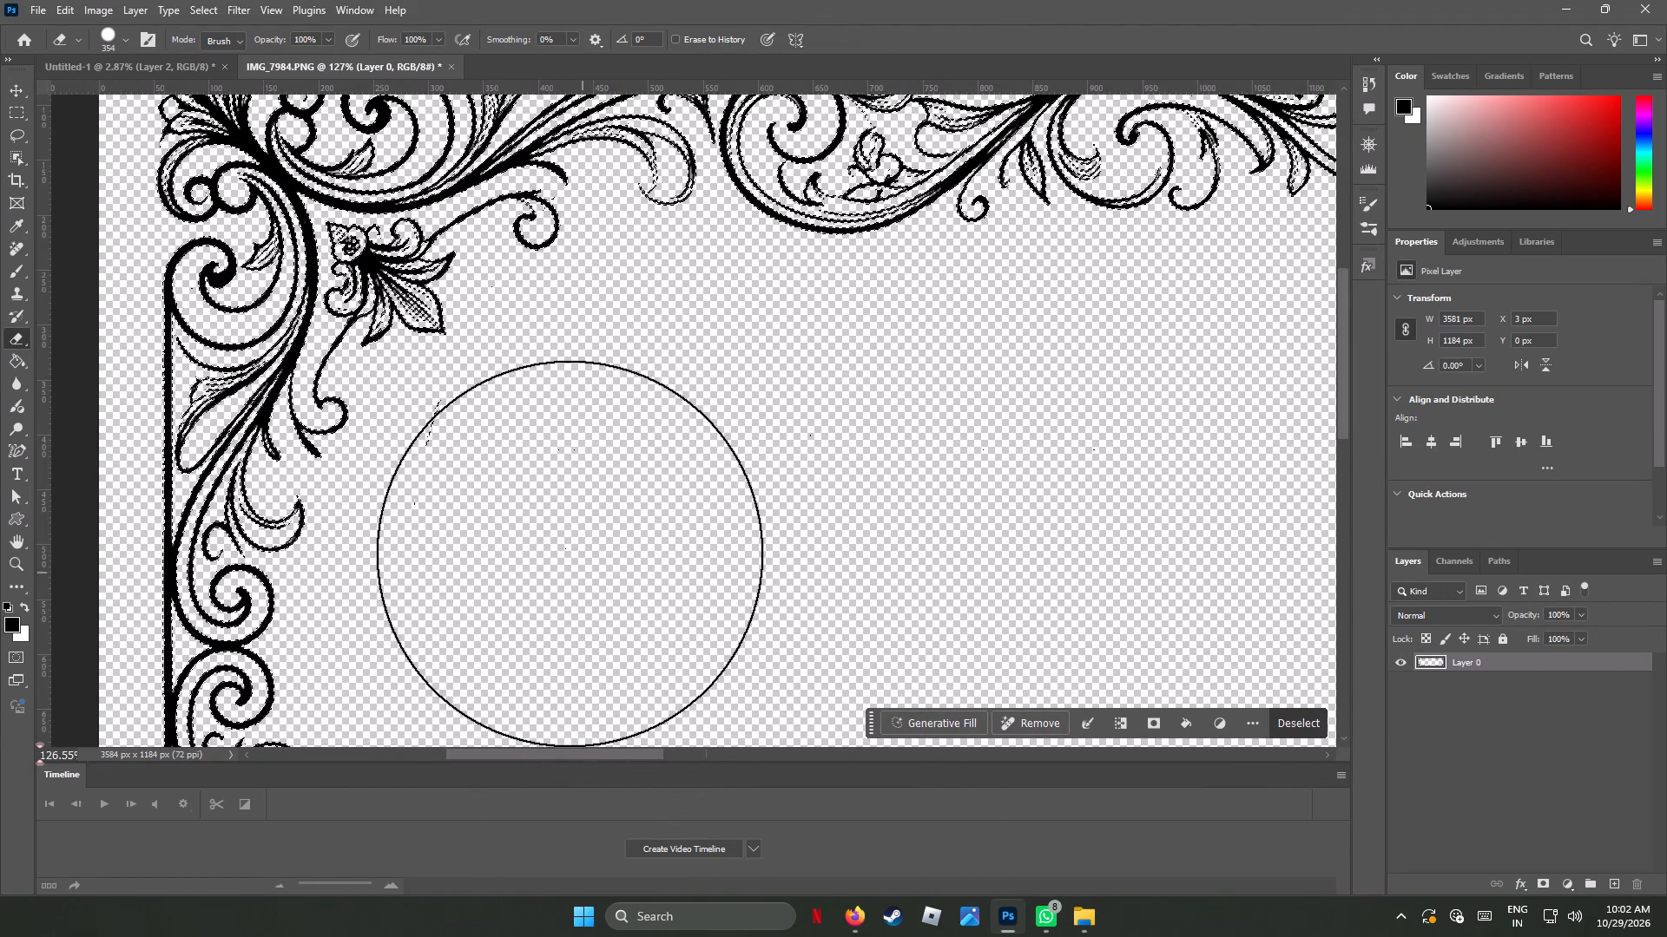
left_click_drag(556, 515, 636, 520)
Sweep the 354 px Eraser through the empty interior just above the scrollwork beside the frame's lower-left corner ornament.
scroll(670, 501, "down", 8)
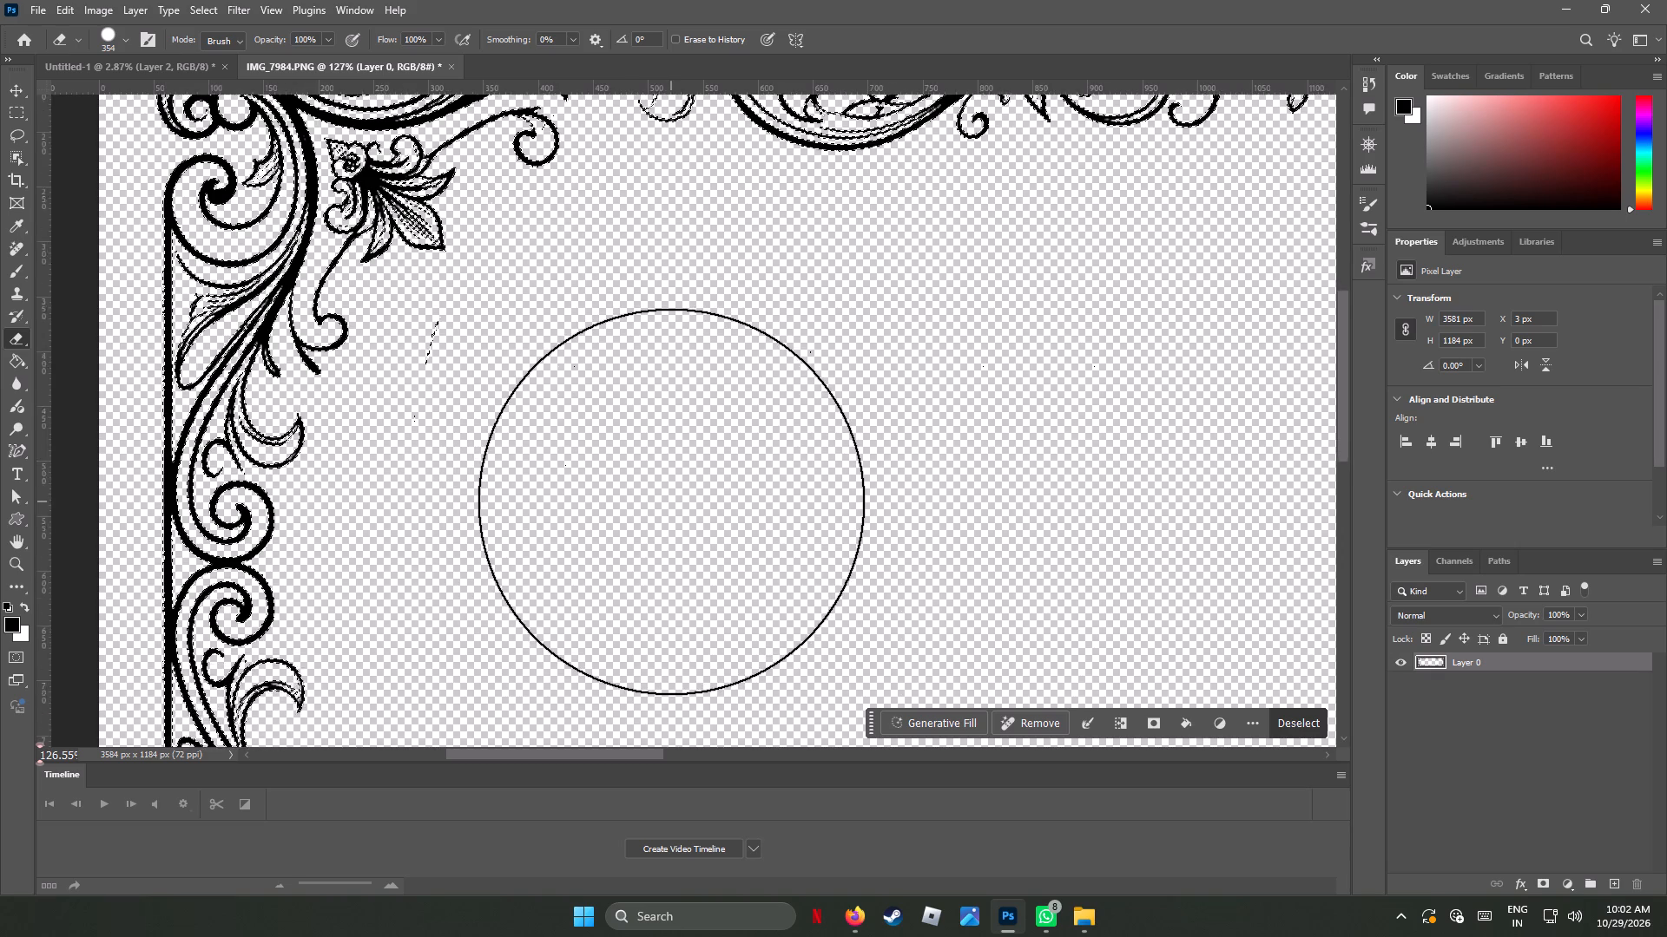
scroll(671, 501, "down", 9)
scroll(673, 501, "up", 4)
scroll(673, 501, "down", 14)
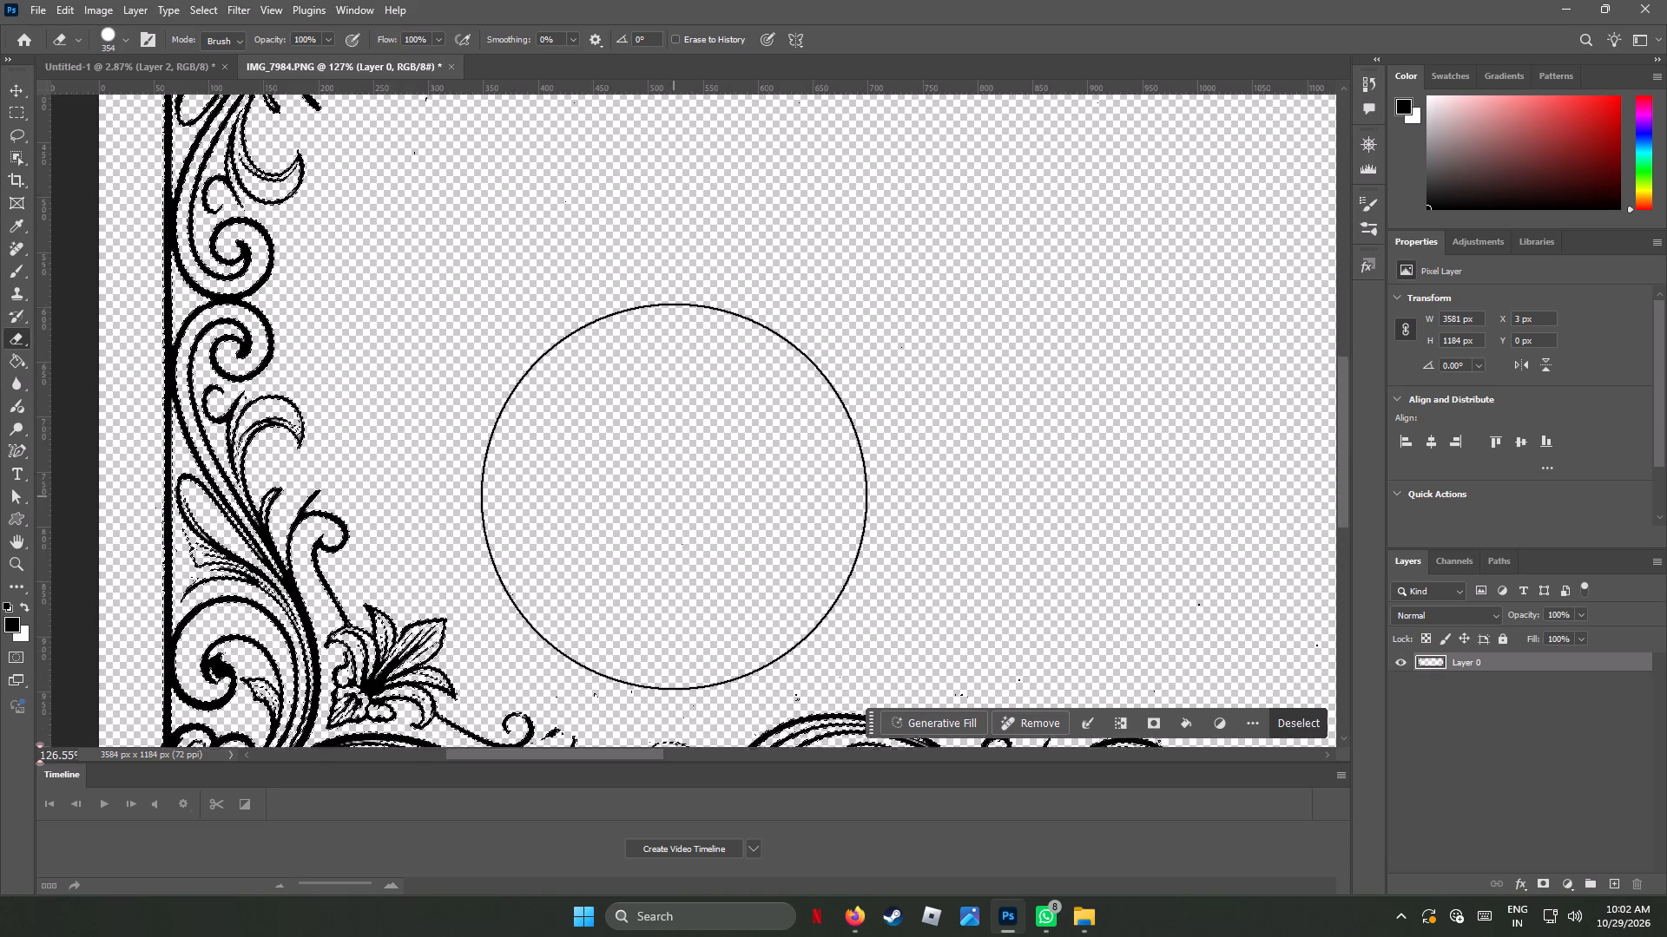
scroll(674, 496, "down", 12)
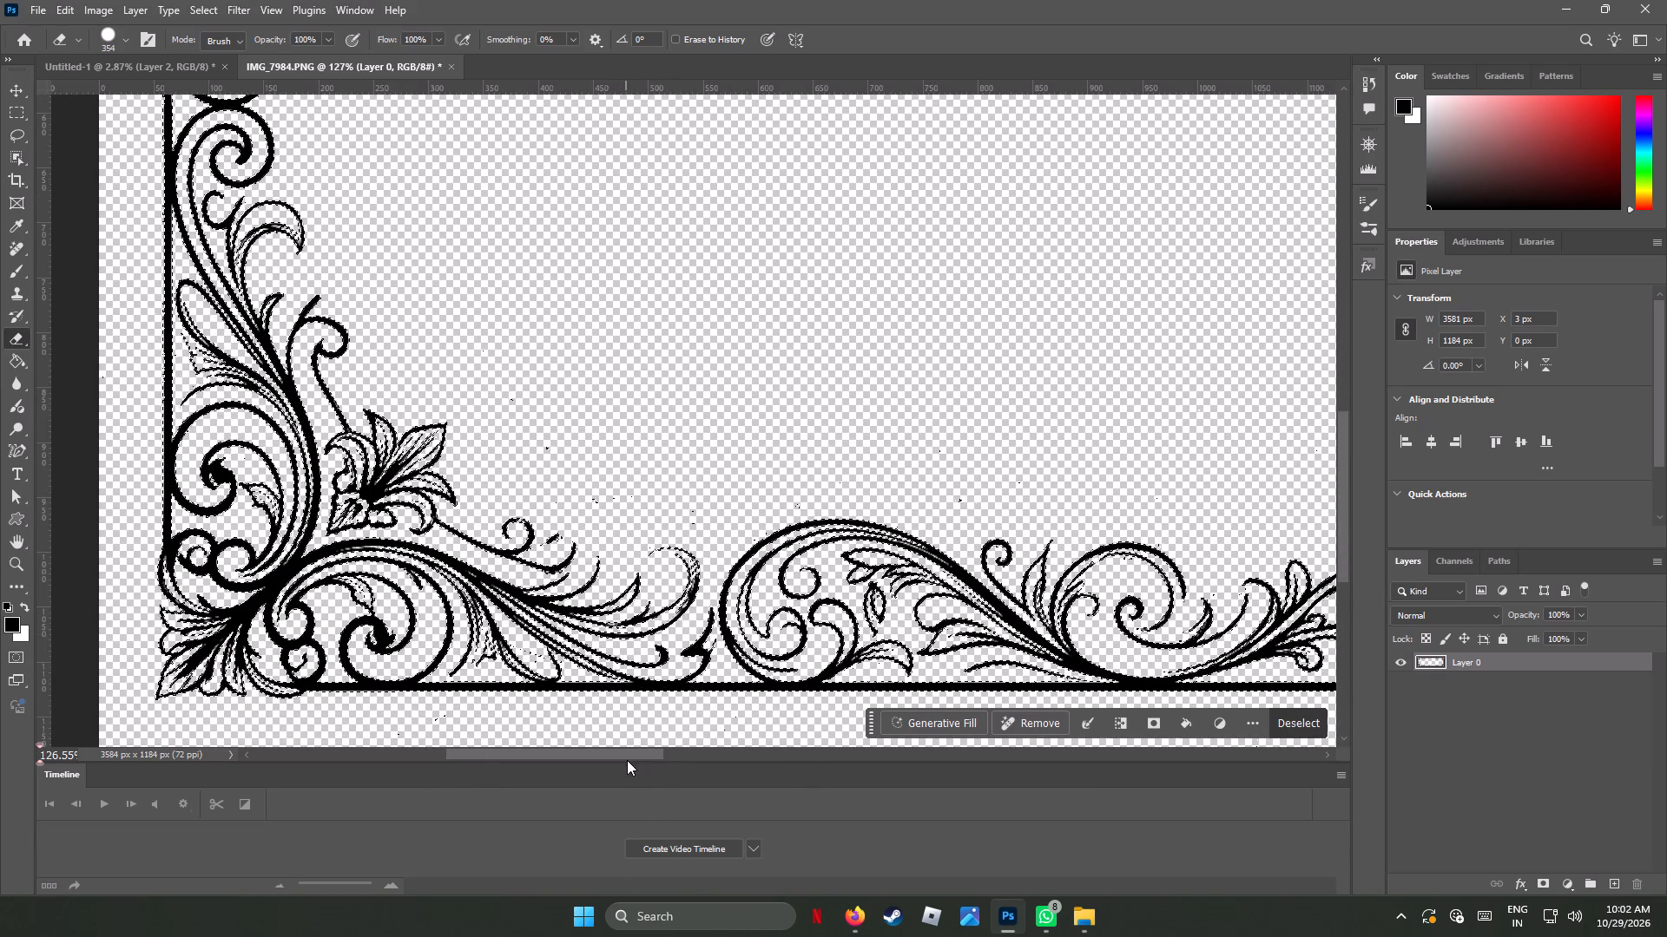
left_click_drag(628, 752, 656, 757)
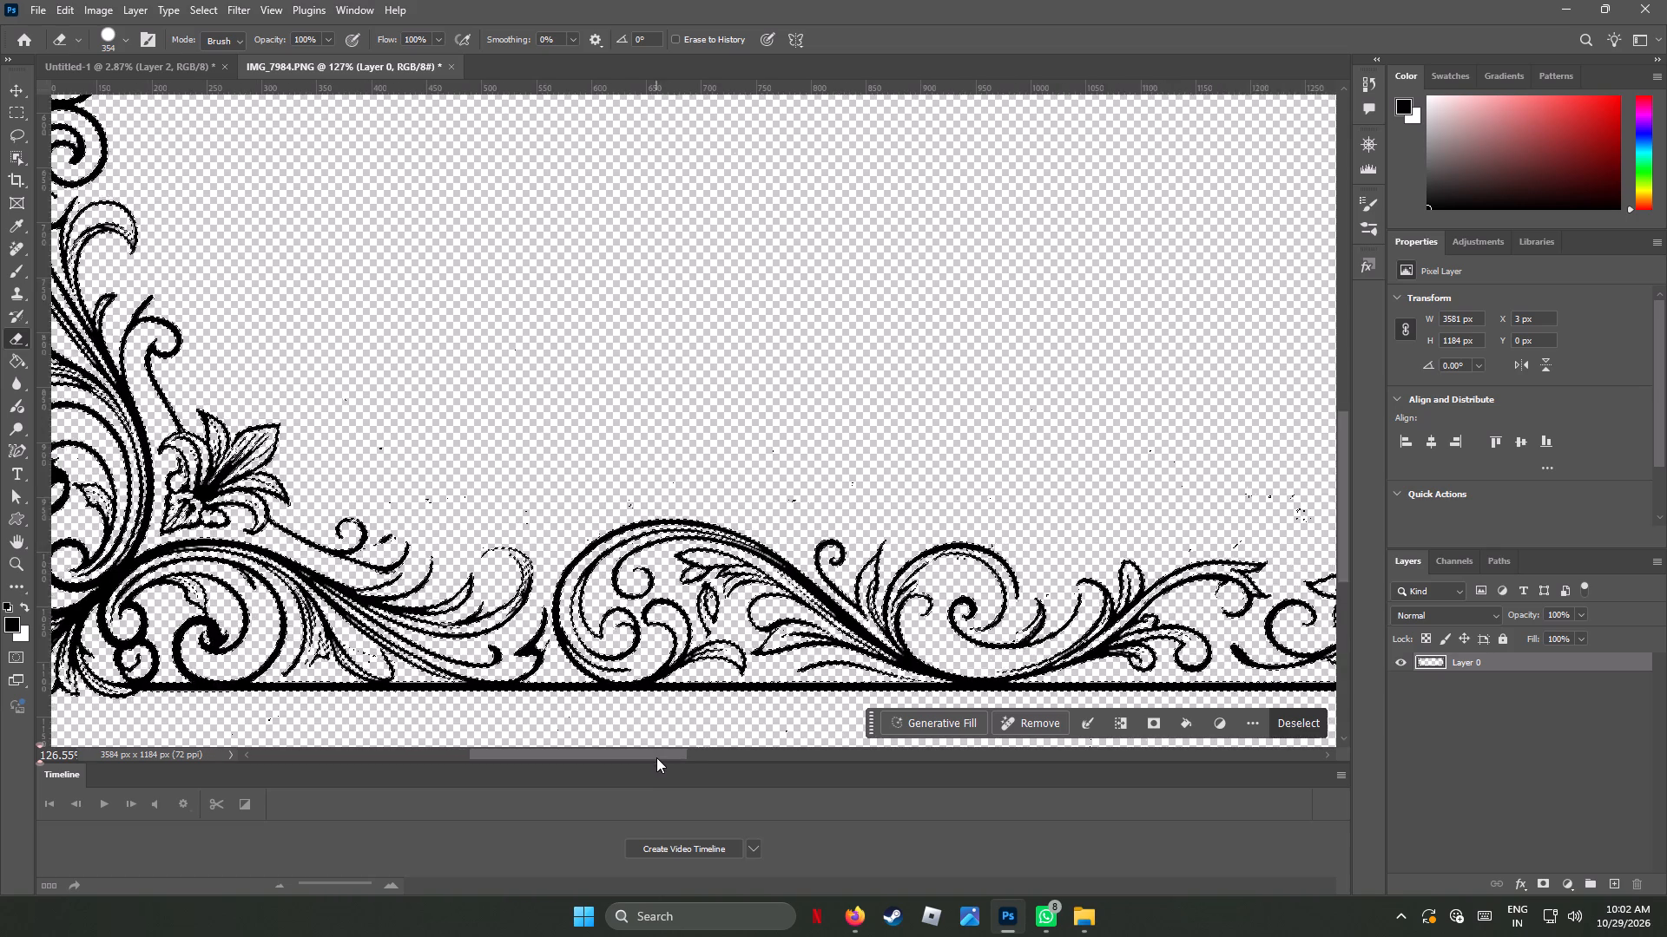
left_click_drag(656, 757, 669, 761)
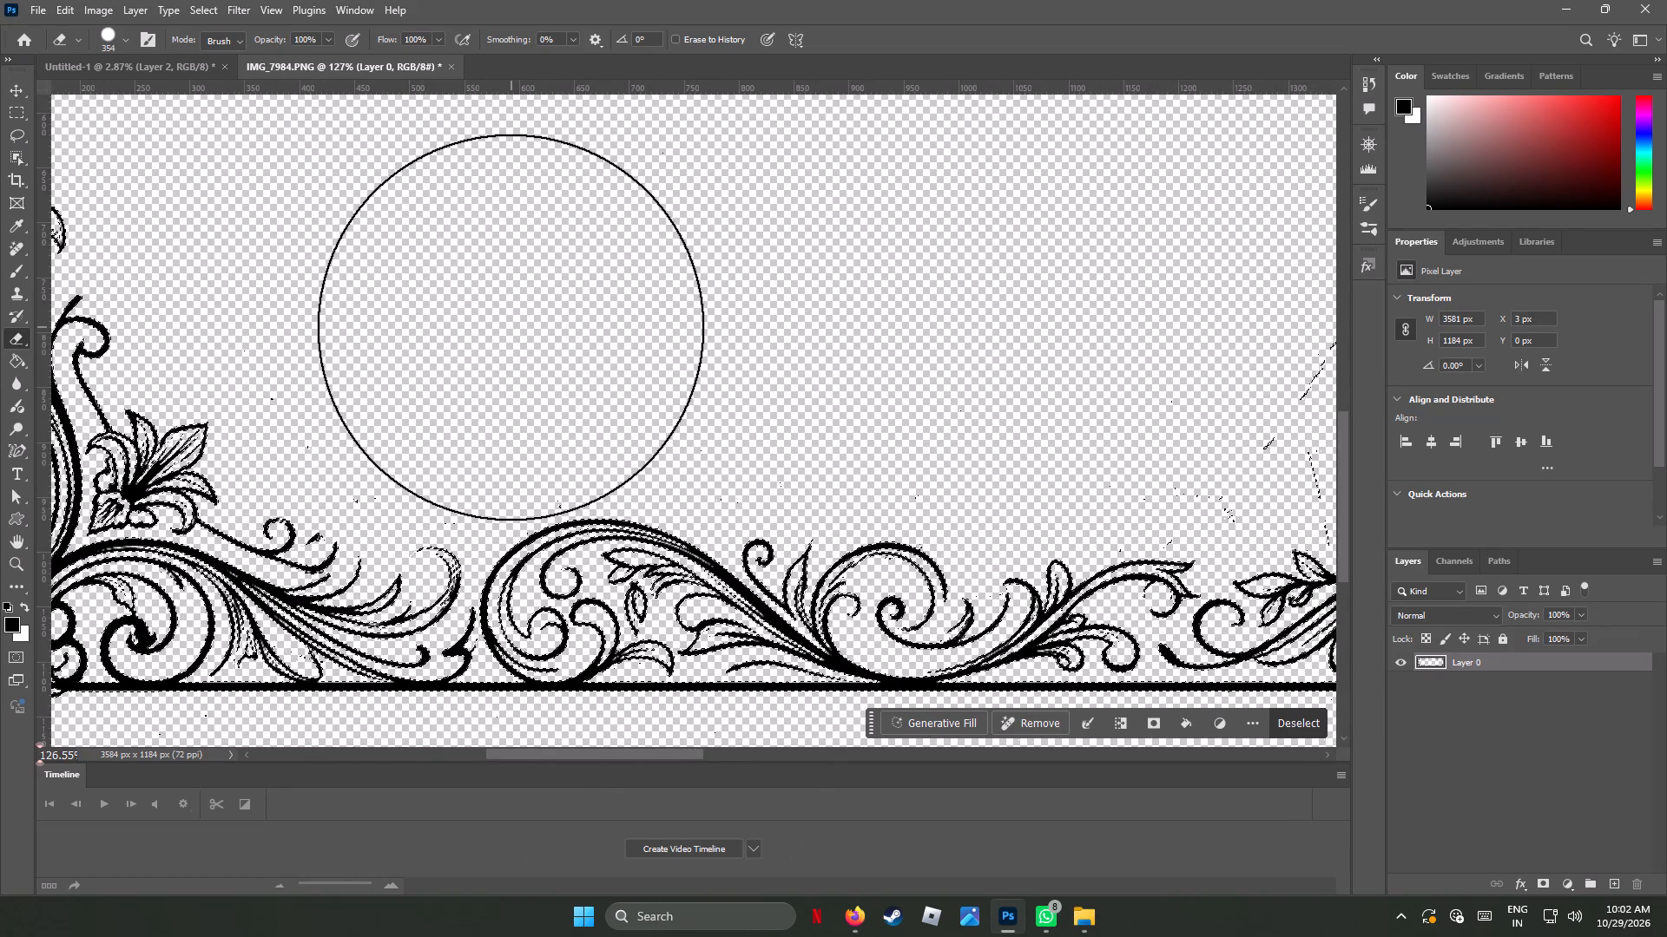
left_click_drag(511, 327, 562, 232)
Reduce the Eraser size to 94 px and sweep it over the dotted remnants above the bottom scrollwork, left of the centre ornament.
left_click_drag(676, 751, 770, 766)
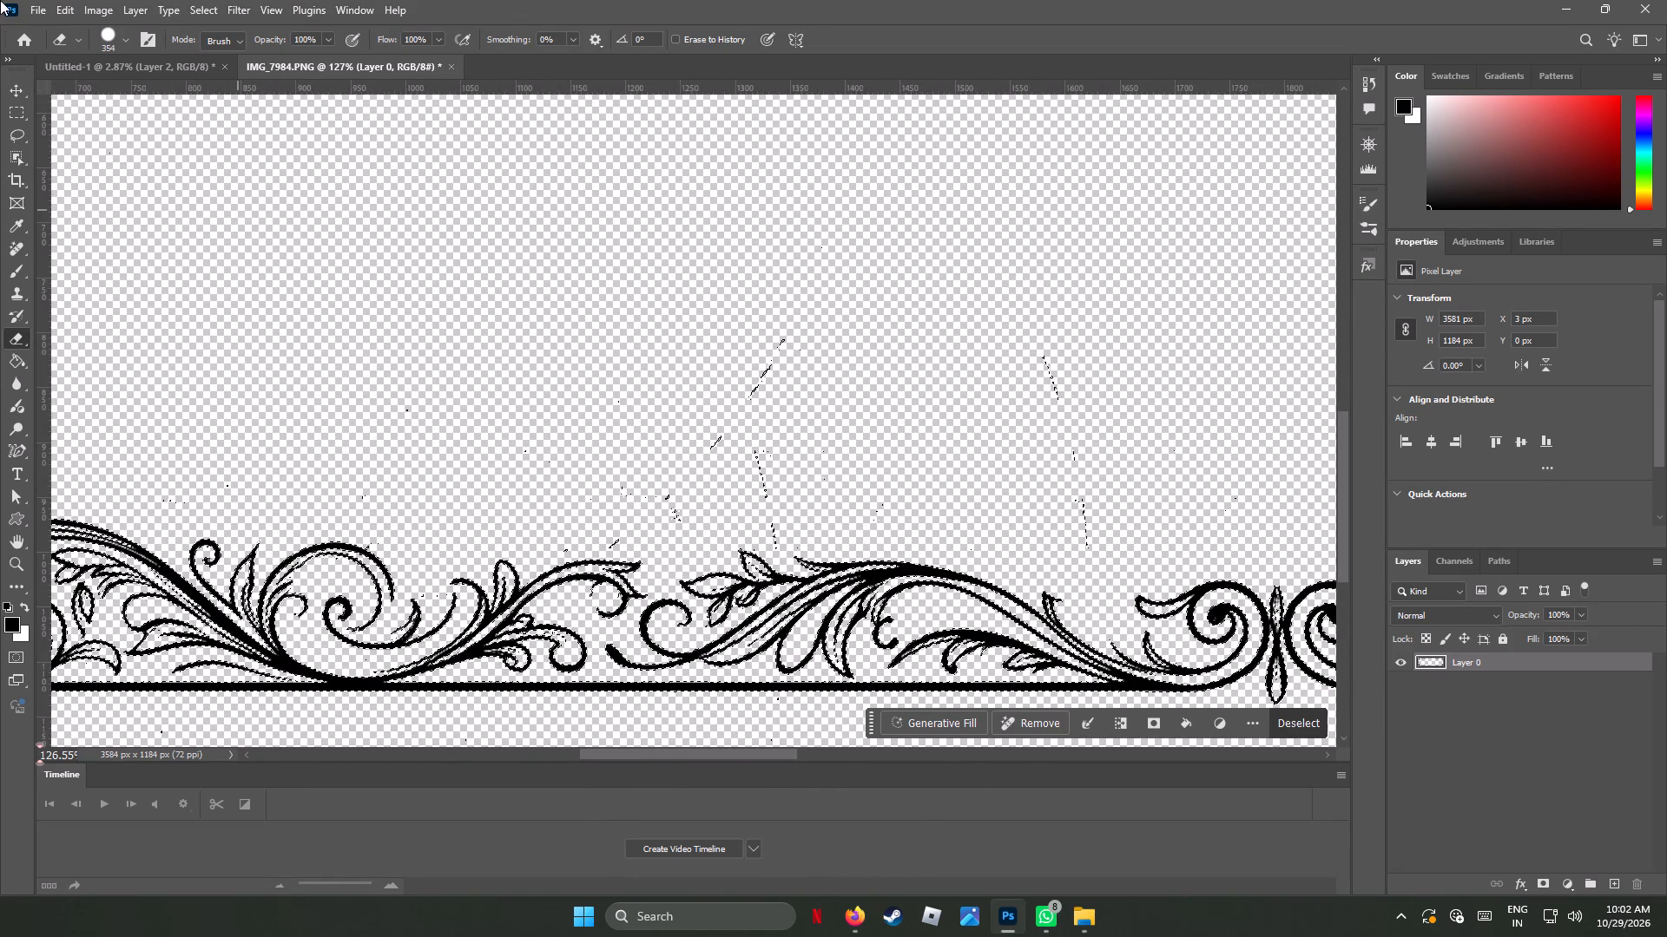
left_click(128, 41)
left_click(173, 87)
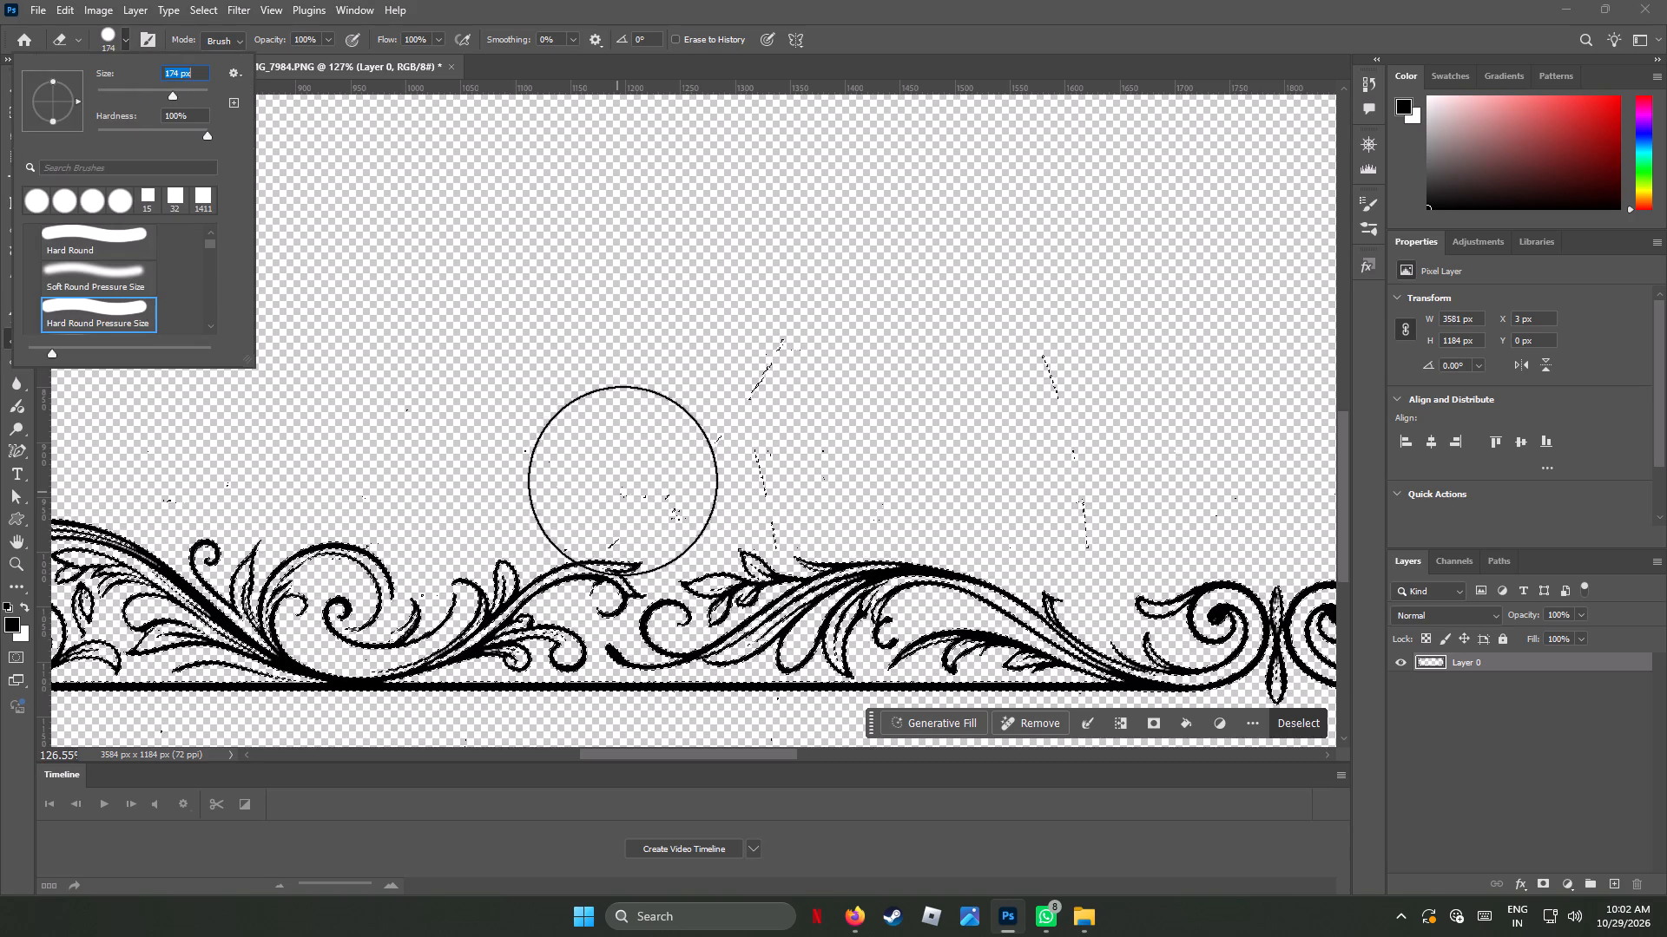
left_click(149, 83)
left_click(148, 92)
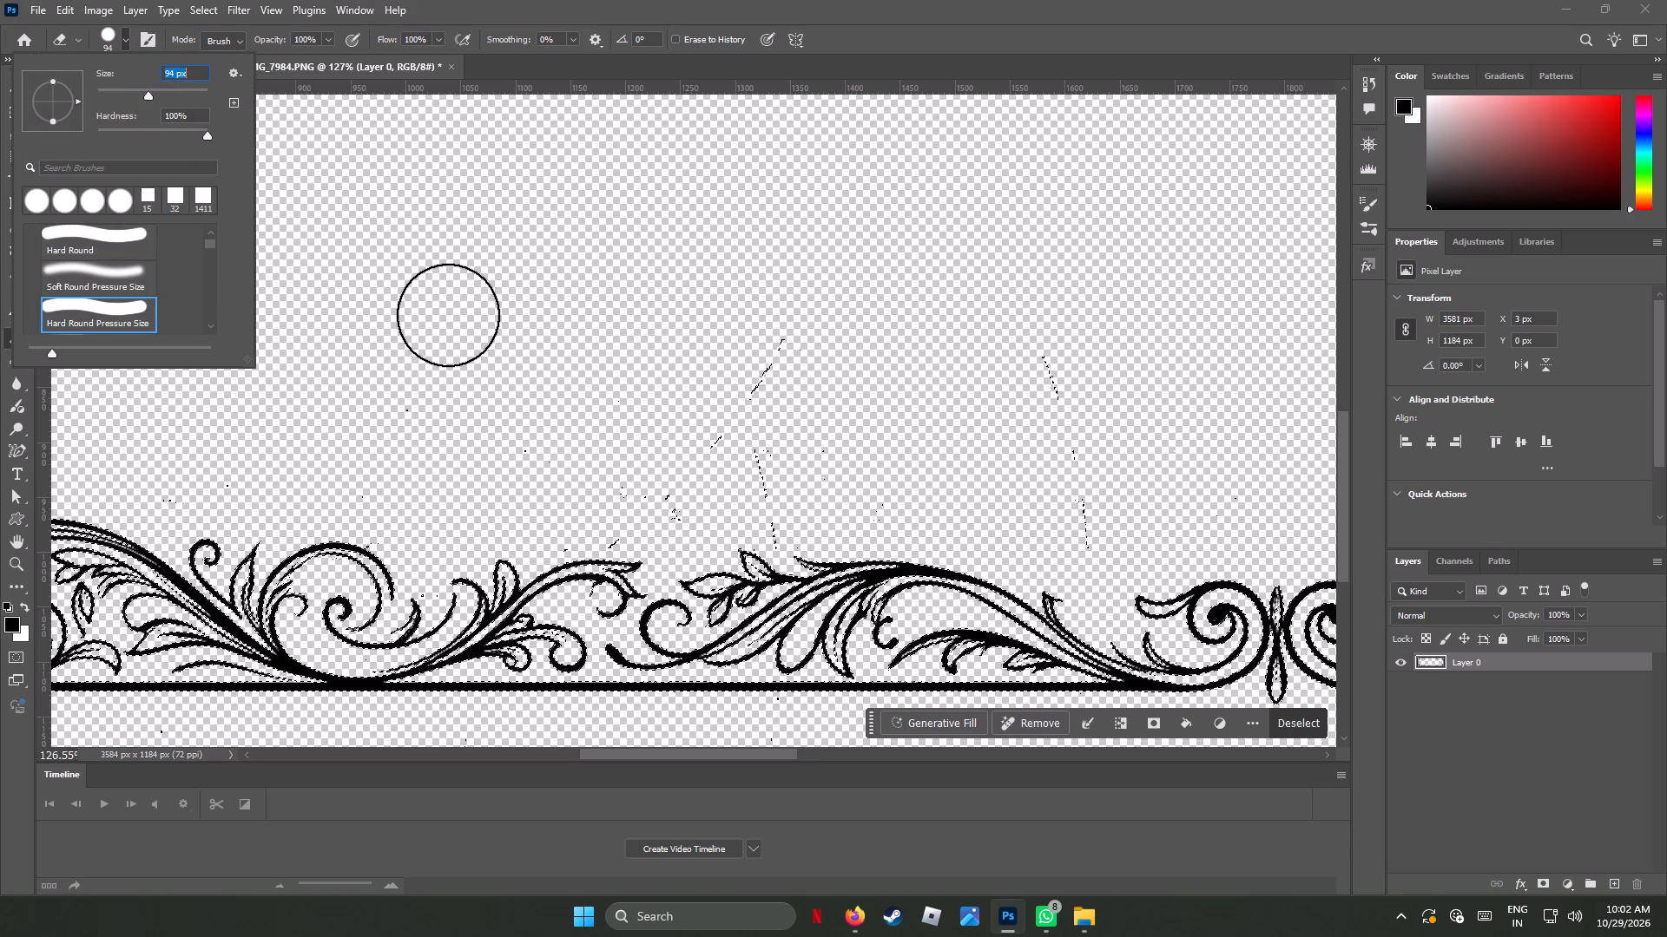
left_click_drag(784, 498, 773, 302)
left_click_drag(620, 503, 805, 313)
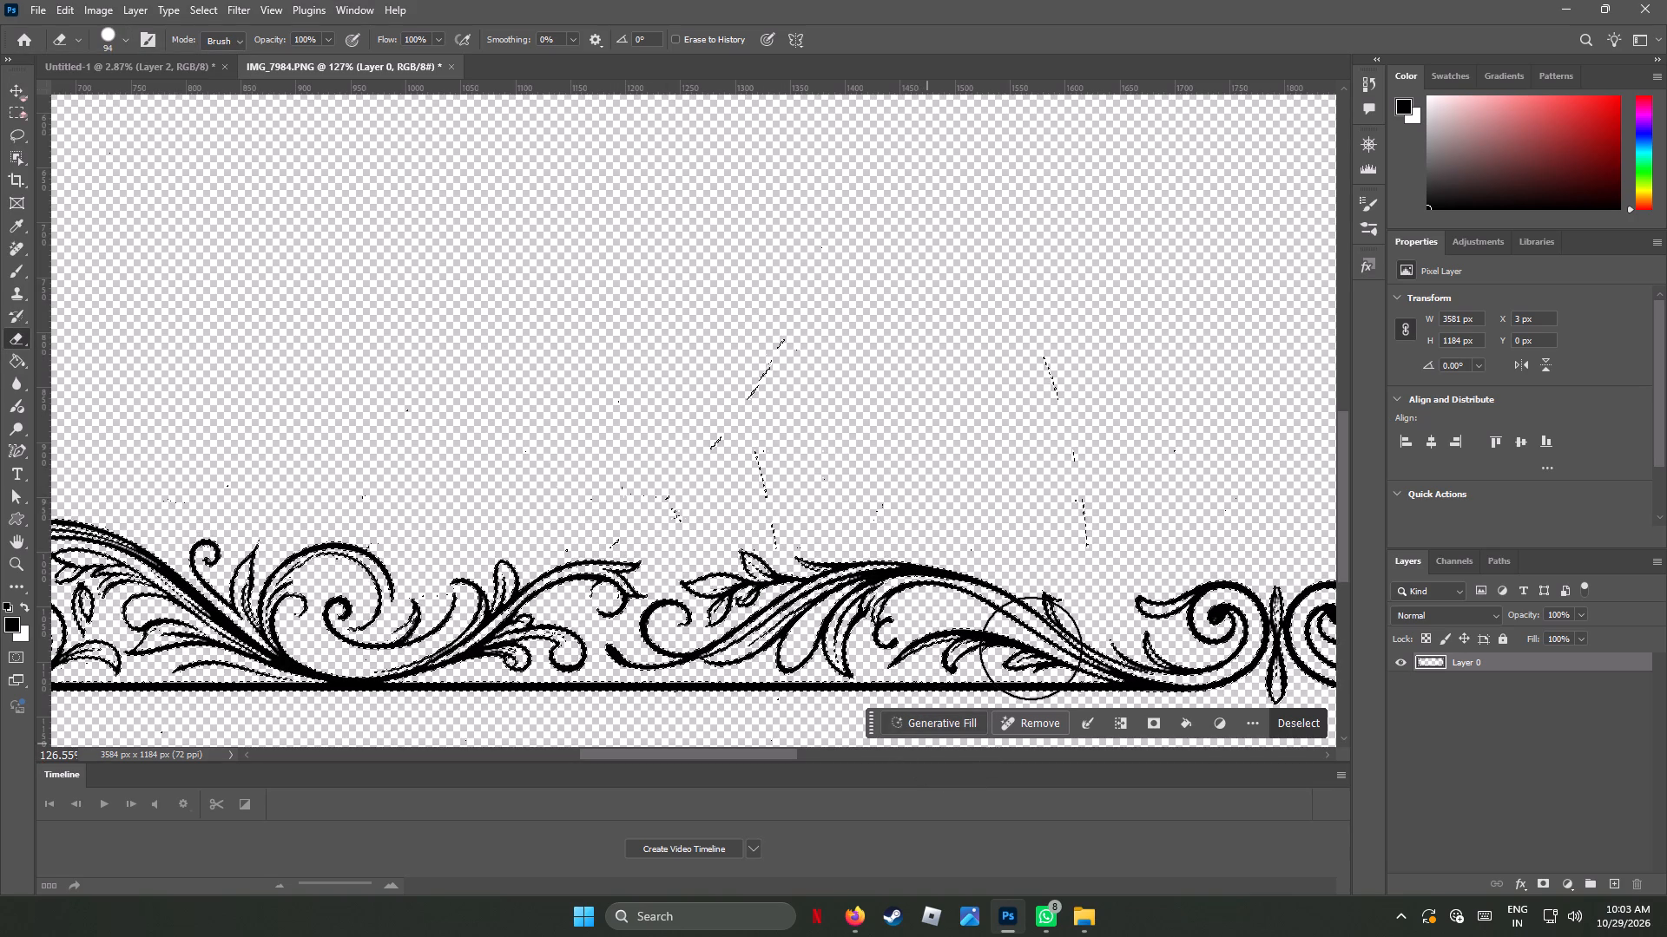
left_click_drag(1070, 534, 1011, 252)
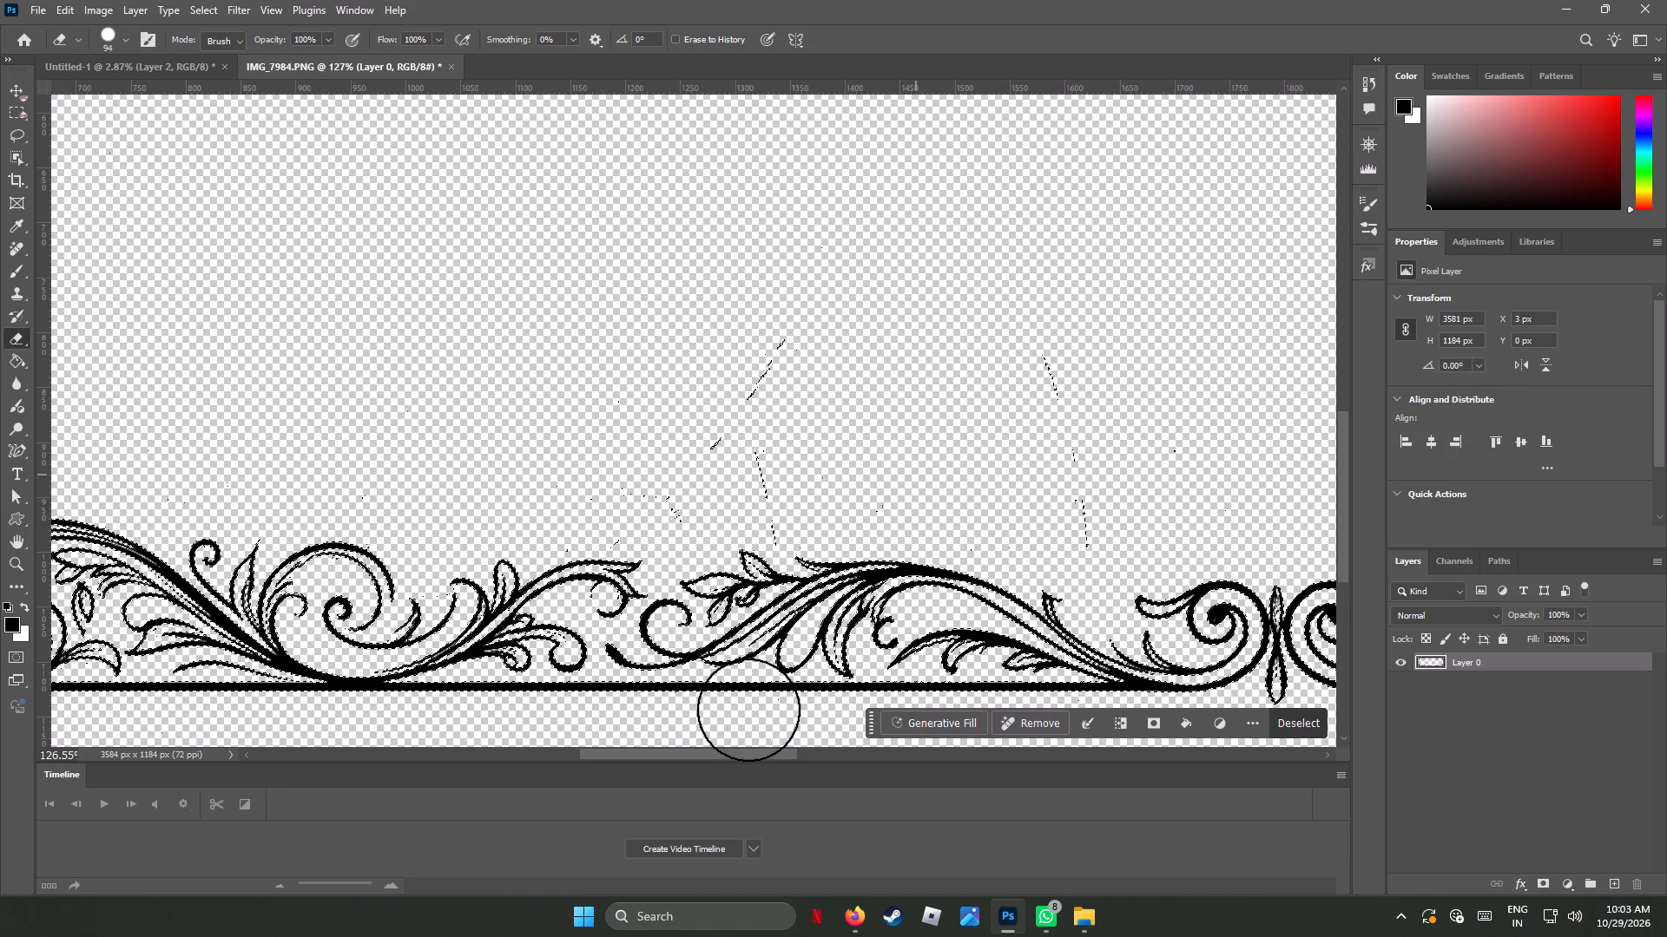
Sweep the 94 px Eraser over the dotted remnants on both sides above the bottom centre ornament.
left_click_drag(695, 755, 769, 758)
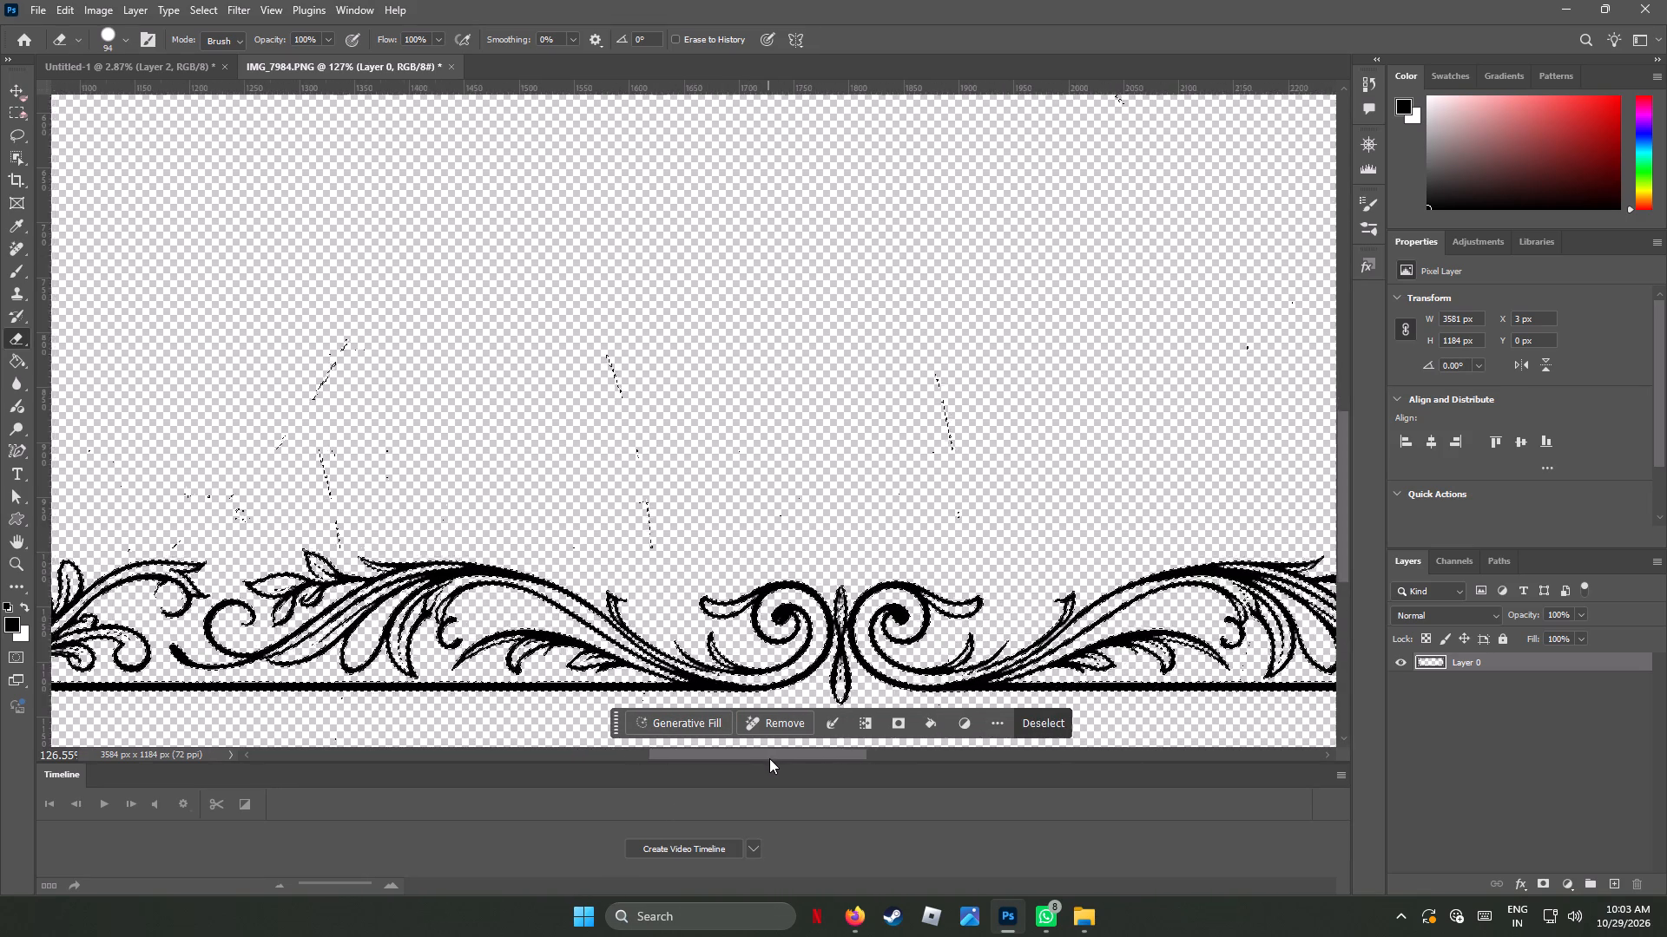
left_click_drag(769, 758, 779, 759)
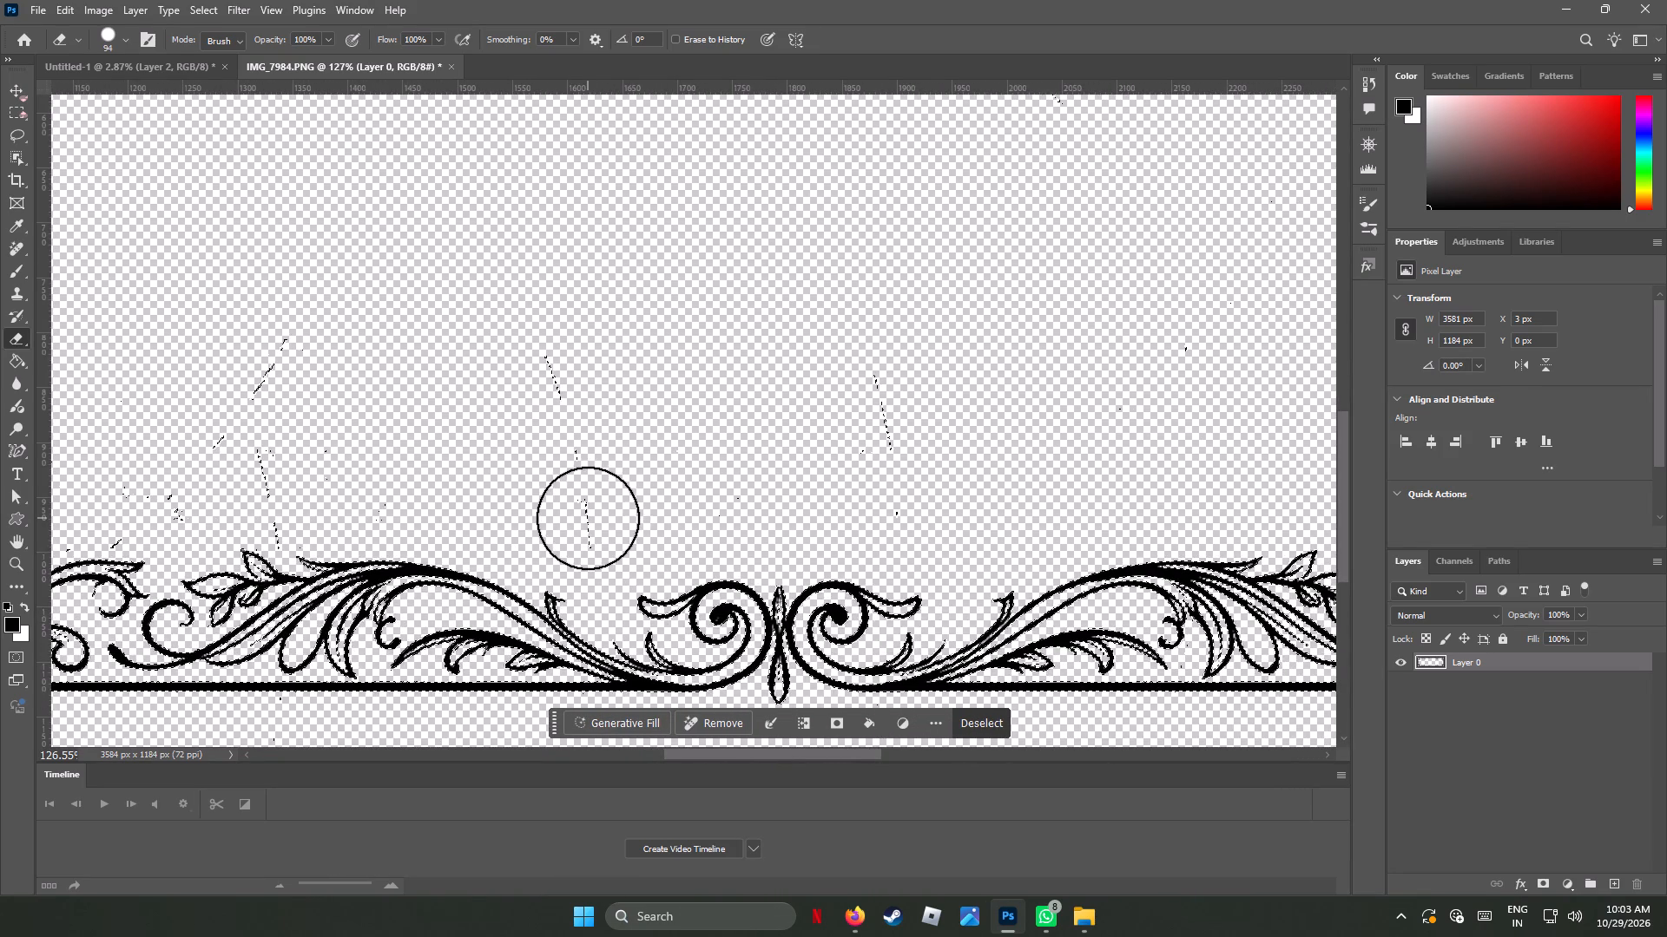
left_click_drag(588, 518, 547, 290)
left_click_drag(596, 524, 537, 332)
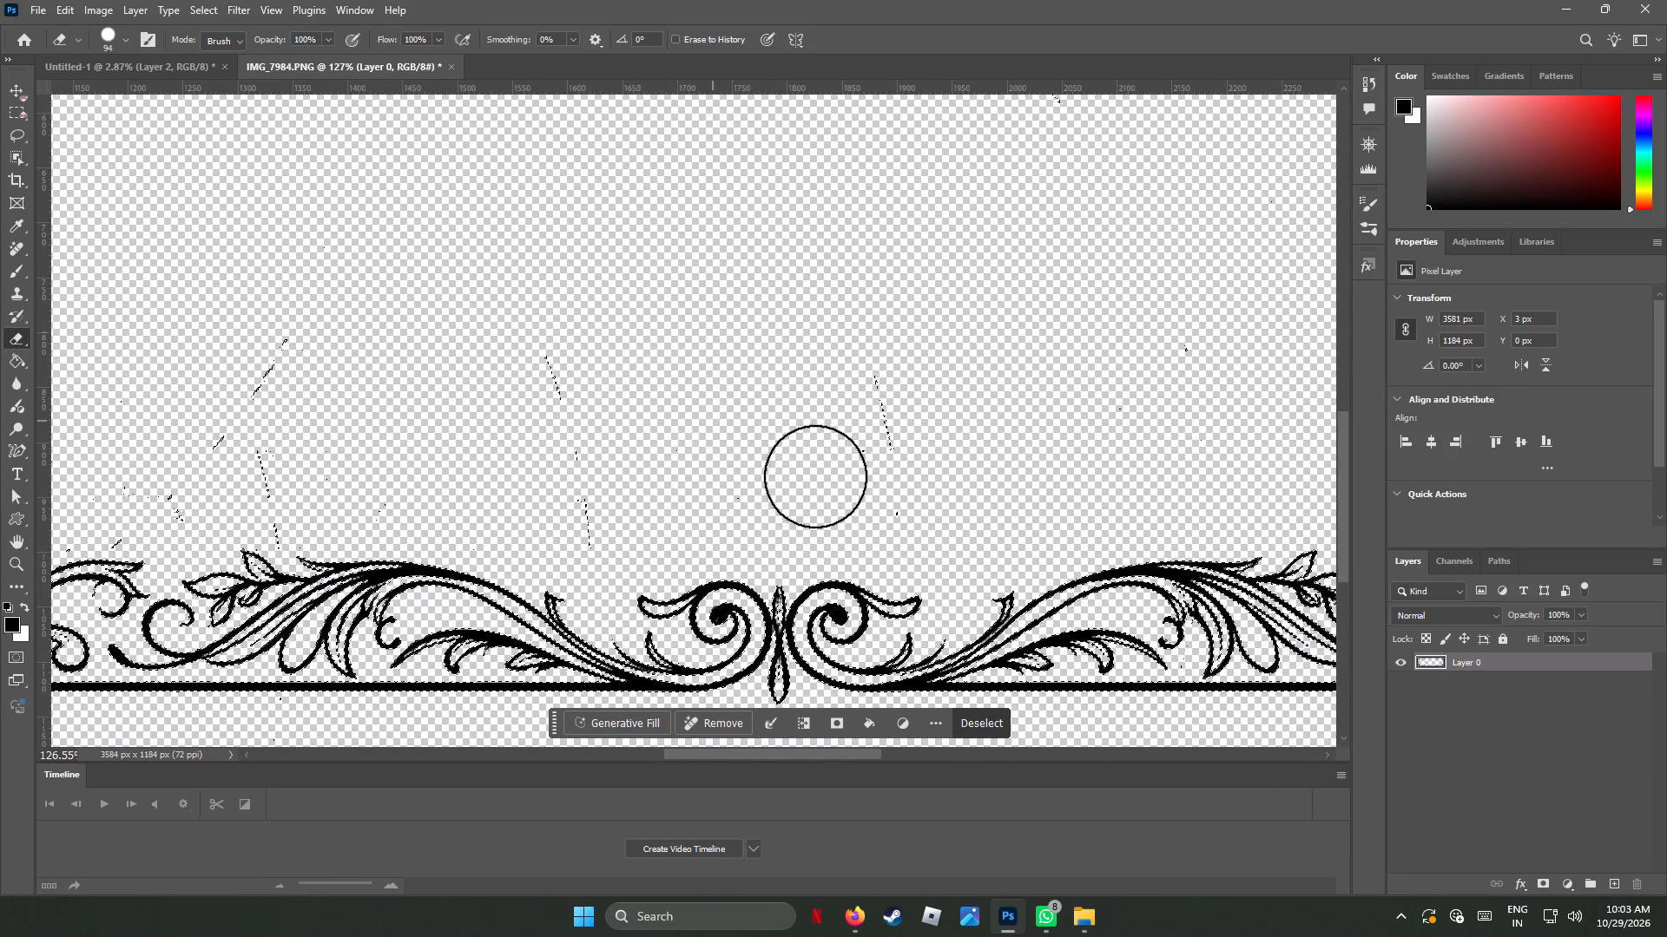
left_click_drag(907, 476, 872, 289)
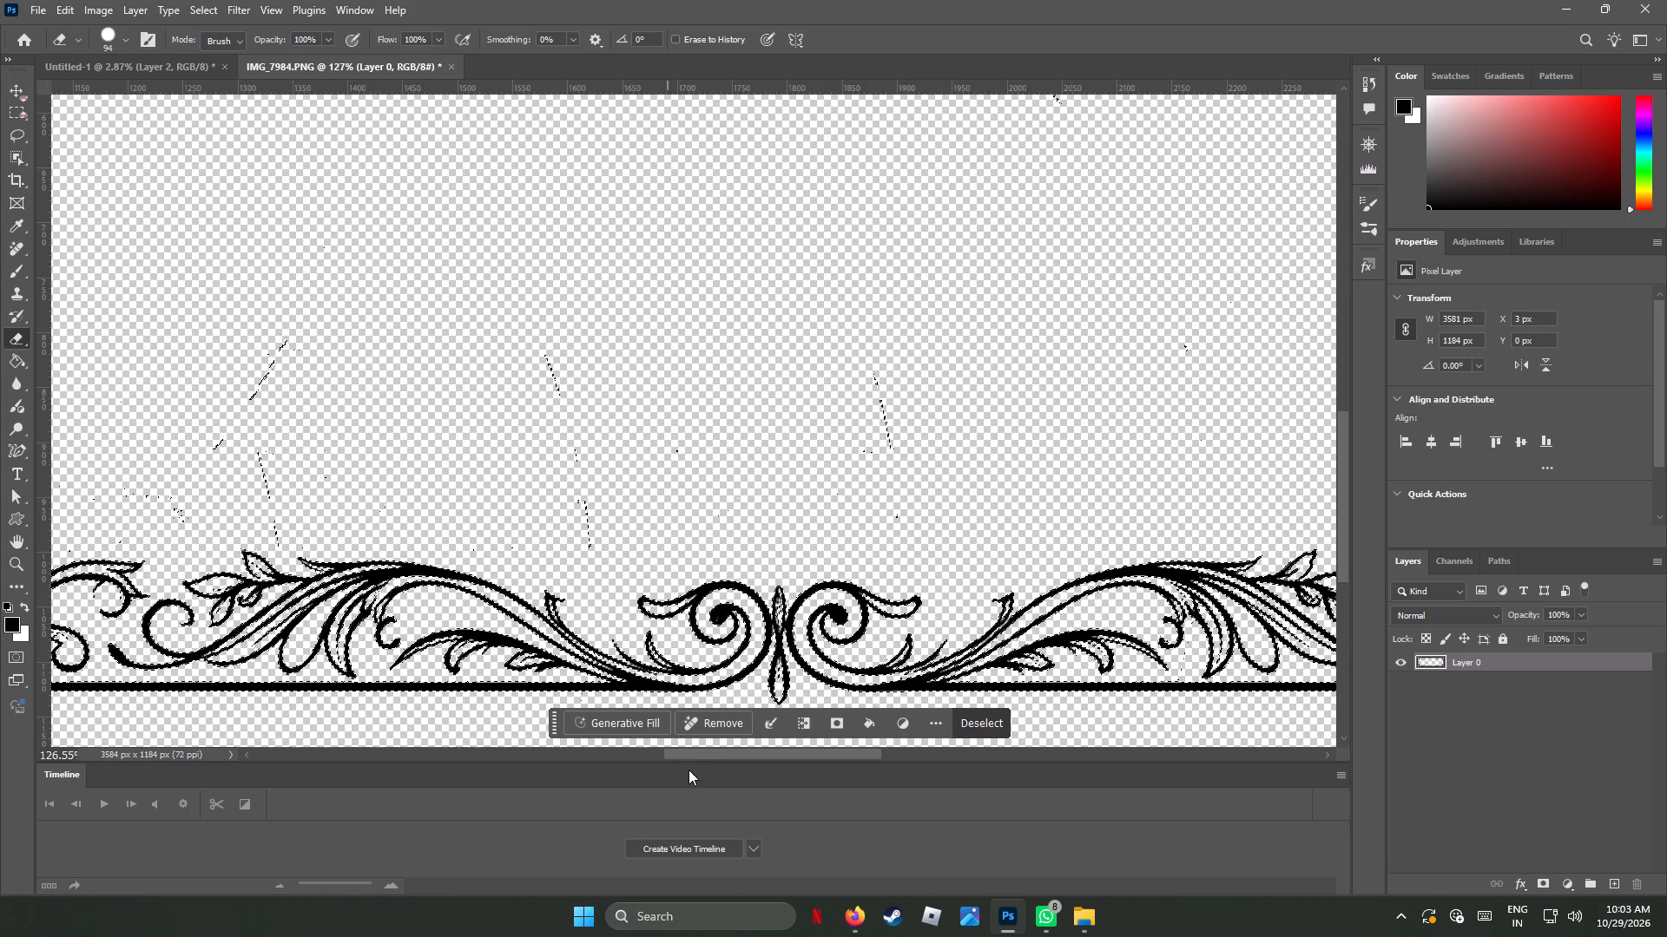
Examine the frame's interior along the right half of the bottom border and up the right side for leftover remnants.
left_click_drag(710, 756, 764, 757)
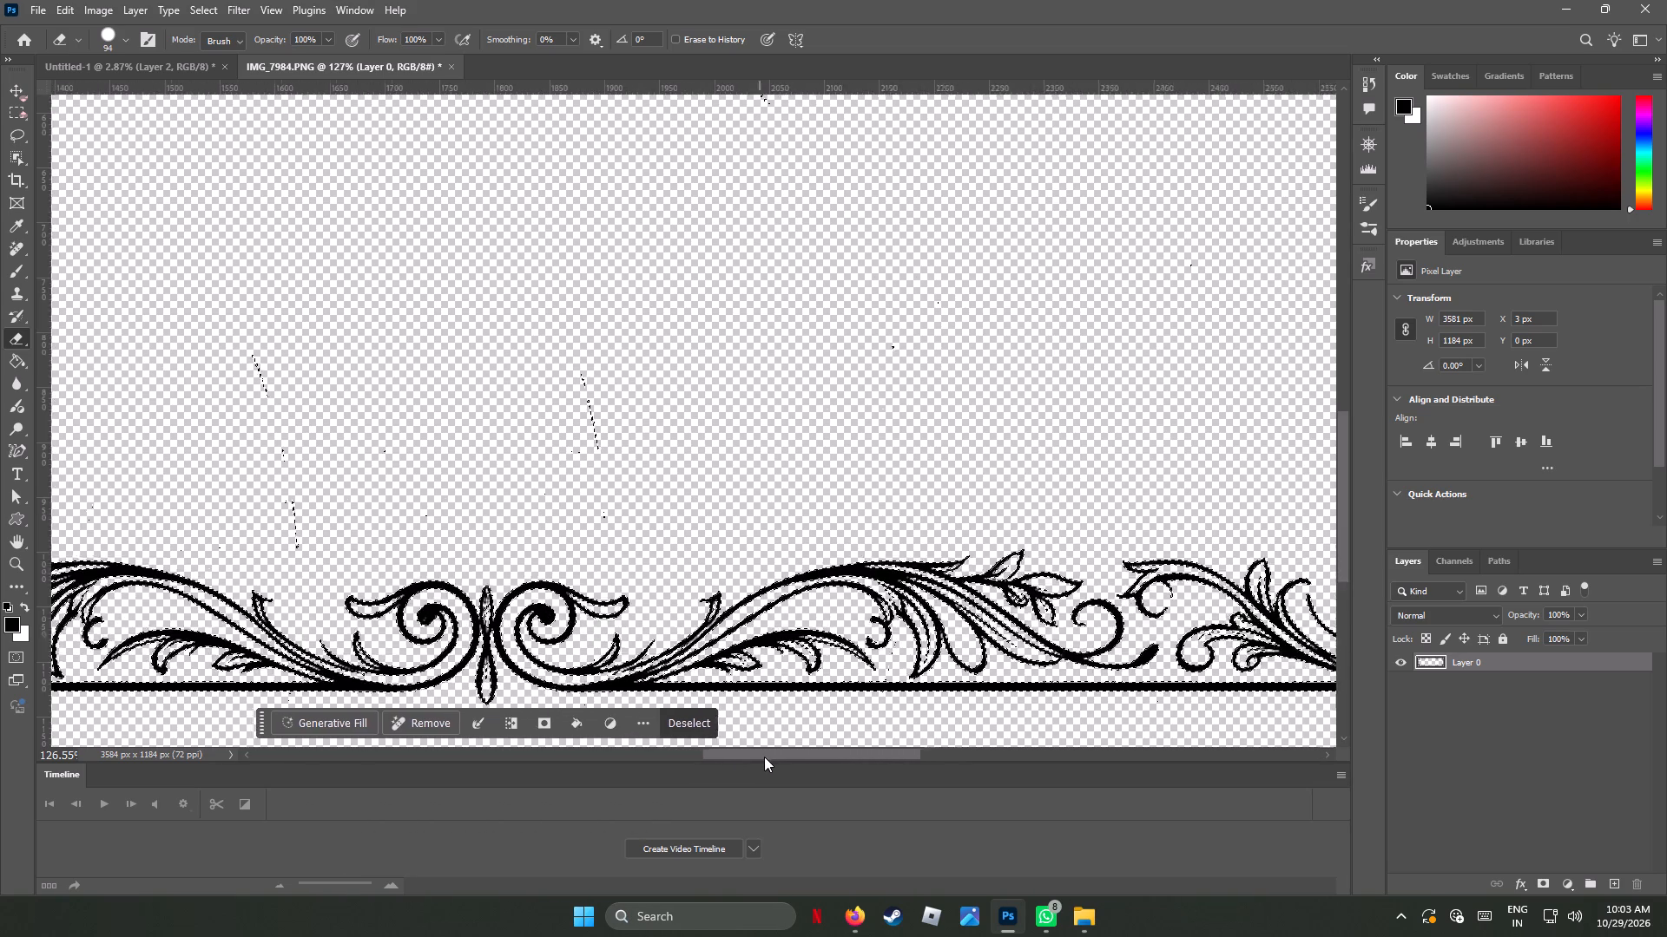
left_click_drag(764, 757, 786, 762)
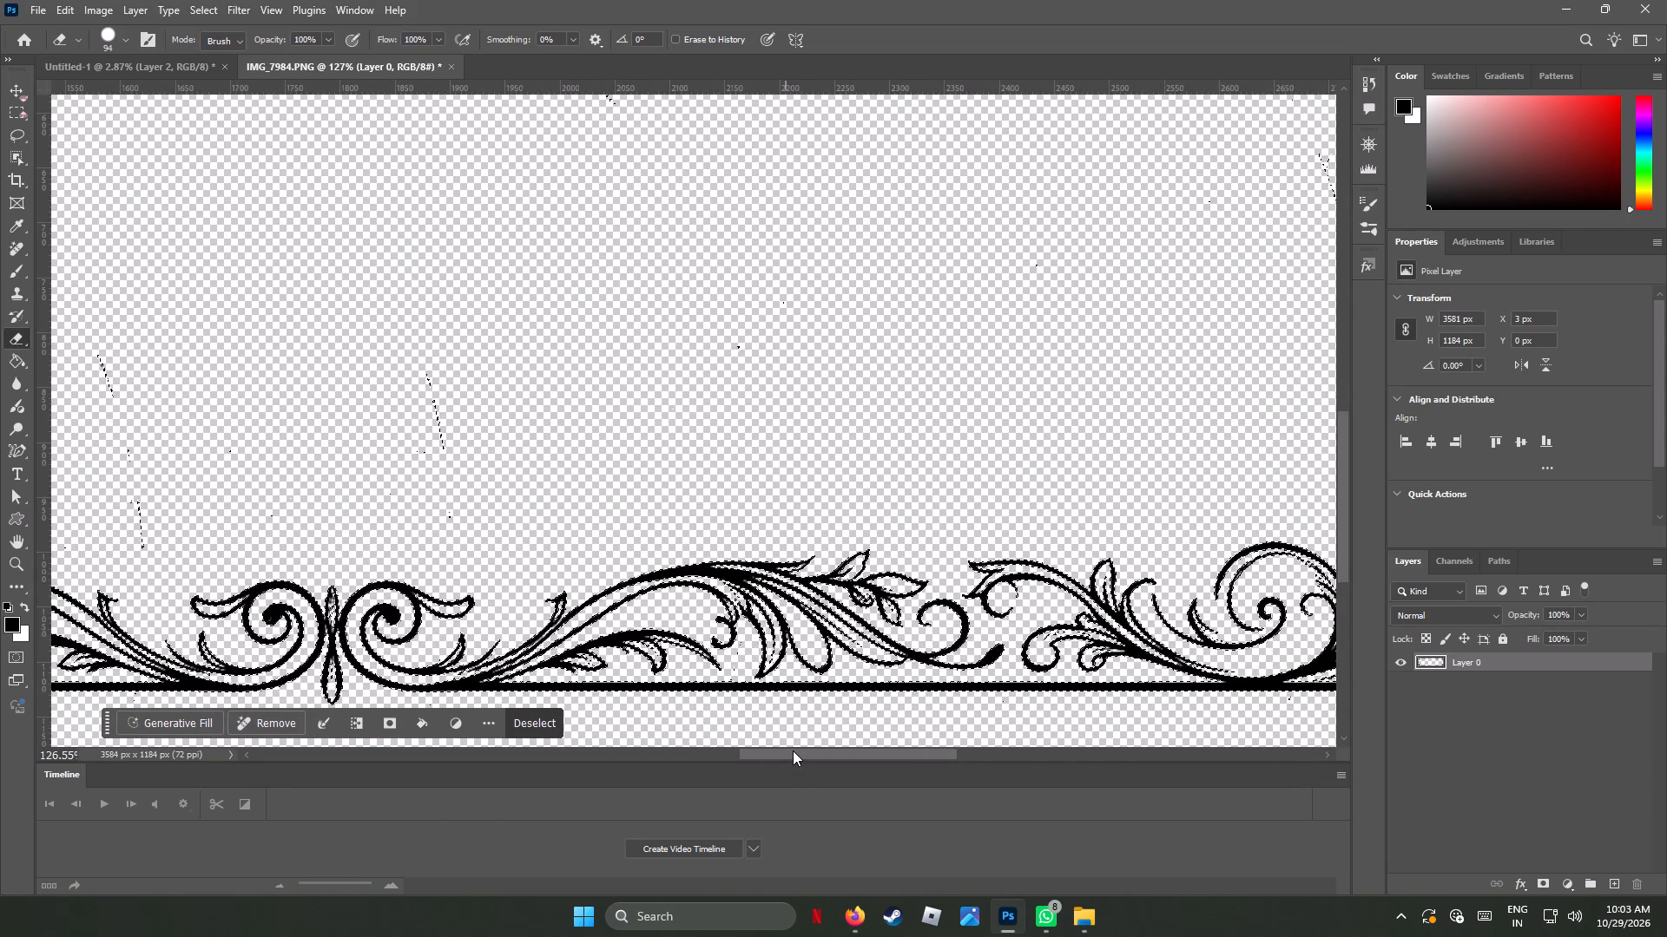
left_click_drag(793, 750, 842, 759)
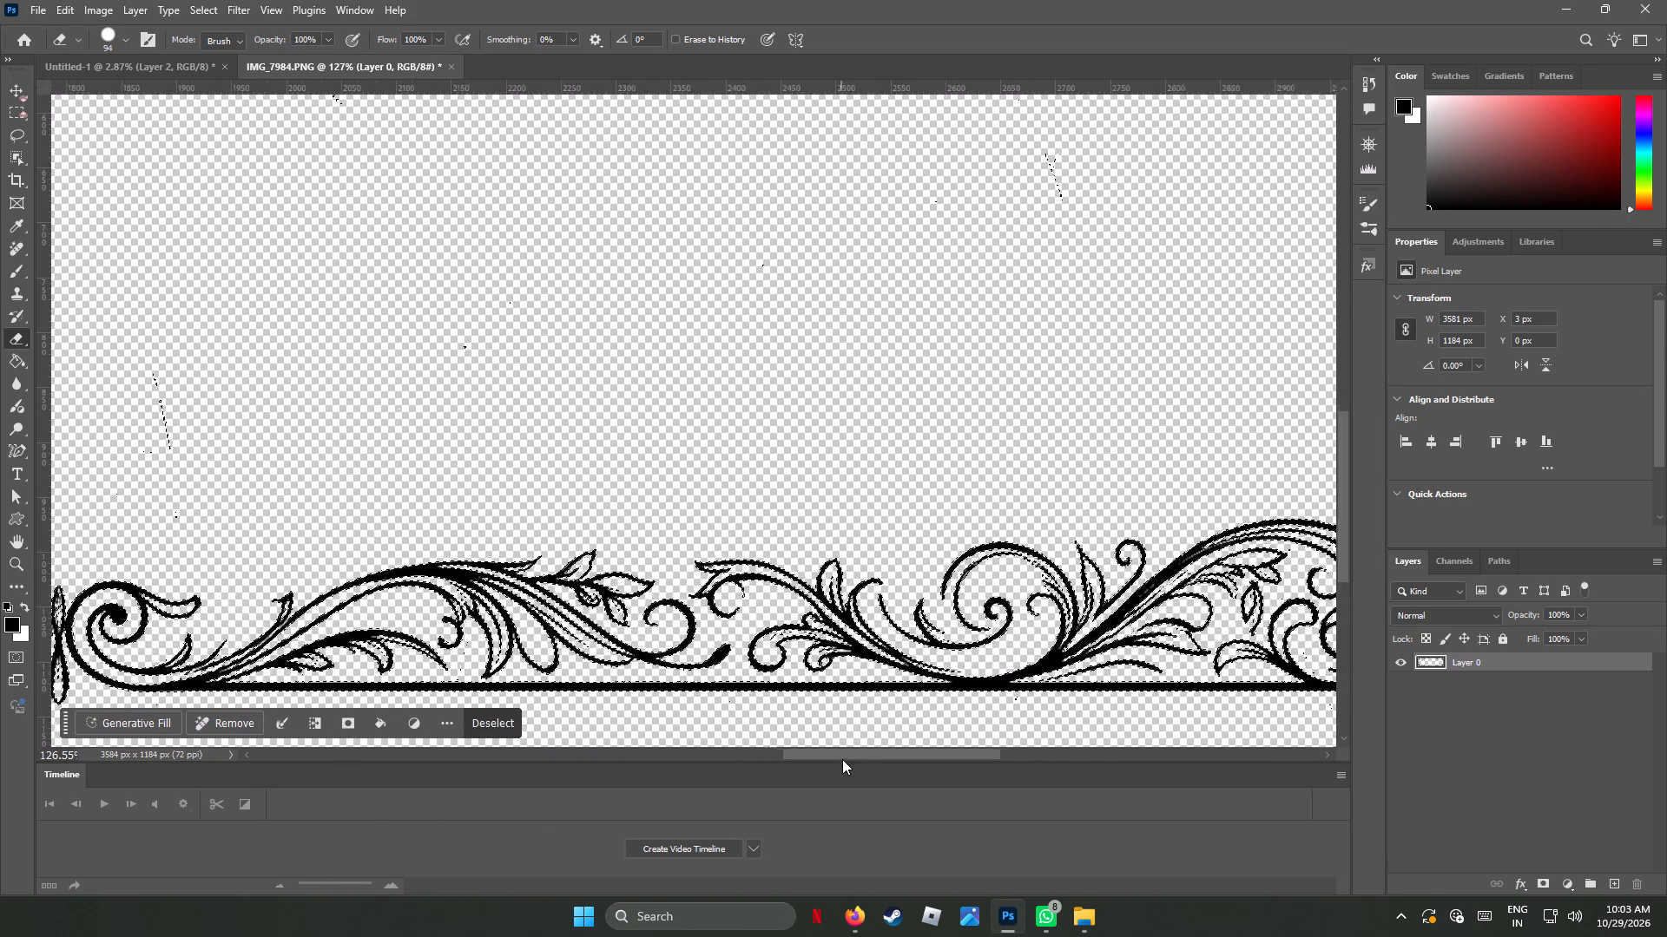
left_click_drag(842, 759, 877, 766)
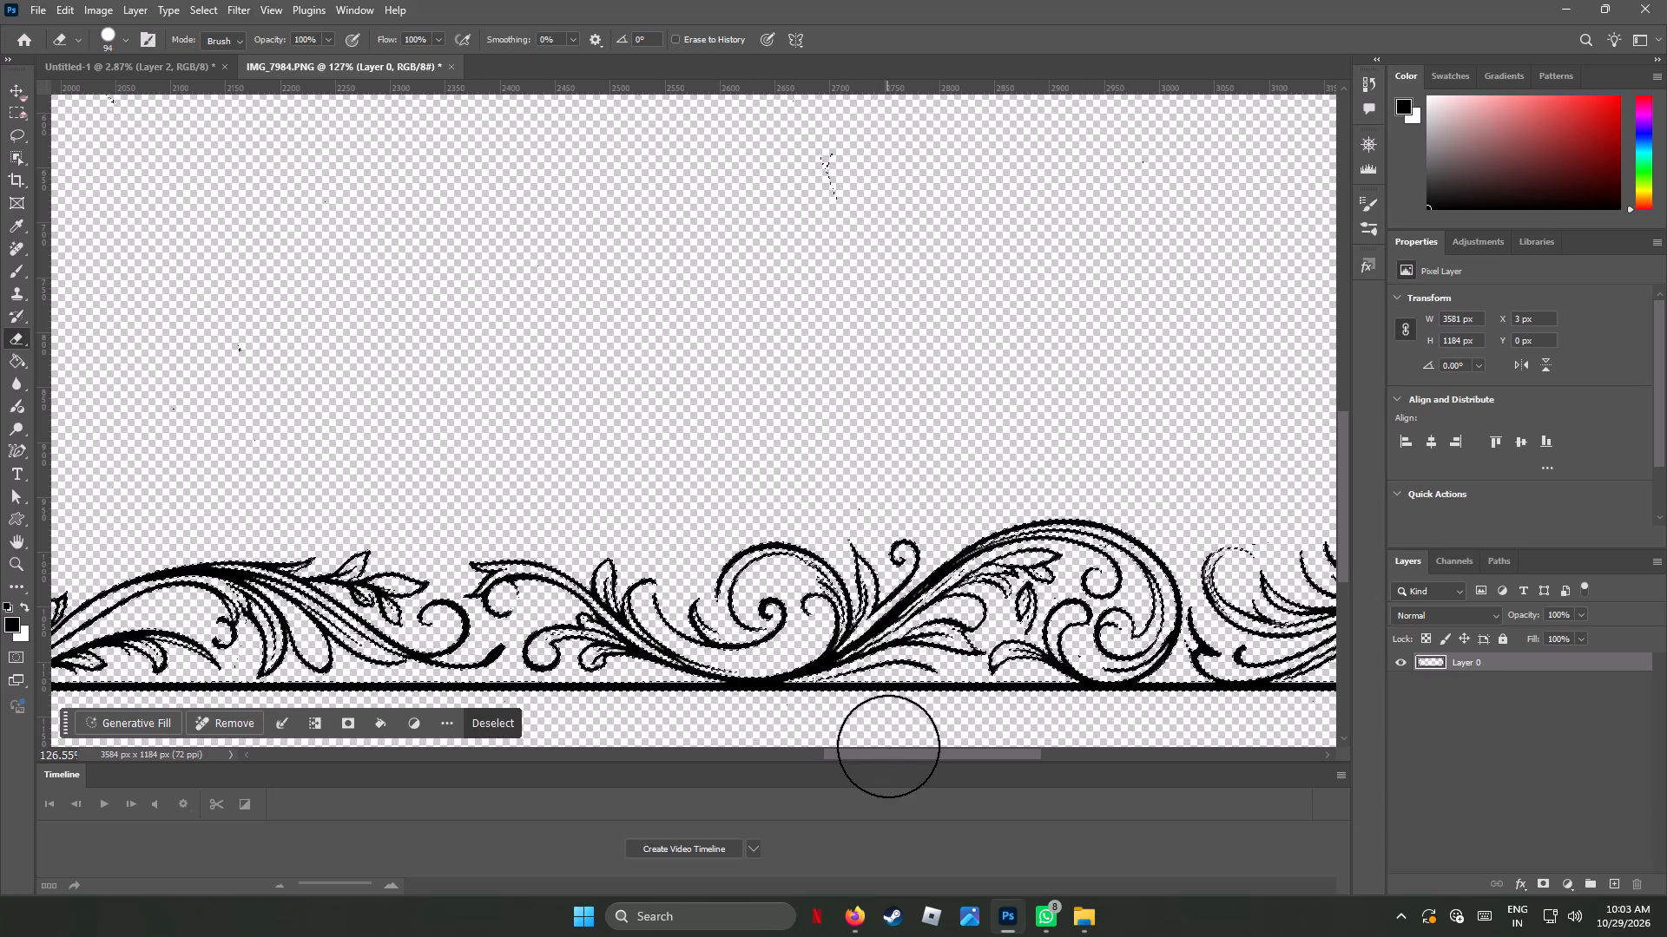
left_click_drag(893, 752, 946, 761)
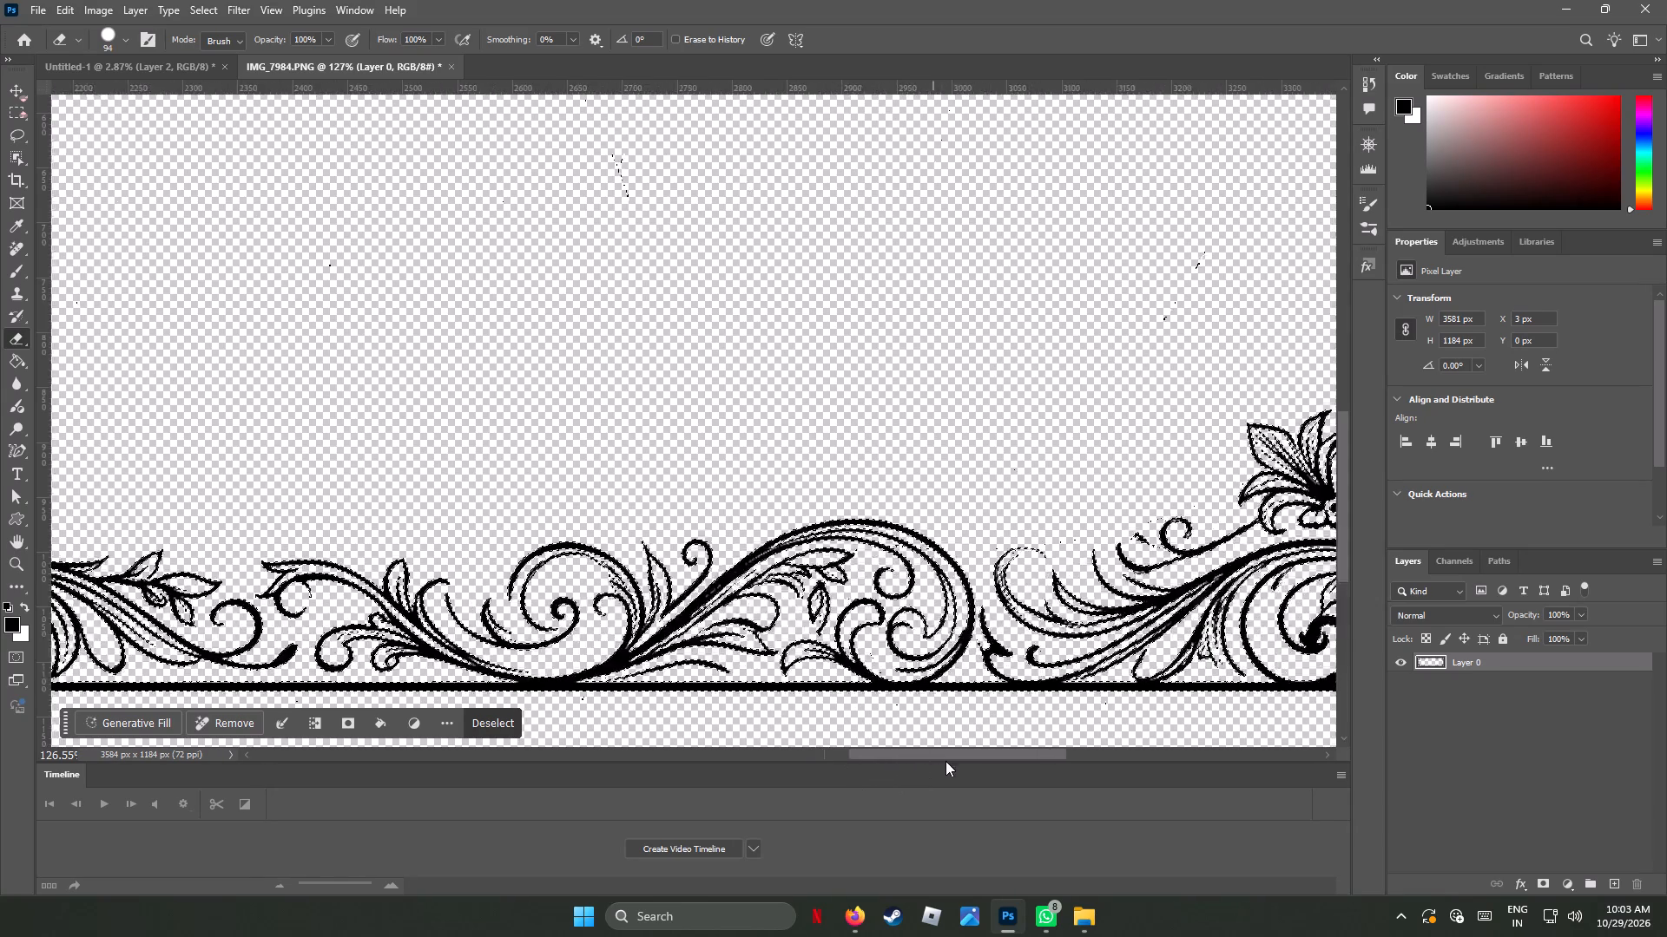
left_click_drag(946, 761, 983, 773)
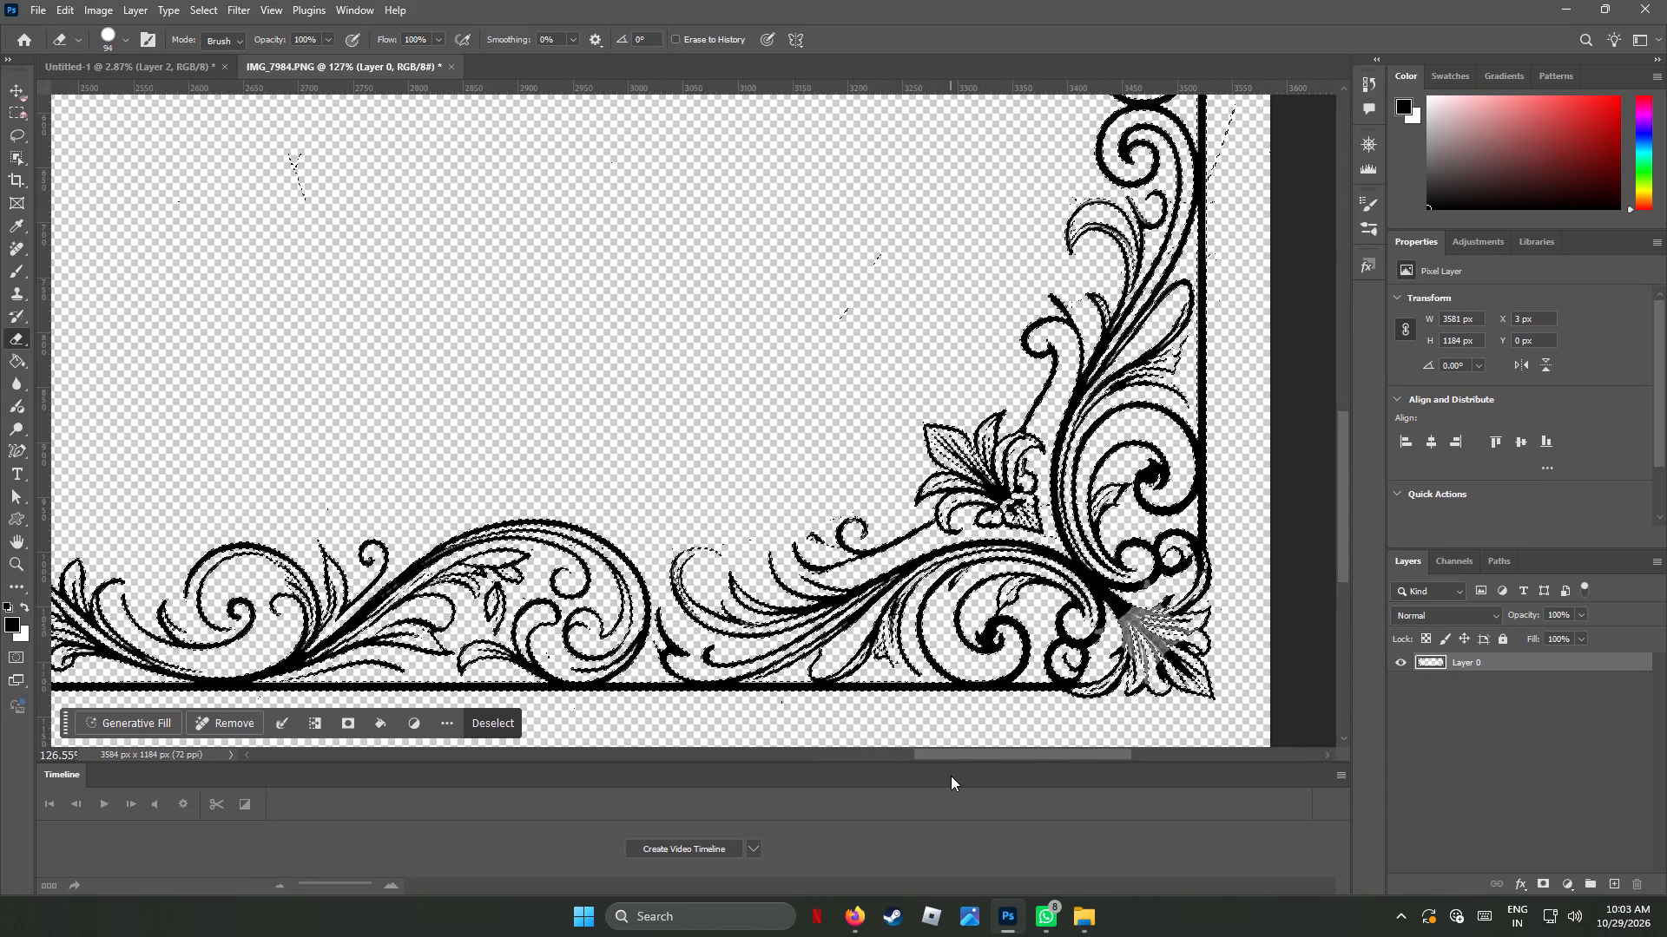
scroll(951, 776, "up", 8)
scroll(951, 776, "down", 1)
scroll(951, 776, "up", 1)
scroll(951, 776, "down", 2)
scroll(951, 776, "up", 9)
scroll(951, 776, "down", 2)
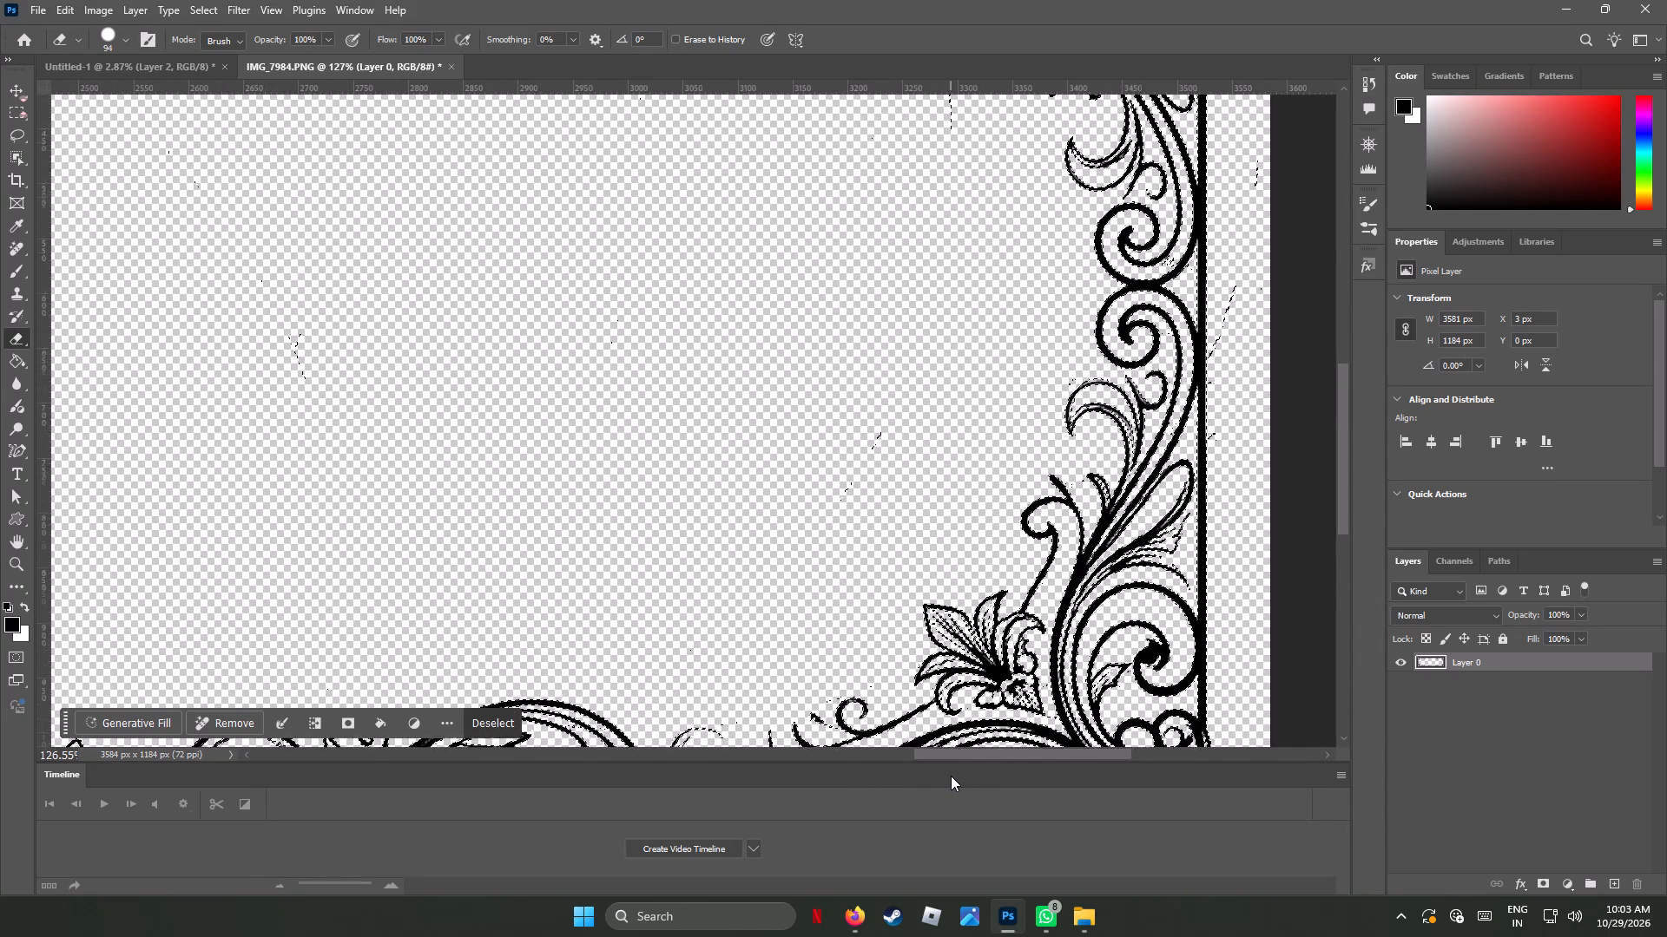
scroll(951, 776, "up", 6)
scroll(951, 776, "down", 1)
scroll(951, 776, "up", 2)
scroll(951, 776, "down", 1)
scroll(951, 776, "up", 12)
scroll(951, 776, "down", 1)
scroll(951, 776, "up", 1)
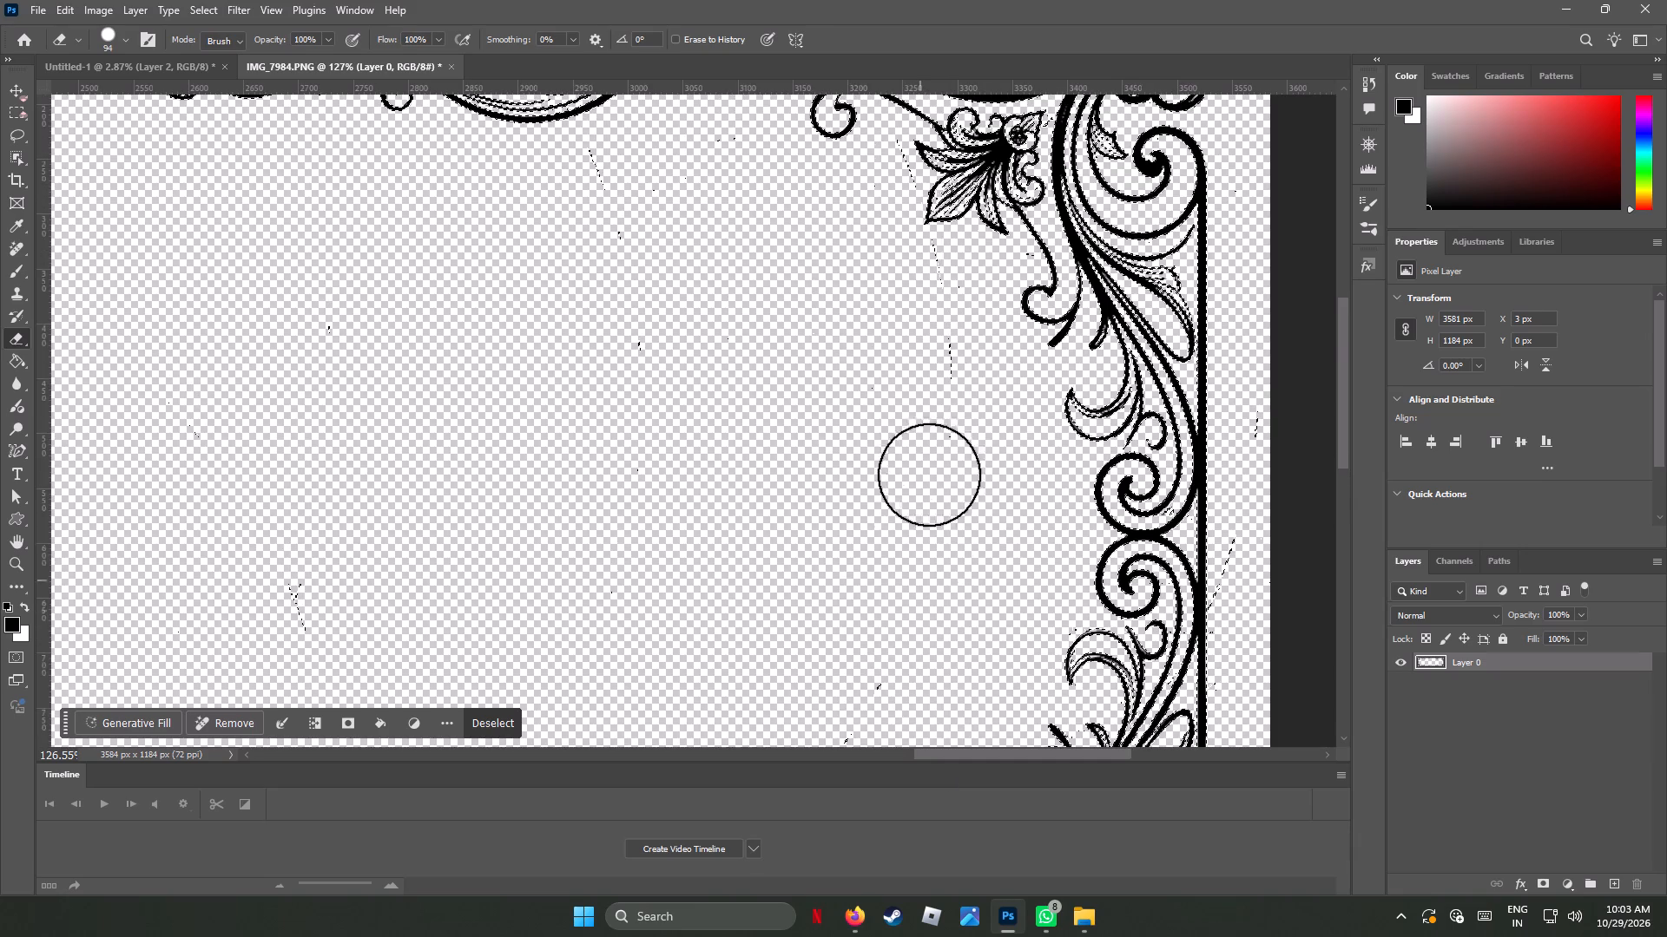
Sweep the 94 px Eraser over the dotted remnants in the interior below and beside the upper-right corner ornament.
left_click_drag(939, 293, 994, 540)
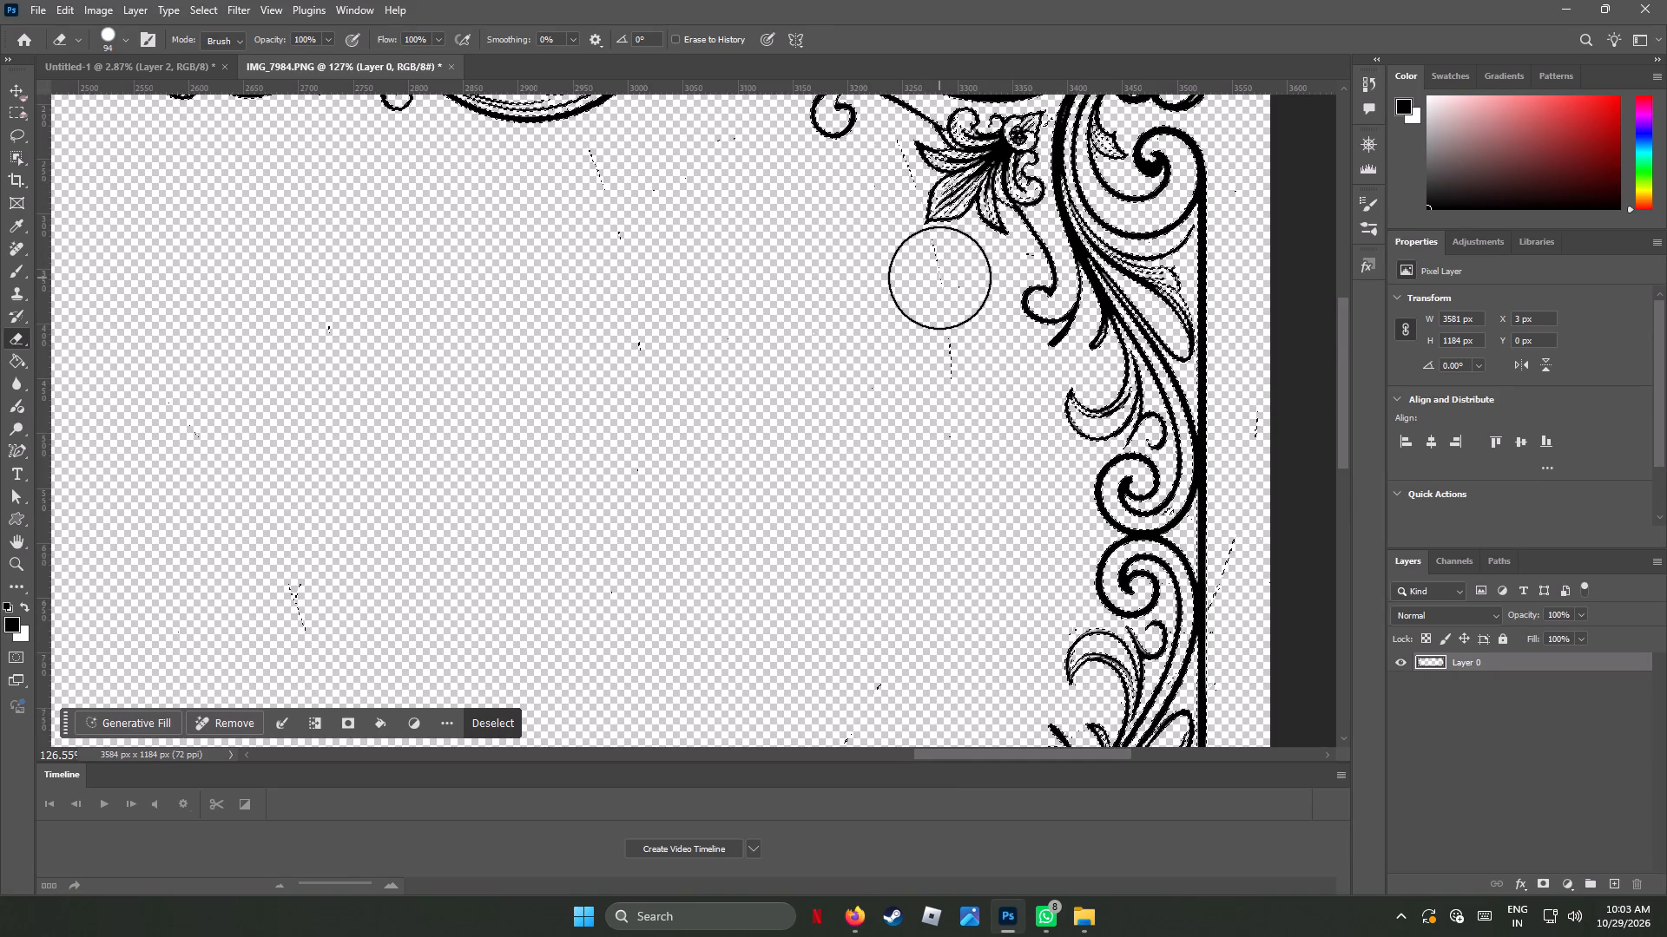
left_click_drag(939, 278, 961, 546)
left_click_drag(781, 266, 590, 407)
left_click_drag(952, 356, 920, 549)
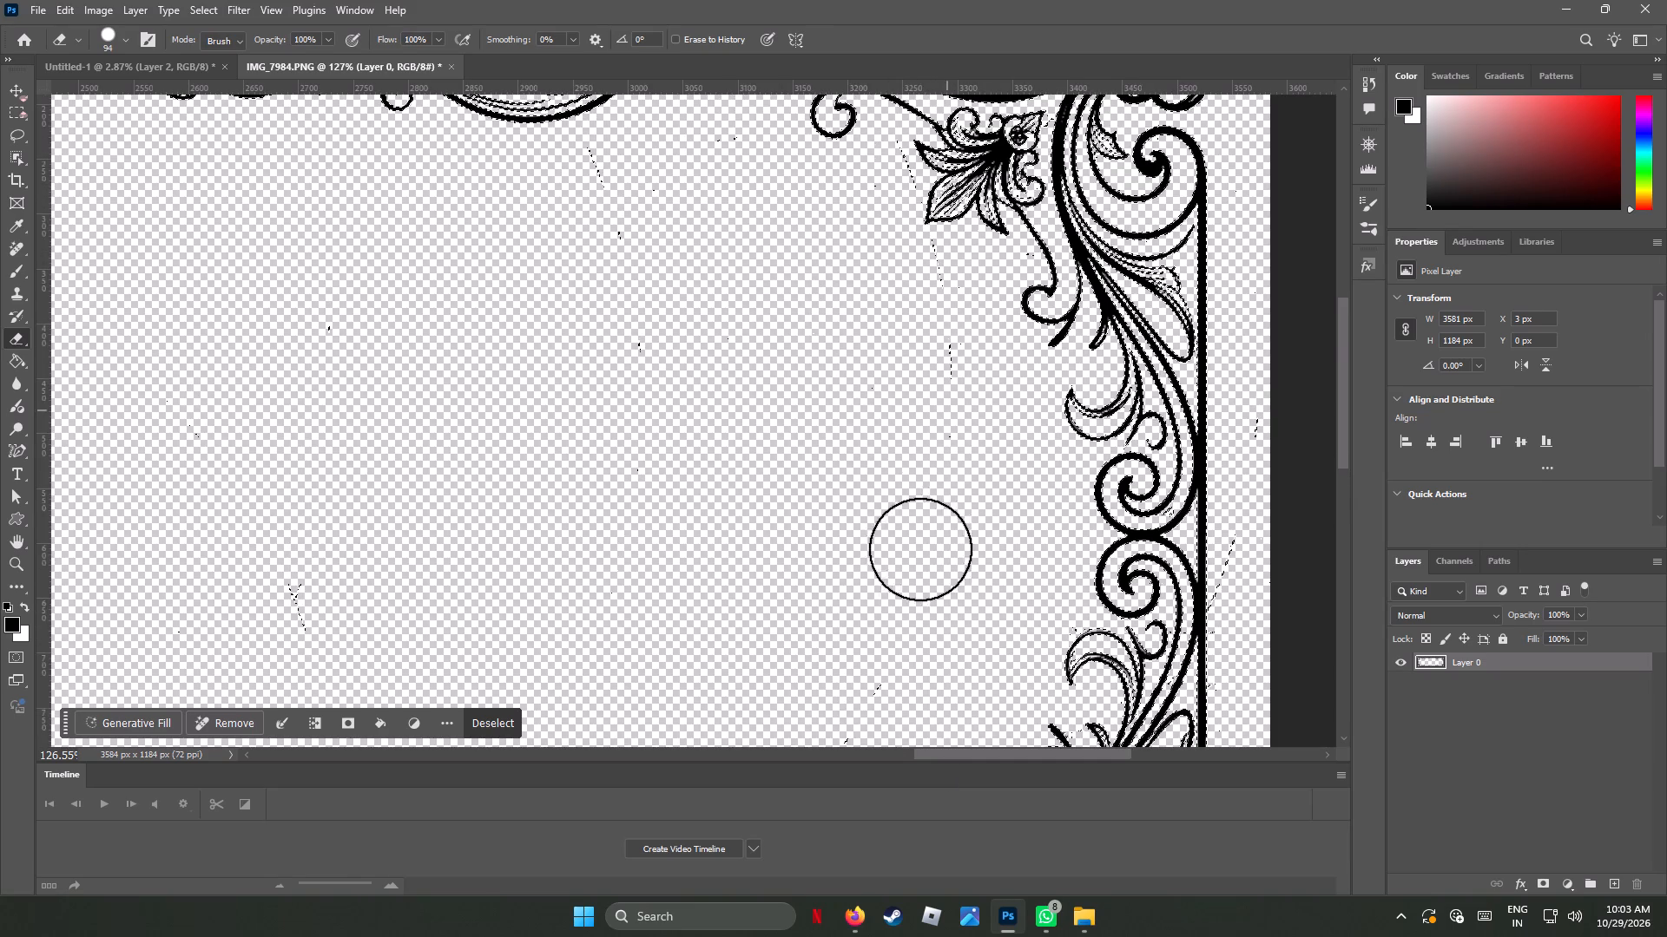
left_click_drag(920, 549, 906, 590)
Sweep the 94 px Eraser through the interior just beneath the top border's scrollwork, from near the upper-right corner towards the centre ornament.
scroll(883, 542, "up", 14)
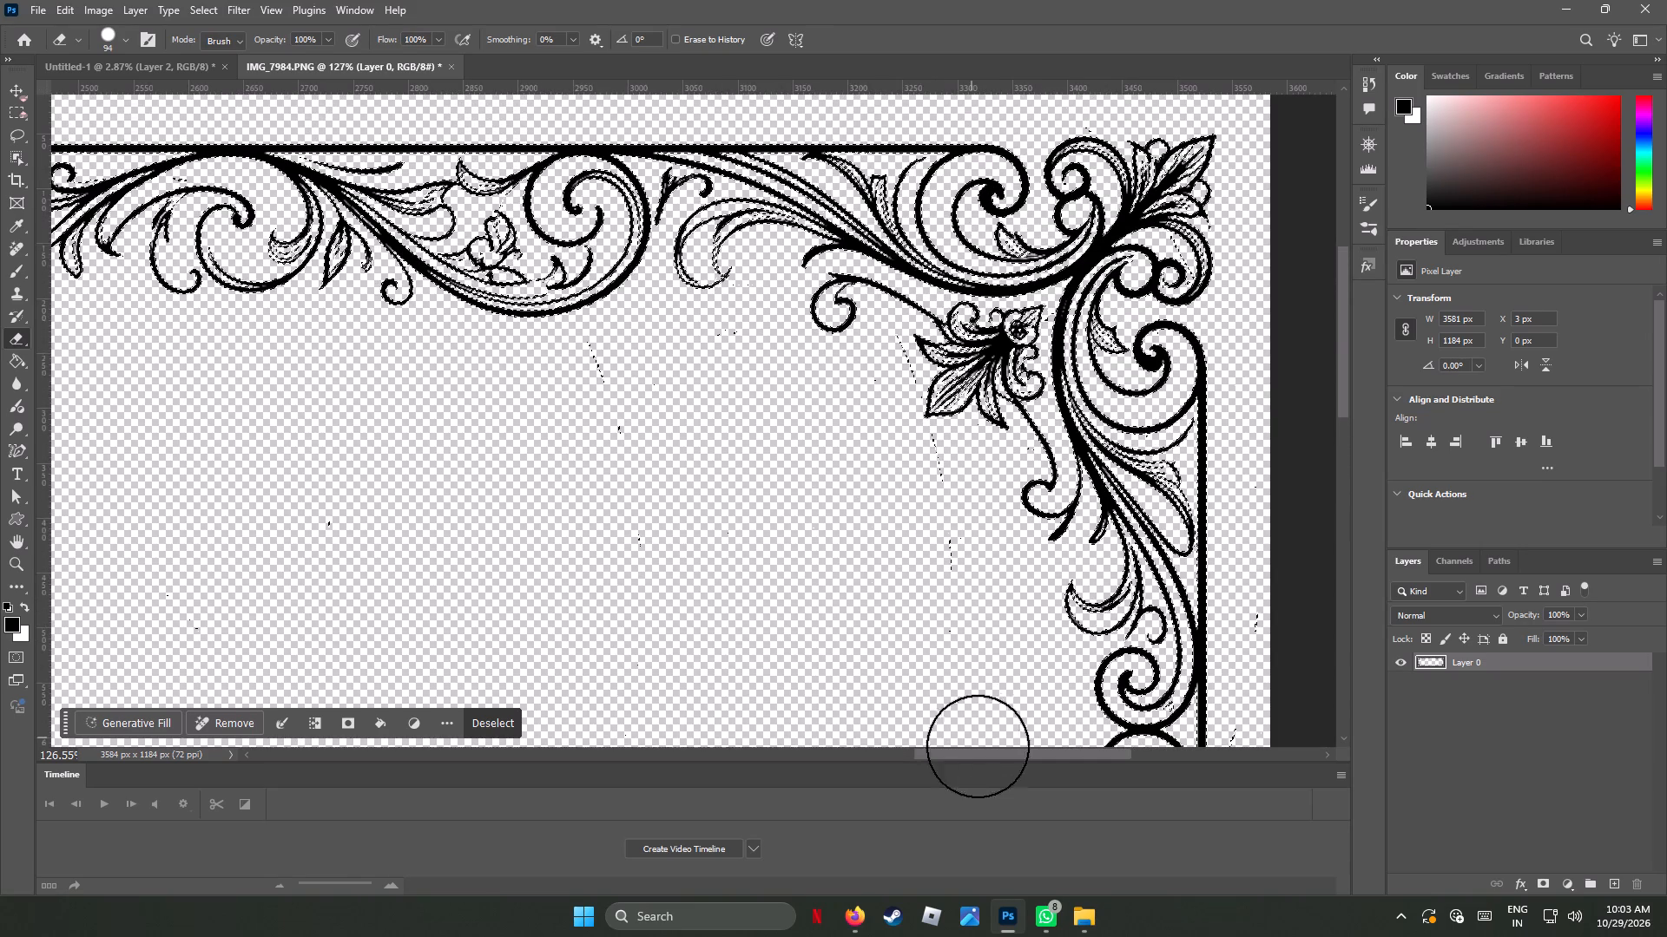
left_click_drag(985, 750, 915, 755)
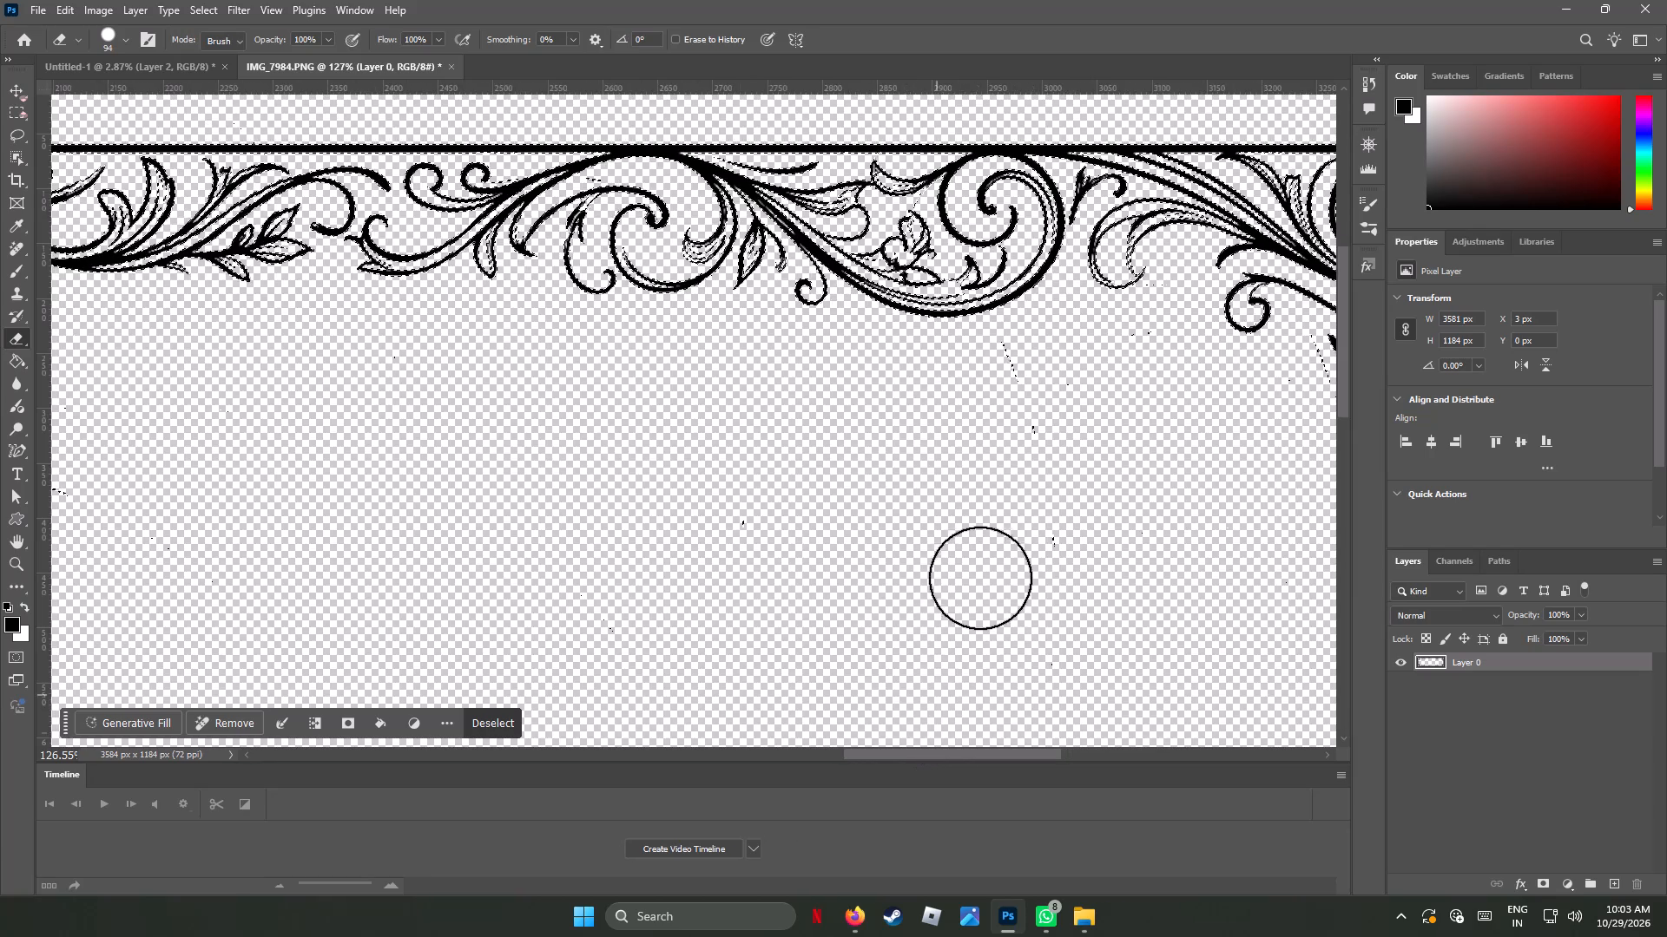
left_click_drag(1013, 370, 883, 446)
left_click_drag(1011, 368, 893, 397)
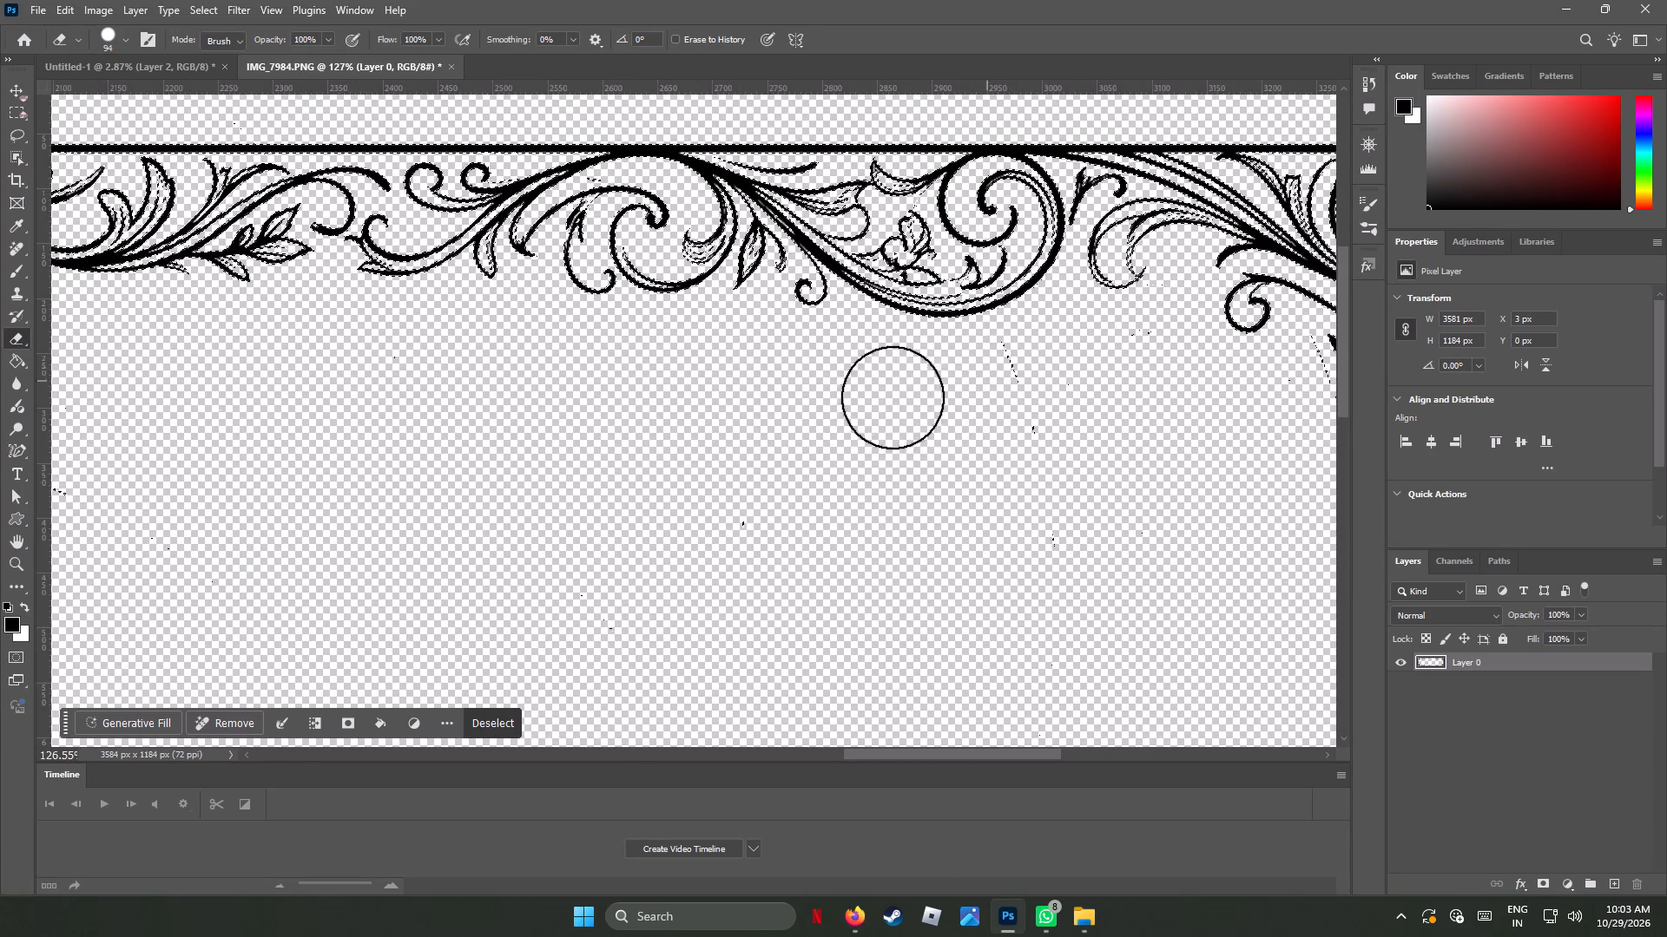
left_click_drag(893, 397, 455, 383)
left_click_drag(952, 750, 873, 751)
left_click_drag(729, 352, 294, 368)
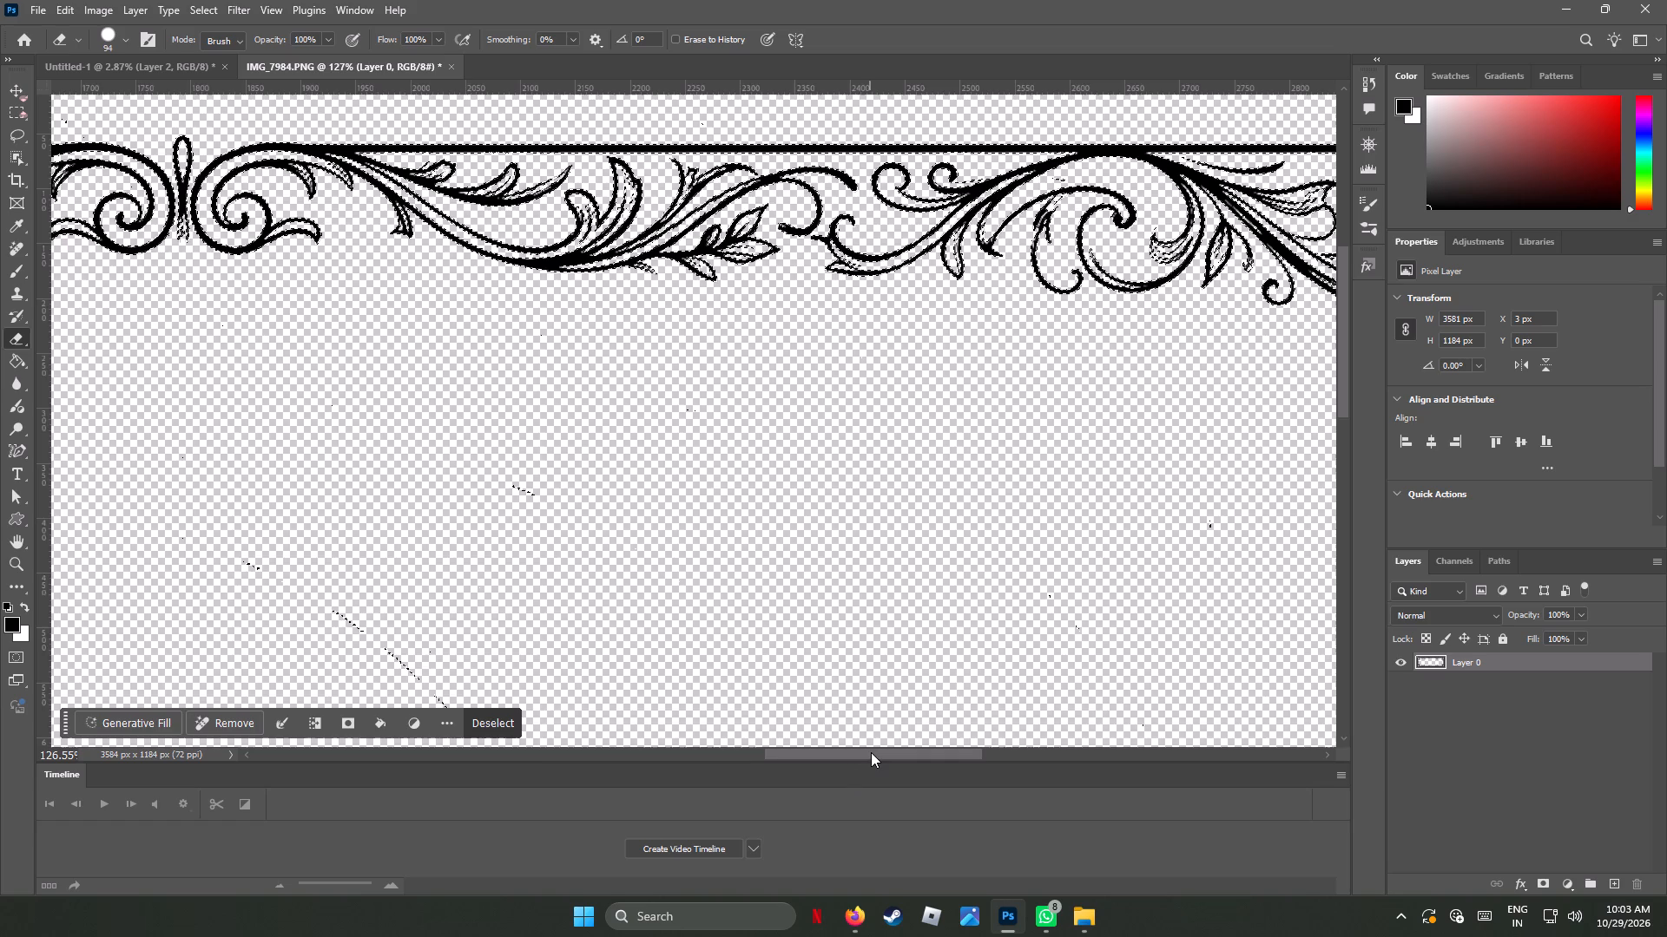
Sweep the 94 px Eraser over the short dotted remnant in the interior beside the upper-left corner ornament.
left_click_drag(871, 752, 769, 744)
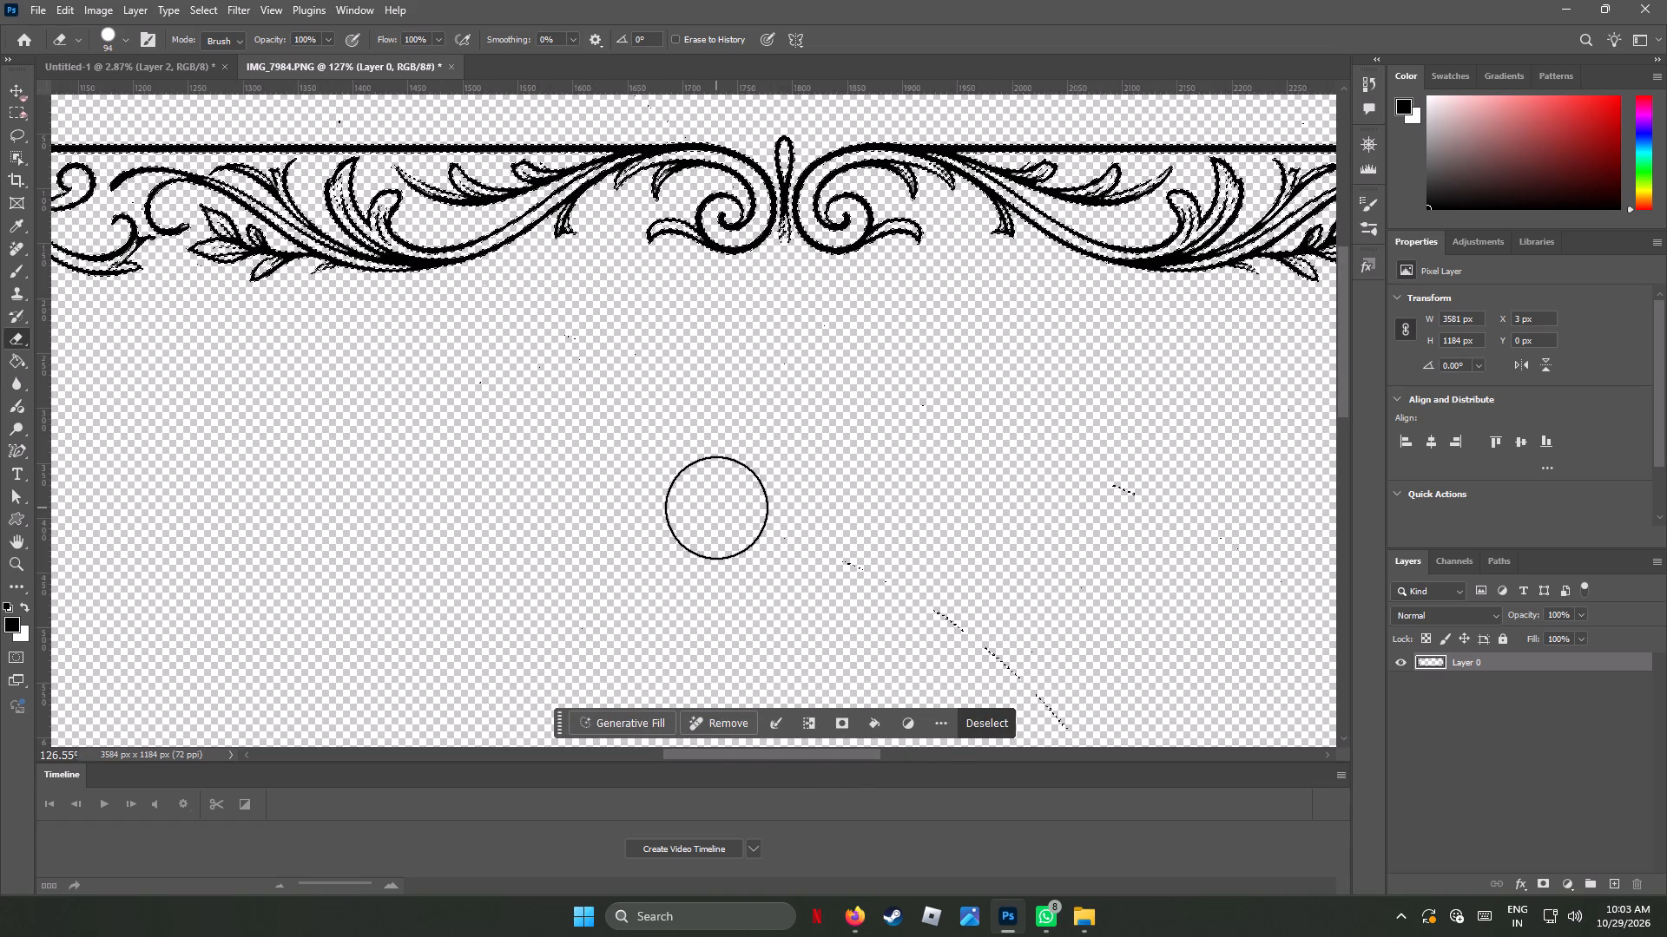
scroll(649, 490, "up", 2)
scroll(649, 490, "down", 1)
scroll(649, 490, "up", 5)
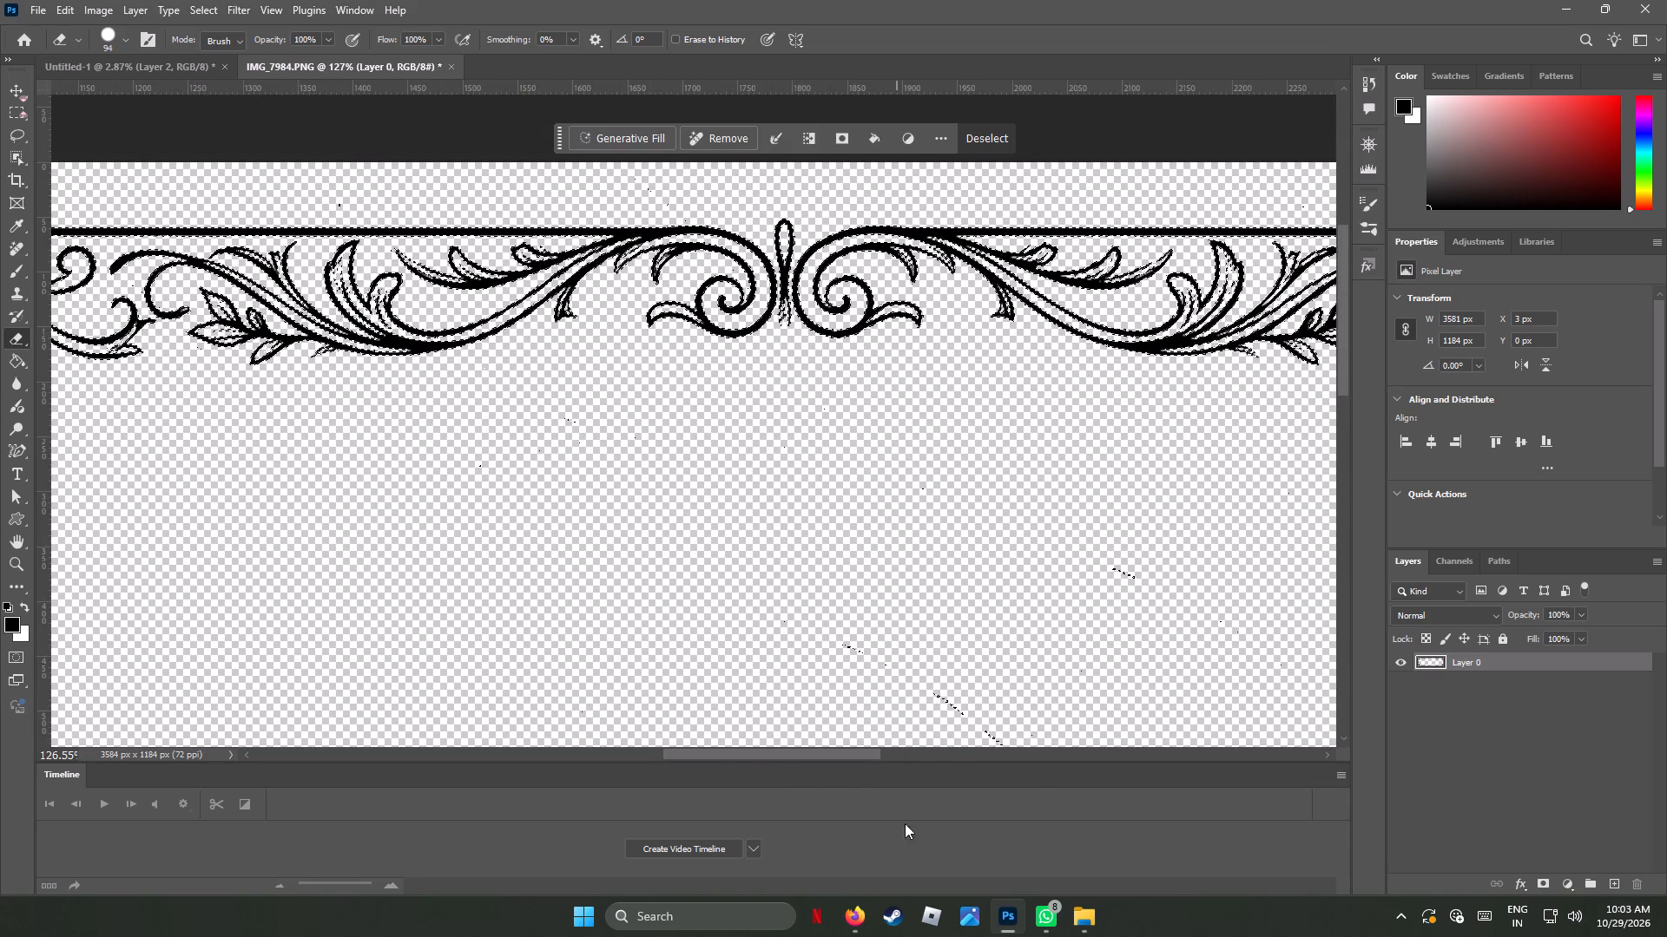
left_click_drag(817, 749, 728, 749)
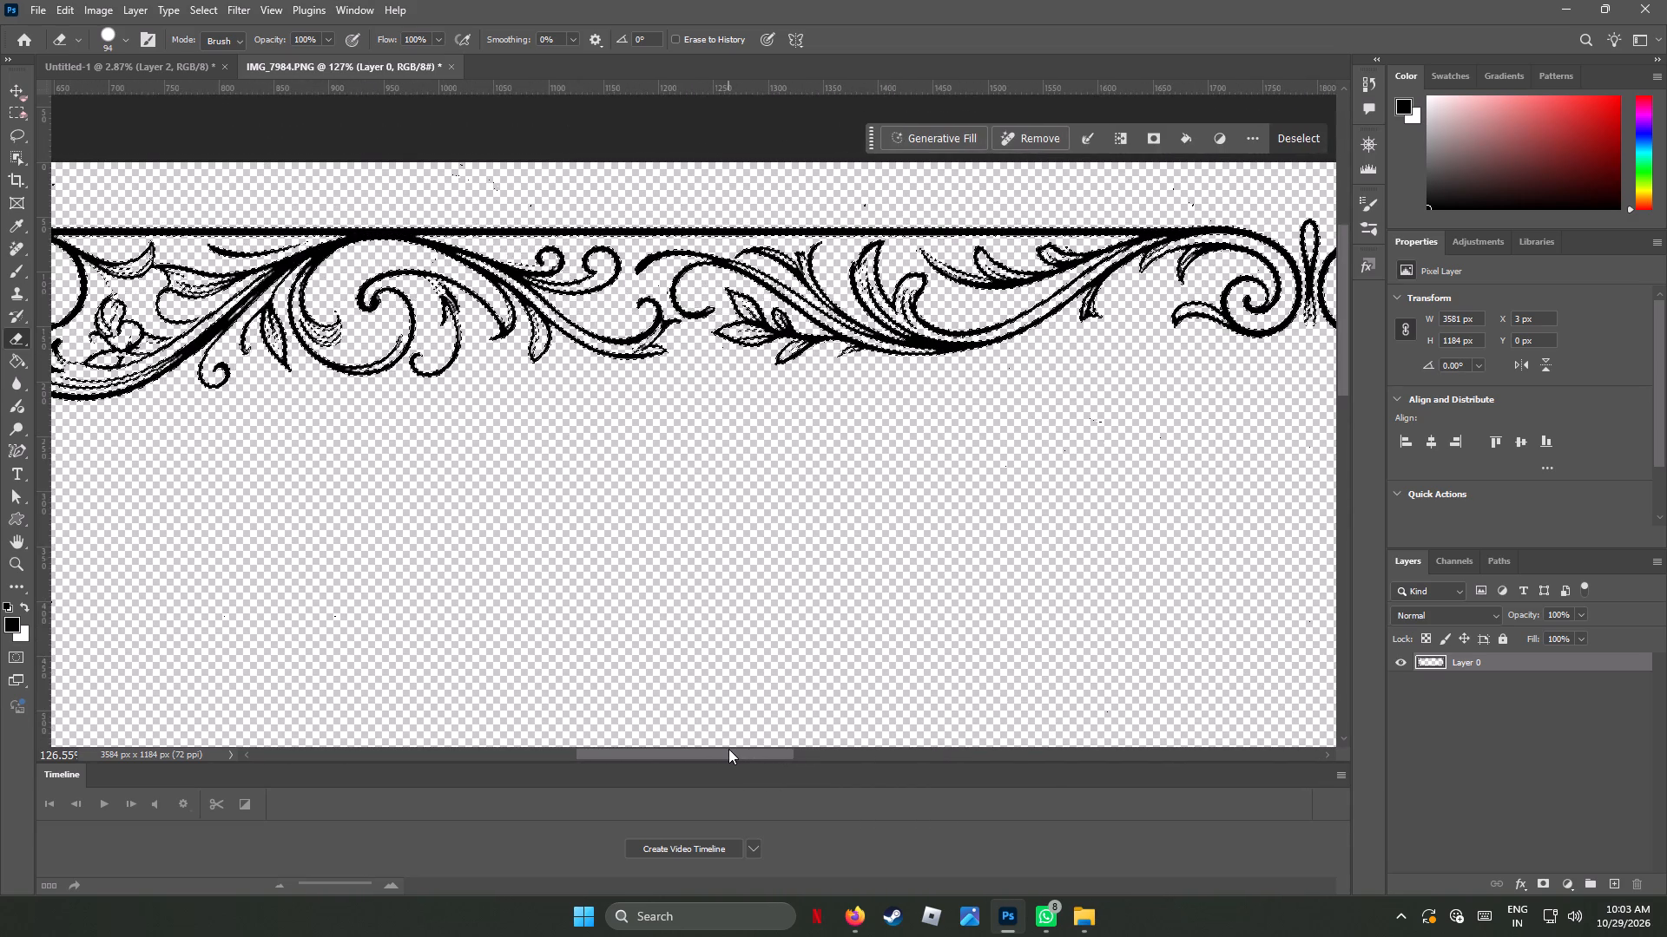
left_click_drag(728, 749, 689, 749)
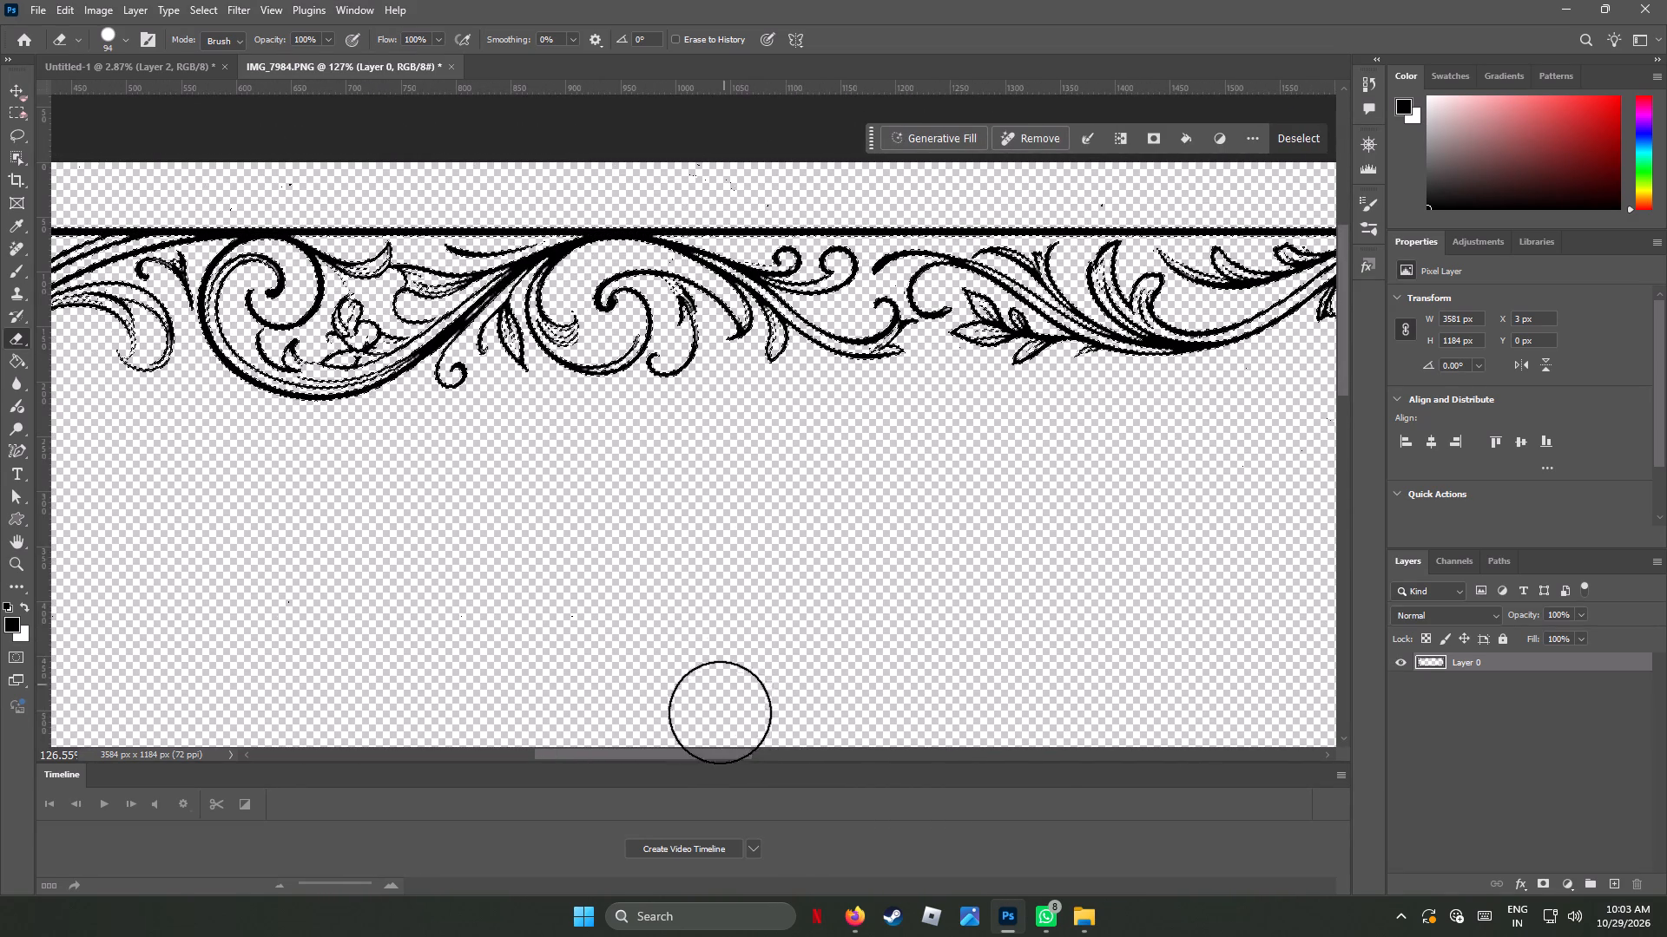
left_click_drag(718, 753, 662, 754)
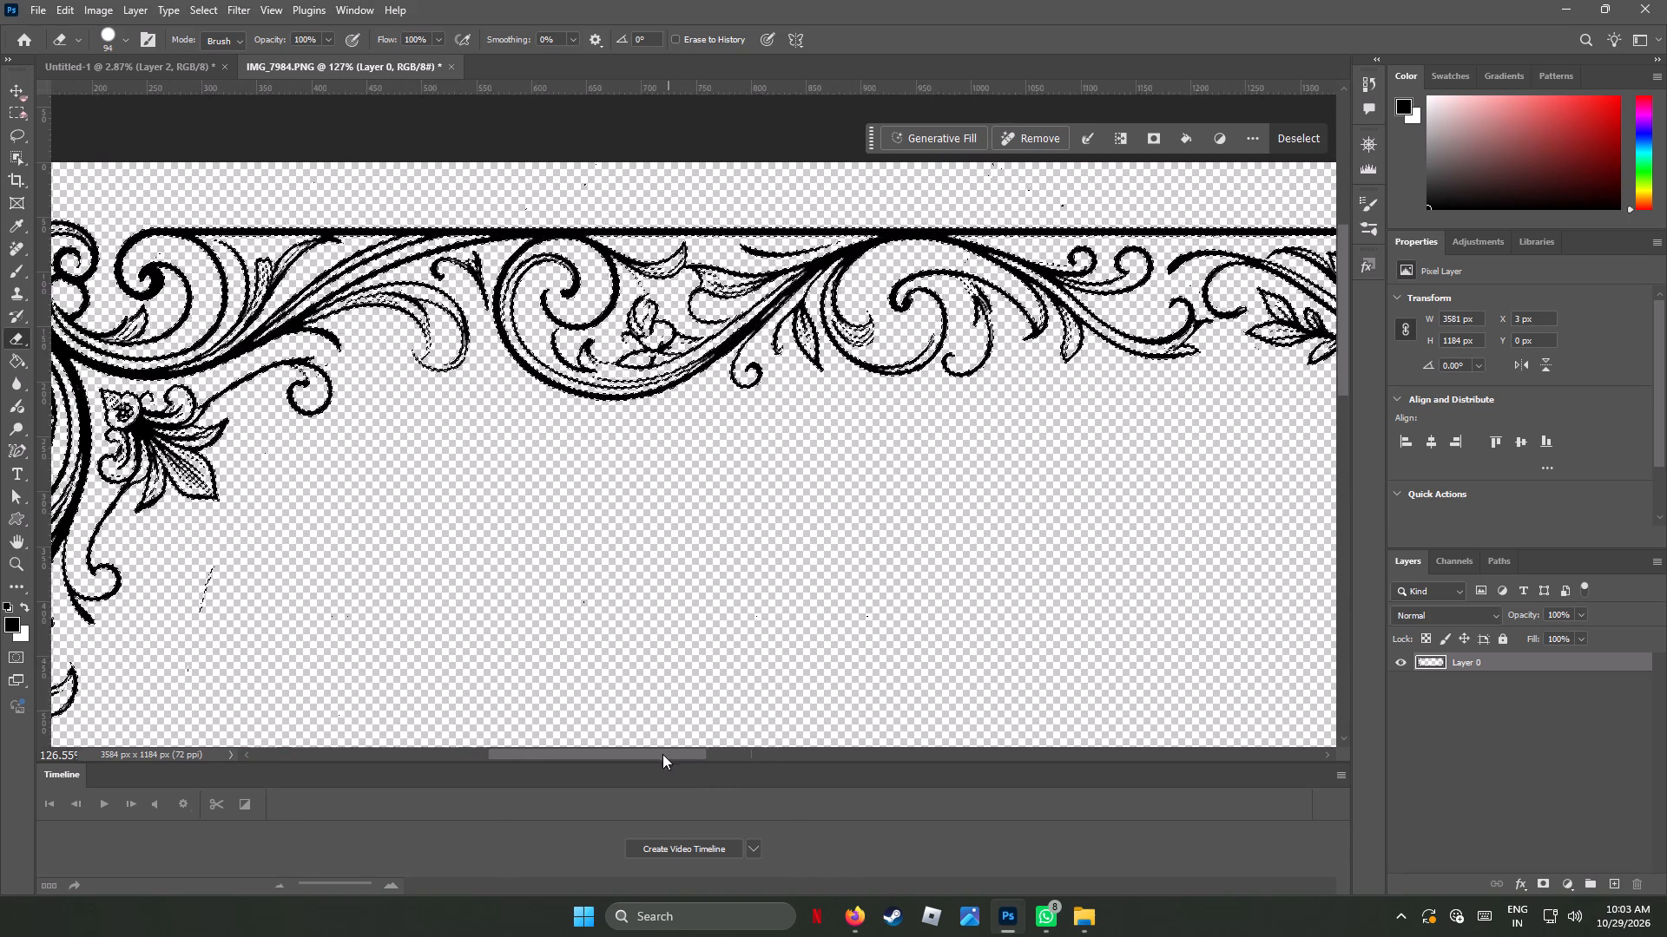
left_click_drag(662, 754, 625, 755)
left_click_drag(478, 588, 478, 588)
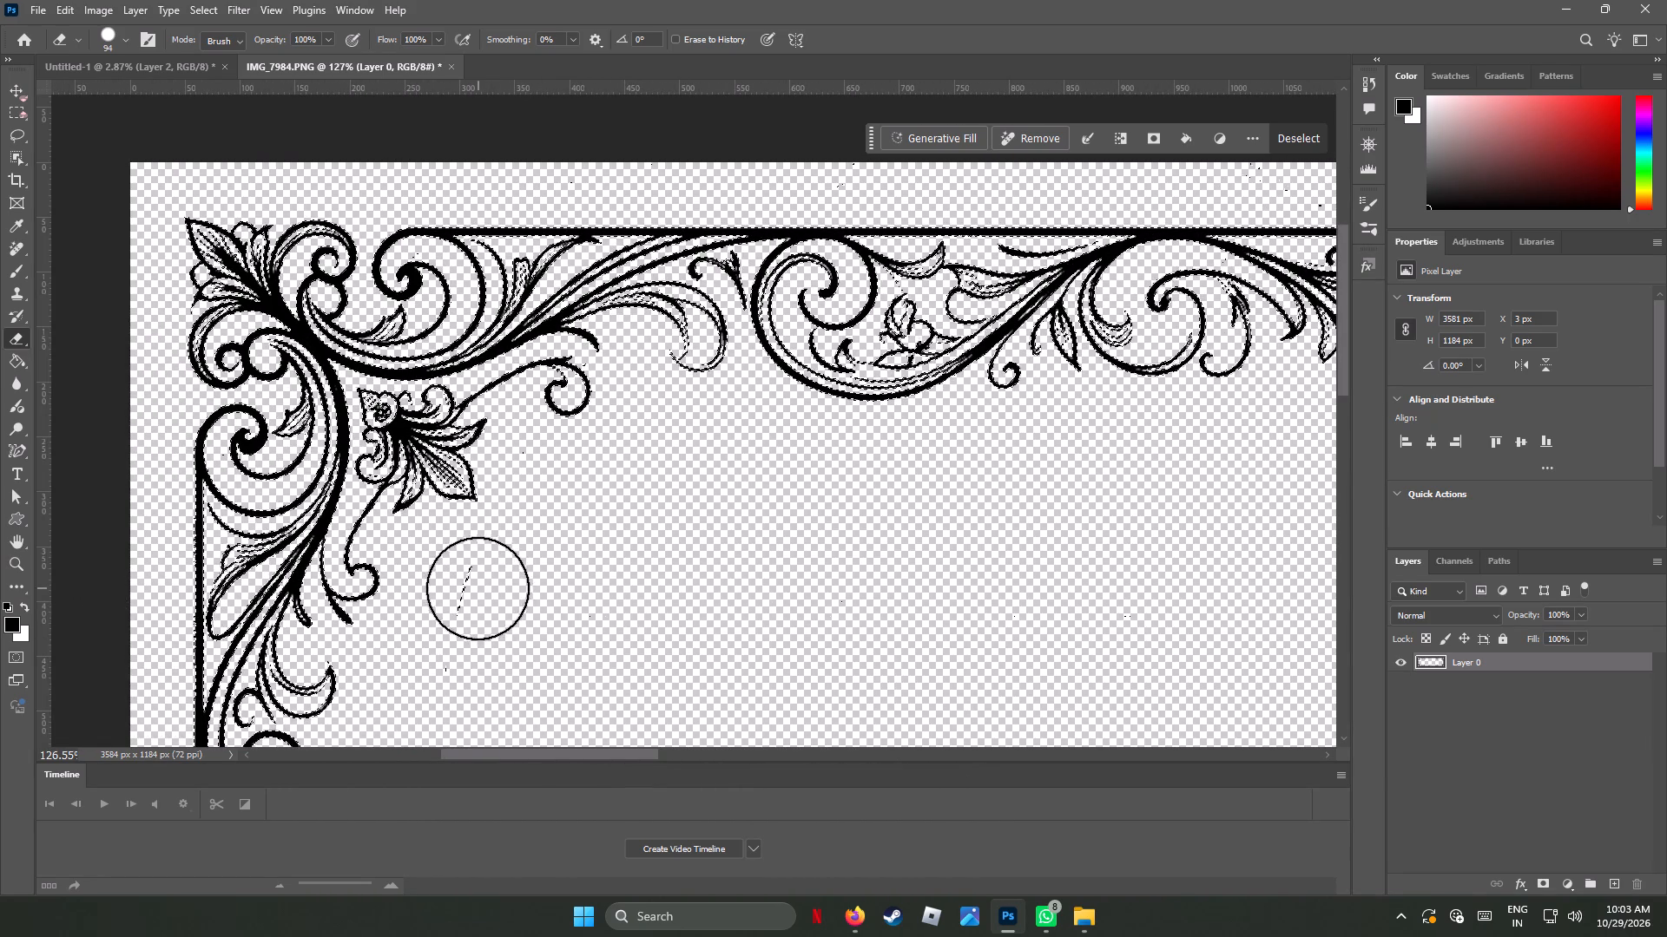
left_click_drag(478, 588, 470, 644)
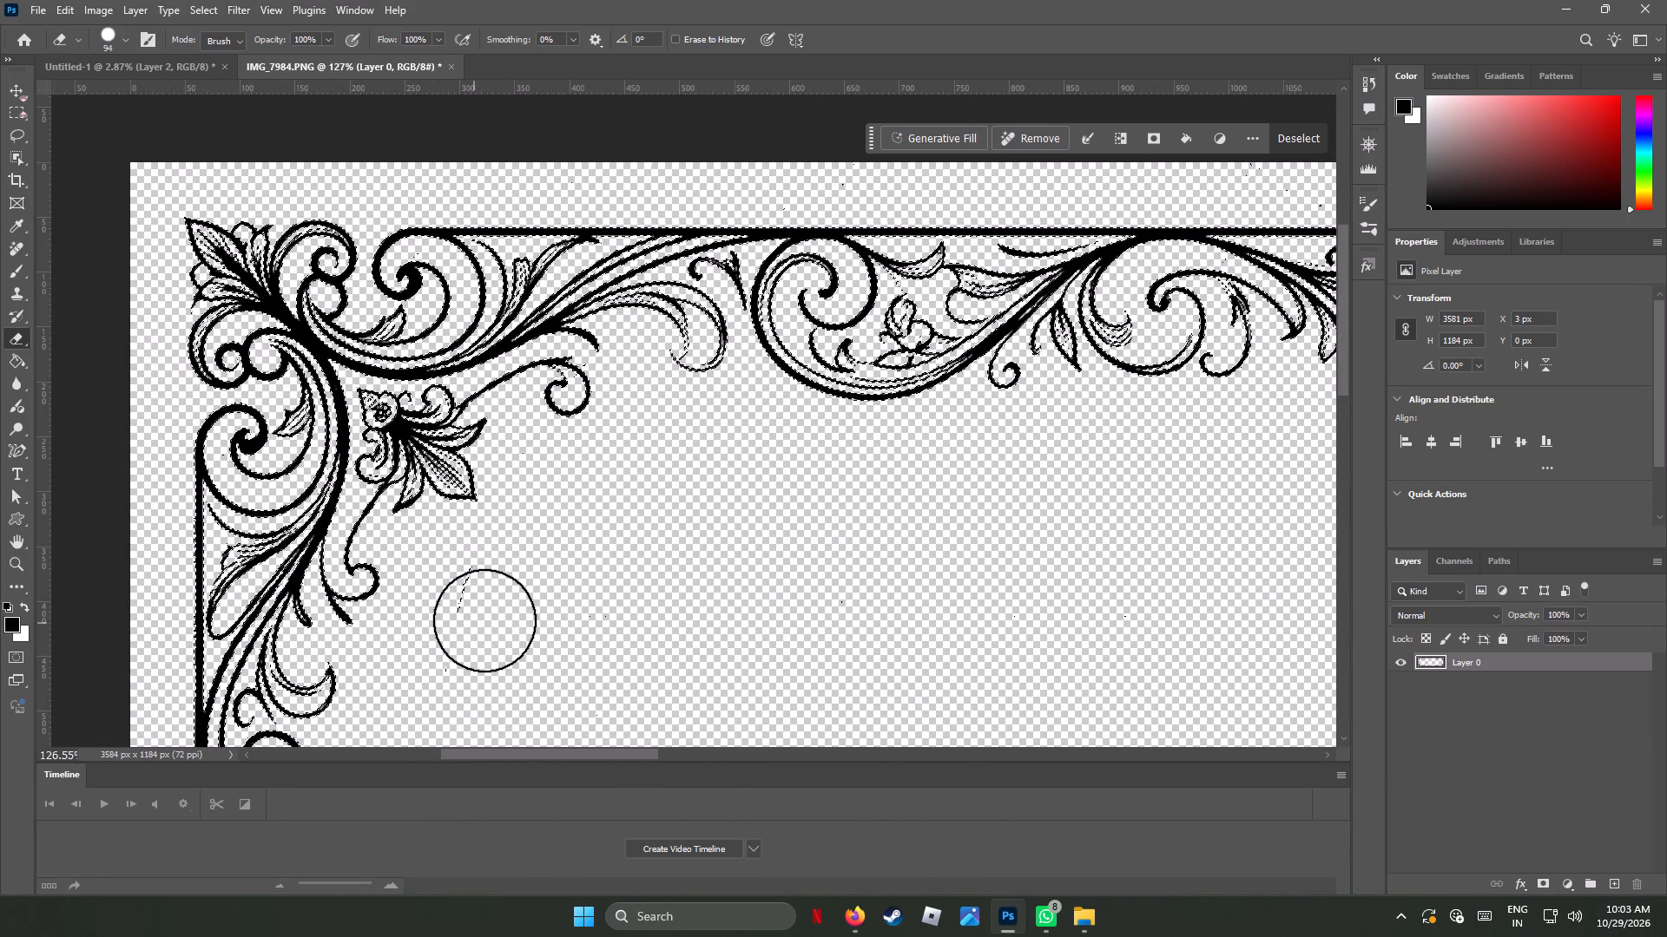
Clear the old selection and reselect the whole ornamental frame with the Object Selection tool in Rectangle mode.
scroll(497, 611, "down", 7, "alt")
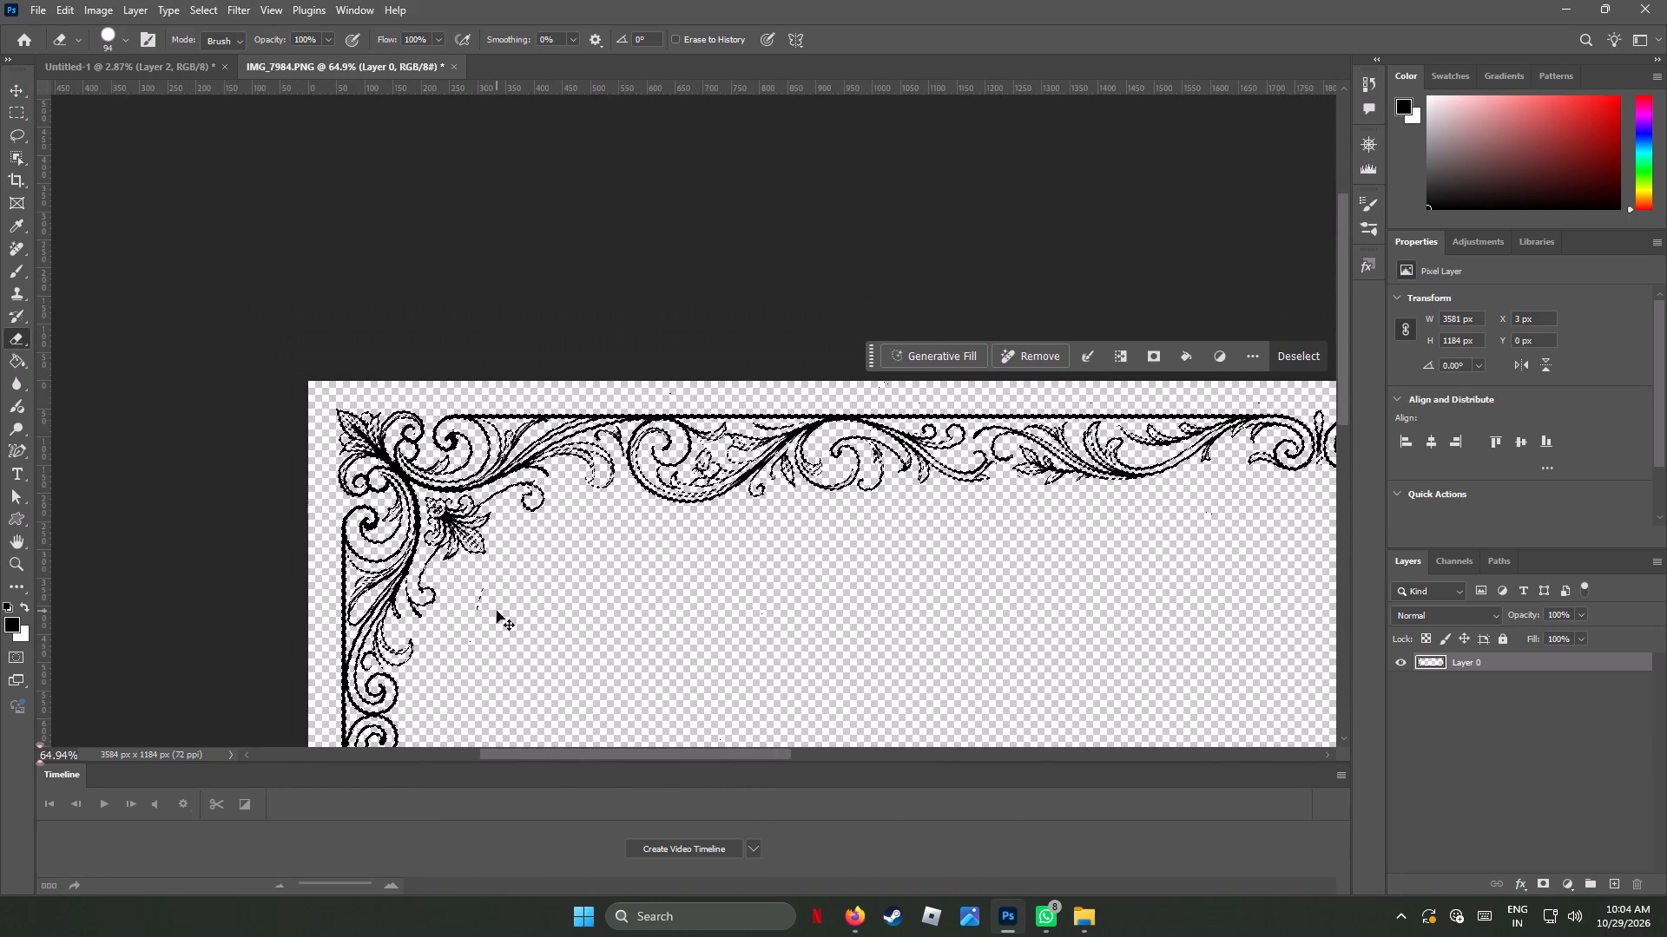
key("ctrl+d")
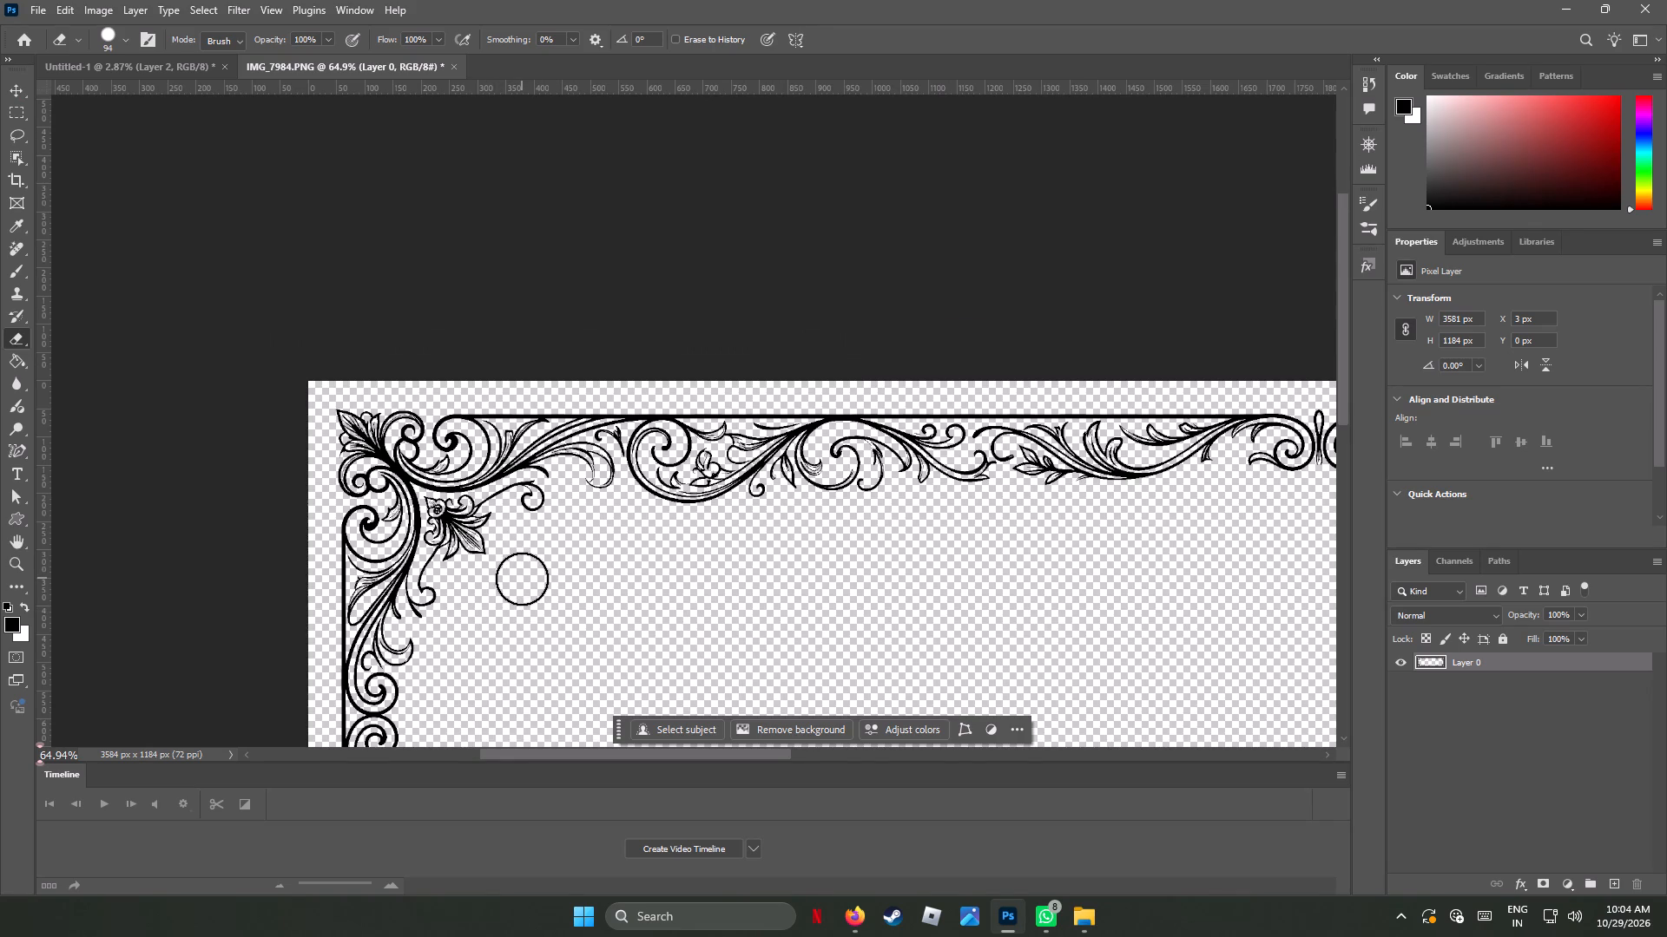
scroll(522, 579, "down", 8, "alt")
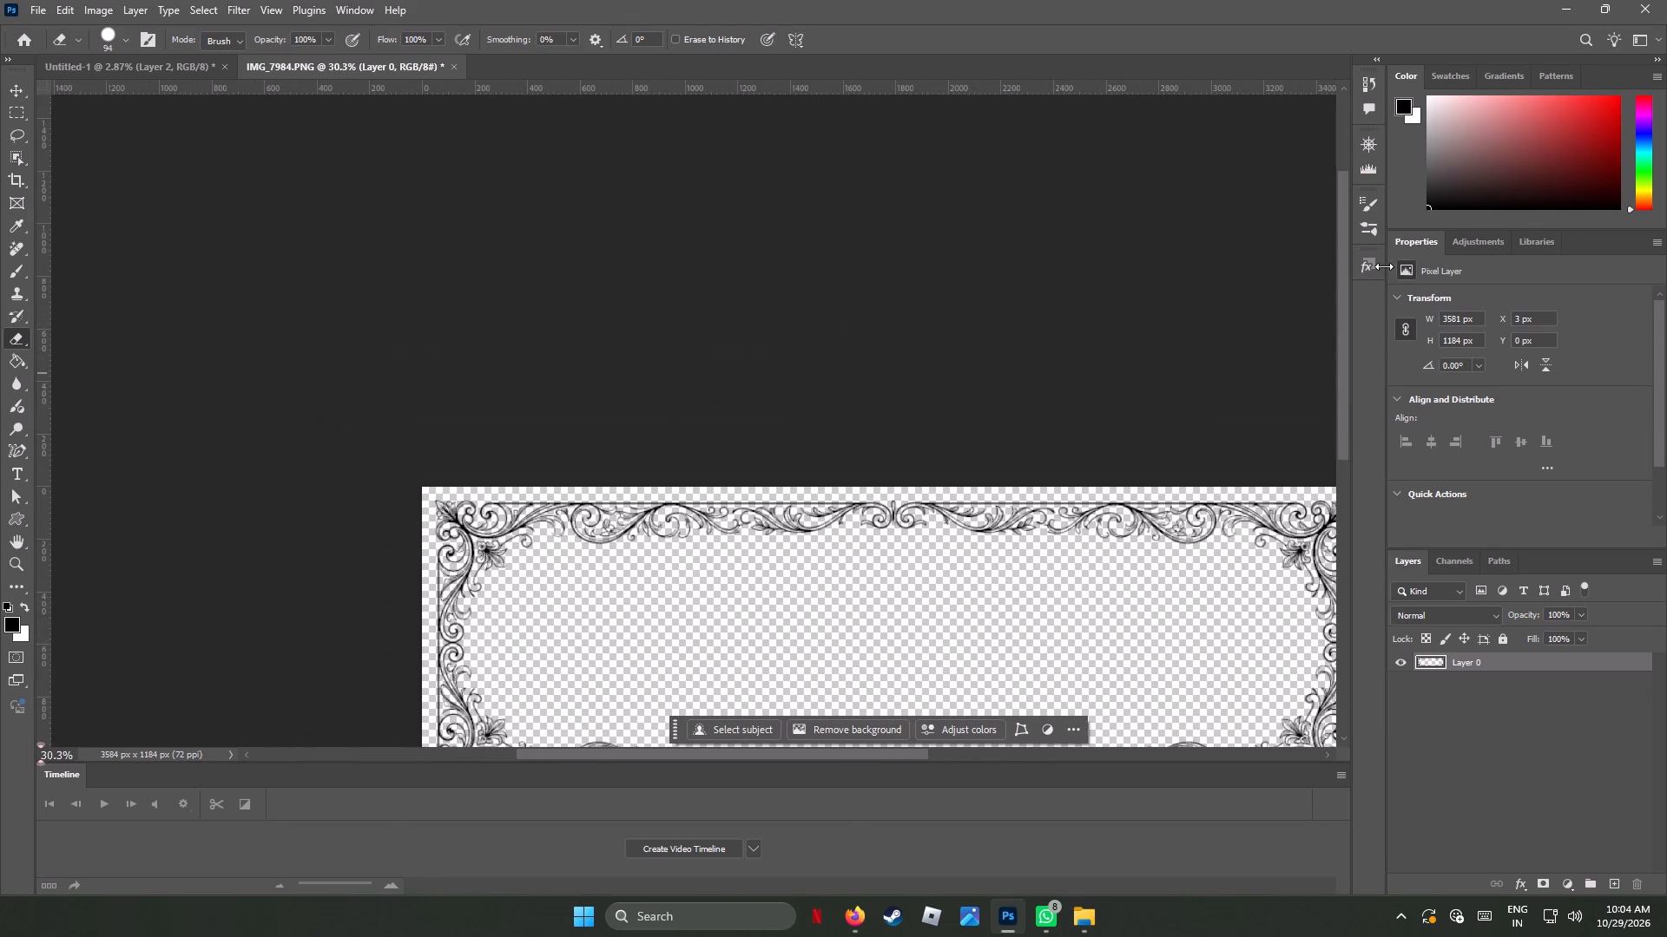
left_click_drag(1340, 240, 1351, 316)
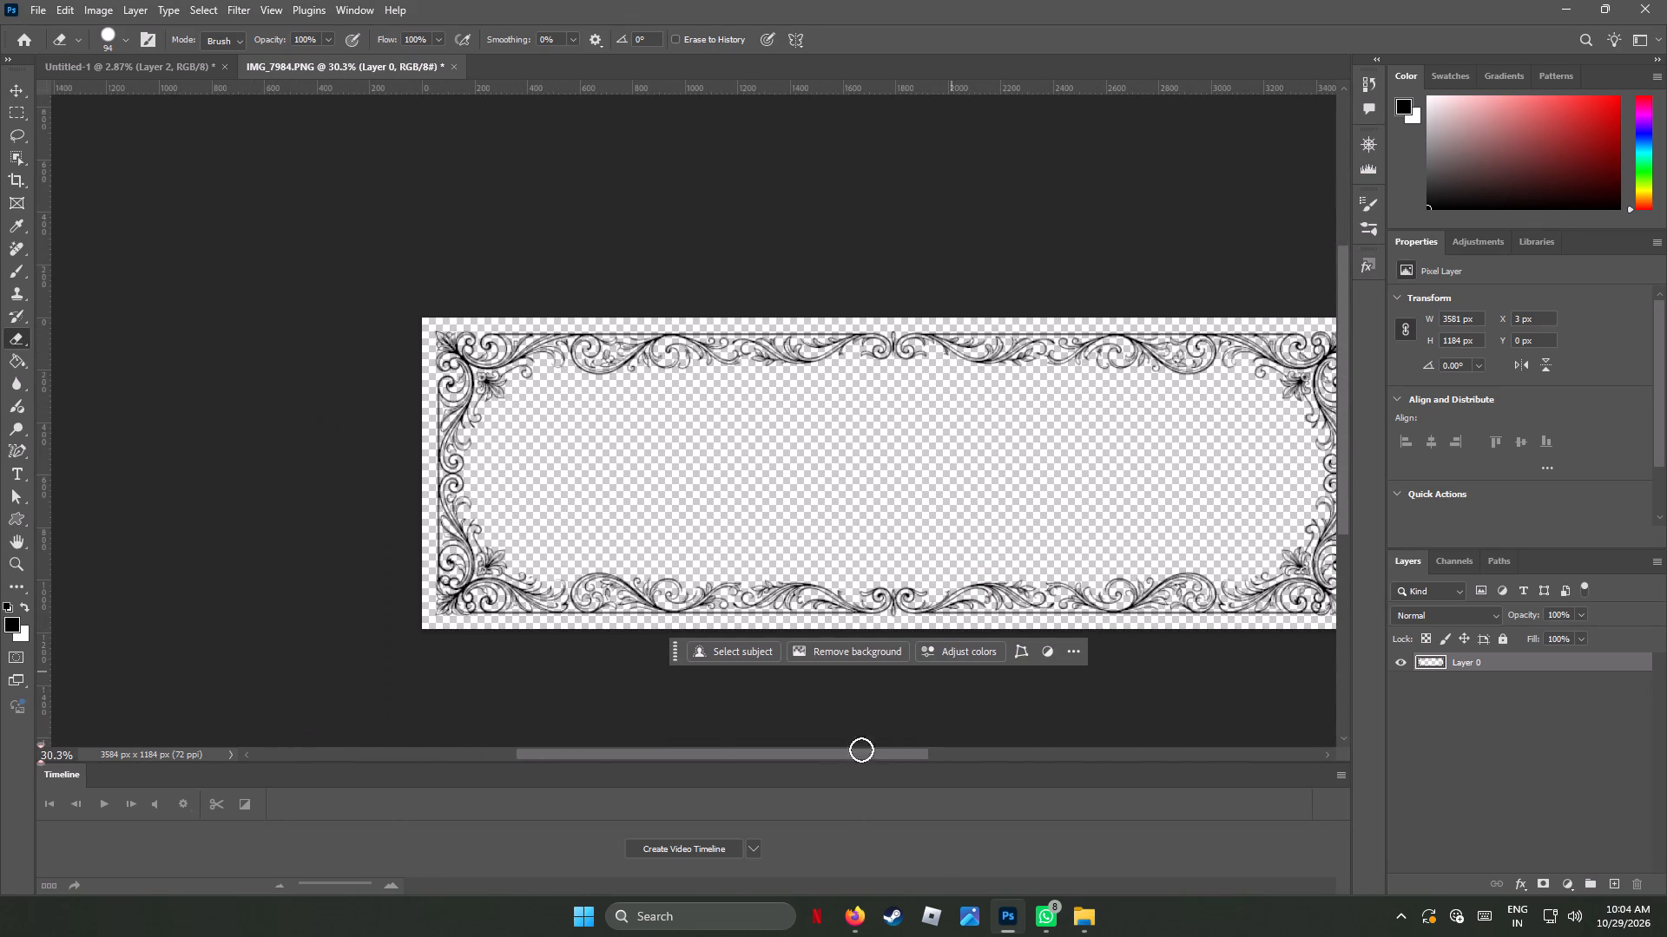
left_click_drag(724, 755, 762, 761)
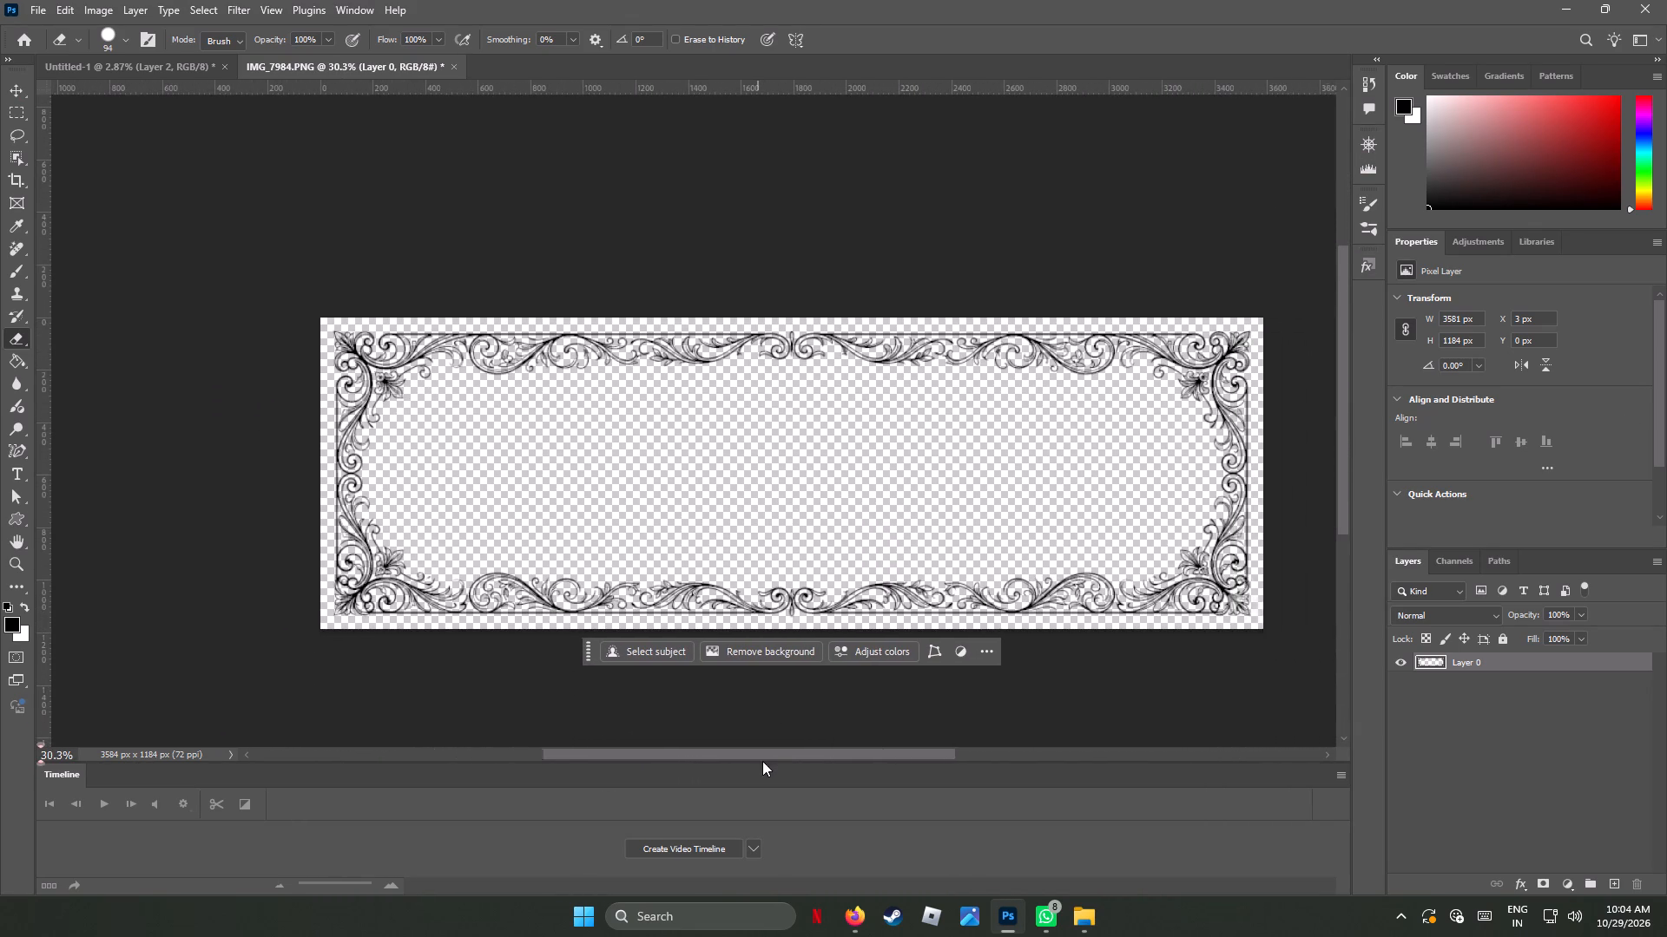
left_click_drag(762, 761, 783, 769)
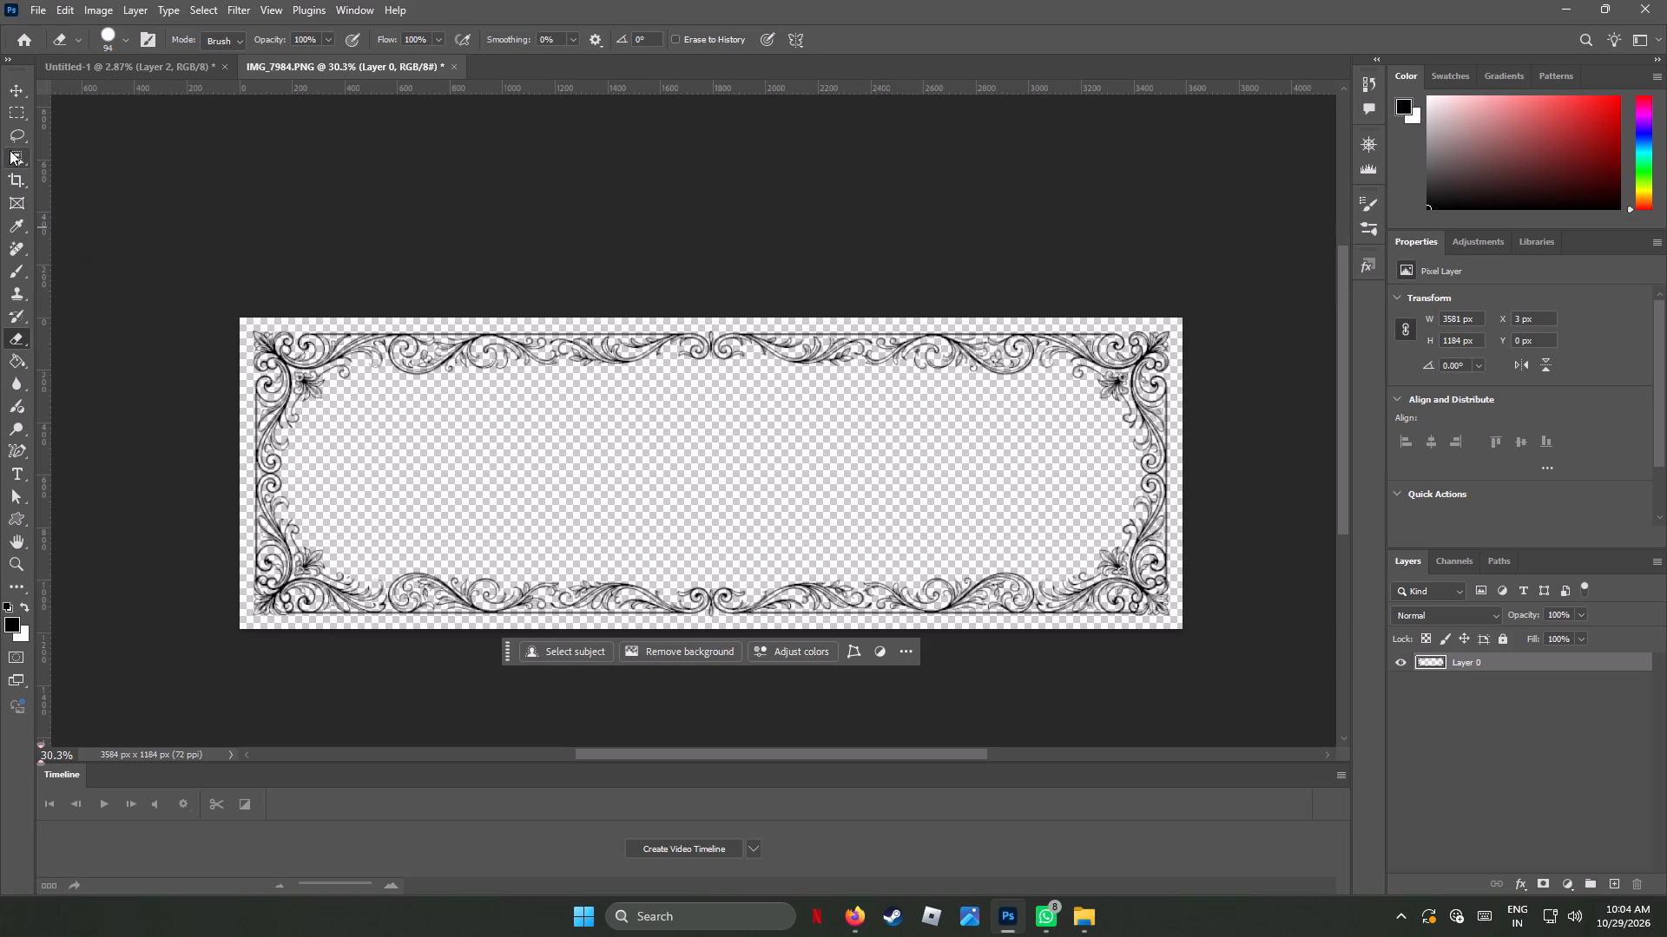
left_click(9, 151)
left_click_drag(227, 307, 921, 615)
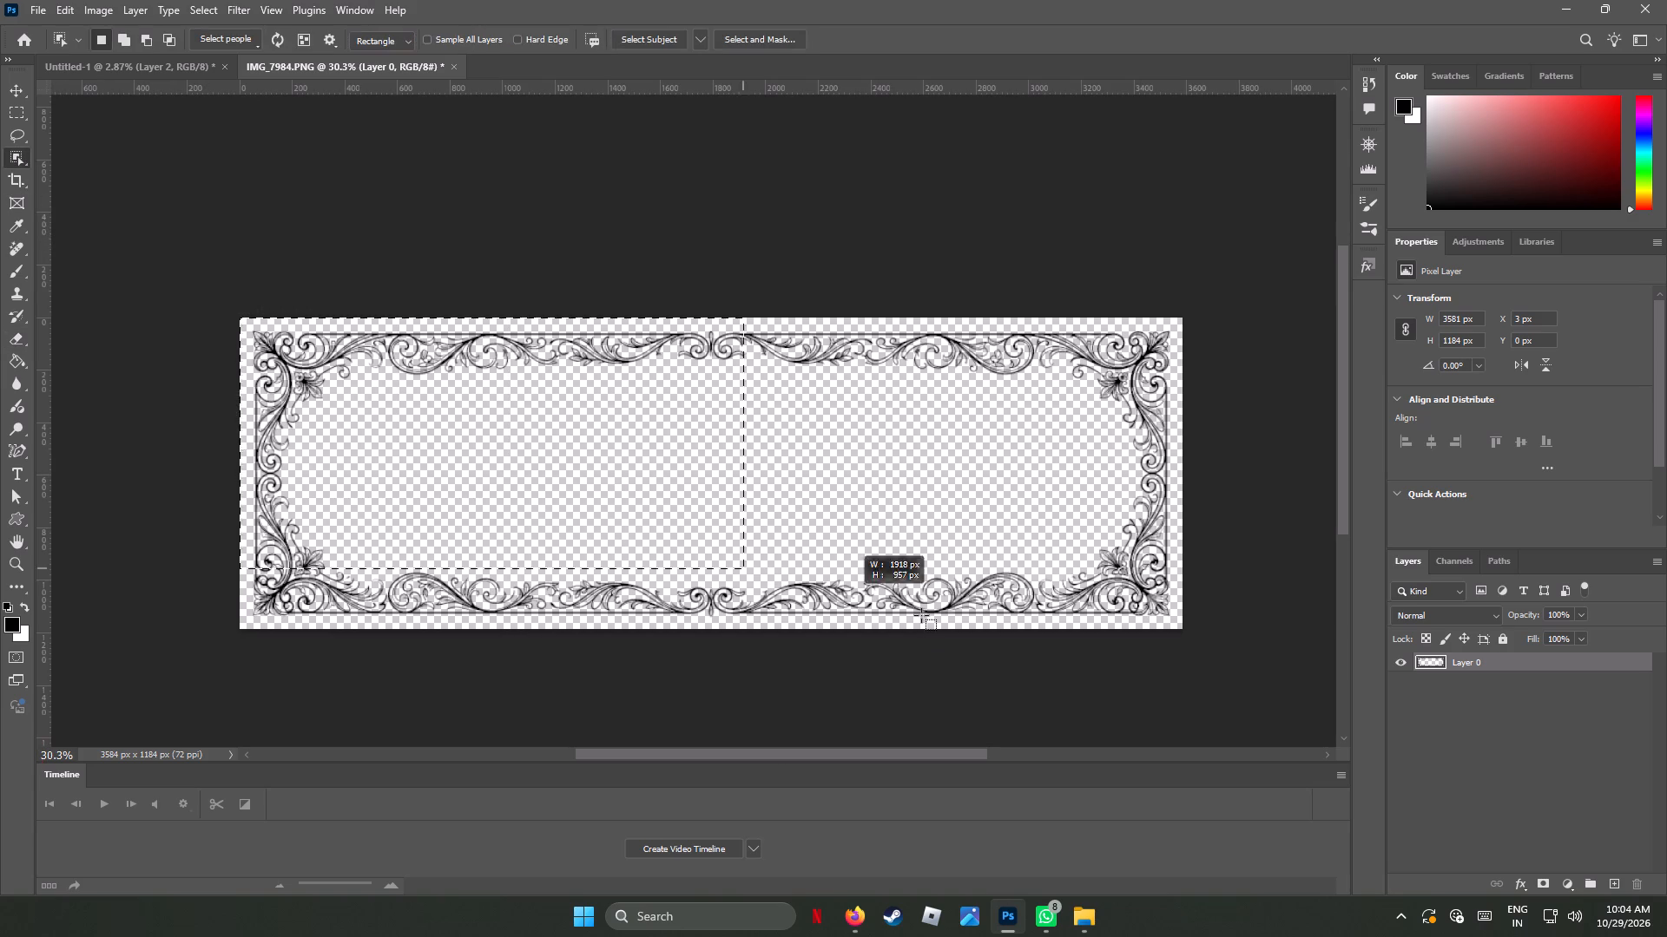
left_click_drag(921, 615, 1310, 687)
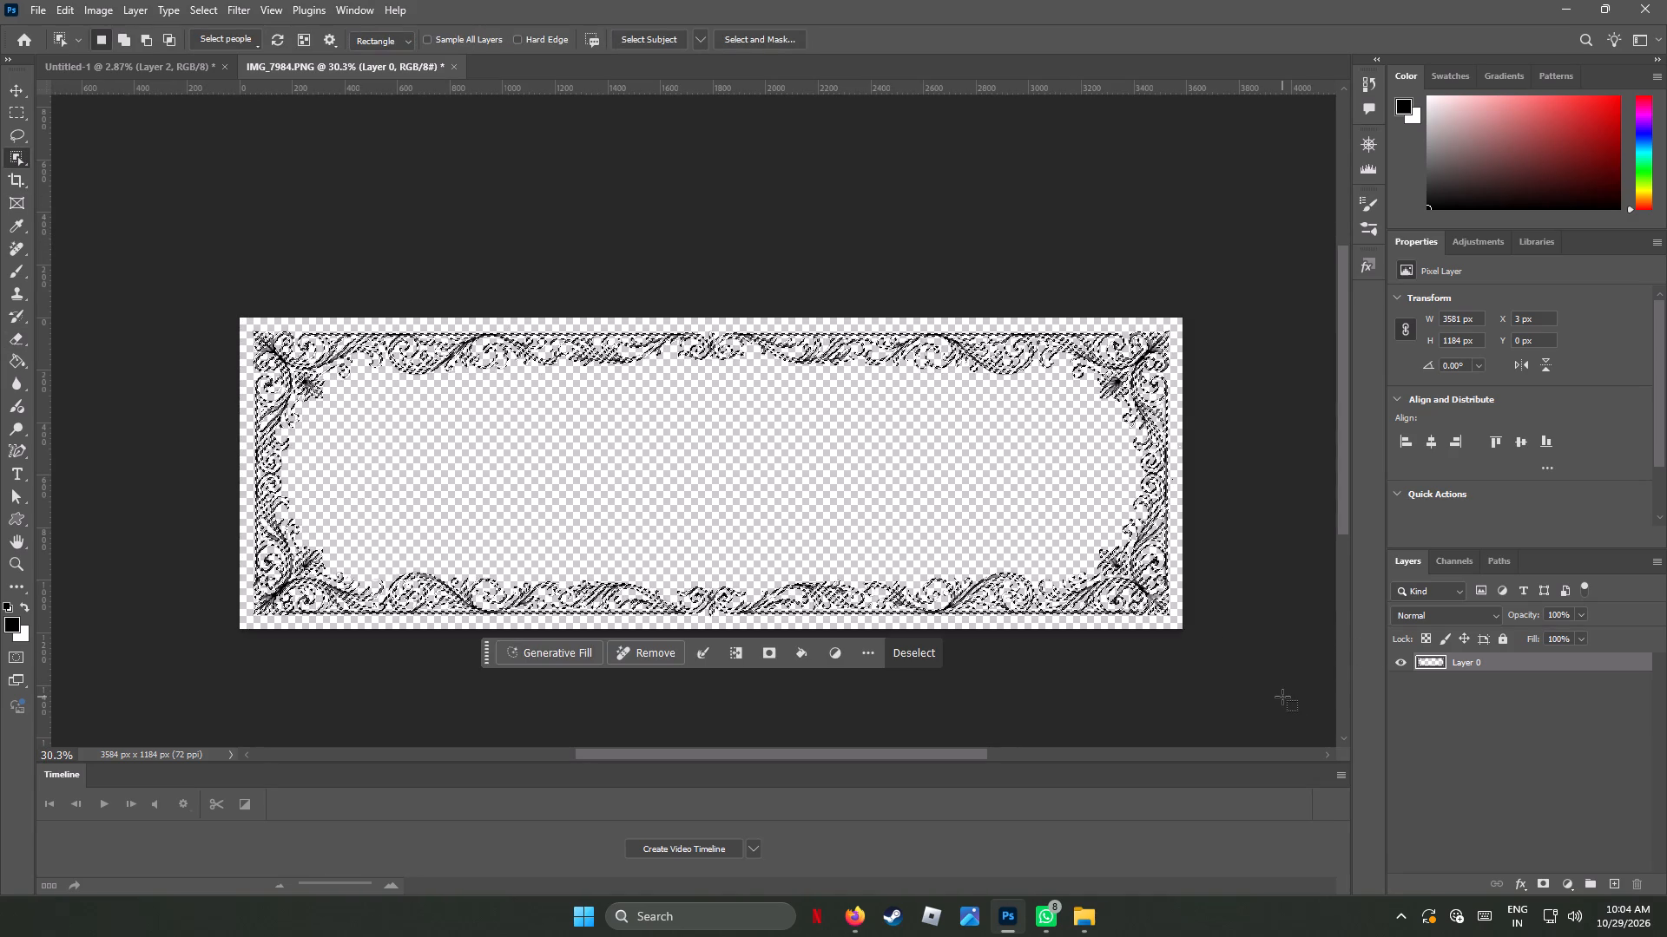
Convert the ornamental frame's selection into a work path.
scroll(1104, 606, "up", 6, "alt")
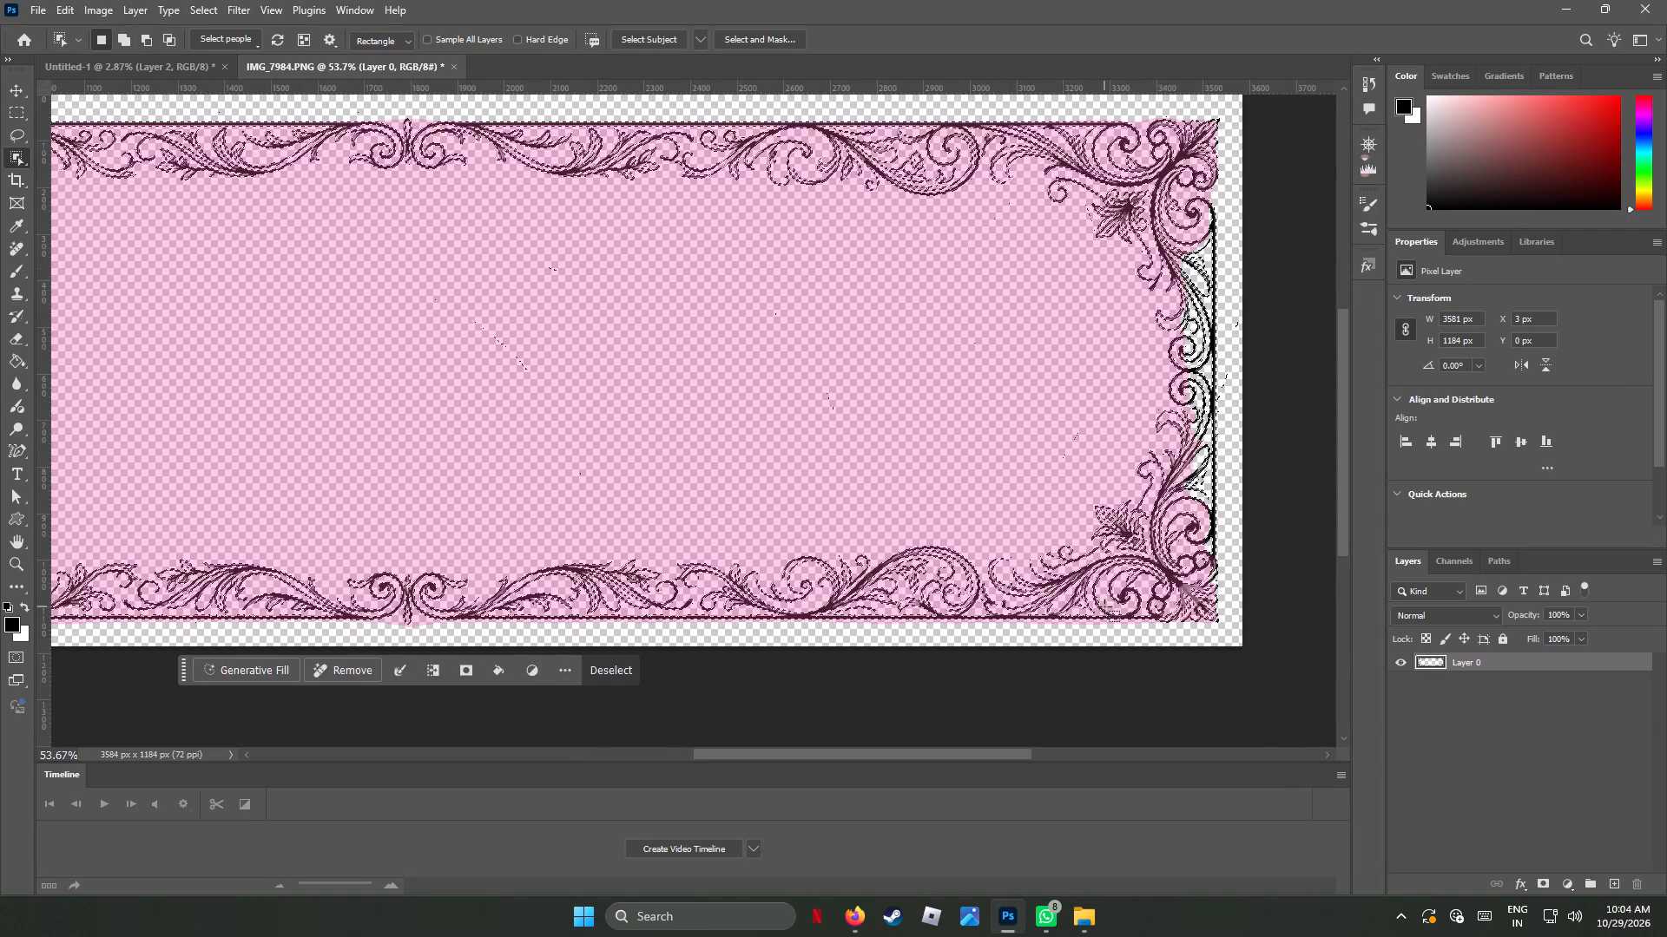
scroll(1134, 670, "down", 2, "alt")
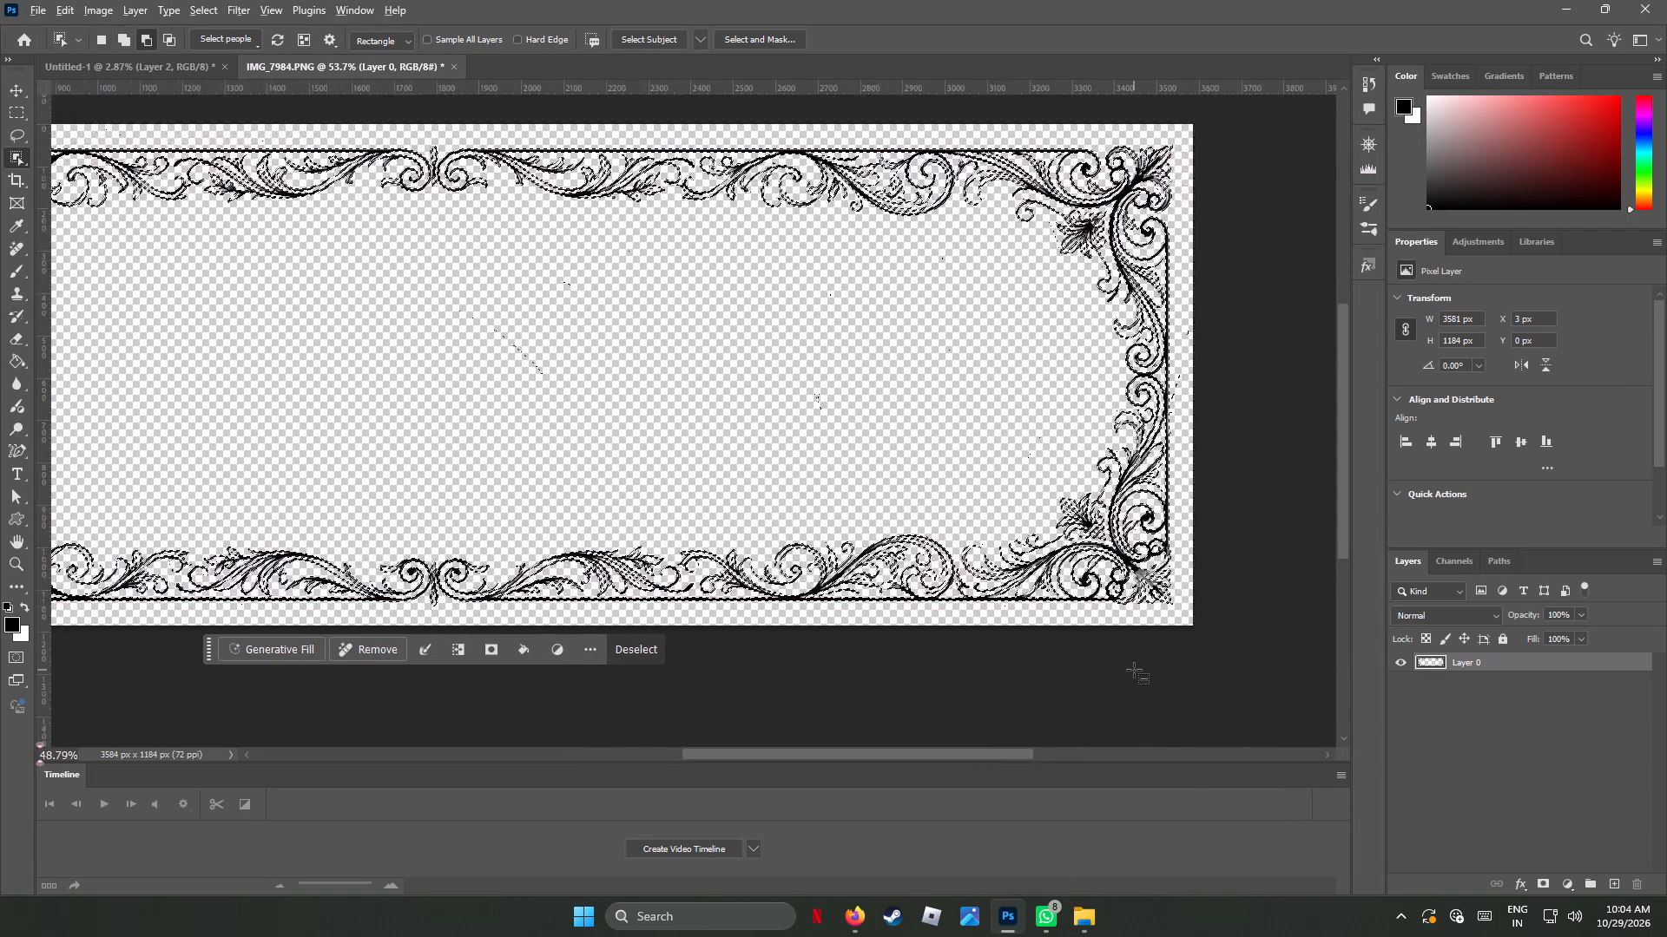
scroll(1134, 670, "down", 4, "alt")
scroll(1134, 670, "up", 2, "alt")
scroll(1134, 670, "down", 4, "alt")
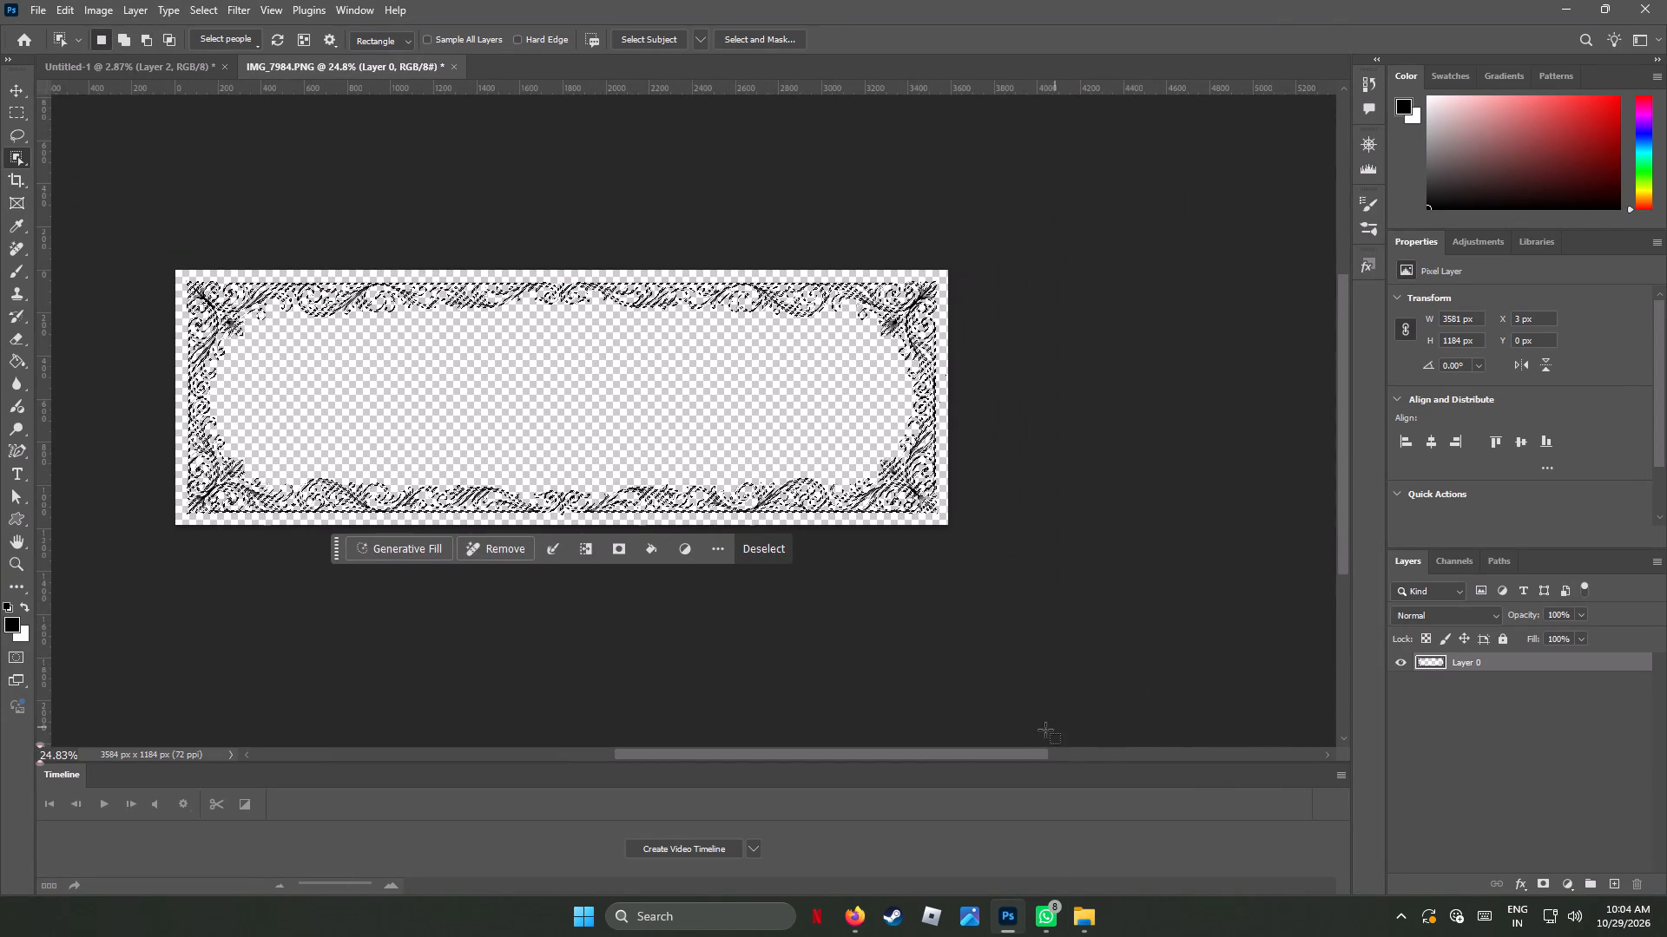
left_click_drag(1023, 753, 939, 747)
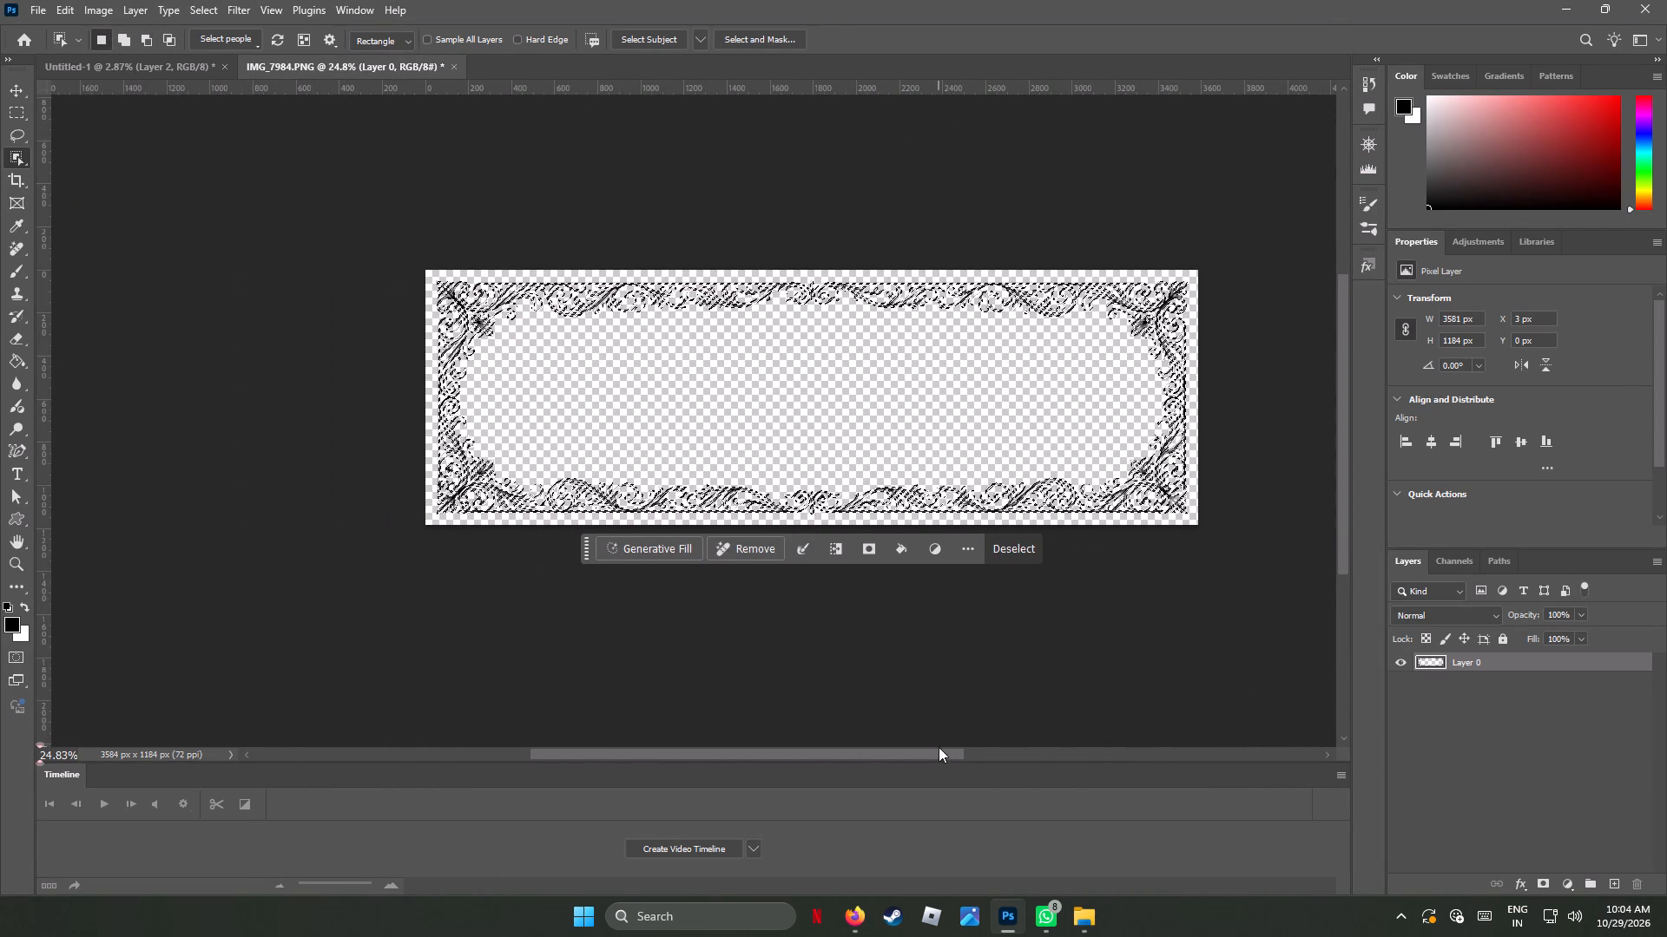
left_click(1498, 559)
left_click(1569, 882)
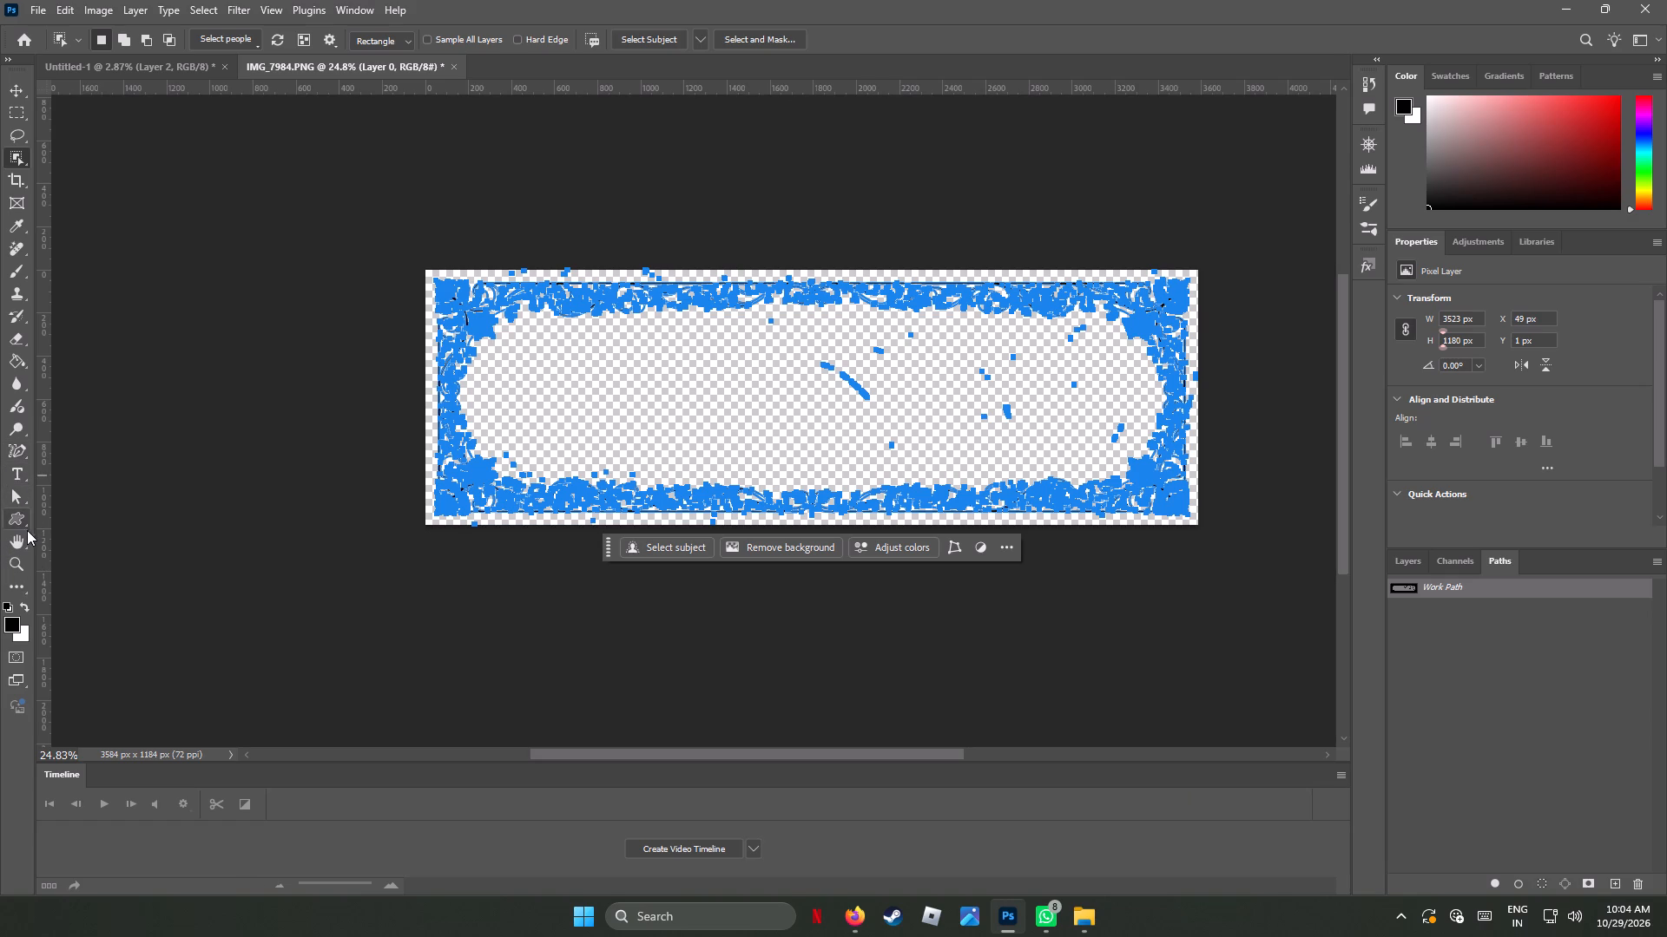
Clear the work path's anchor selection with the Direct Selection tool and examine the outline along the bottom border up close.
left_click(20, 498)
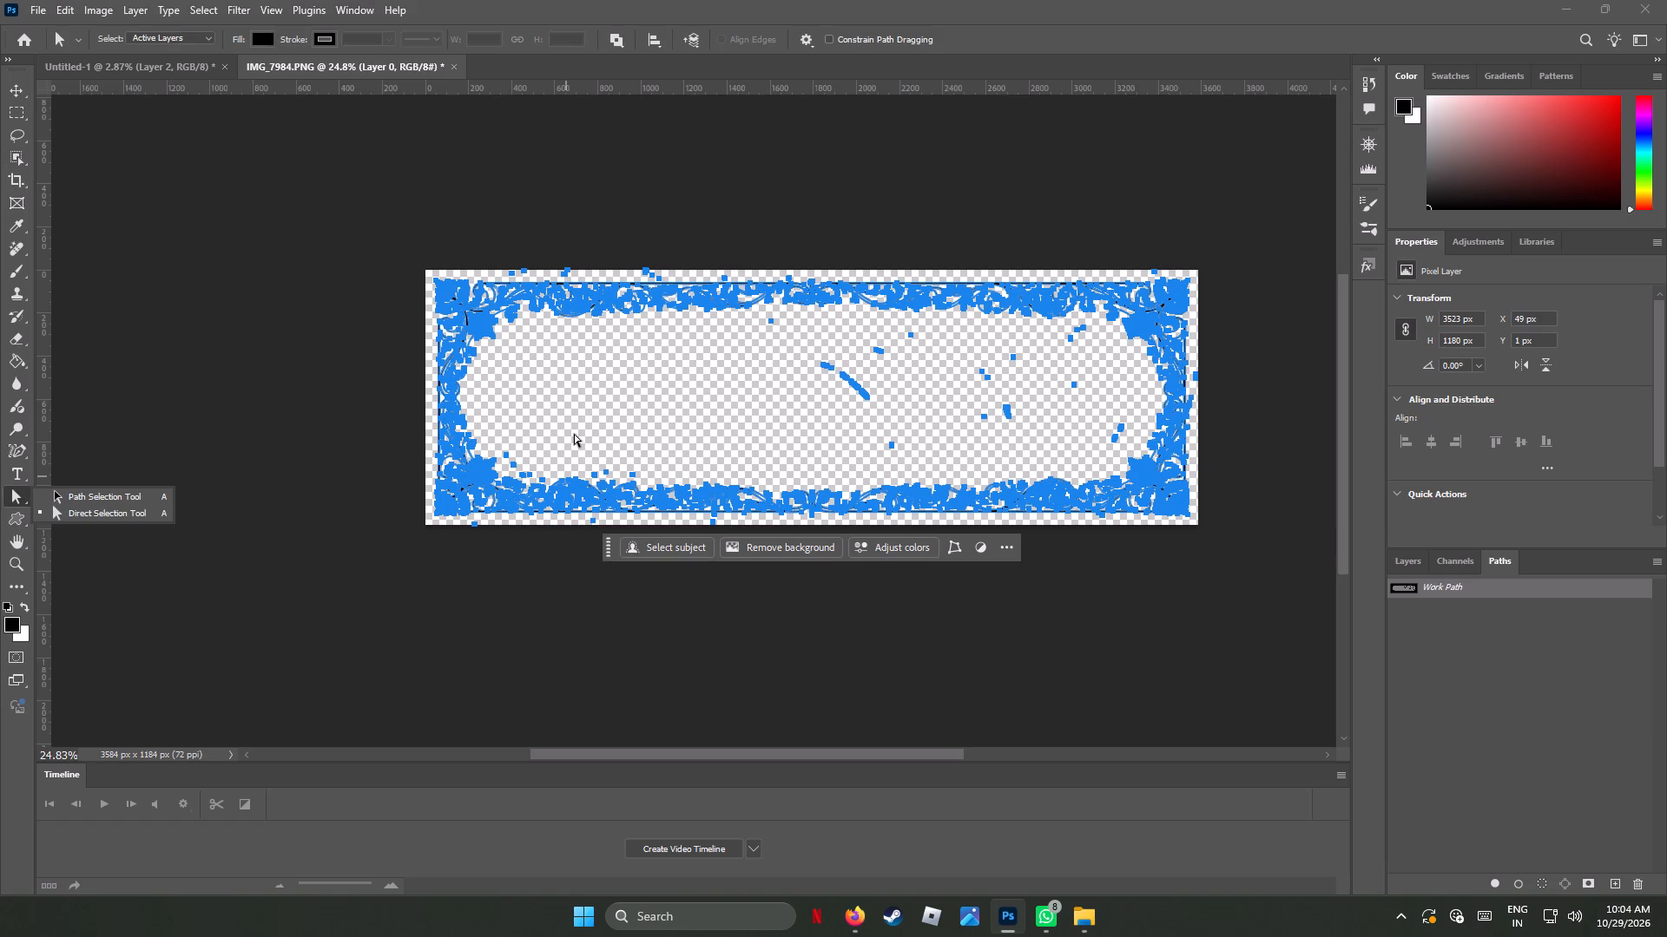
left_click(574, 433)
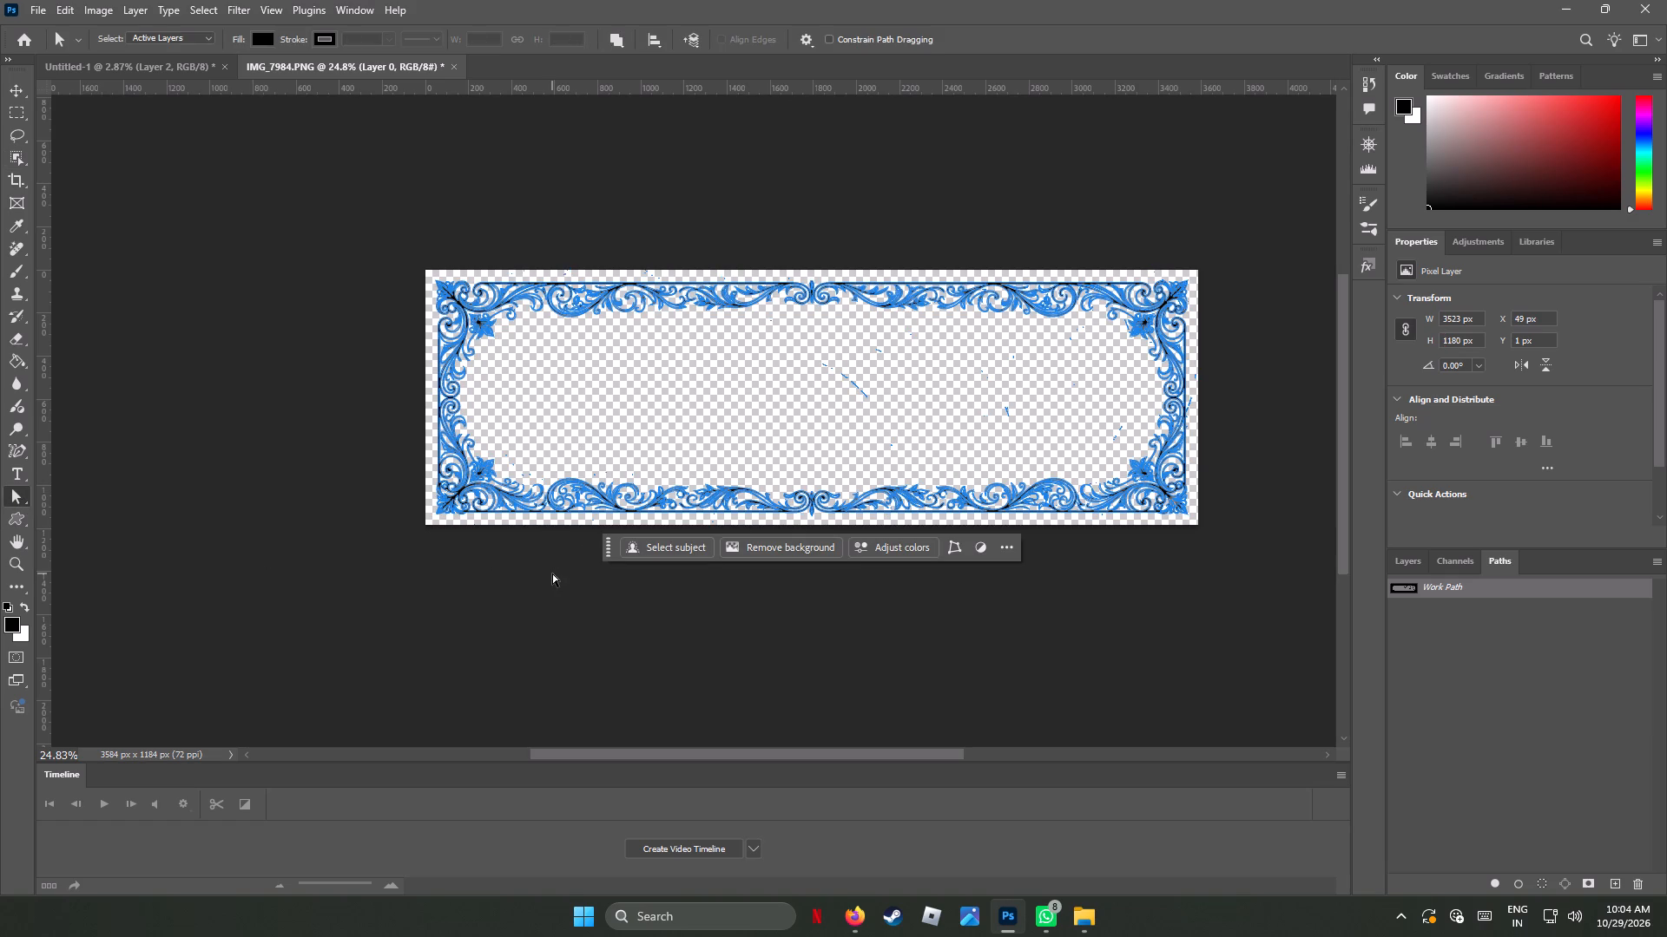
scroll(569, 543, "up", 6, "alt")
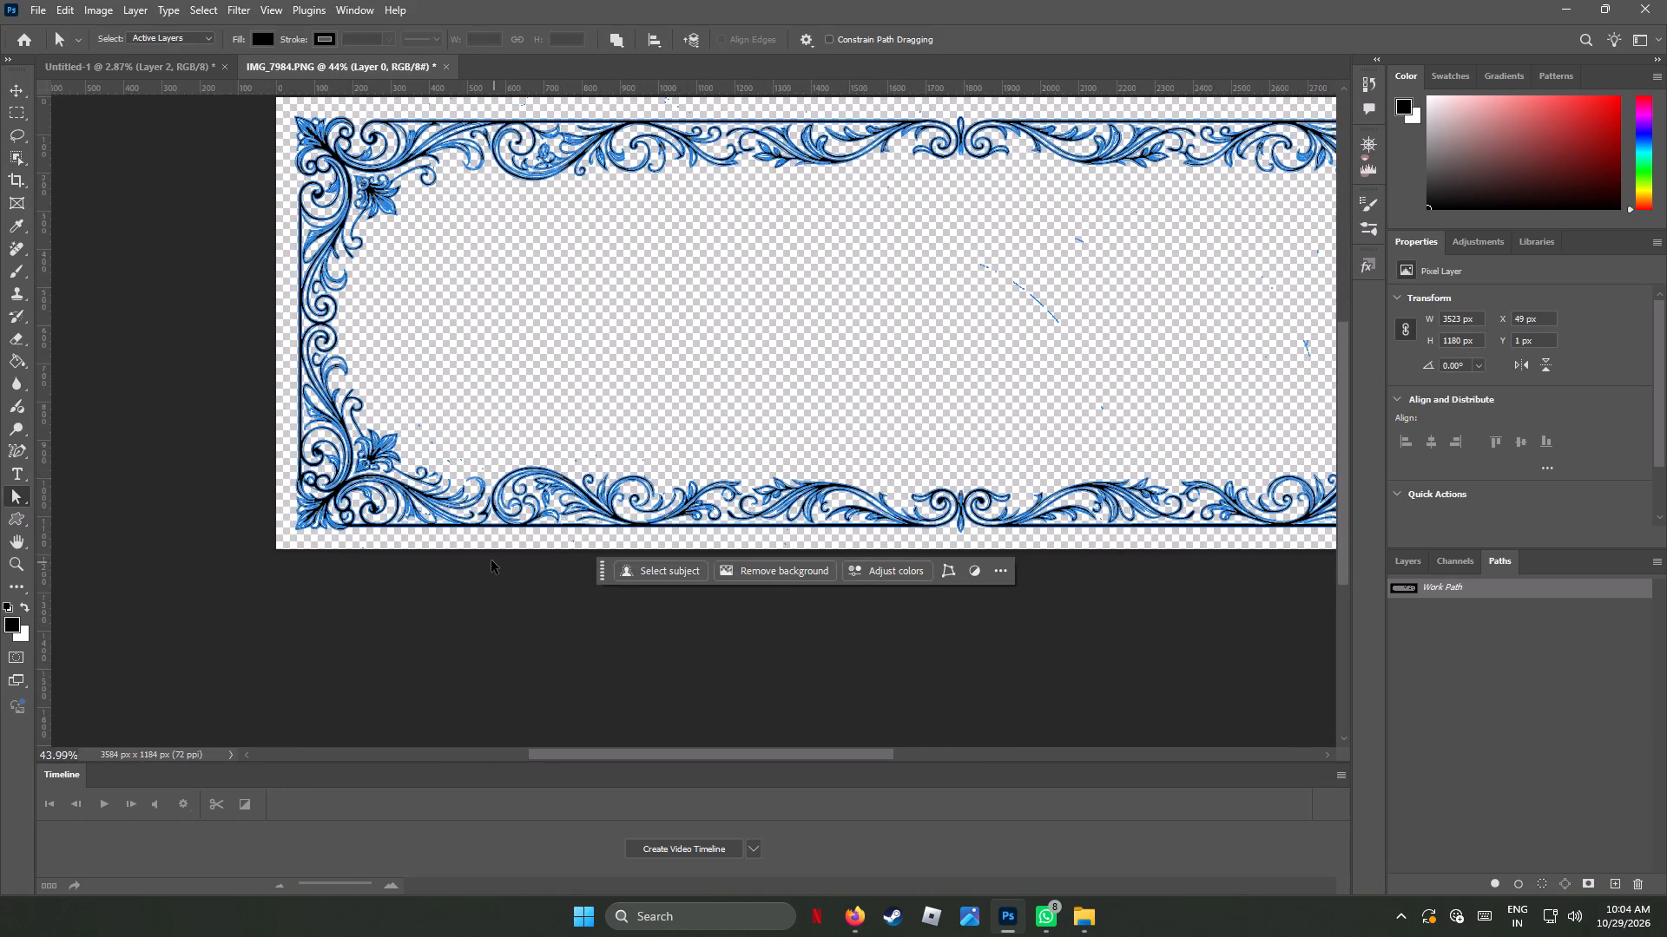
scroll(491, 560, "up", 1, "alt")
scroll(491, 560, "down", 2, "alt")
scroll(491, 560, "up", 12, "alt")
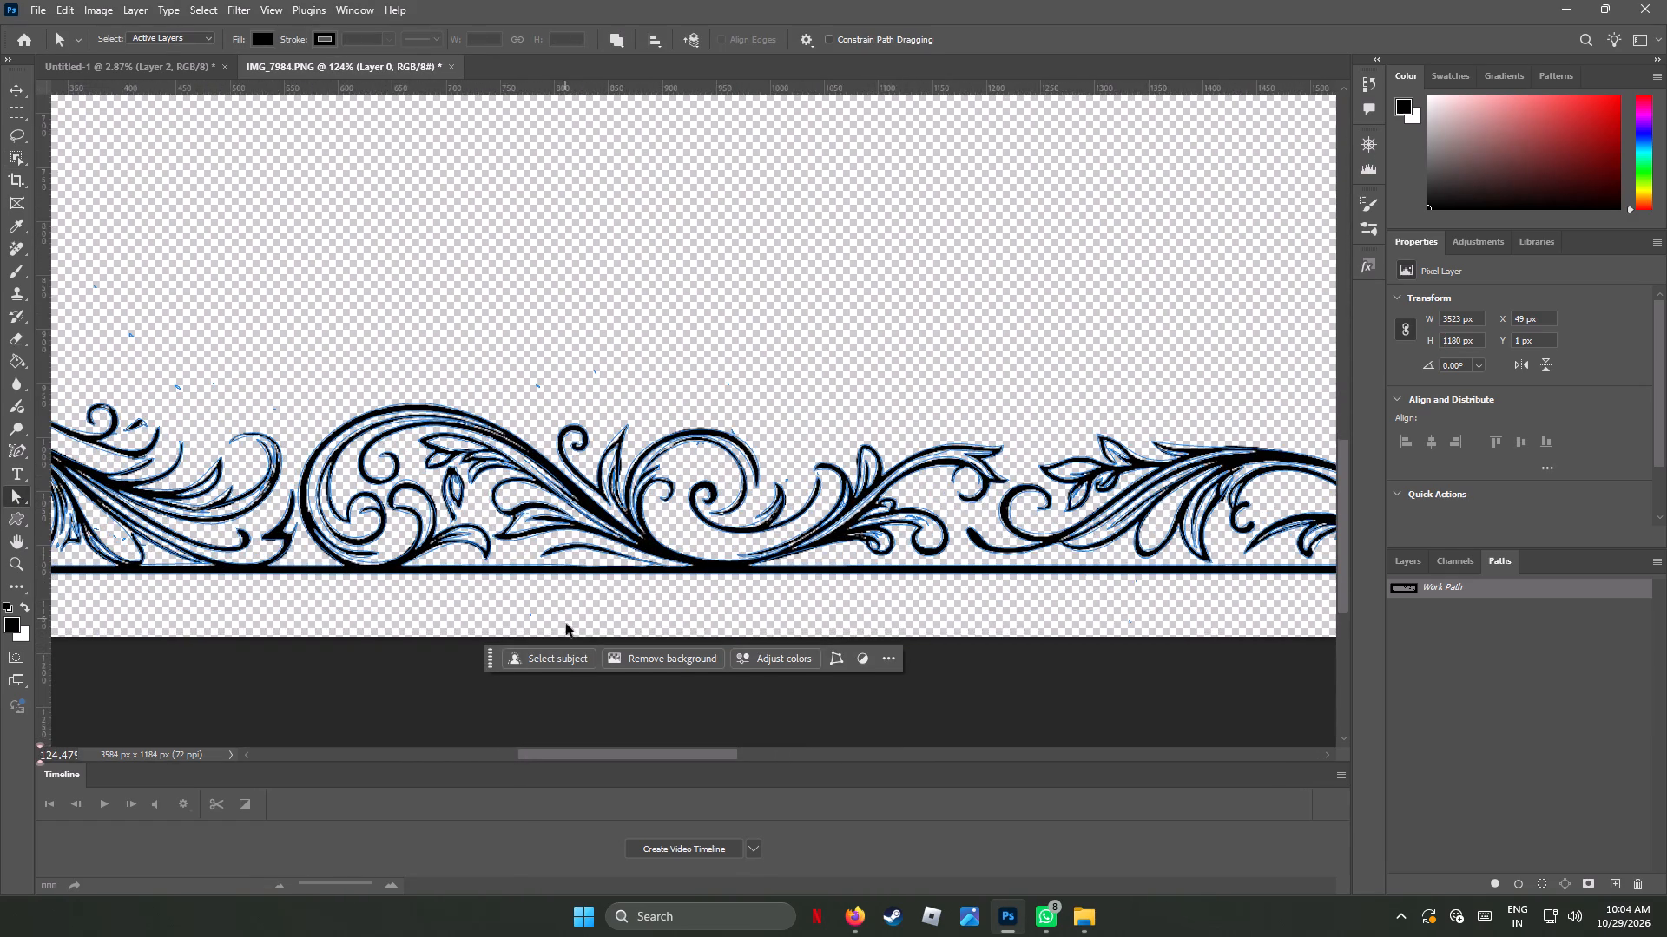
scroll(543, 632, "up", 9, "alt")
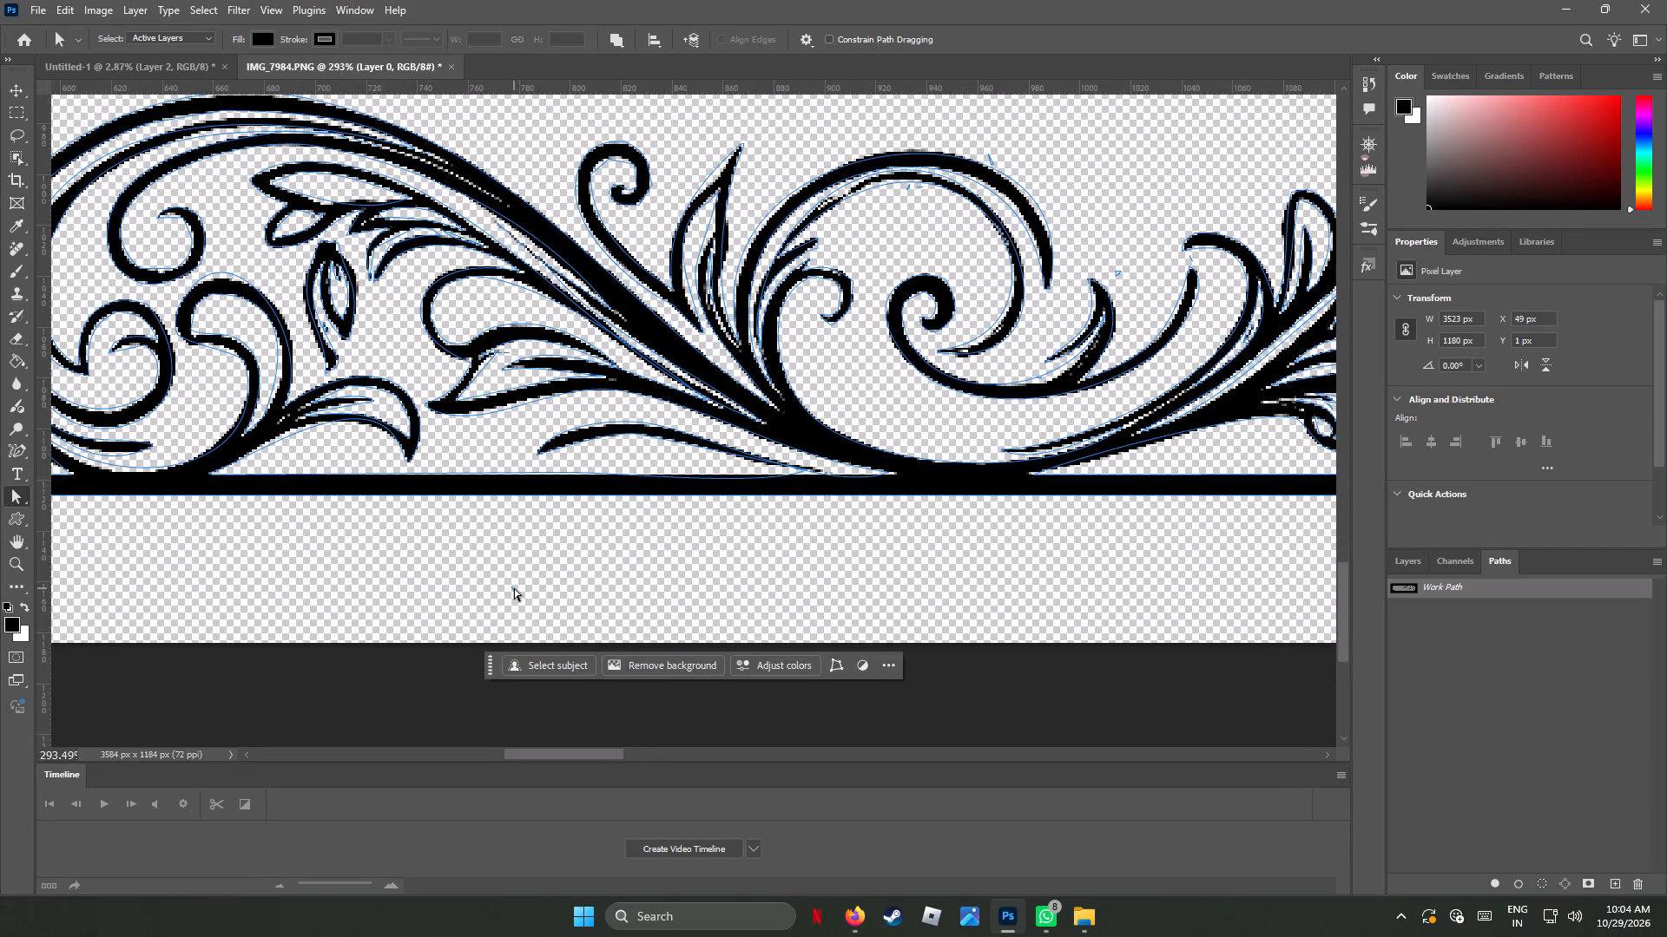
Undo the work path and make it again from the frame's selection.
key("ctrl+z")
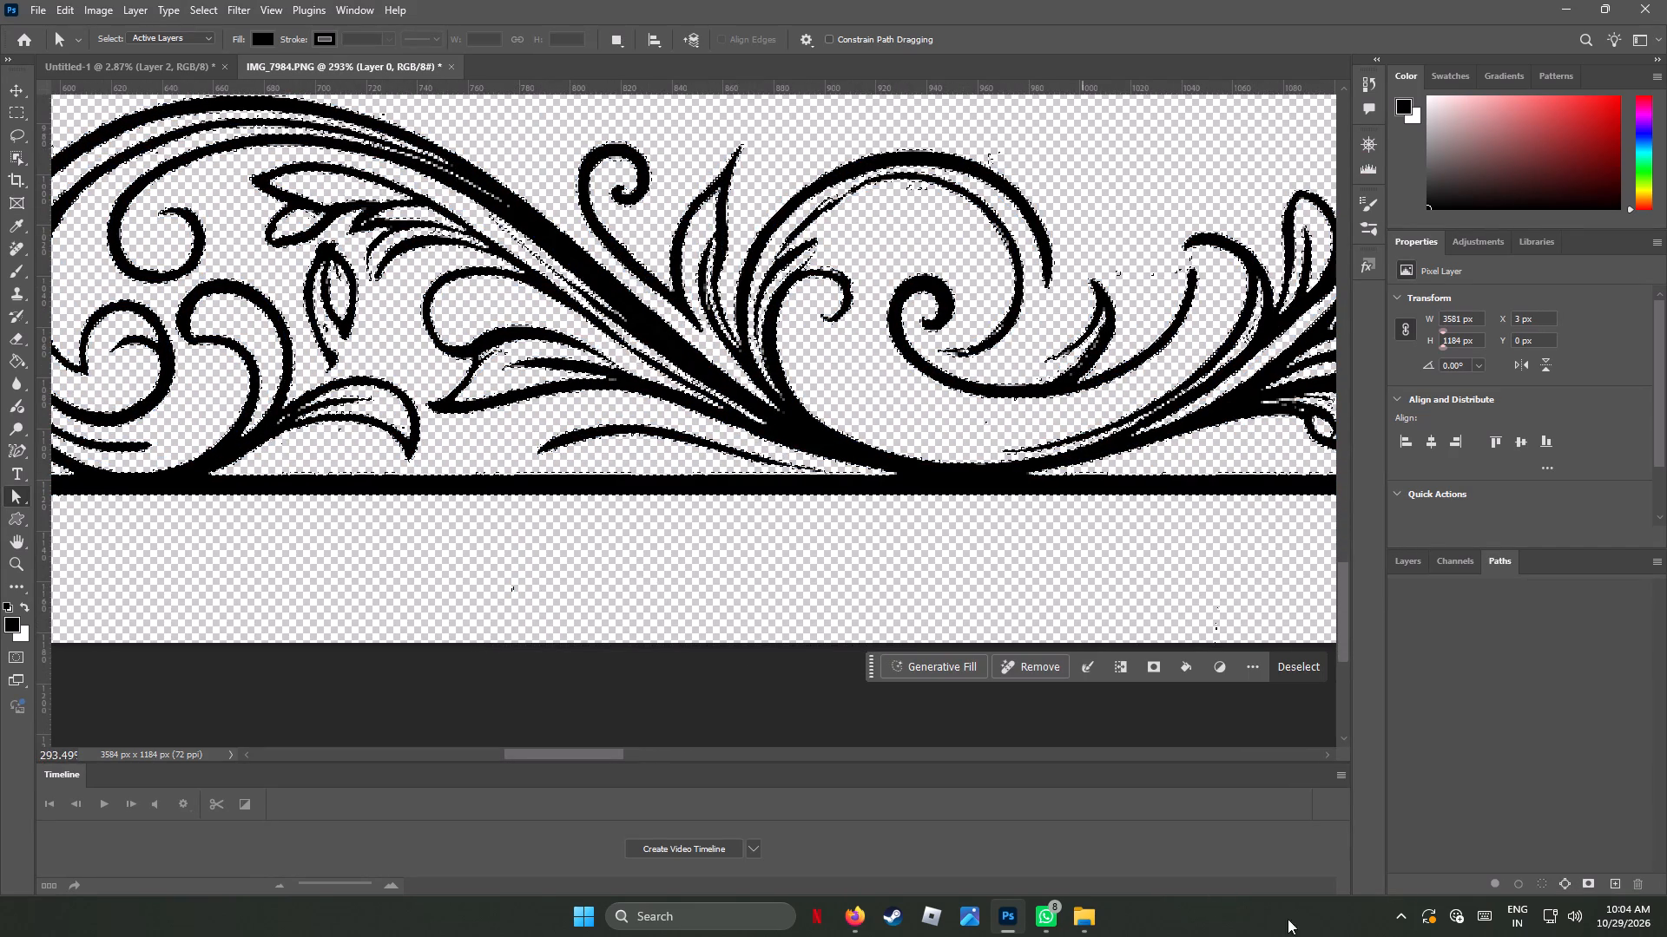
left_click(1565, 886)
Delete the tiny stray subpath and its remaining anchor point in the empty margin below the bottom border.
left_click(511, 586)
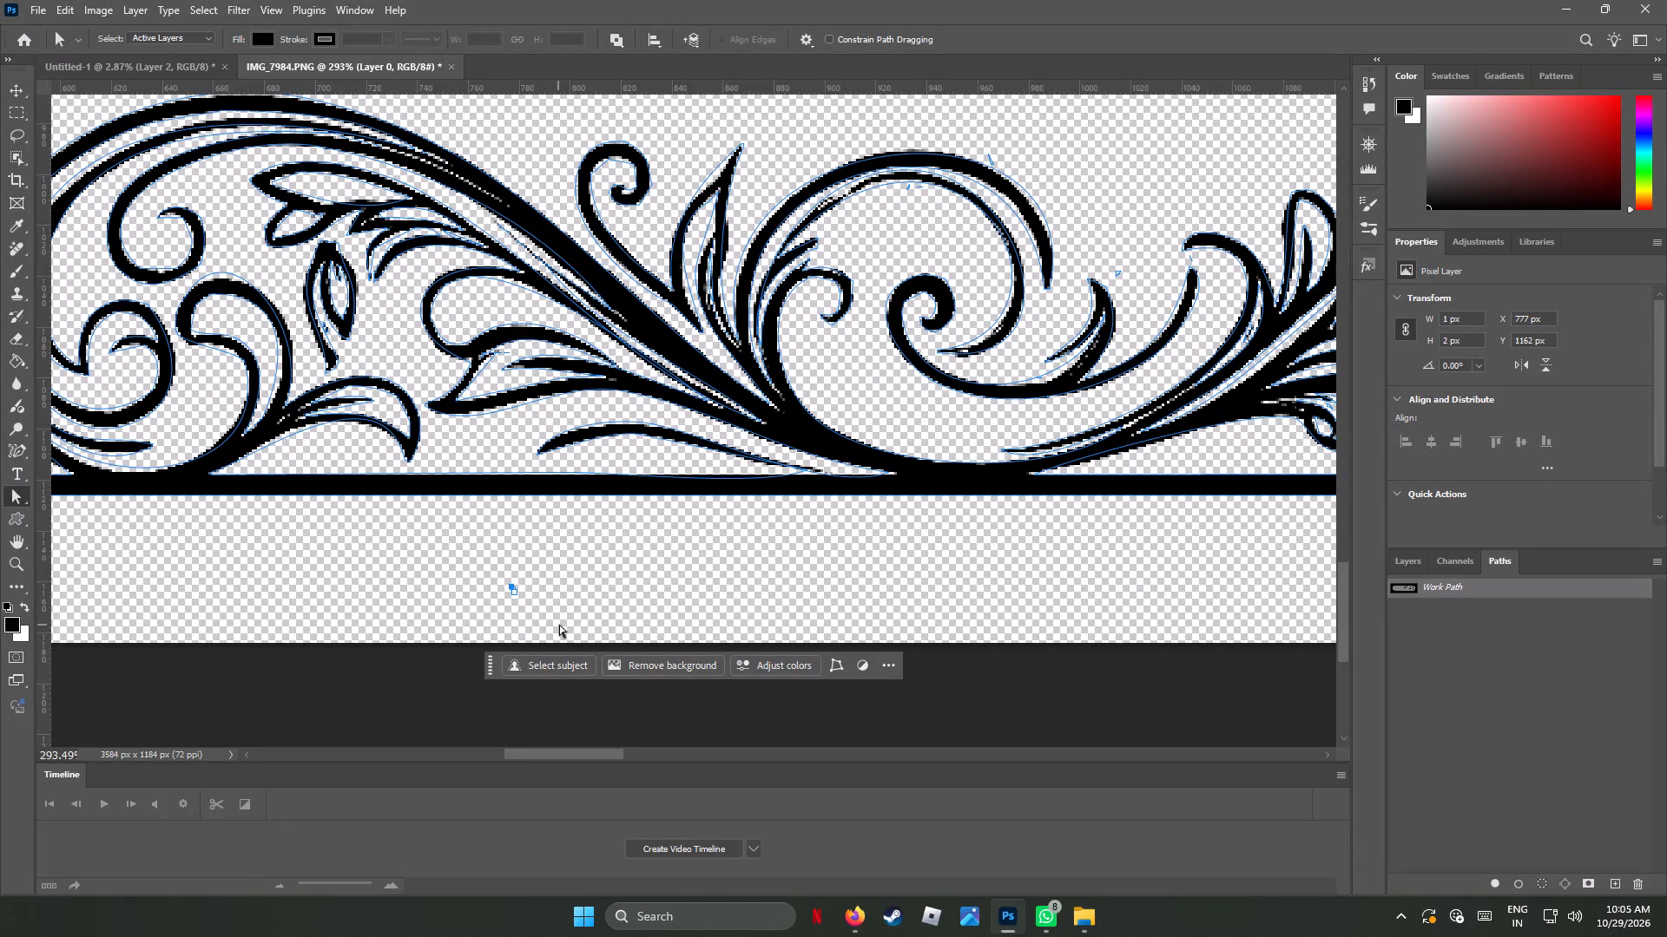
key("Delete")
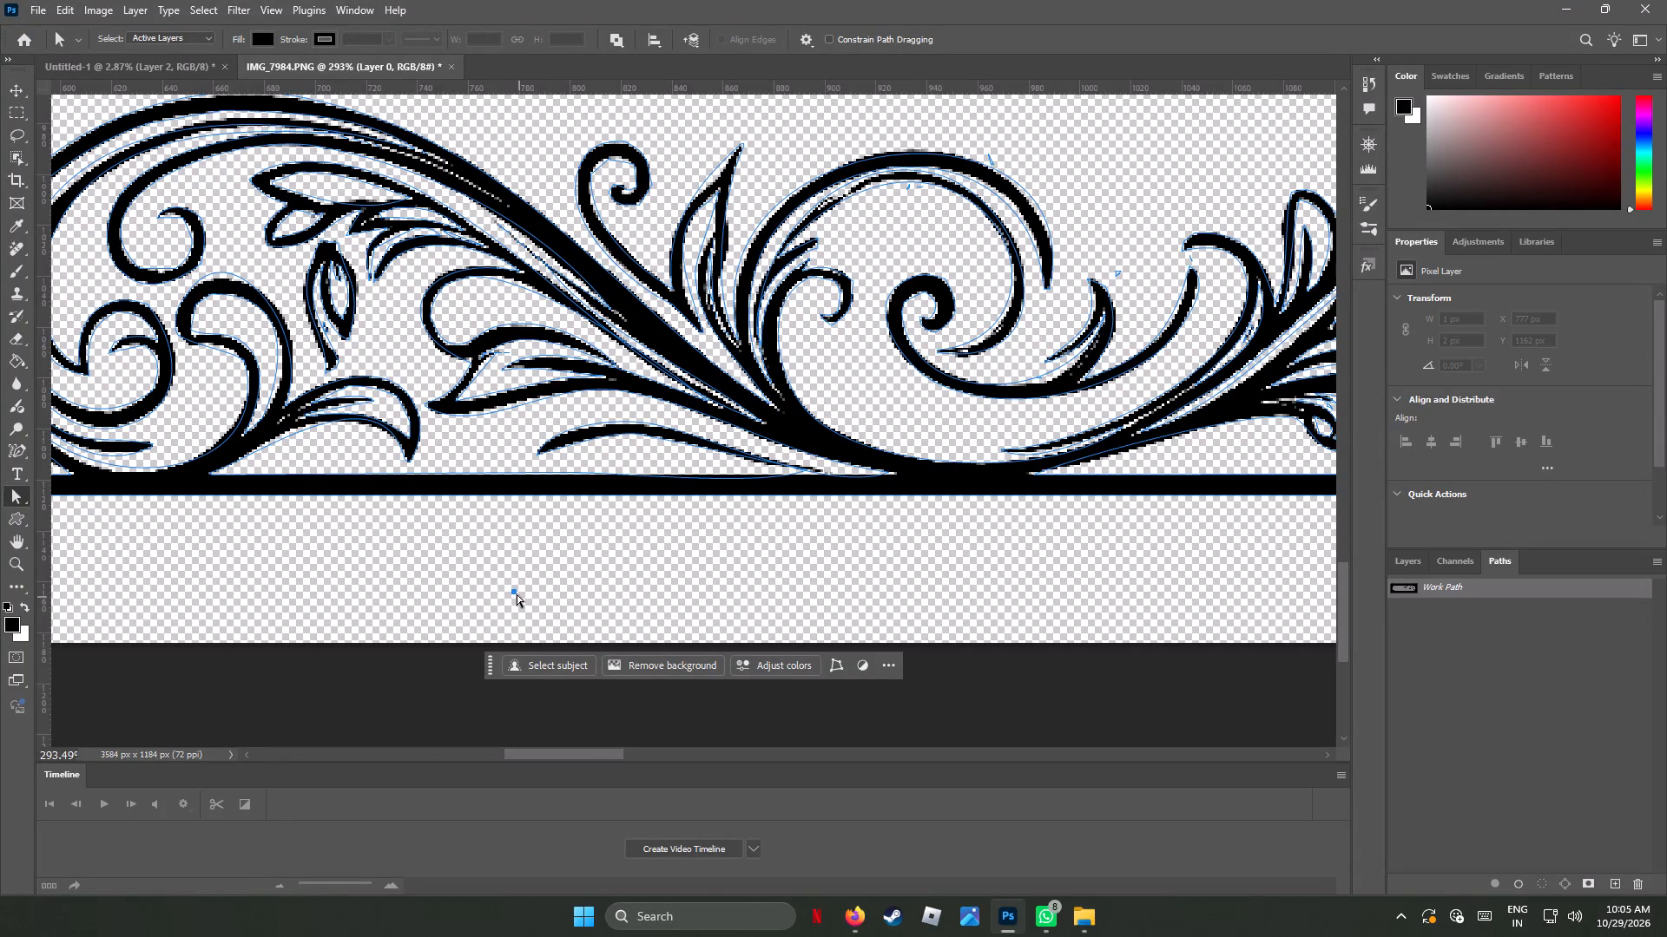
left_click(513, 591)
key("Delete")
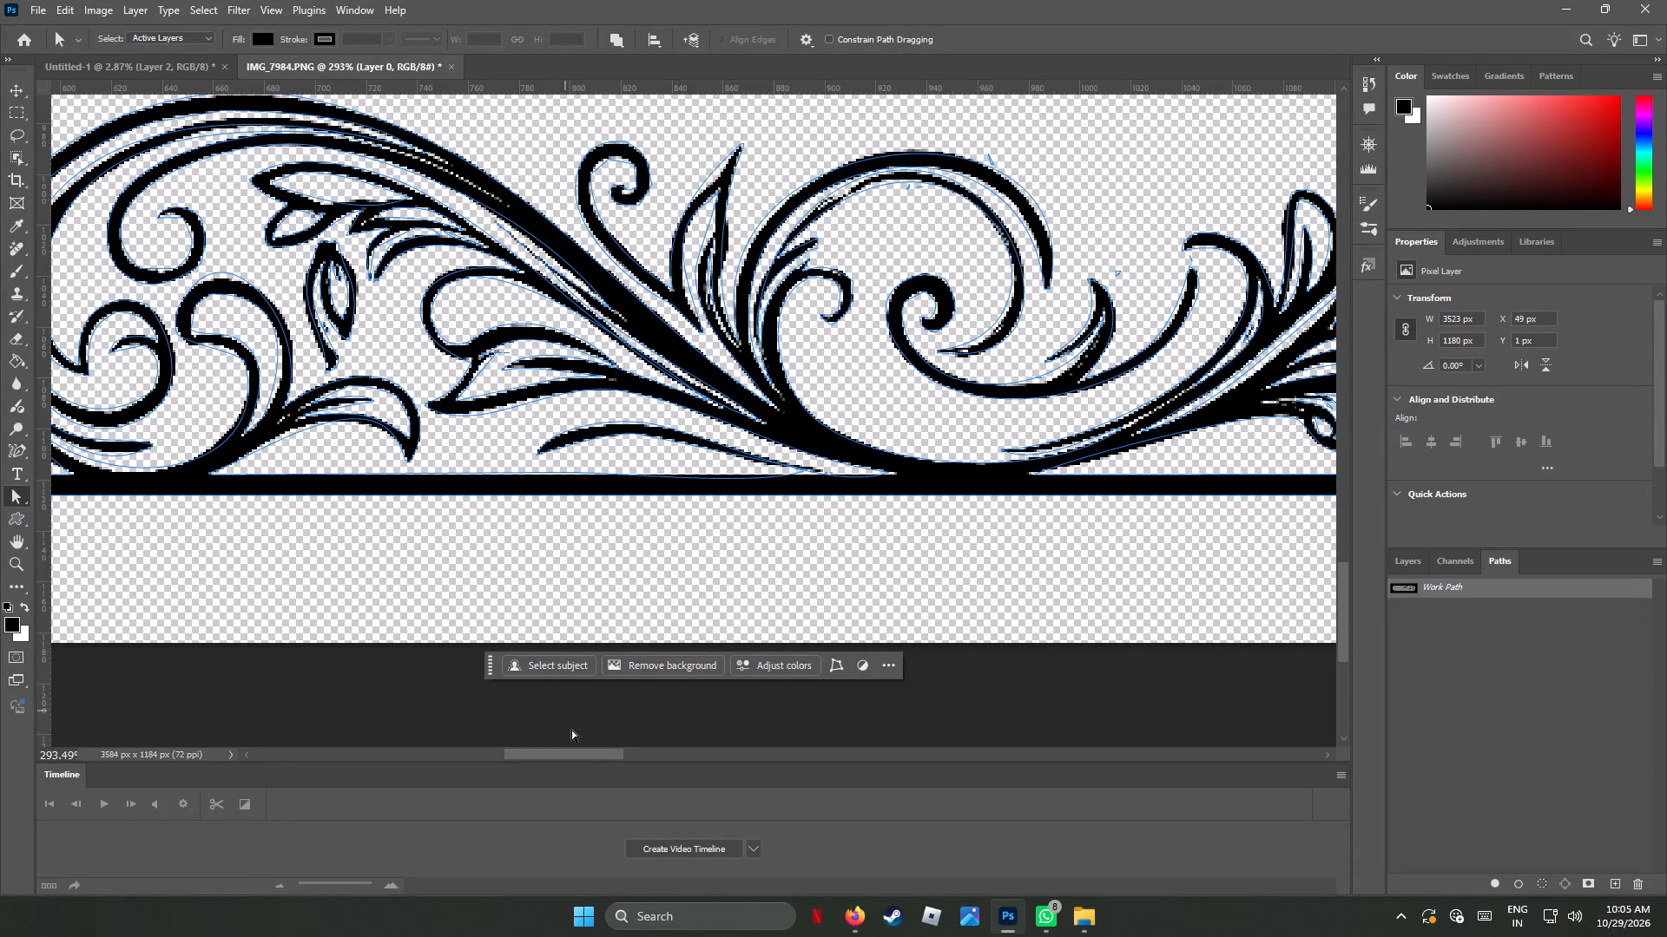
Examine the work path along the bottom border and its outer margin, from the centre ornament to the lower-left corner, for stray pieces.
left_click_drag(586, 755, 652, 762)
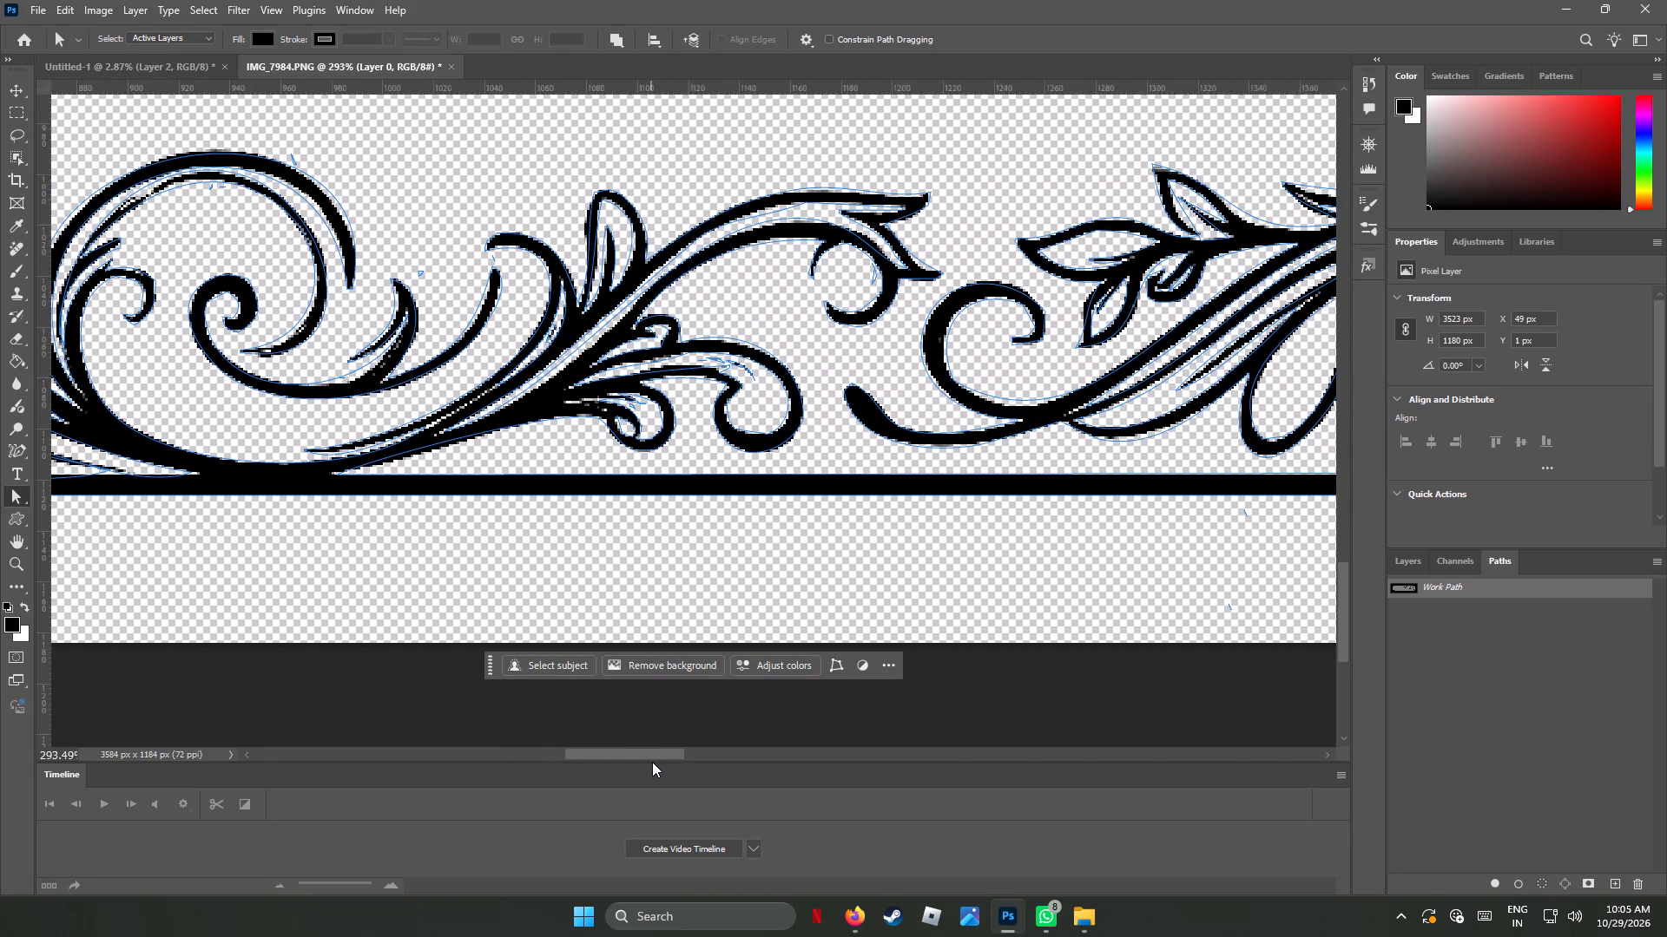
left_click_drag(652, 762, 653, 762)
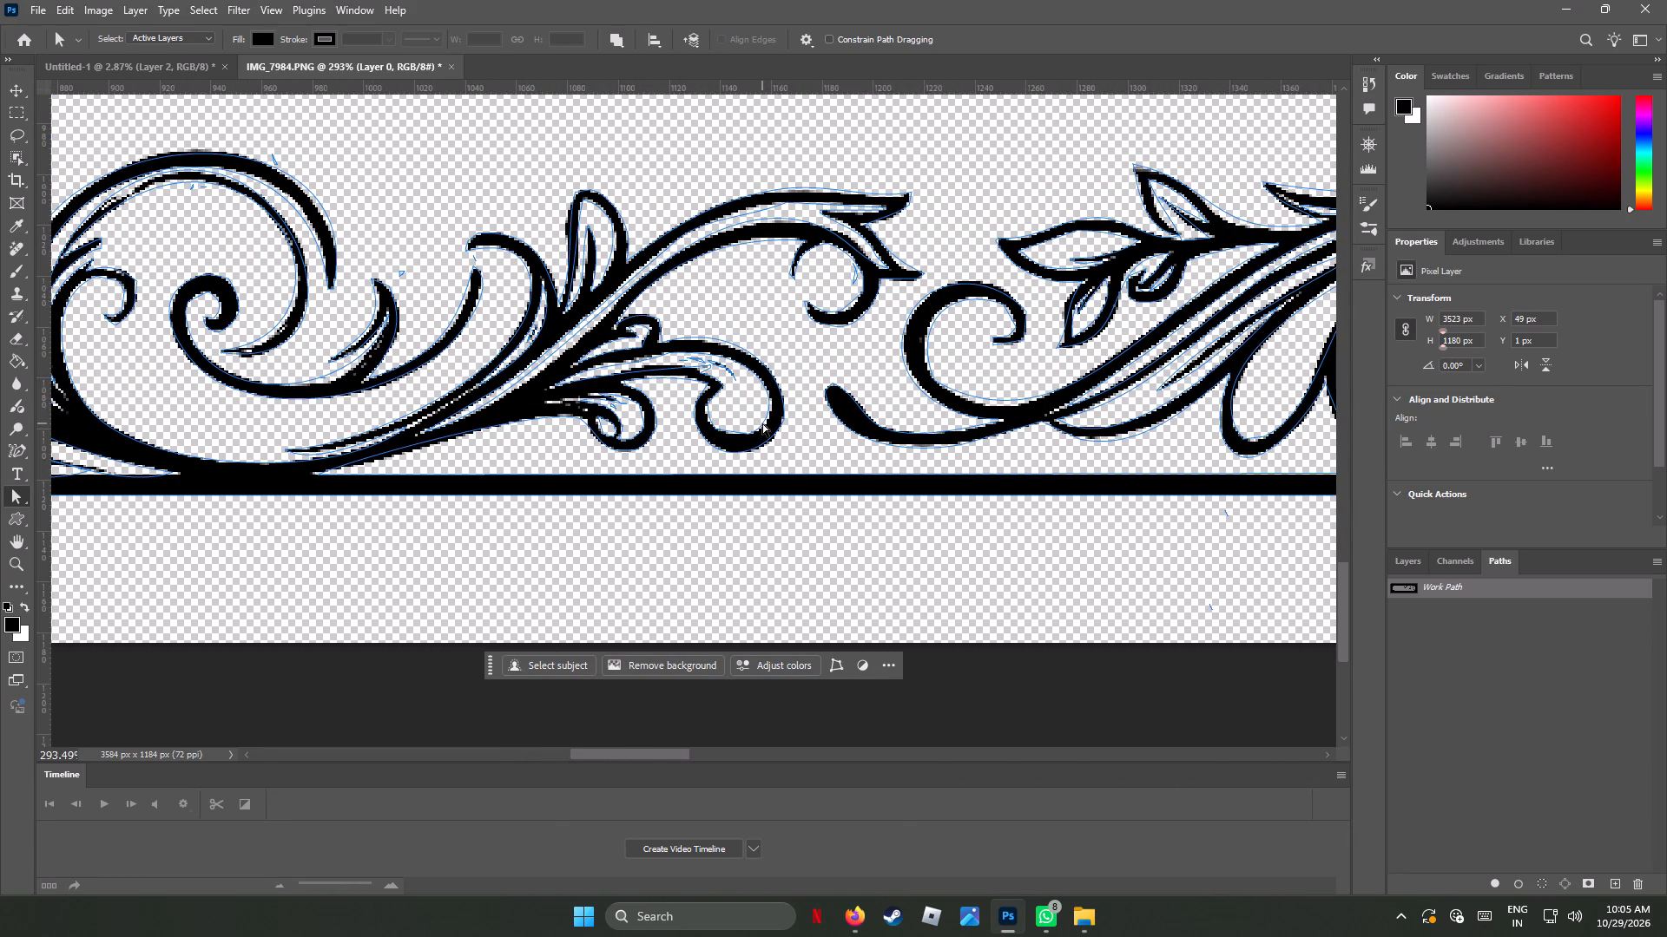
left_click(762, 423)
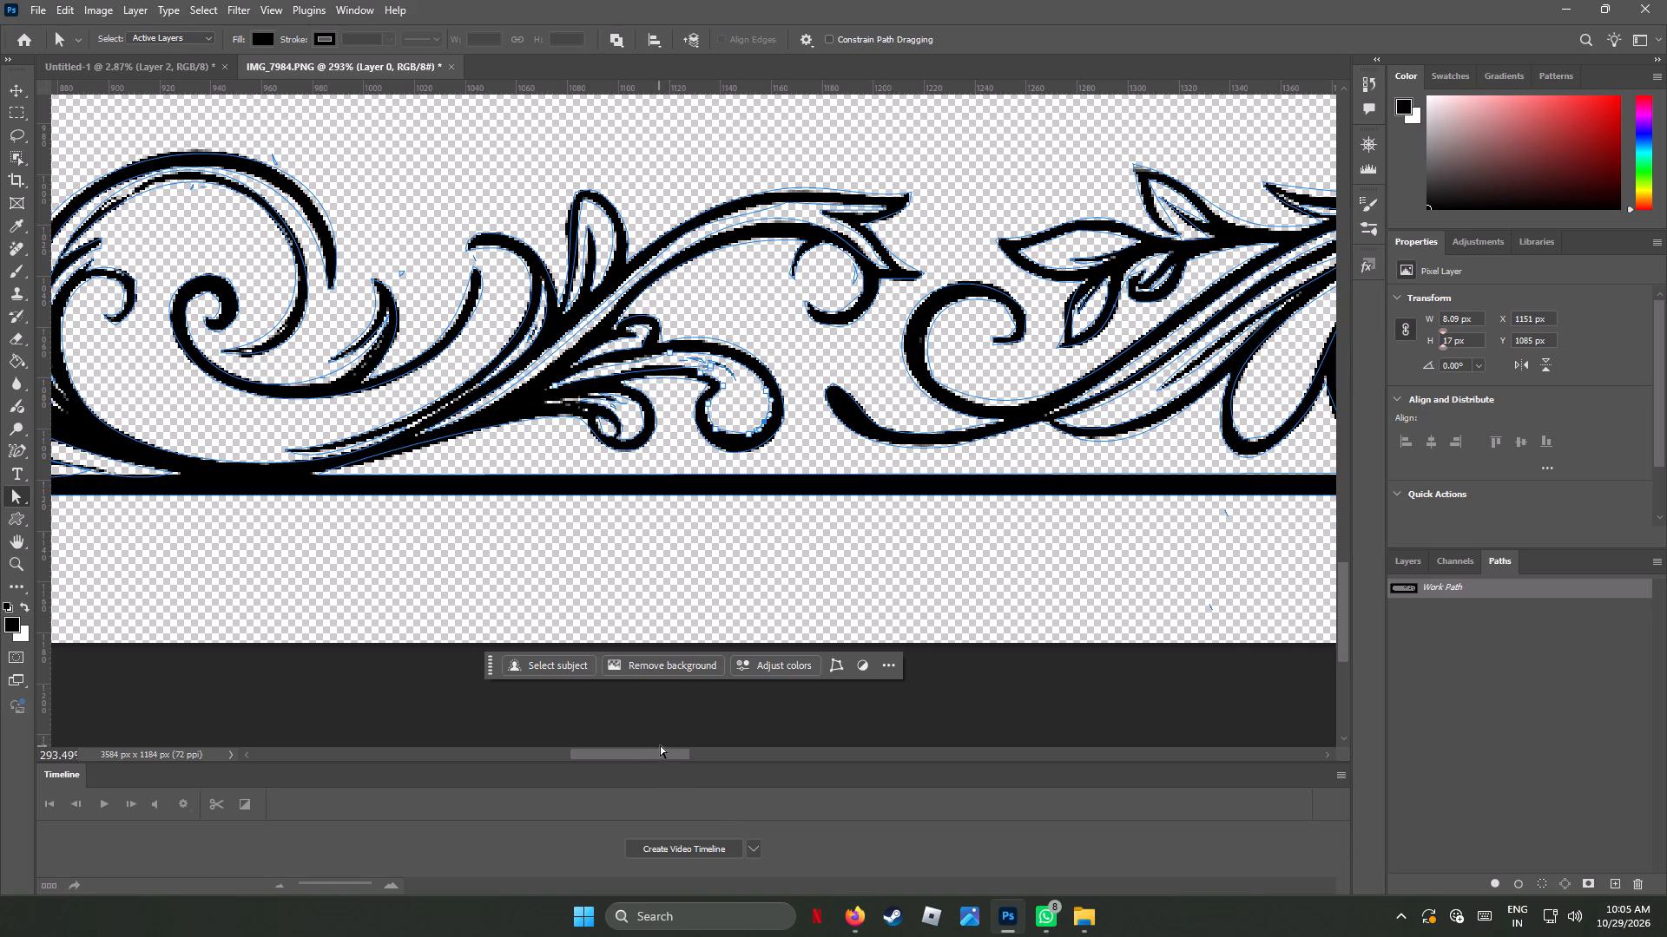
left_click_drag(667, 758, 790, 783)
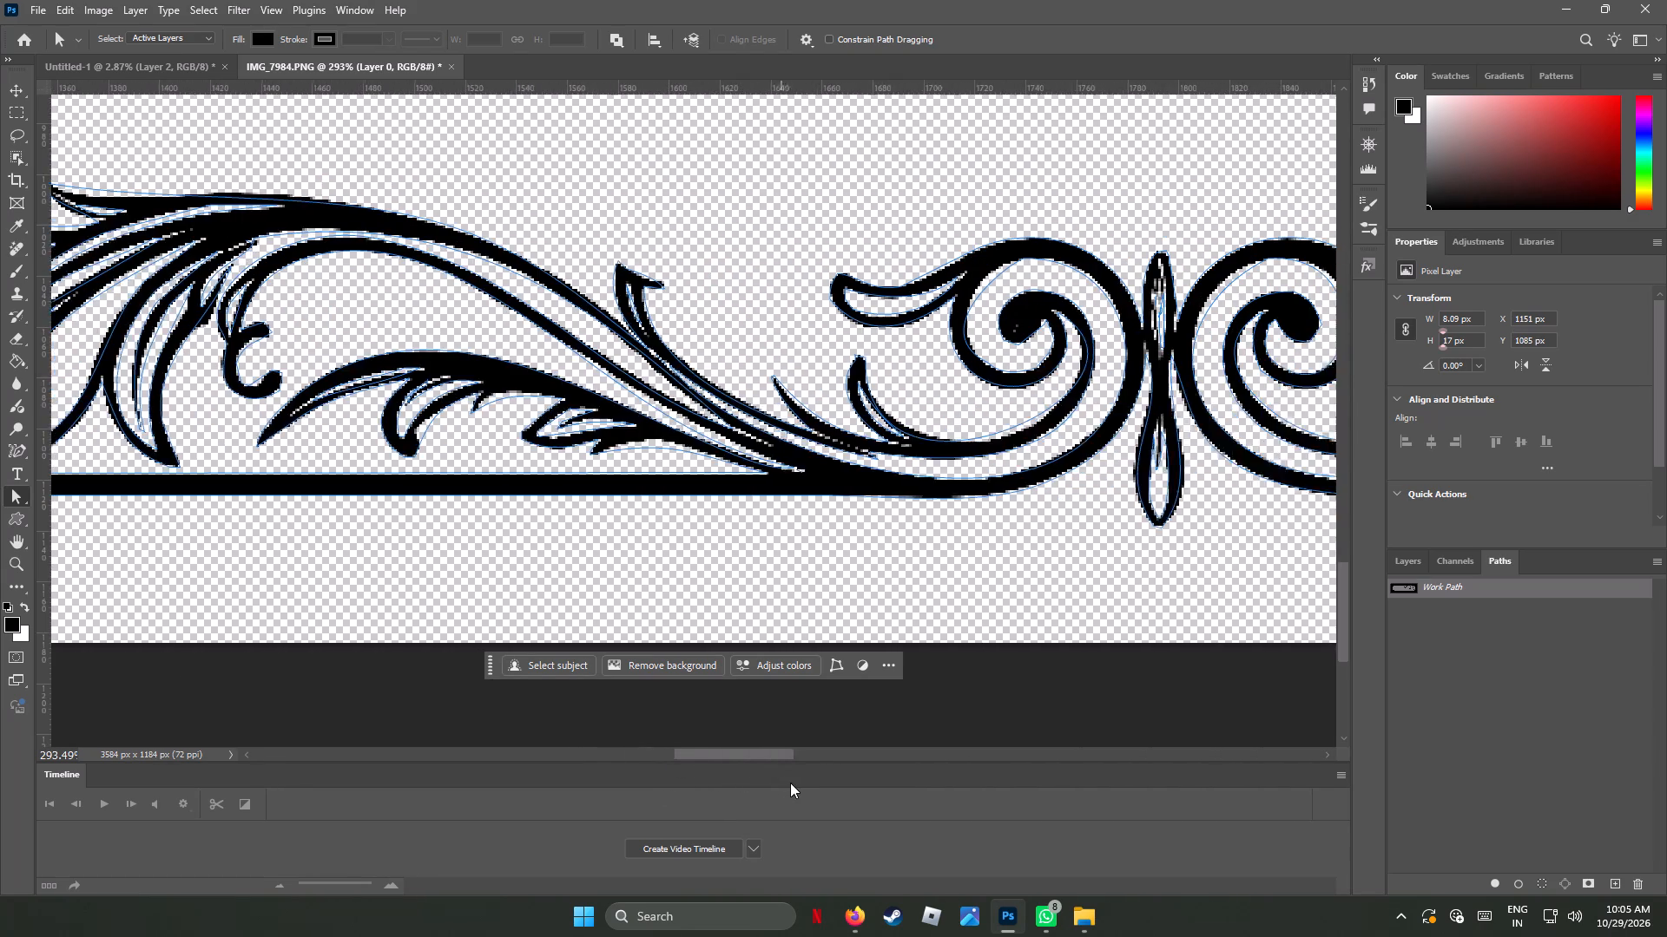
left_click_drag(790, 783, 778, 786)
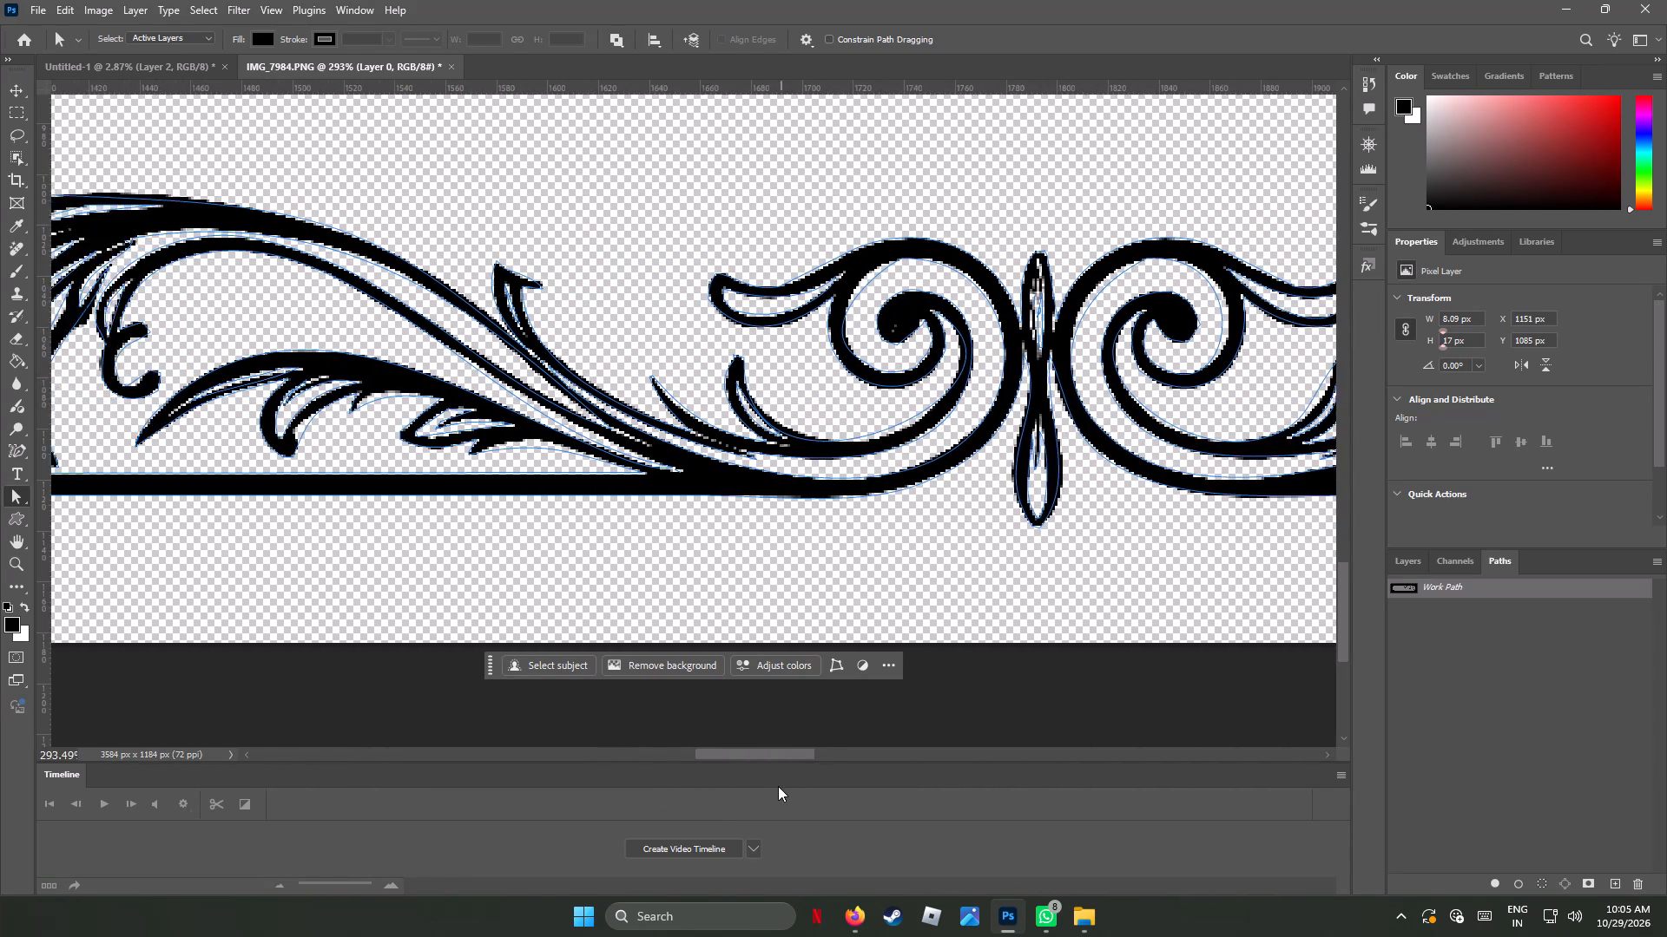
left_click_drag(778, 786, 721, 783)
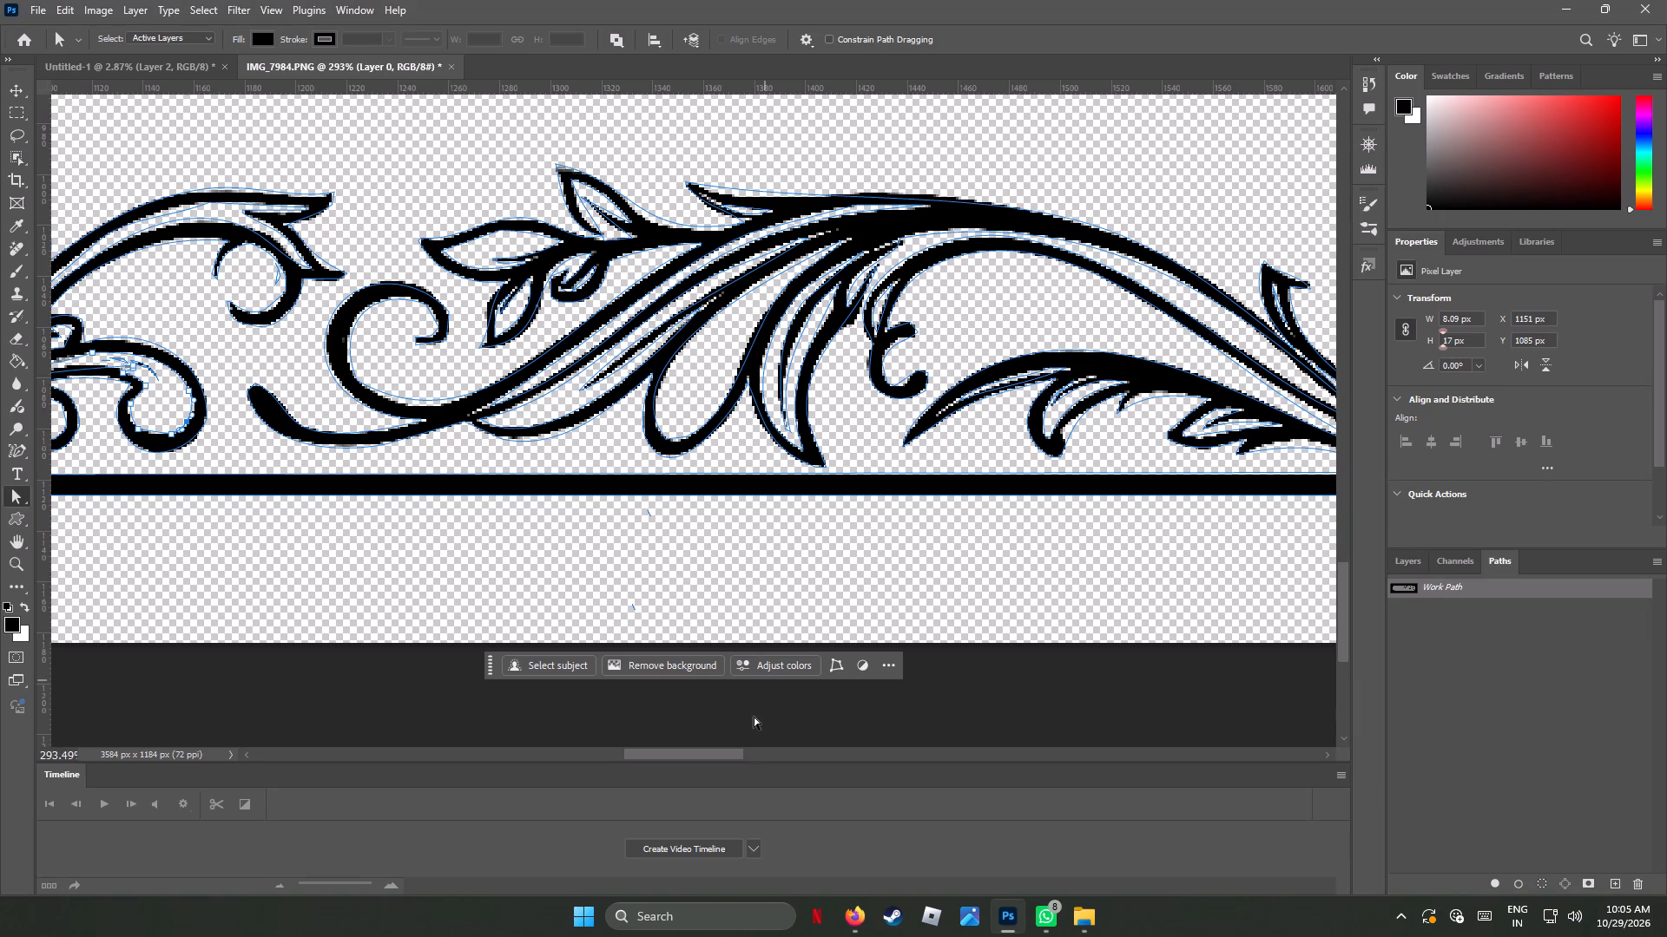
left_click_drag(726, 753, 657, 751)
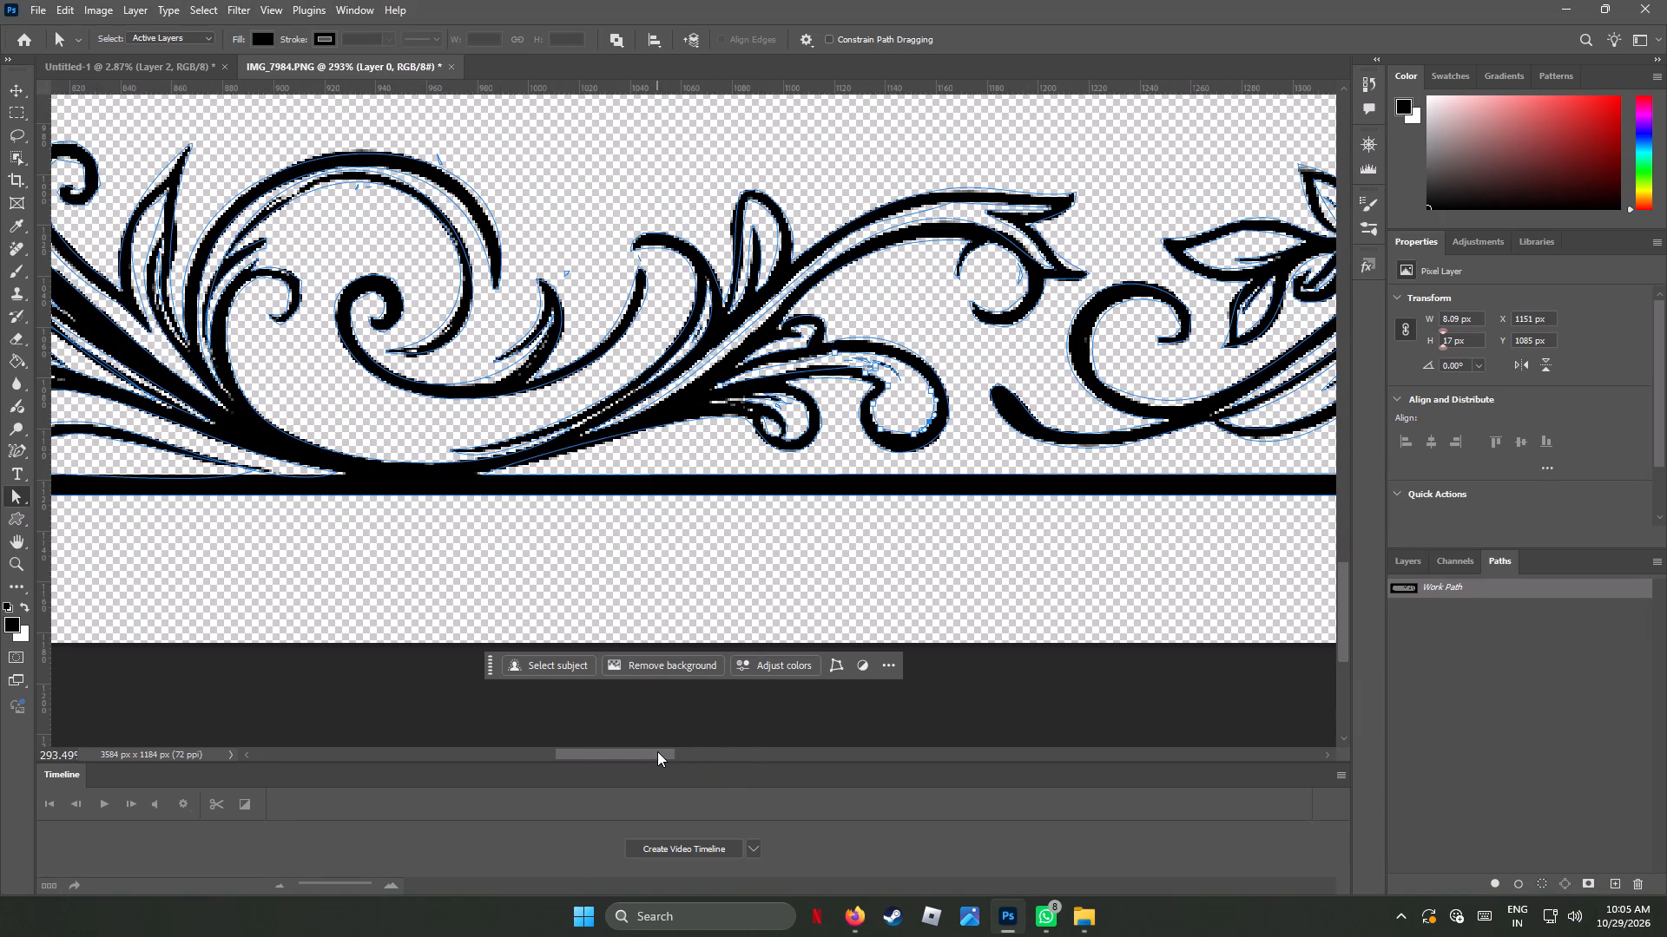
left_click_drag(657, 751, 561, 749)
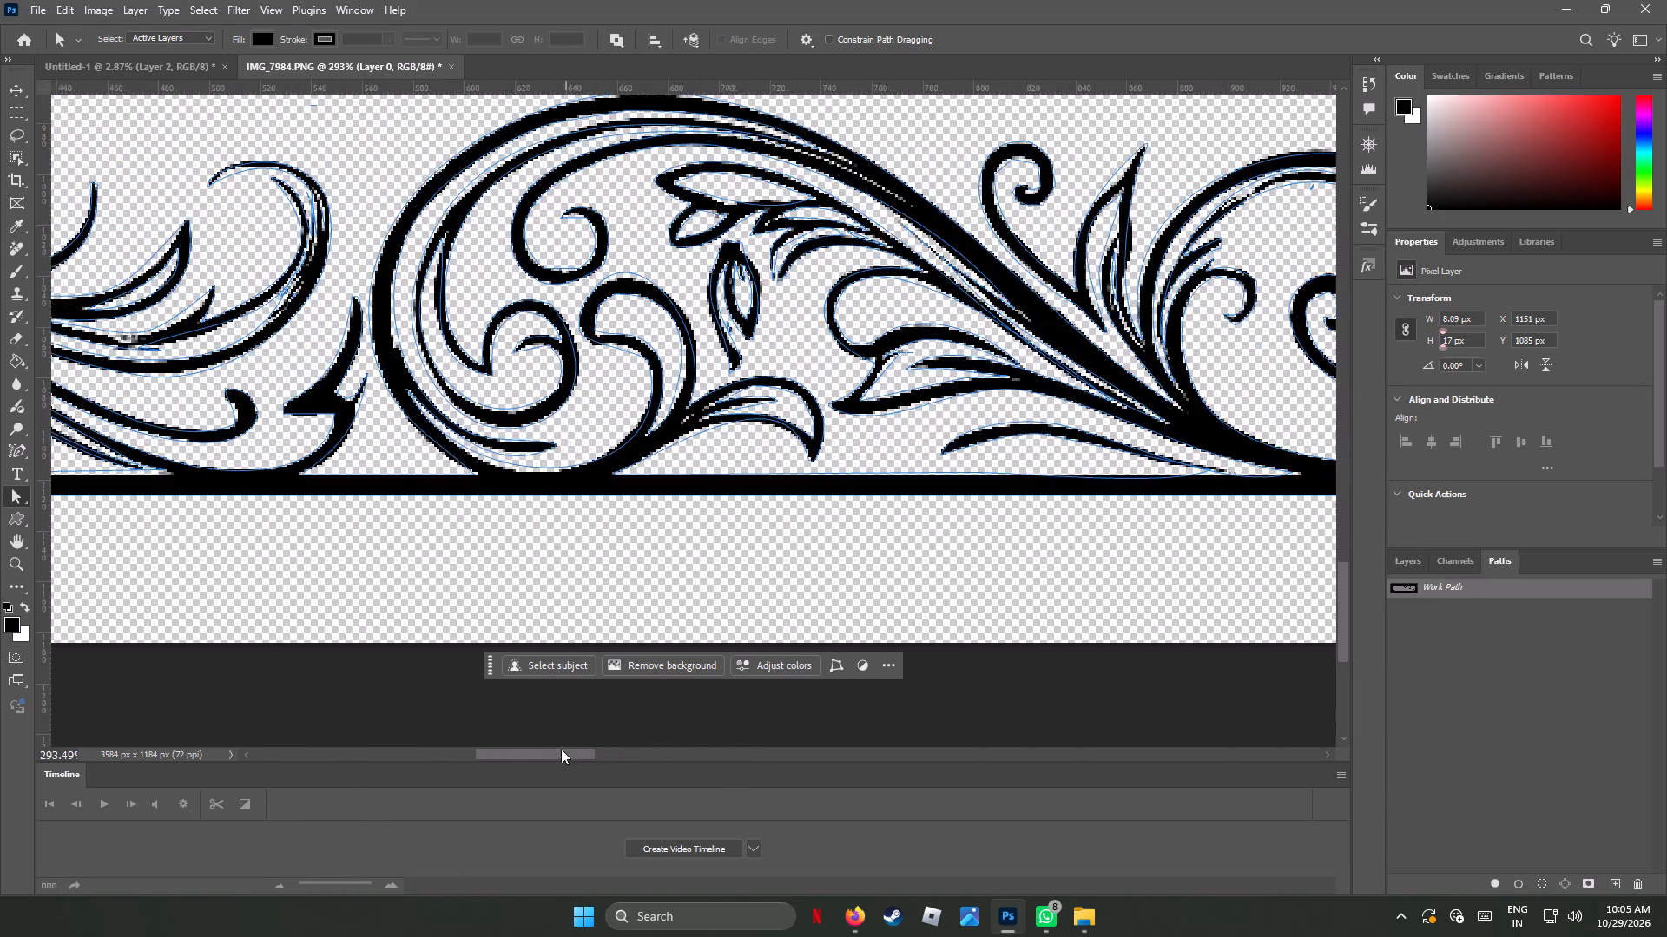
left_click_drag(561, 749, 471, 754)
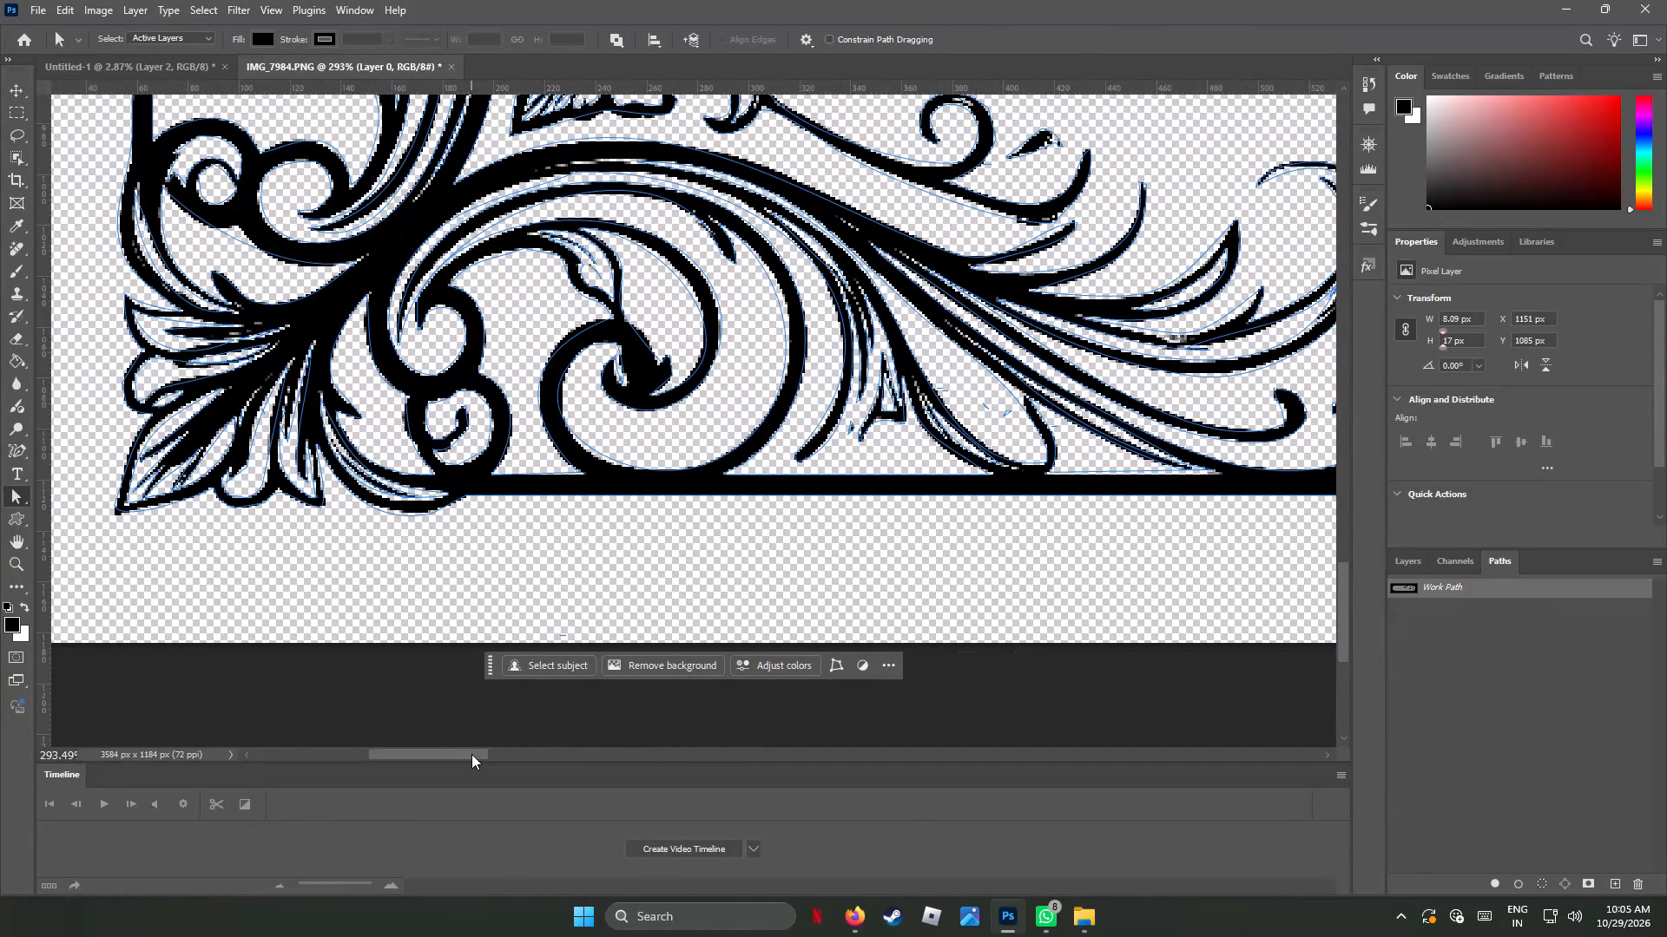
left_click_drag(471, 754, 472, 754)
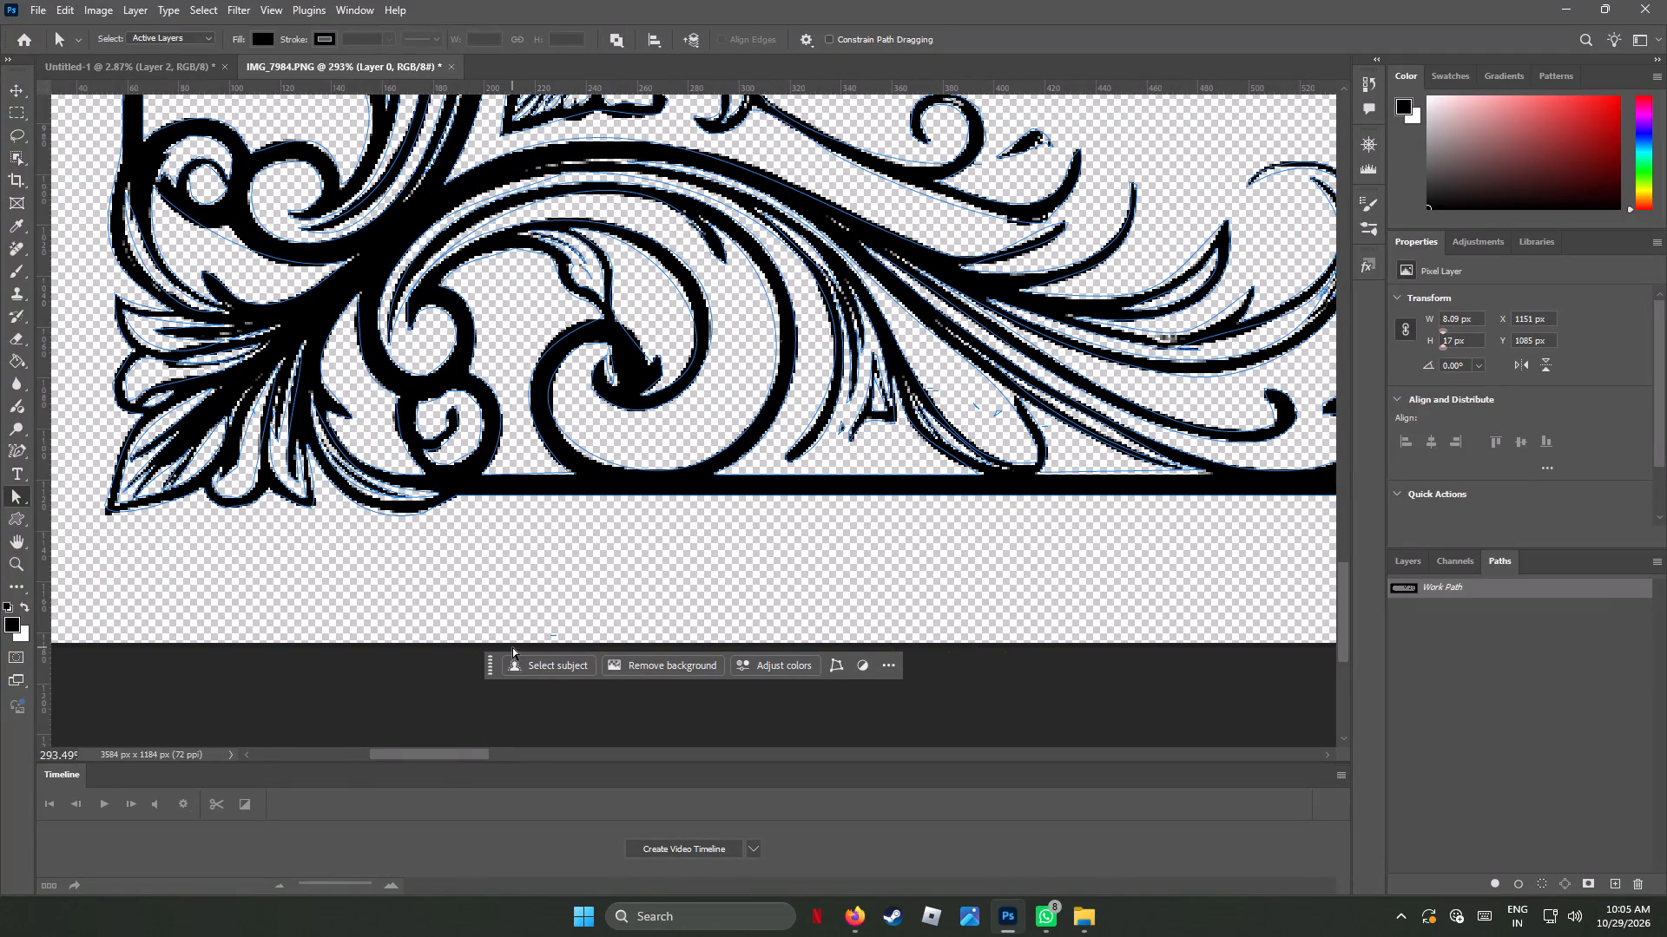
scroll(634, 503, "down", 9, "alt")
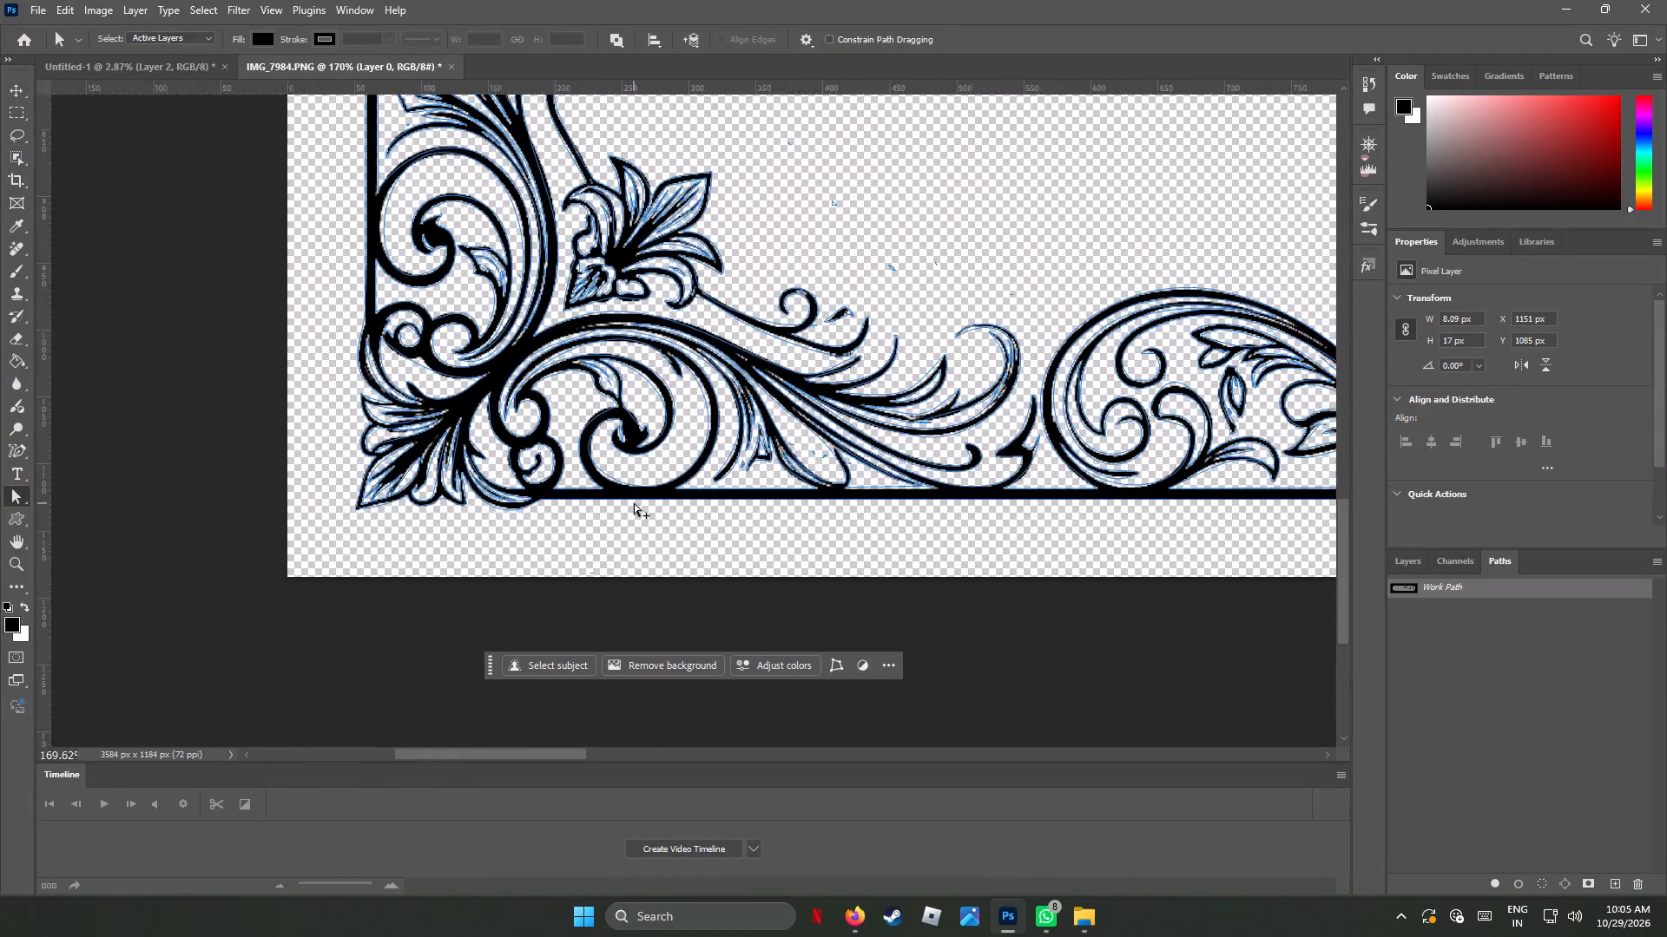
scroll(634, 503, "down", 9, "alt")
scroll(634, 503, "up", 1, "alt")
scroll(634, 503, "down", 12, "alt")
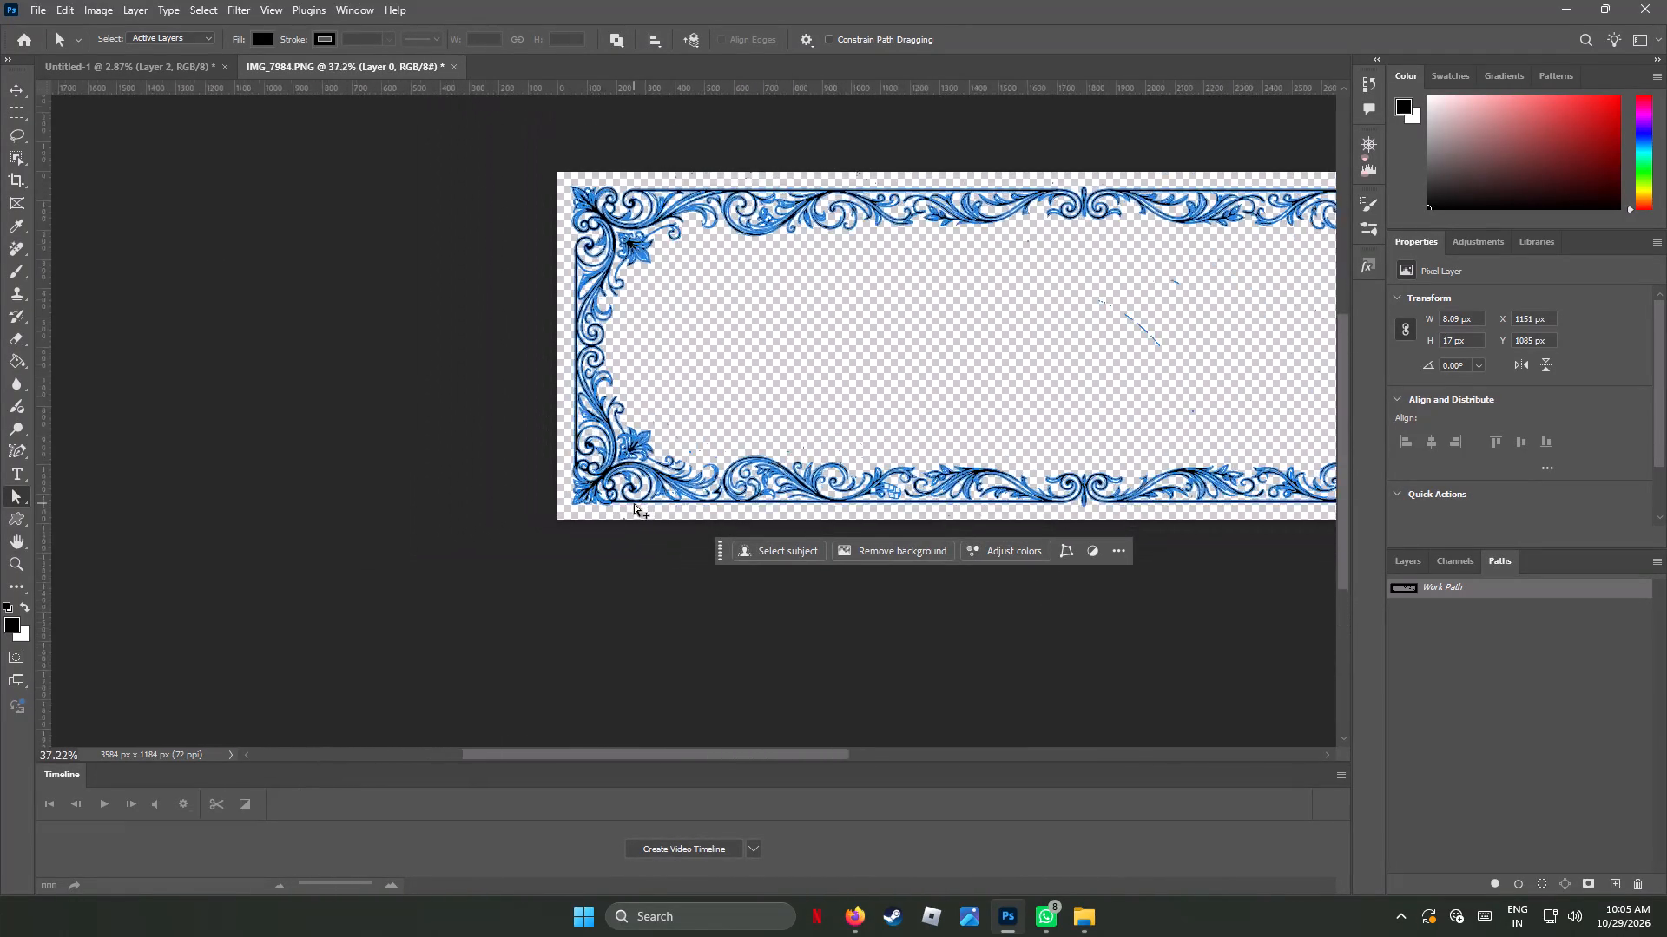
Define the ornamental frame's work path as a custom shape, keeping the suggested name.
scroll(634, 503, "down", 1, "alt")
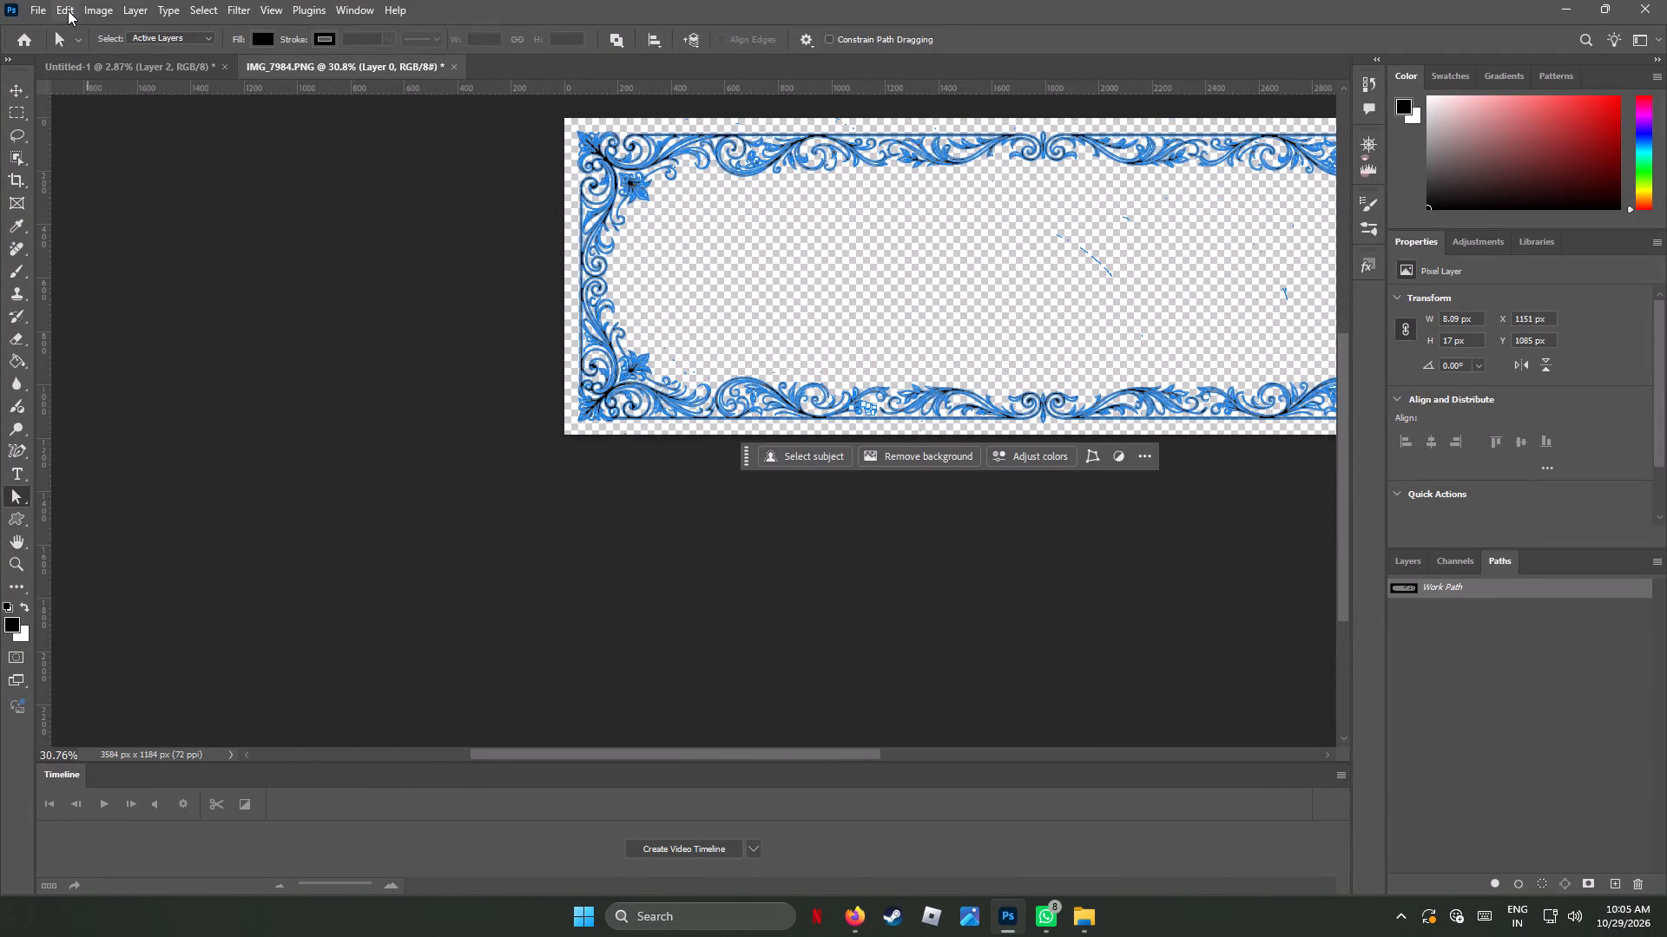
left_click(68, 10)
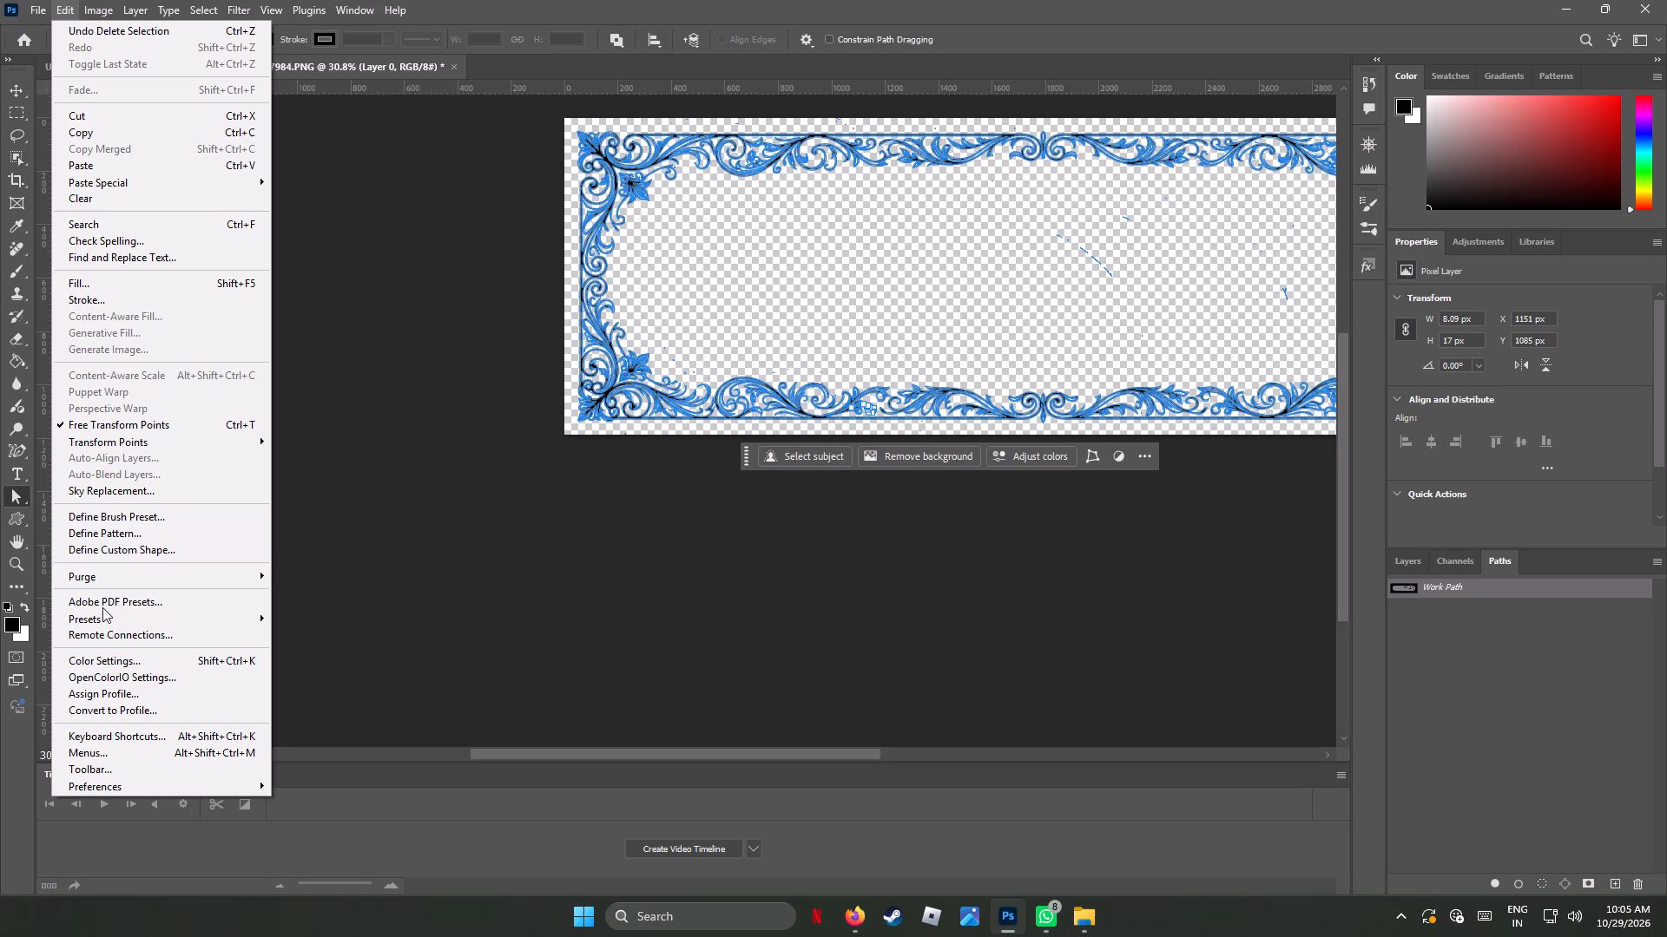
left_click(137, 546)
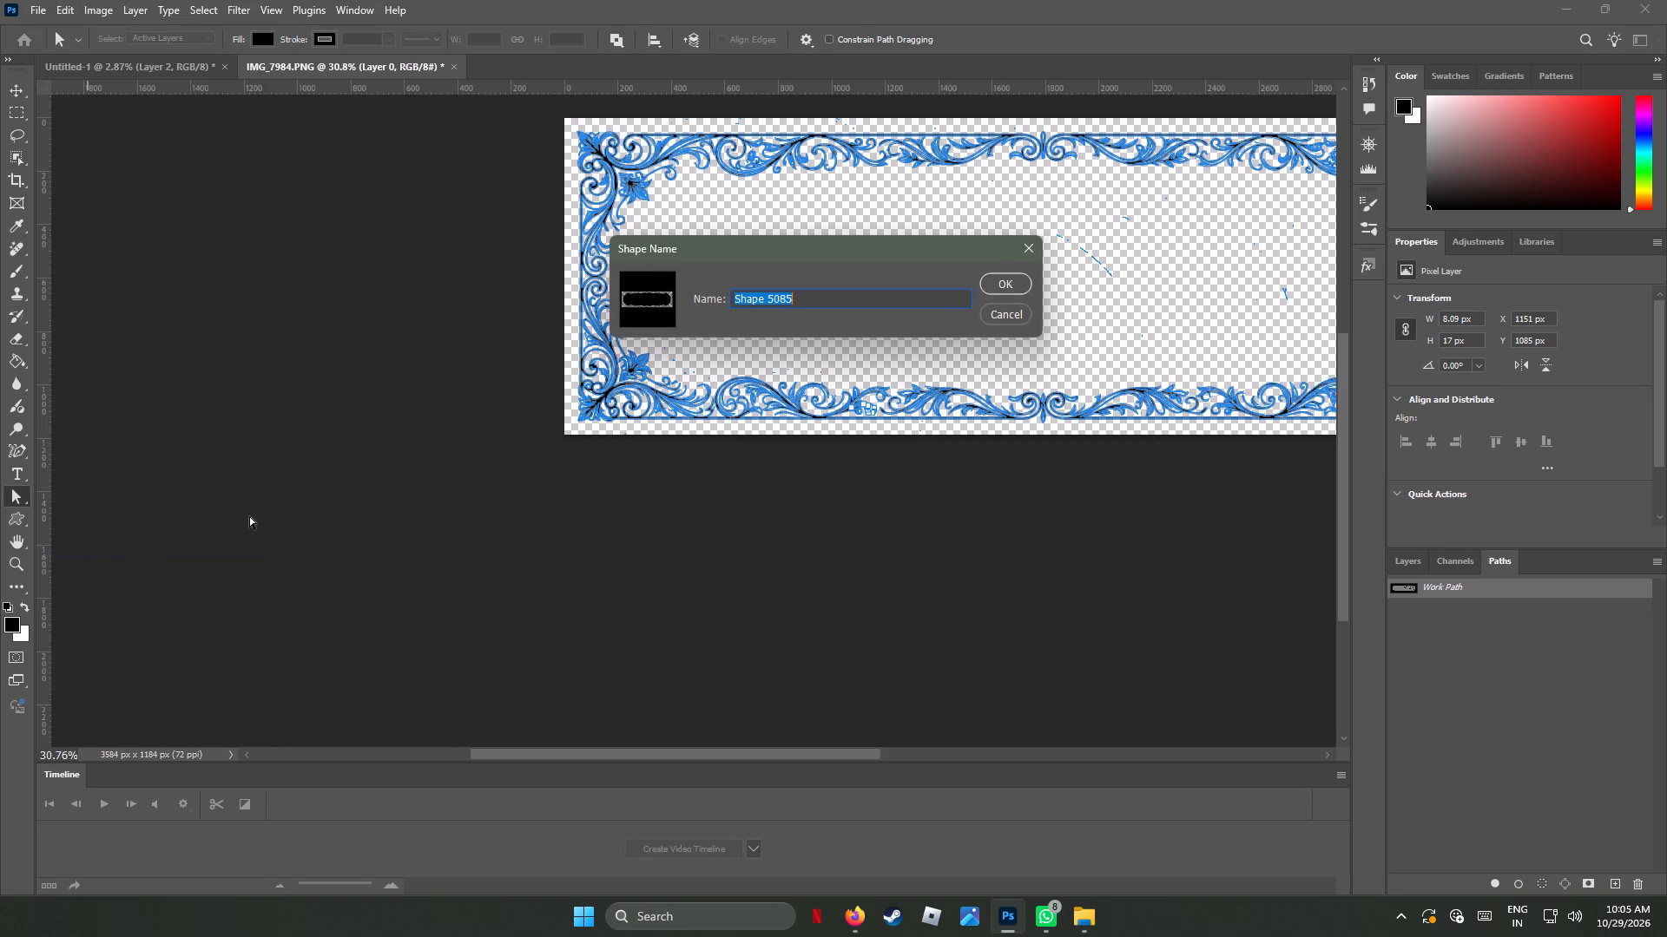
left_click(1019, 277)
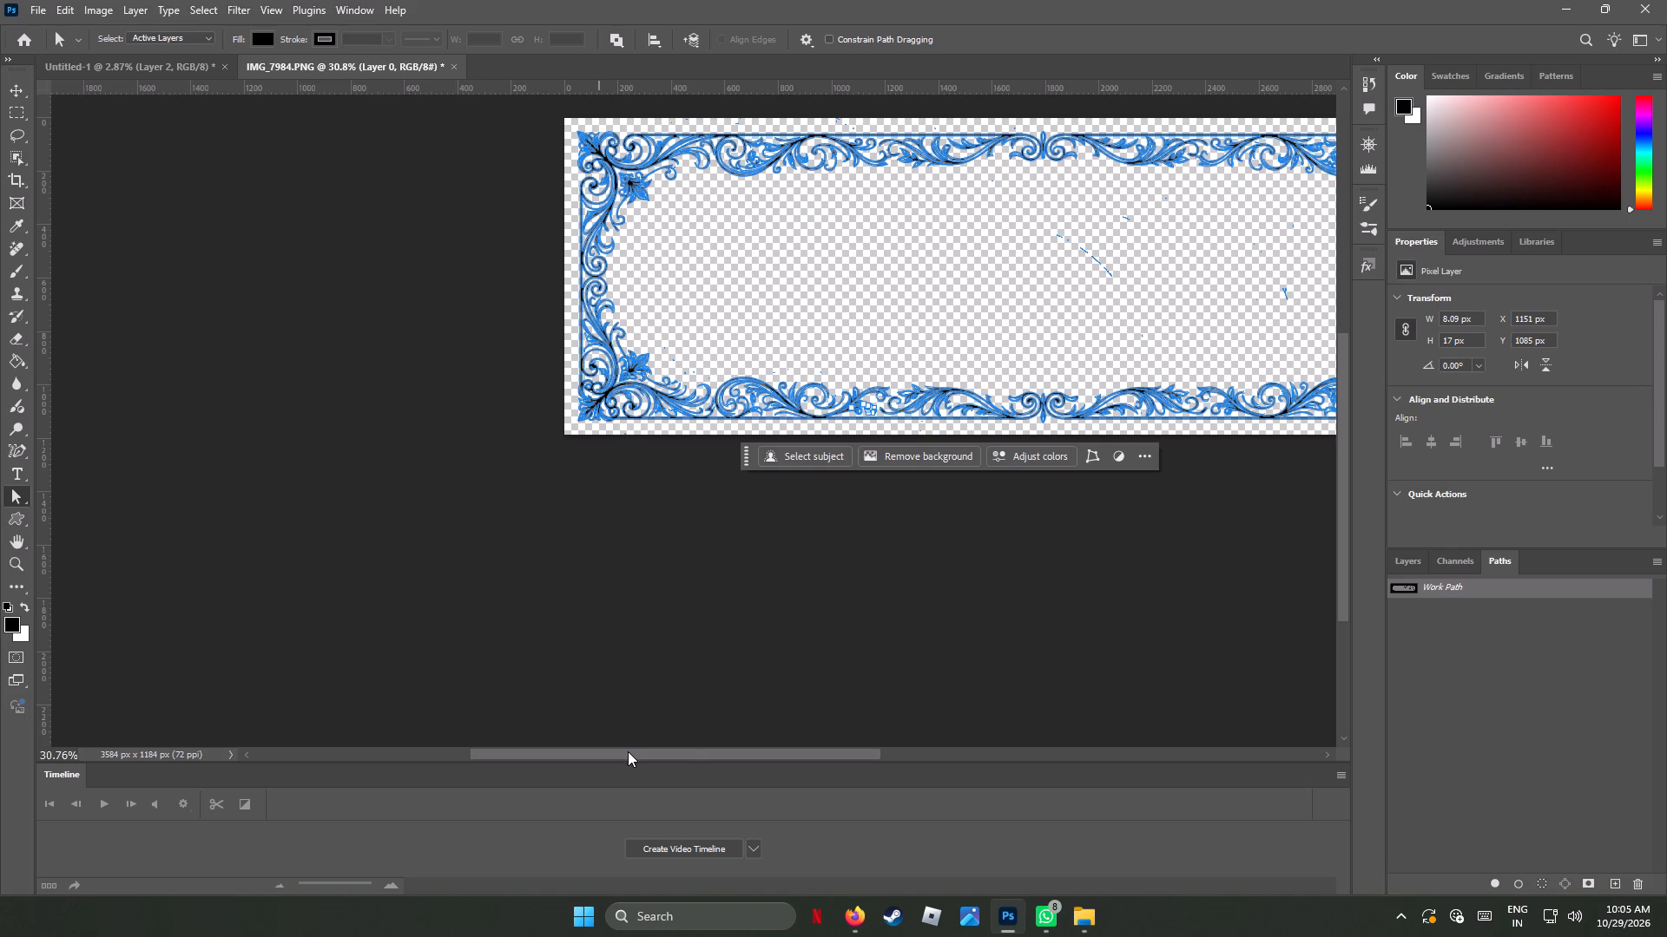
Draw the newly defined frame with the Custom Shape tool inside the original frame, about 1356 × 423 px.
left_click_drag(628, 751, 737, 760)
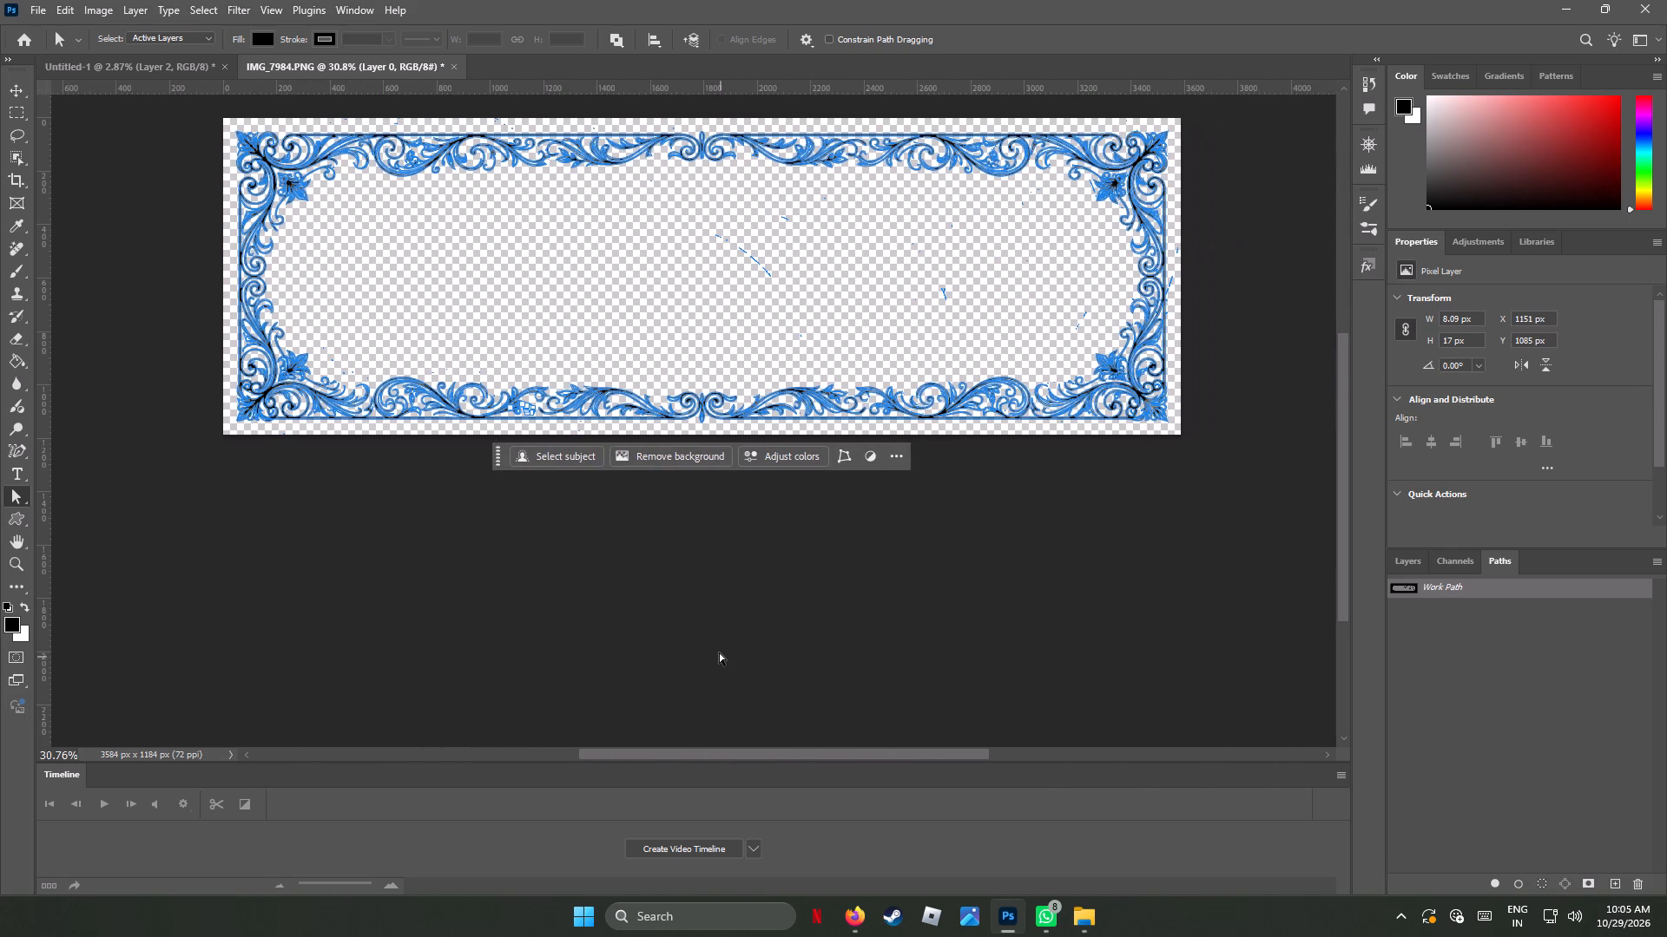
scroll(719, 652, "up", 14)
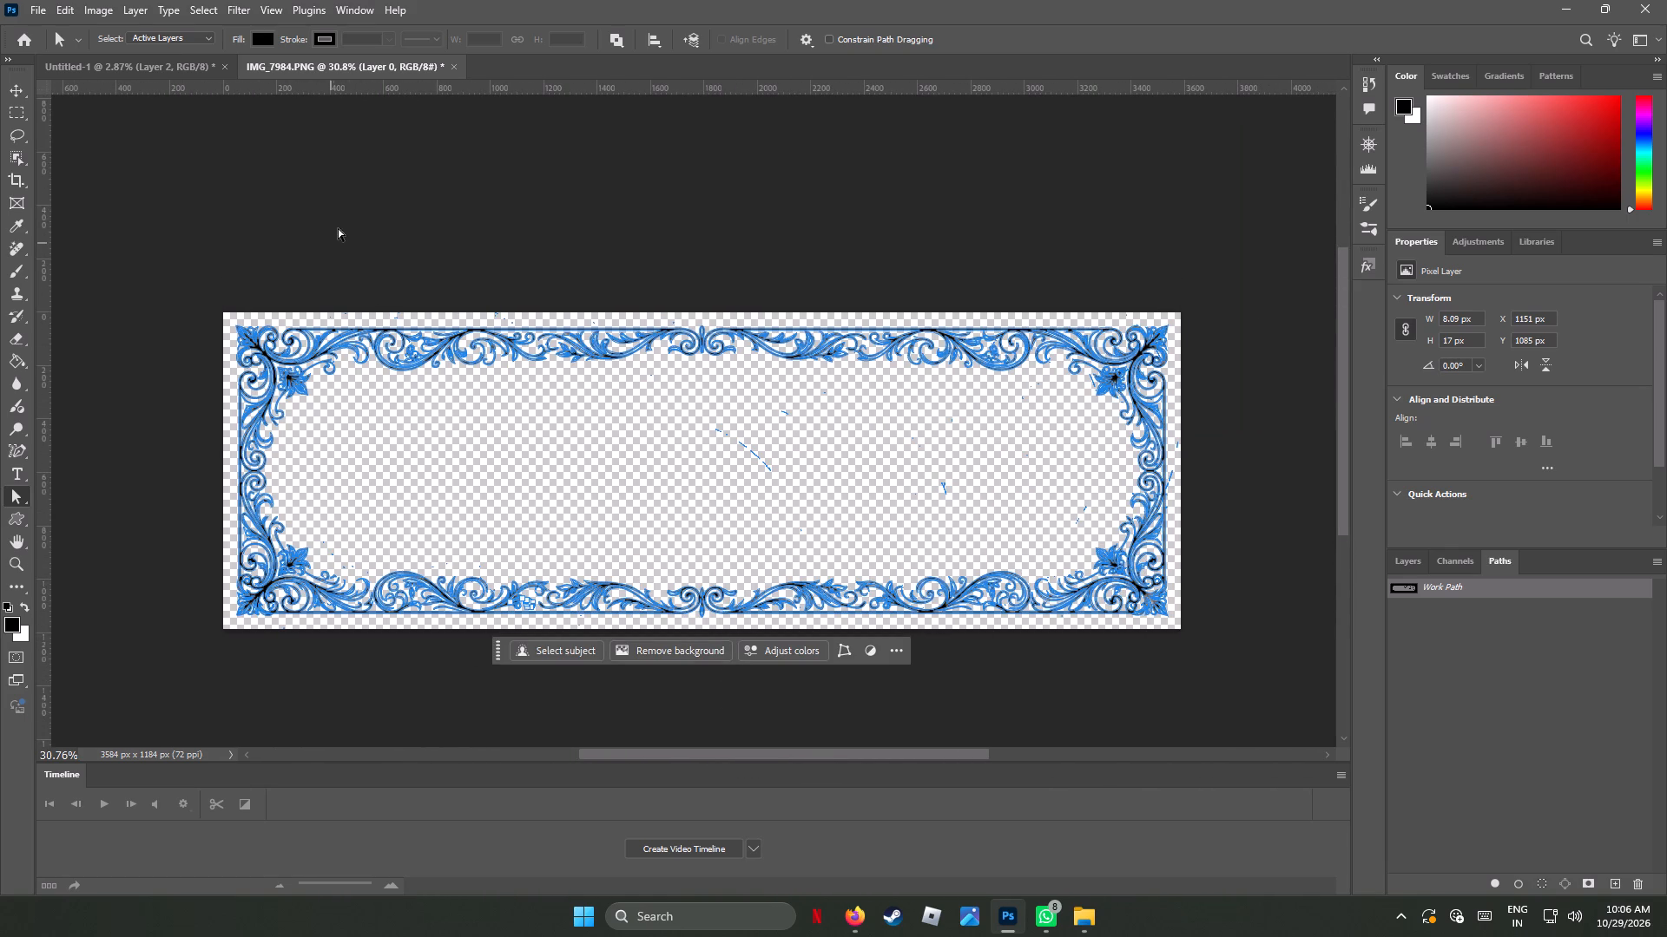
left_click(18, 516)
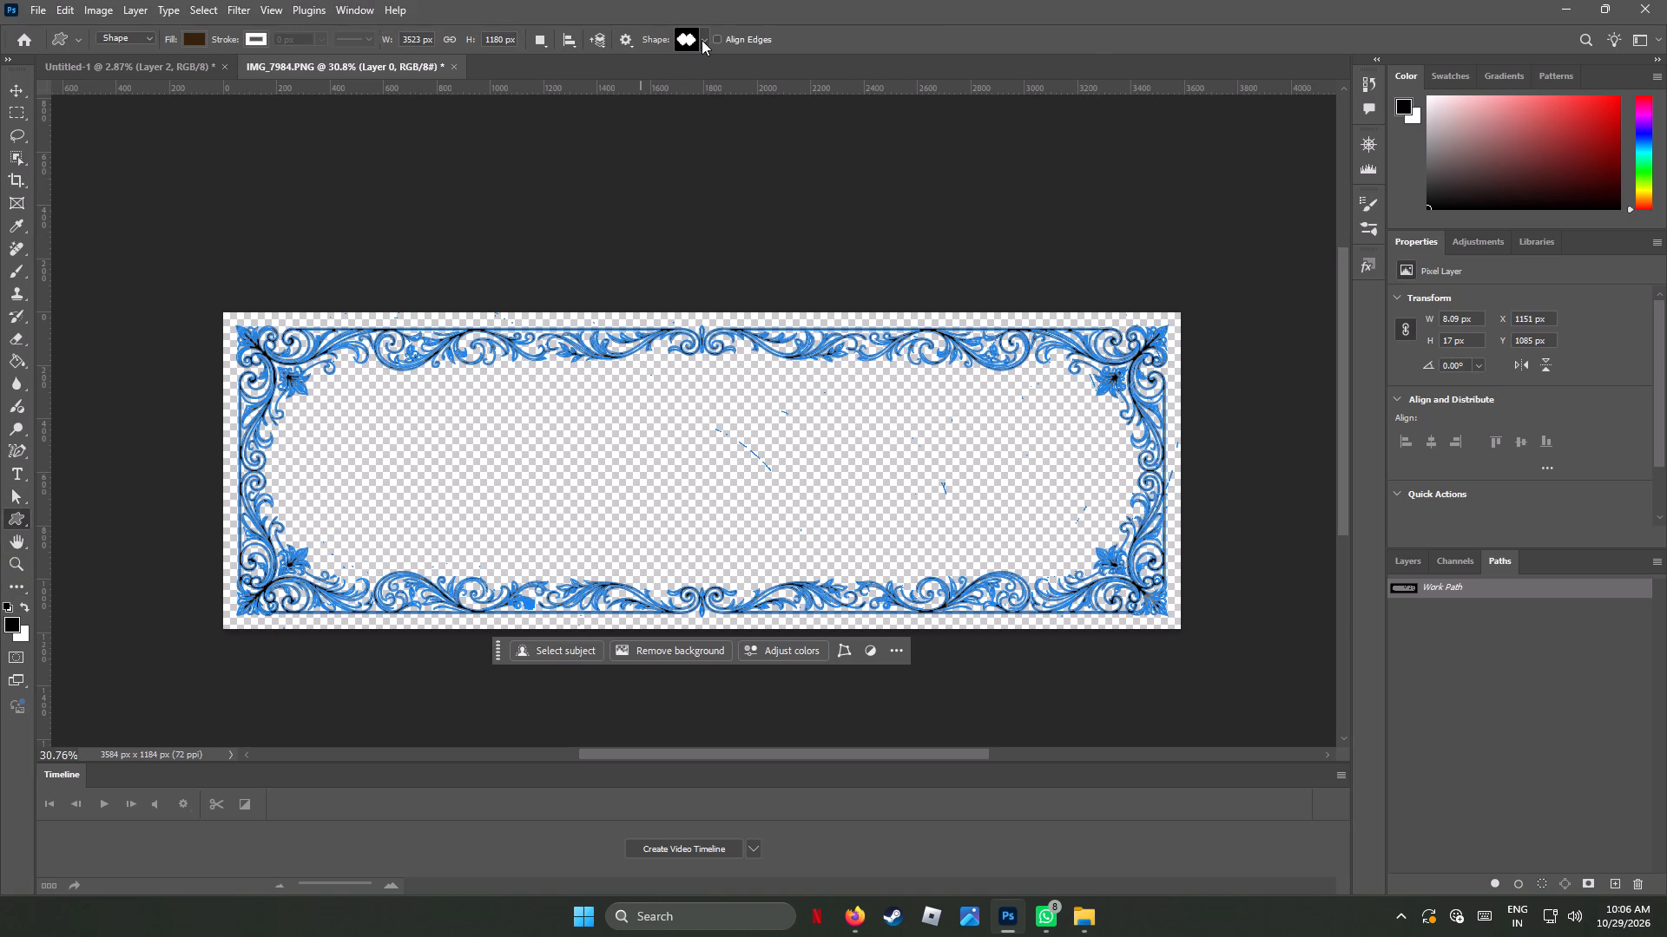
left_click(702, 40)
left_click(703, 36)
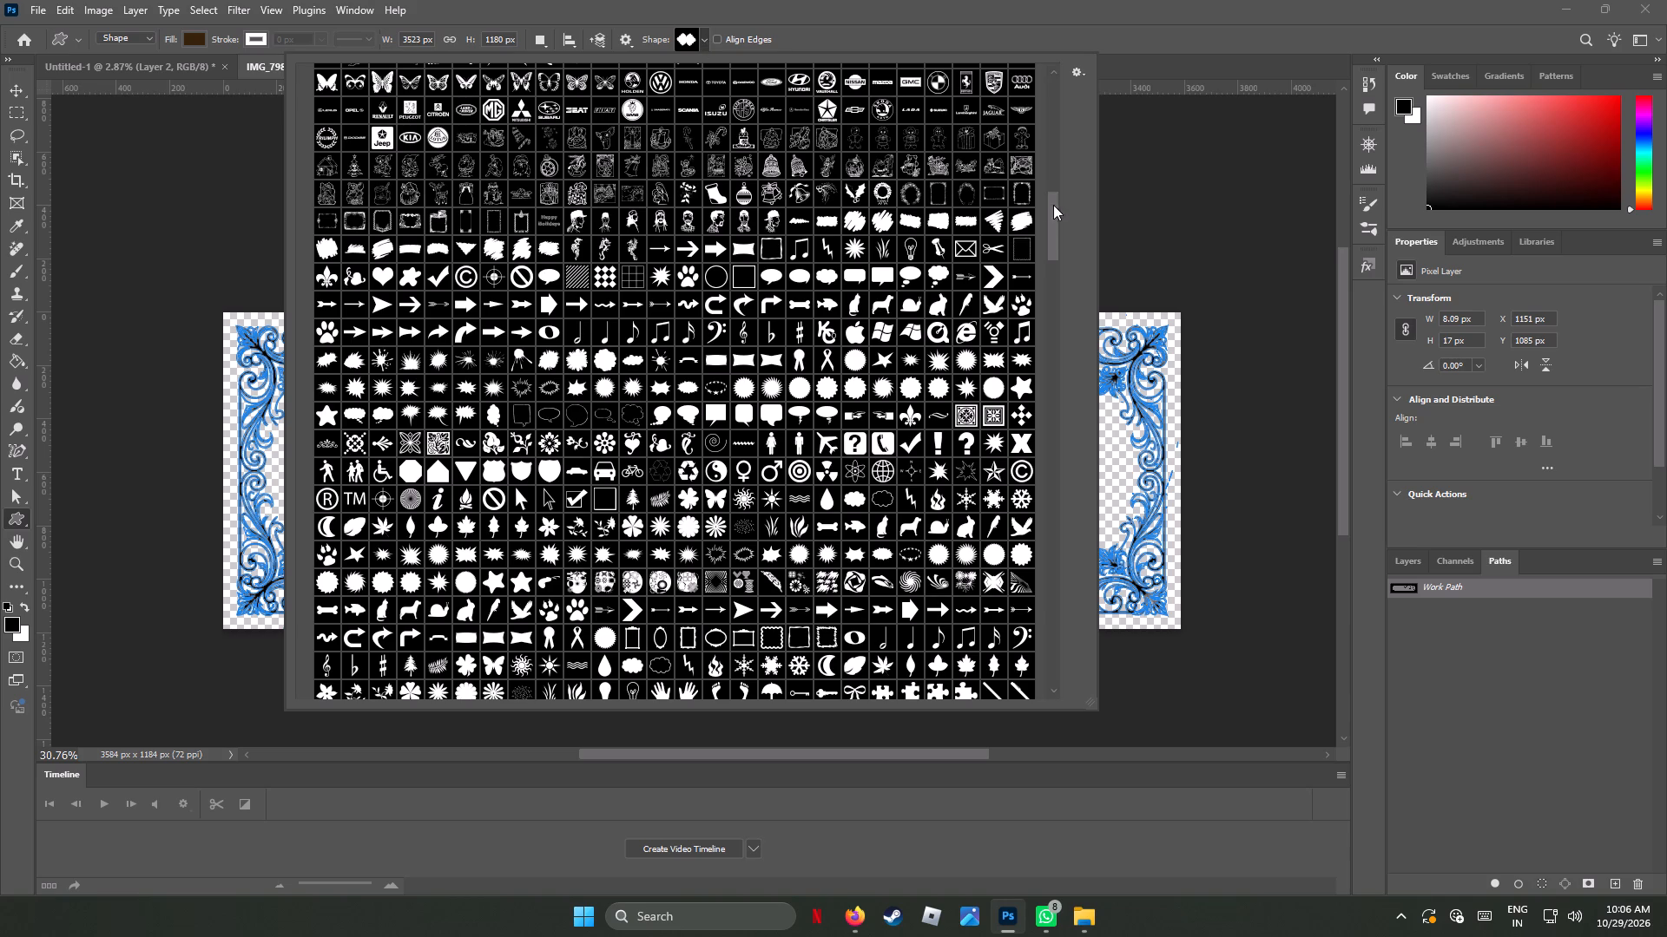
left_click_drag(1053, 222, 1064, 675)
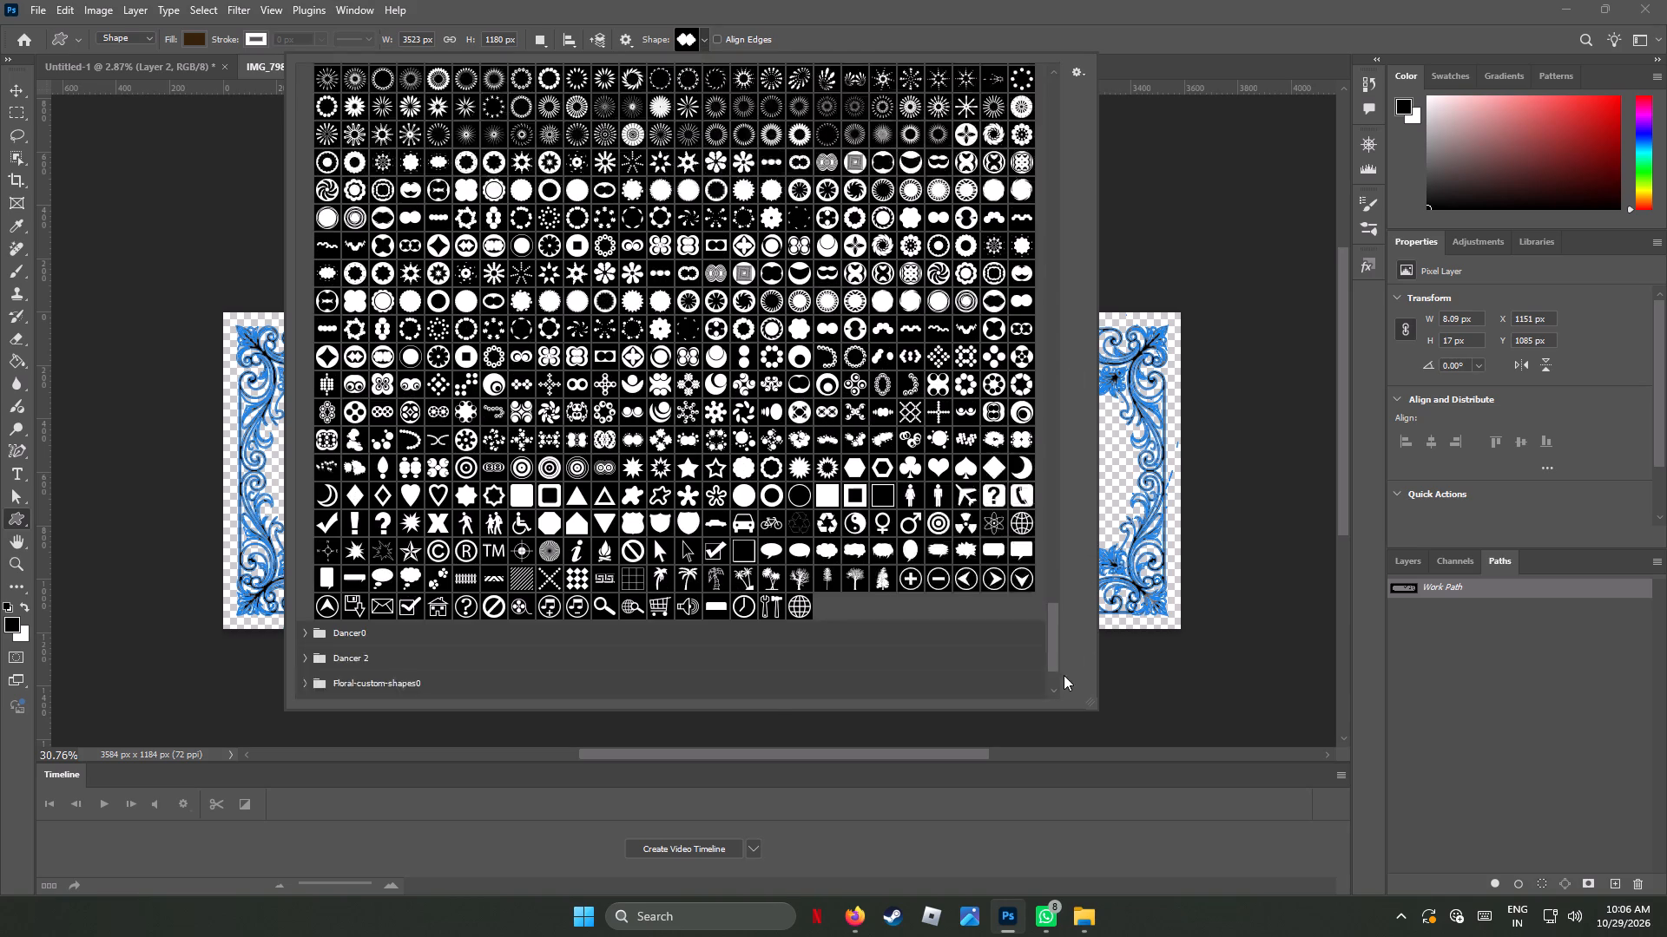
left_click_drag(1064, 675, 1051, 701)
left_click(420, 682)
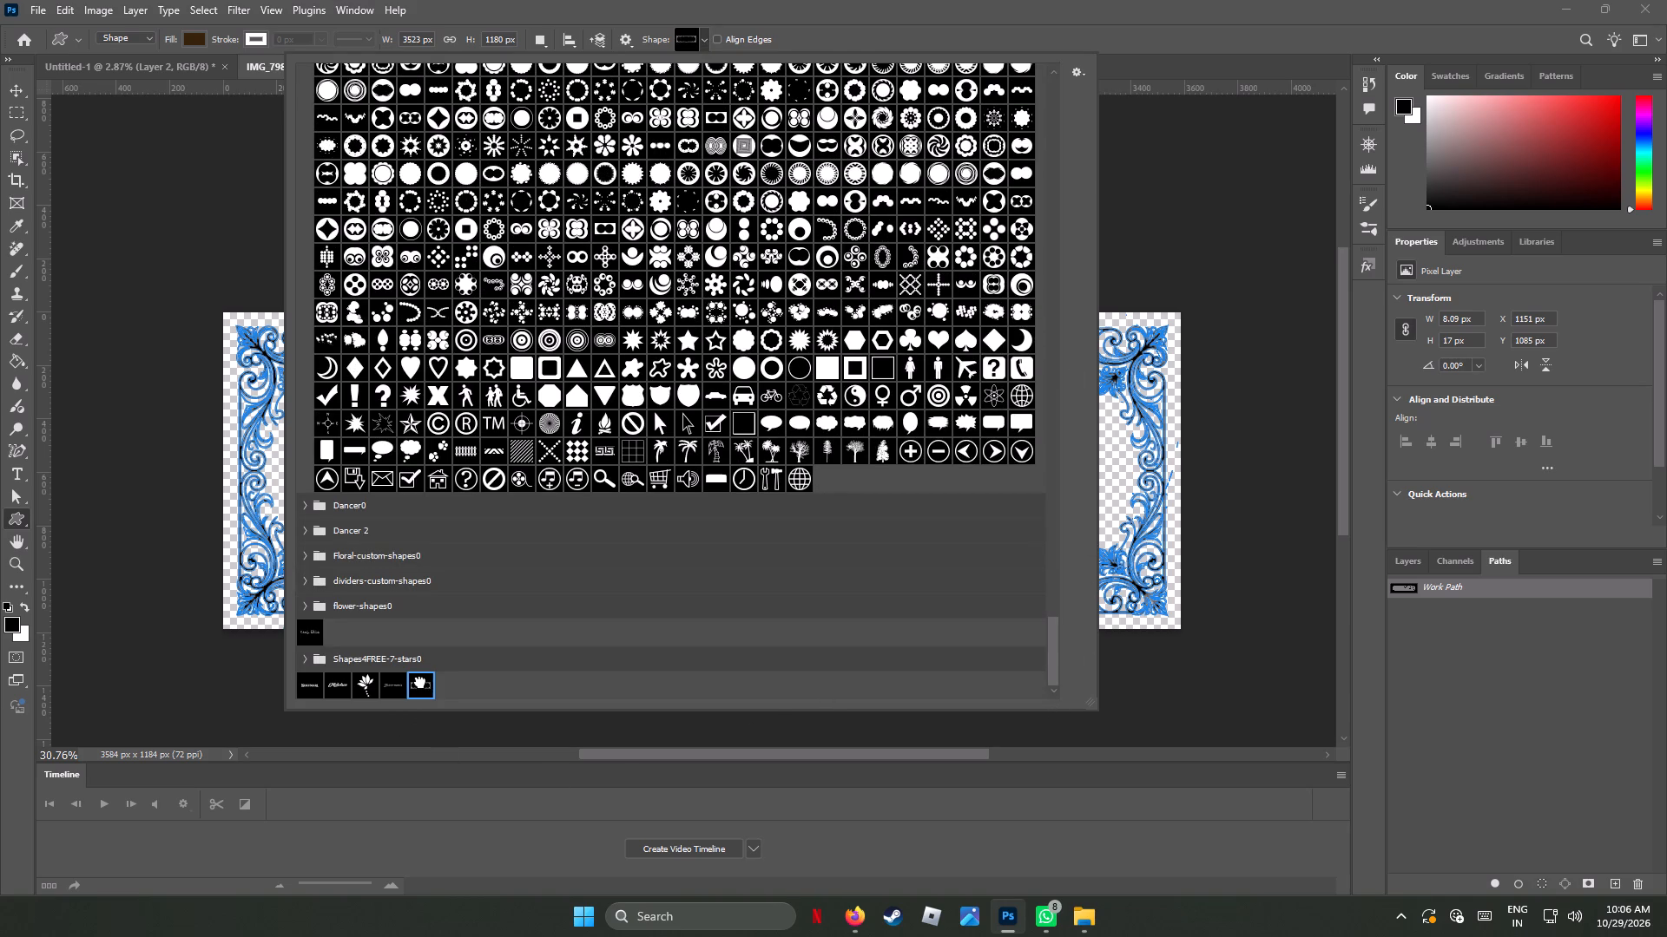
double_click(420, 682)
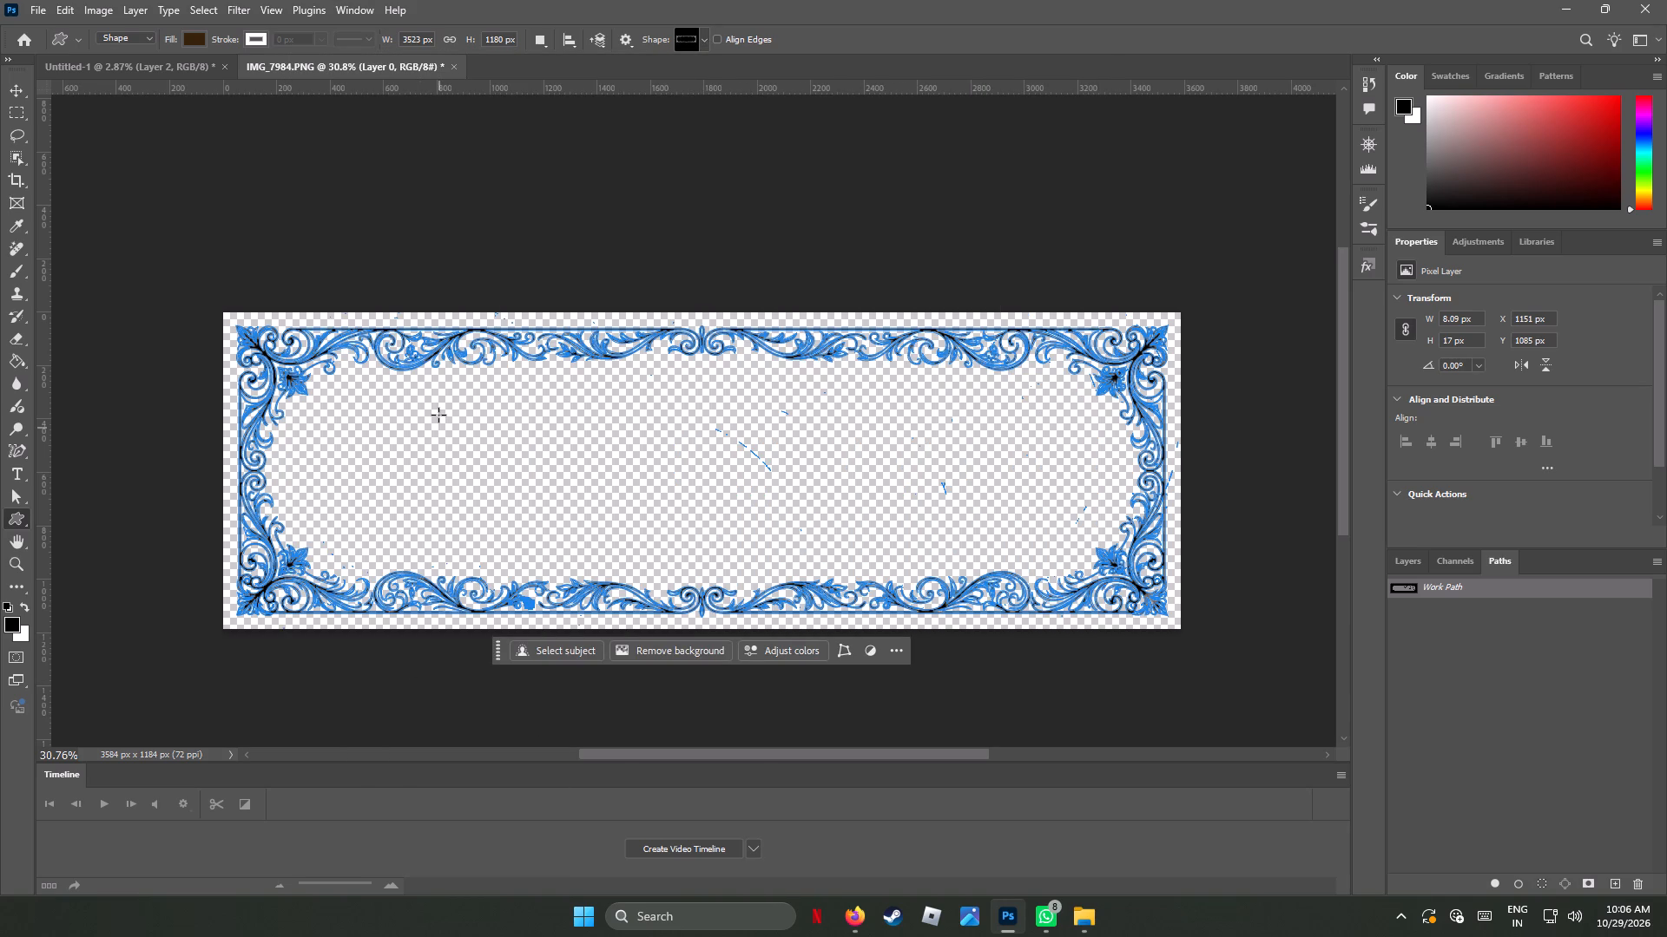
left_click_drag(438, 414, 800, 526)
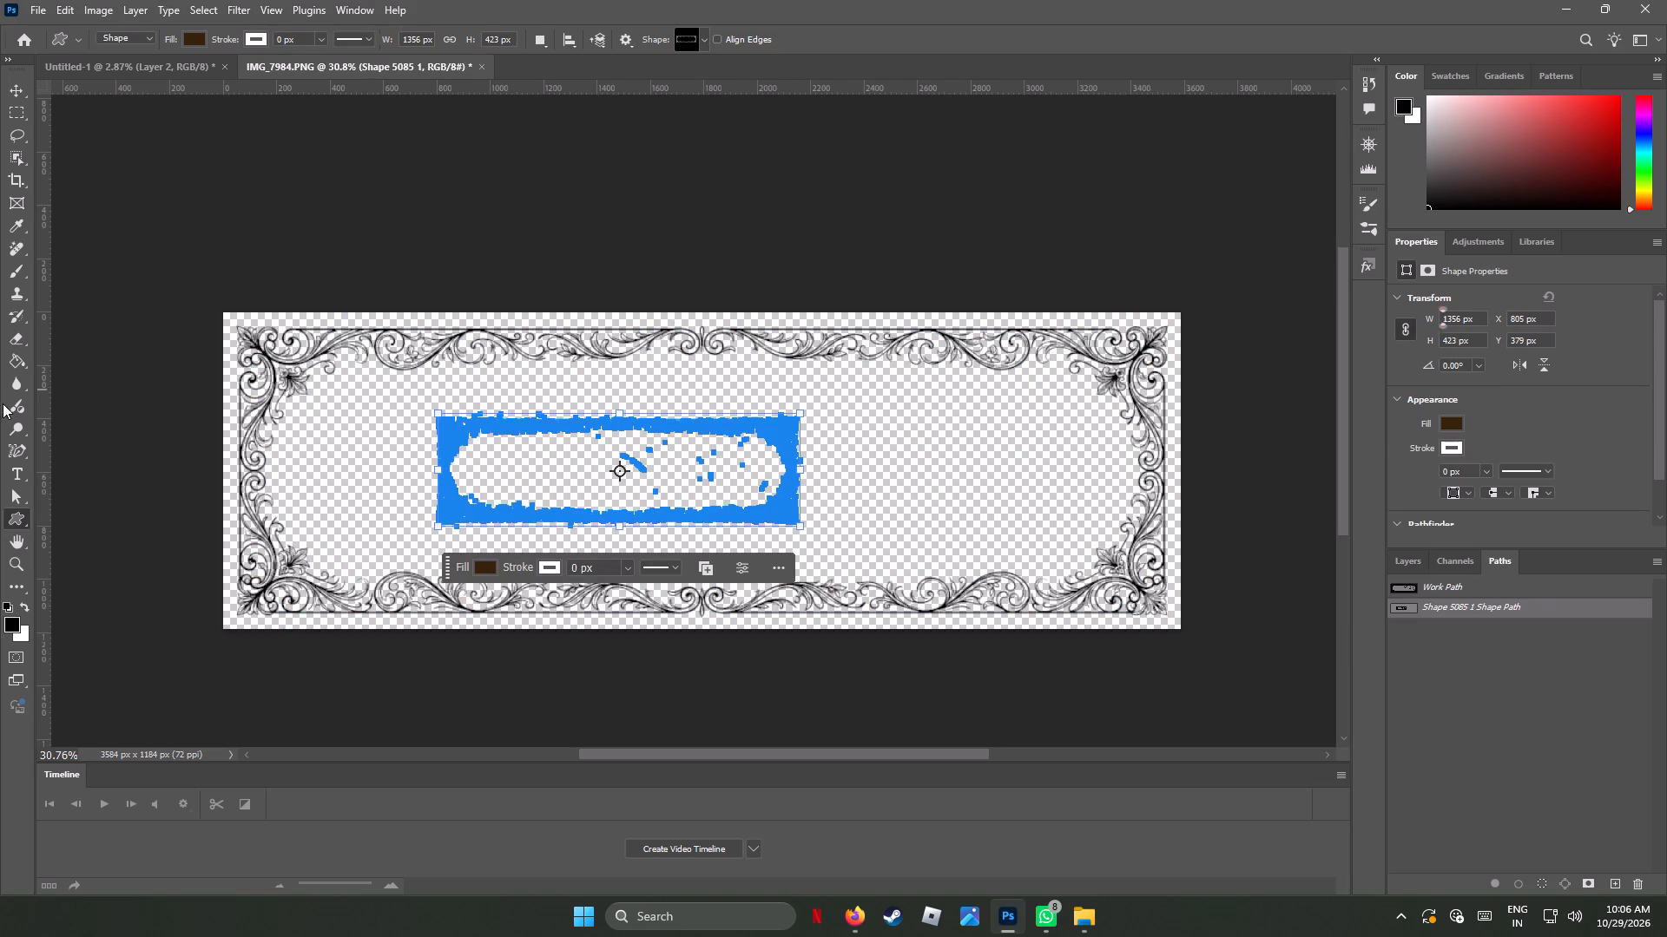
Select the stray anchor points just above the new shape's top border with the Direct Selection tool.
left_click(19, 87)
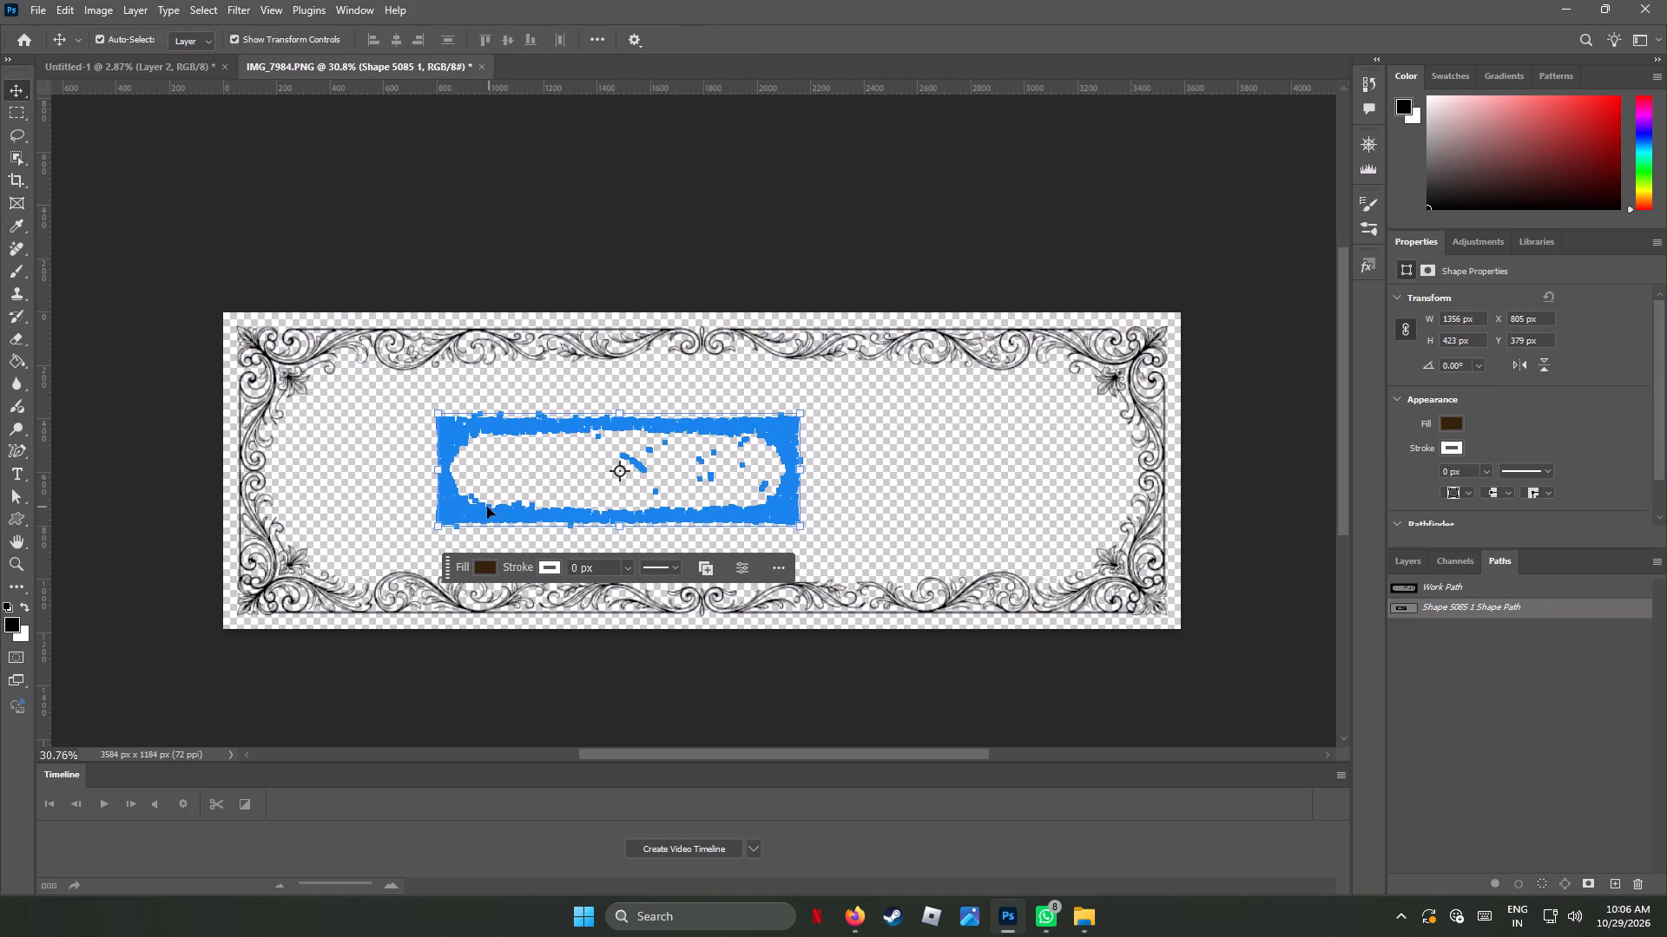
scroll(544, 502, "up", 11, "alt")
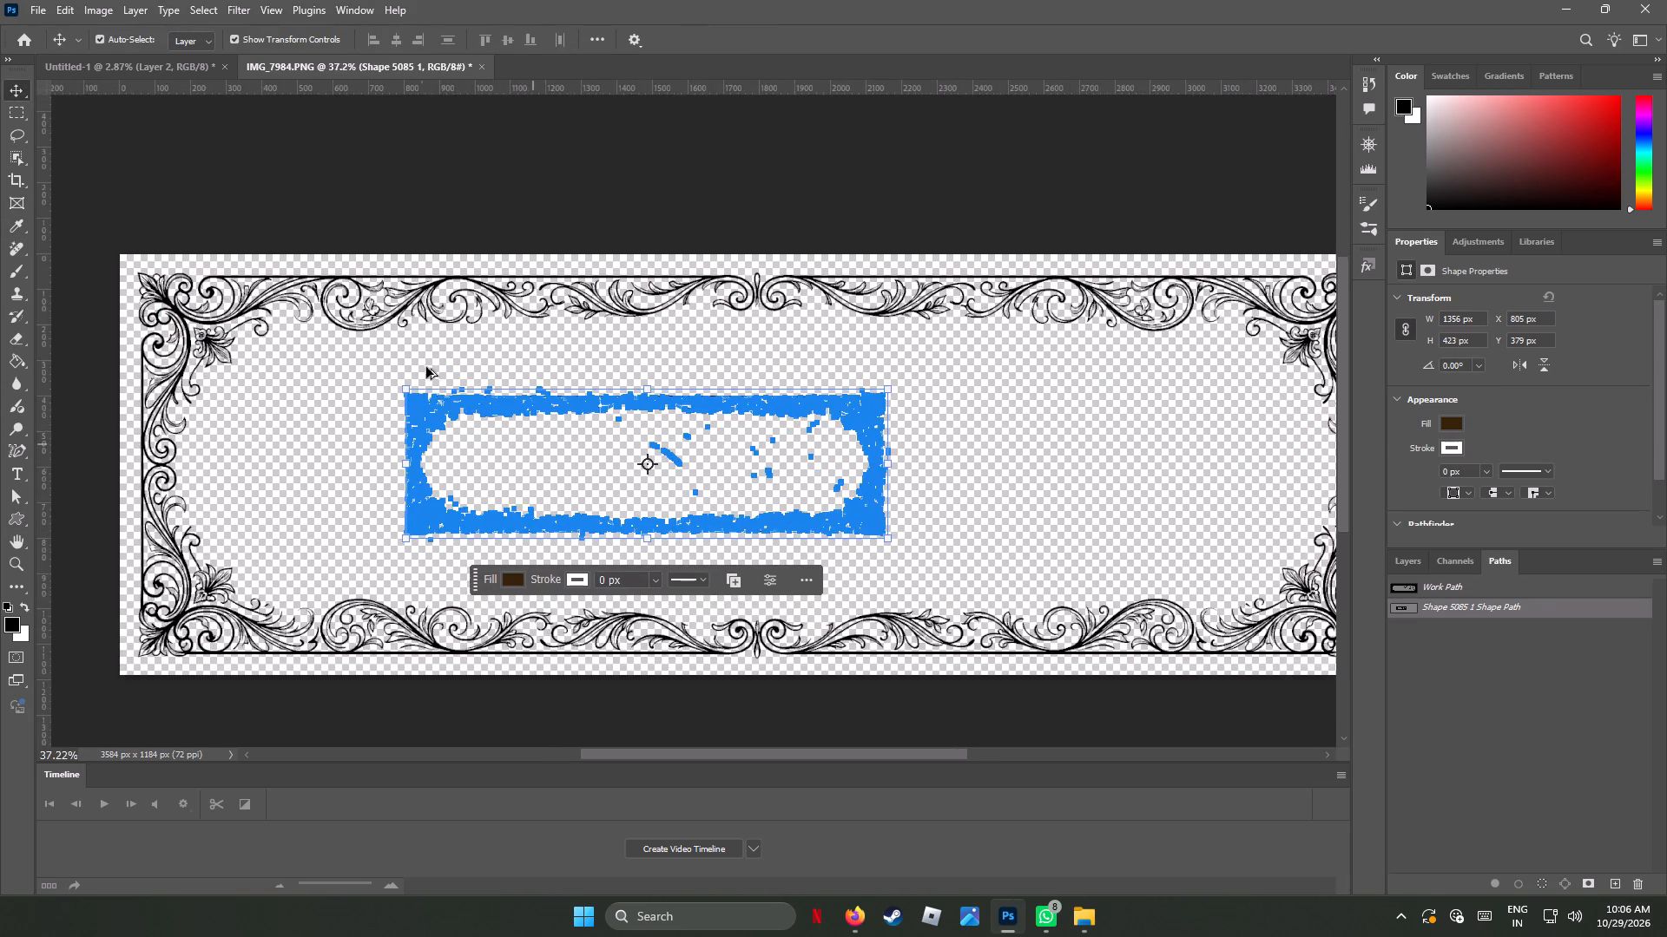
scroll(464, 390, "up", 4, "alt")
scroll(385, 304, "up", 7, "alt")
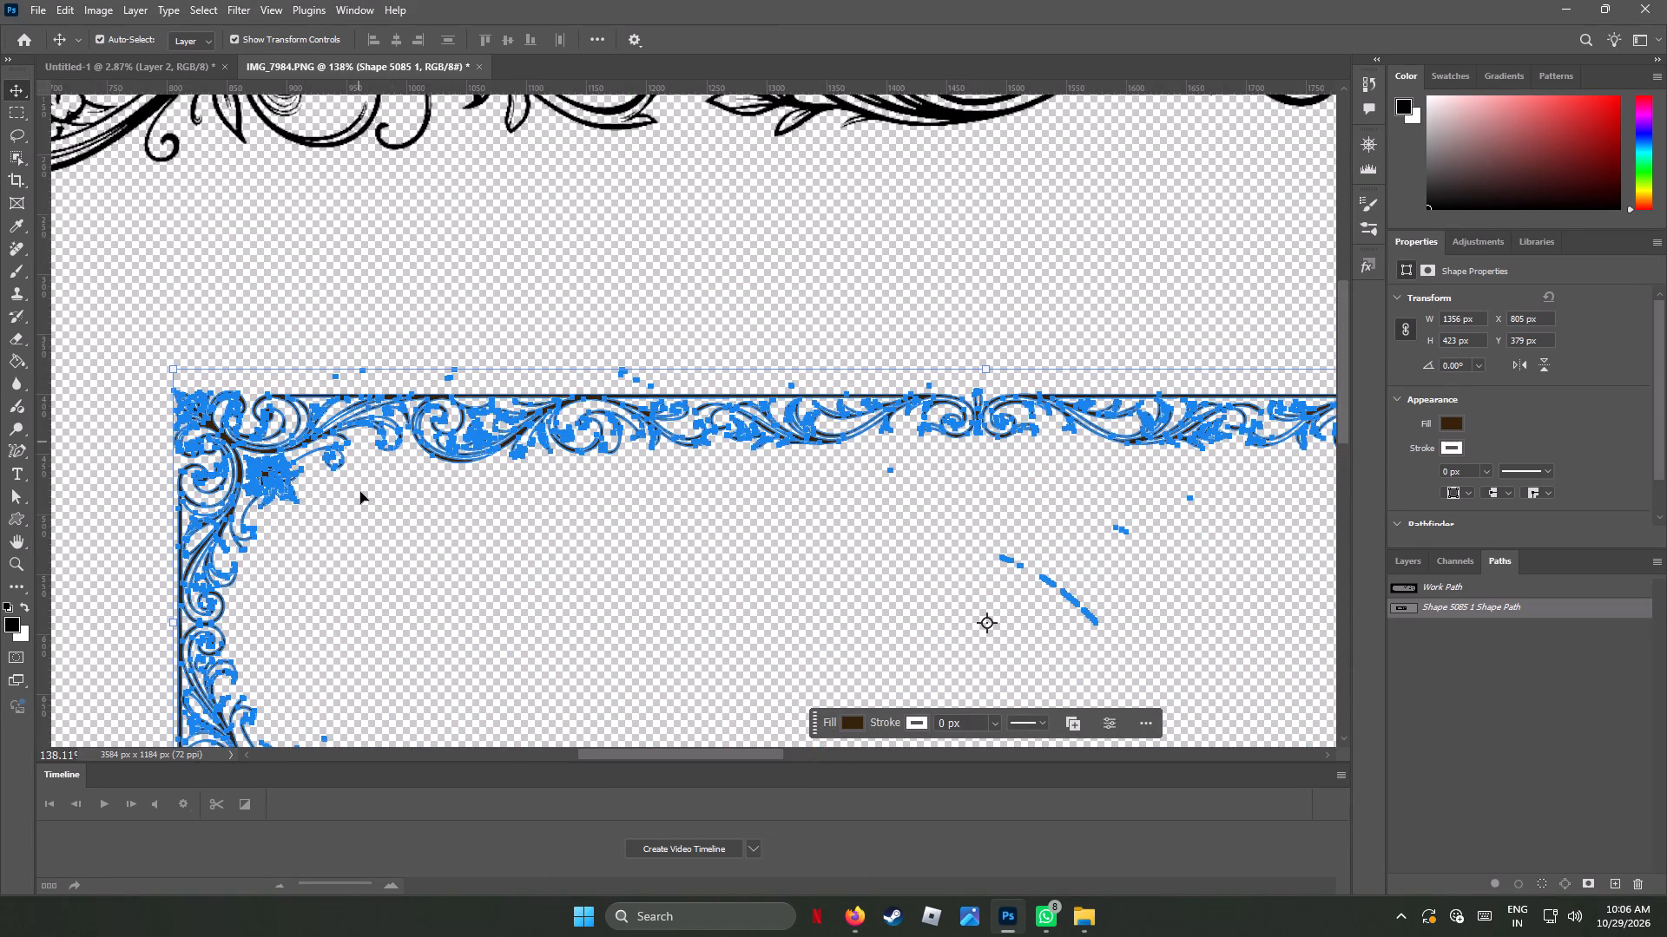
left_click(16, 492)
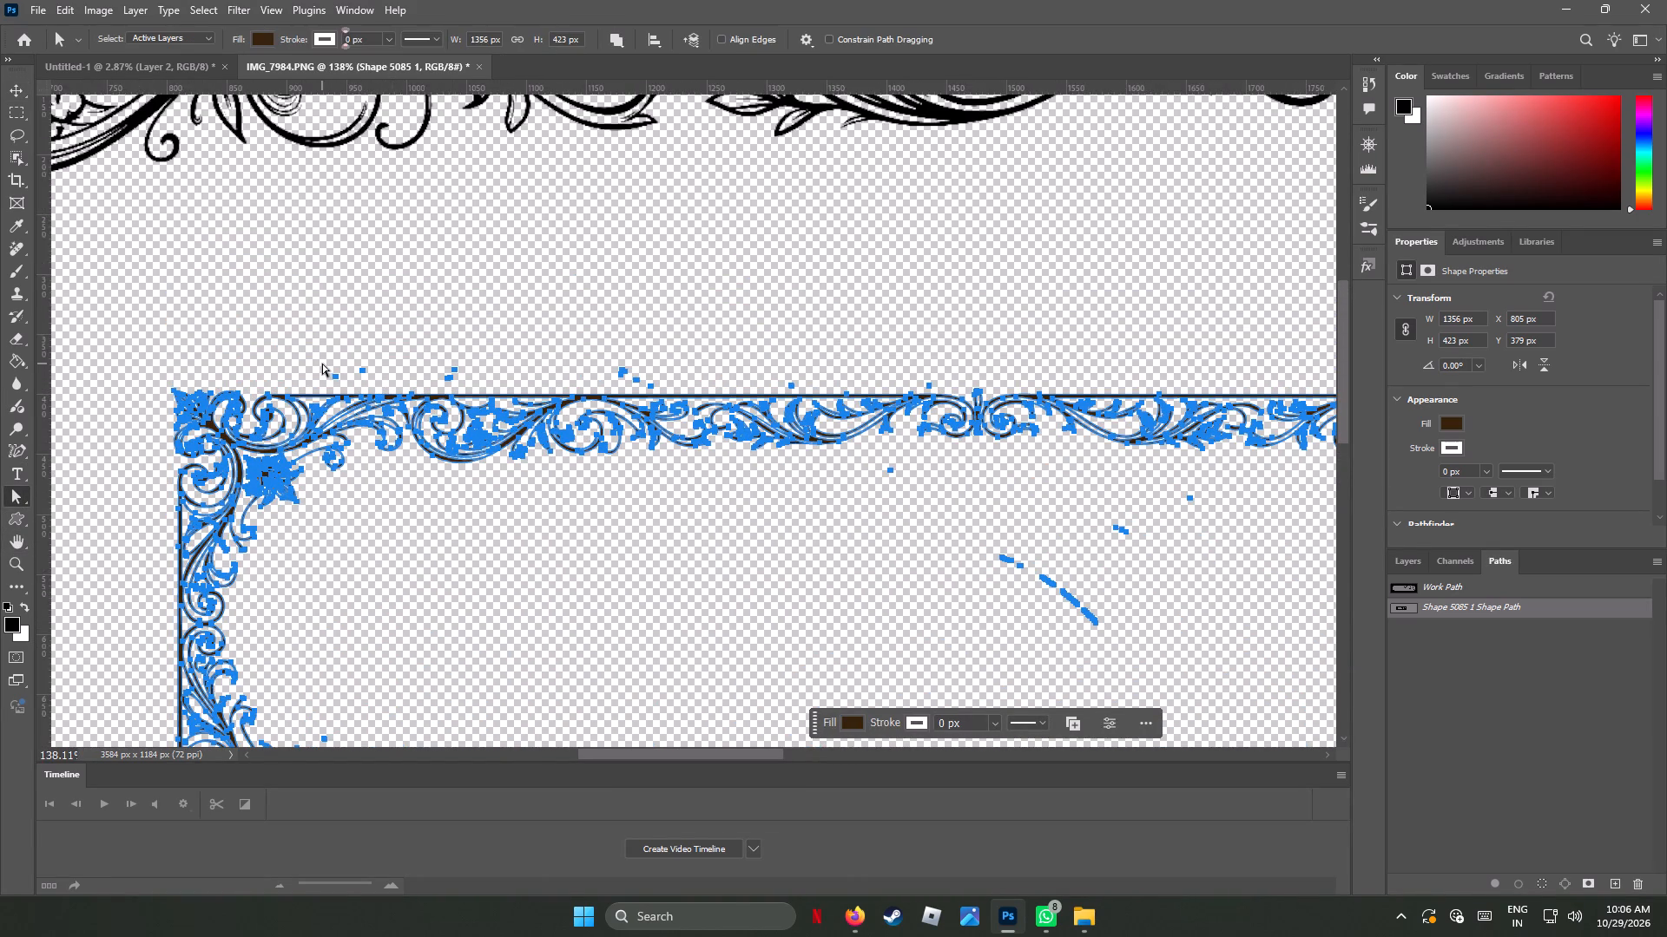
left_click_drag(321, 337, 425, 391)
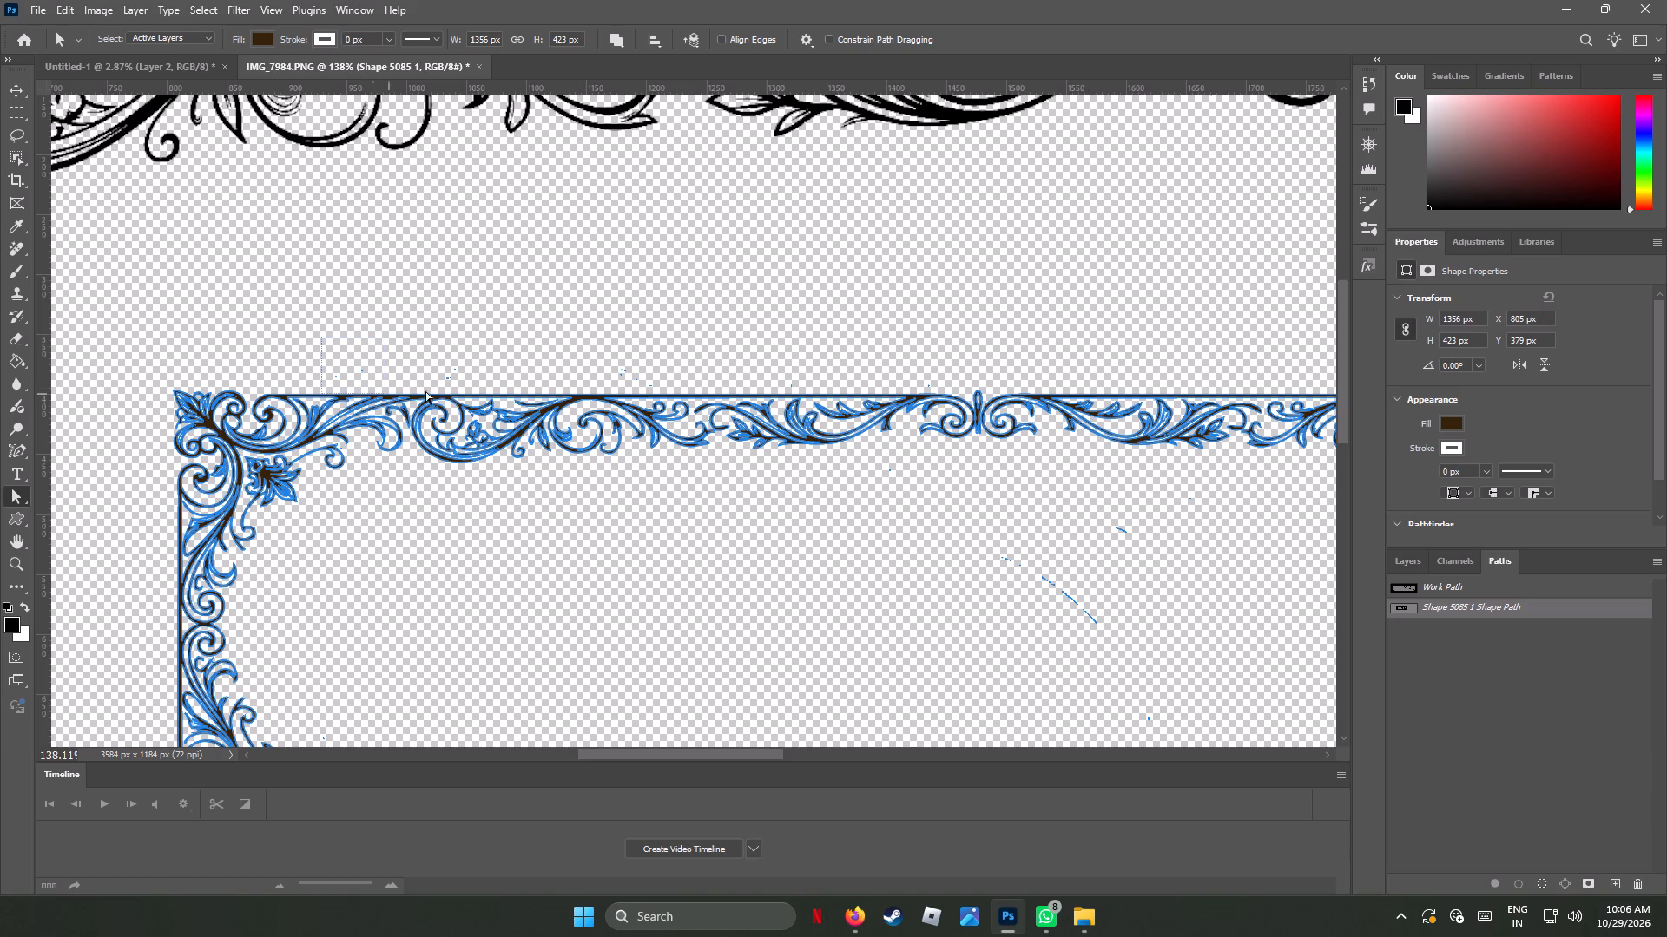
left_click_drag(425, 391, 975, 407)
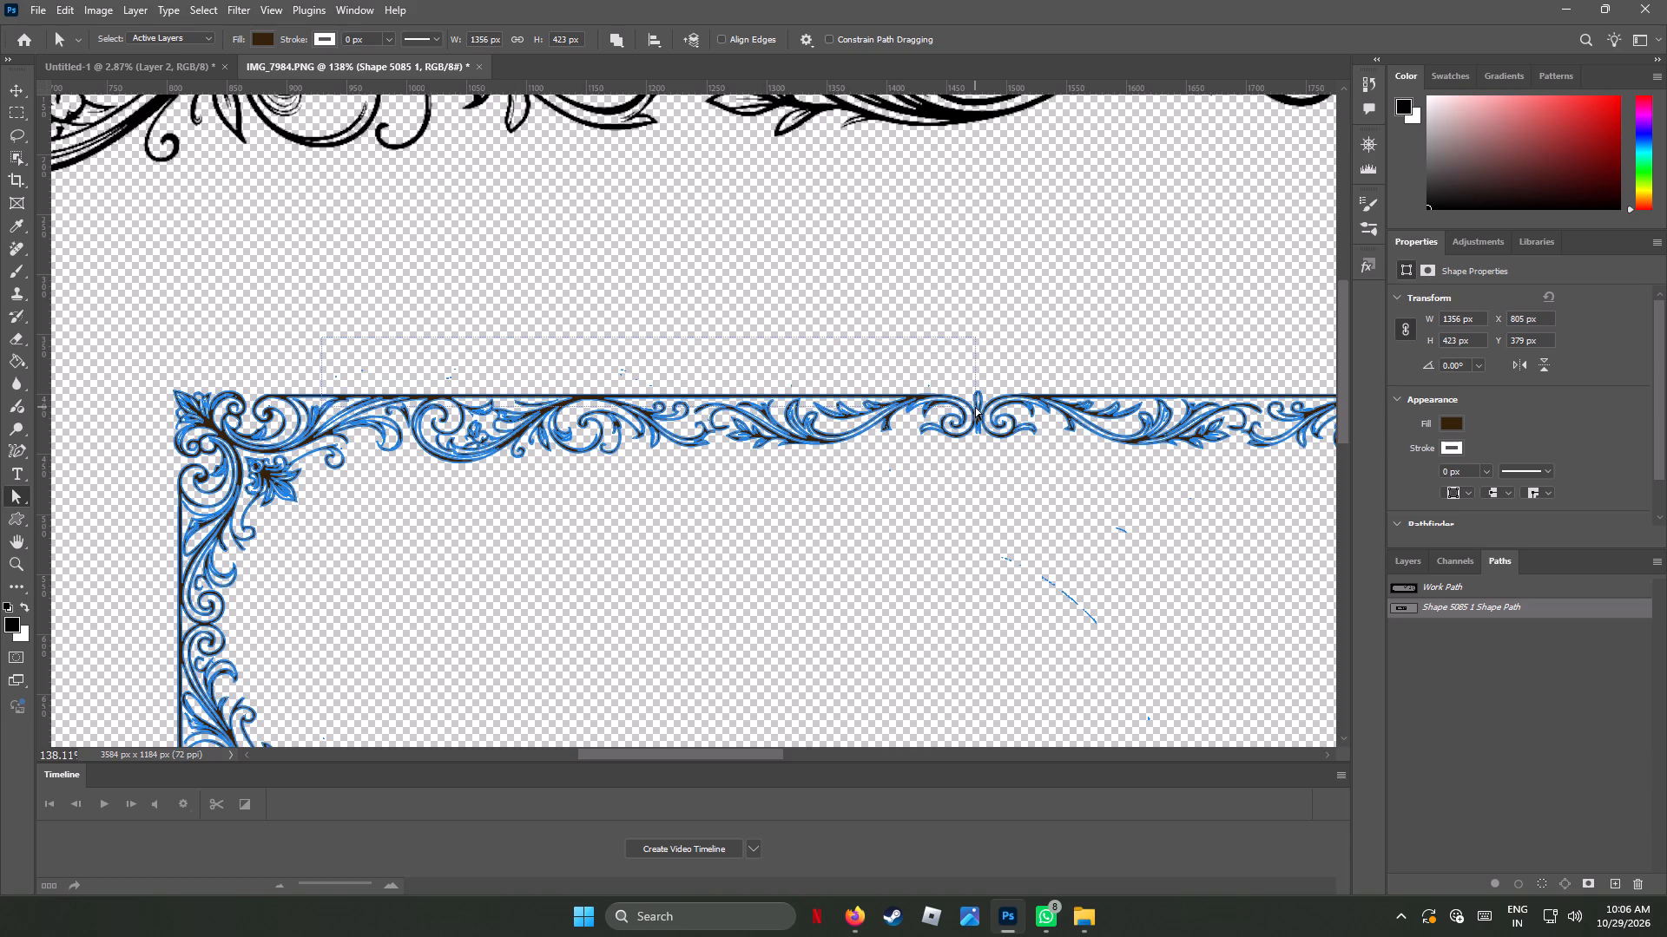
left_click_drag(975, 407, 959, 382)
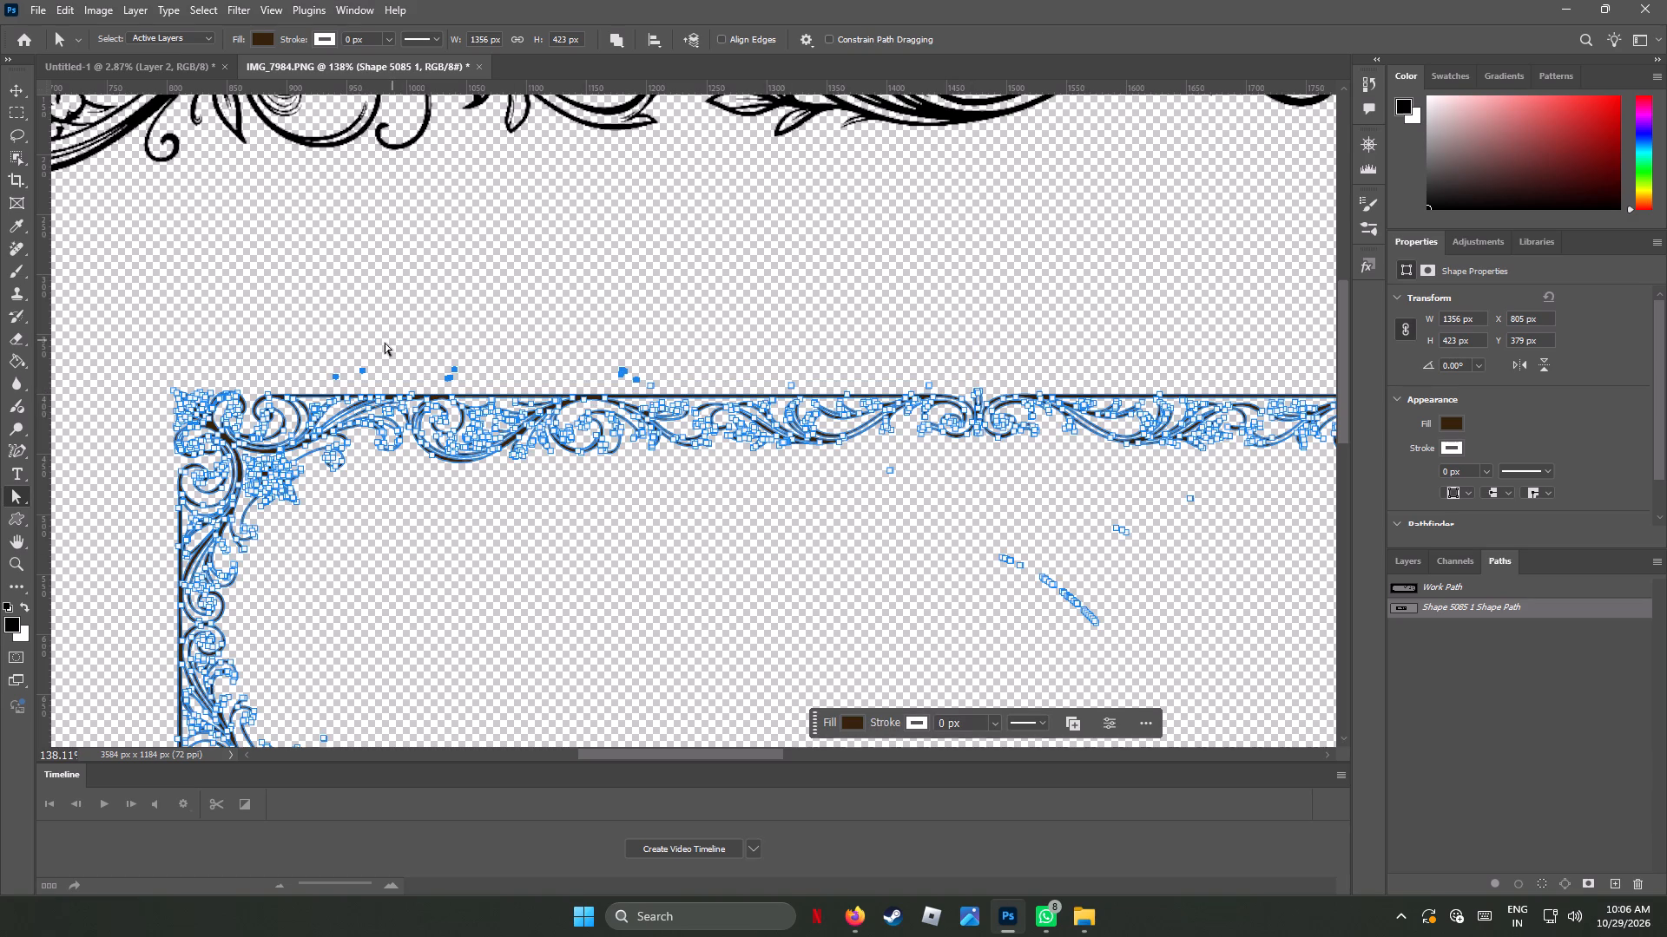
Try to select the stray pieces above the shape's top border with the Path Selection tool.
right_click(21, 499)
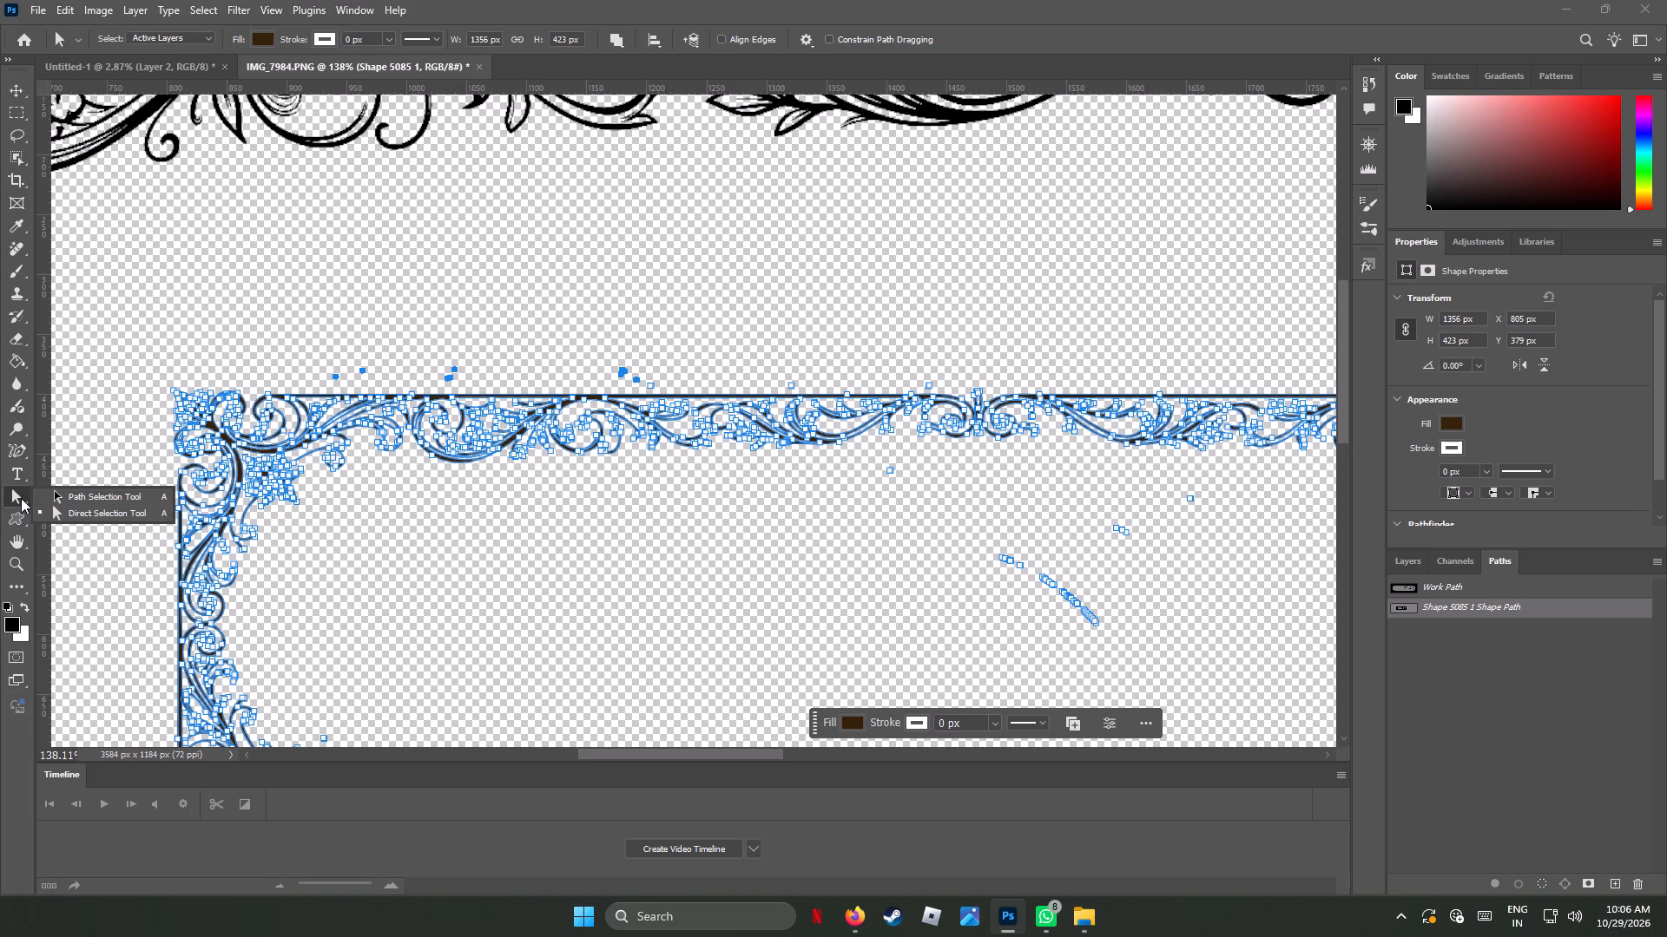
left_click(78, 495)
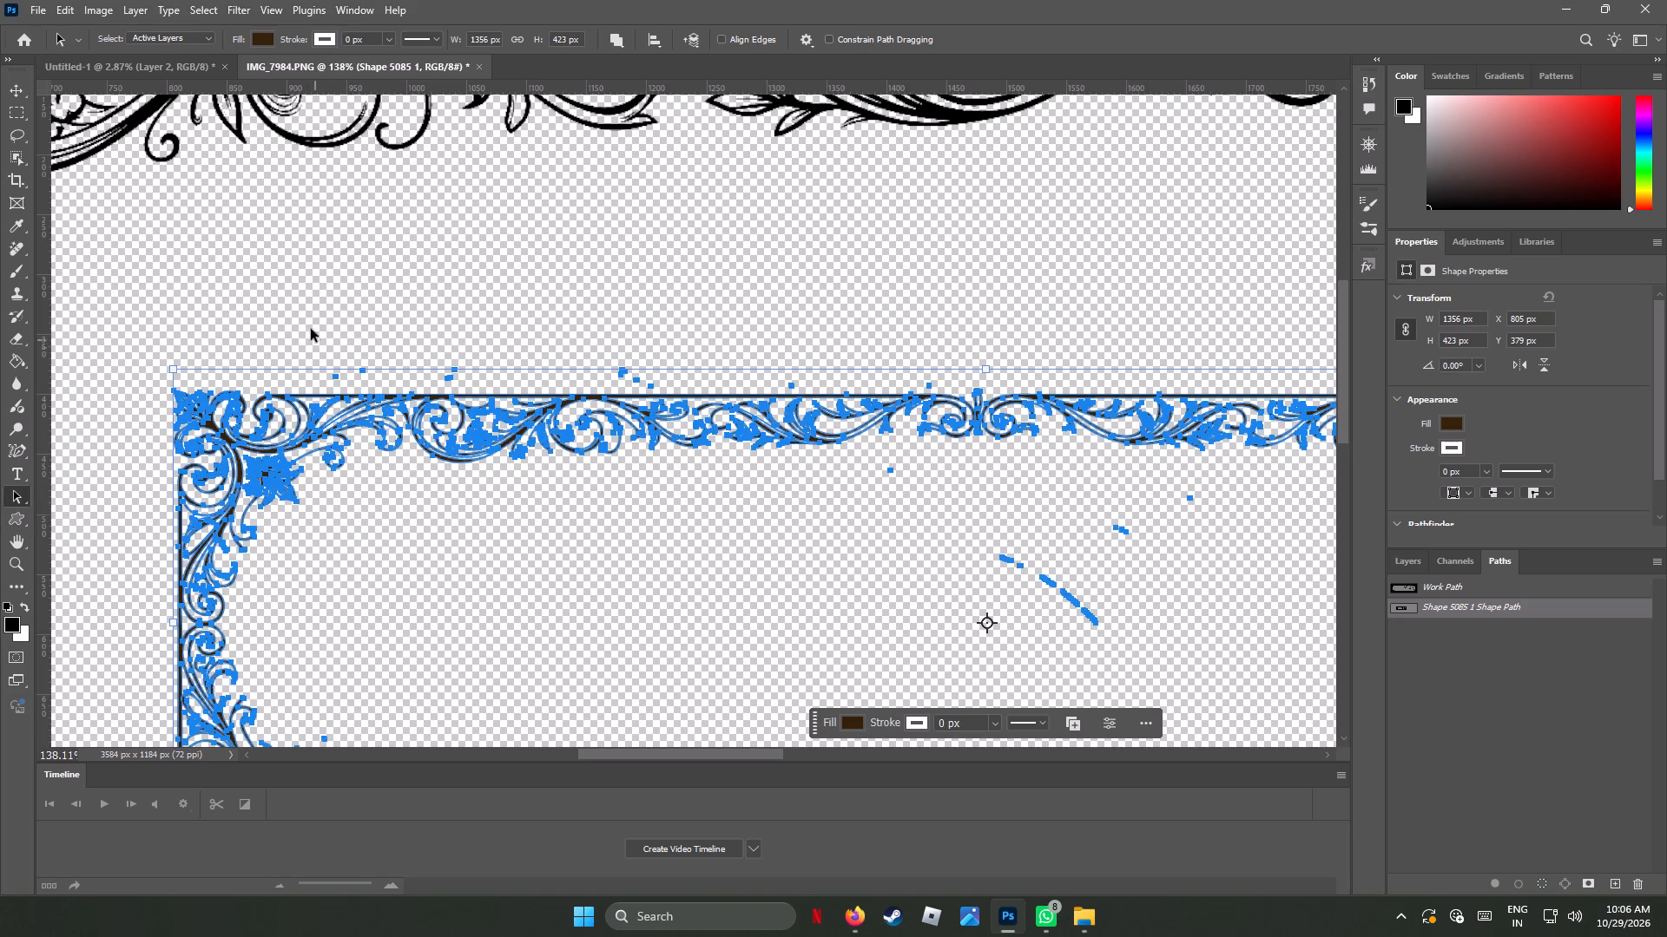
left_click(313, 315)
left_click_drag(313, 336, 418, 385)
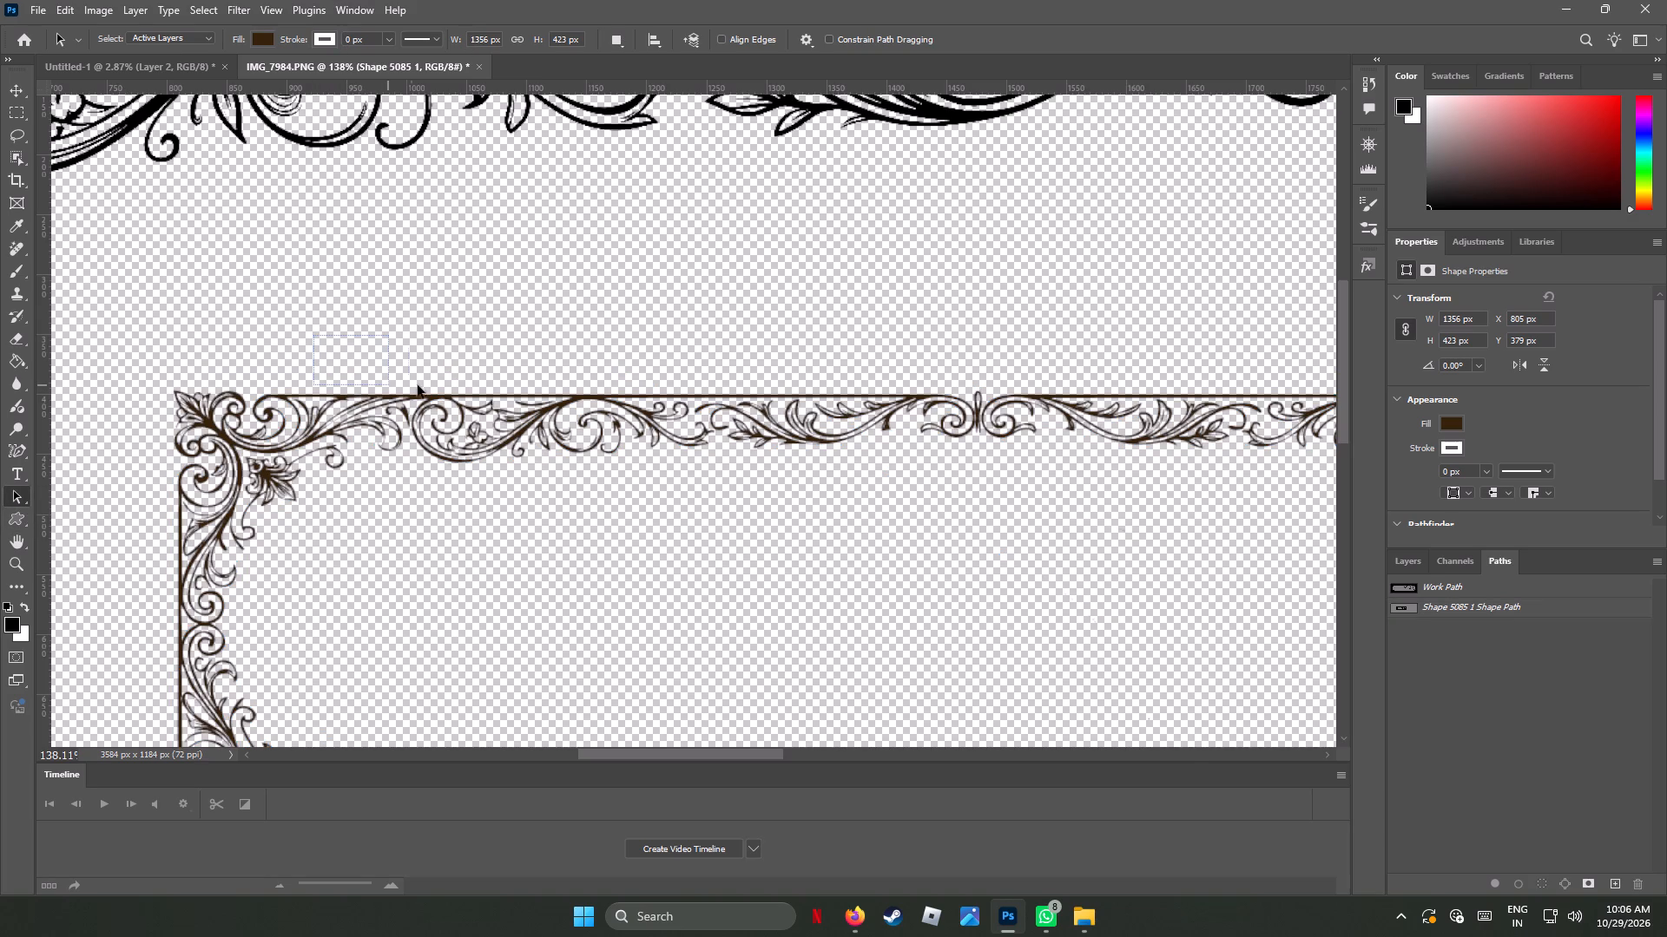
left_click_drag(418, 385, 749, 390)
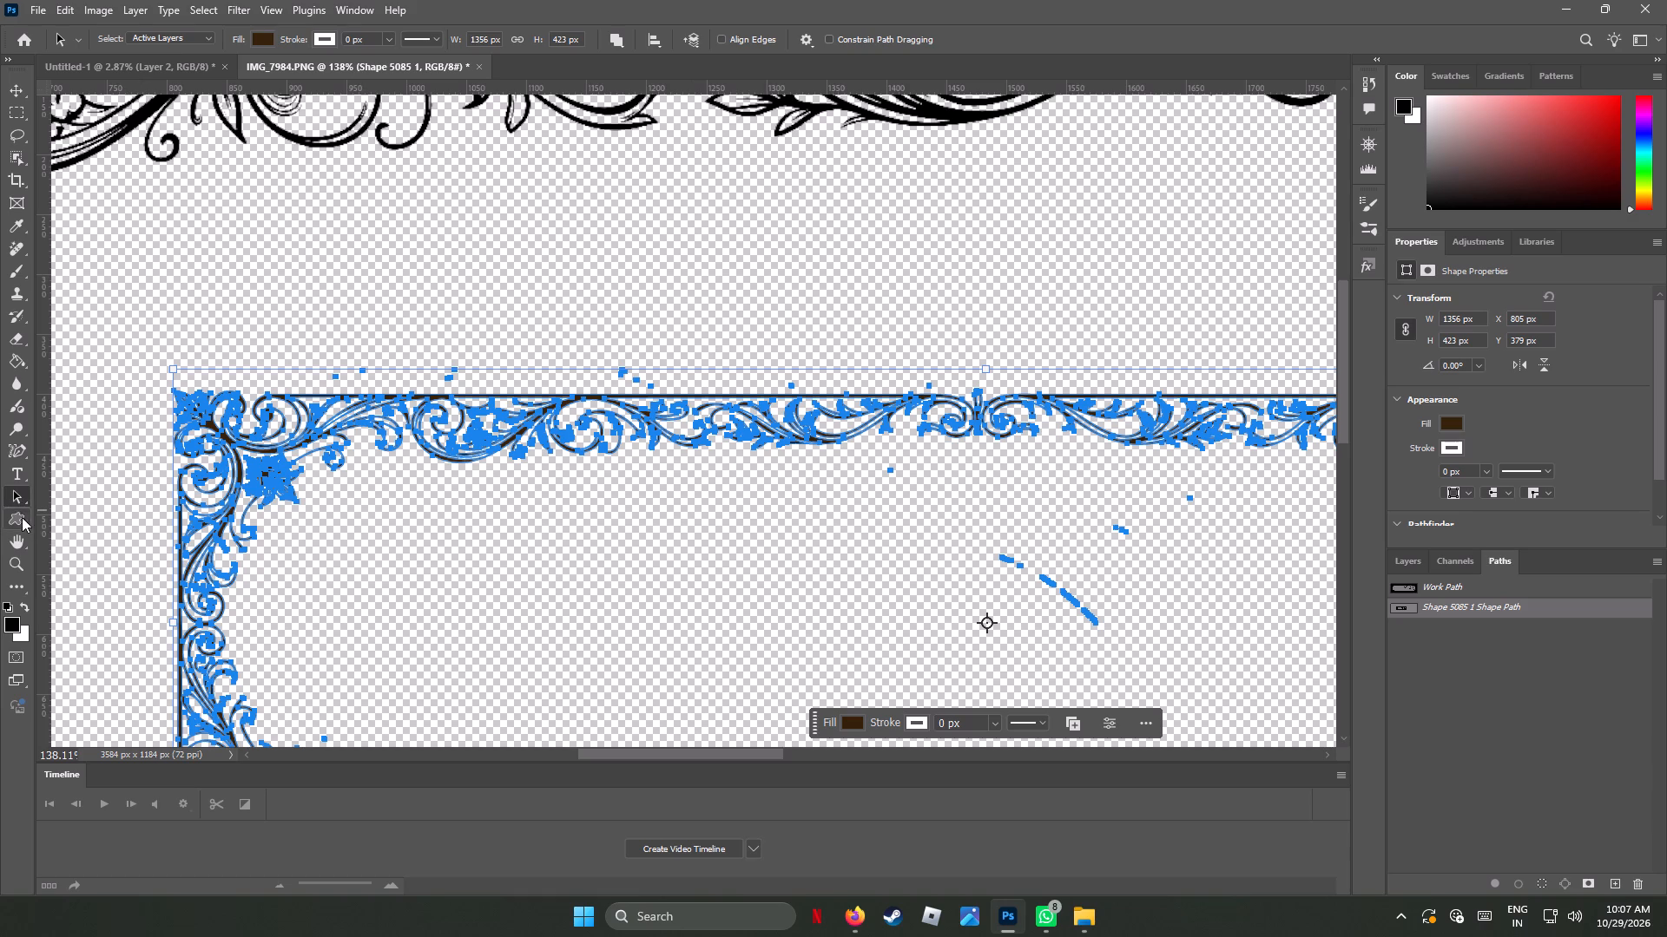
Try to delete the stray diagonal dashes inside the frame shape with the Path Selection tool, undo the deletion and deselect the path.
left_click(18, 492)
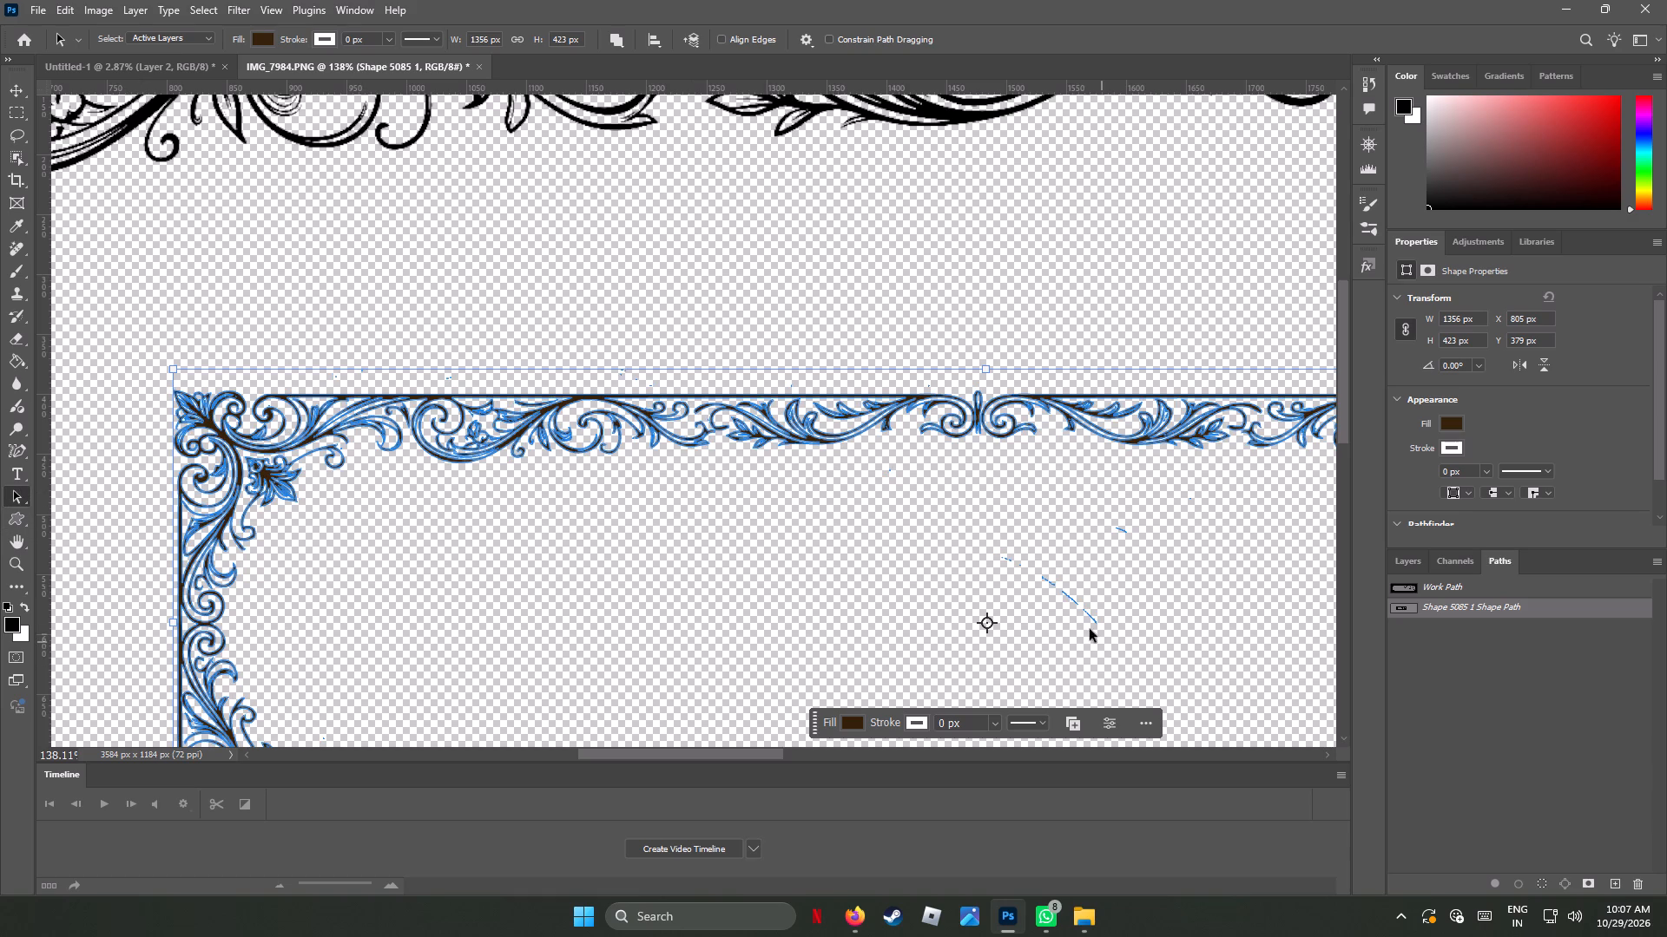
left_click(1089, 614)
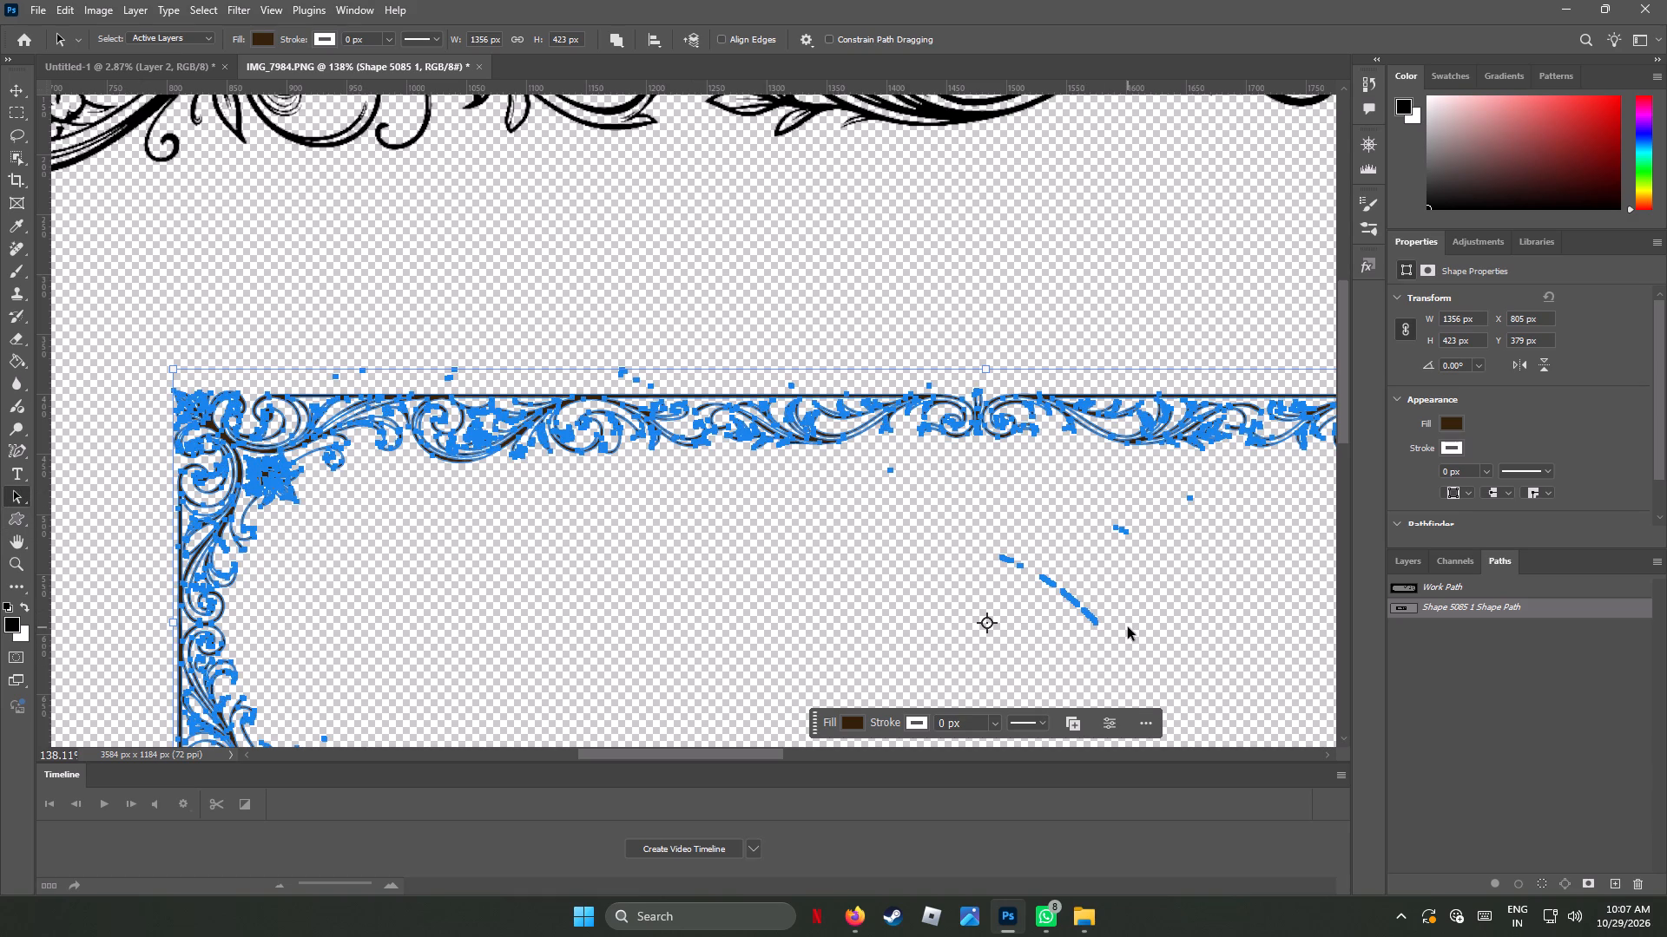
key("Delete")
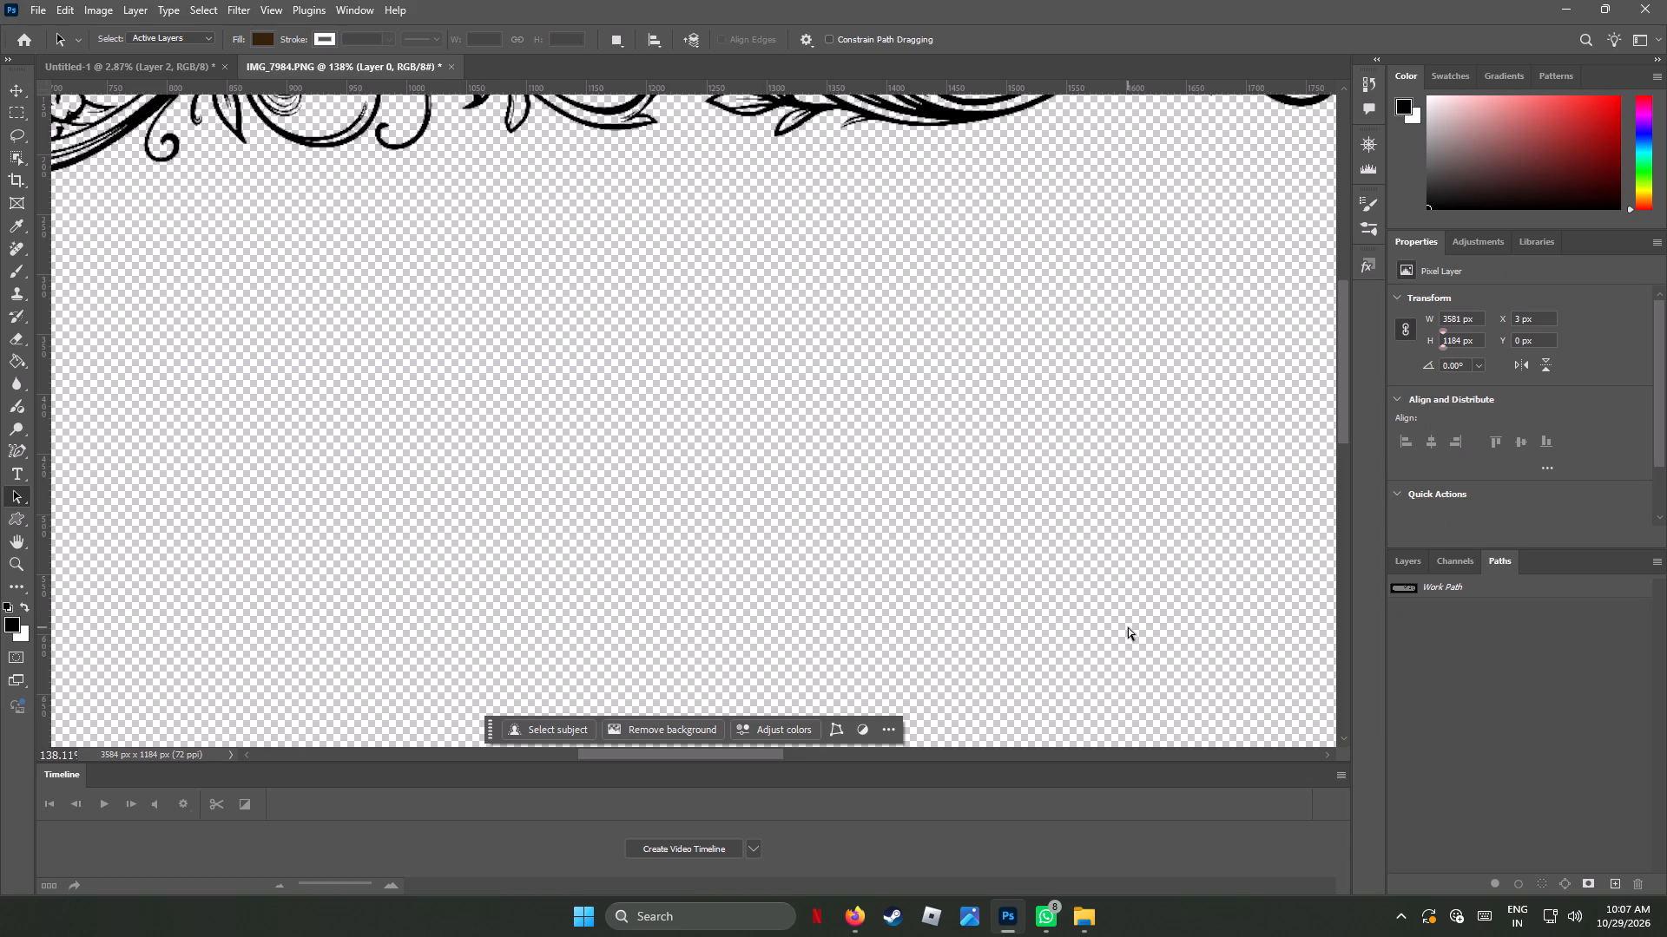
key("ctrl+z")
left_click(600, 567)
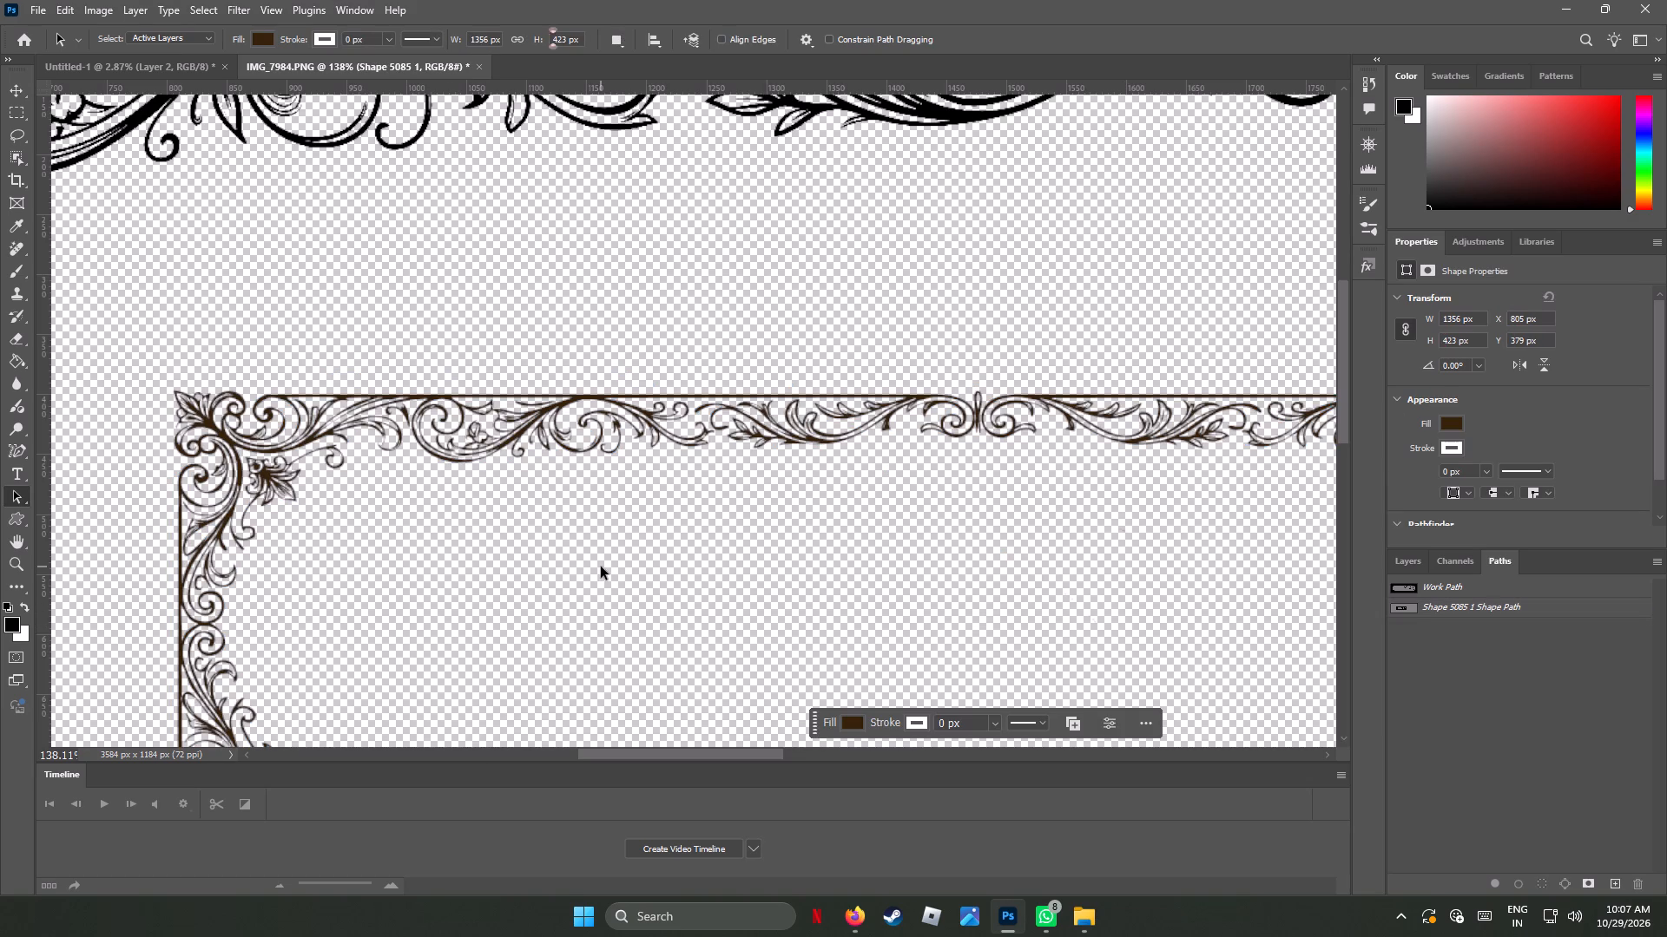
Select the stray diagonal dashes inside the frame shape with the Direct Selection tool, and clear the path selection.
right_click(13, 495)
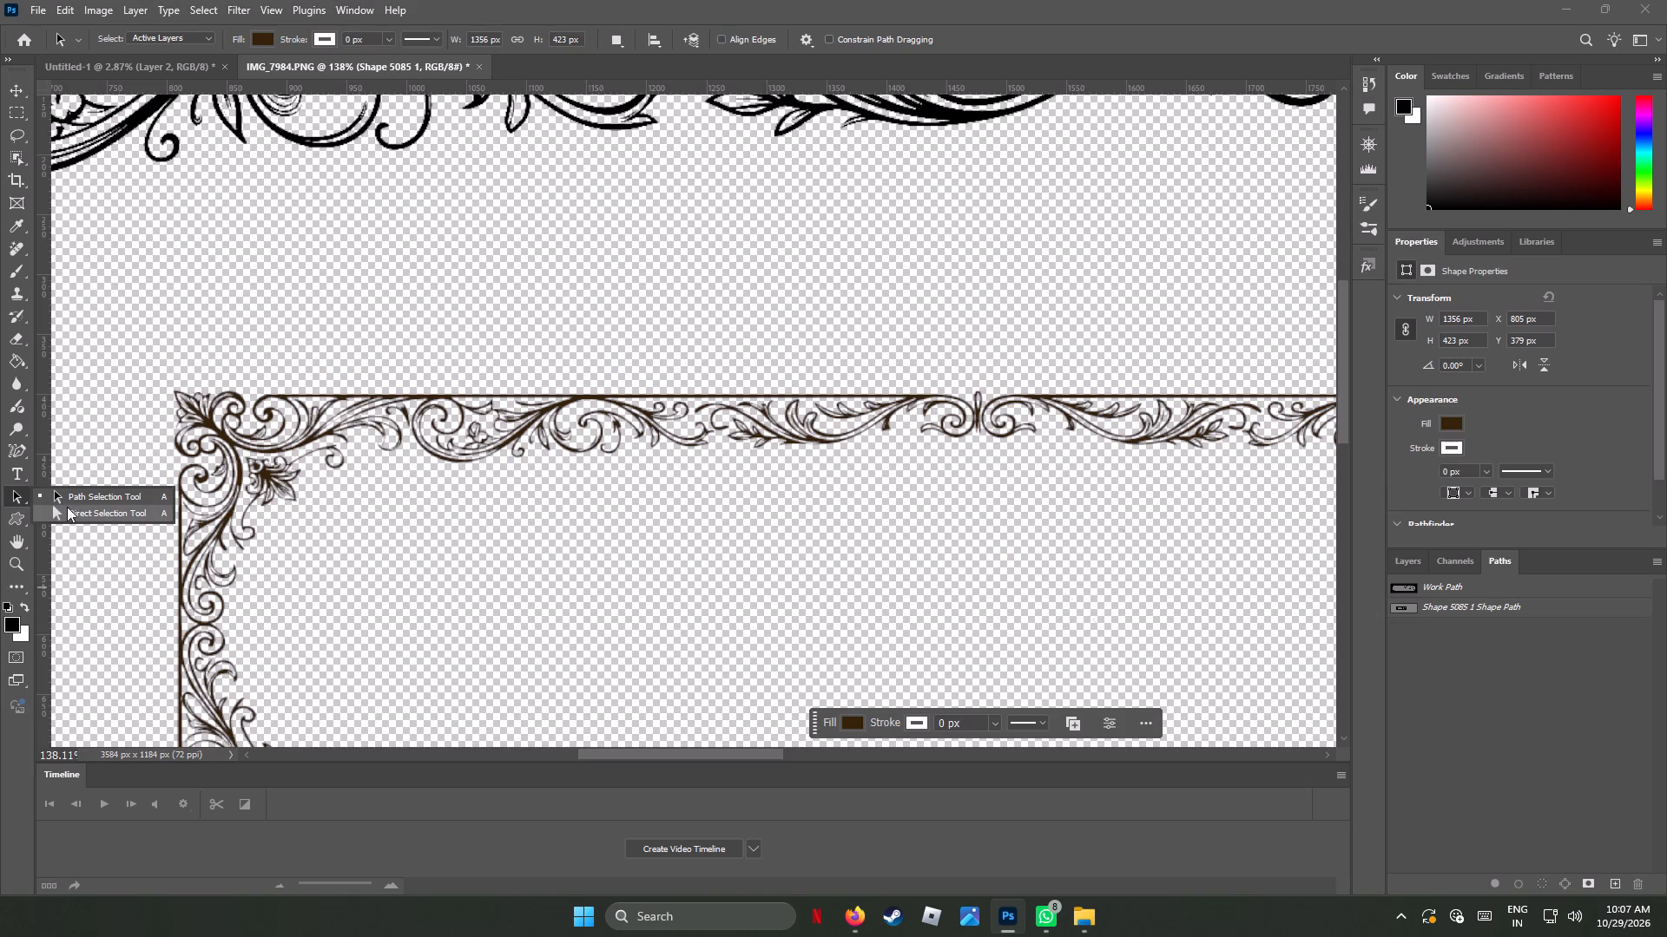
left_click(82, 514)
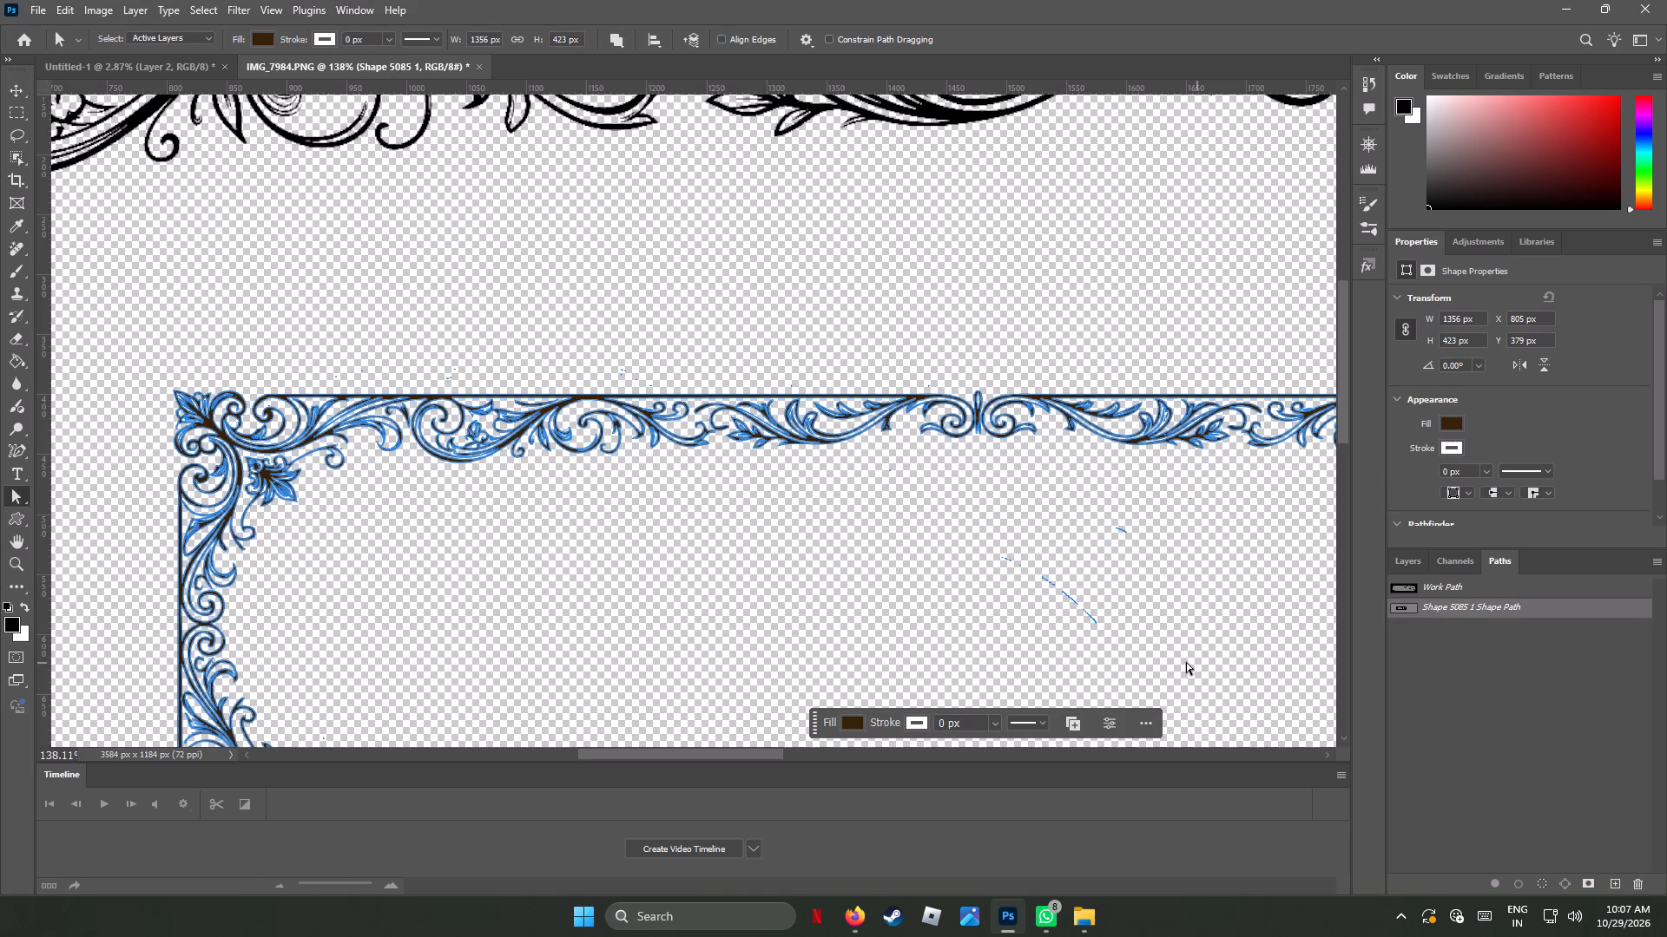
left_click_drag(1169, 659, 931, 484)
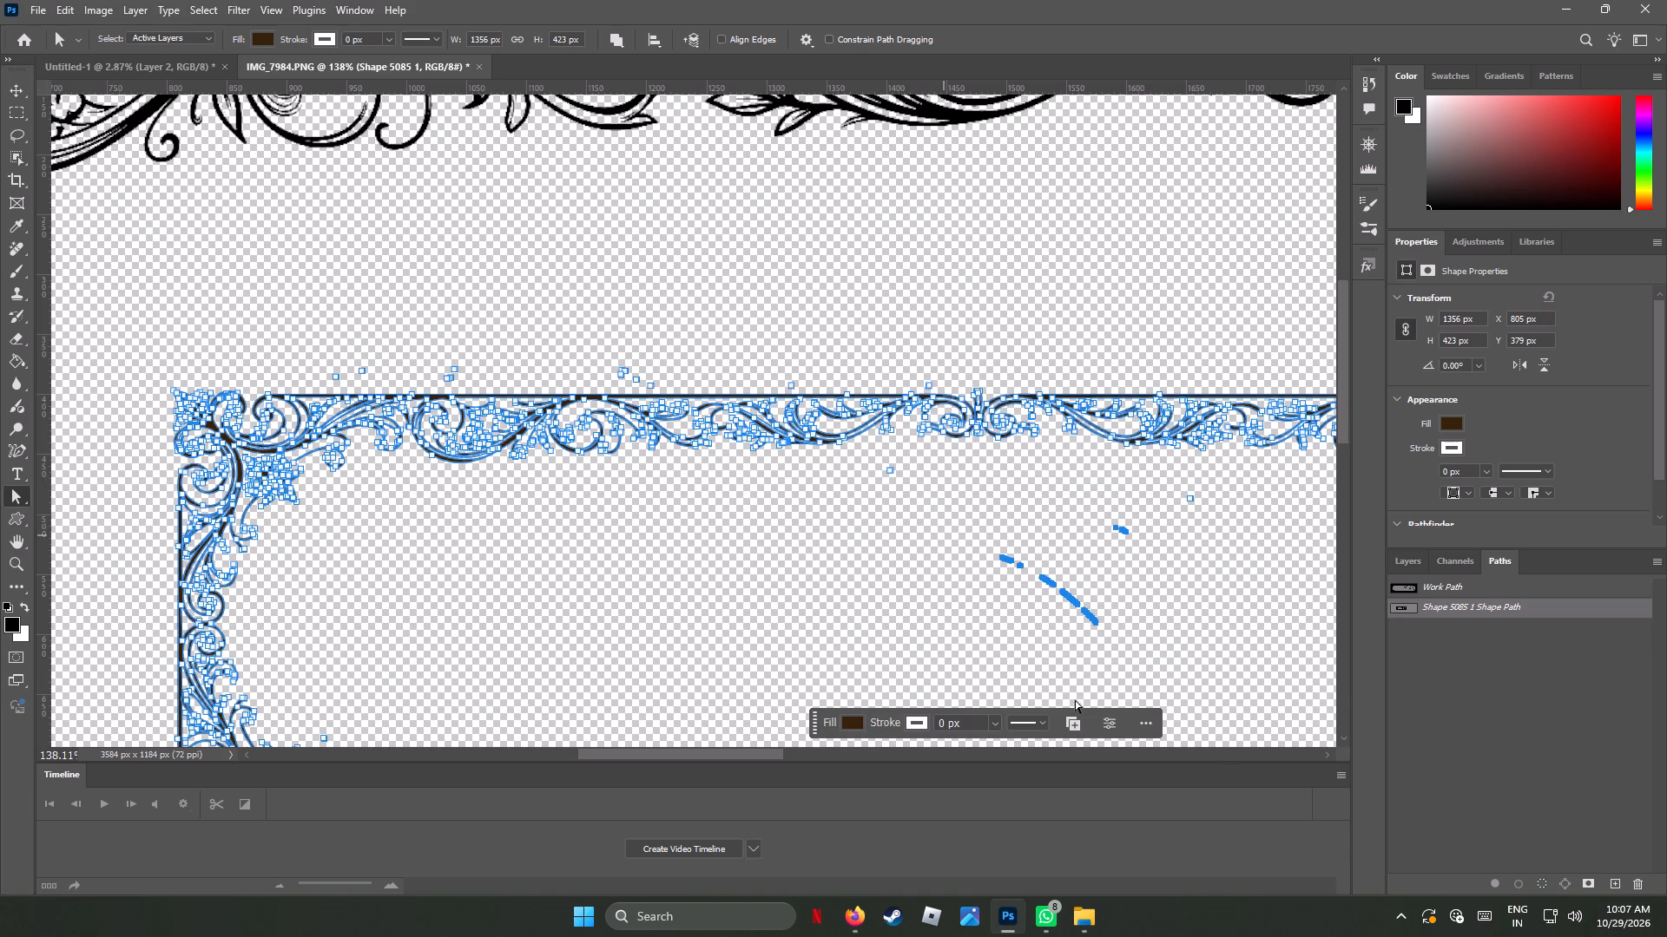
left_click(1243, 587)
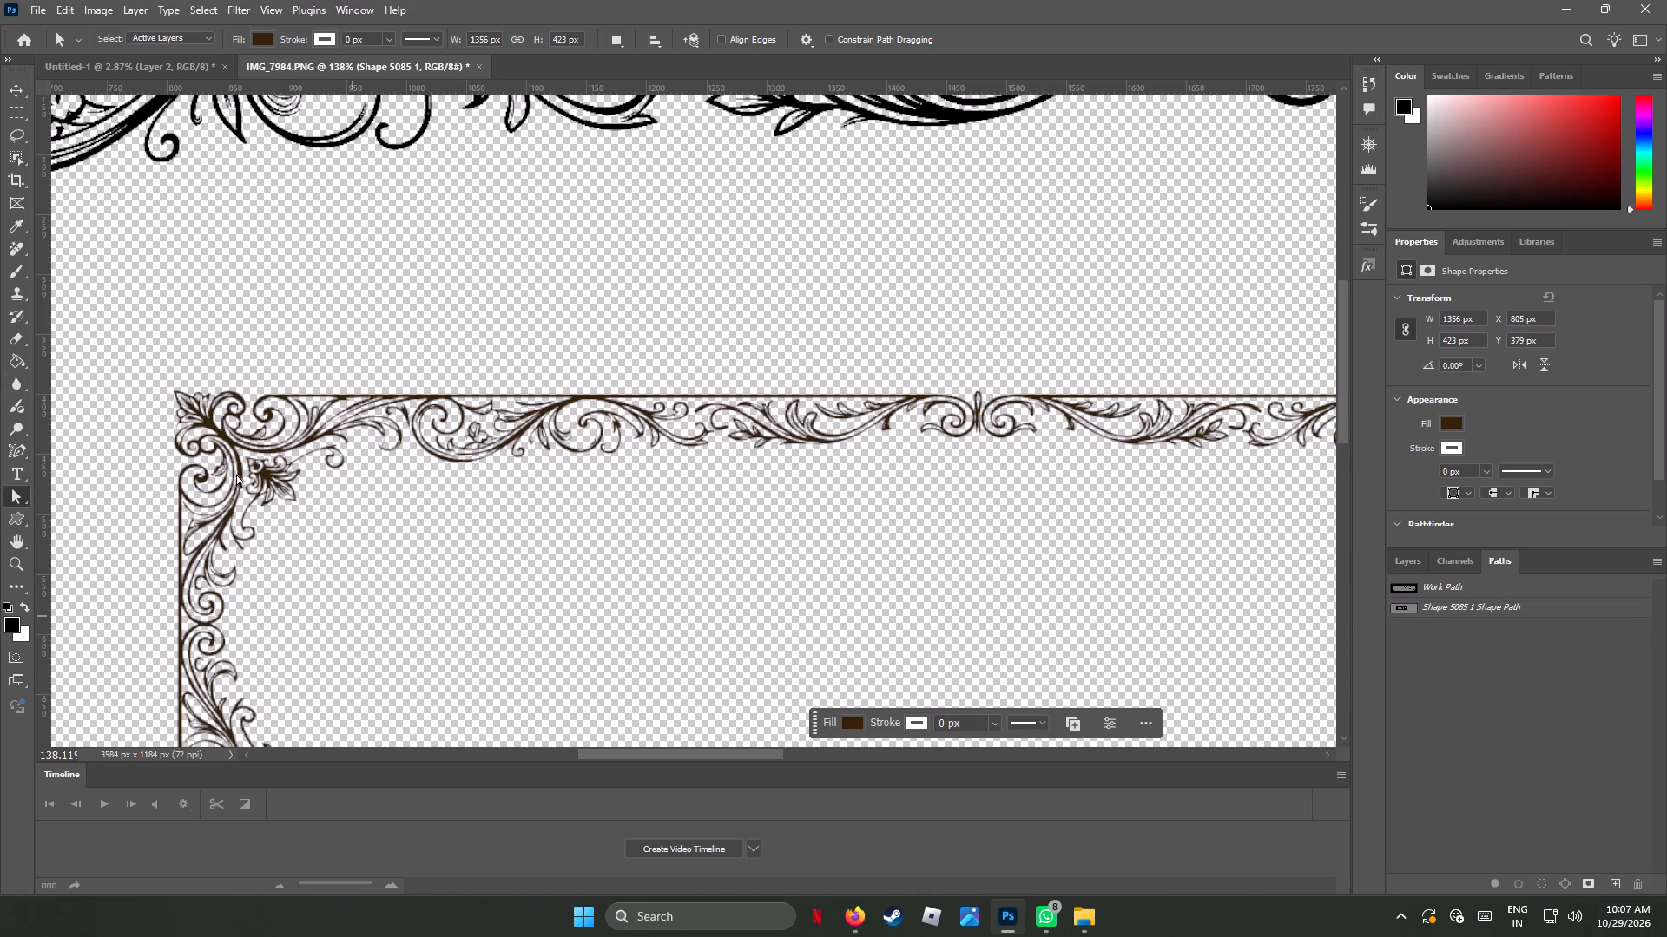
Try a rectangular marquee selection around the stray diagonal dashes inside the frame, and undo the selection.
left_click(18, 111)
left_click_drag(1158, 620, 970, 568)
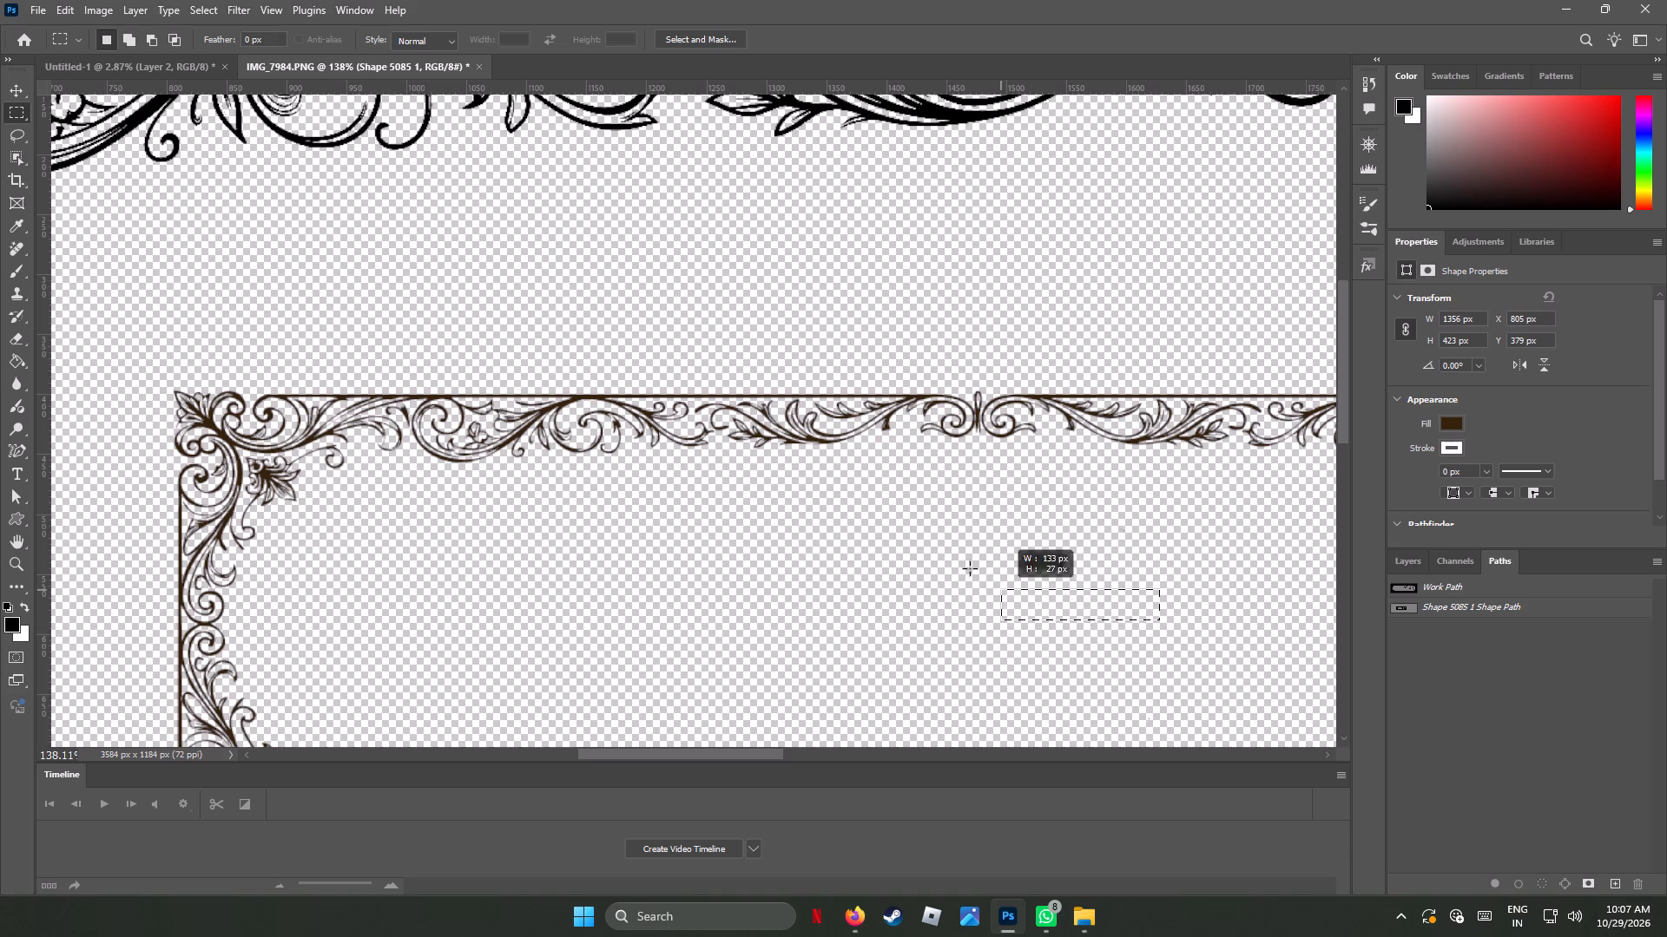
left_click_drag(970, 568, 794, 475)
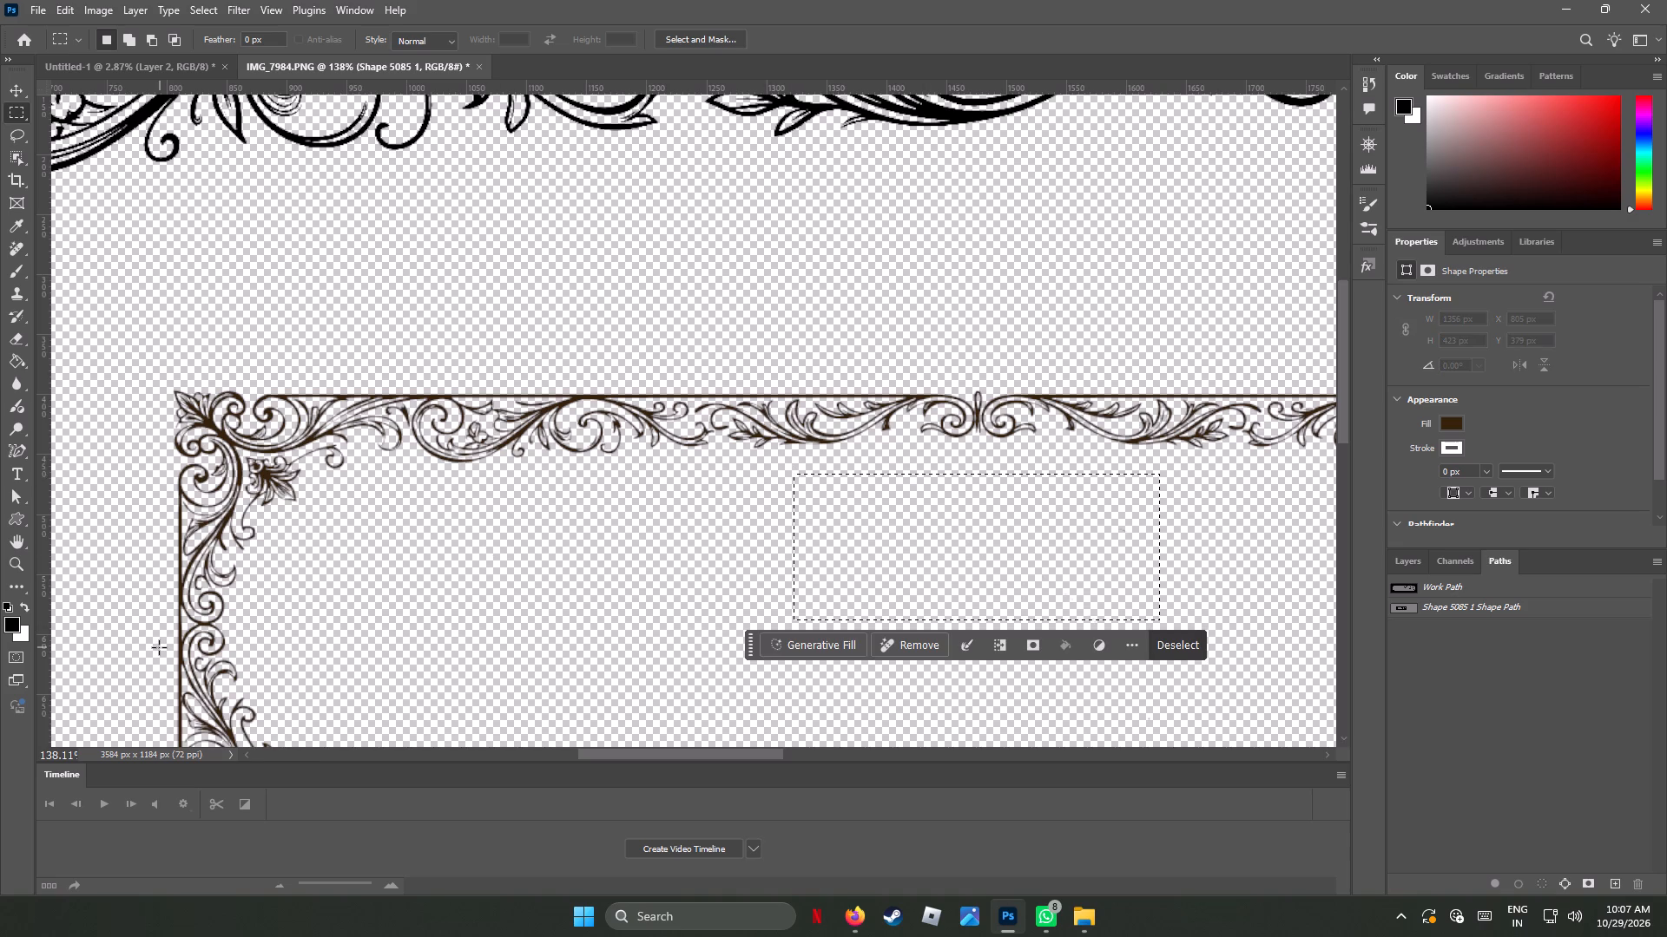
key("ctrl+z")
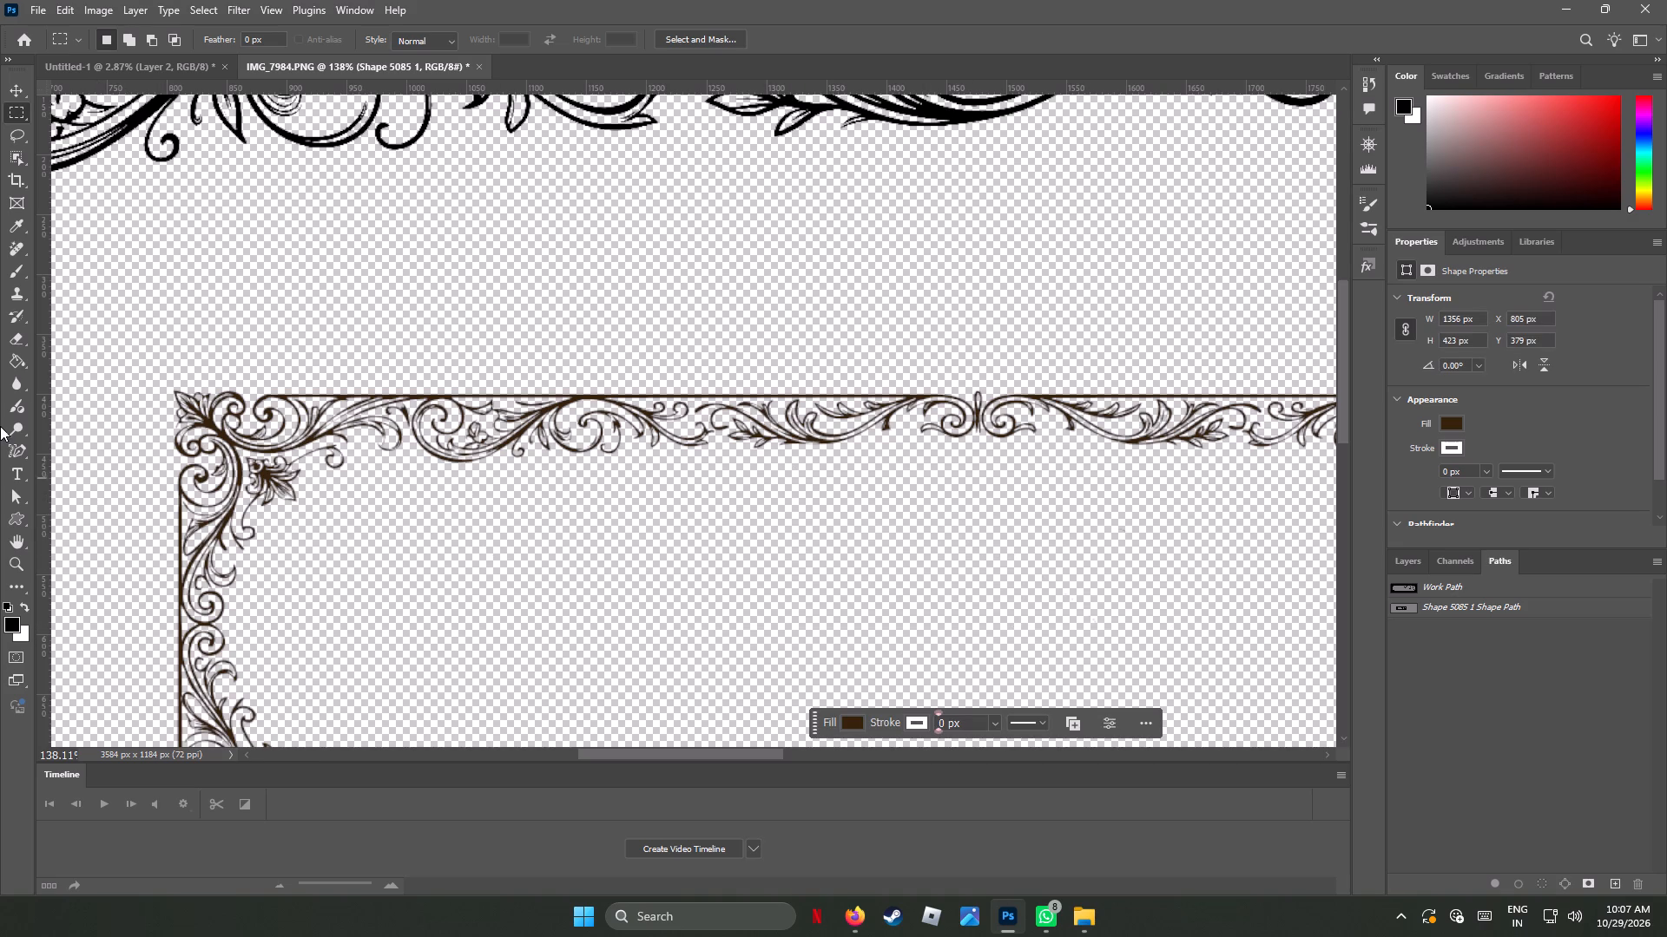
Delete the end anchor point of the lowest stray diagonal dash with the Direct Selection tool, and undo the last extra deletion.
right_click(17, 495)
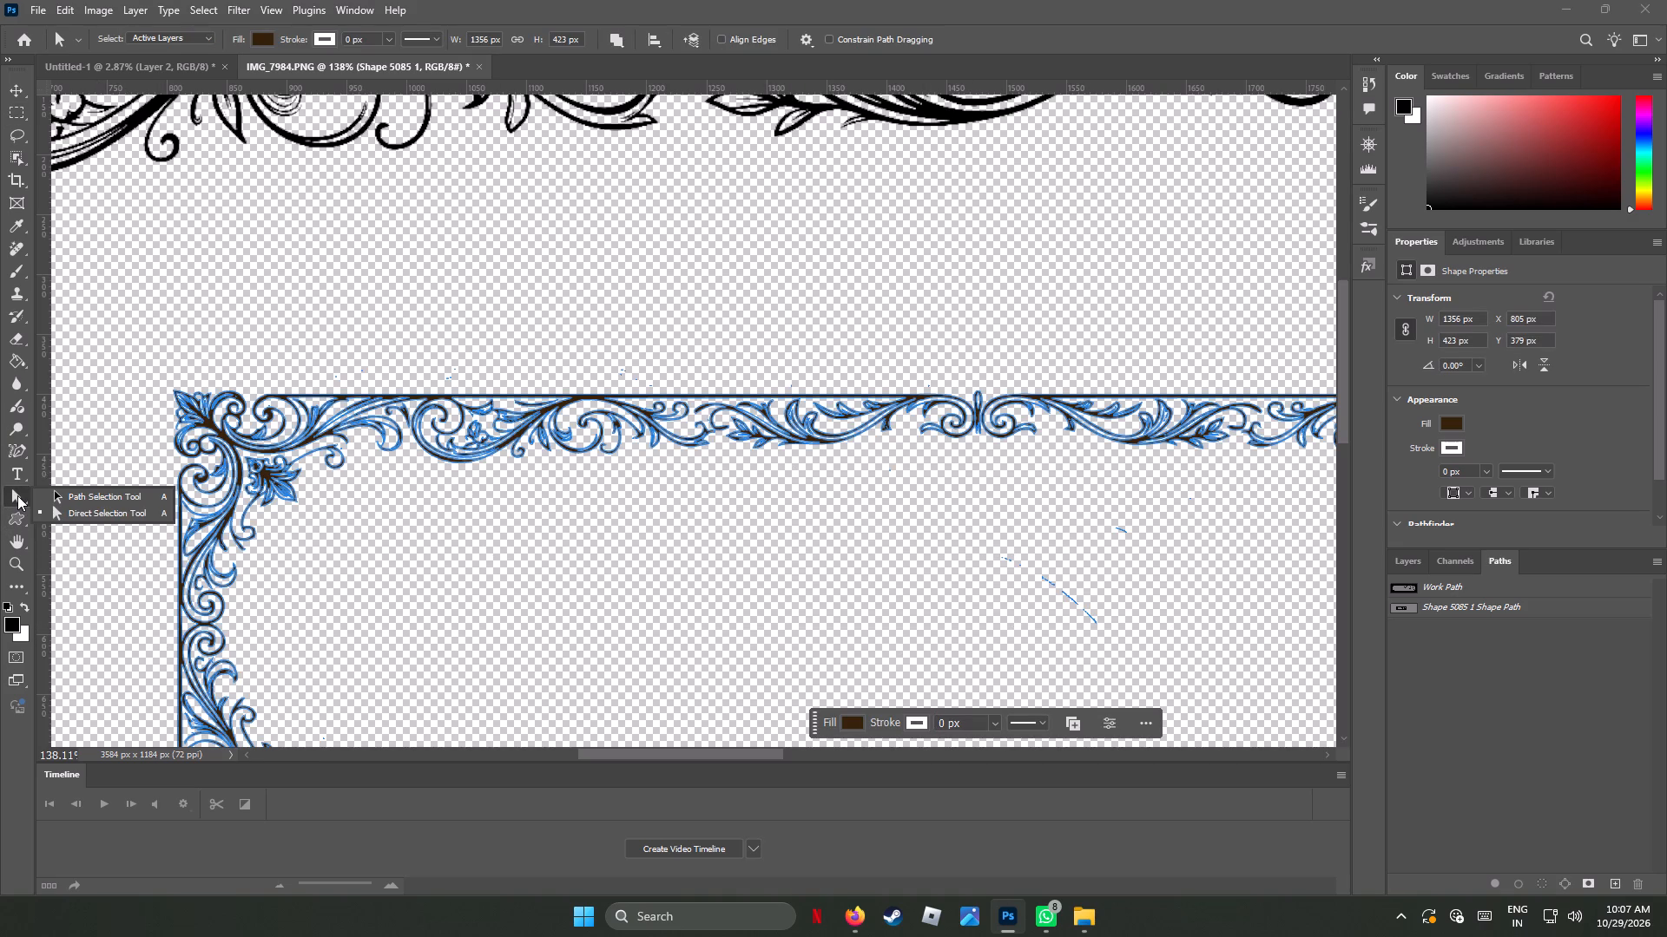
left_click(78, 509)
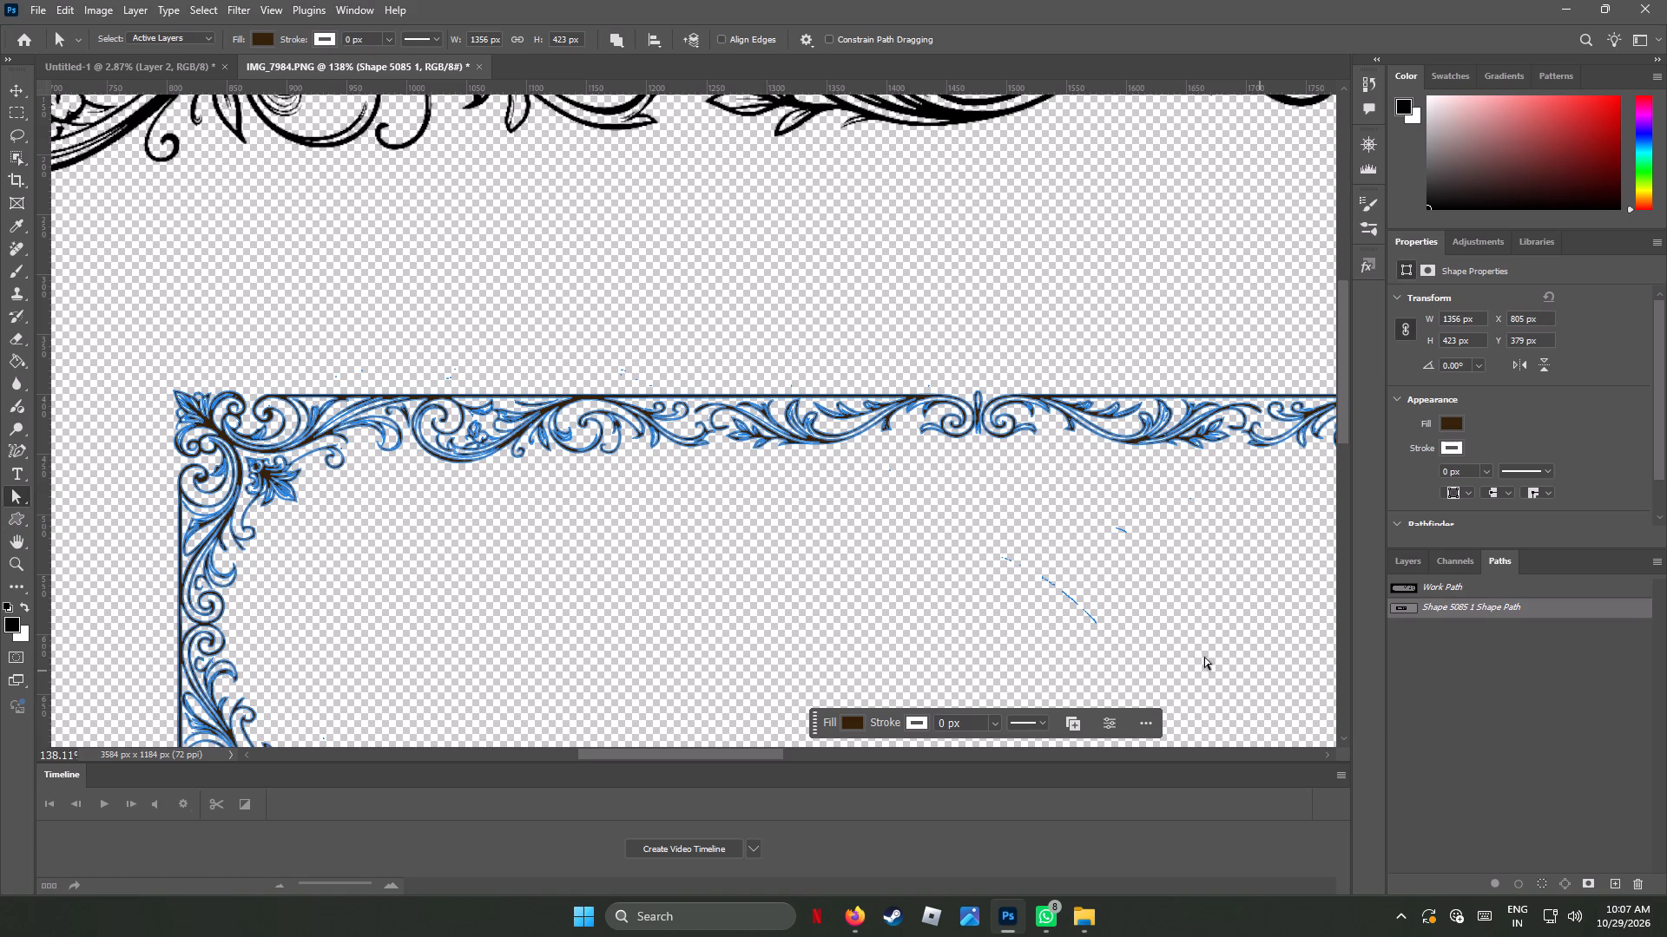
scroll(1111, 611, "up", 2, "alt")
scroll(1111, 611, "down", 2, "alt")
scroll(1111, 611, "up", 5, "alt")
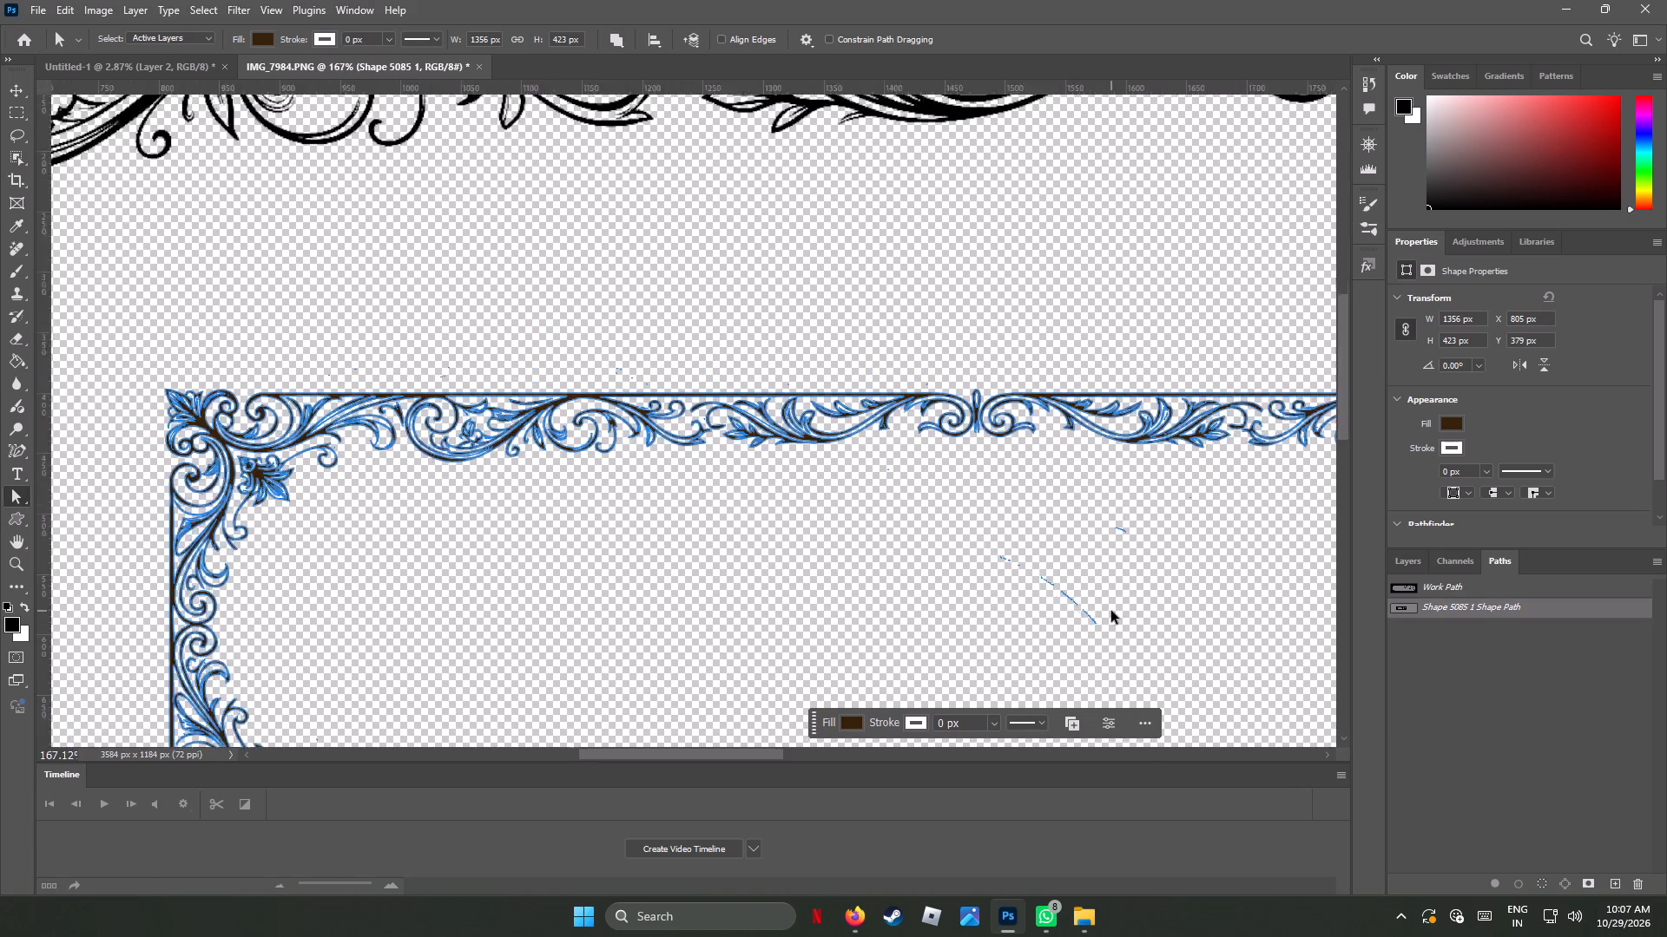
scroll(1111, 611, "up", 9, "alt")
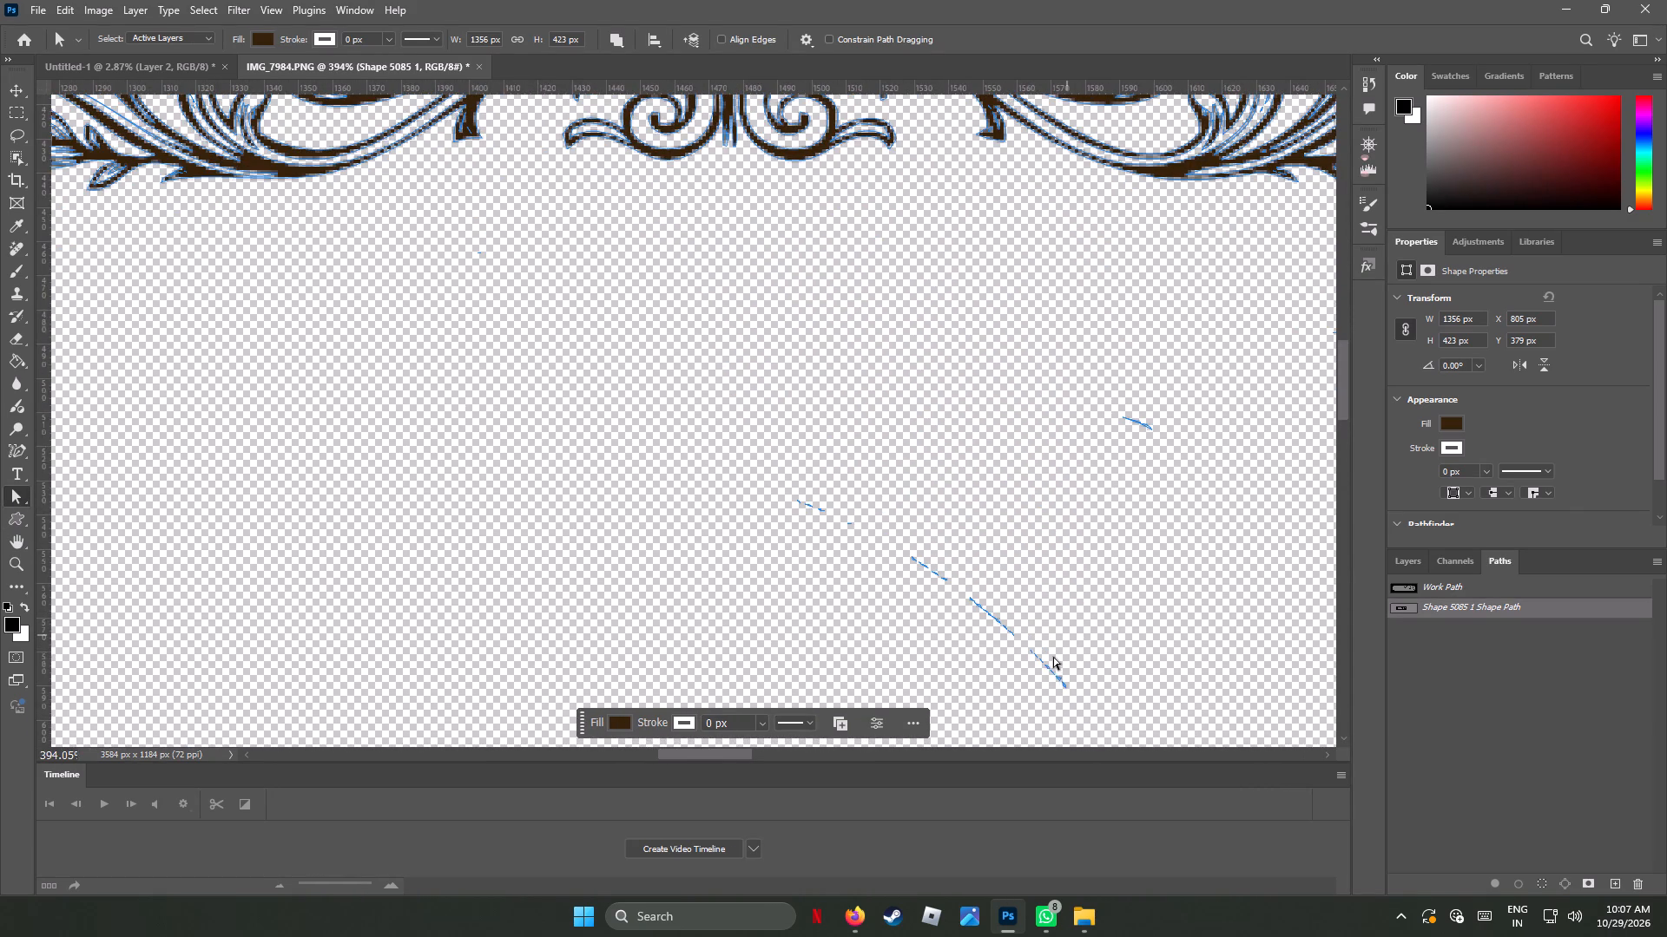
left_click(1062, 683)
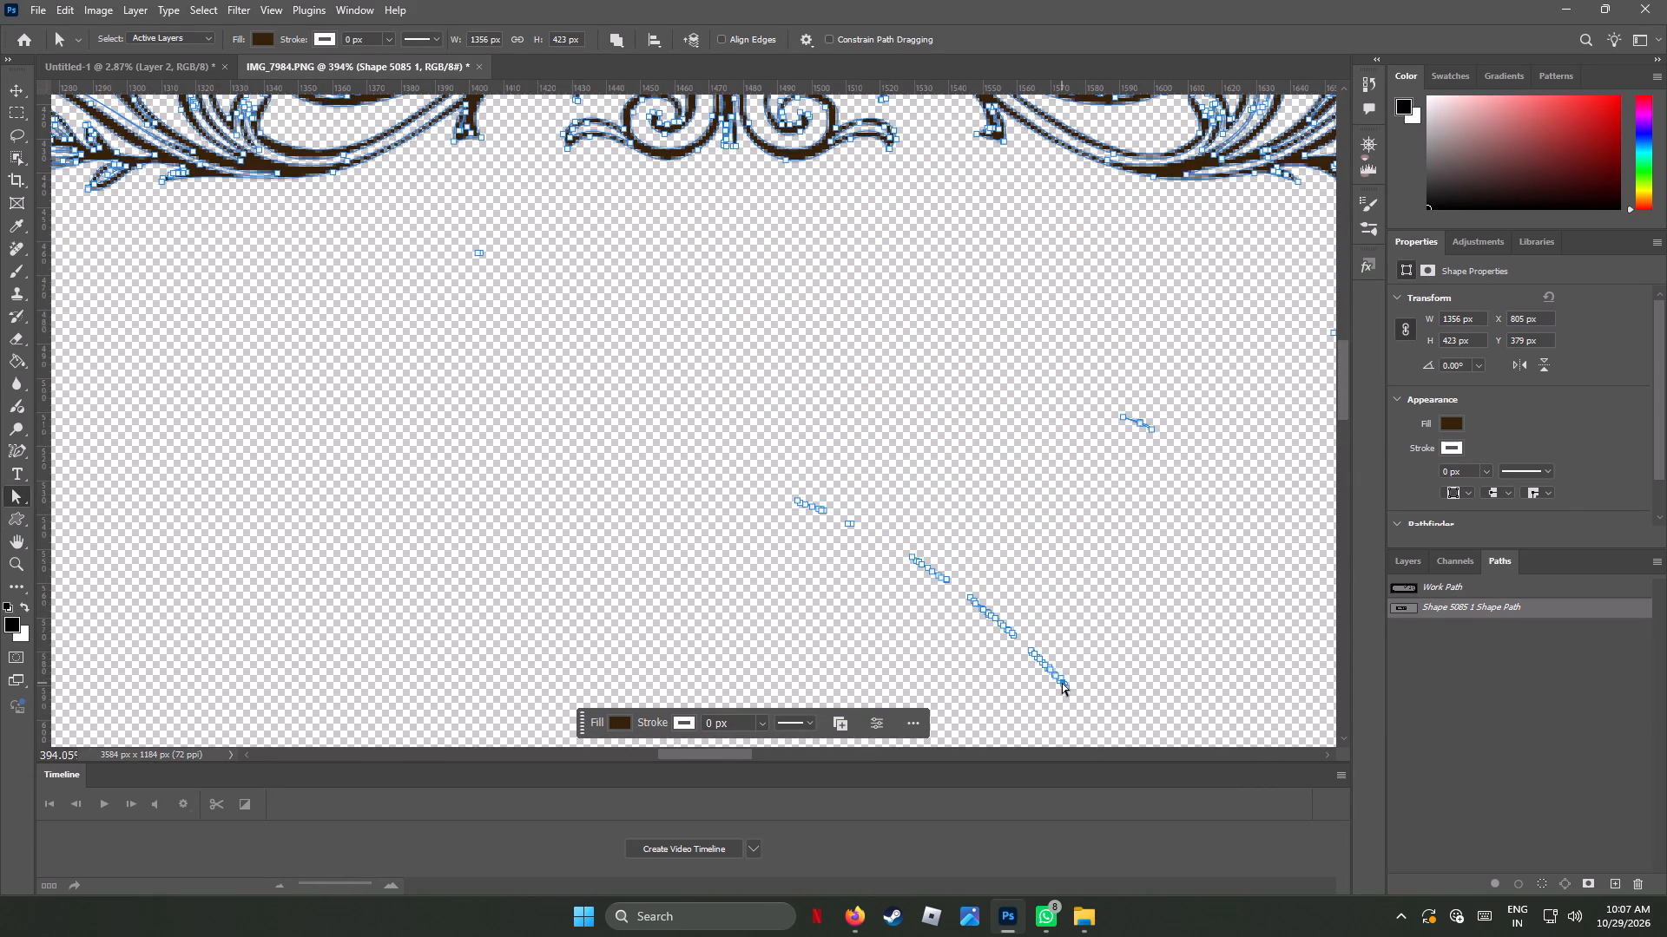
key("Delete")
key("Delete")
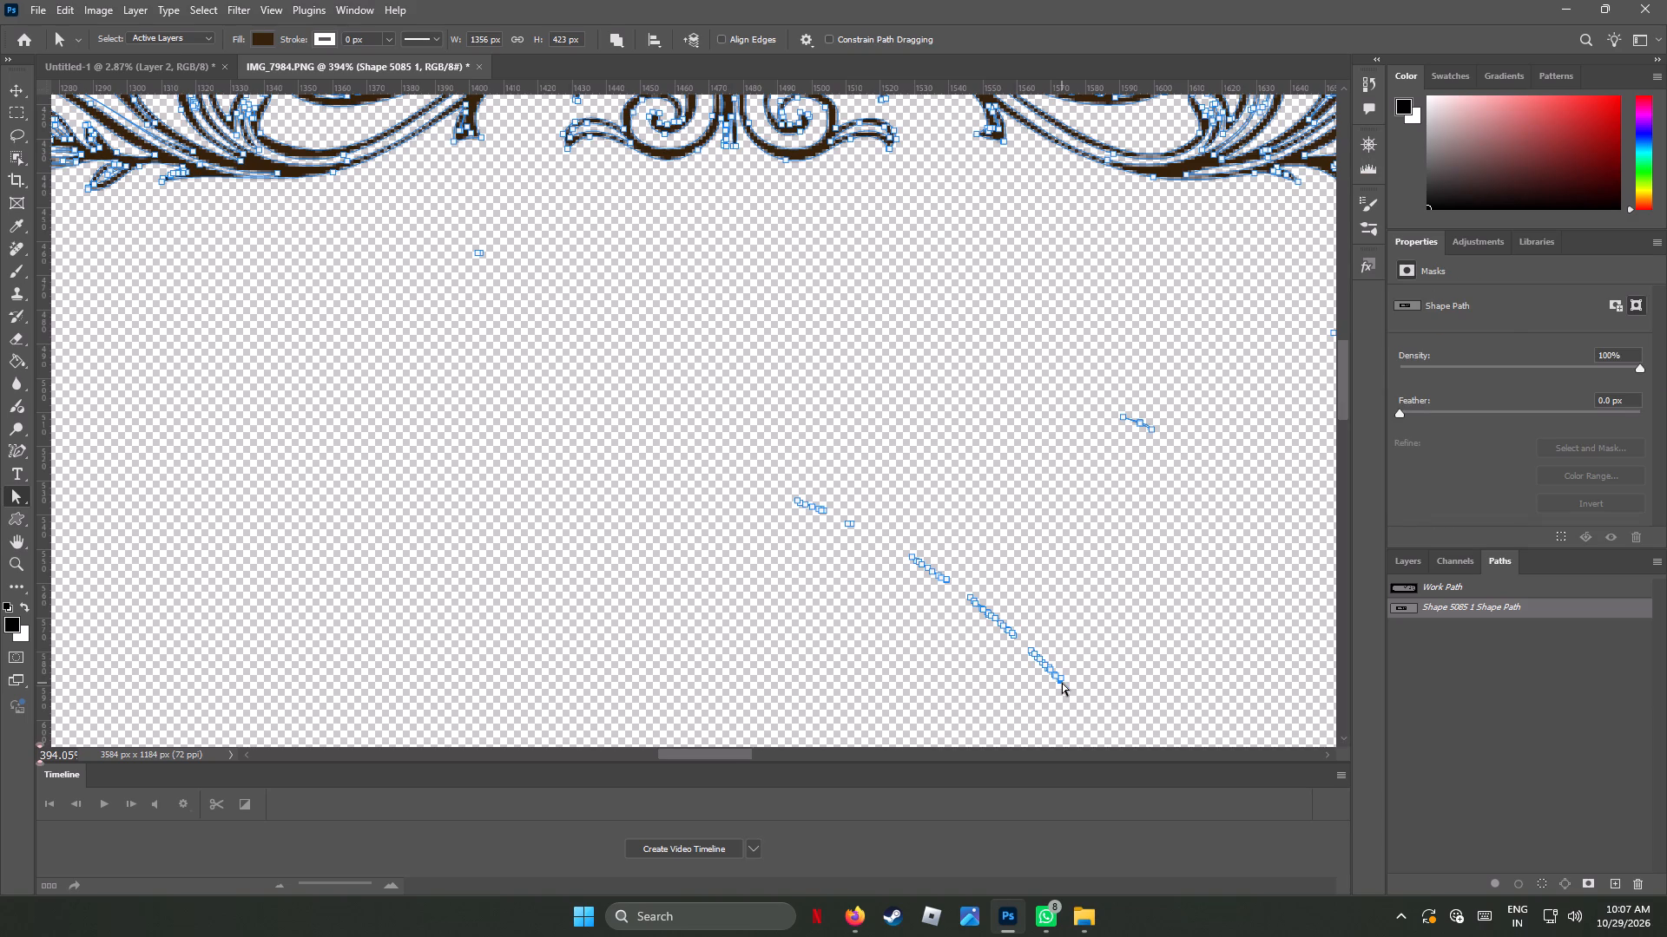
key("Delete")
key("ctrl+z")
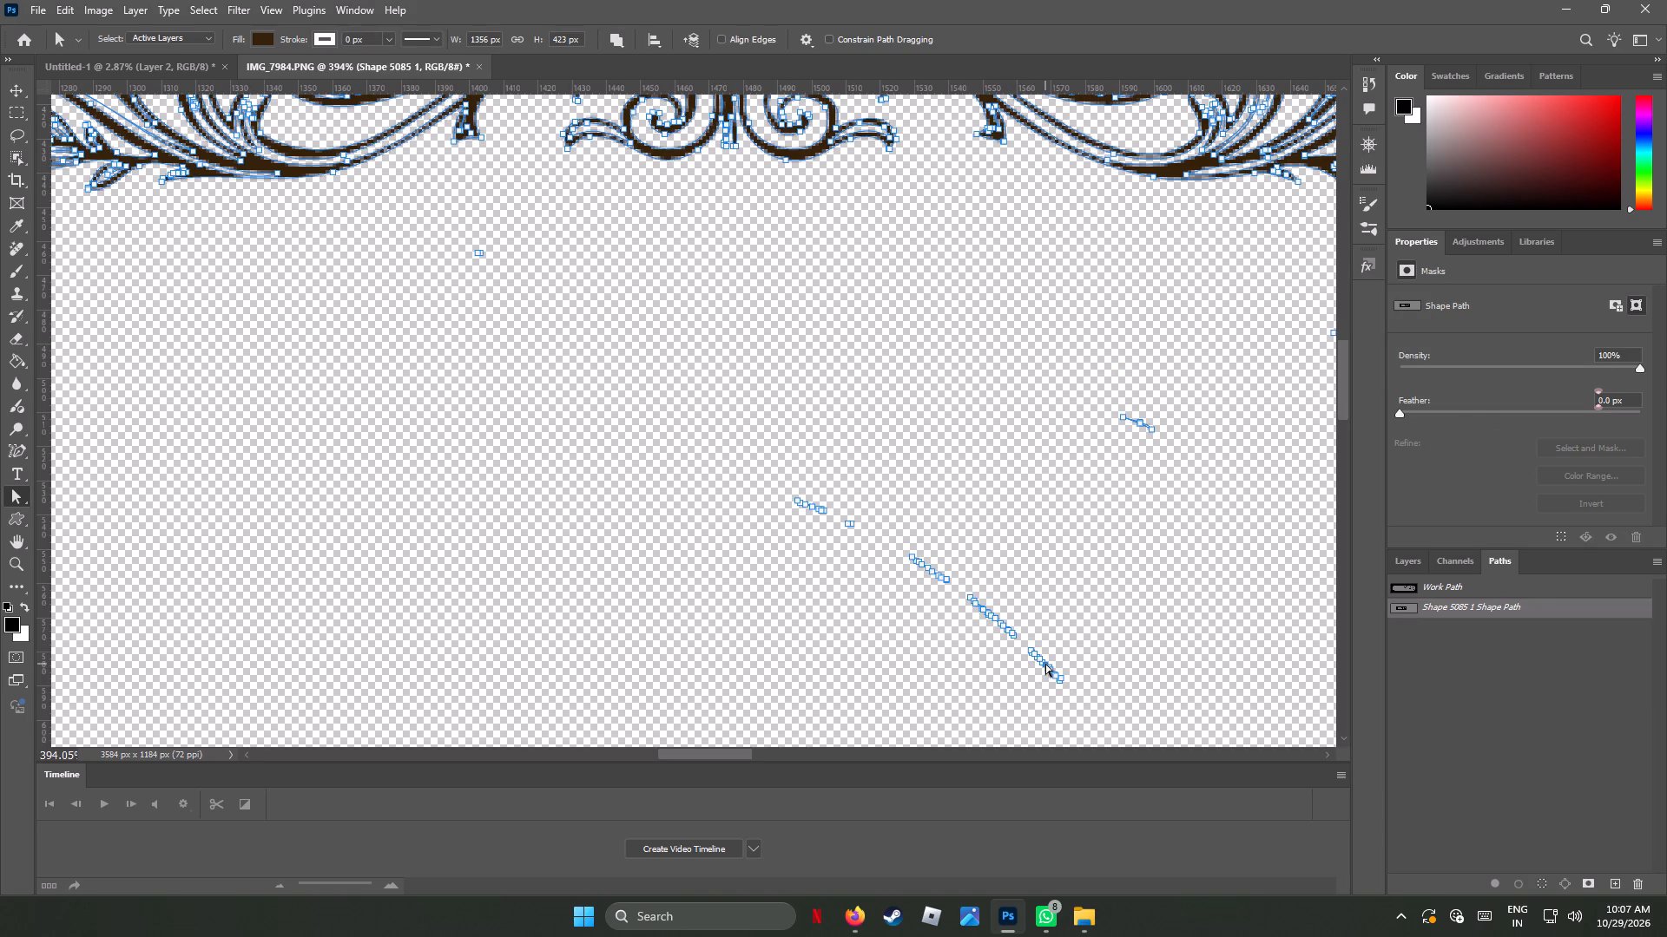
Delete the remaining anchor points along the lowest stray diagonal dash inside the frame, one after another.
left_click(1045, 664)
key("Delete")
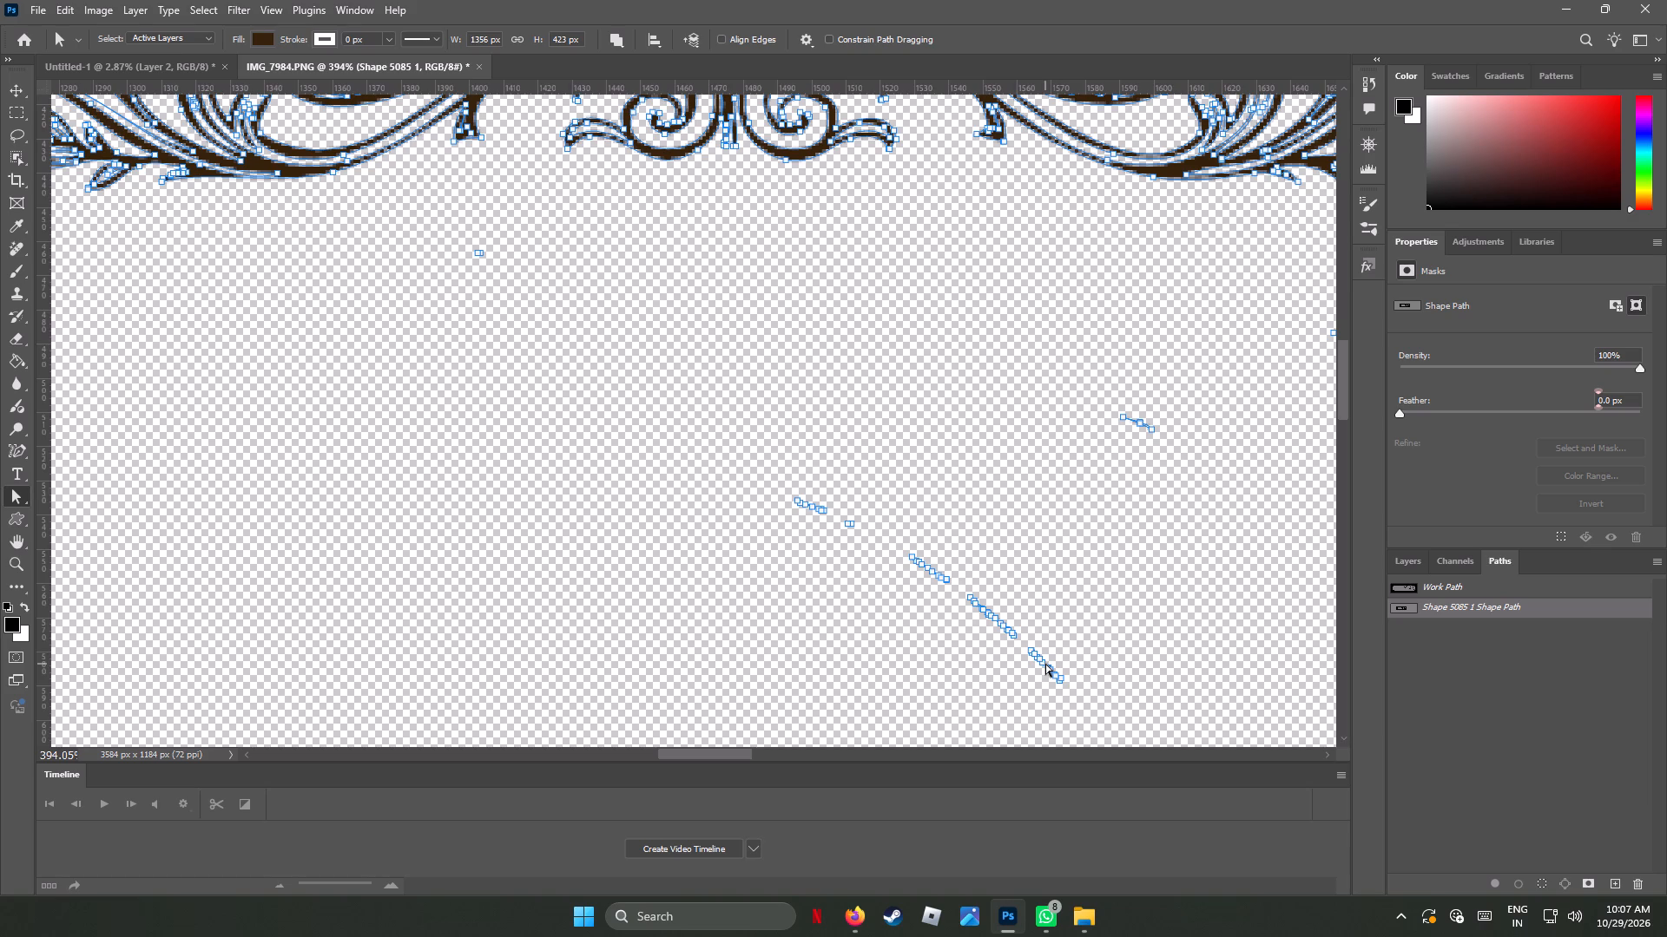
left_click(1040, 659)
key("Delete")
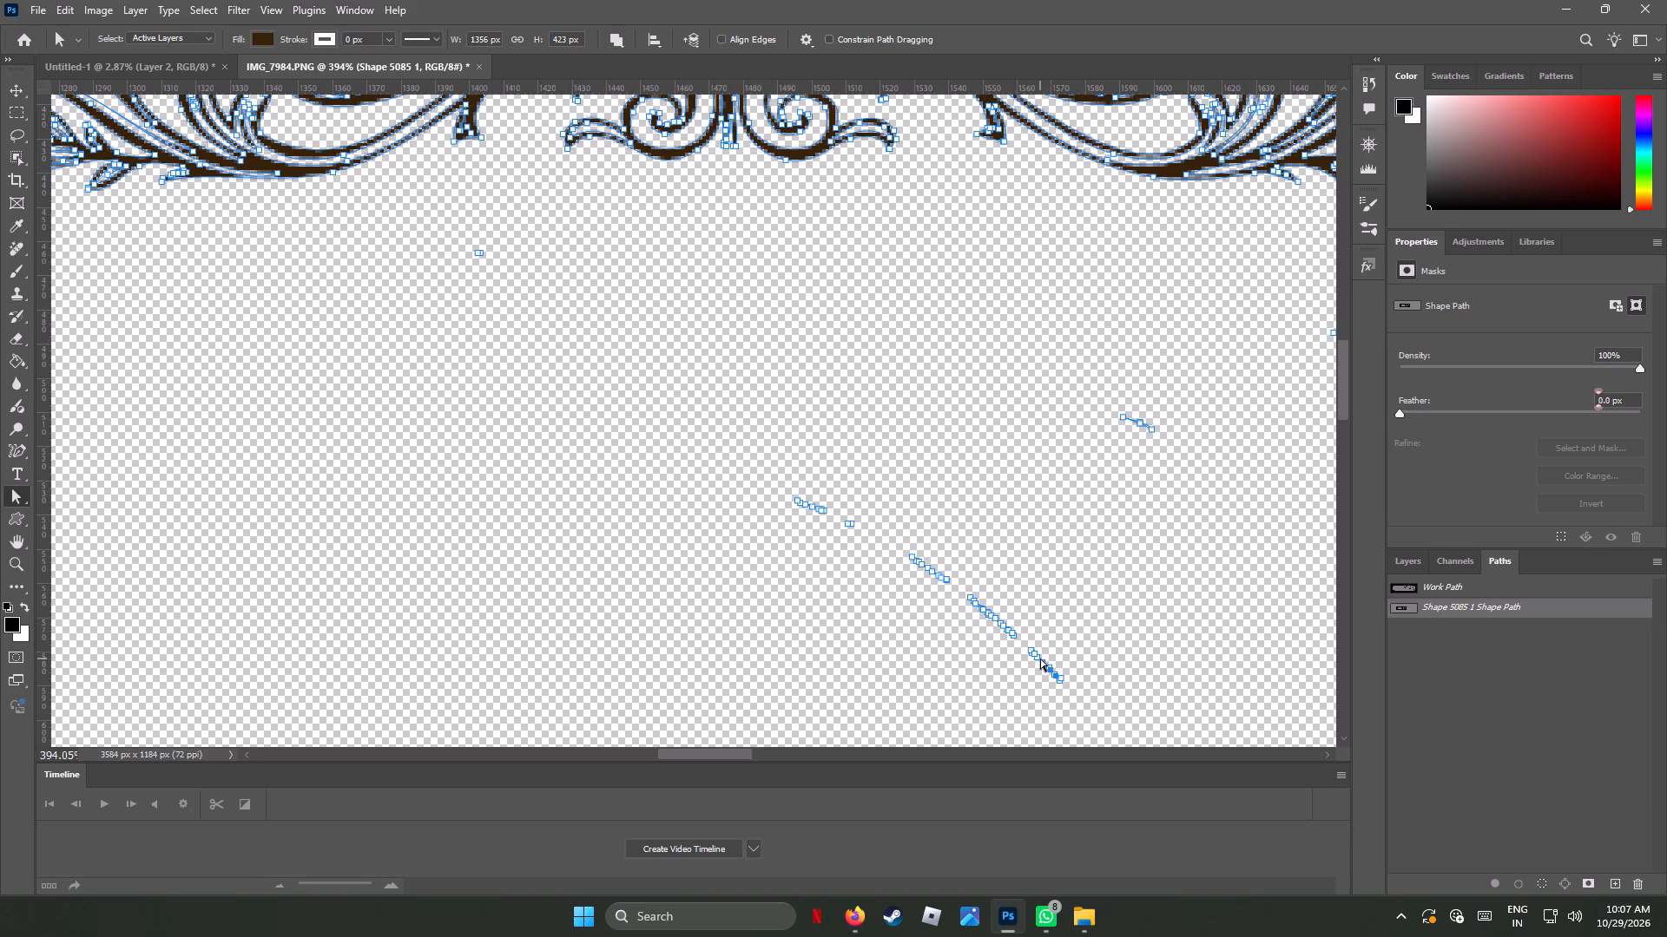
left_click(1036, 656)
key("Delete")
left_click(1032, 652)
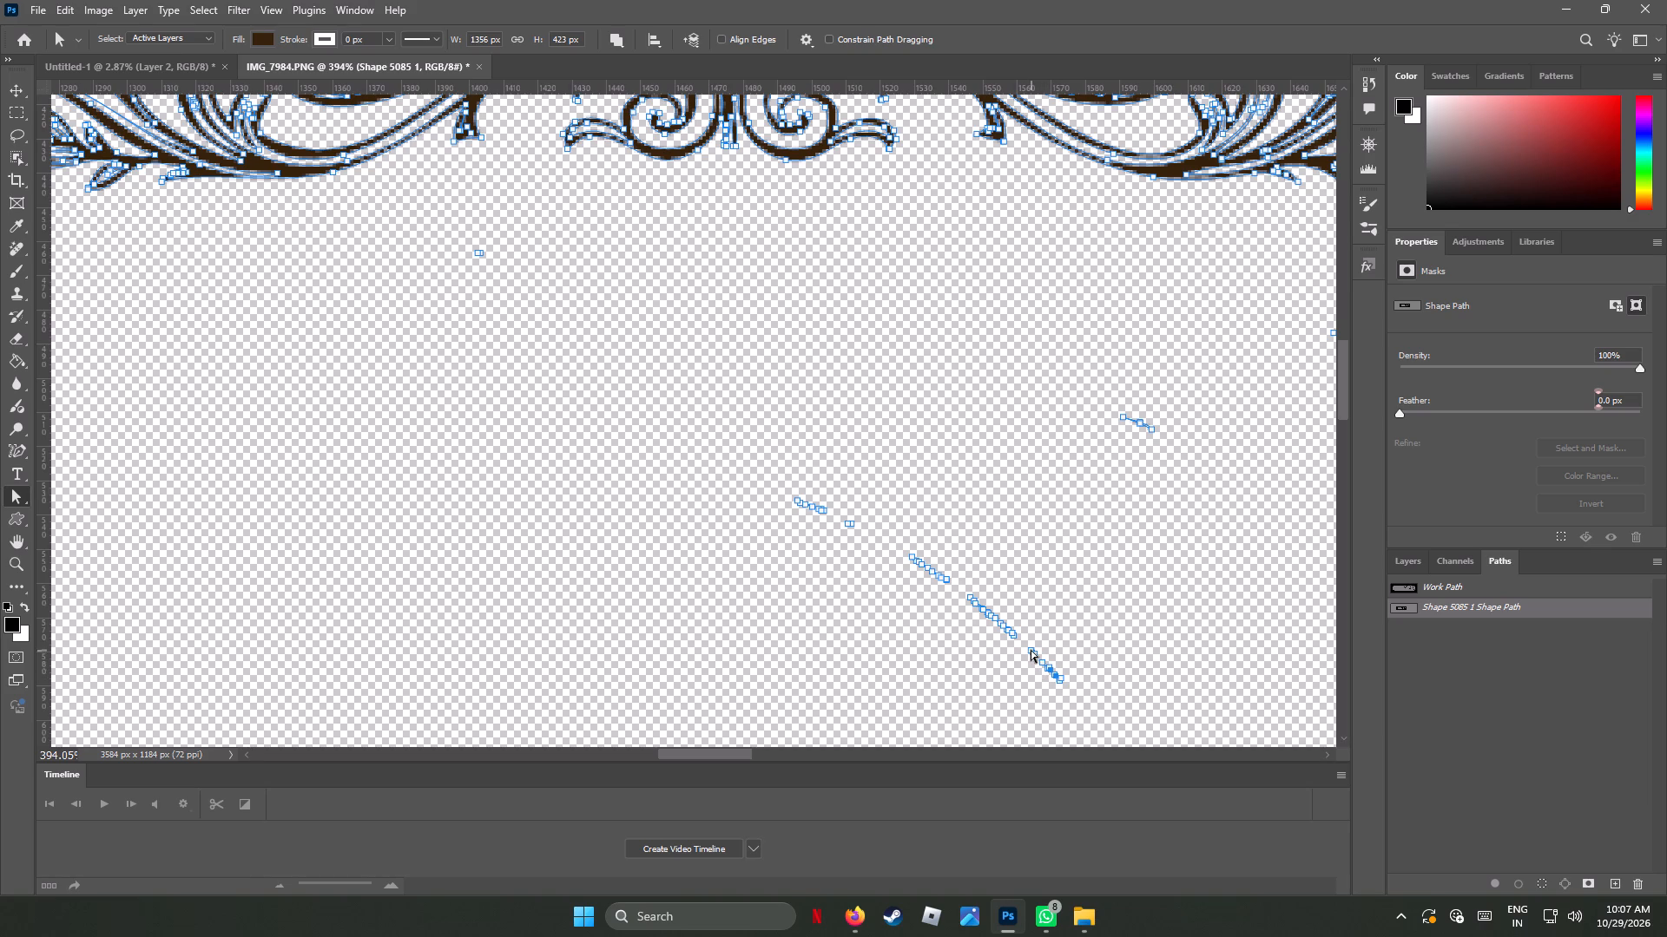
left_click(1031, 650)
key("Delete")
Minimize Photoshop, view the exported BorderIMG_7984.PNG from the desktop in Photos, and close the viewer.
left_click(1566, 10)
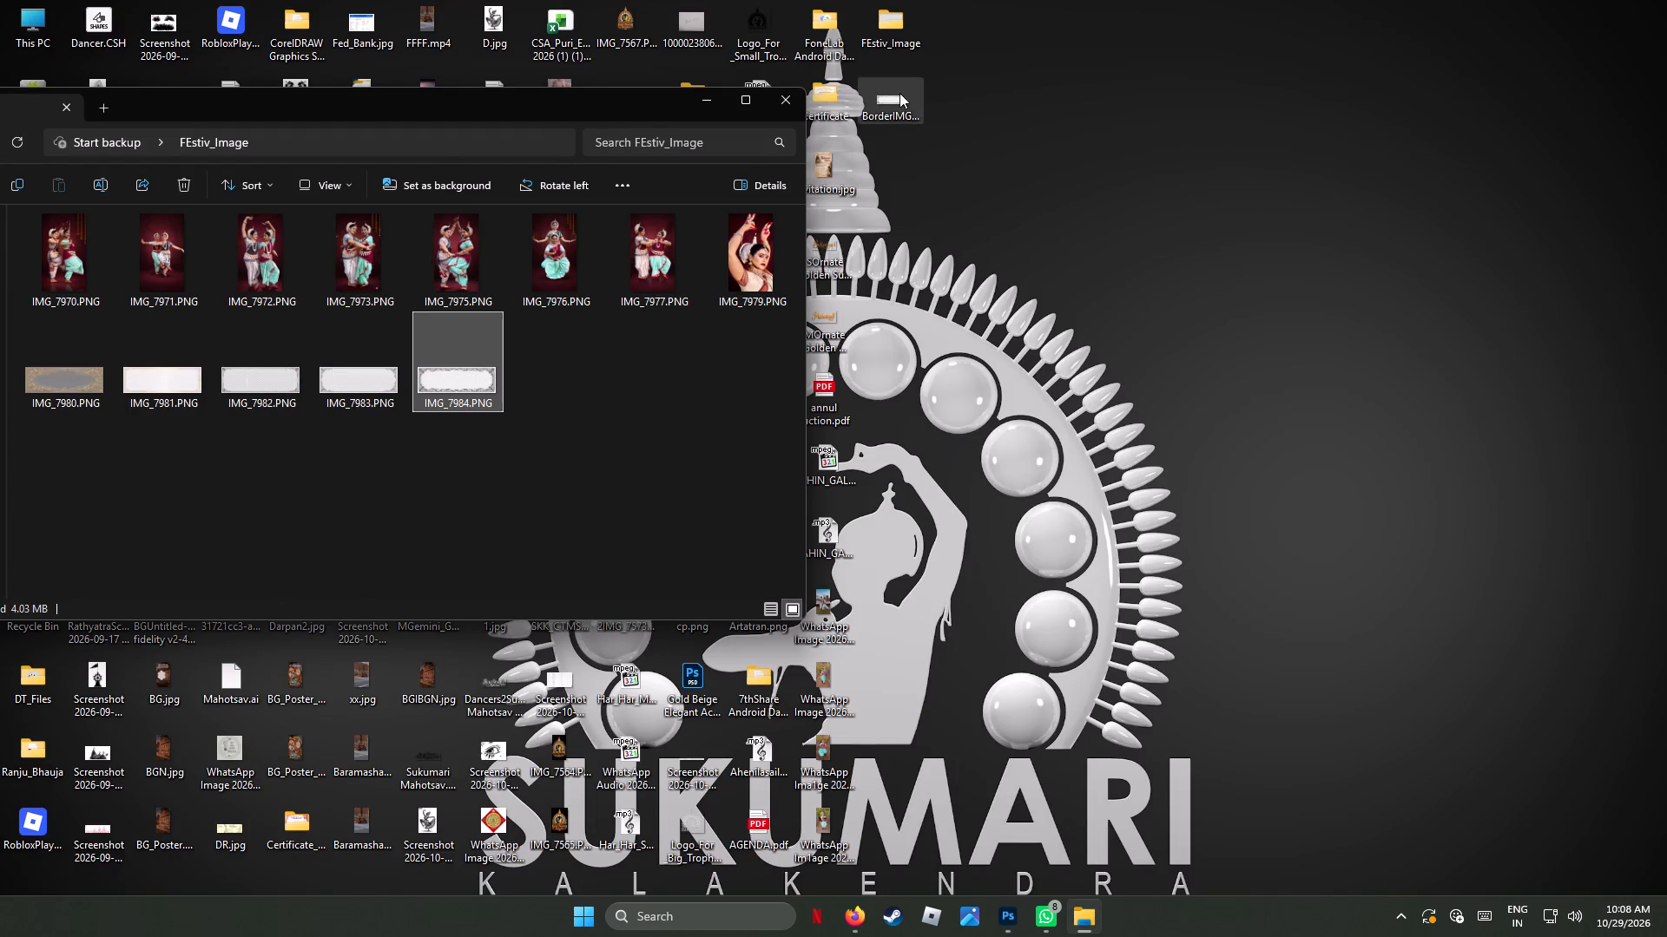
double_click(896, 95)
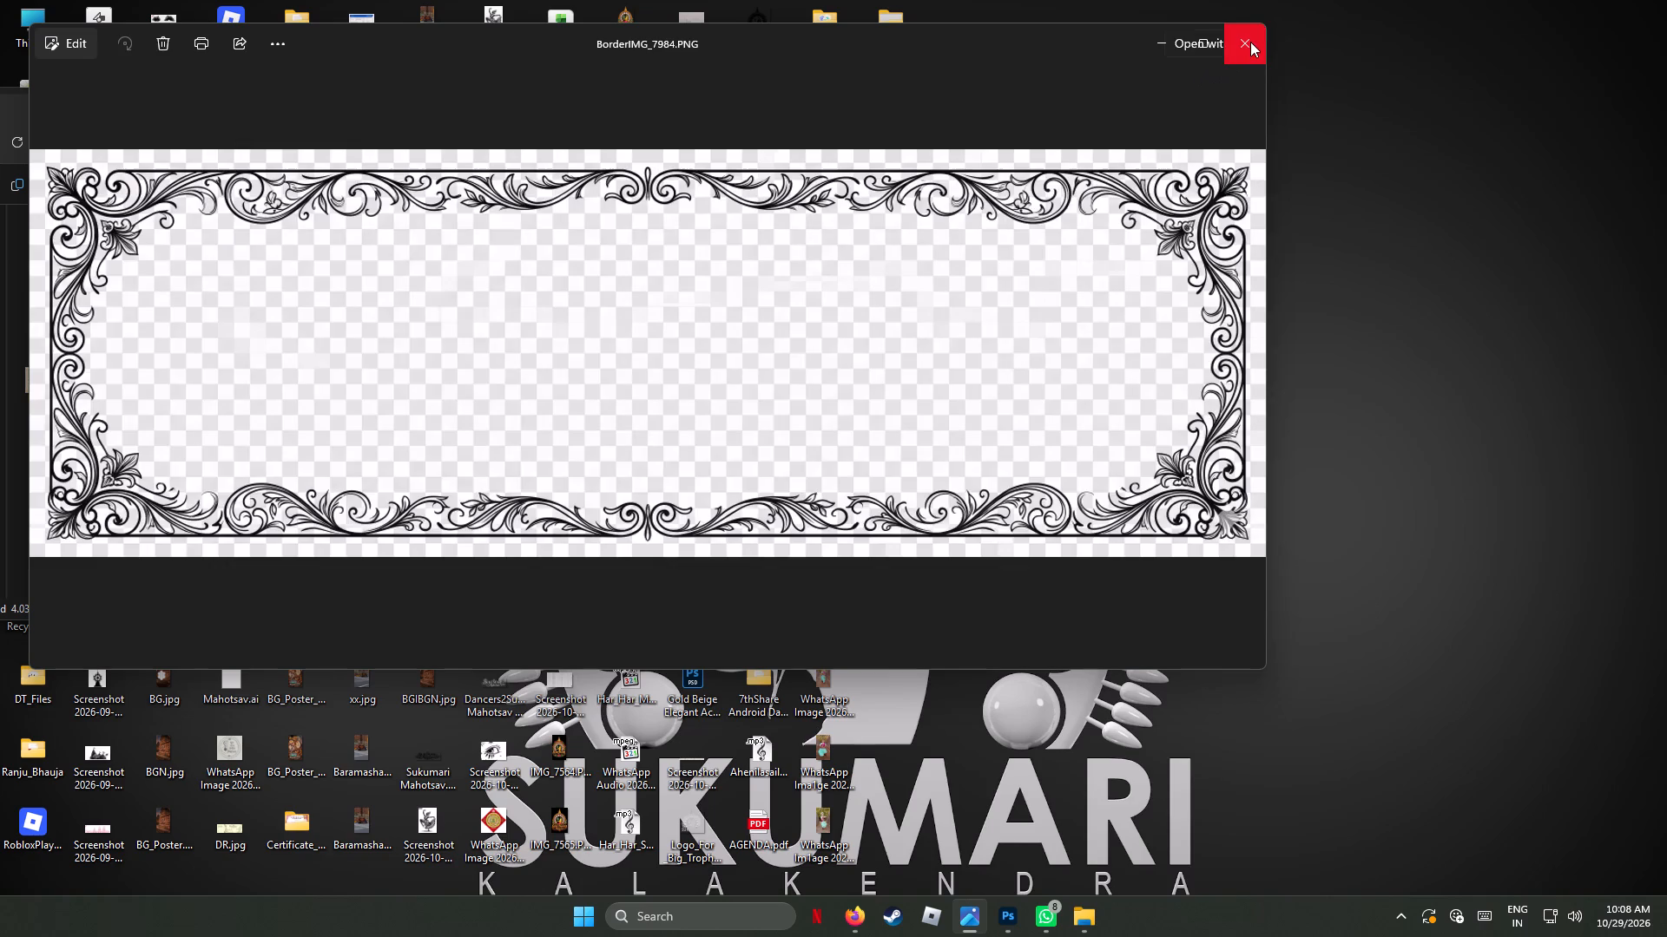
left_click(1250, 41)
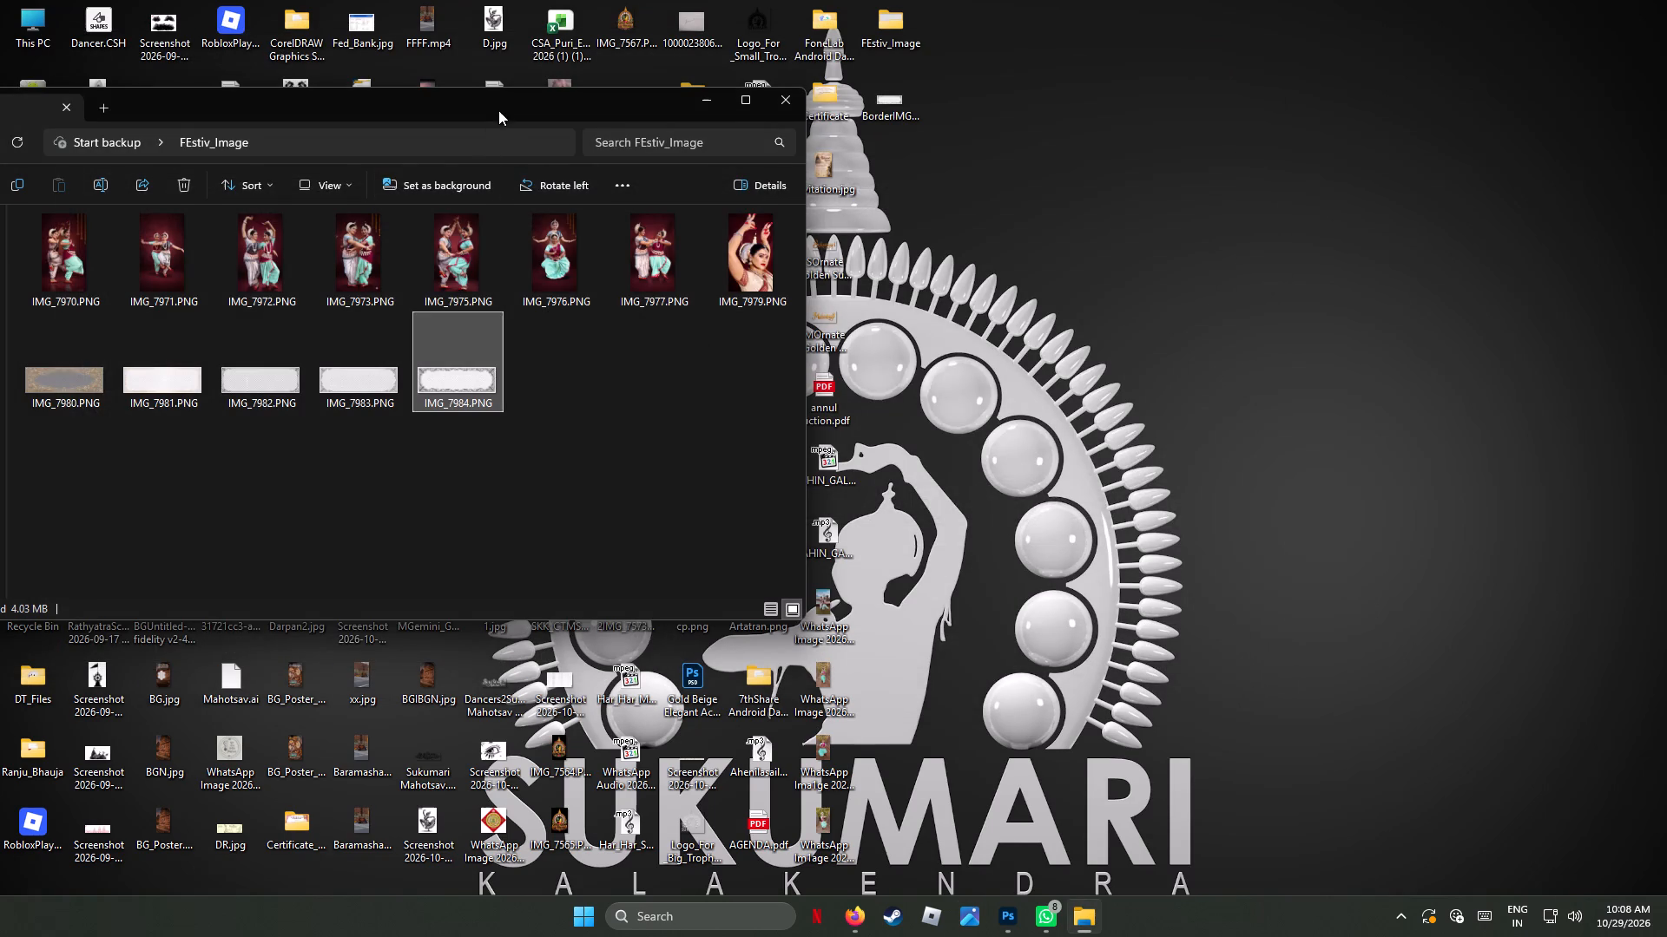
Move the FEstiv_Image folder window clear of the desktop icons and close it.
left_click_drag(499, 105, 810, 317)
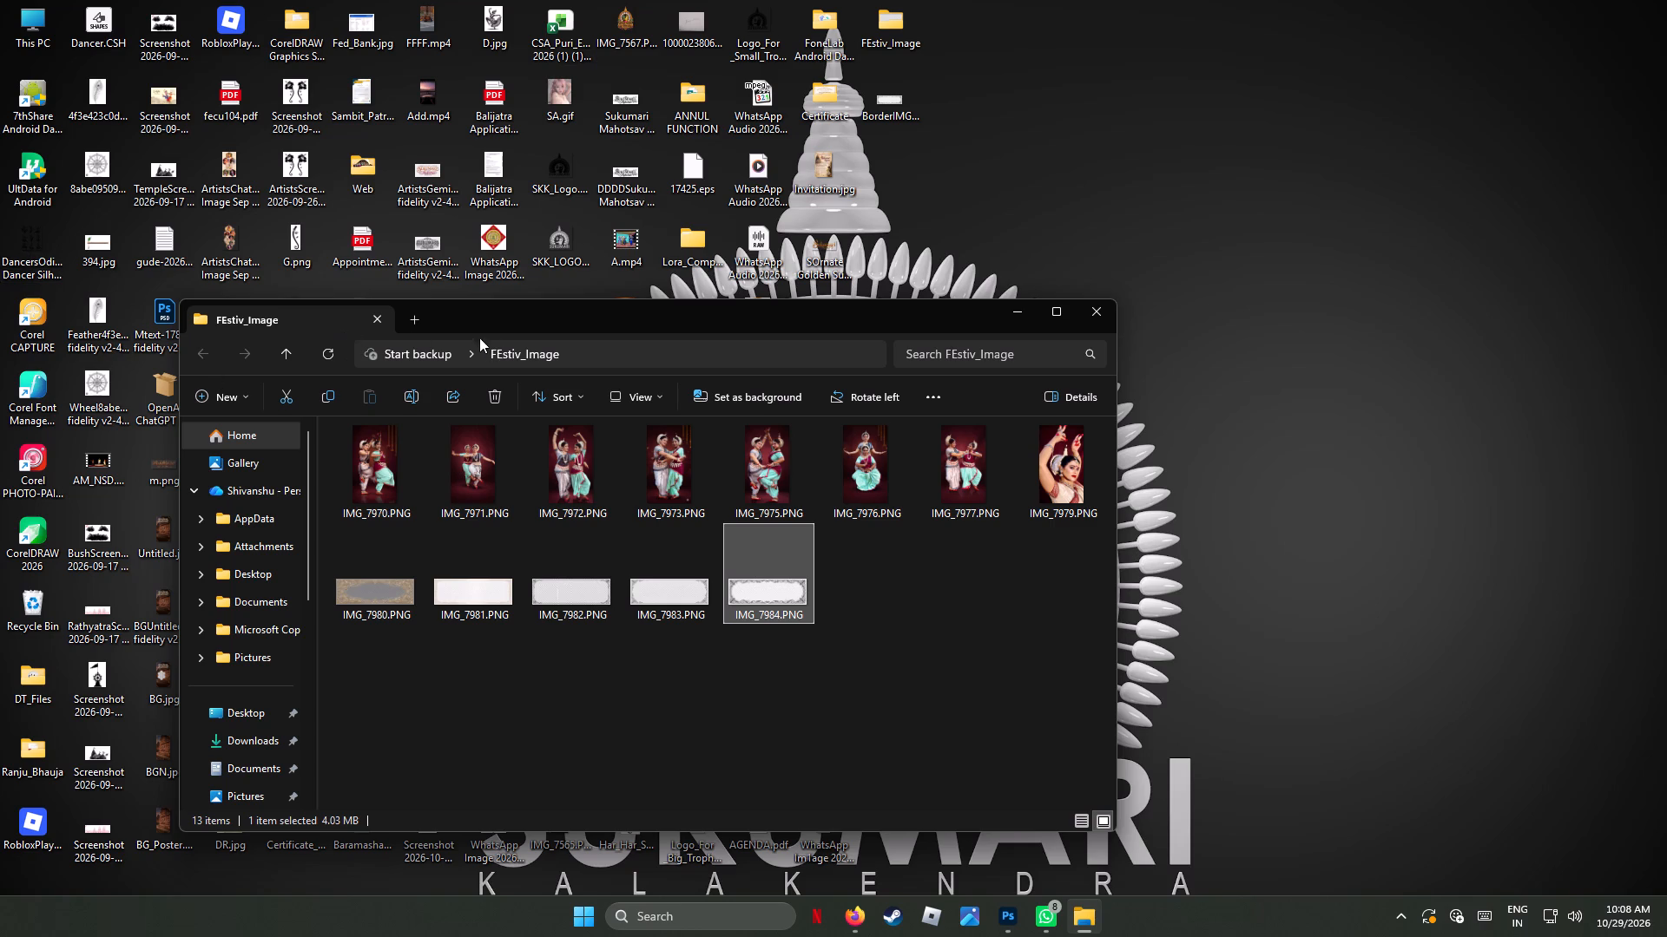
left_click_drag(491, 324, 741, 292)
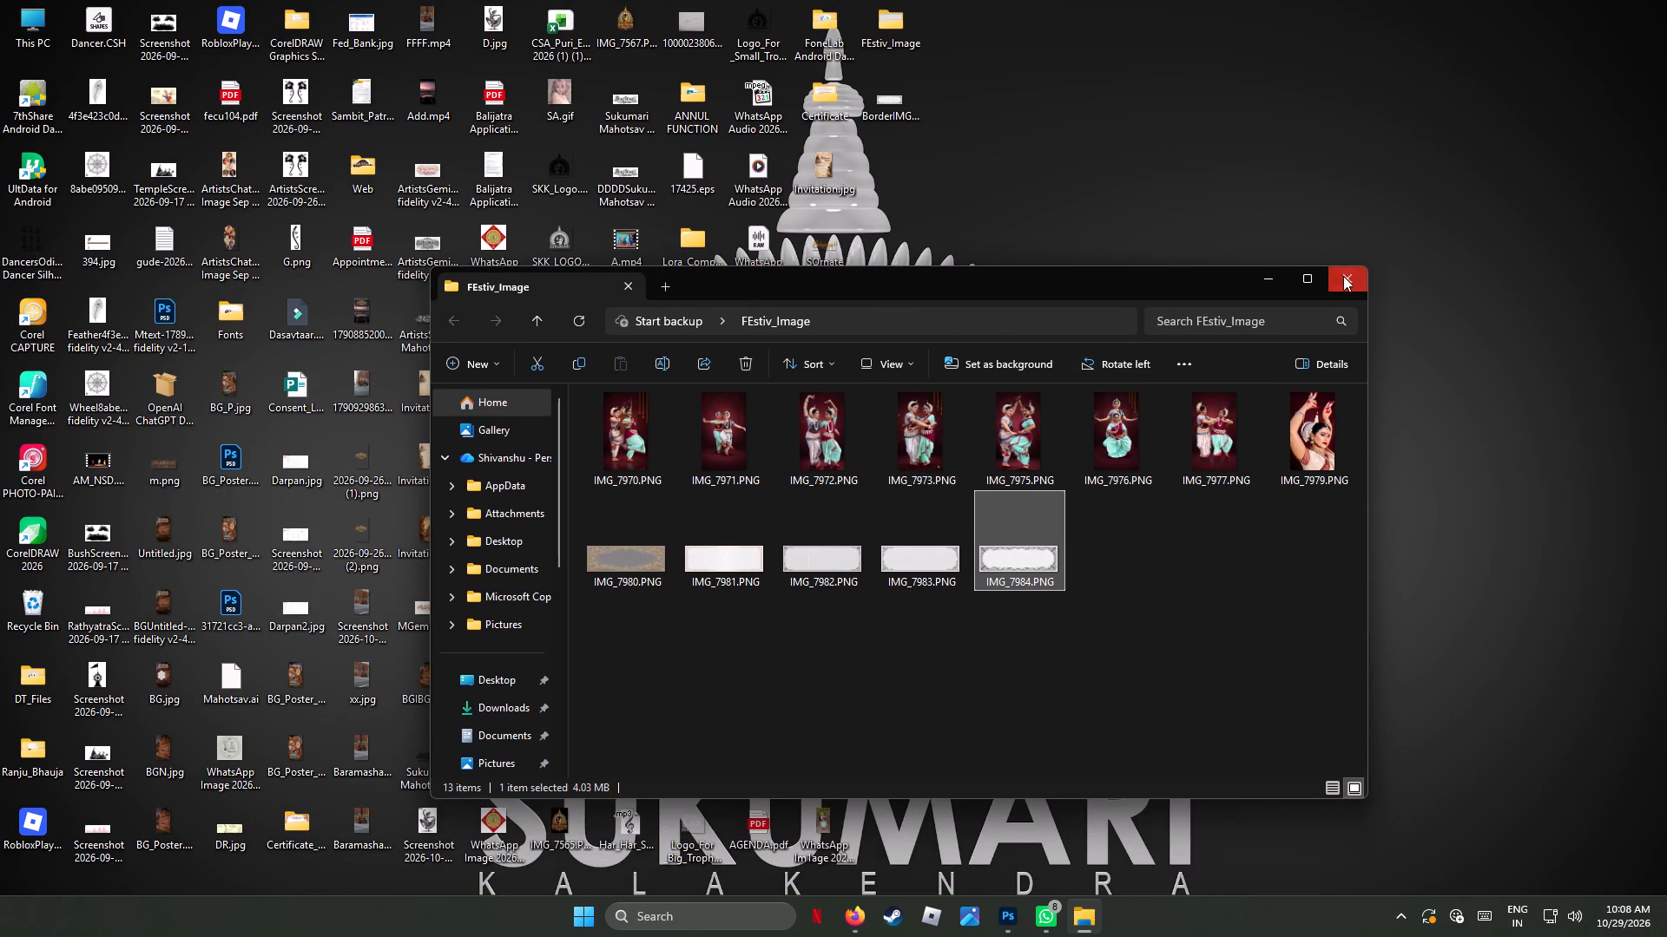
left_click(1347, 274)
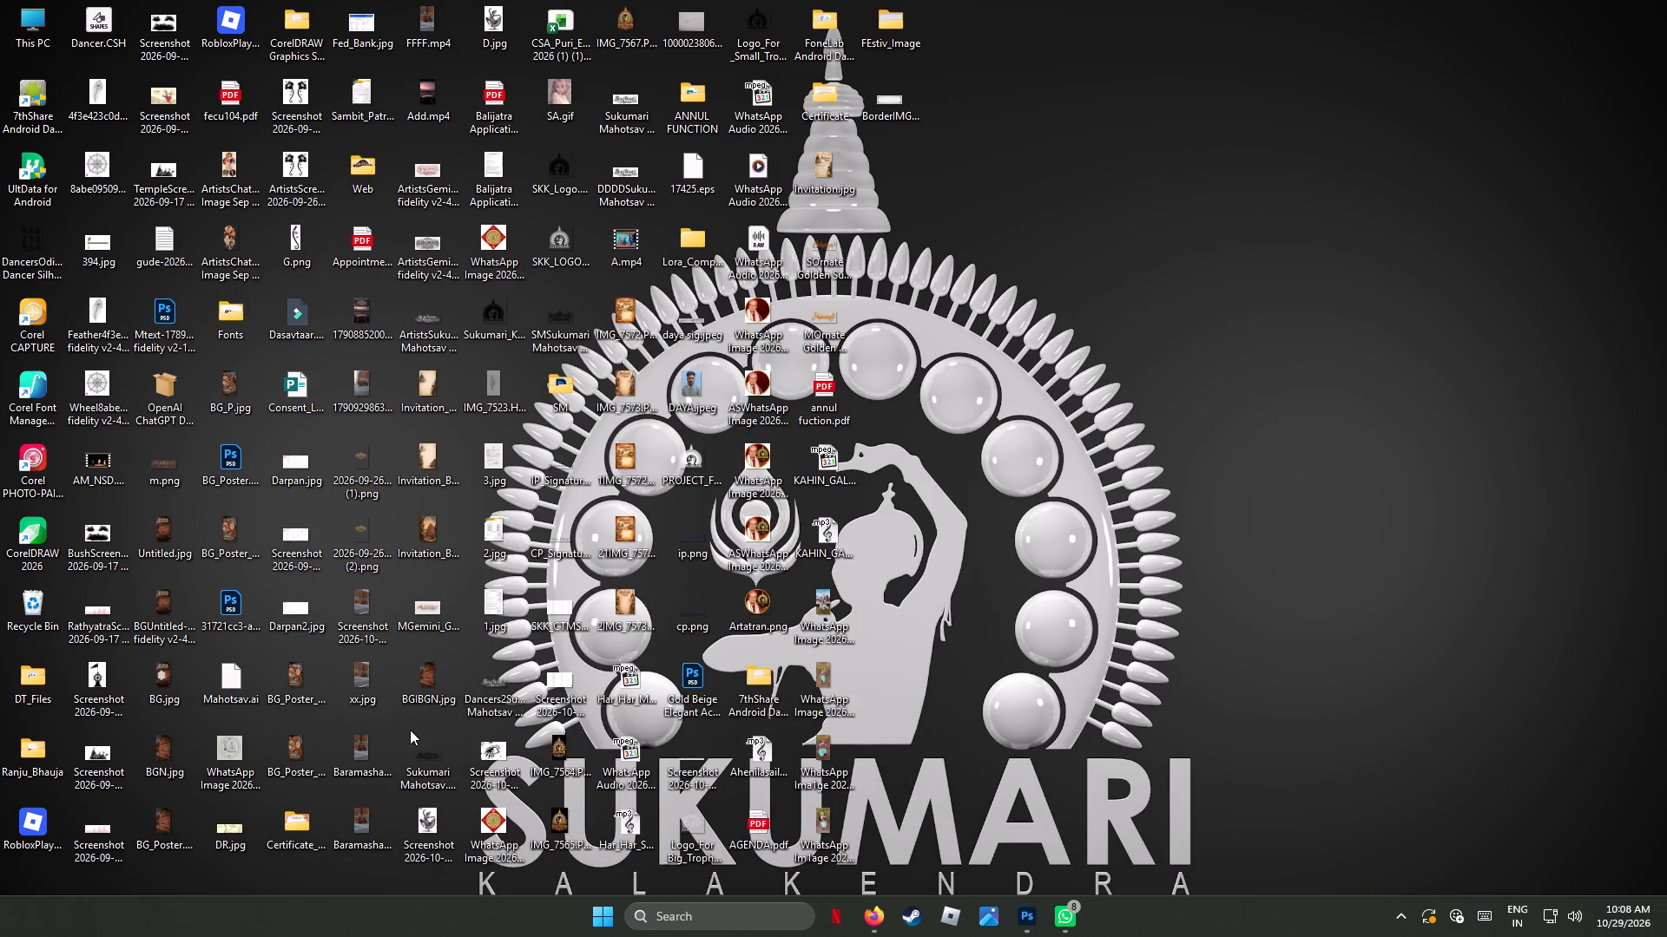
Sort the desktop icons by item type.
right_click(1130, 191)
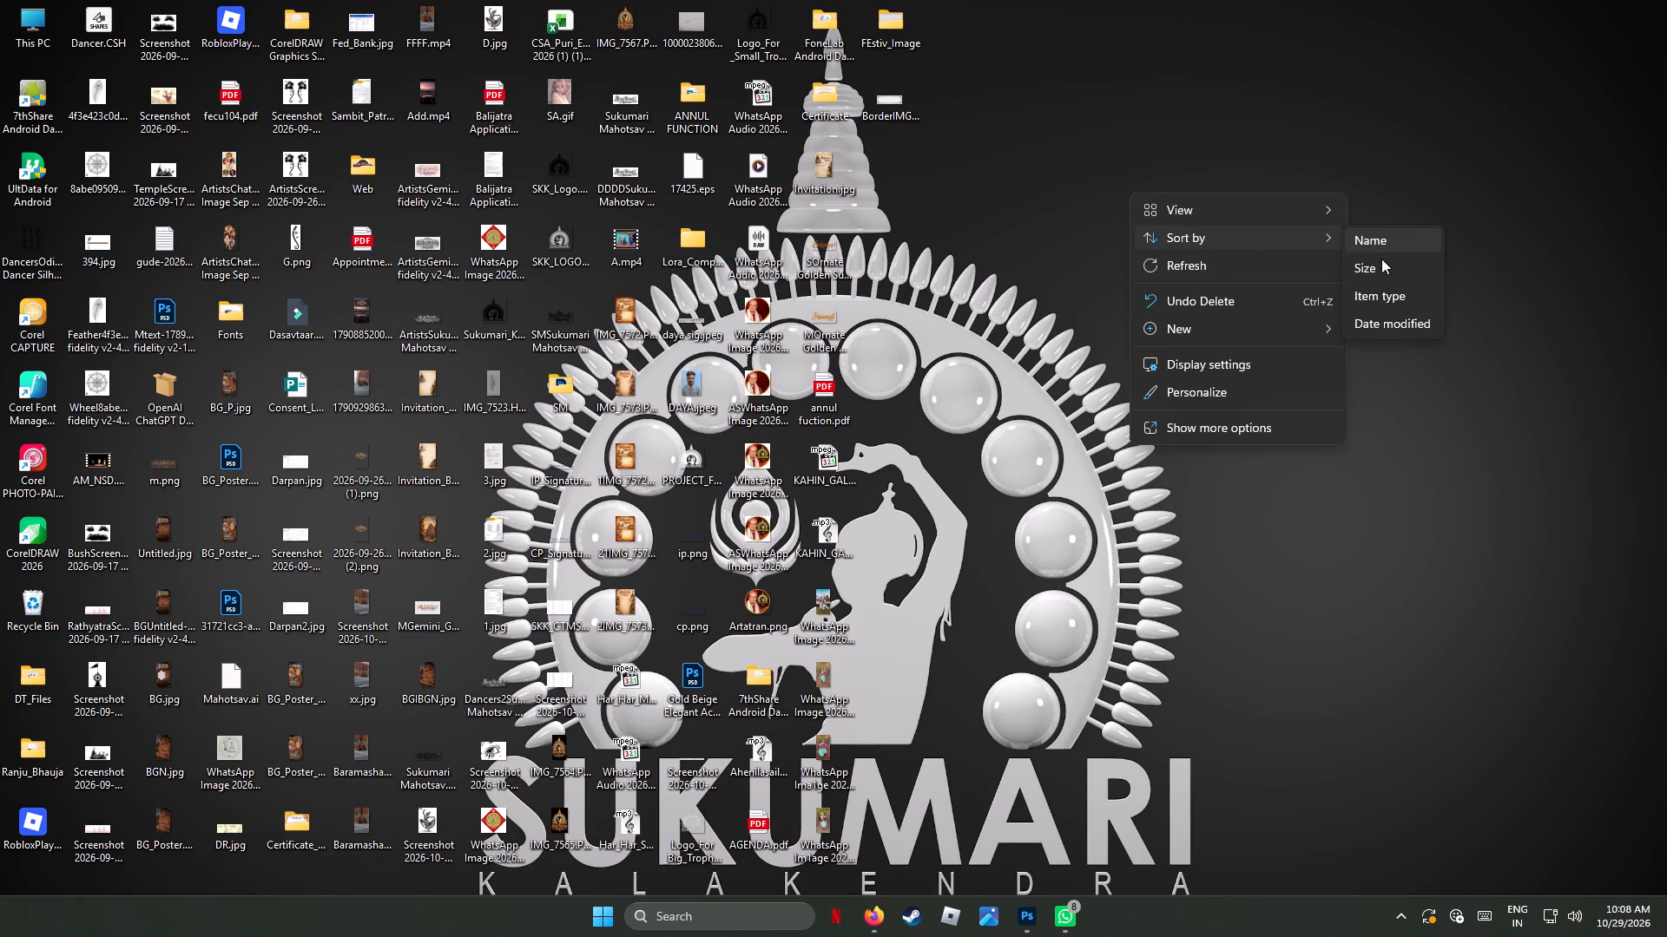
left_click(1387, 294)
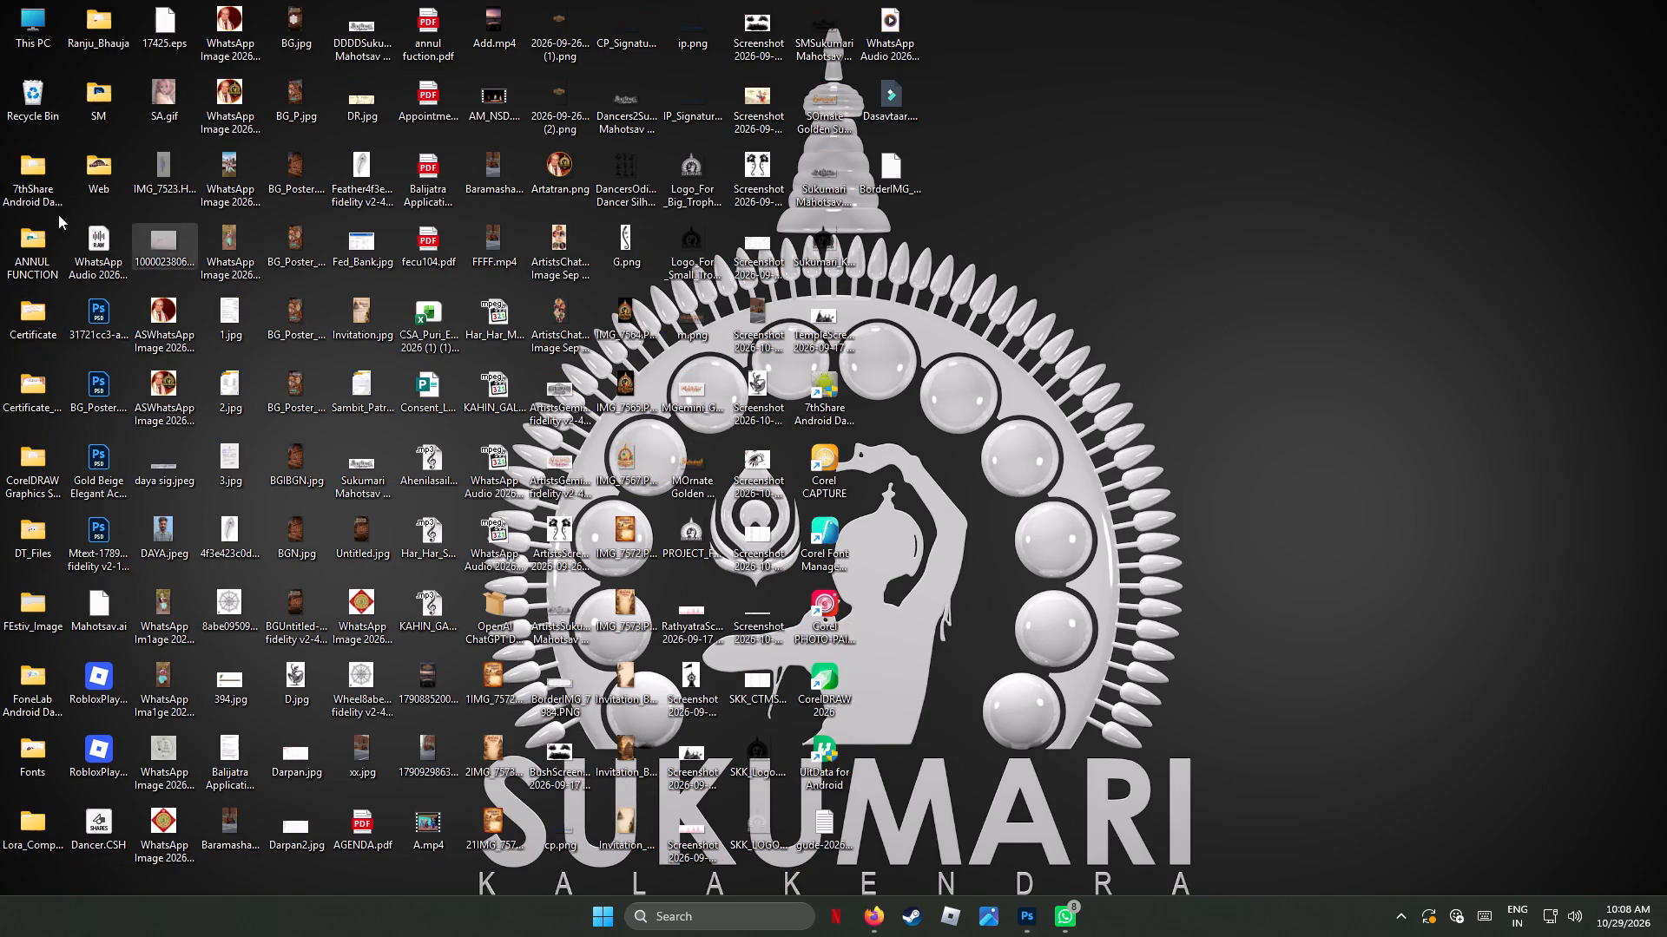
Look through the deleted files in the Recycle Bin, and close its window.
double_click(29, 95)
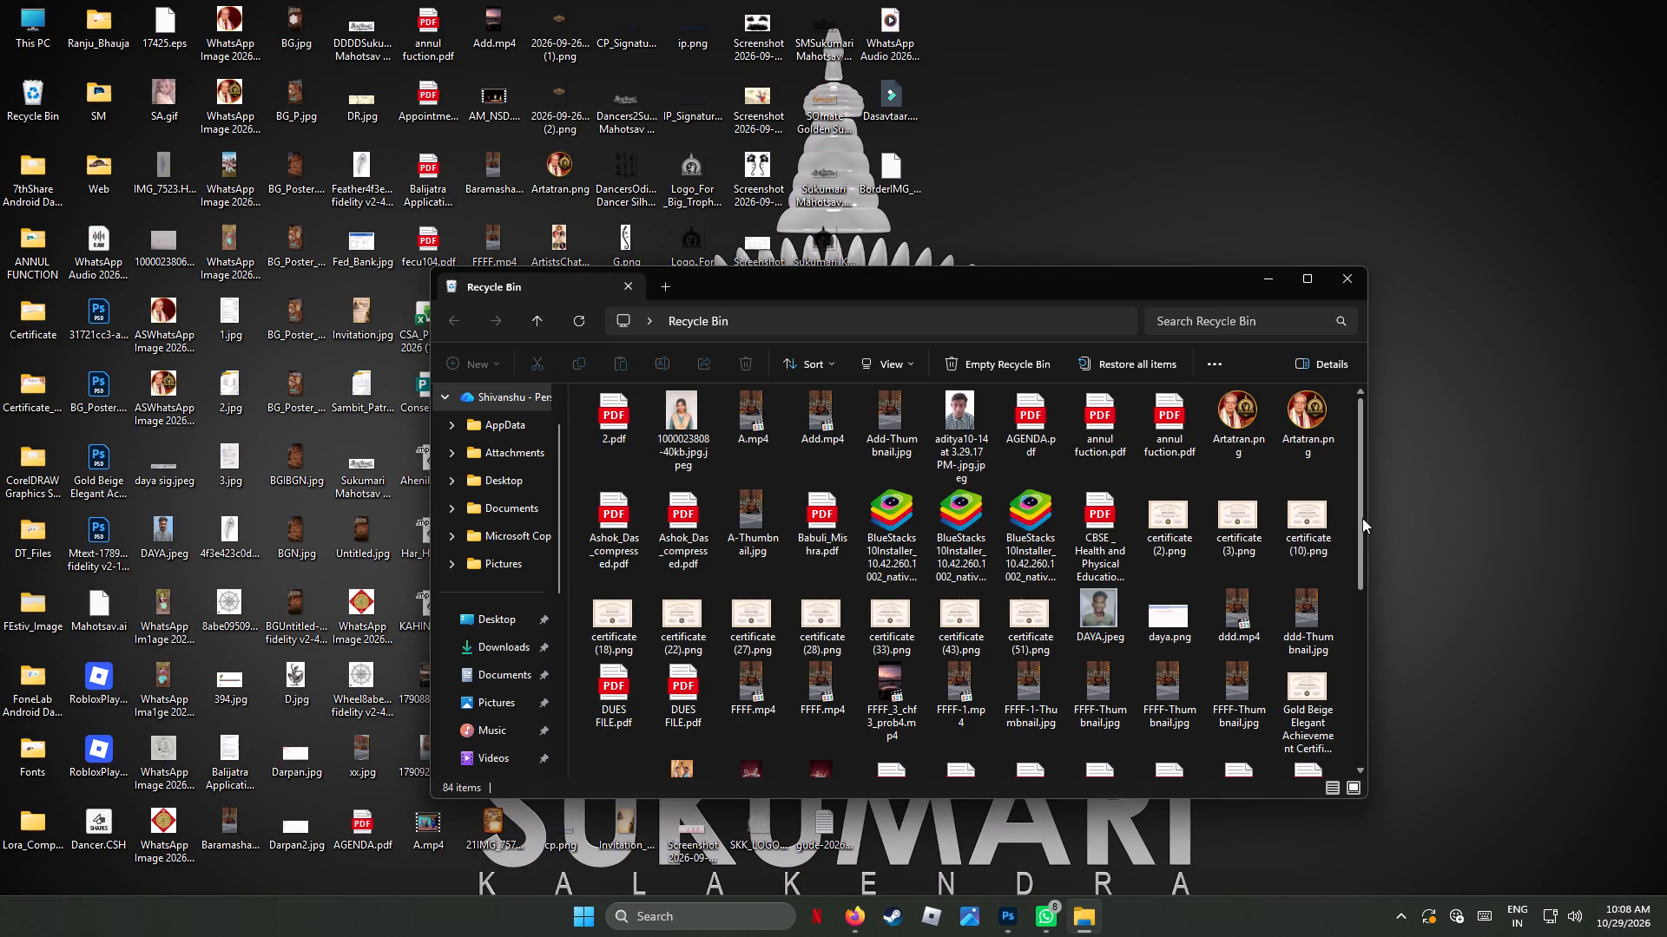
left_click_drag(1362, 518, 1379, 696)
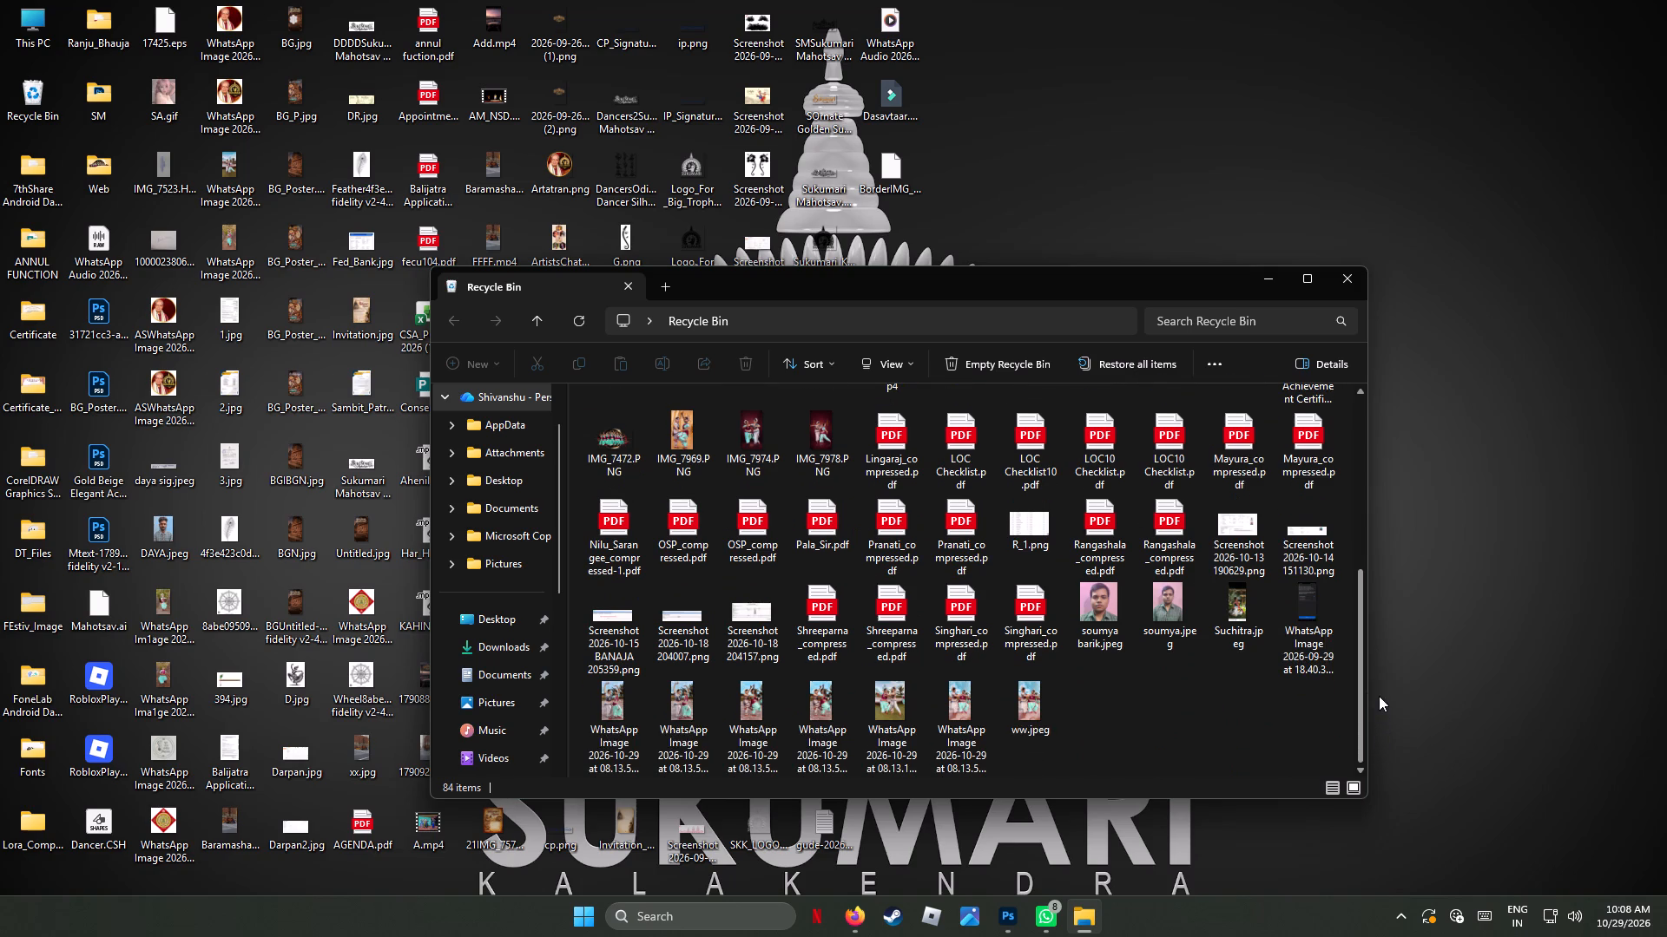
left_click_drag(1379, 696, 1342, 482)
left_click(1354, 277)
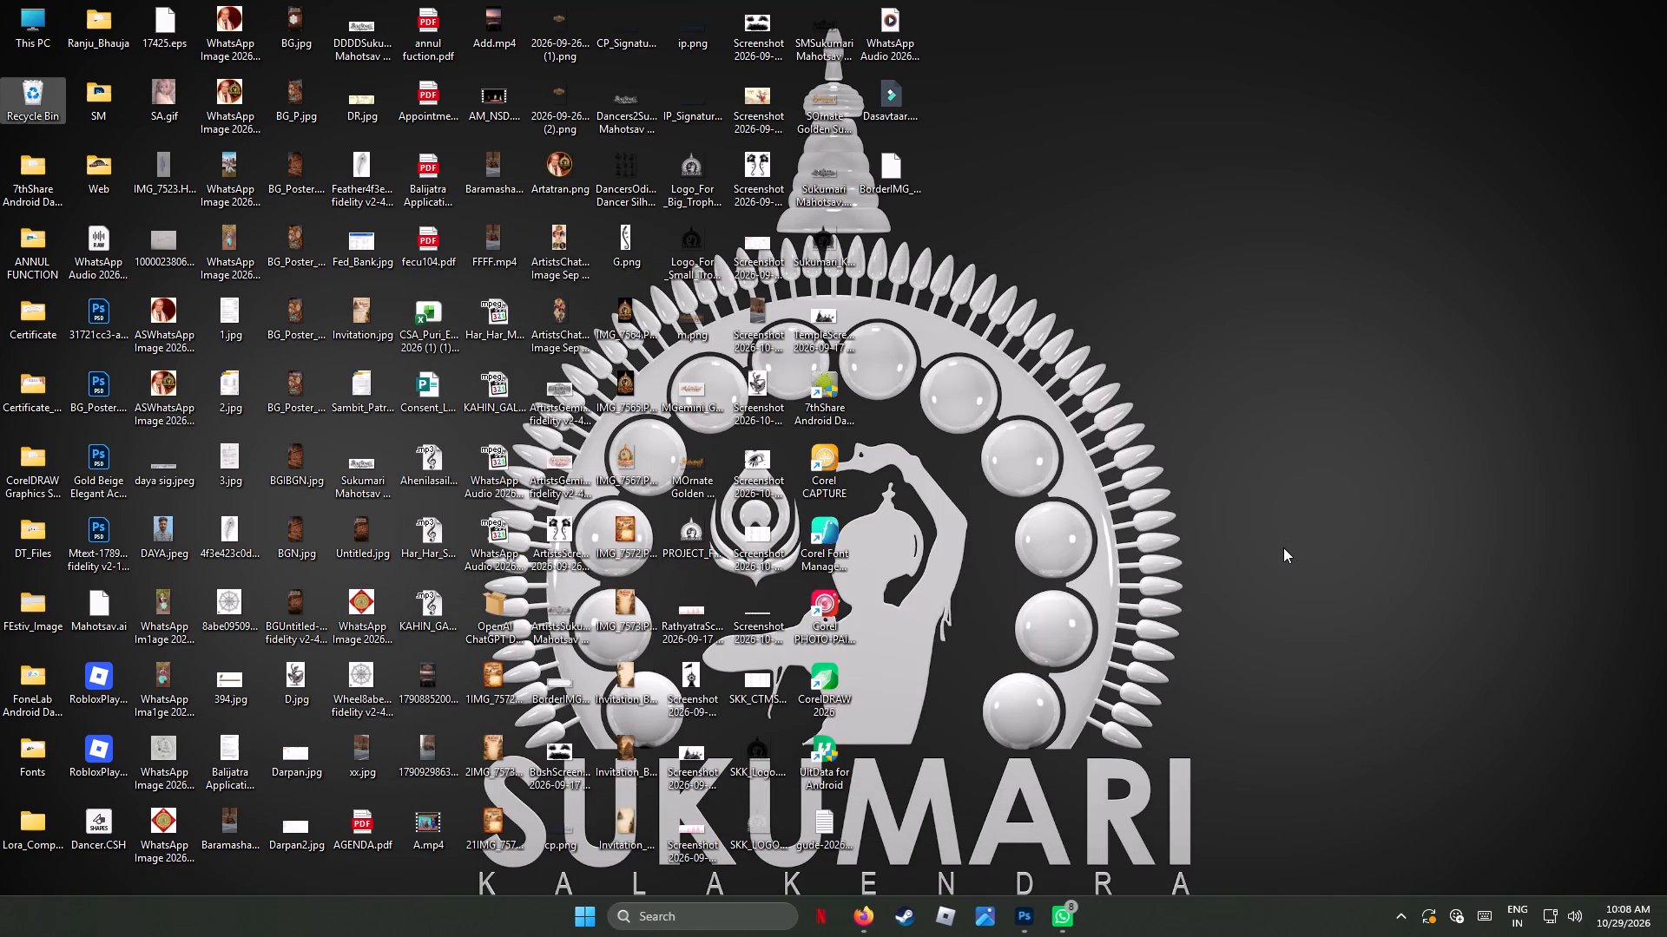